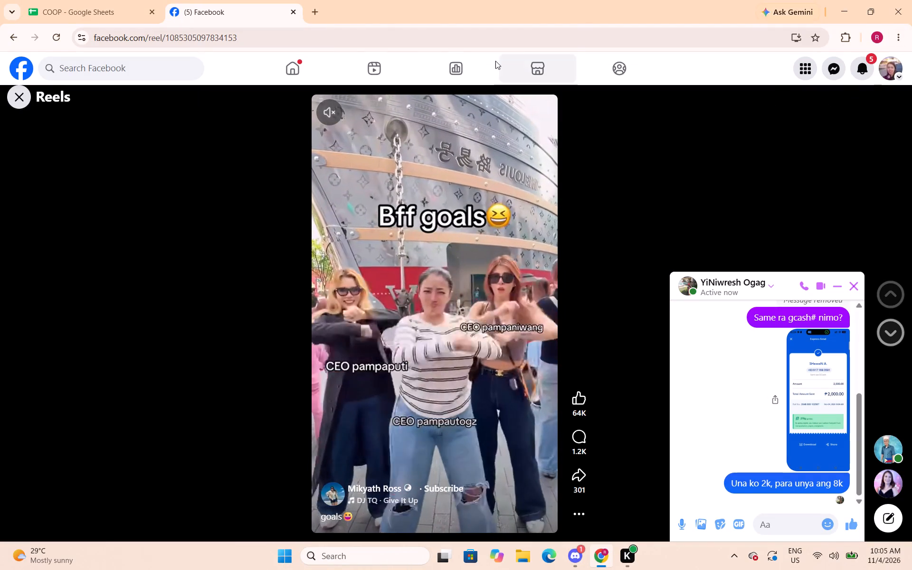
# Switch to the COOP spreadsheet and open its OTHERS sheet.
pyautogui.click(142, 14)
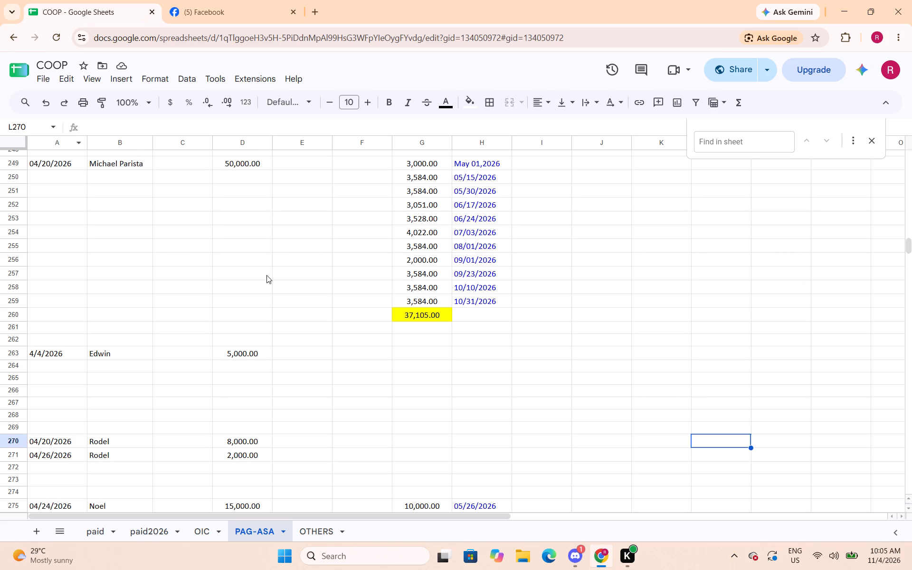
pyautogui.click(314, 529)
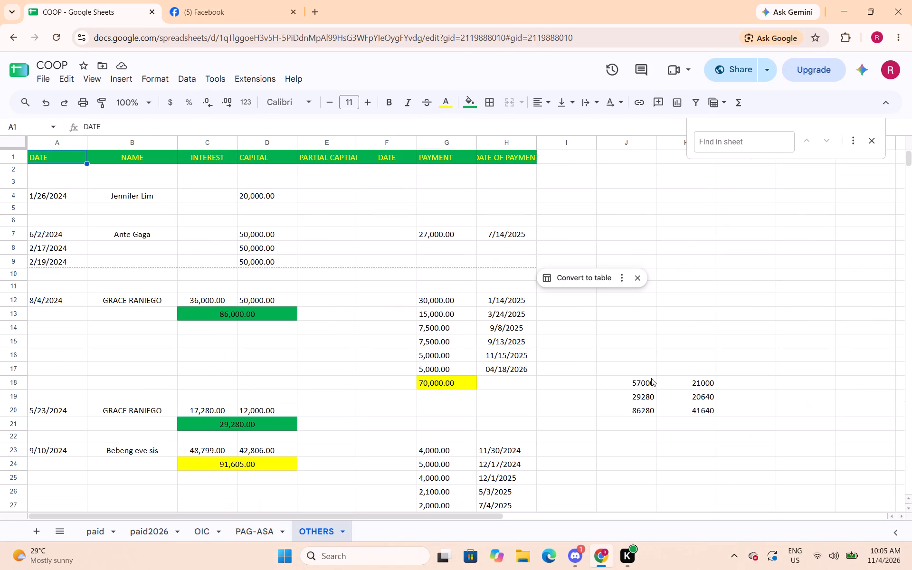
pyautogui.click(873, 266)
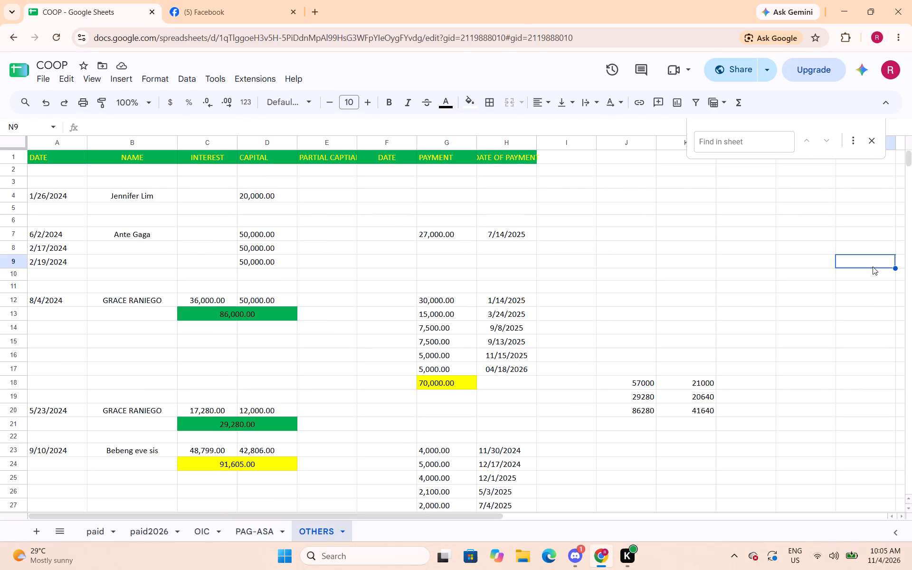
# Search the OTHERS sheet for "honey", then for "han", to locate the borrower's loan and payment records.
pyautogui.hotkey('ctrl', 'f')
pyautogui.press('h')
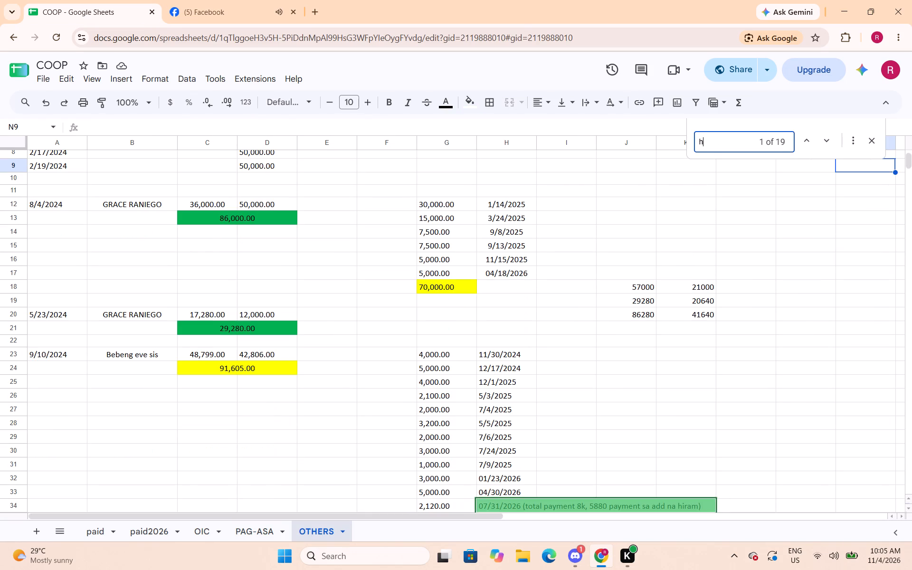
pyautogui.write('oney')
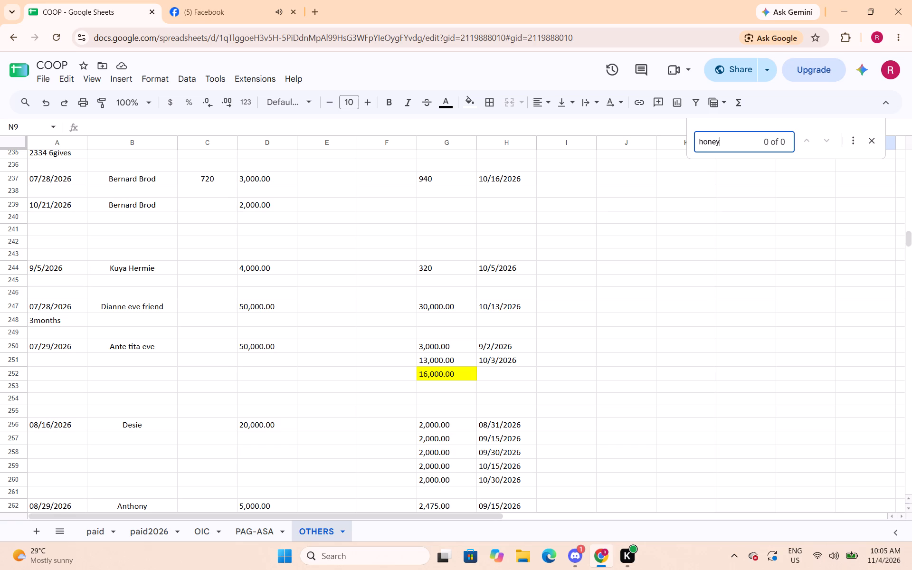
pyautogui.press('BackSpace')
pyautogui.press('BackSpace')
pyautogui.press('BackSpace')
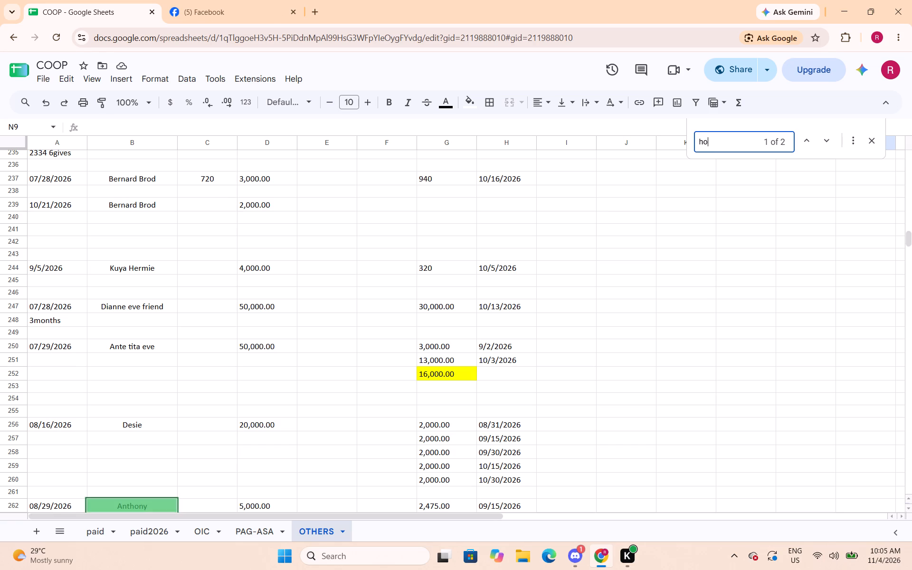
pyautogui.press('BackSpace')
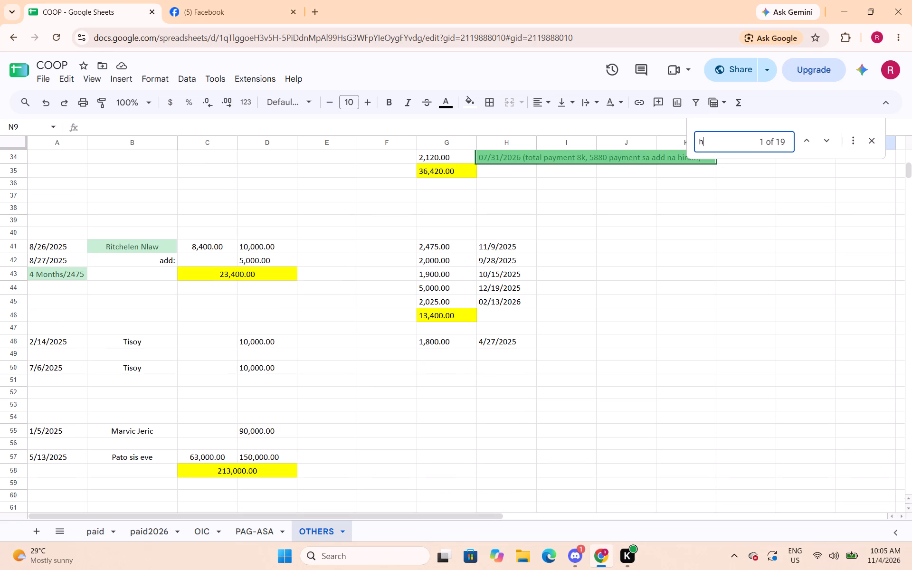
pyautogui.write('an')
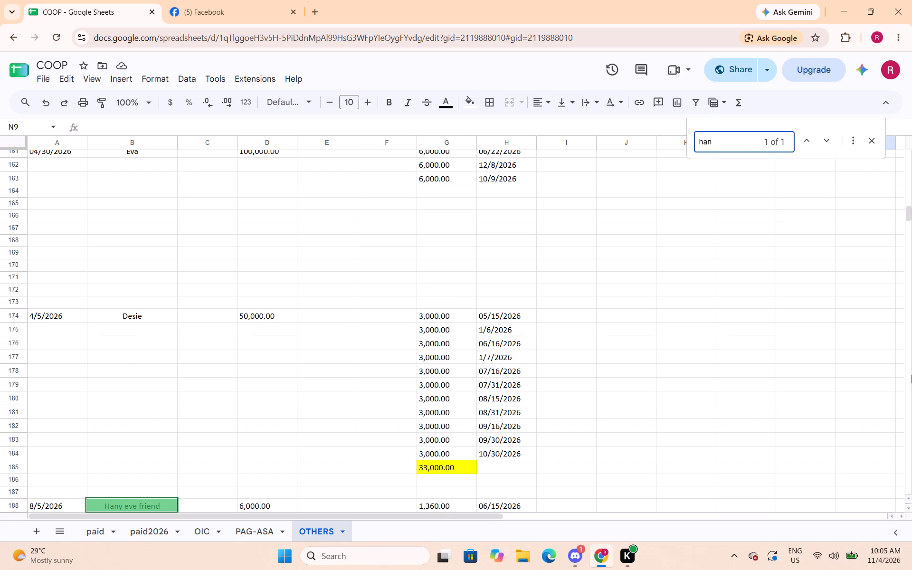
pyautogui.moveTo(907, 209); pyautogui.dragTo(908, 214)
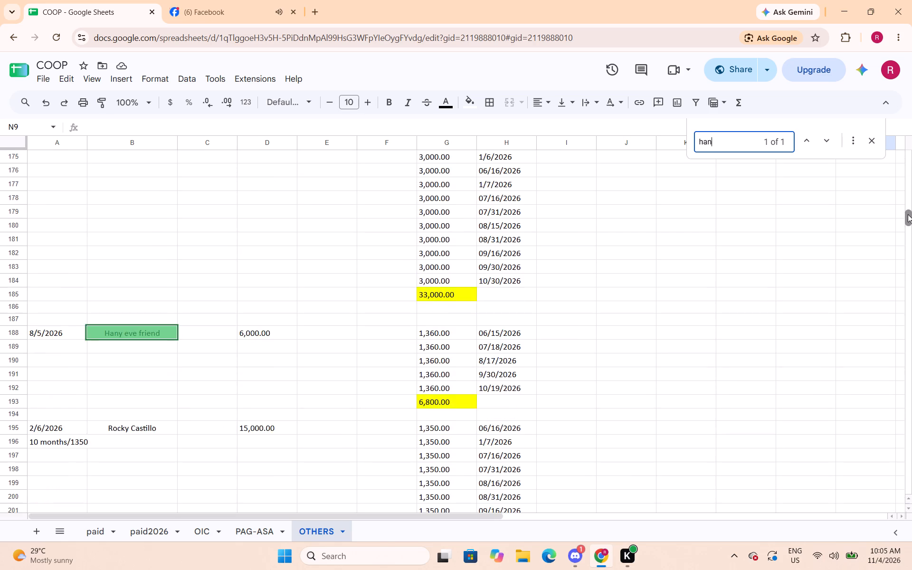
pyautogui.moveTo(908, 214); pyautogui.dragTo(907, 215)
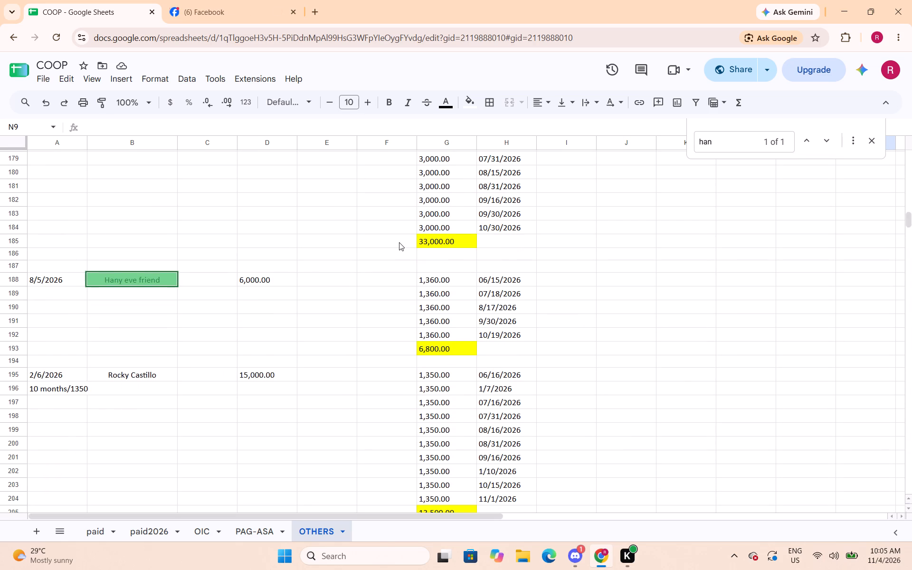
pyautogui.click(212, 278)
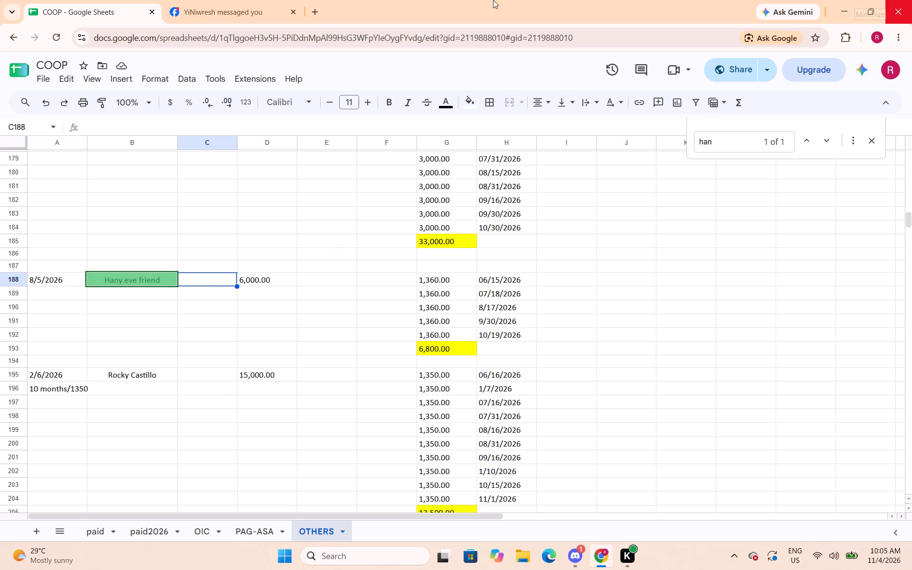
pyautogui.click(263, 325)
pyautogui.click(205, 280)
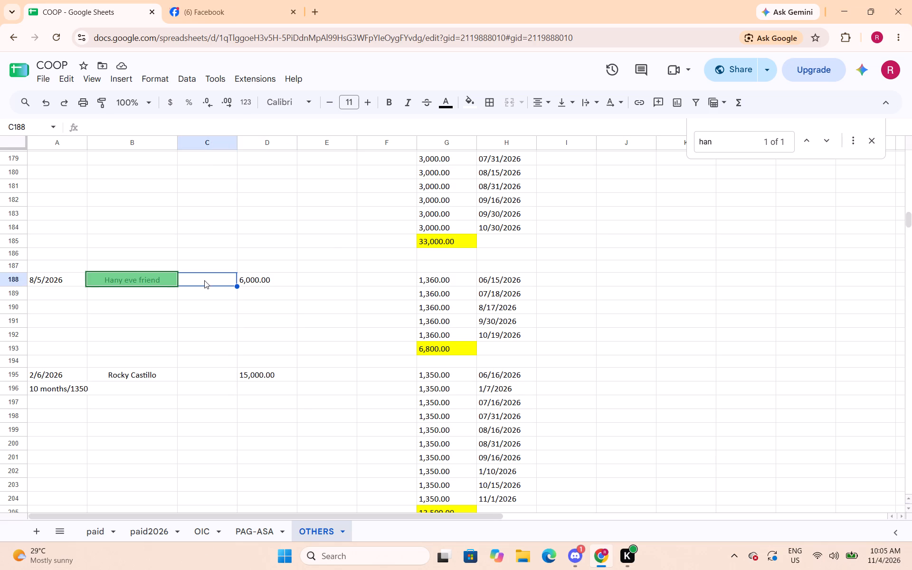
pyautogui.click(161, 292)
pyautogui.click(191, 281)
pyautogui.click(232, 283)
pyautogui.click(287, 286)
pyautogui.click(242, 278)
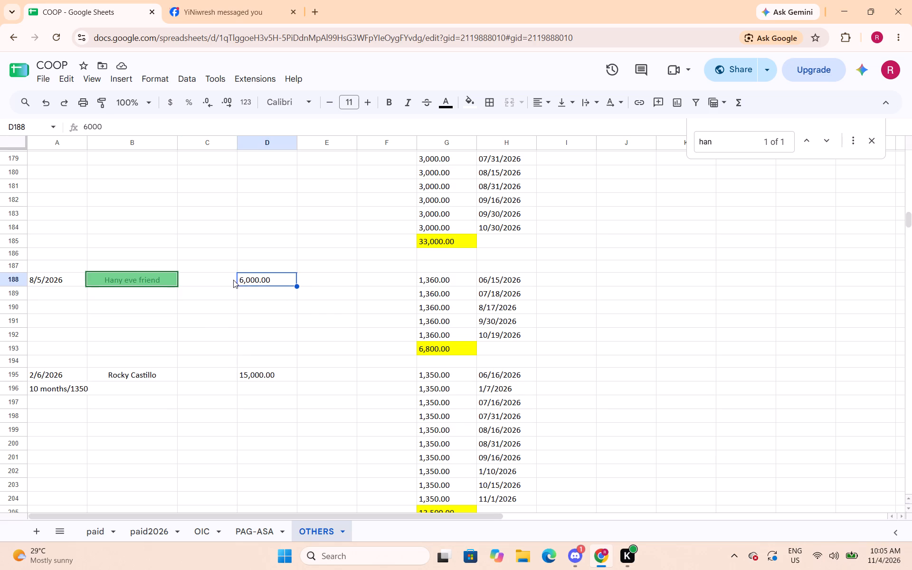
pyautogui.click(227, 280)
# Merge cells C189:D189 below the loan amount in row 188 and enter the formula =sum(C188:D188) there.
pyautogui.moveTo(227, 293); pyautogui.dragTo(260, 293)
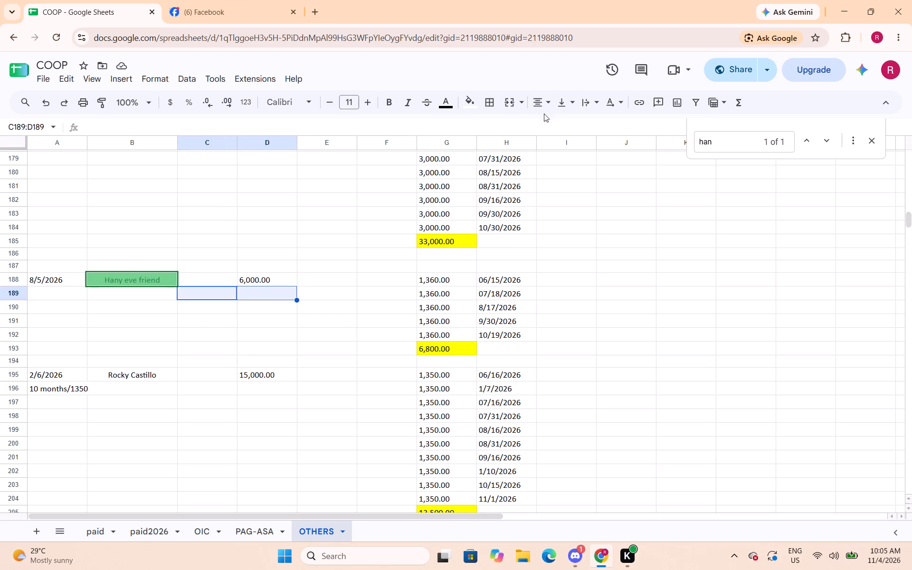
pyautogui.click(512, 105)
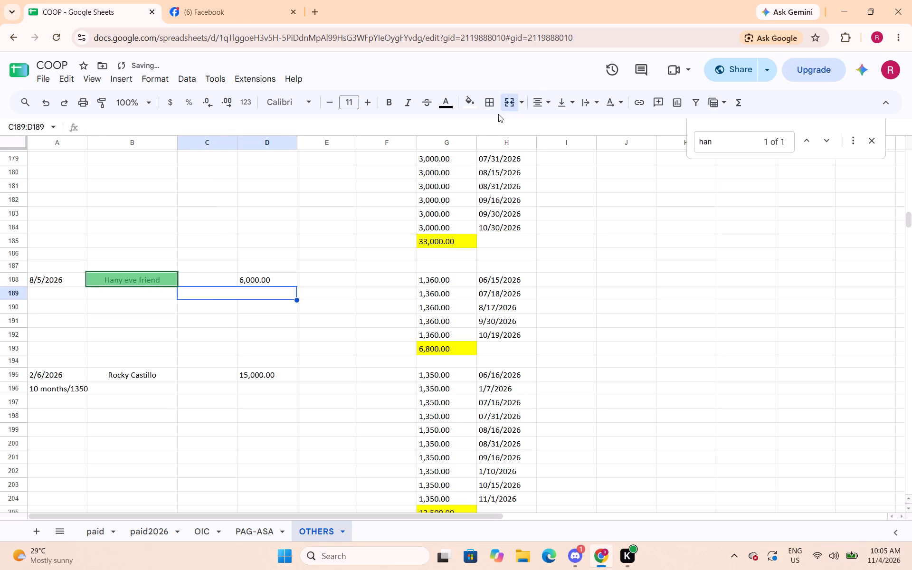
pyautogui.write('=sum(')
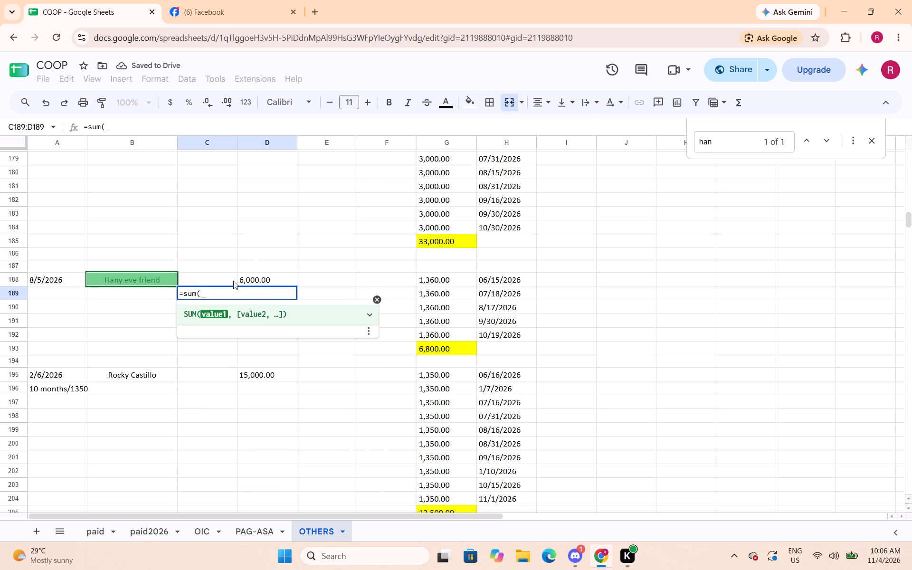
pyautogui.moveTo(233, 281); pyautogui.dragTo(245, 281)
pyautogui.hotkey('shift', ')')
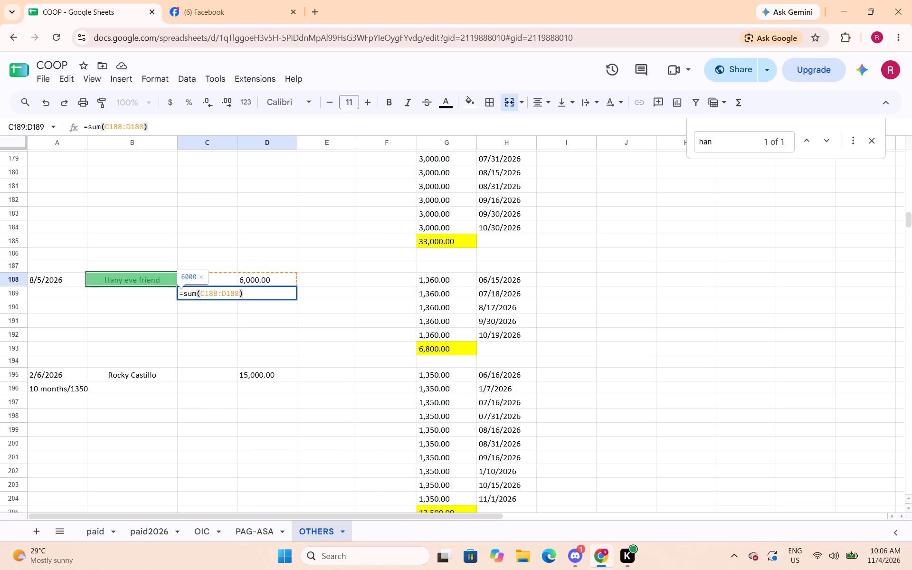
pyautogui.press('Return')
# Format the merged total cell C189:D189 as a number with two decimals and fill it bright green.
pyautogui.press('Up')
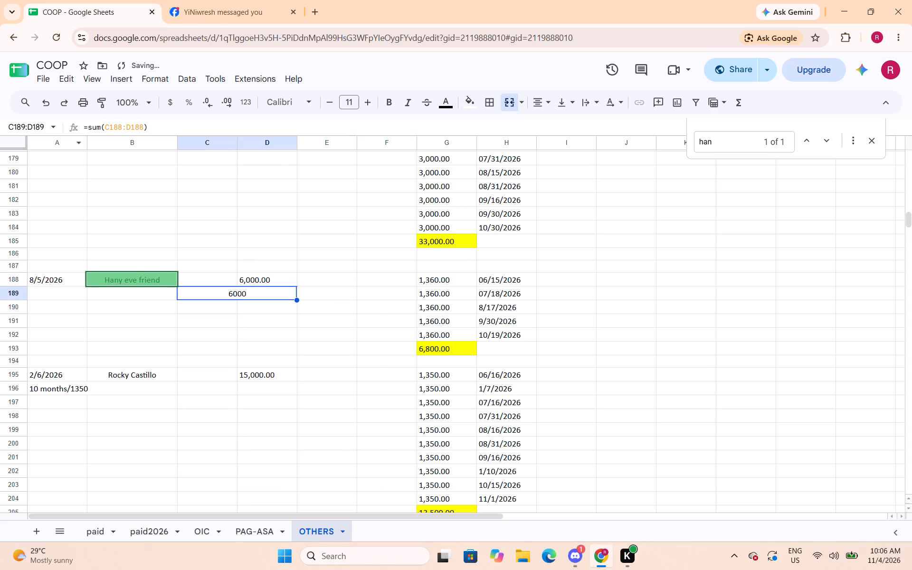
pyautogui.click(163, 84)
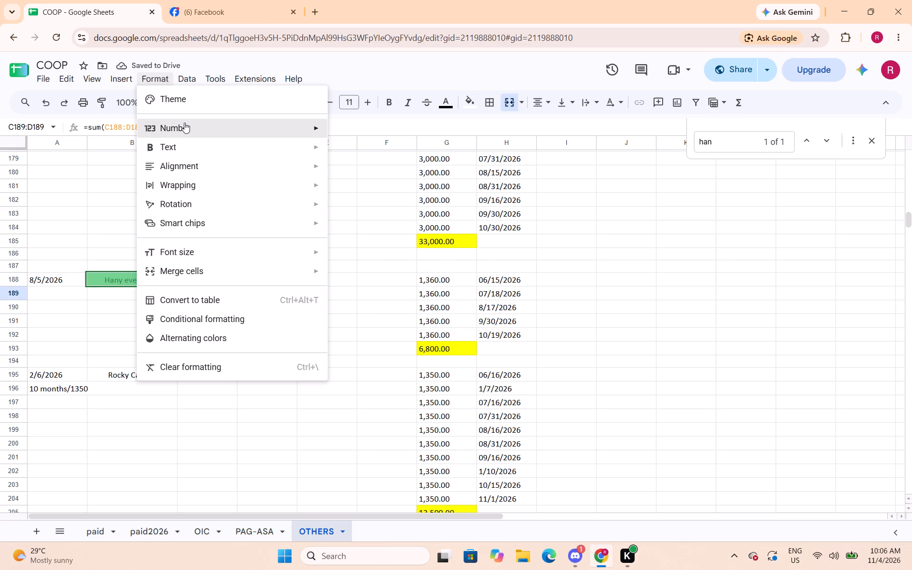
pyautogui.click(184, 123)
pyautogui.click(357, 182)
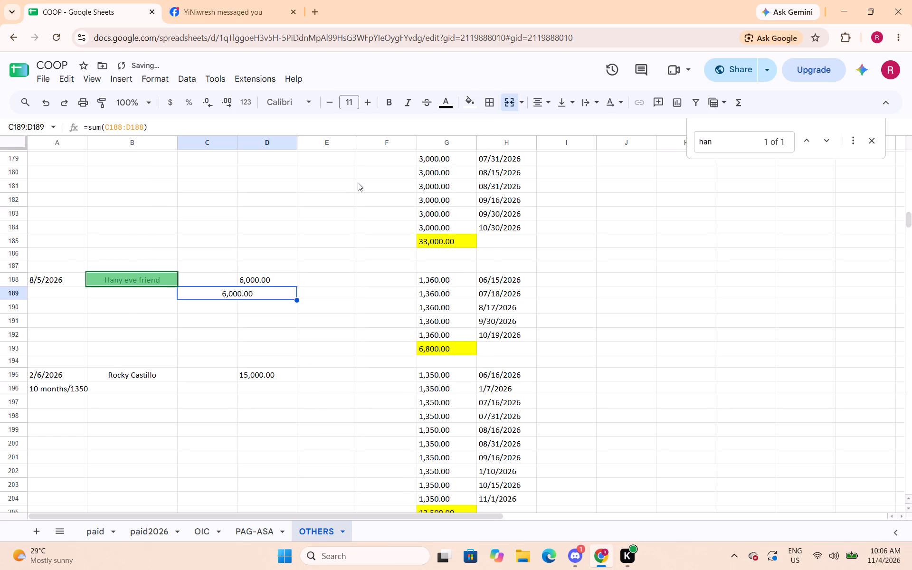
pyautogui.click(467, 103)
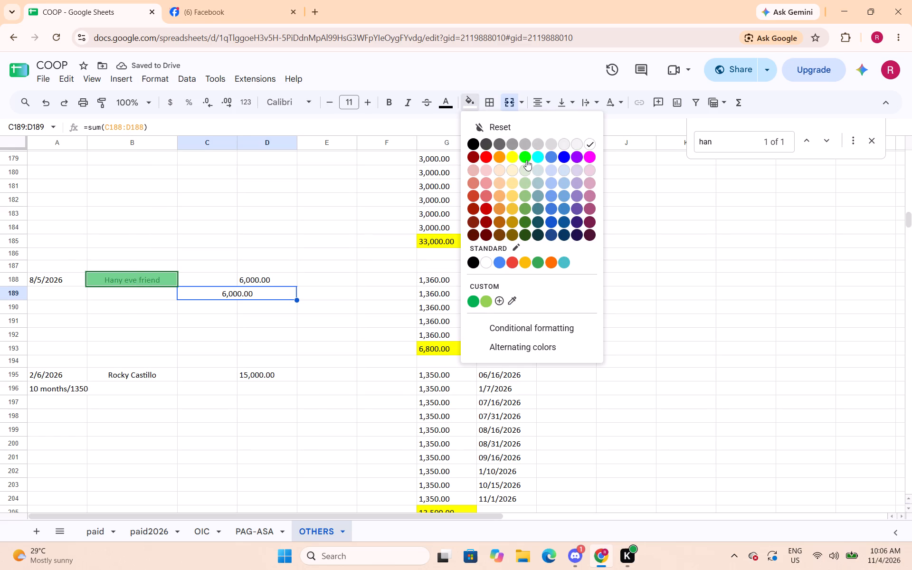
pyautogui.click(526, 160)
# Enter 2880 in cell C188 beside the loan amount and format it as a number with two decimals.
pyautogui.click(218, 283)
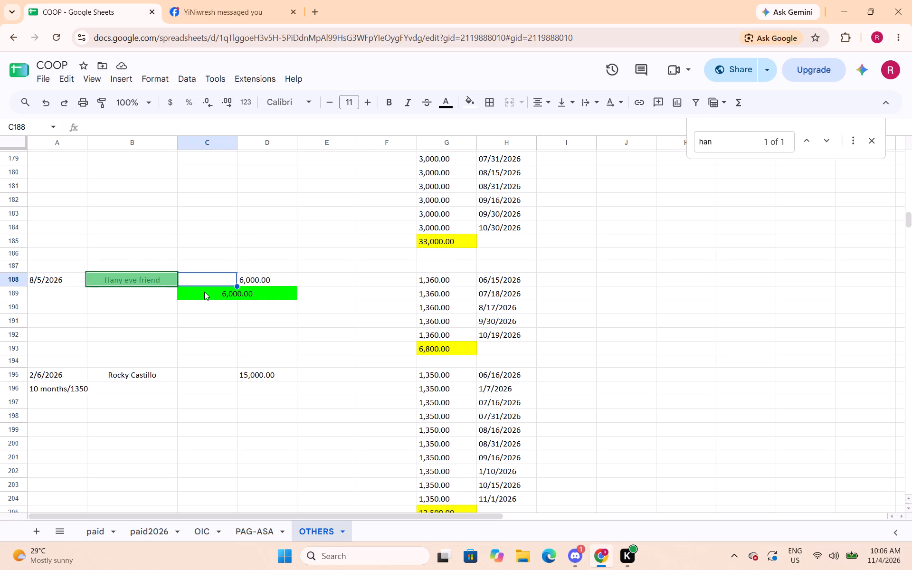
pyautogui.write('288')
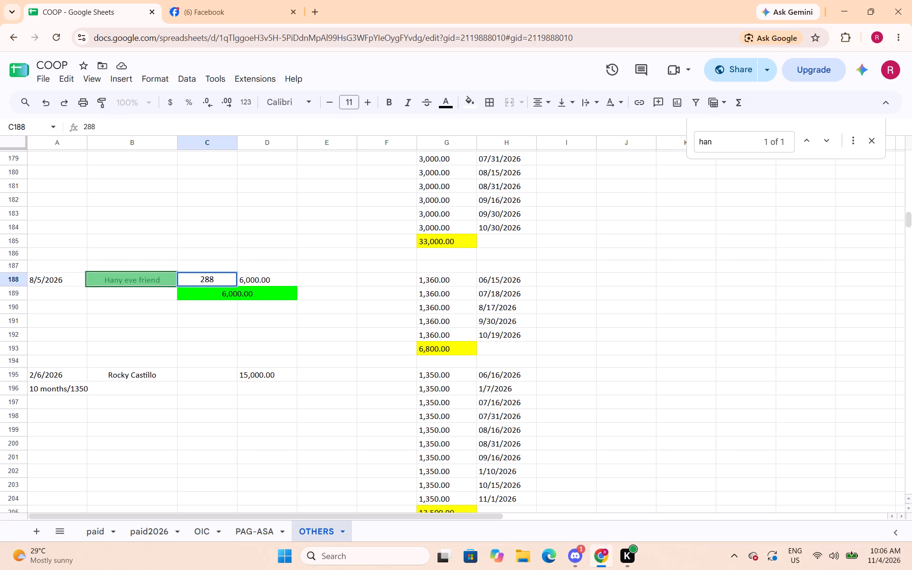
pyautogui.press('0')
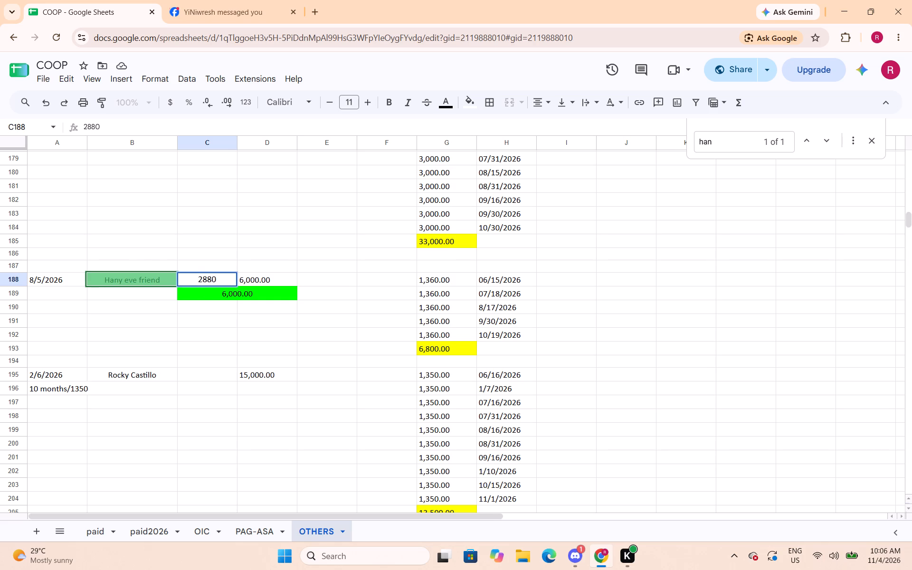
pyautogui.press('Down')
pyautogui.press('Up')
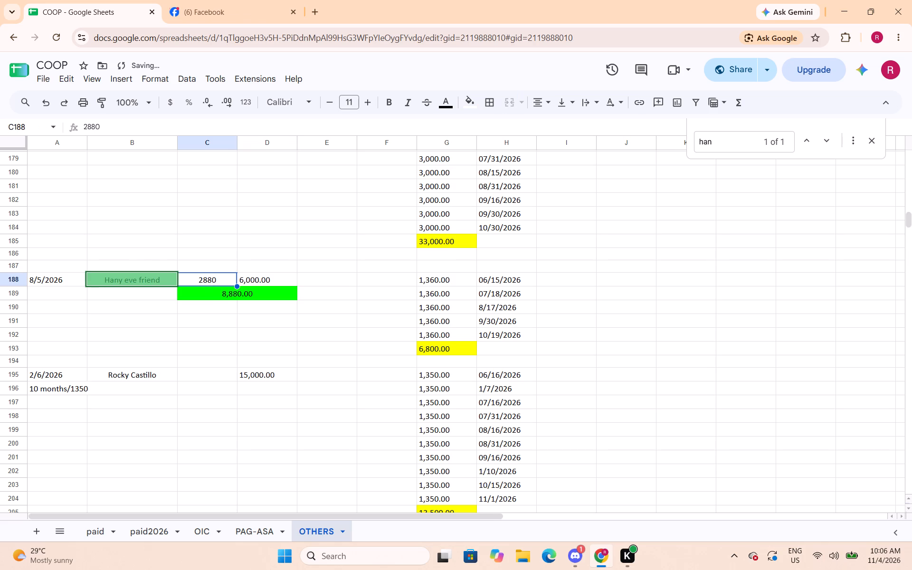
pyautogui.click(159, 82)
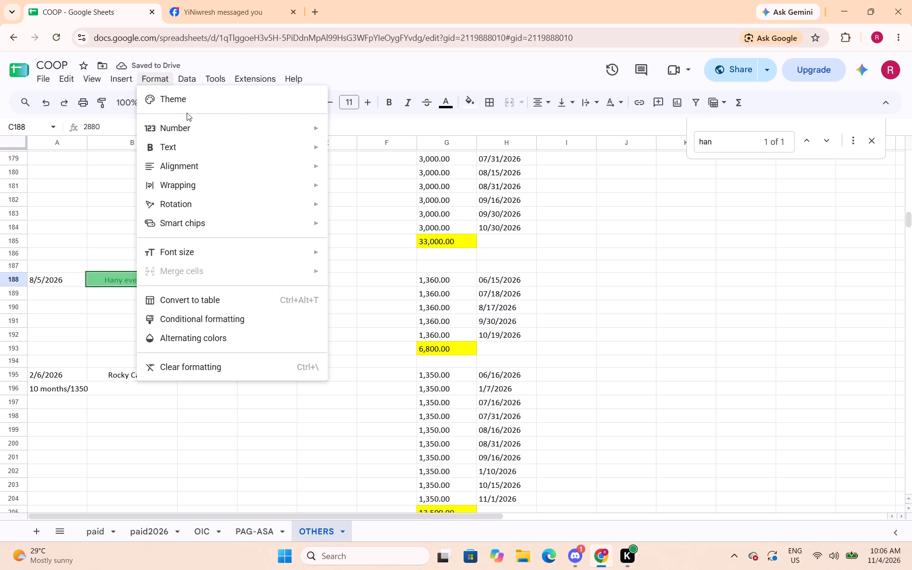
pyautogui.click(184, 125)
pyautogui.click(356, 178)
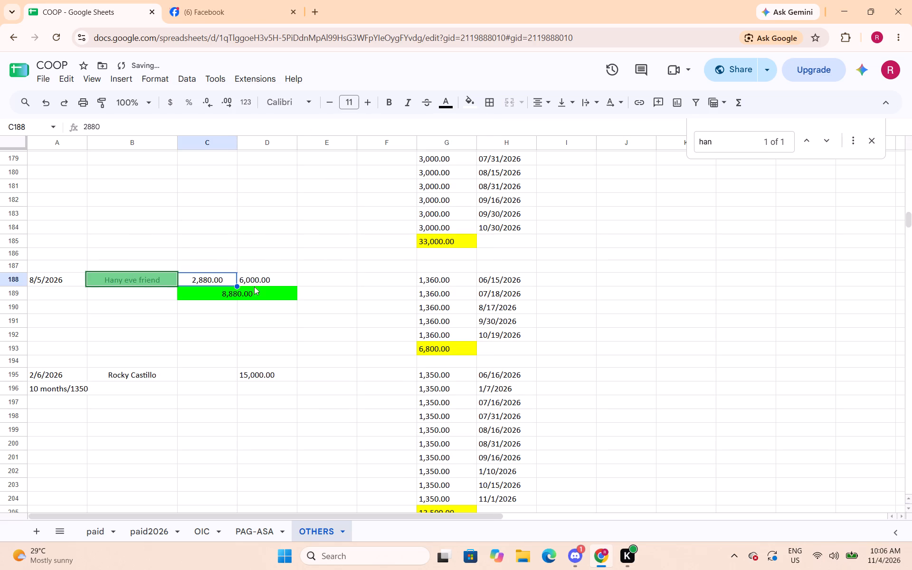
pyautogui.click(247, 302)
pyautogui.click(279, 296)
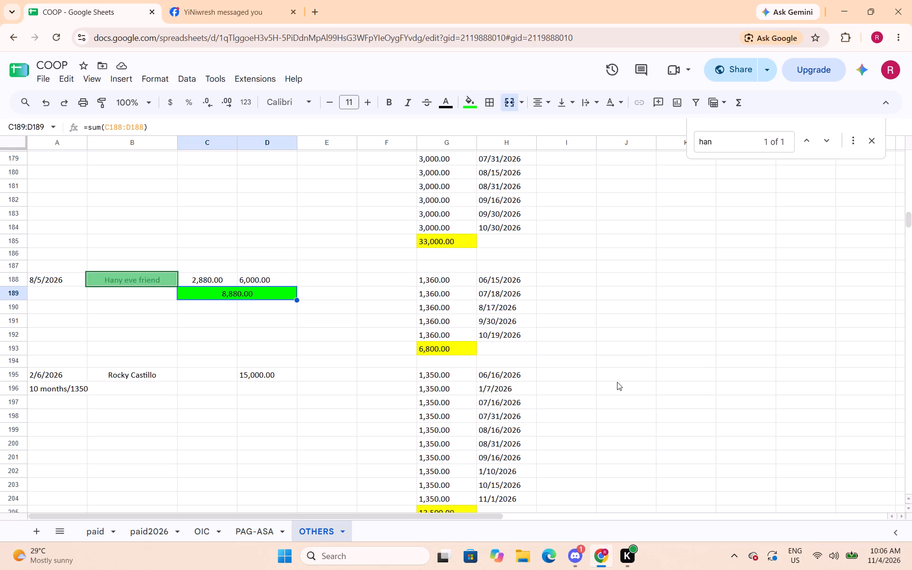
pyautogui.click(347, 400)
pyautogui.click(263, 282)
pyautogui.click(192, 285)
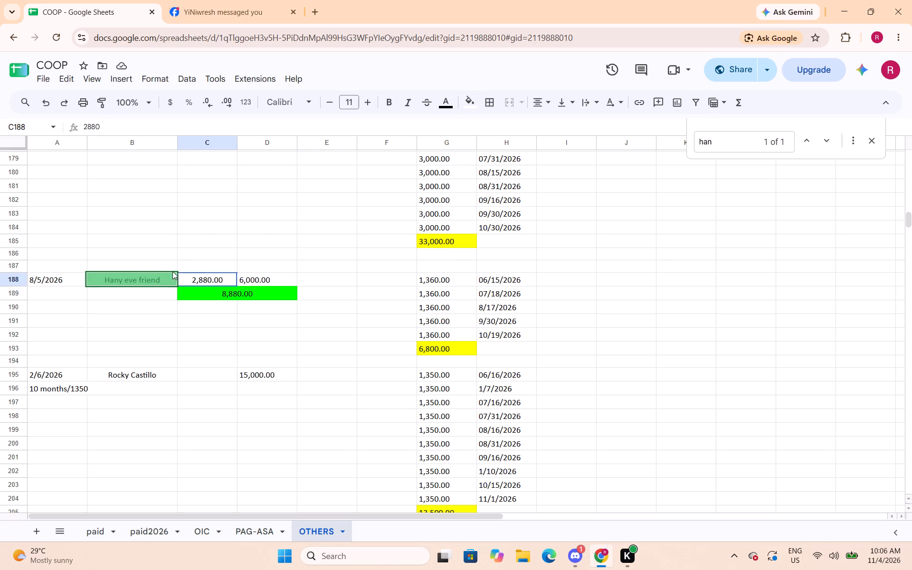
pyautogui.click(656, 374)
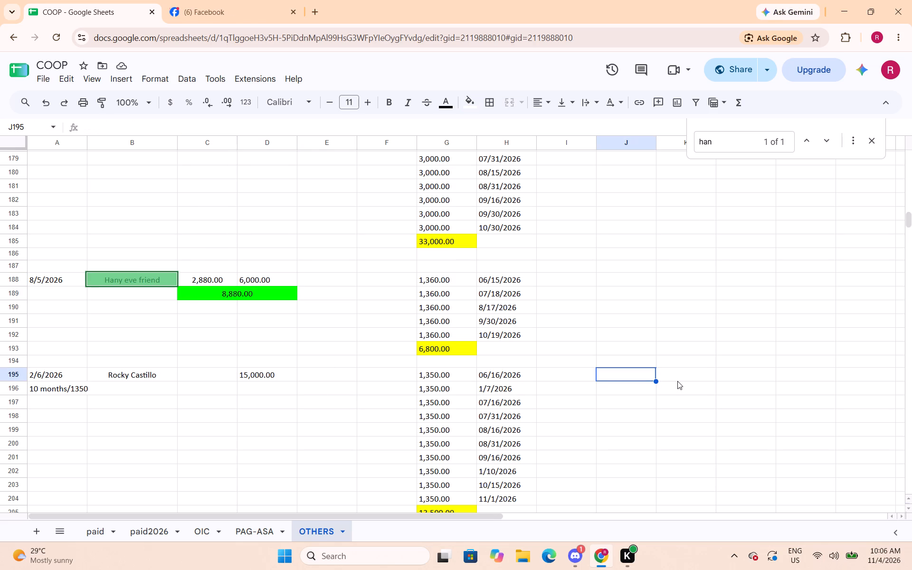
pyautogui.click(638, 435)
# Enter 8880 in J193 and 6800 in J194, and subtract them in J195 with the formula =J193-J194.
pyautogui.click(644, 344)
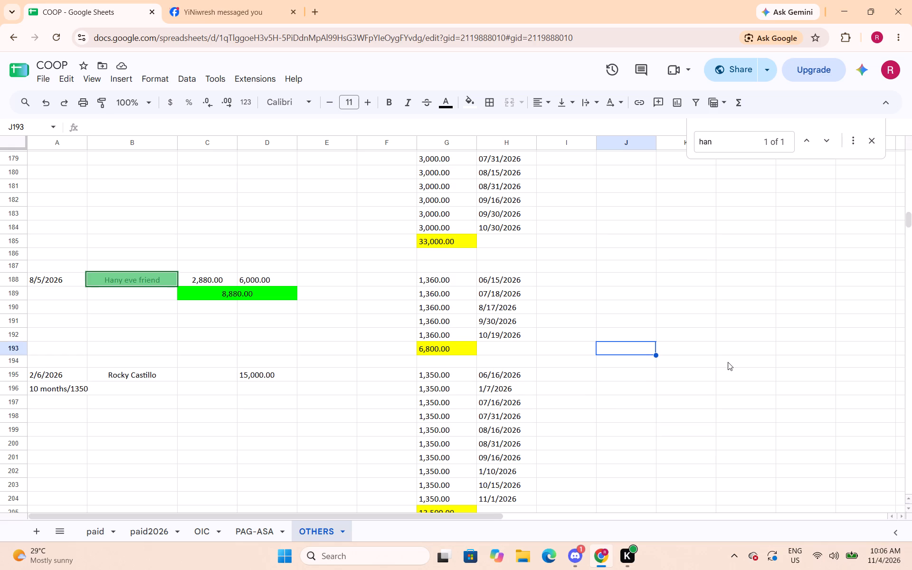
pyautogui.write('888')
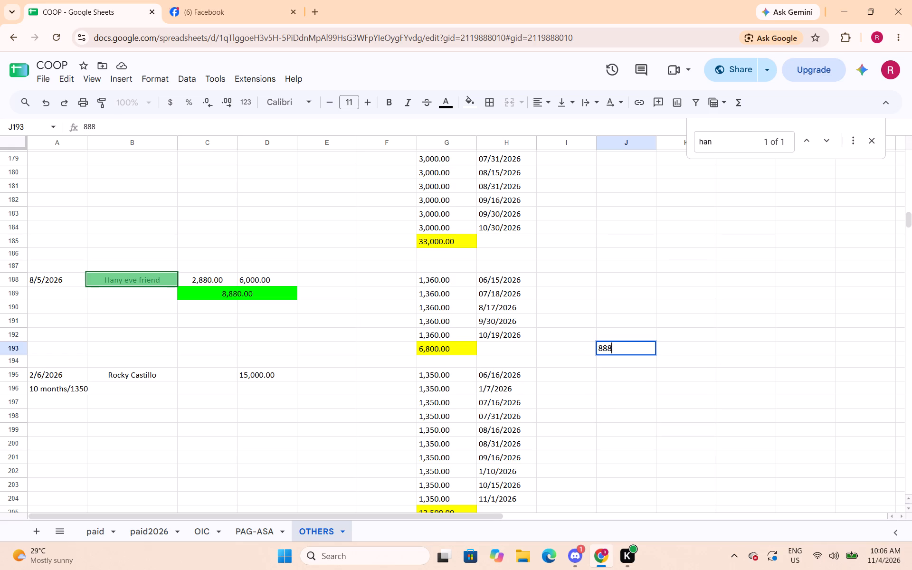
pyautogui.press('0')
pyautogui.press('Down')
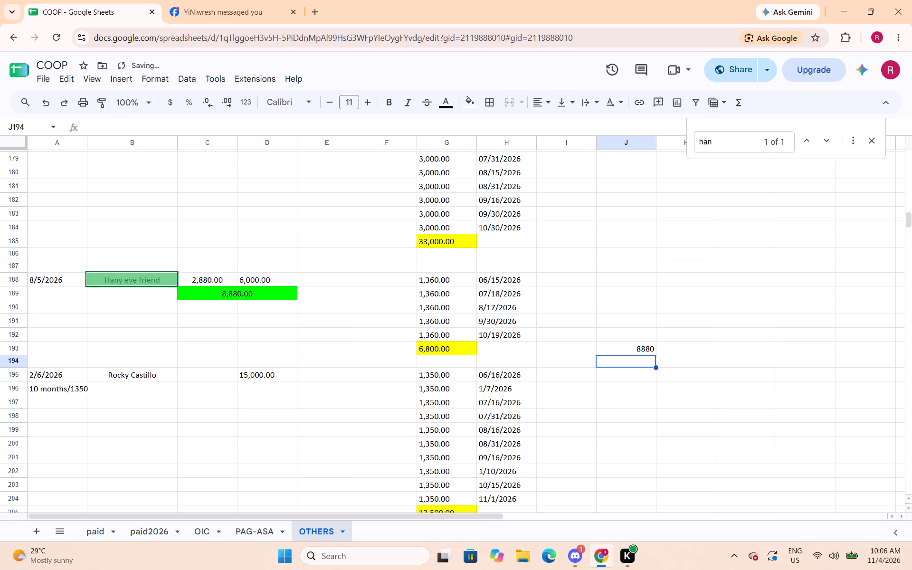
pyautogui.write('6800')
pyautogui.press('Down')
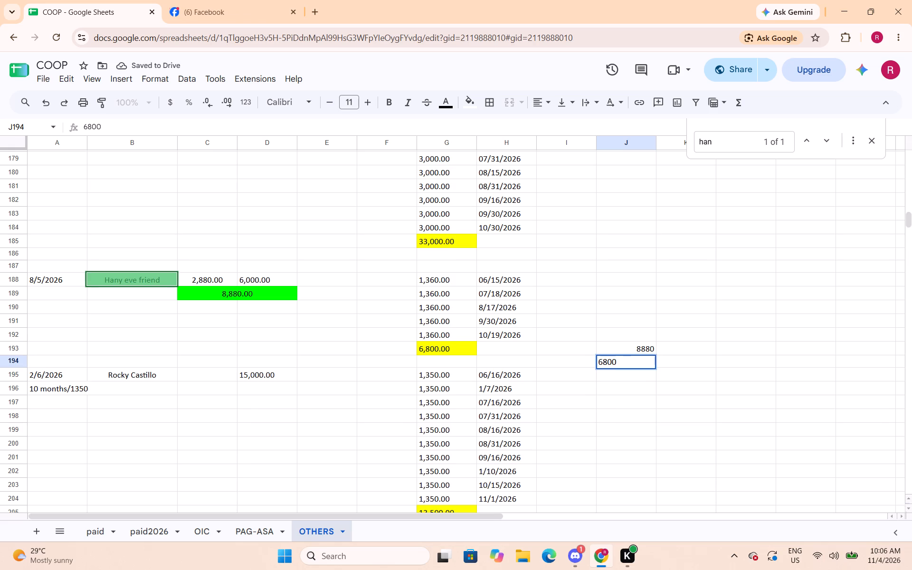
pyautogui.press('=')
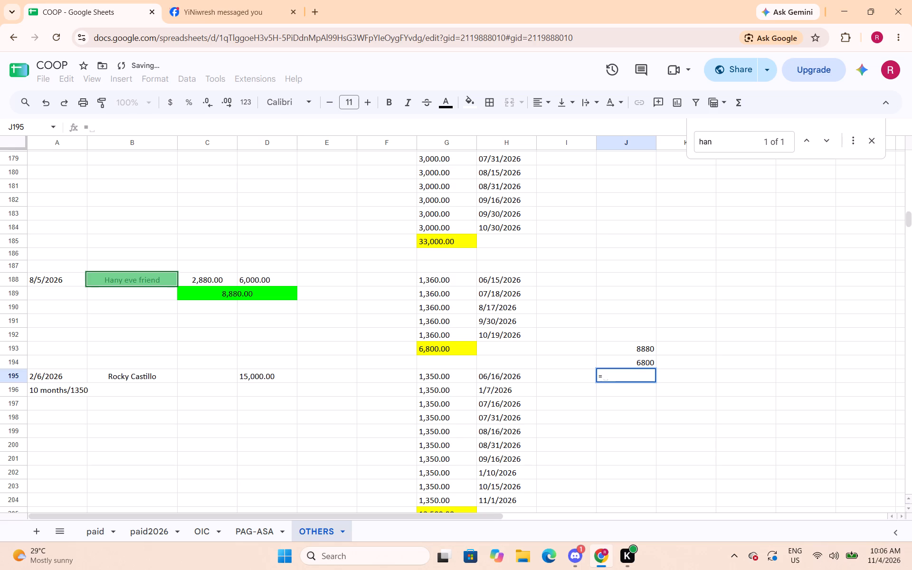
pyautogui.click(651, 354)
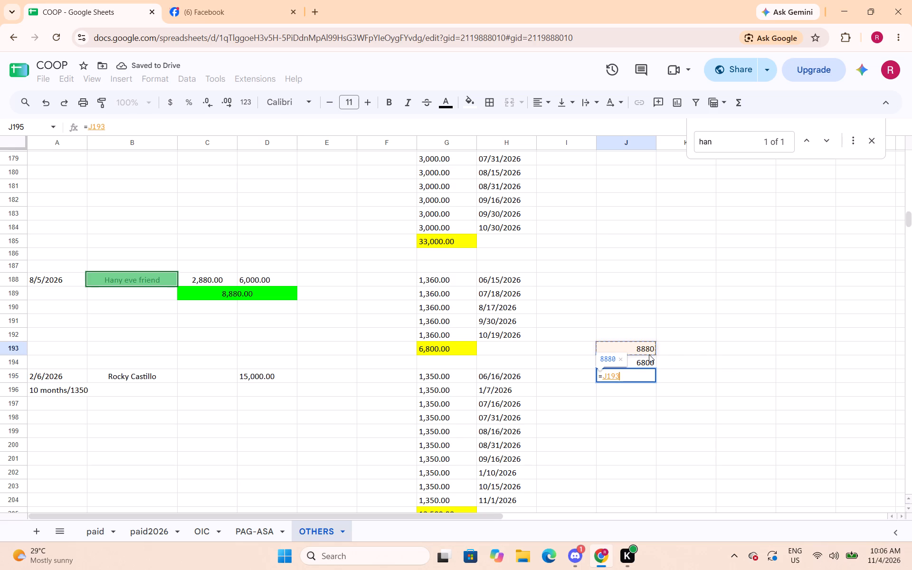
pyautogui.press('-')
pyautogui.click(646, 363)
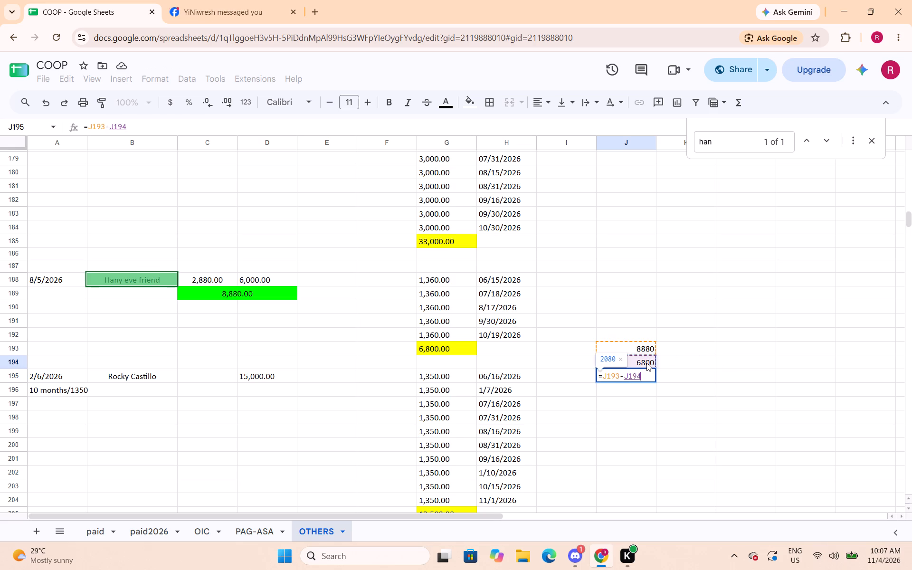
pyautogui.press('Return')
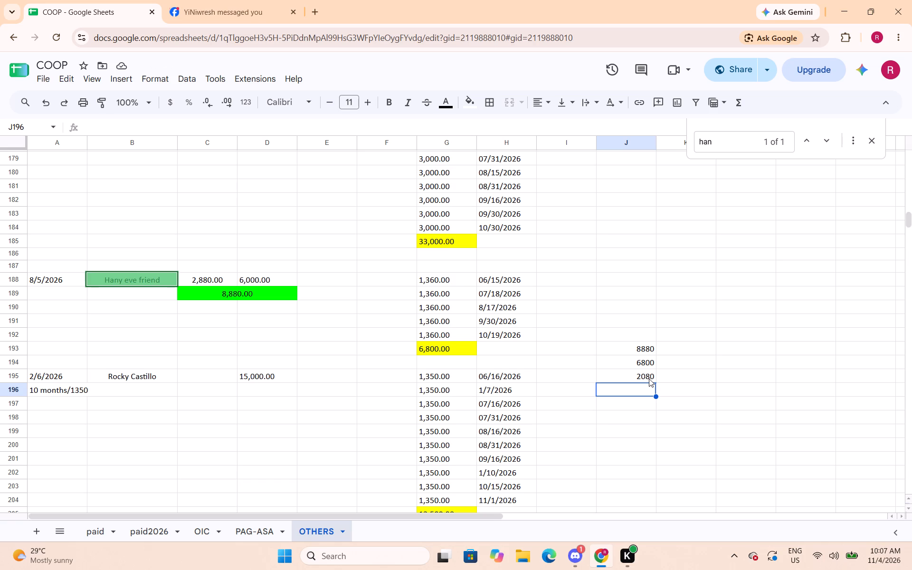
# Set the amount in C188, beside the loan amount, to 2160.
pyautogui.click(220, 278)
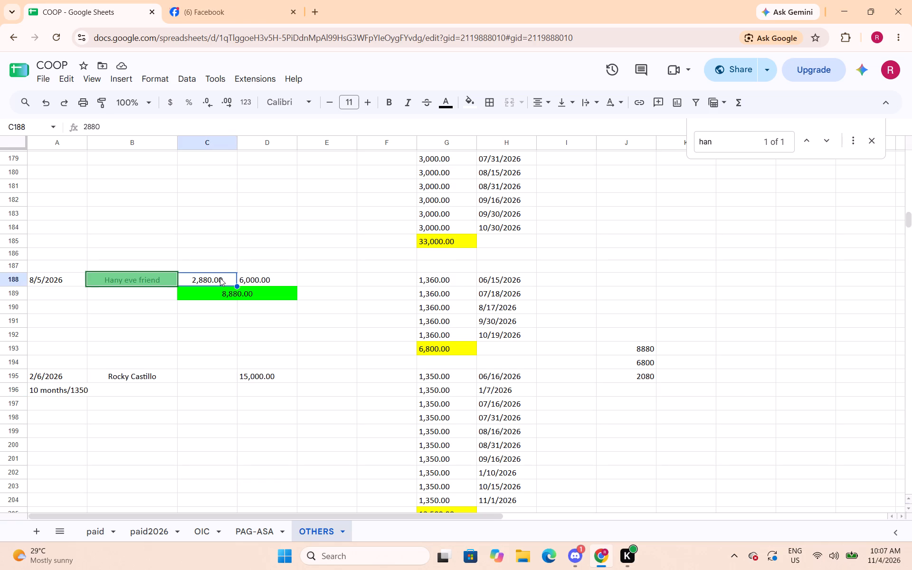
pyautogui.write('216')
pyautogui.press('Right')
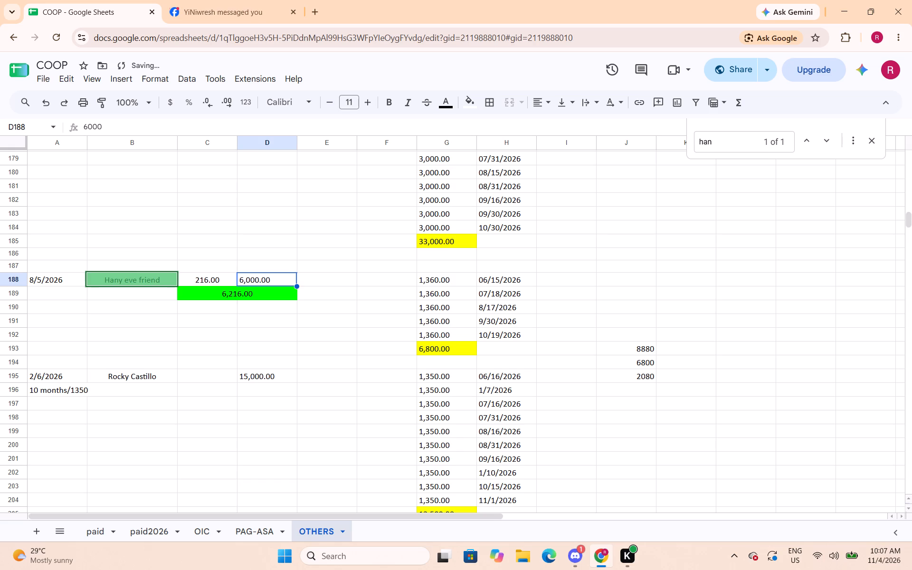
pyautogui.press('Left')
pyautogui.write('2160')
pyautogui.press('Right')
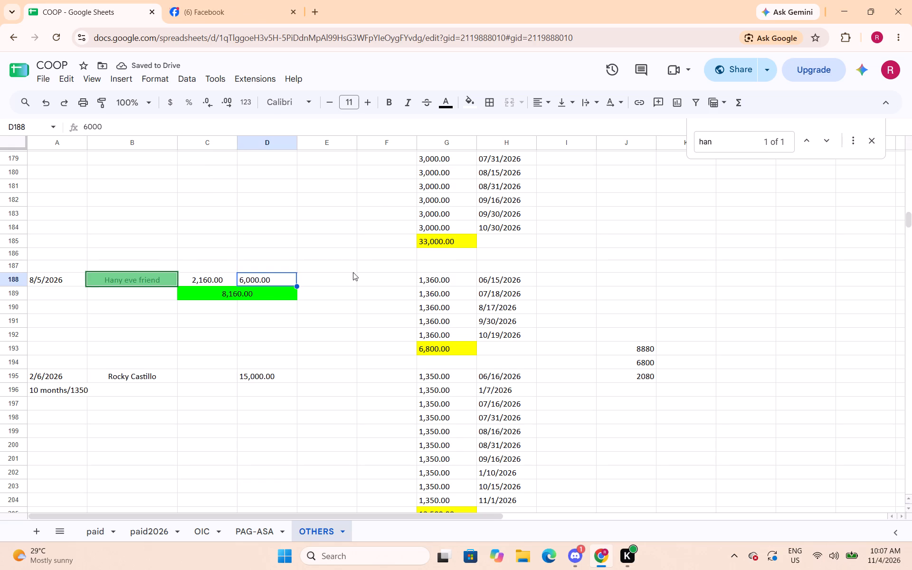
# Set the total in J193 of the balance calculation to 8160.
pyautogui.click(625, 345)
pyautogui.write('81')
pyautogui.write('60')
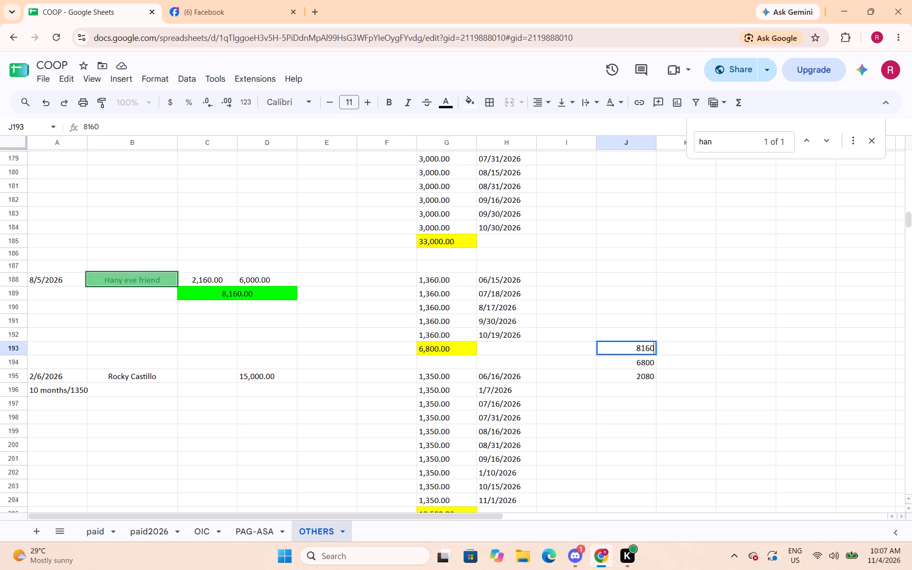
pyautogui.press('Return')
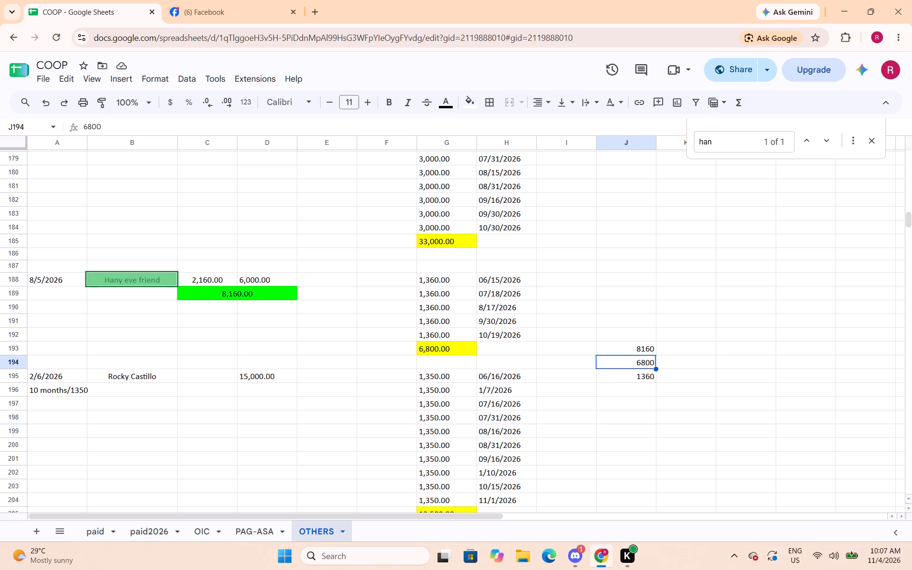
# Insert one row above row 193, the yellow 6,800.00 payment total.
pyautogui.click(15, 351)
pyautogui.rightClick(15, 351)
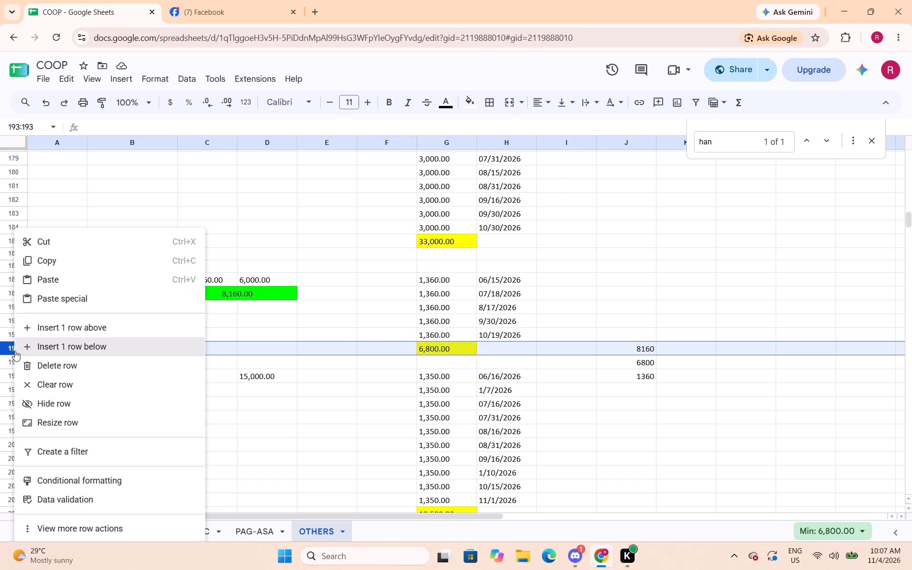
pyautogui.click(34, 323)
# Change the fill of cell G193 in the new payment row to white.
pyautogui.click(419, 348)
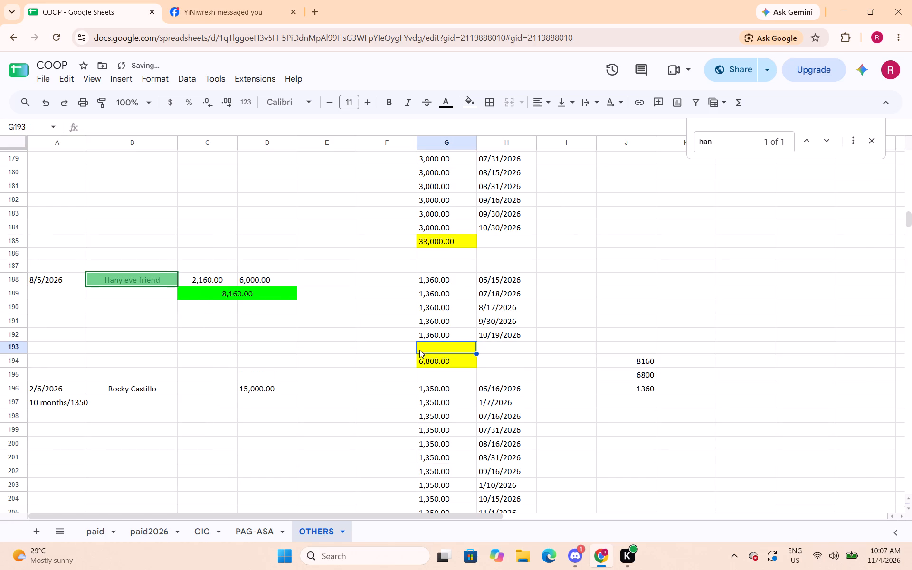
pyautogui.click(462, 102)
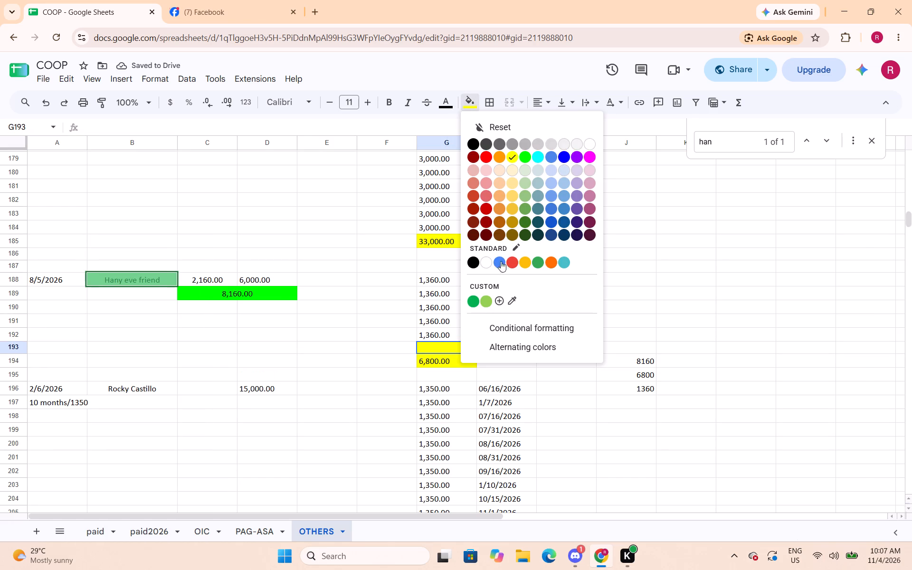
pyautogui.click(486, 264)
pyautogui.click(449, 352)
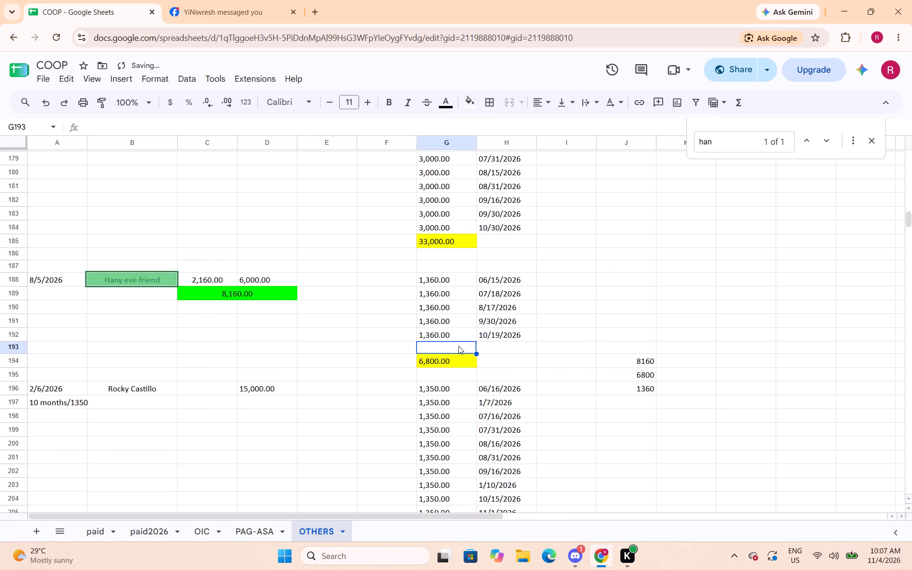
# Set the loan date in A188 to 5/8/2026.
pyautogui.click(490, 284)
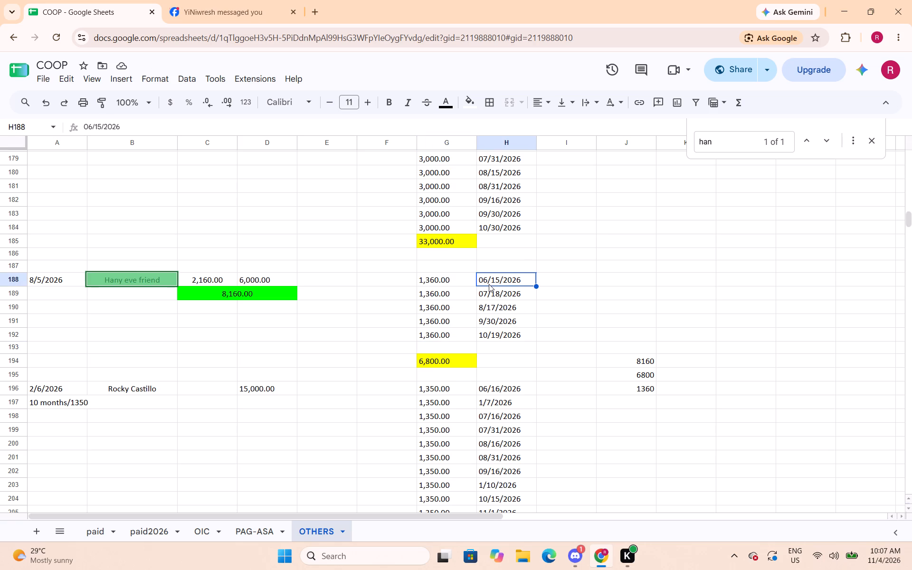
pyautogui.click(38, 288)
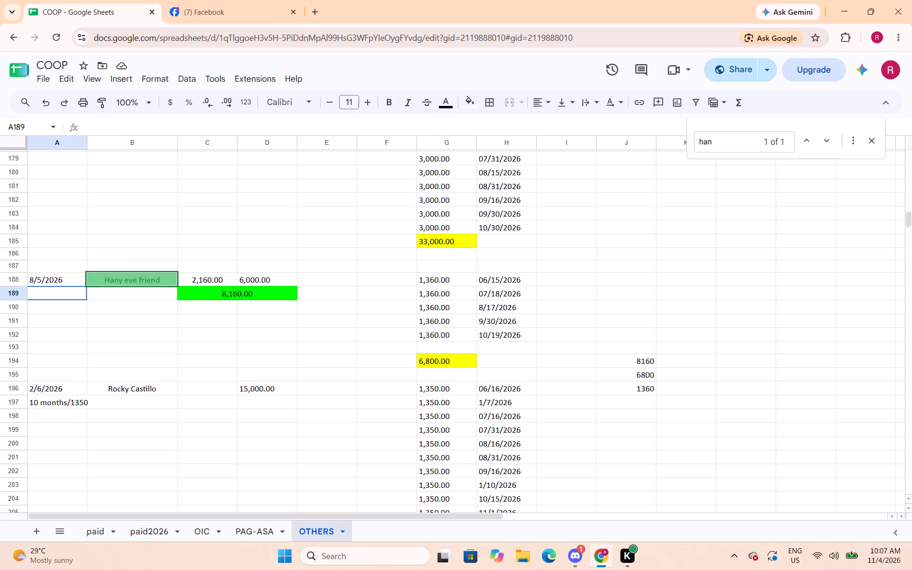
pyautogui.click(39, 285)
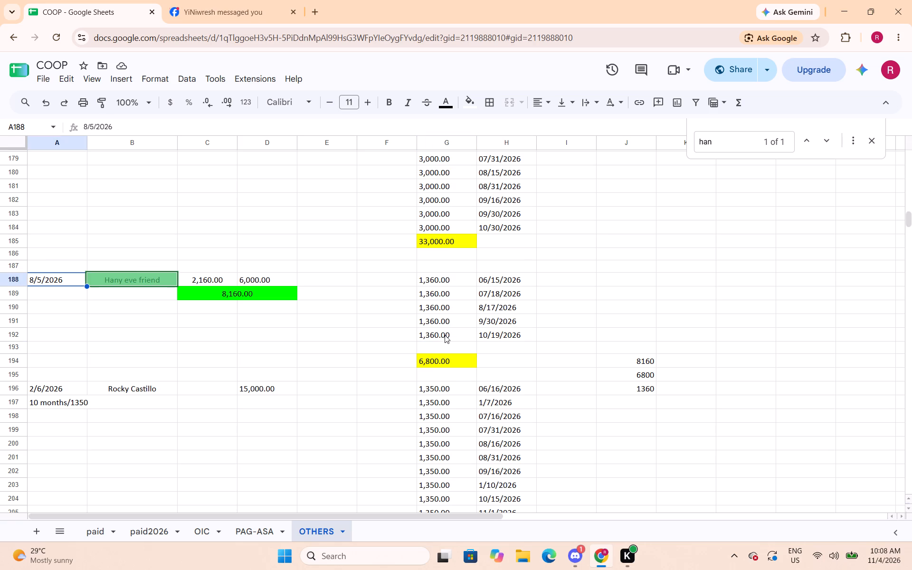
pyautogui.press('5')
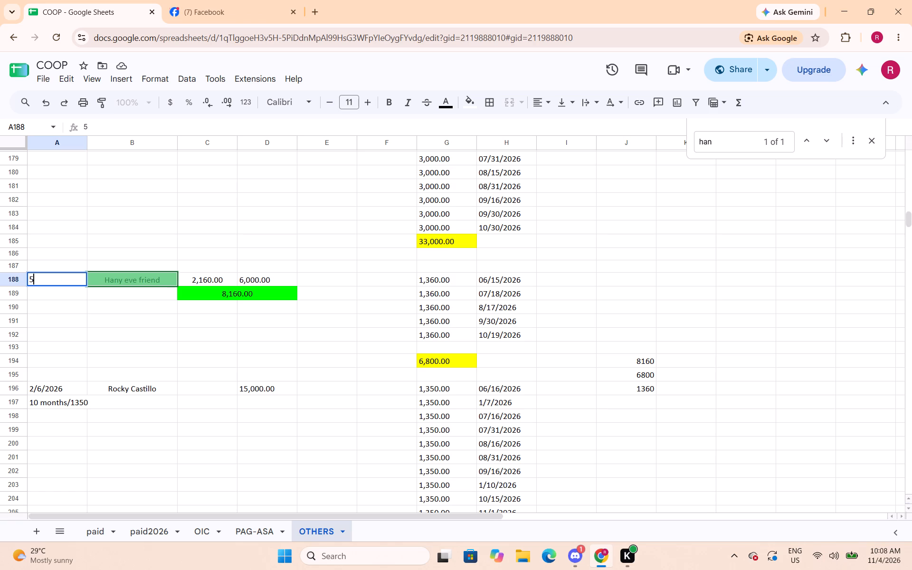
pyautogui.write('/8/2026')
pyautogui.press('Down')
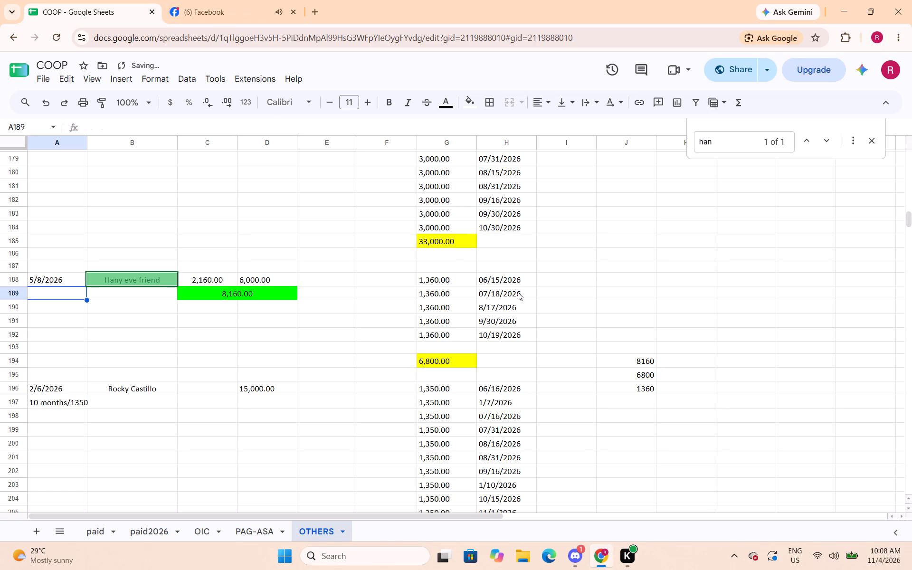
# Enter a payment of 1360 in G193, below the existing payments of the row 188 loan.
pyautogui.click(489, 323)
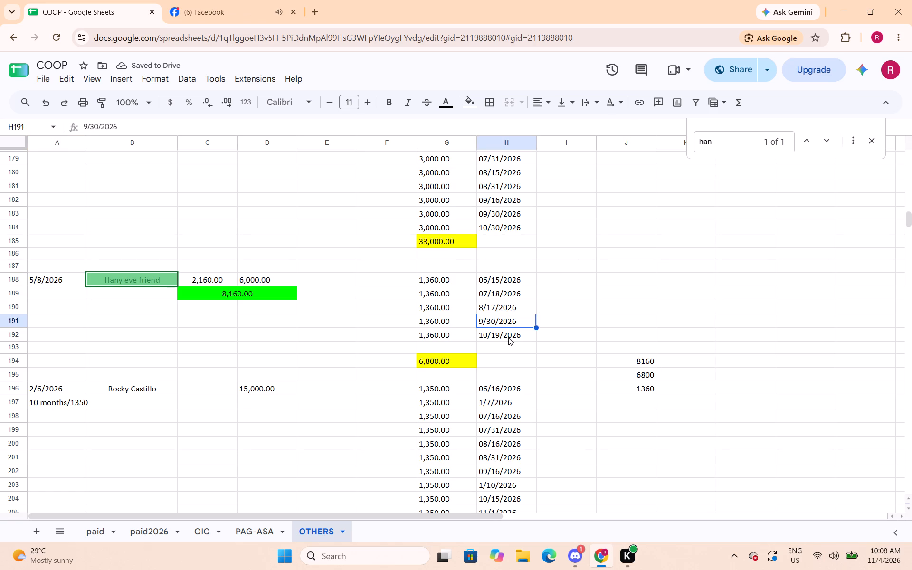
pyautogui.click(507, 337)
pyautogui.click(460, 347)
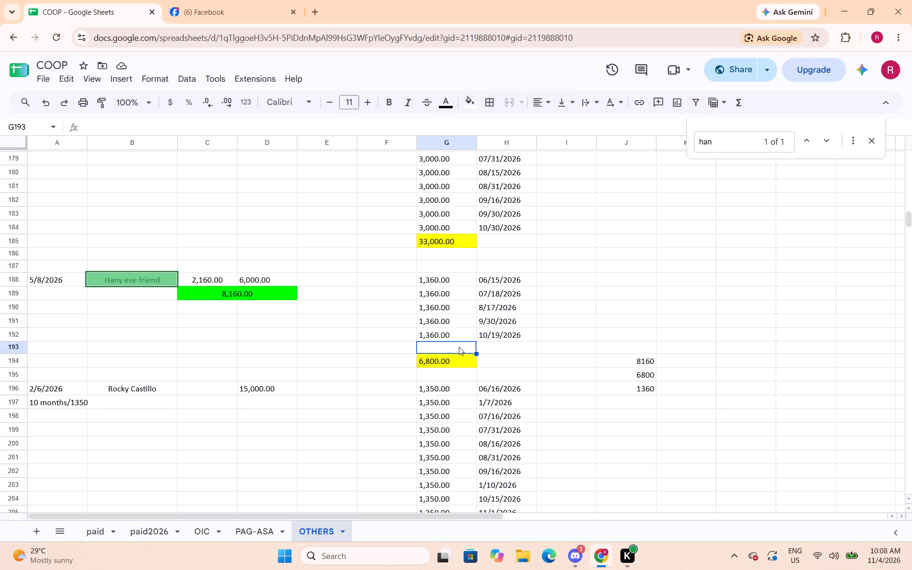
pyautogui.click(555, 375)
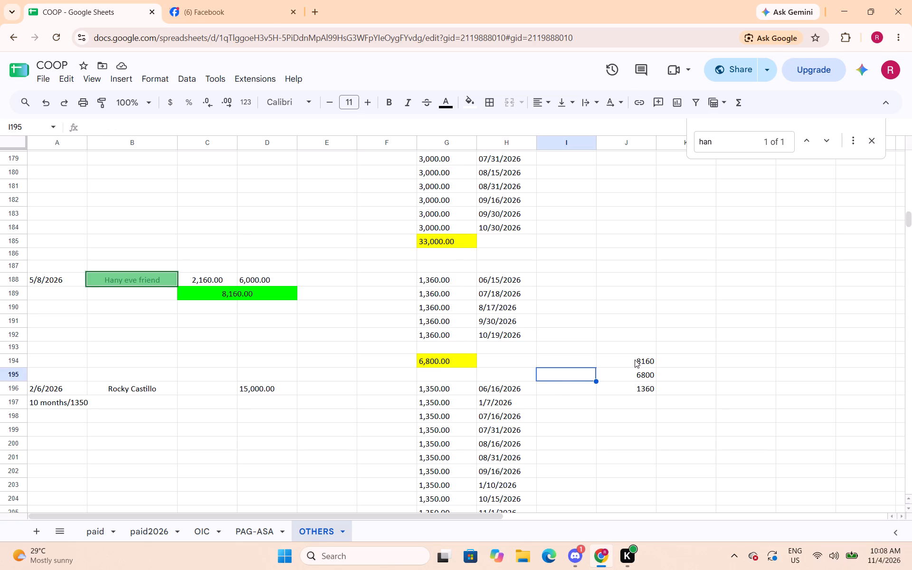
pyautogui.click(634, 360)
pyautogui.click(446, 349)
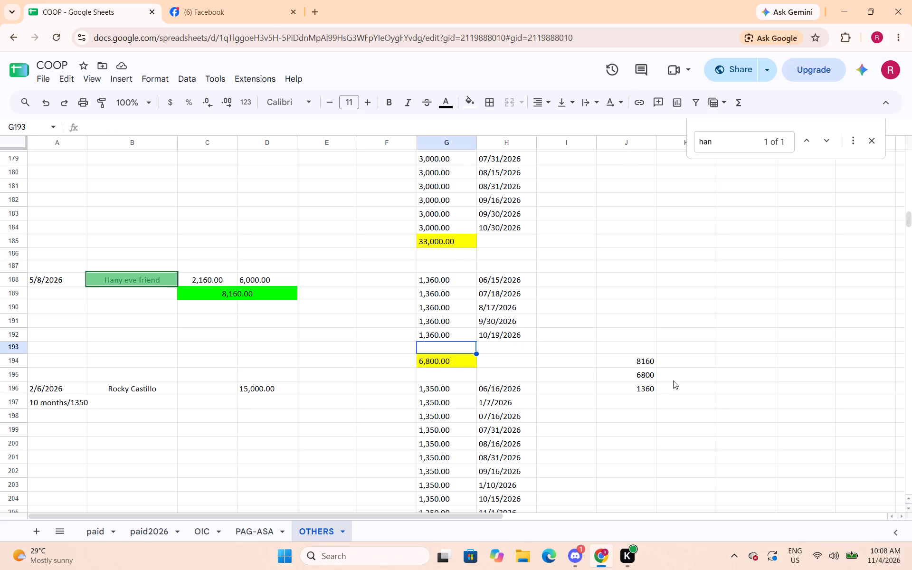
pyautogui.write('1360')
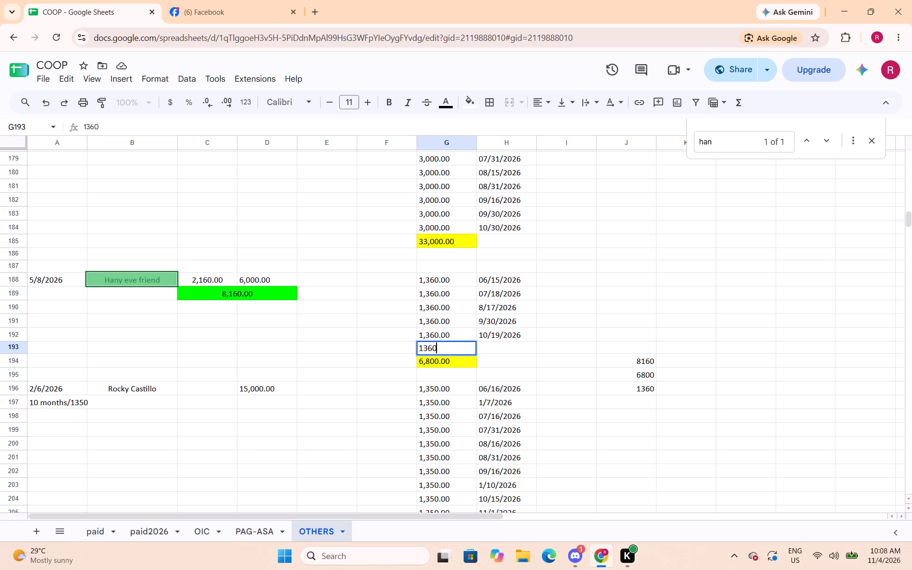
pyautogui.press('Down')
pyautogui.press('Right')
pyautogui.press('Up')
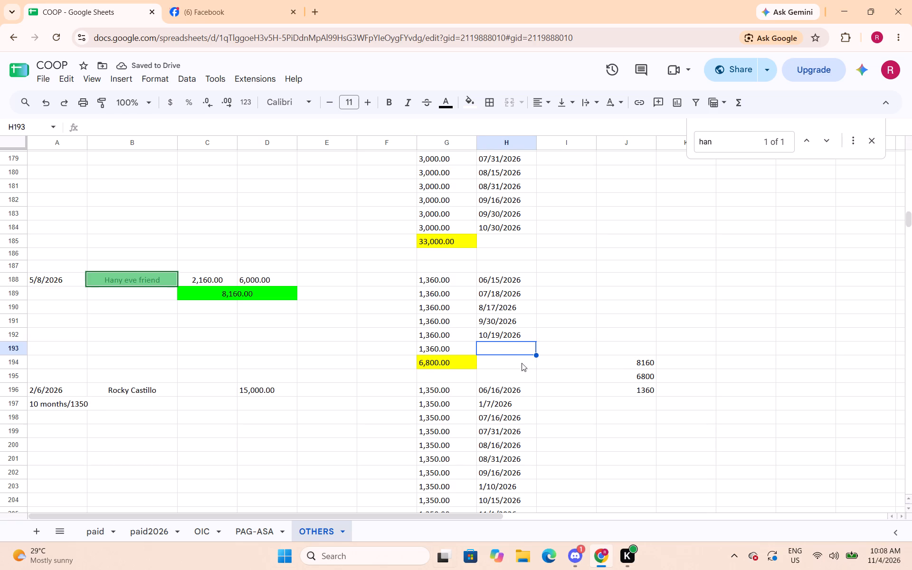
pyautogui.scroll(-1, 522, 352)
pyautogui.scroll(1, 500, 350)
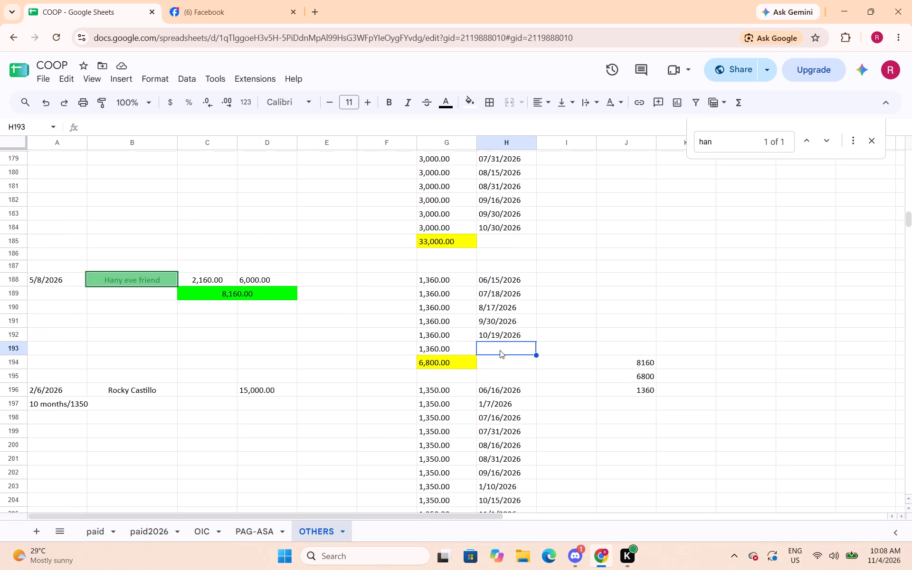
# Clear the search term from the find-in-sheet box.
pyautogui.click(731, 149)
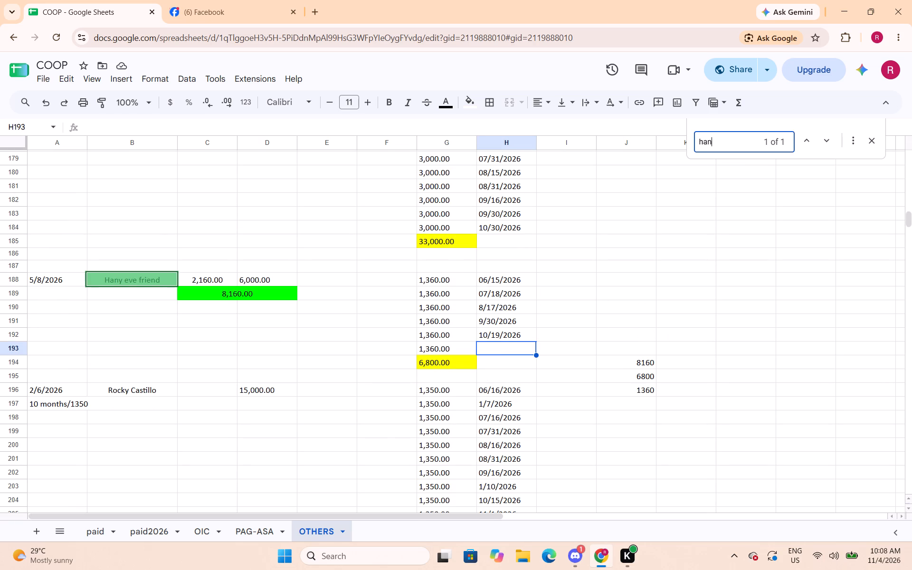
pyautogui.press('BackSpace')
pyautogui.press('BackSpace')
pyautogui.press('BackSpace')
pyautogui.press('BackSpace')
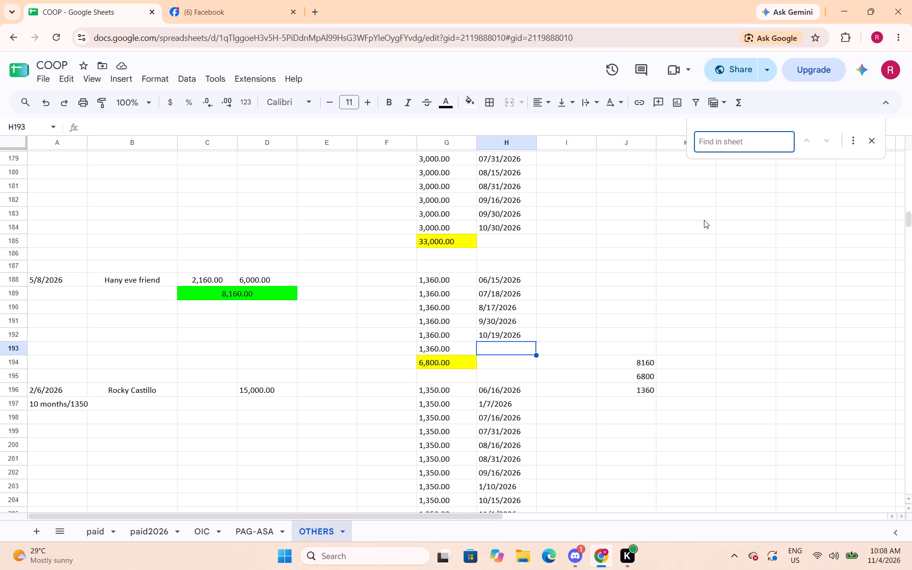
# Delete the contents of the balance calculation in J194:J196.
pyautogui.click(717, 286)
pyautogui.click(645, 373)
pyautogui.click(645, 364)
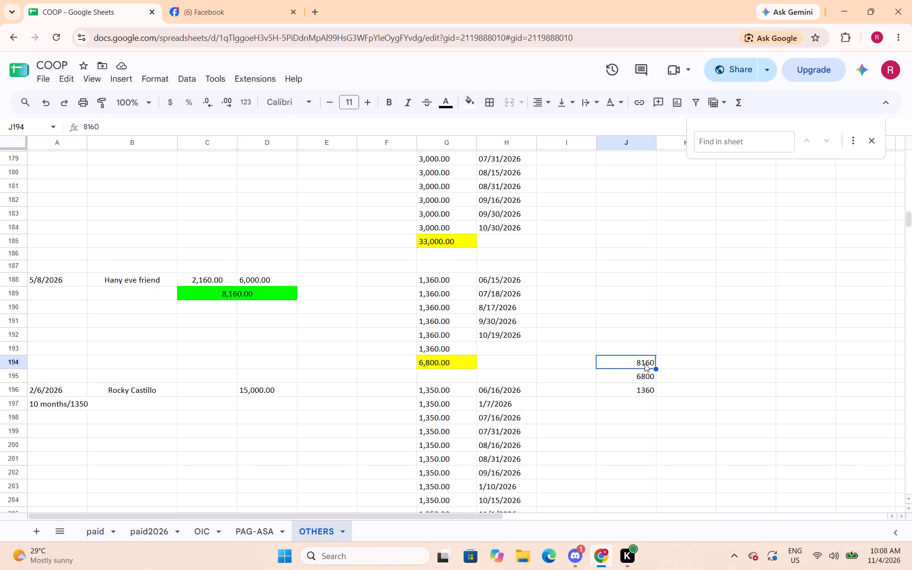
pyautogui.moveTo(645, 363); pyautogui.dragTo(643, 386)
pyautogui.press('BackSpace')
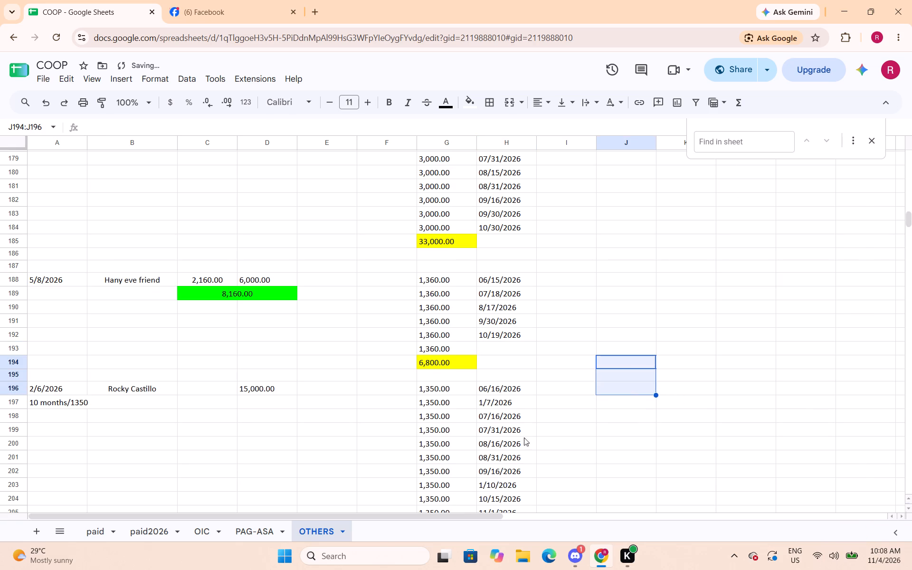
pyautogui.click(588, 427)
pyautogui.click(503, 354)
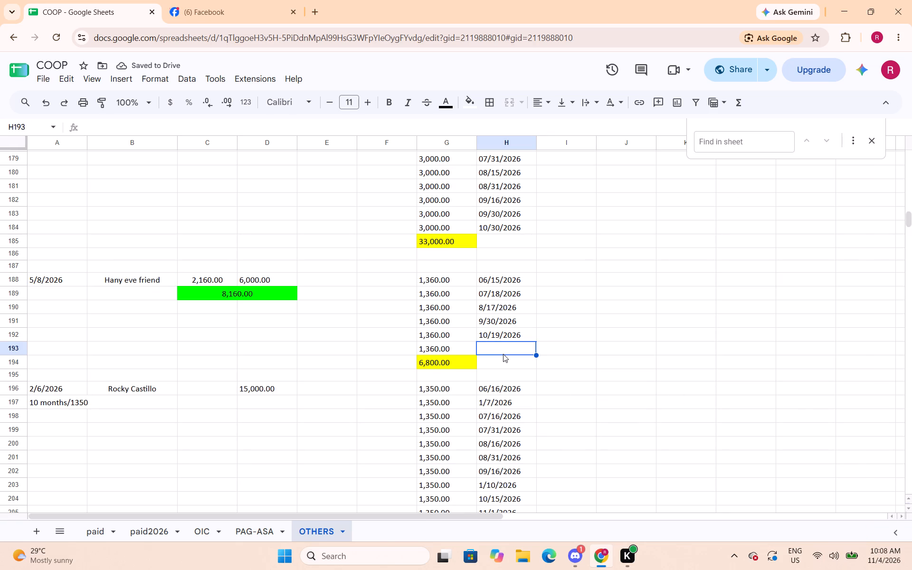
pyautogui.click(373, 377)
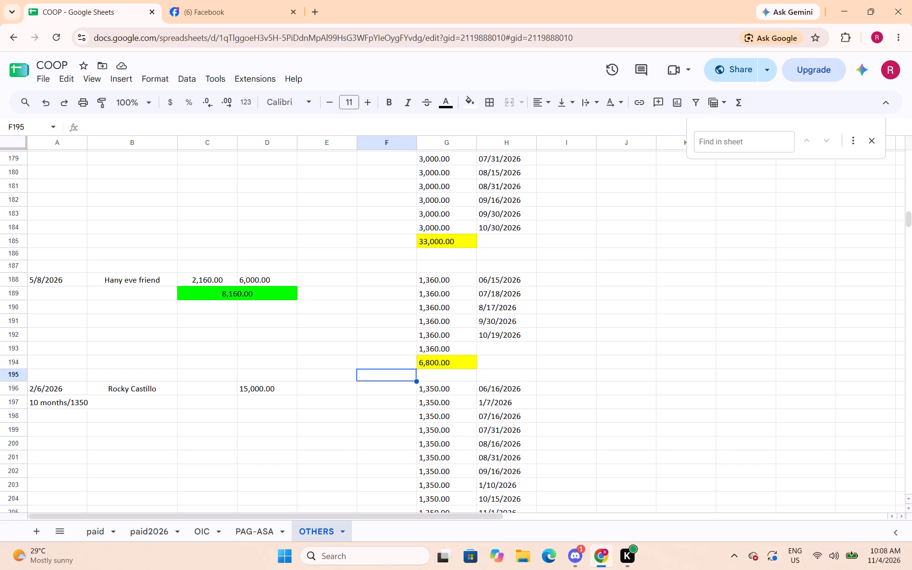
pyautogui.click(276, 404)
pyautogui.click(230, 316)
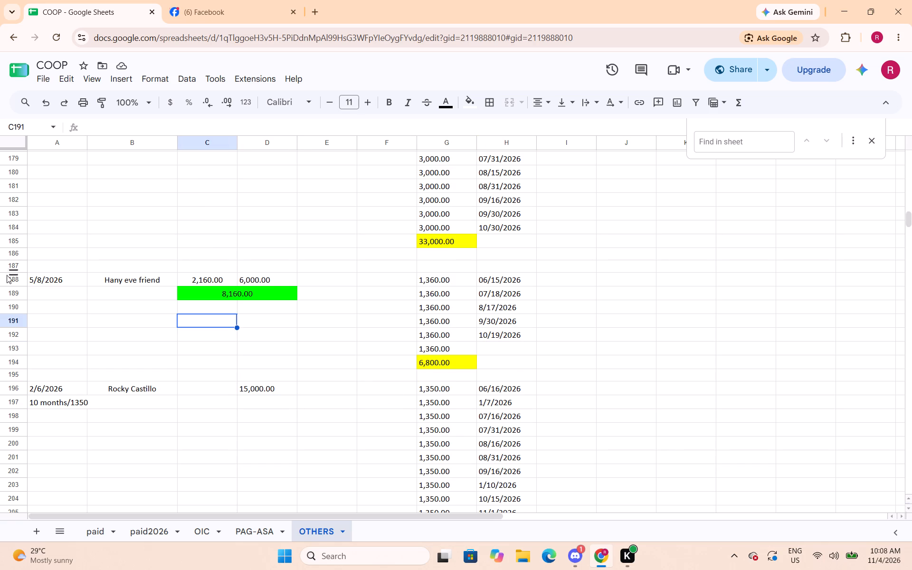
# Move the whole loan record, rows 188 to 194, from the OTHERS sheet to the paid2026 sheet starting at A1394.
pyautogui.moveTo(16, 281); pyautogui.dragTo(35, 358)
pyautogui.rightClick(104, 345)
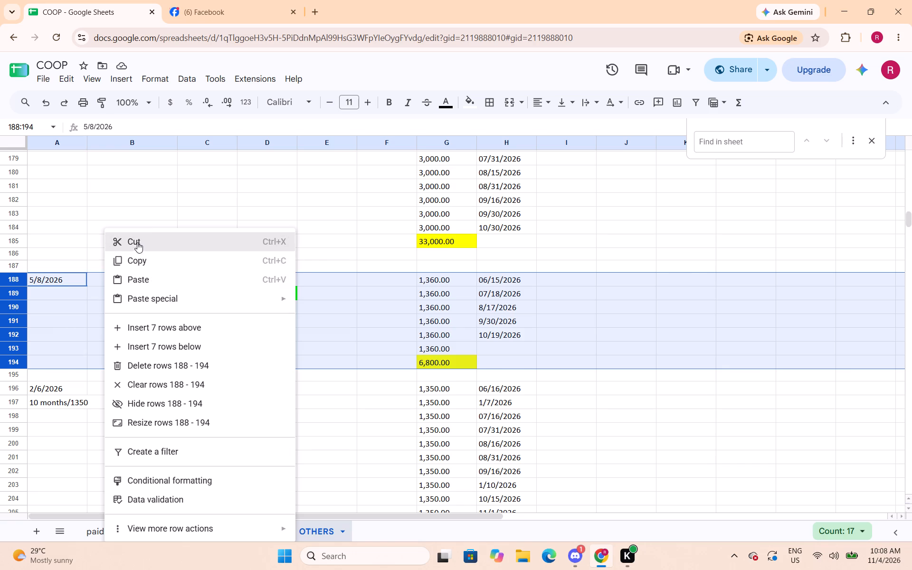
pyautogui.click(137, 242)
pyautogui.click(152, 531)
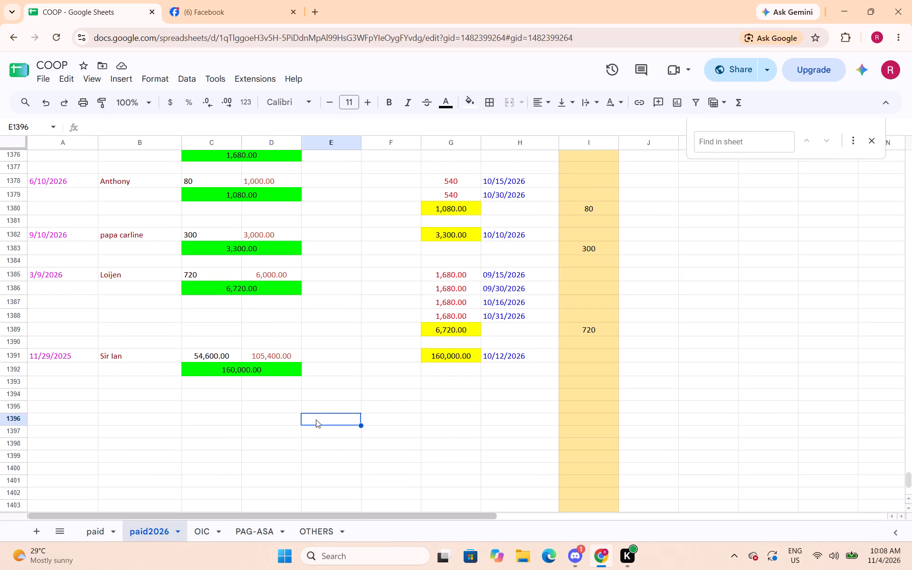
pyautogui.scroll(-3, 322, 420)
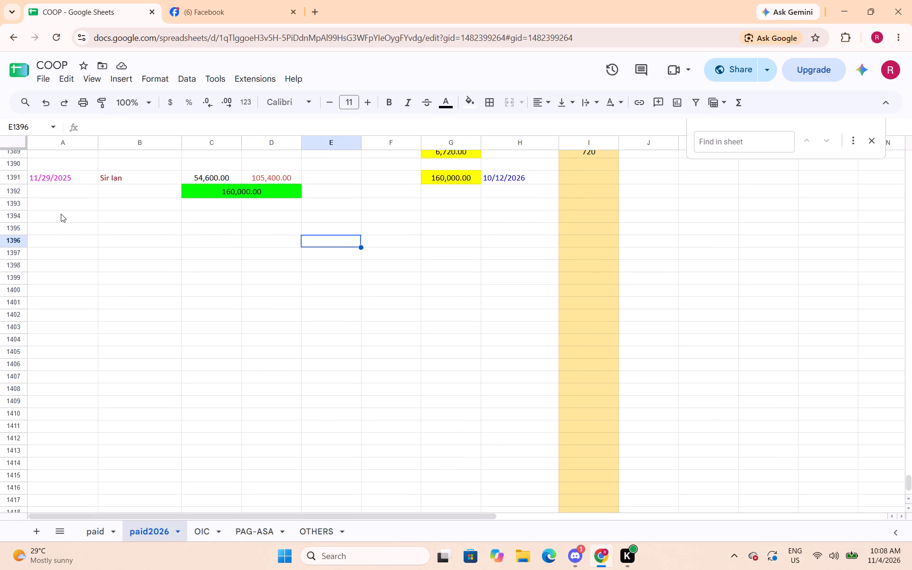
pyautogui.click(61, 214)
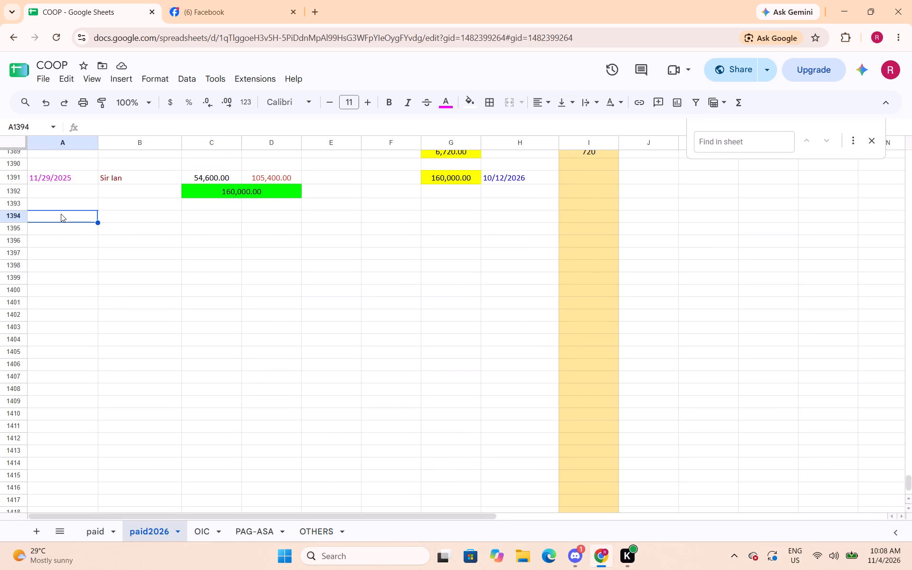
pyautogui.hotkey('ctrl', 'v')
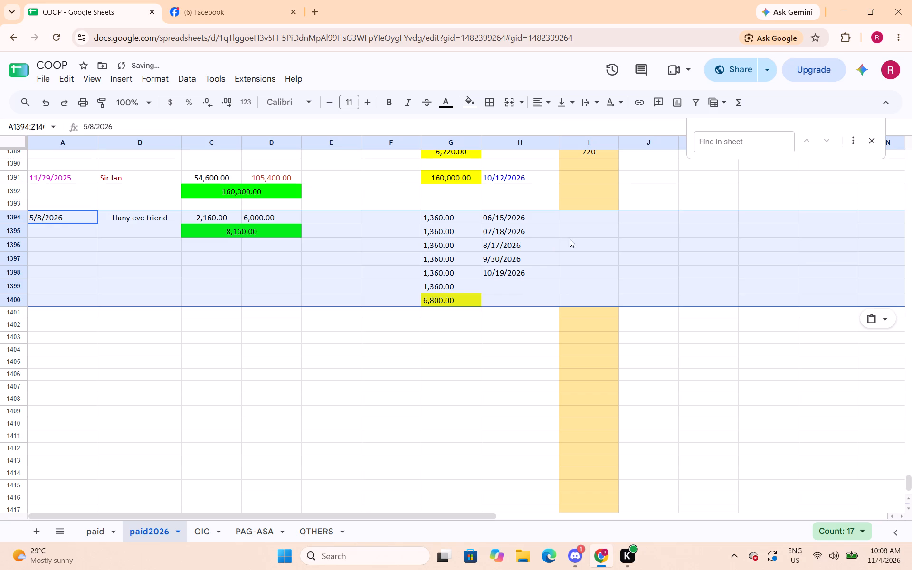
# Fill I1394:I1400 with the light yellow-orange colour that matches the rest of column I.
pyautogui.click(589, 253)
pyautogui.moveTo(579, 218); pyautogui.dragTo(595, 301)
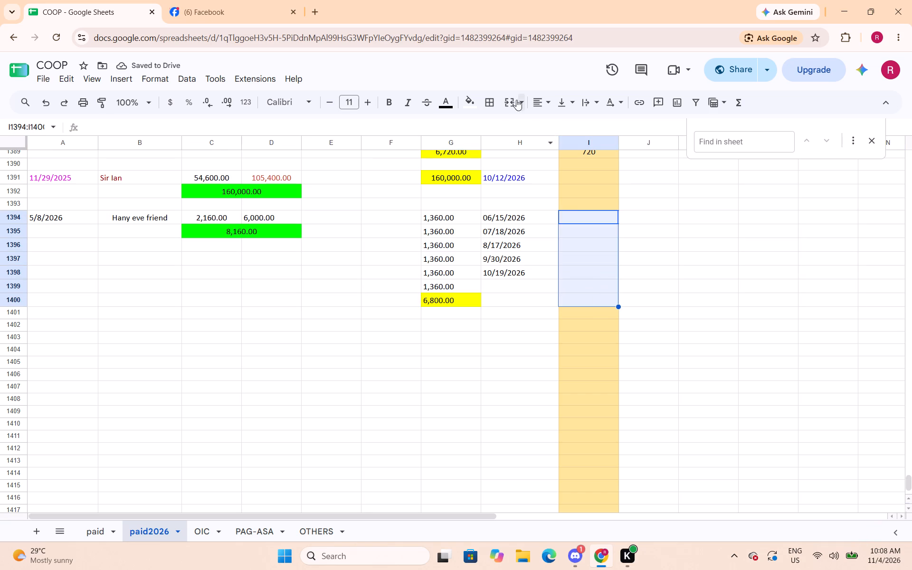
pyautogui.click(474, 102)
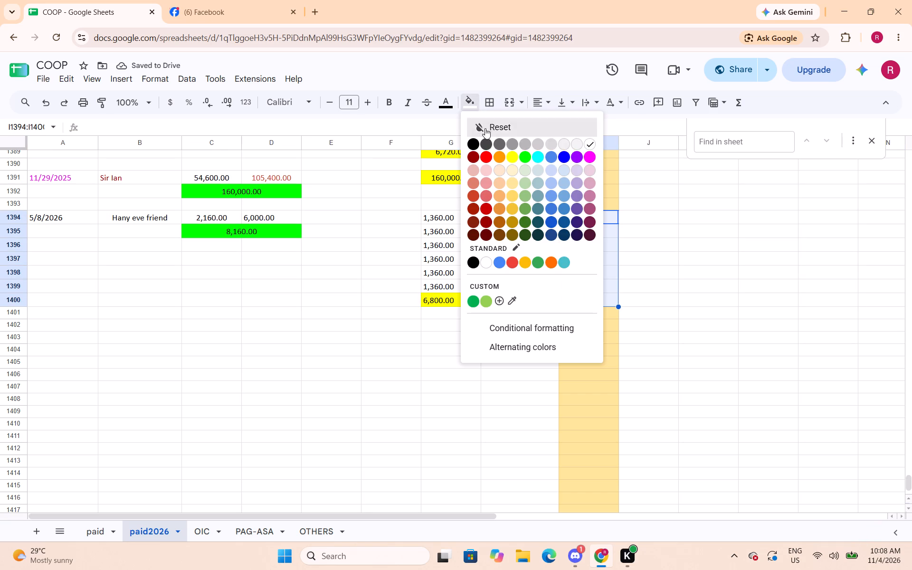
pyautogui.click(516, 181)
pyautogui.click(660, 339)
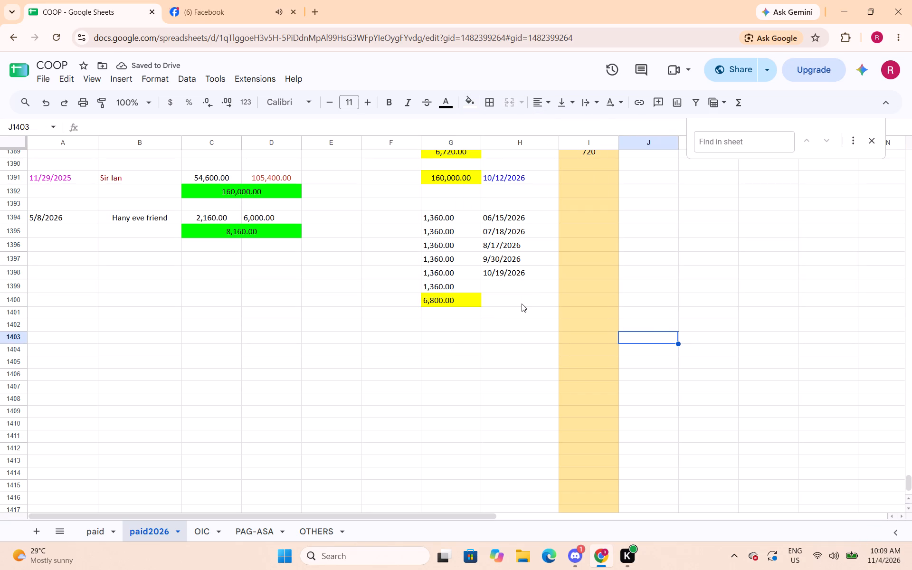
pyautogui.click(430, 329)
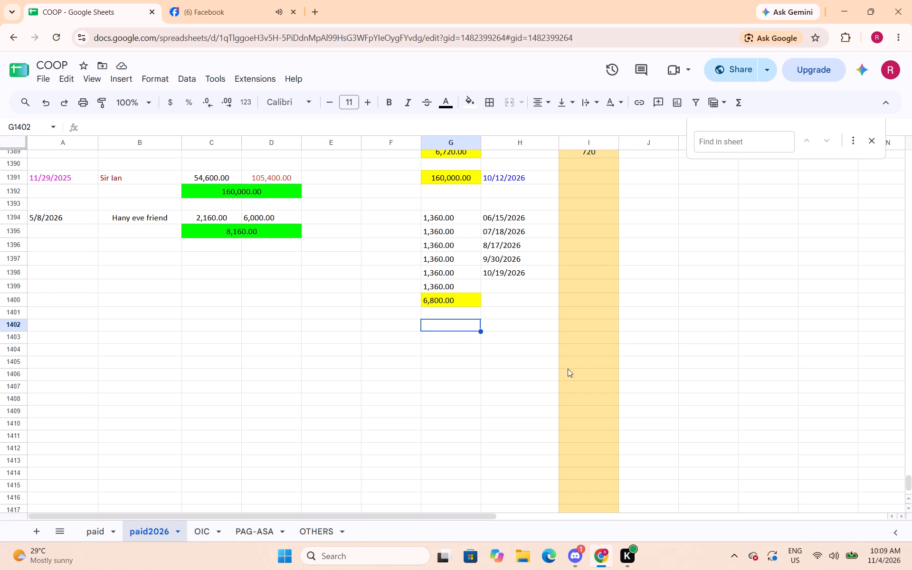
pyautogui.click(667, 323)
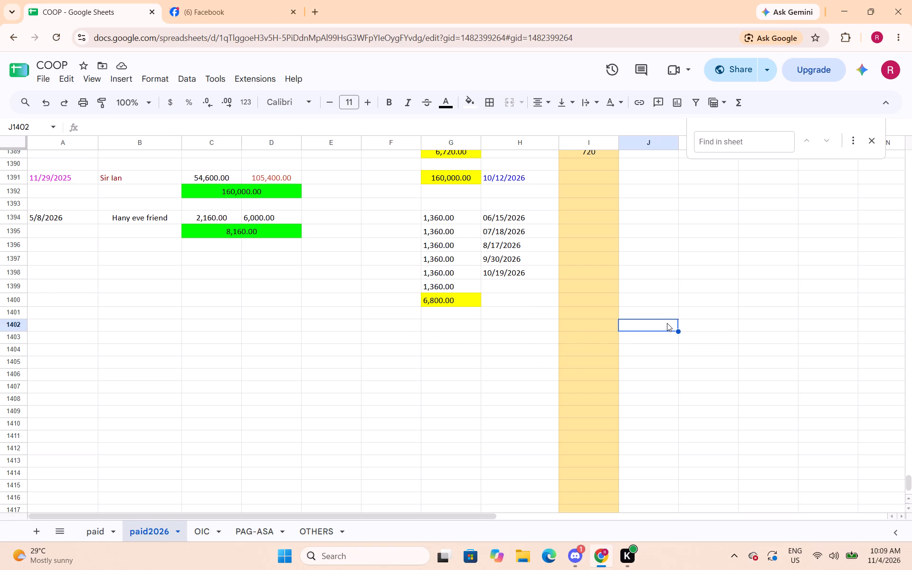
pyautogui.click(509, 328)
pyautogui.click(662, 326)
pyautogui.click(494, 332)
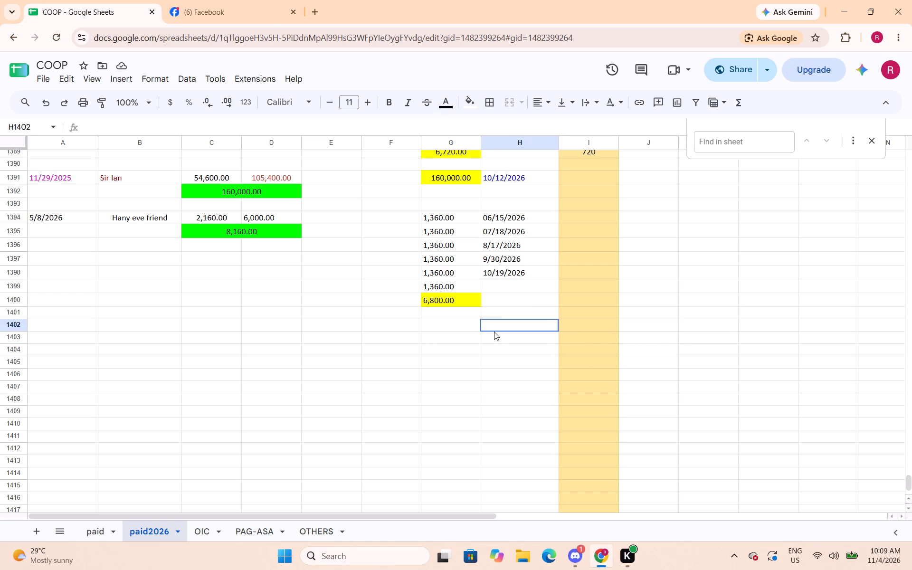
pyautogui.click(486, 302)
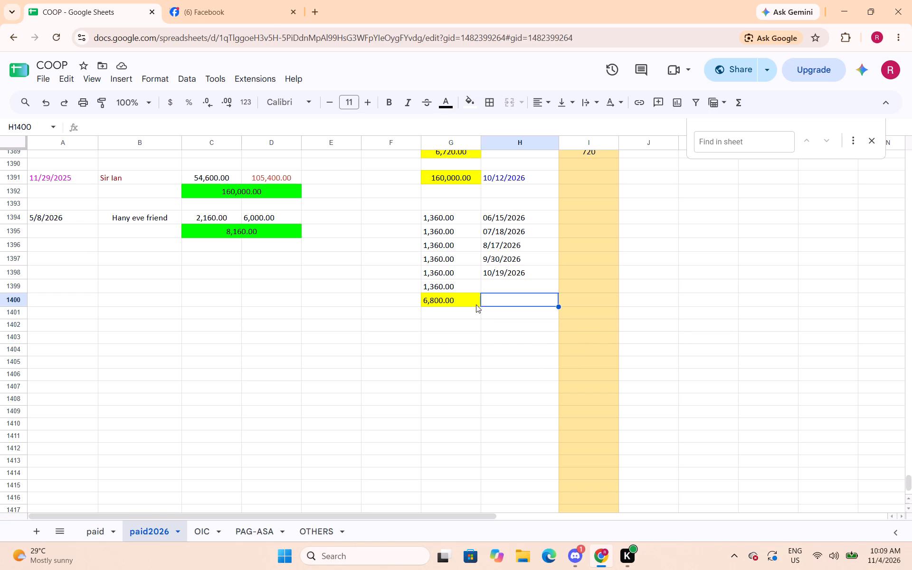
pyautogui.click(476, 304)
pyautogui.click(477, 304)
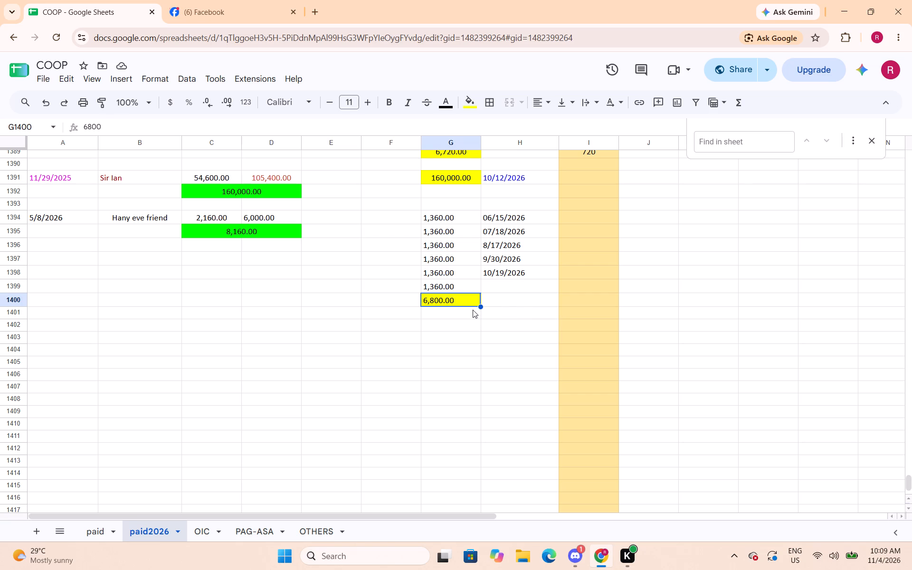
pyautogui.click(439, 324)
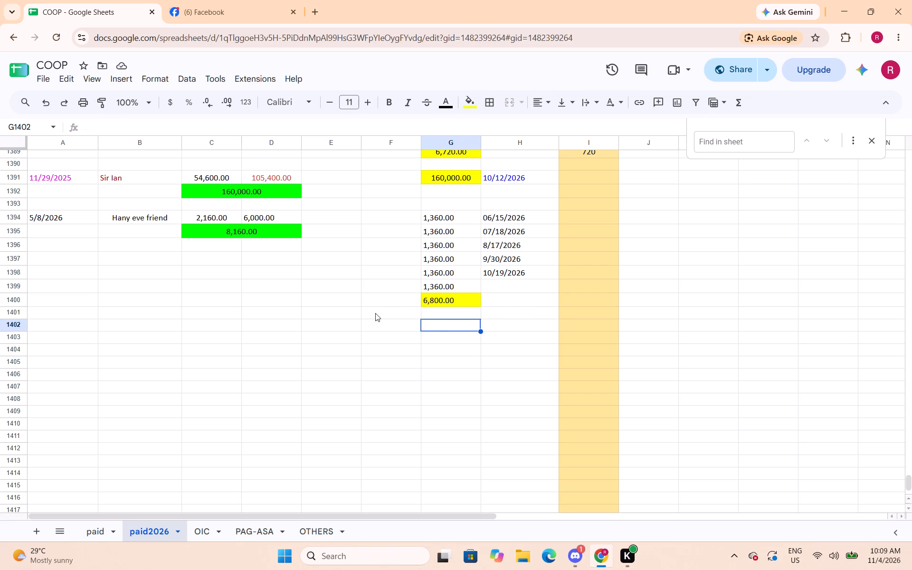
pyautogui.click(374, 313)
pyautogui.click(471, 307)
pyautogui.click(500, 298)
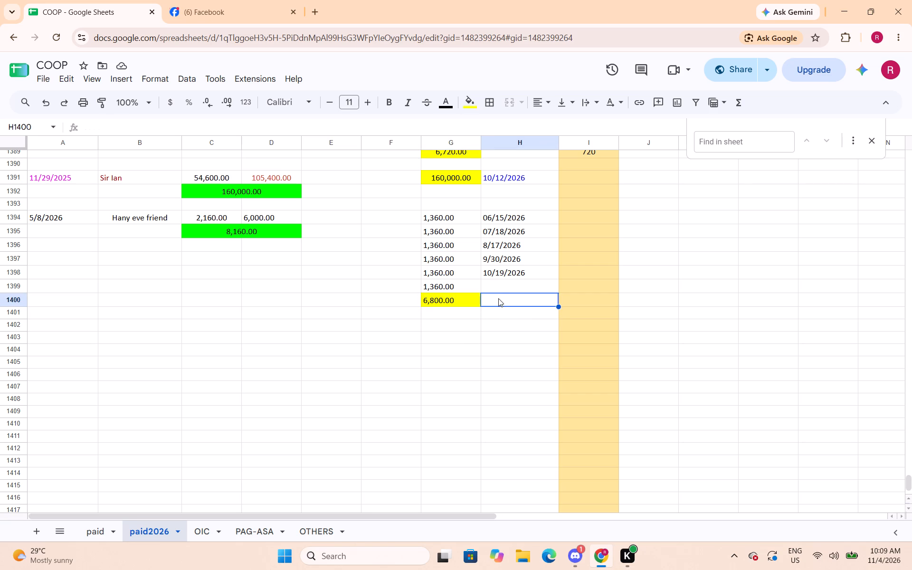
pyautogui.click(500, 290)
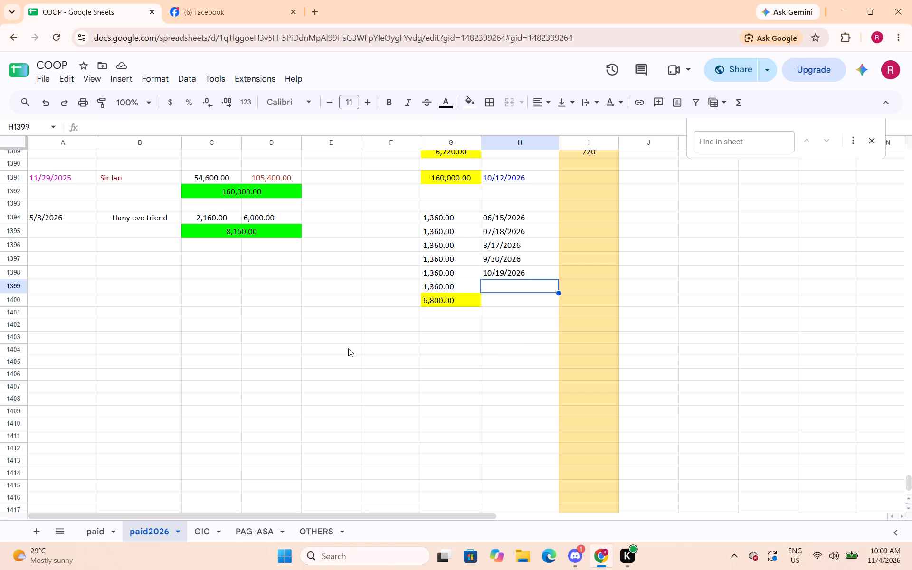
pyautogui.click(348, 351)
# Enter the final payment date 11/04/2026 in H1399, beside the last 1,360.00 payment.
pyautogui.click(491, 291)
pyautogui.write('11/')
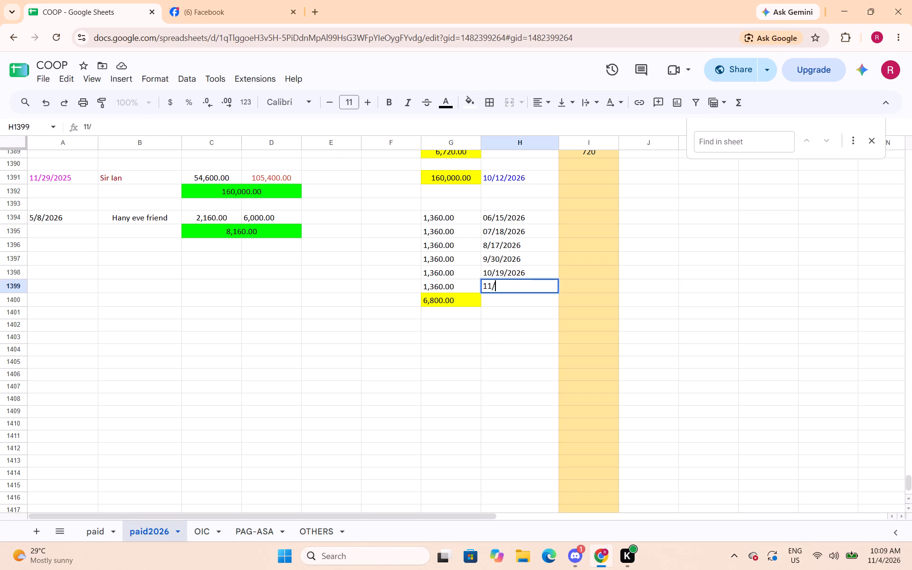
pyautogui.press('Right')
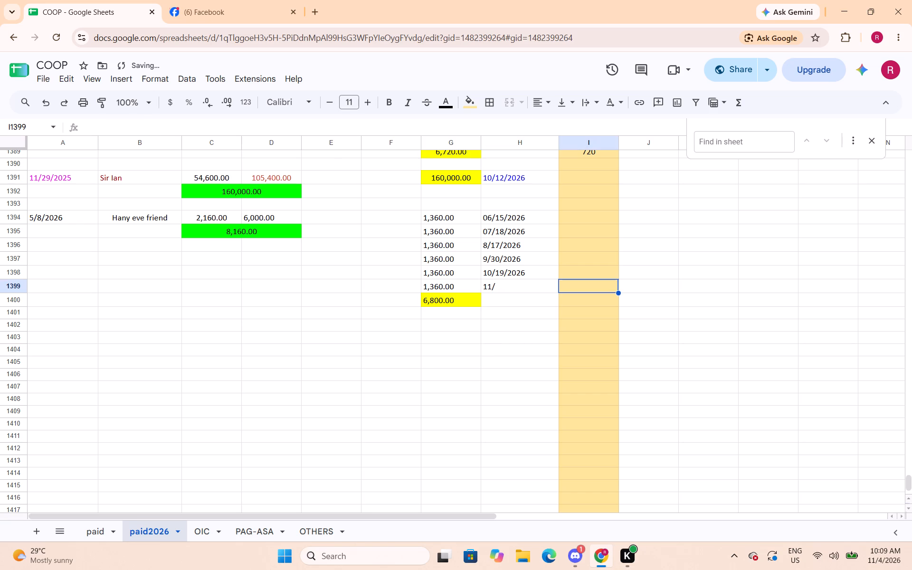
pyautogui.press('Left')
pyautogui.write('11/')
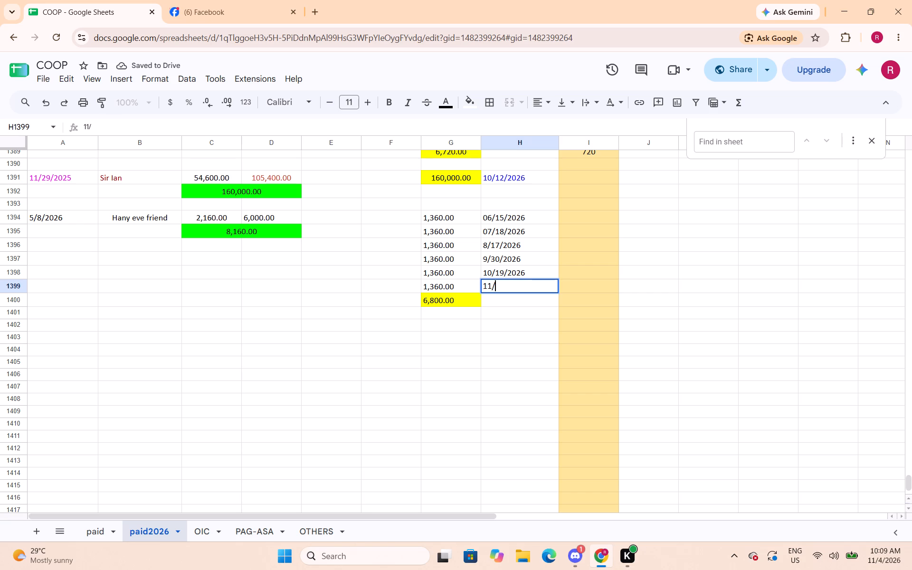
pyautogui.write('04/2026')
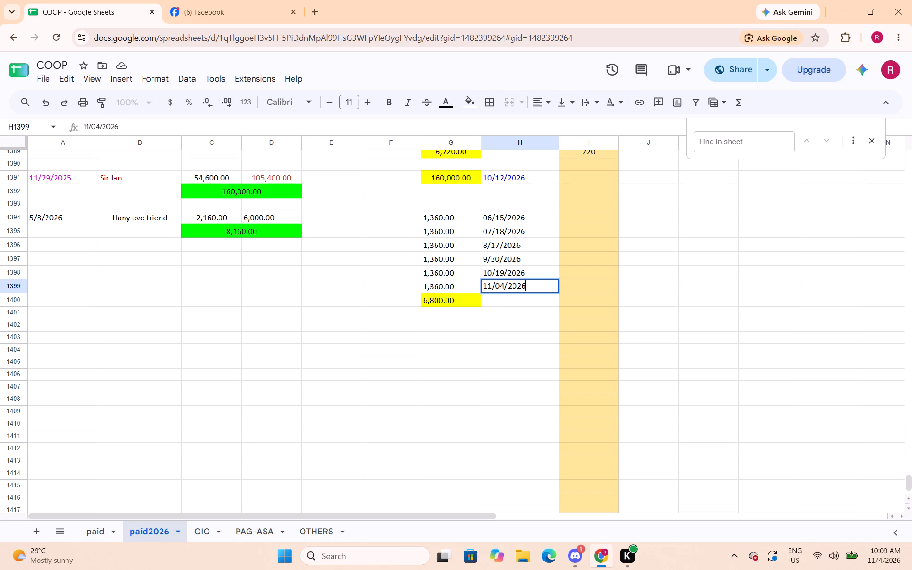
pyautogui.press('Right')
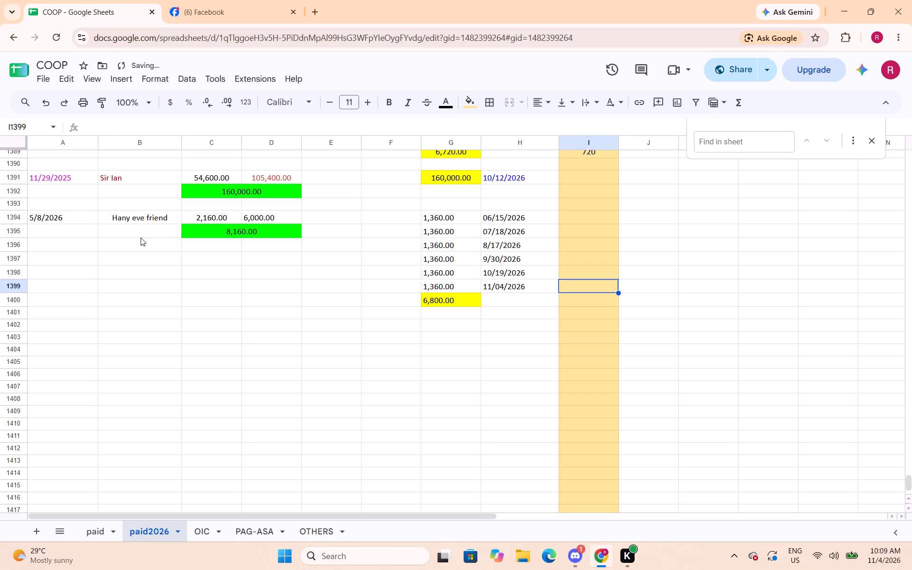
# Append the word offset after the date in H1399 and save the spreadsheet.
pyautogui.click(261, 316)
pyautogui.doubleClick(535, 291)
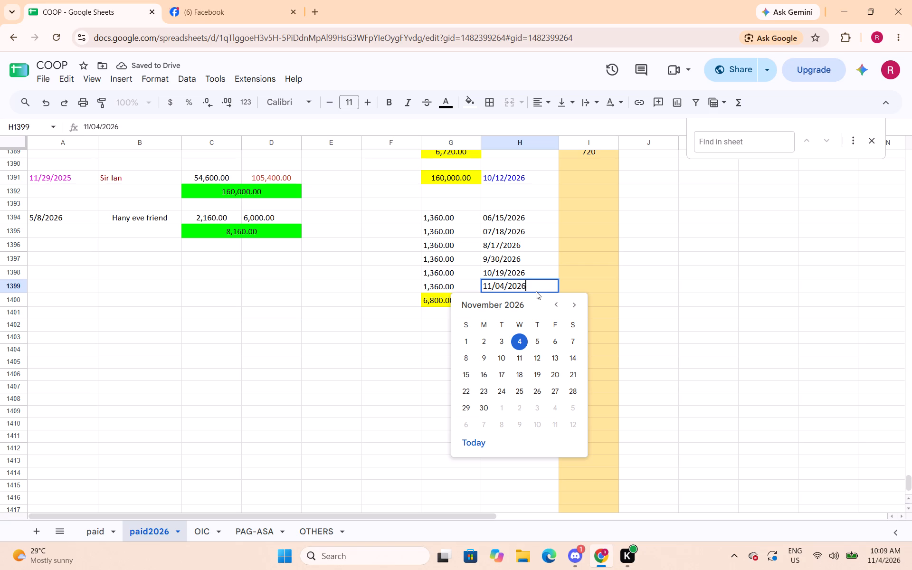
pyautogui.press('space')
pyautogui.write('offset')
pyautogui.click(399, 403)
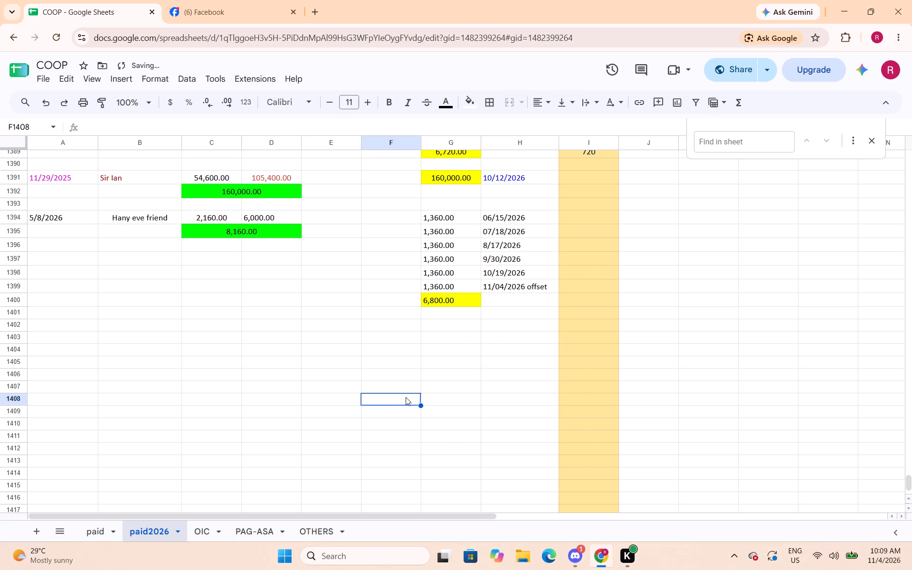
pyautogui.hotkey('ctrl', 's')
pyautogui.click(396, 394)
# Enter the loan's interest amount 2160 in I1400, on the payment total row.
pyautogui.scroll(1, 19, 122)
pyautogui.scroll(-3, 167, 531)
pyautogui.scroll(2, 294, 456)
pyautogui.click(604, 417)
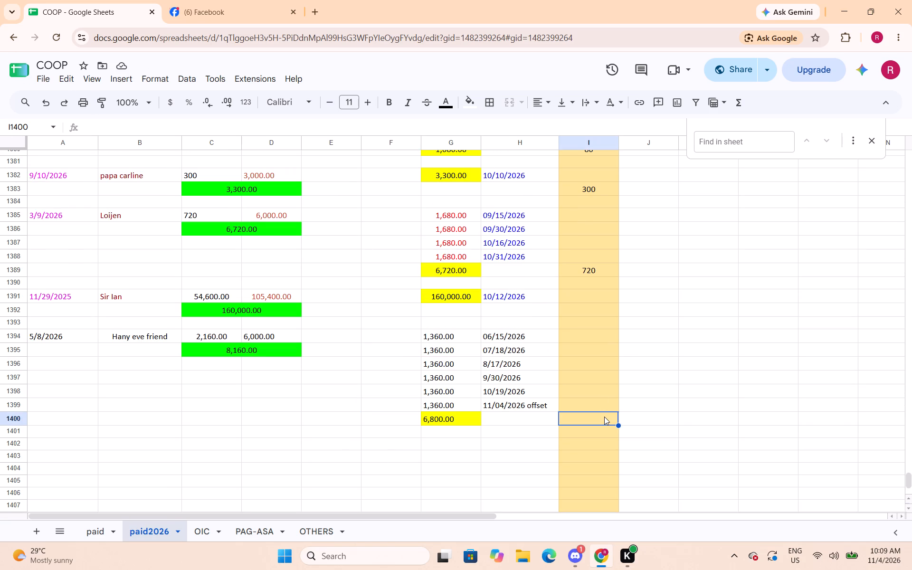
pyautogui.write('2160')
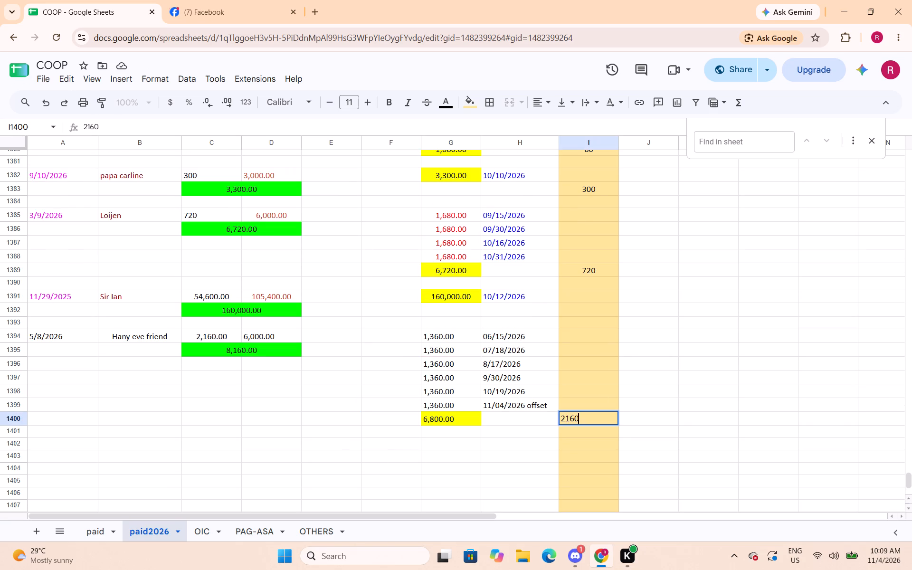
pyautogui.press('Down')
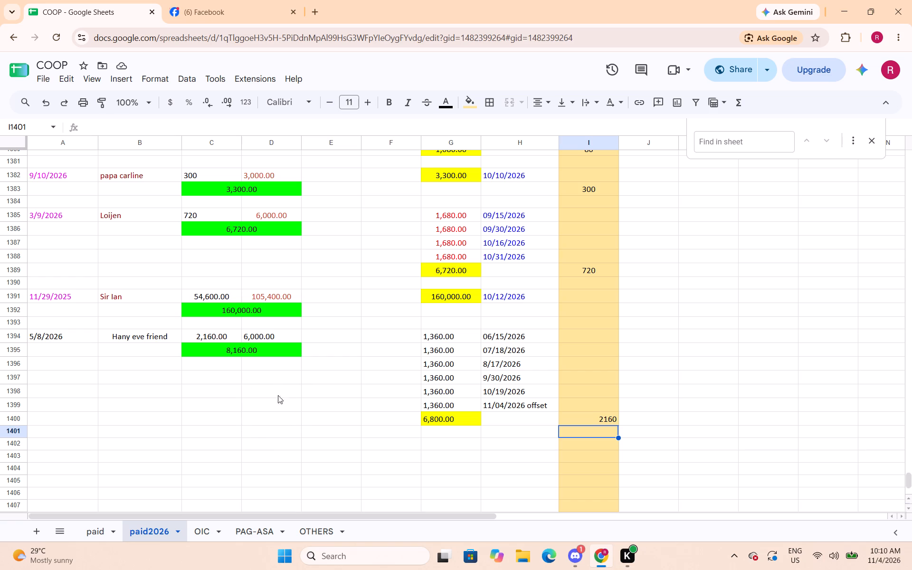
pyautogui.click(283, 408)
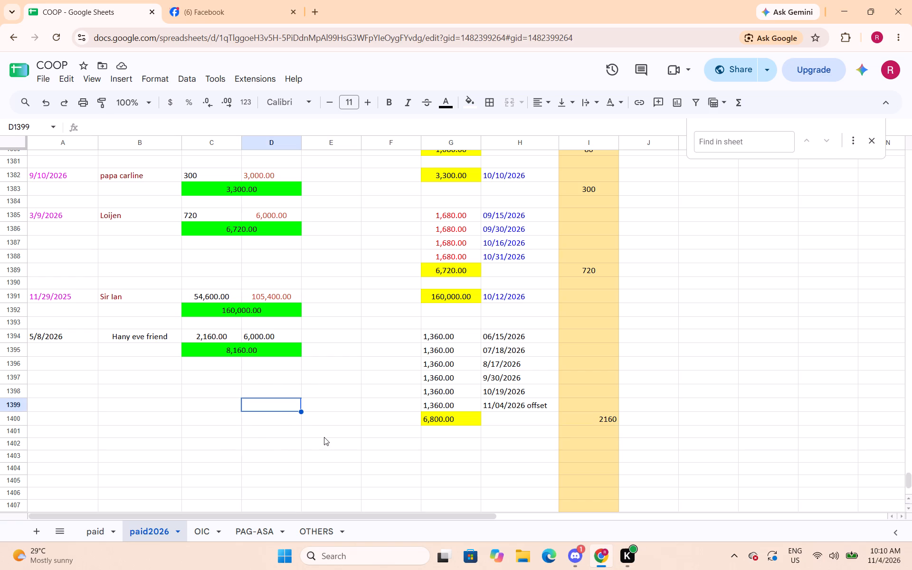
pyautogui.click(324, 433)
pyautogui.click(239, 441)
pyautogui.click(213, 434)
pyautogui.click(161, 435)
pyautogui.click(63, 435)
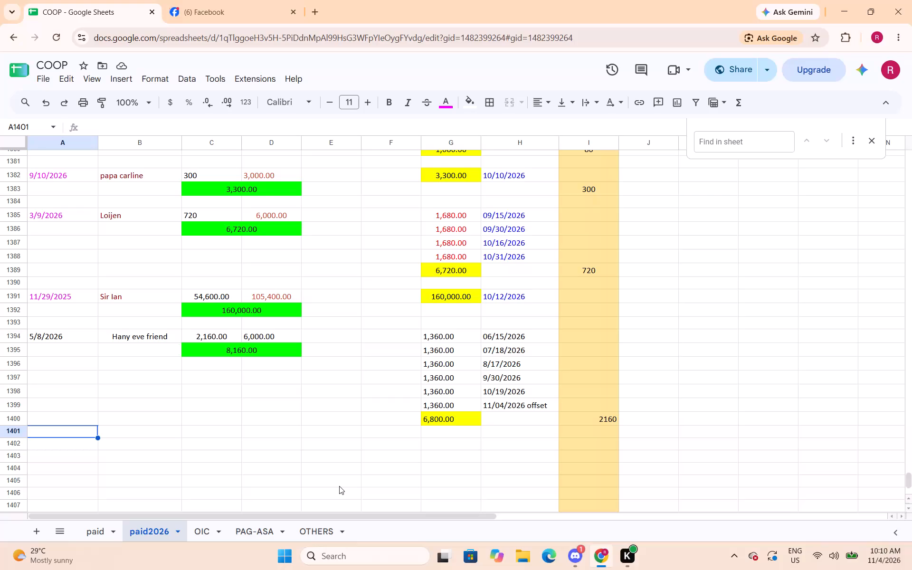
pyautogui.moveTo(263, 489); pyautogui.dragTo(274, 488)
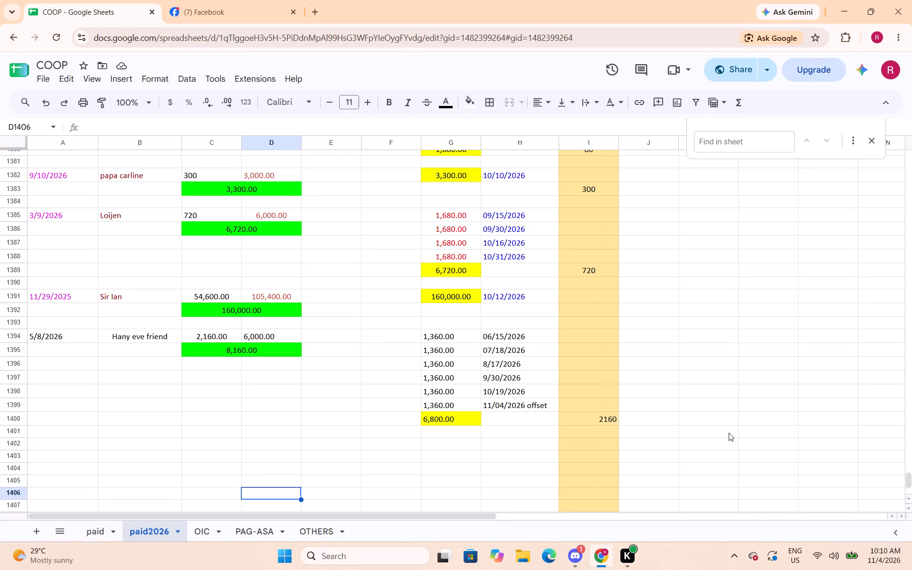
# Below the record, enter 15000 in C1404 and 1360 in C1405, and calculate the difference in C1406 with =C1404-C1405.
pyautogui.click(242, 464)
pyautogui.write('15000')
pyautogui.press('Down')
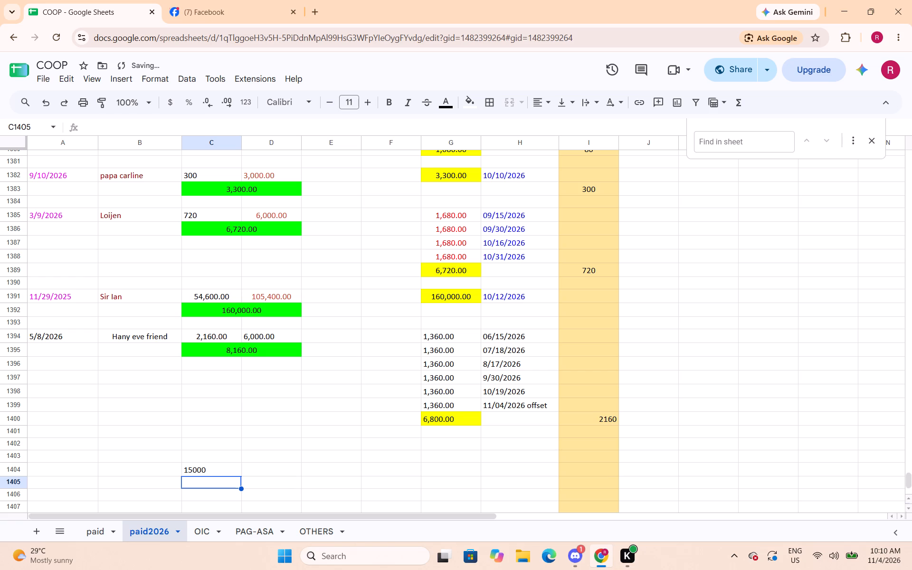
pyautogui.write('1360')
pyautogui.press('Down')
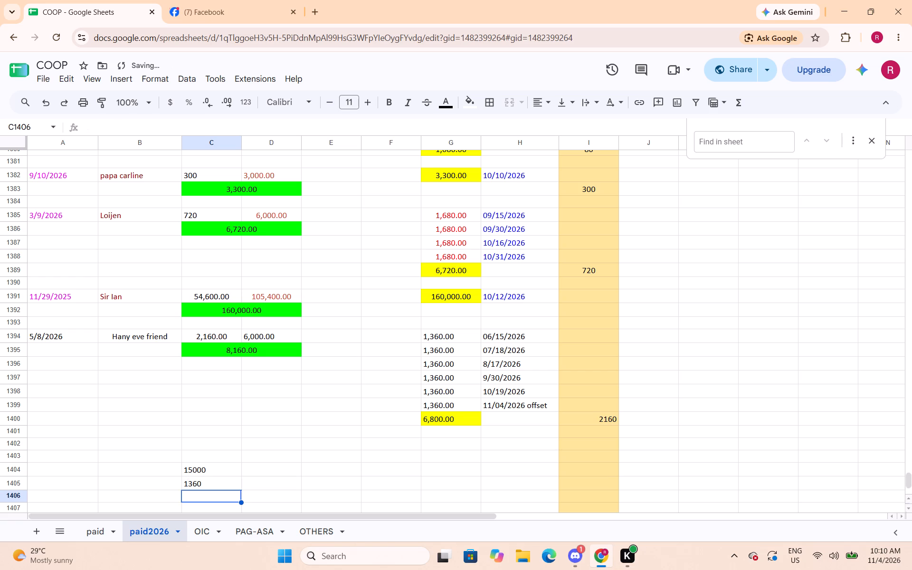
pyautogui.press('=')
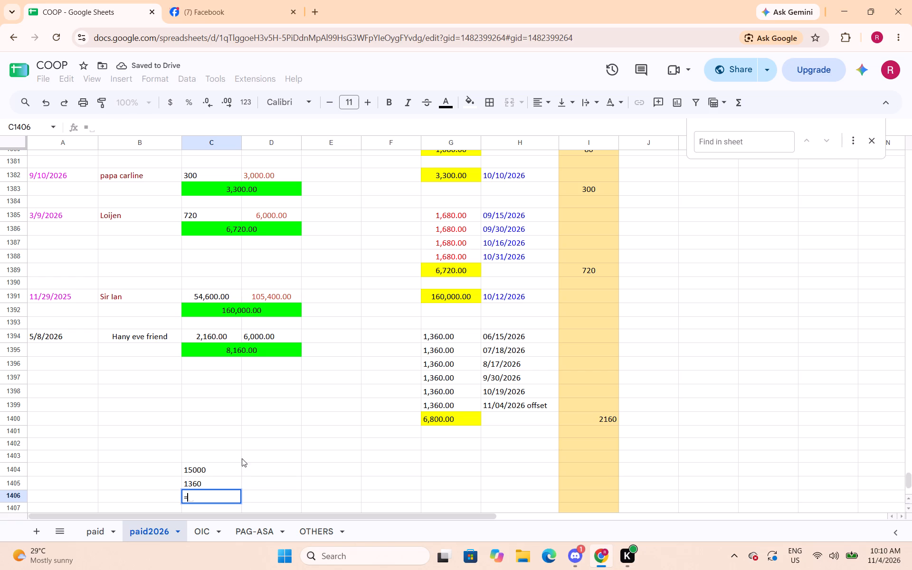
pyautogui.click(206, 473)
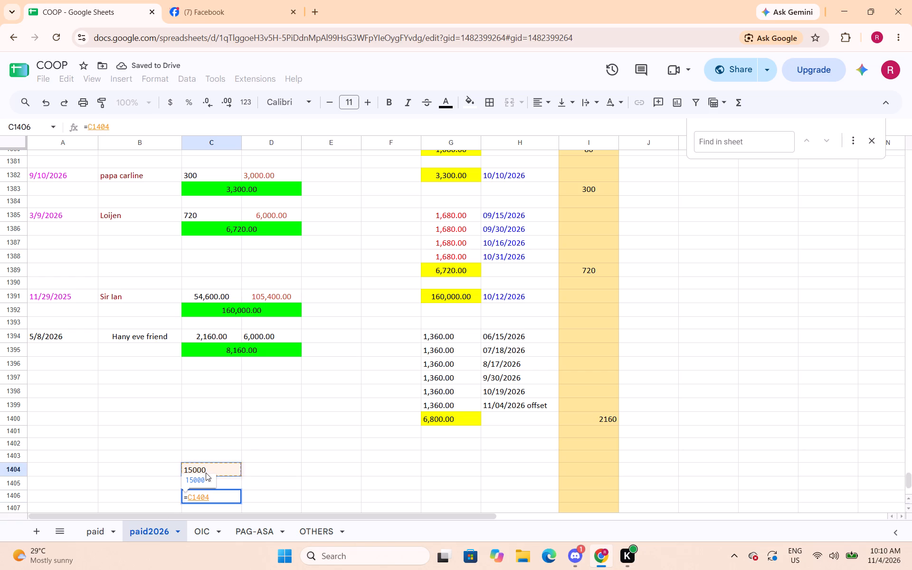
pyautogui.press('-')
pyautogui.click(211, 484)
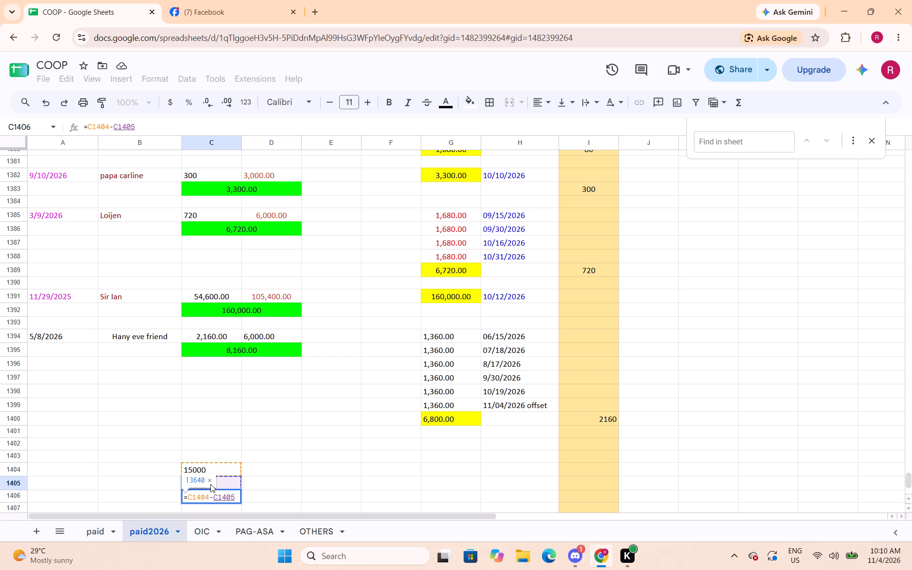
pyautogui.press('Return')
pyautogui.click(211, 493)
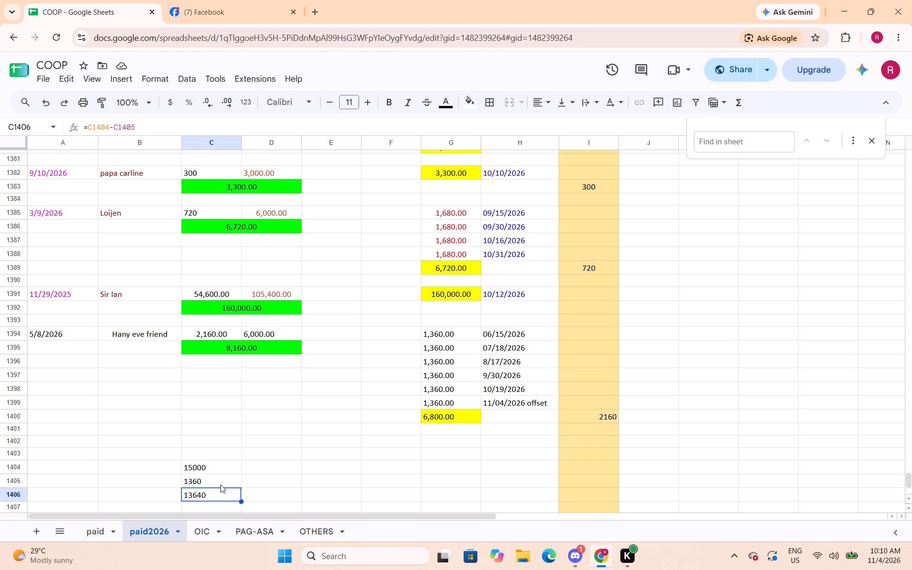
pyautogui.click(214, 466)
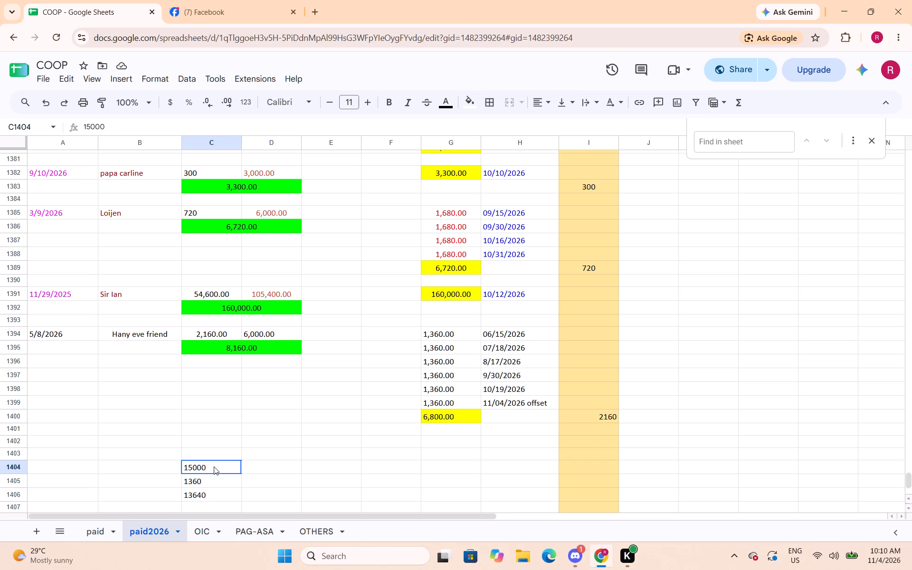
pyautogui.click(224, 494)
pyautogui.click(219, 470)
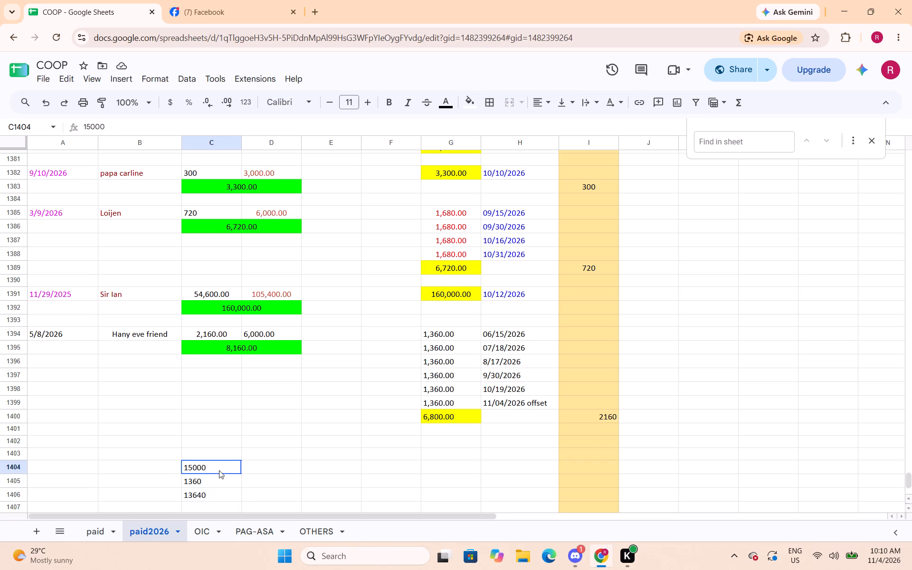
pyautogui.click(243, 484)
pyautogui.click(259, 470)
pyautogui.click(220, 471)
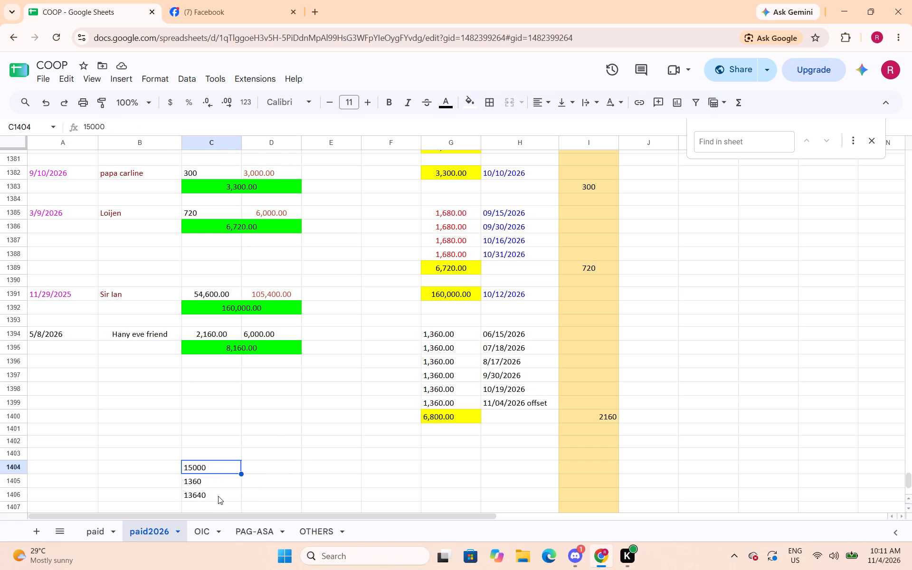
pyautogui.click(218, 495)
# Left-align the borrower name in B1394.
pyautogui.scroll(1, 312, 453)
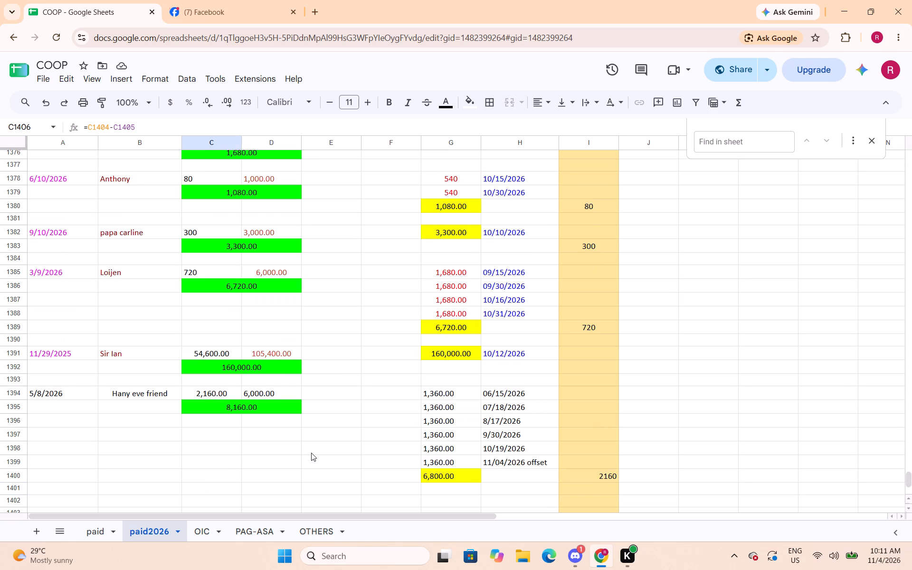
pyautogui.click(140, 398)
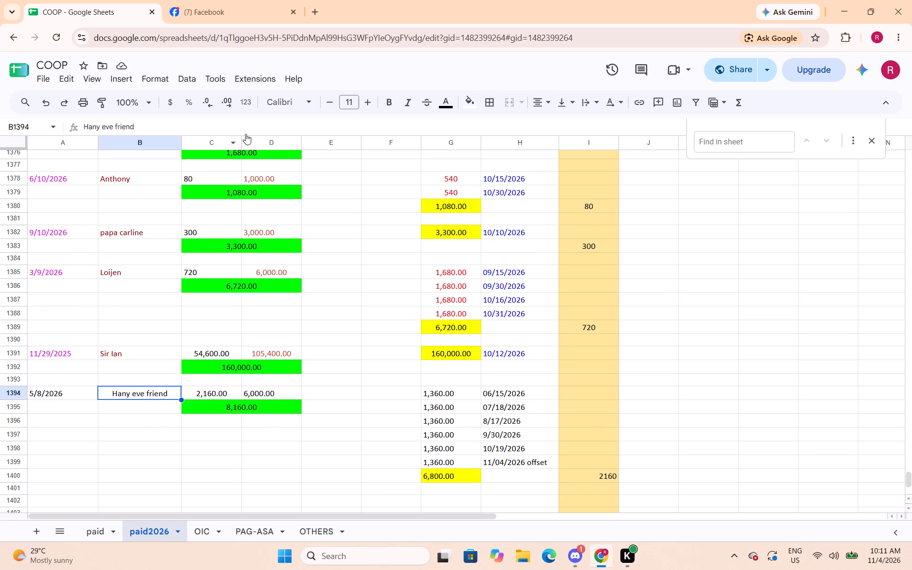
pyautogui.click(539, 101)
pyautogui.click(539, 123)
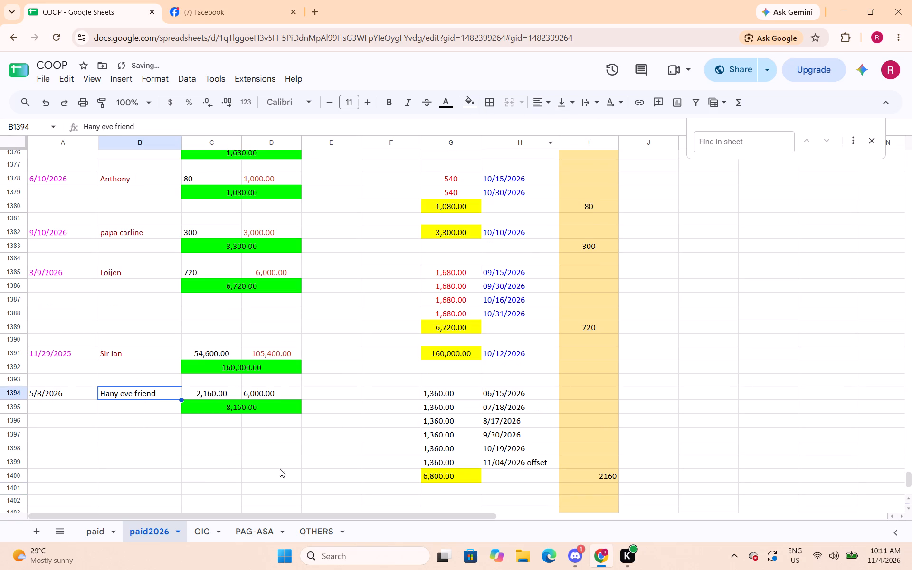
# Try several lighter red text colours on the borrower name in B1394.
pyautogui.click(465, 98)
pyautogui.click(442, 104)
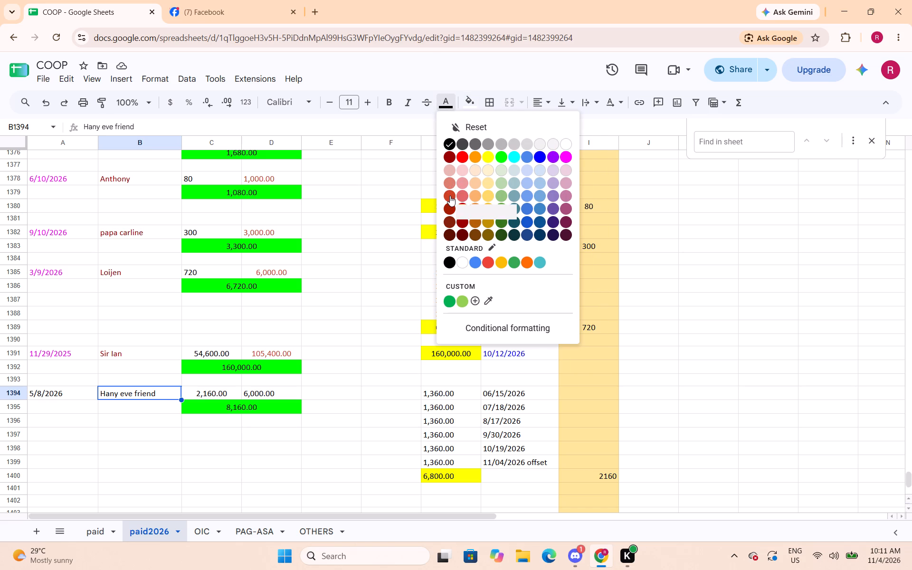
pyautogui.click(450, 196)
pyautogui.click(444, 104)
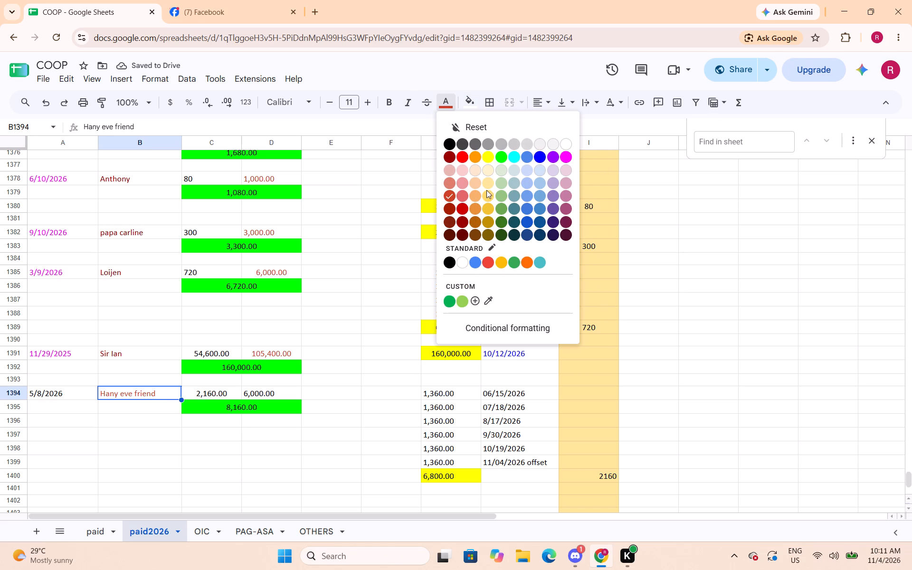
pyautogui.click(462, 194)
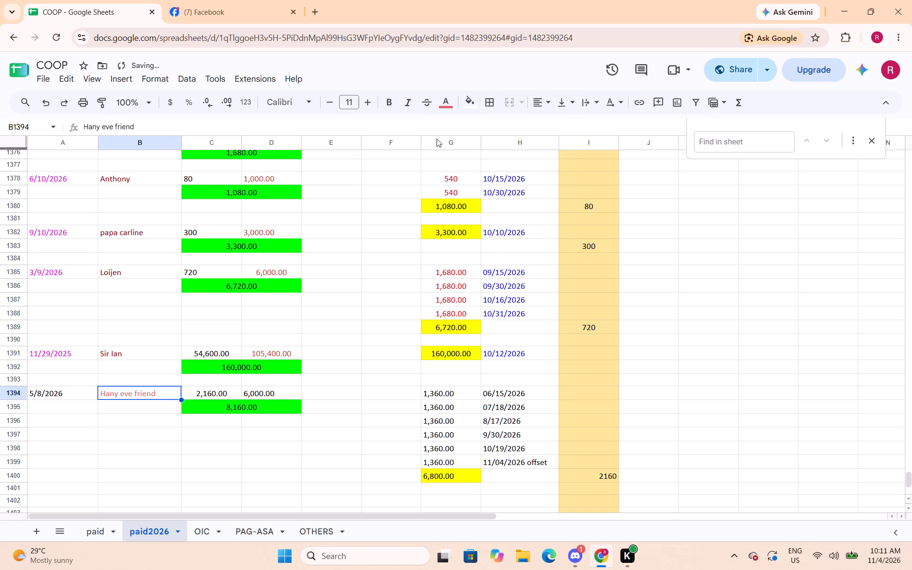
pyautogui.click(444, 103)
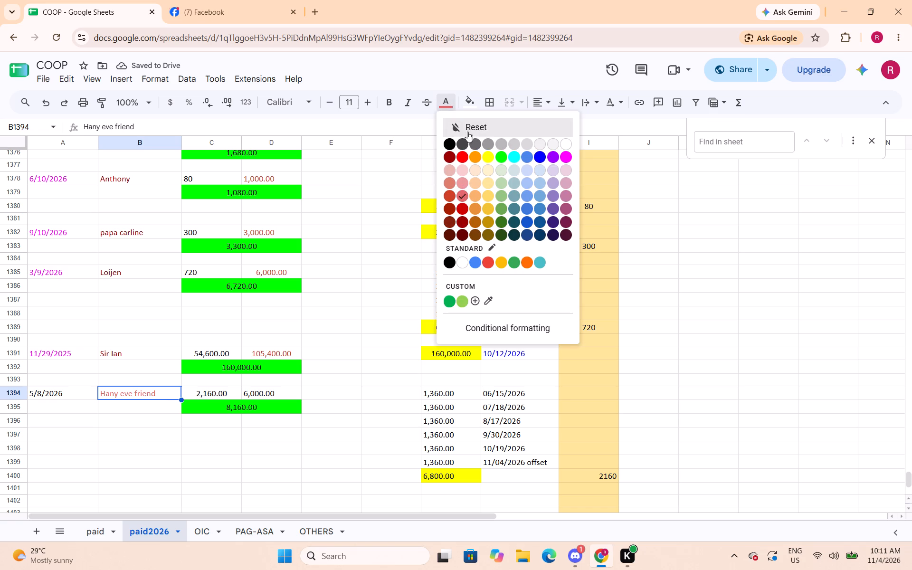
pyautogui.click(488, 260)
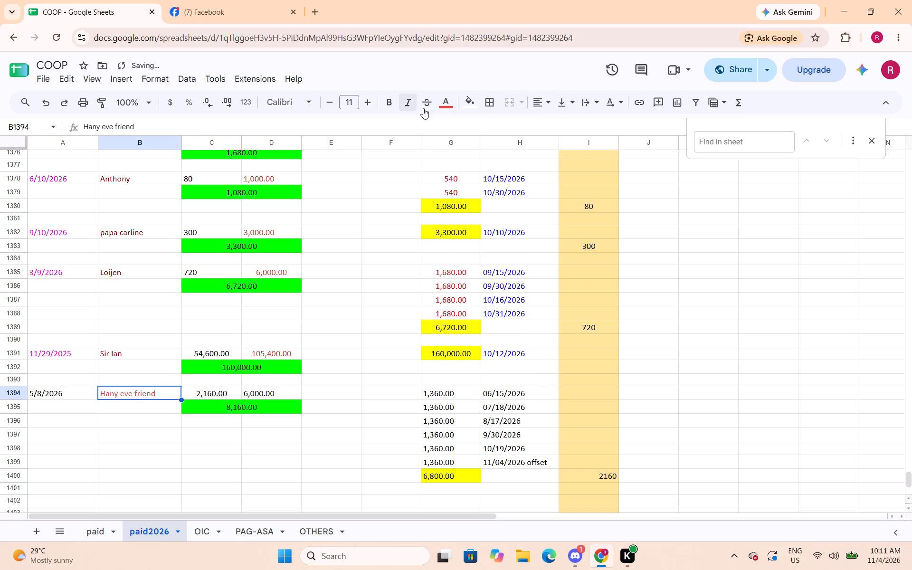
# Set the text colour of the borrower name in B1394 to the dark red used for the names above, and save.
pyautogui.click(444, 103)
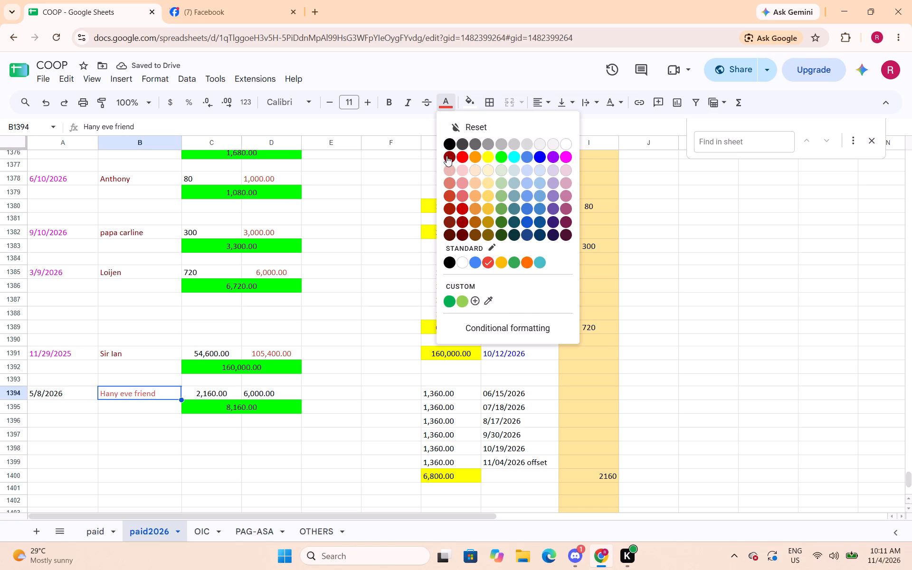
pyautogui.click(446, 155)
pyautogui.click(131, 457)
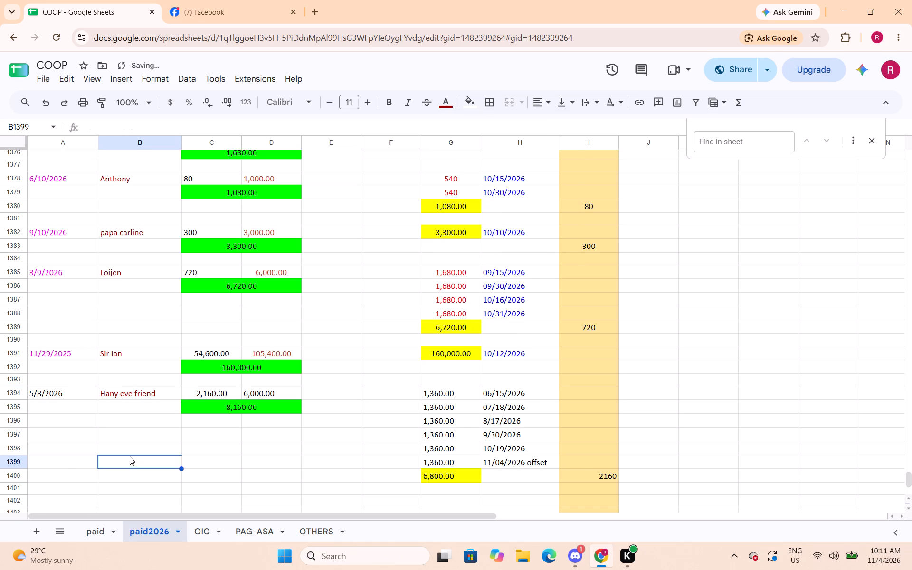
pyautogui.scroll(2, 130, 441)
pyautogui.scroll(-2, 130, 441)
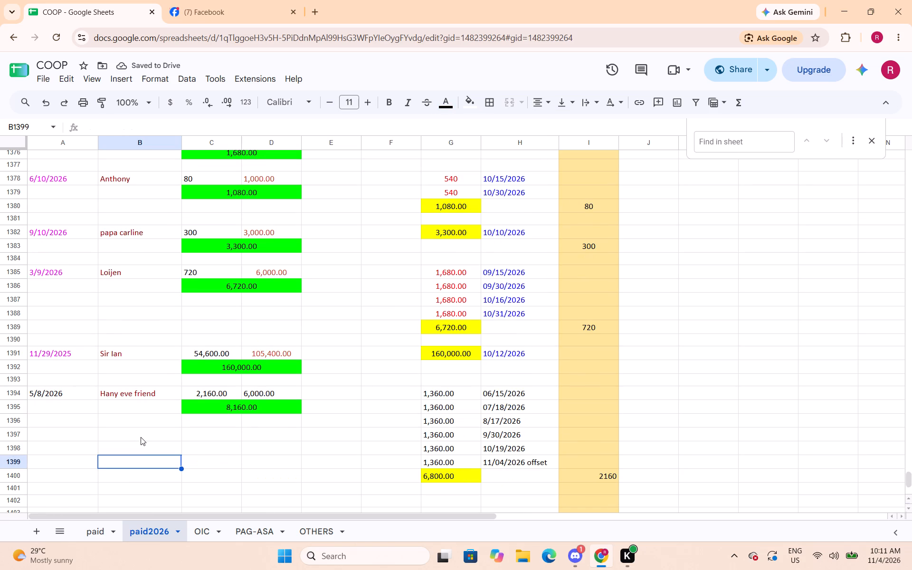
pyautogui.hotkey('ctrl', 's')
# Copy the borrower name from B1394 into B320 of the OTHERS sheet, below the last loan record.
pyautogui.click(128, 394)
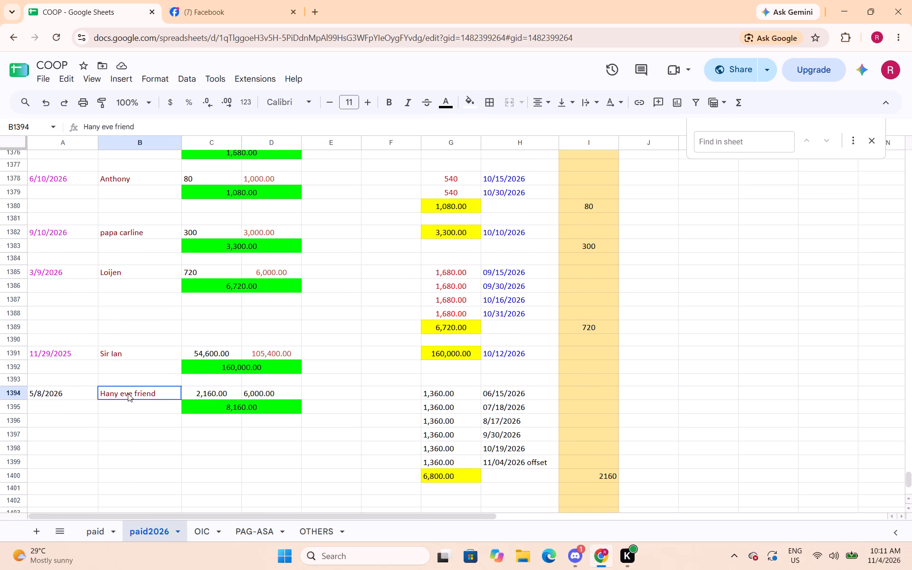
pyautogui.hotkey('ctrl', 'c')
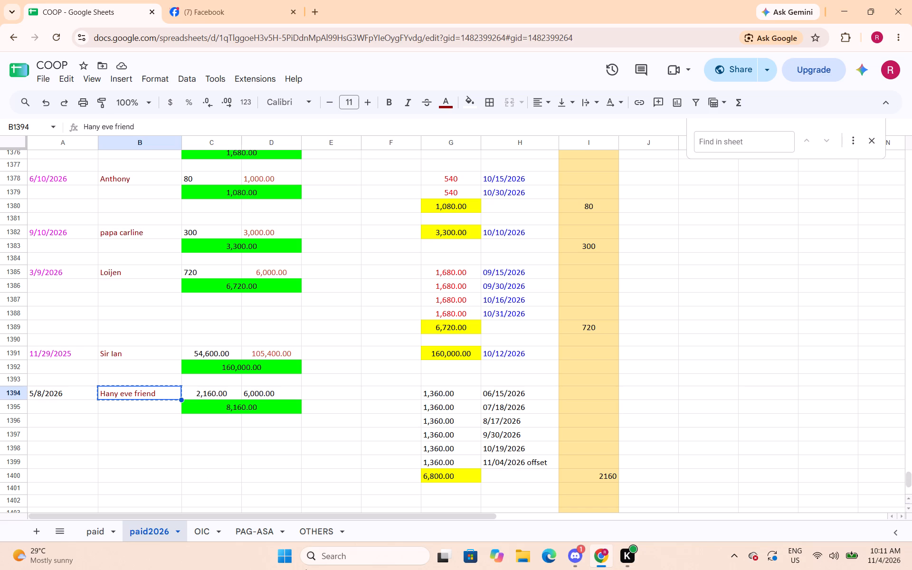
pyautogui.click(324, 533)
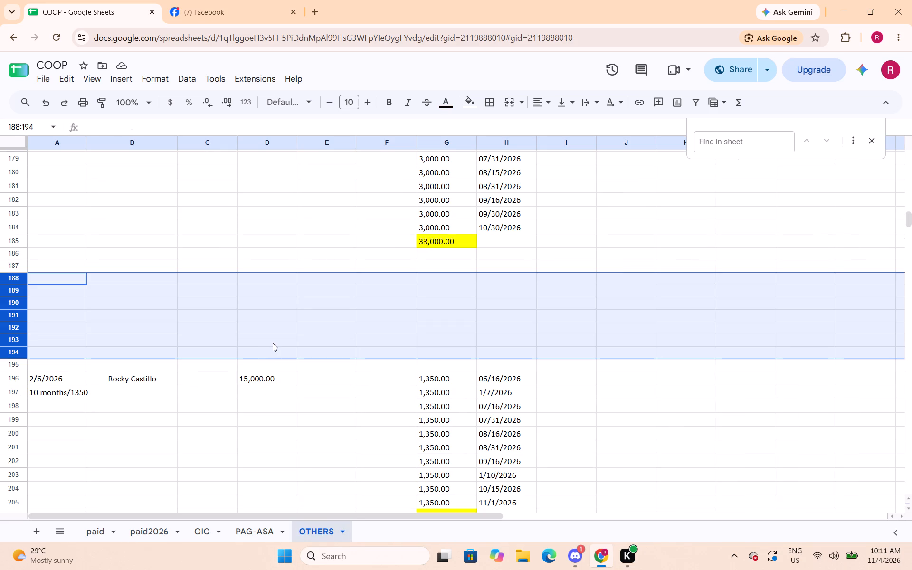
pyautogui.click(273, 343)
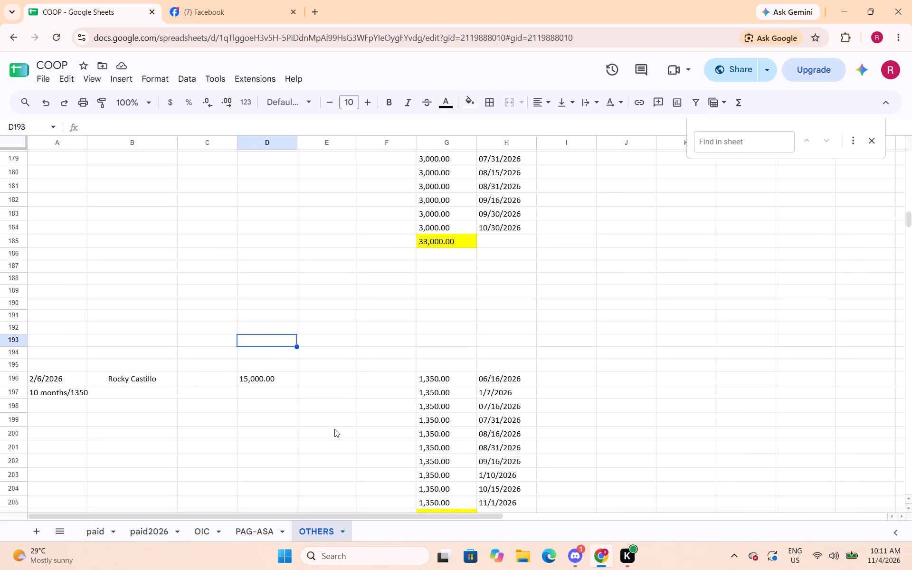
pyautogui.scroll(-4, 328, 429)
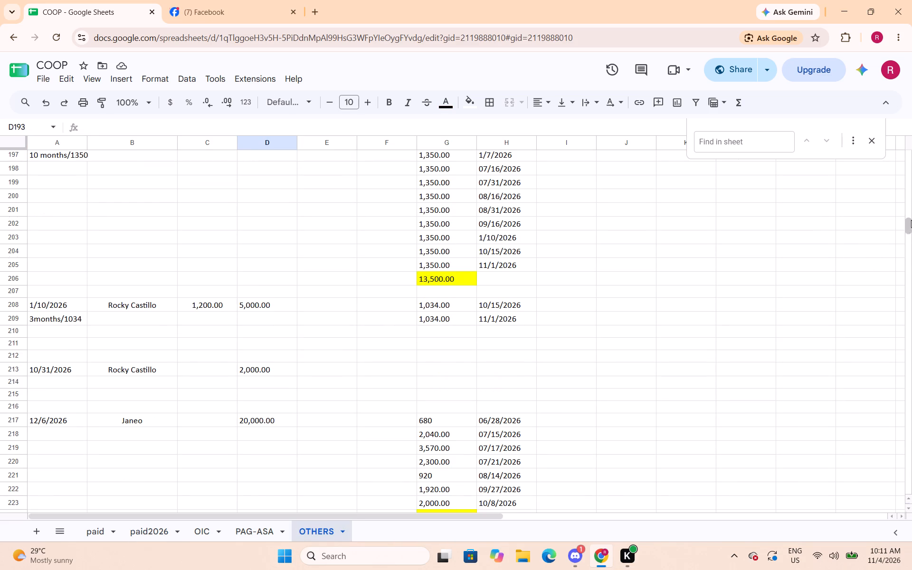
pyautogui.moveTo(908, 225); pyautogui.dragTo(911, 304)
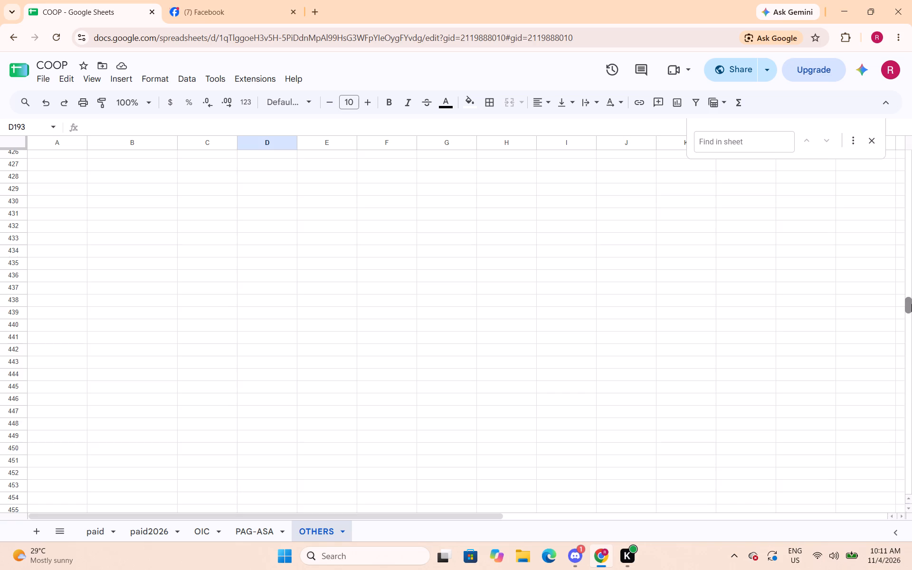
pyautogui.moveTo(911, 304); pyautogui.dragTo(911, 266)
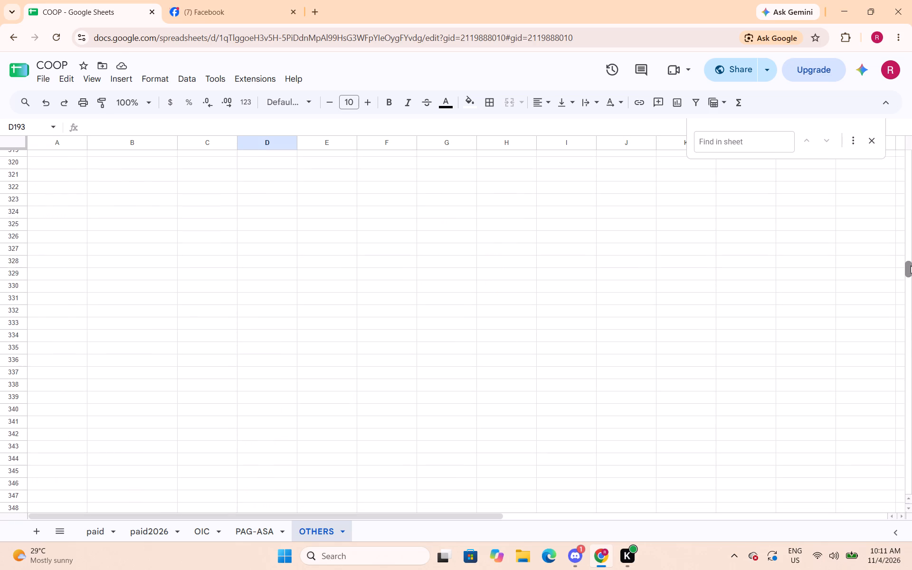
pyautogui.moveTo(911, 266); pyautogui.dragTo(911, 264)
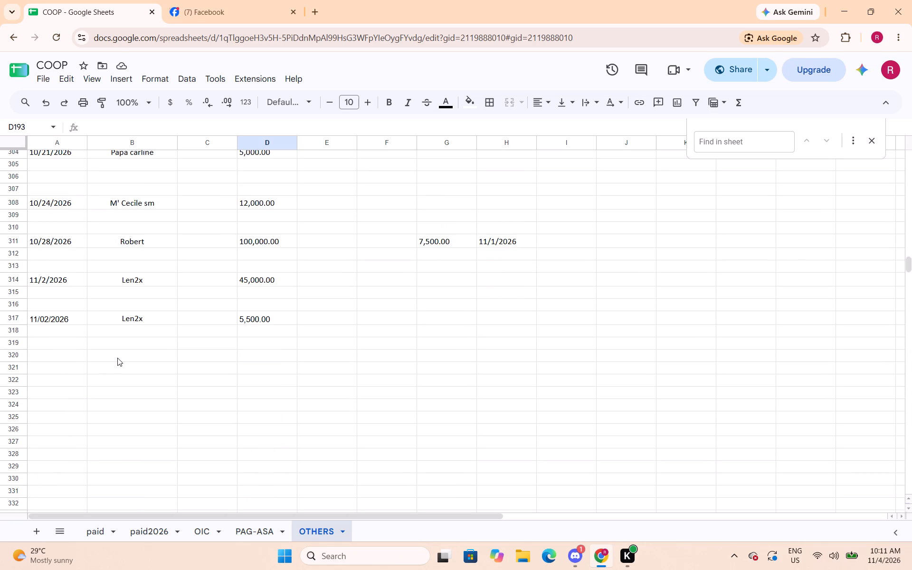
pyautogui.click(117, 358)
pyautogui.hotkey('ctrl', 'v')
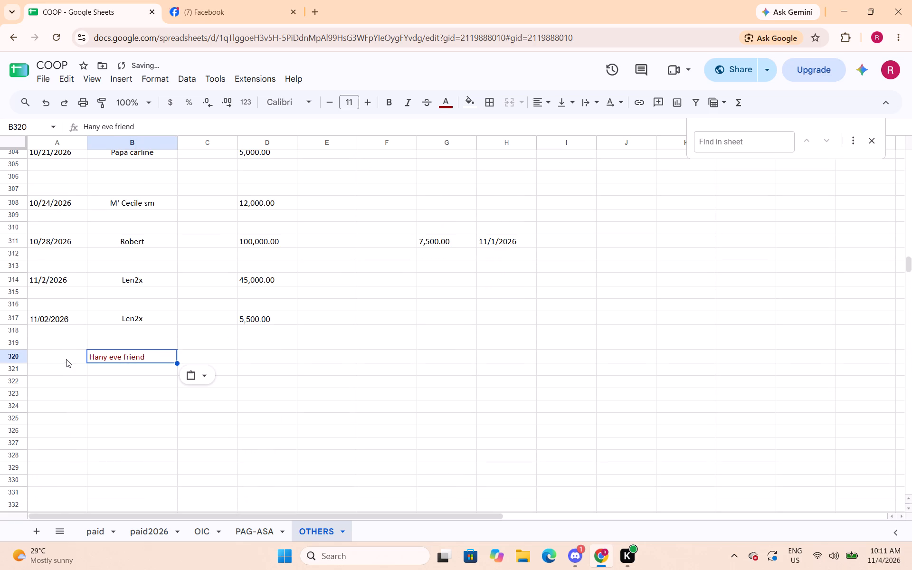
# Enter the date 11/04/2026 in A320 and the loan amount 15000 in D320, and save the spreadsheet.
pyautogui.click(52, 357)
pyautogui.write('11/04/2026')
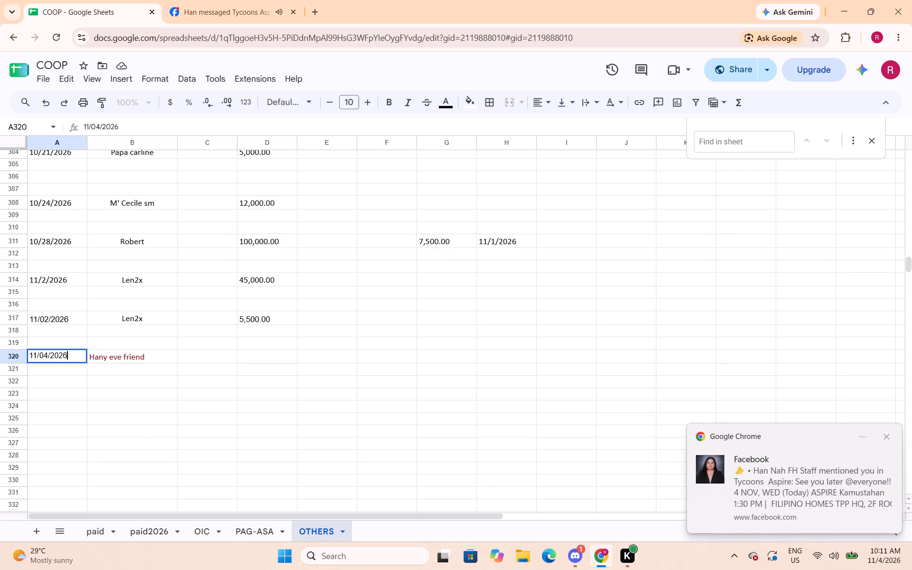
pyautogui.press('Right')
pyautogui.press('Right')
pyautogui.press('Right')
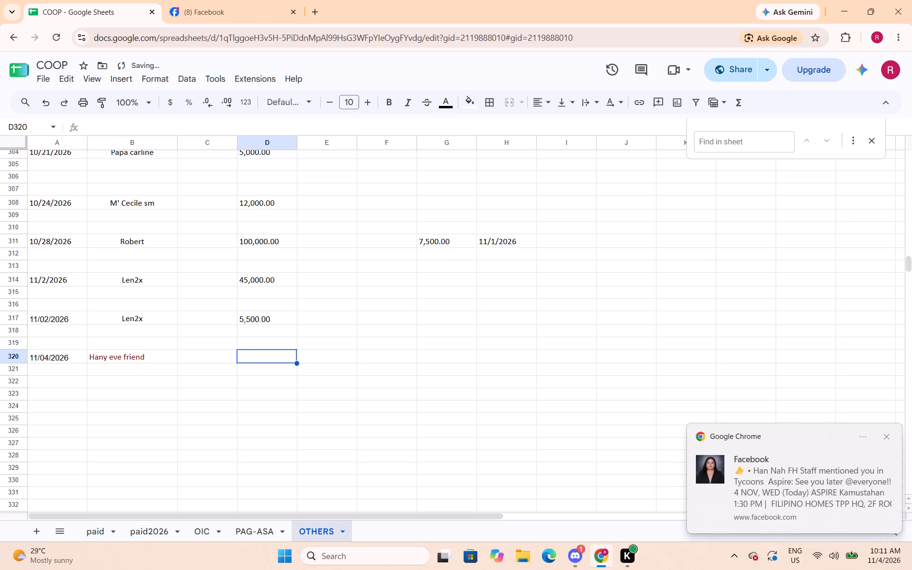
pyautogui.write('15000')
pyautogui.press('Right')
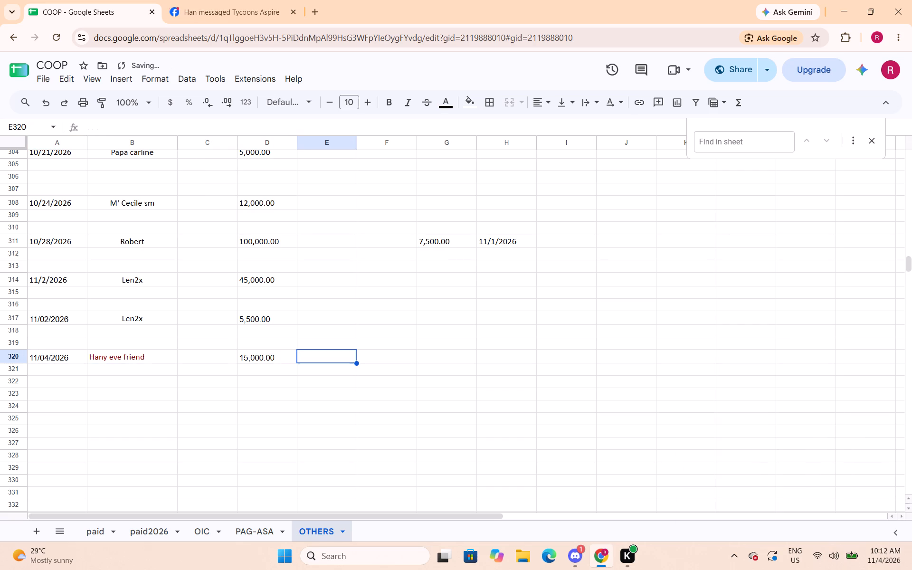
pyautogui.click(123, 388)
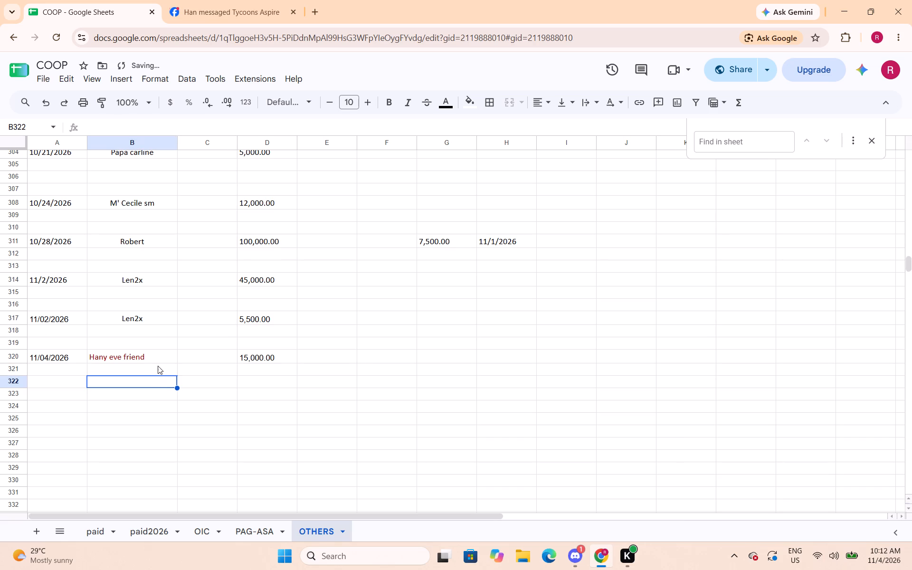
pyautogui.hotkey('ctrl', 's')
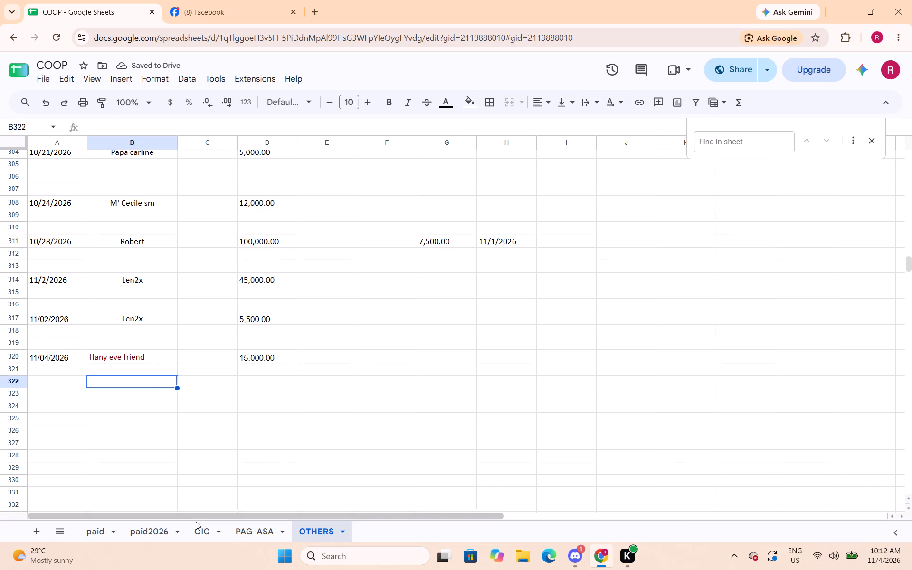
# Delete the empty rows 187 to 194 in the OTHERS sheet, below the 33,000.00 payment total.
pyautogui.scroll(5, 318, 427)
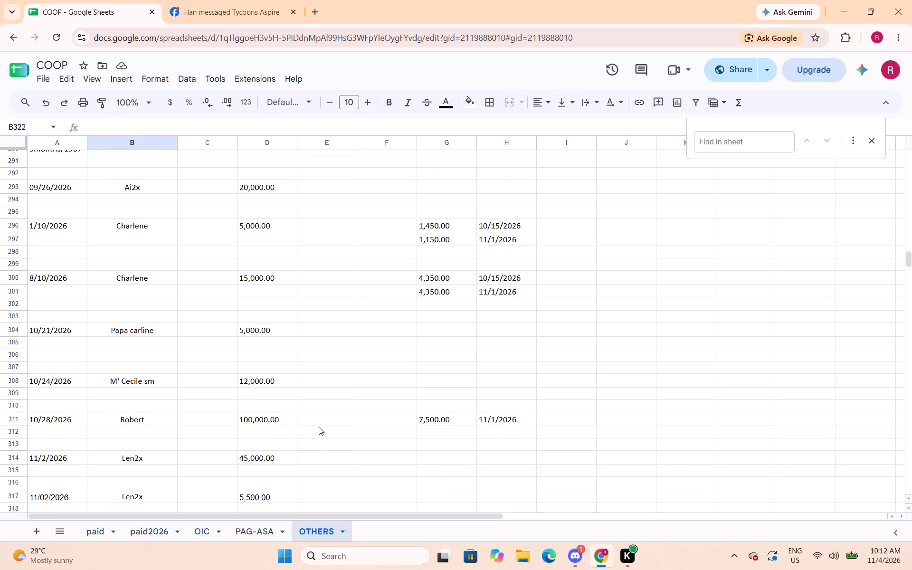
pyautogui.scroll(18, 319, 427)
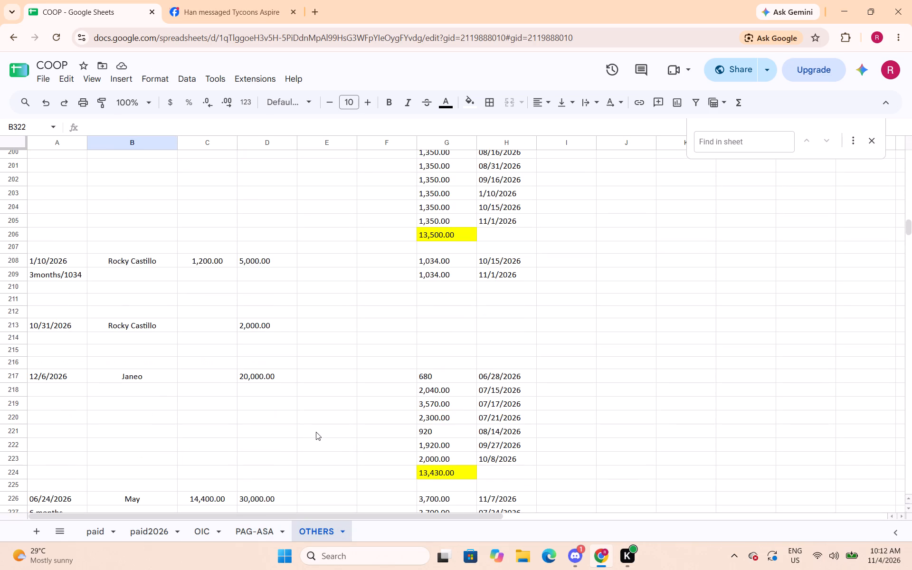
pyautogui.scroll(1, 316, 432)
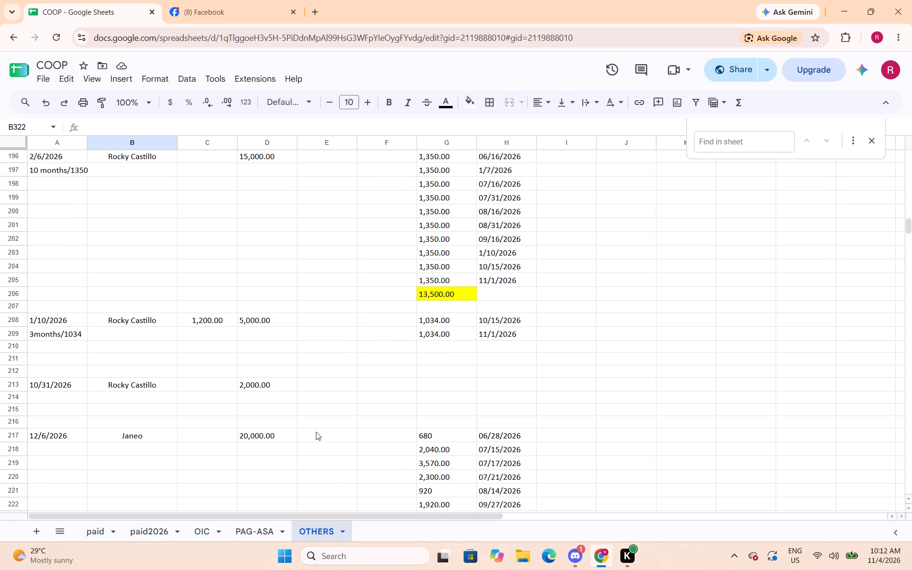
pyautogui.scroll(2, 316, 432)
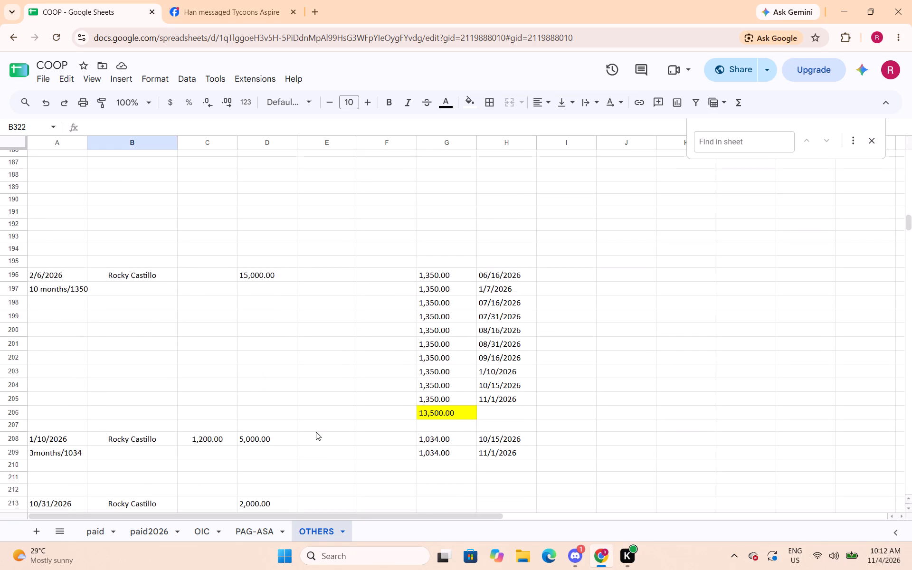
pyautogui.scroll(3, 316, 432)
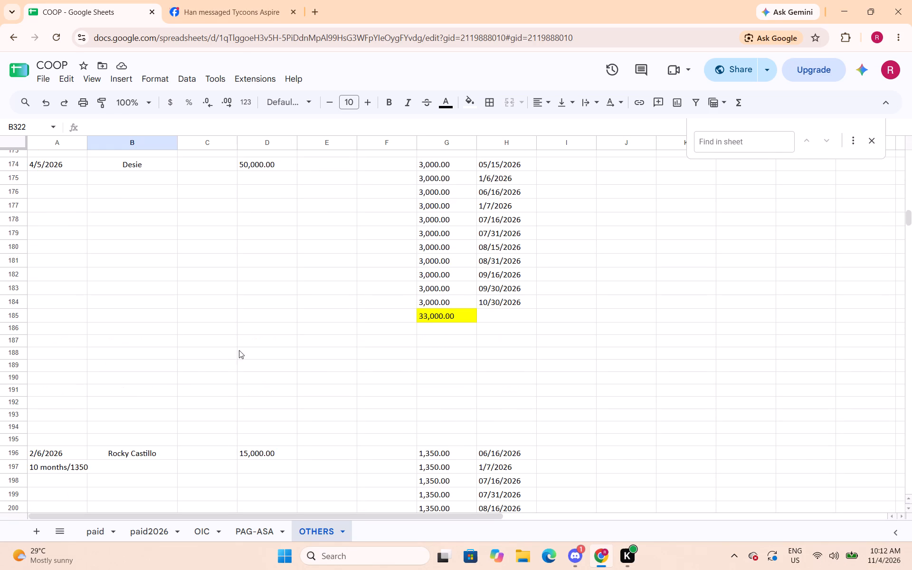
pyautogui.moveTo(17, 341); pyautogui.dragTo(47, 427)
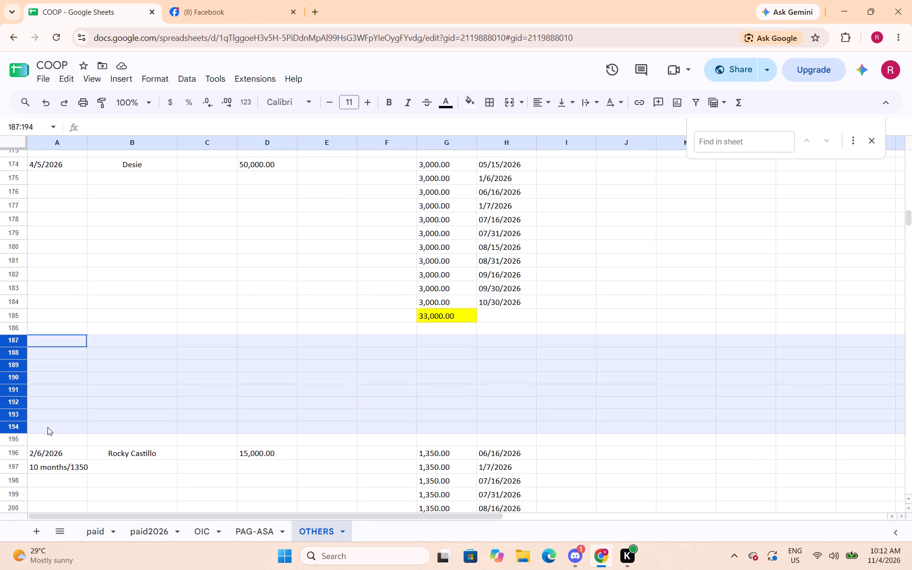
pyautogui.moveTo(47, 427); pyautogui.dragTo(56, 428)
pyautogui.rightClick(116, 407)
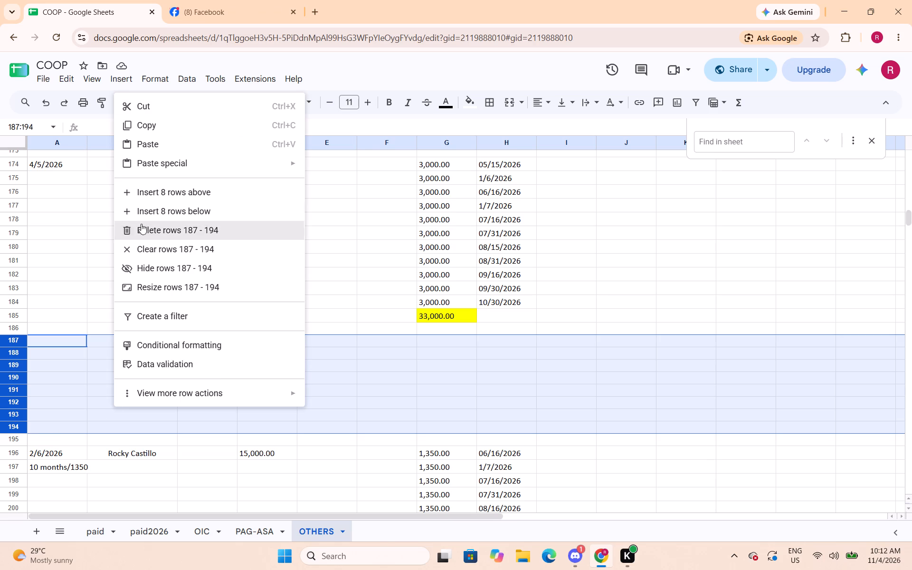
pyautogui.click(182, 236)
pyautogui.click(645, 330)
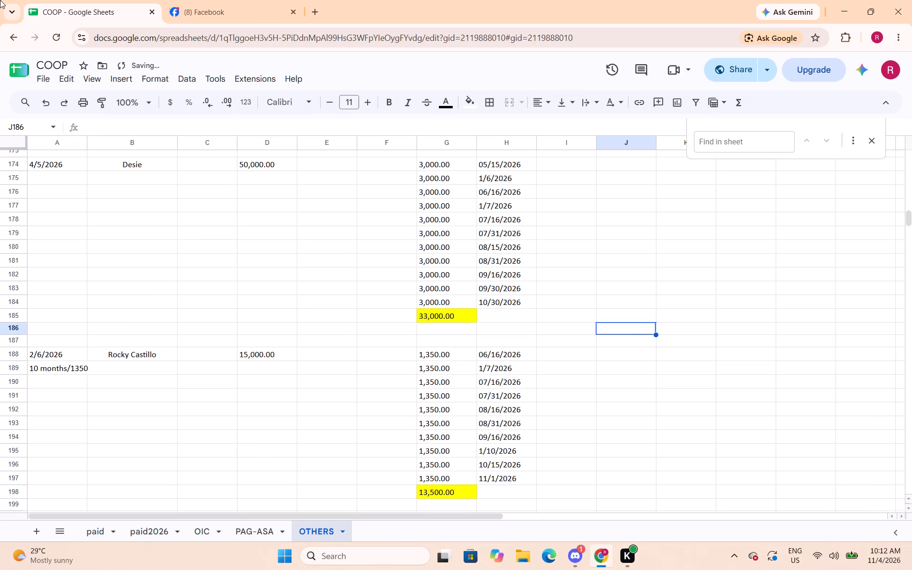
# Delete the empty rows 166 to 173 between the 100,000.00 and 50,000.00 loan records.
pyautogui.scroll(3, 716, 357)
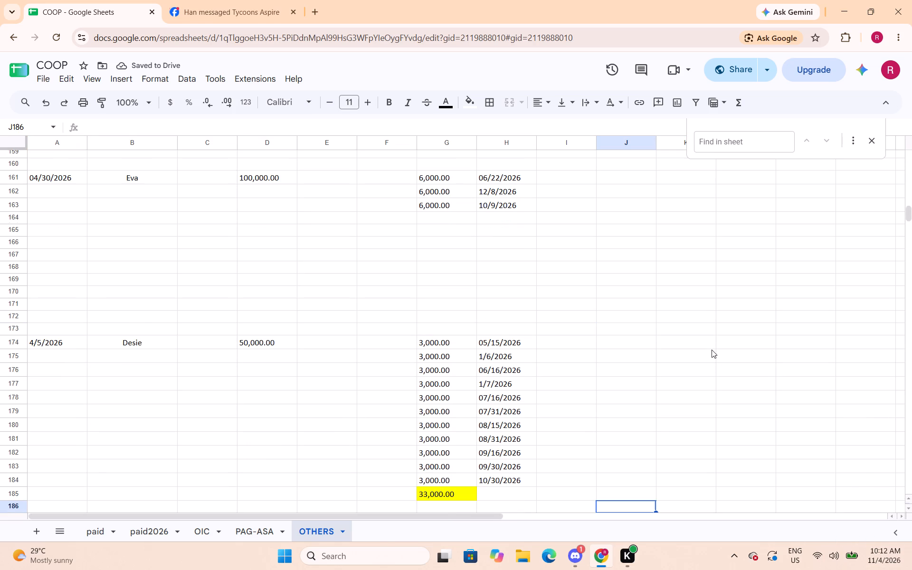
pyautogui.scroll(1, 712, 350)
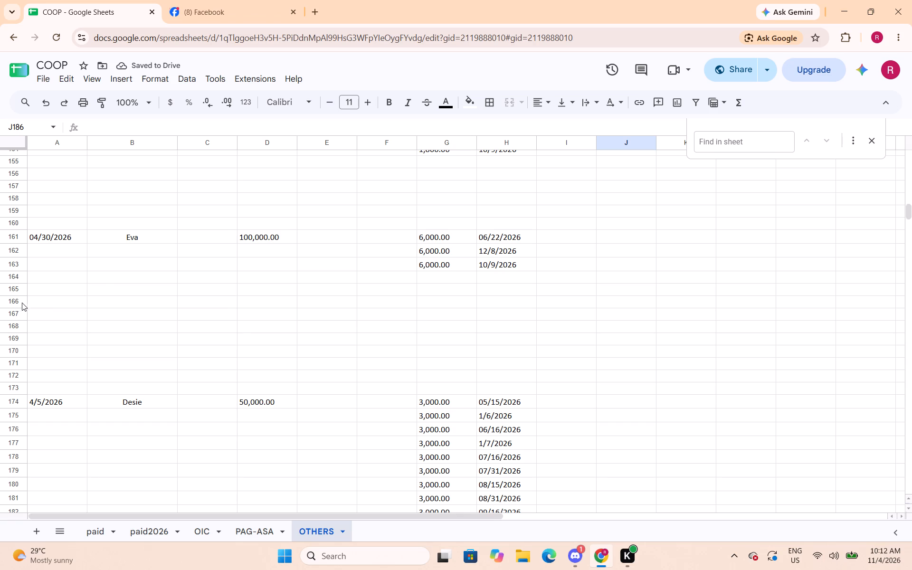
pyautogui.moveTo(19, 303); pyautogui.dragTo(36, 386)
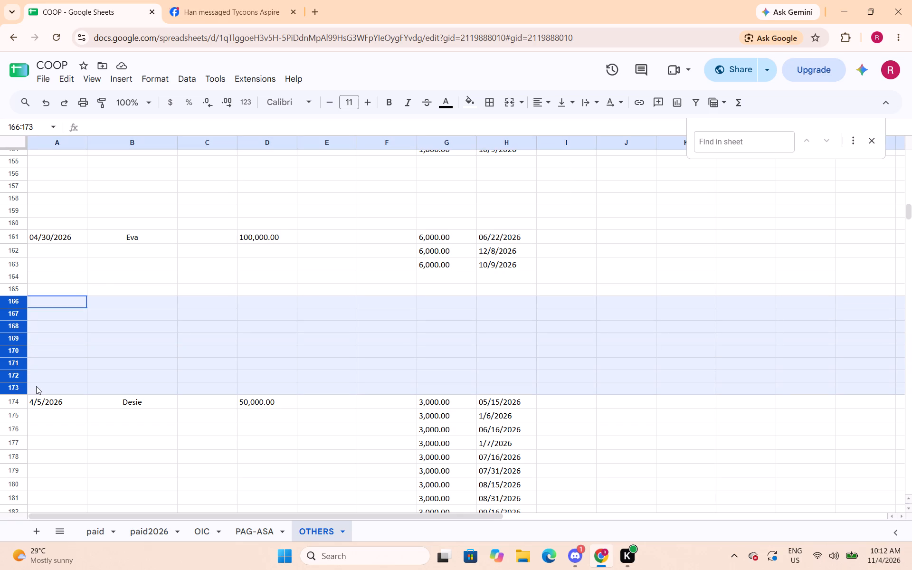
pyautogui.moveTo(36, 386); pyautogui.dragTo(37, 386)
pyautogui.rightClick(119, 364)
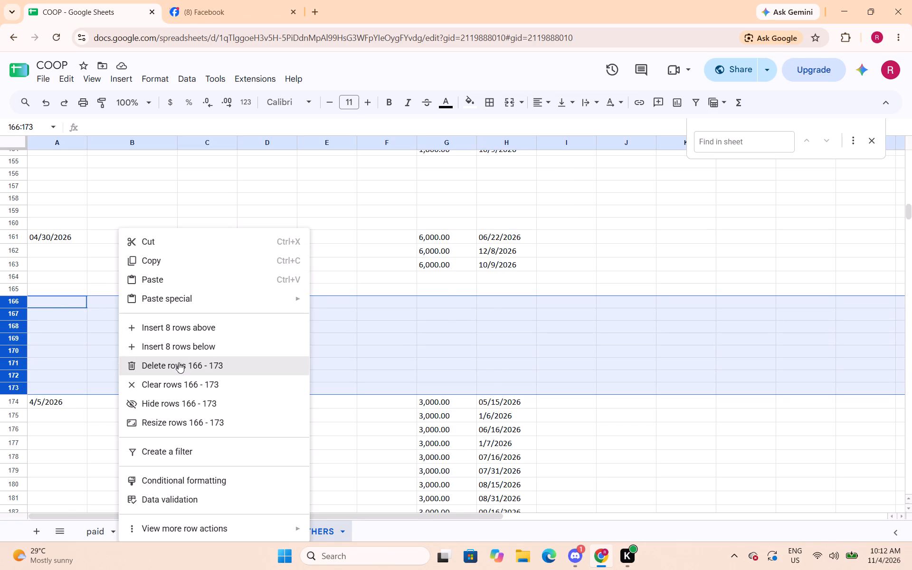
pyautogui.click(176, 365)
pyautogui.click(623, 292)
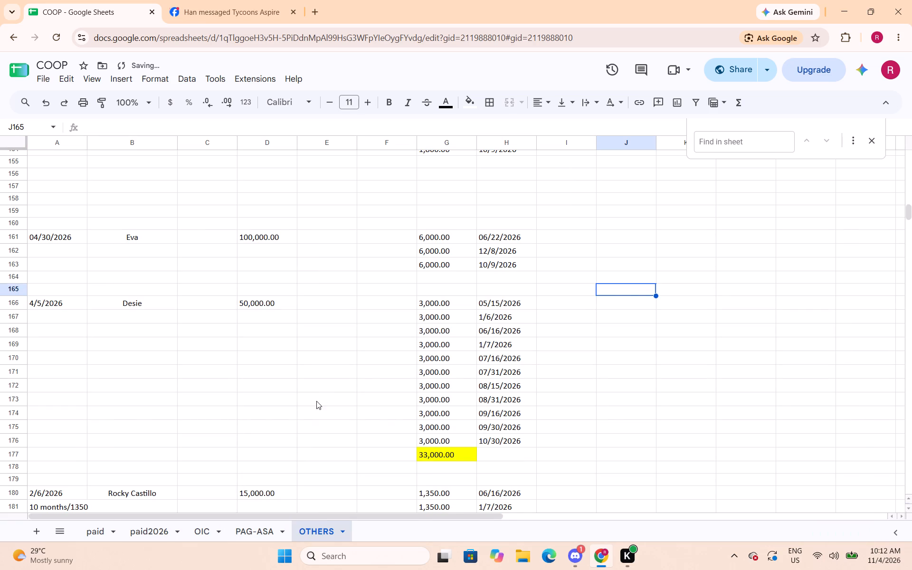
# Sum the payments G152:G154 in G155 of the OTHERS sheet and fill that total cell yellow.
pyautogui.scroll(3, 316, 401)
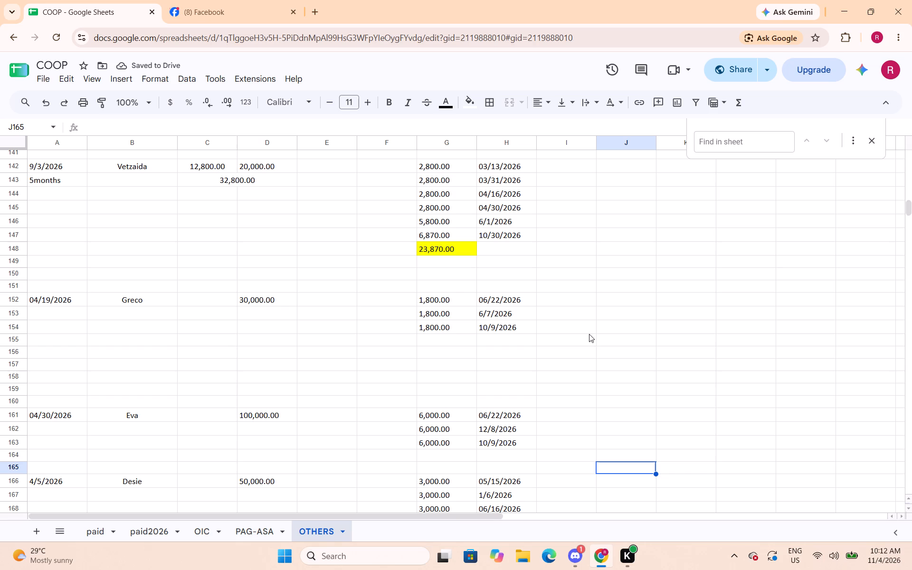
pyautogui.click(449, 344)
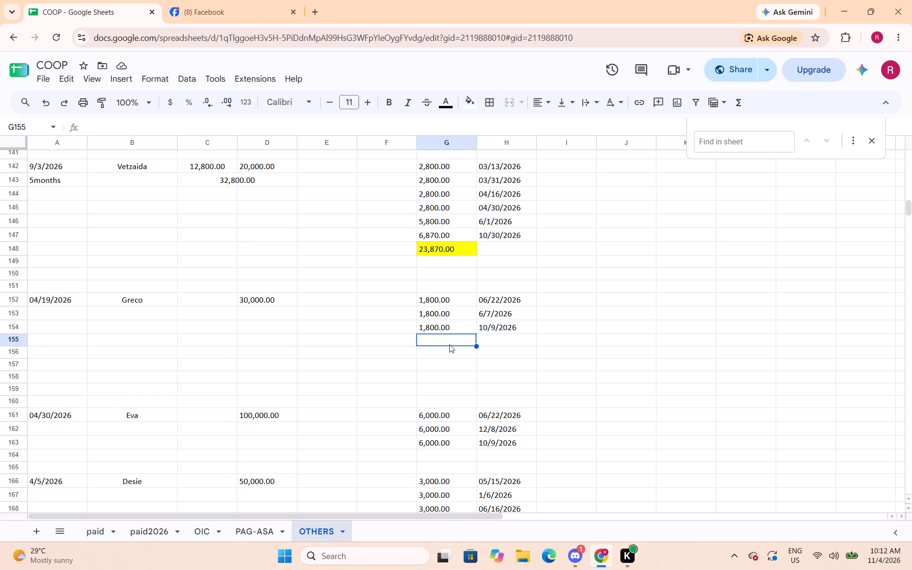
pyautogui.write('=sum')
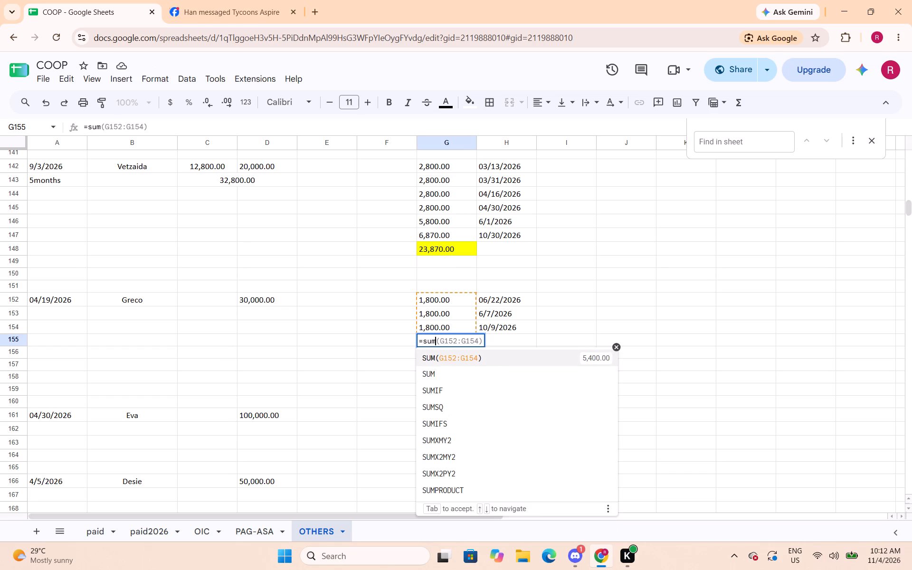
pyautogui.hotkey('shift', '(')
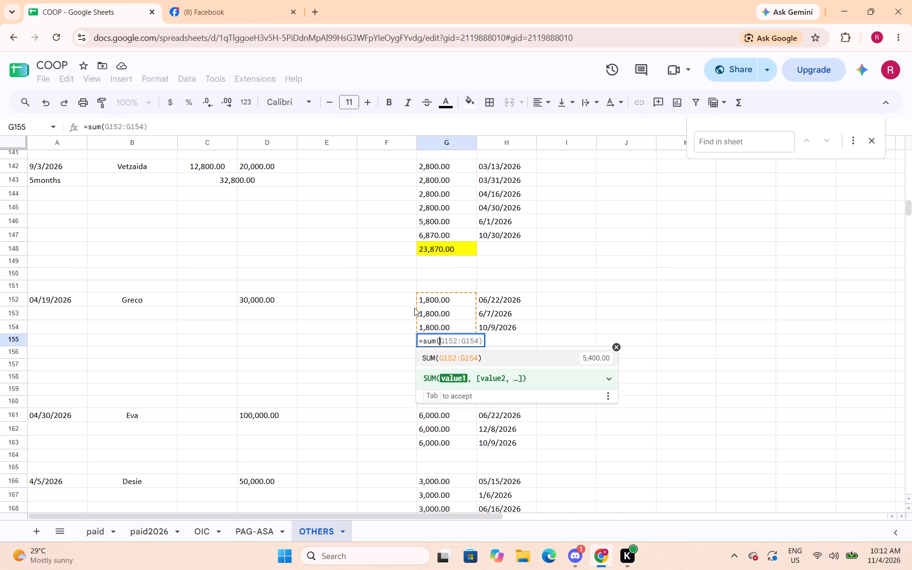
pyautogui.moveTo(429, 299); pyautogui.dragTo(430, 330)
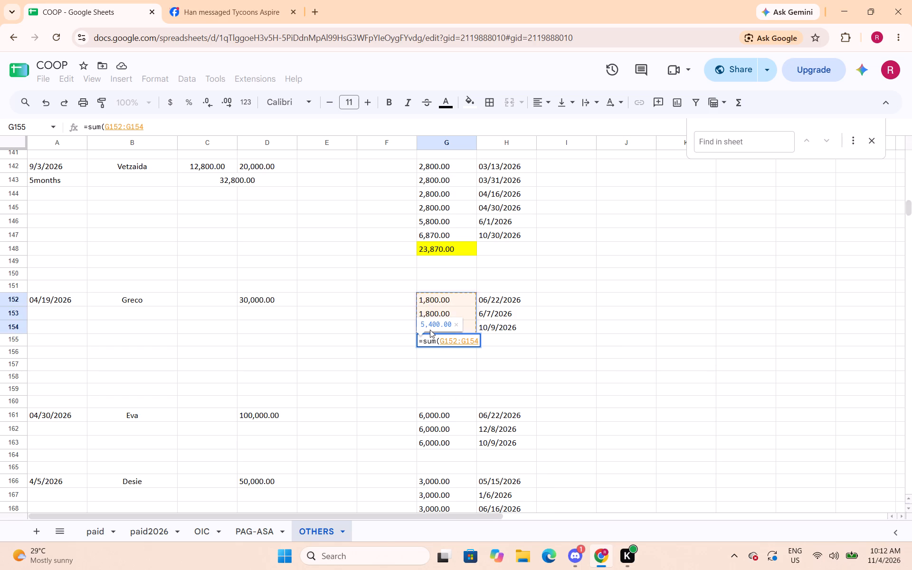
pyautogui.hotkey('shift', ')')
pyautogui.press('Return')
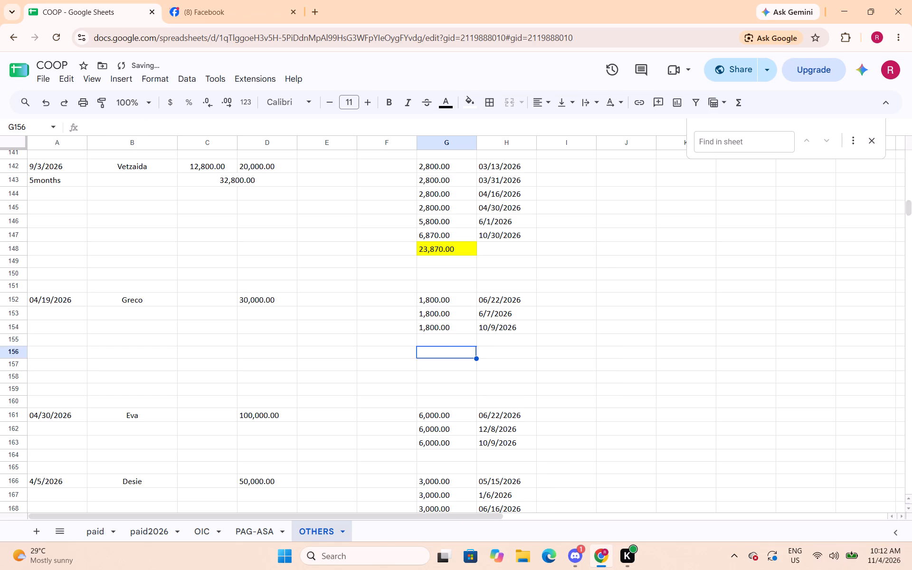
pyautogui.press('Up')
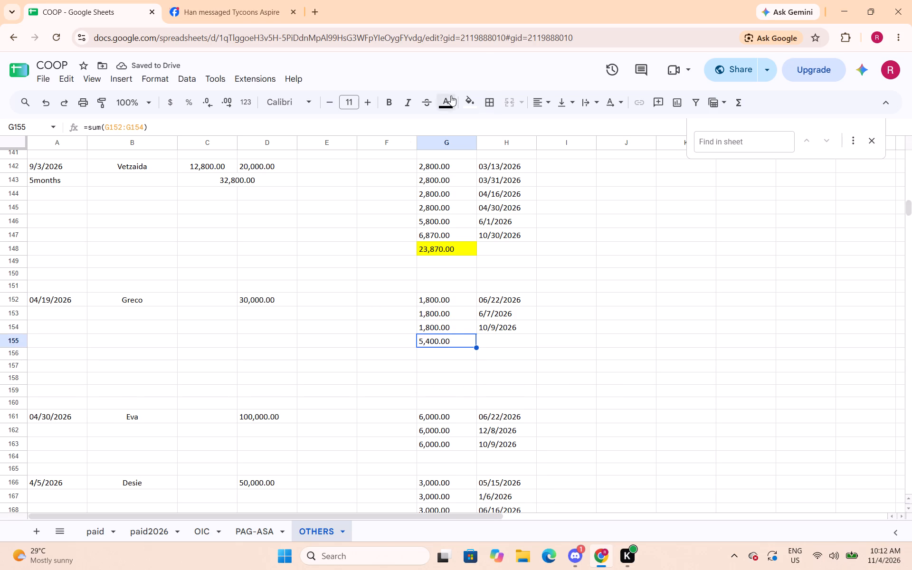
pyautogui.click(474, 104)
pyautogui.click(513, 157)
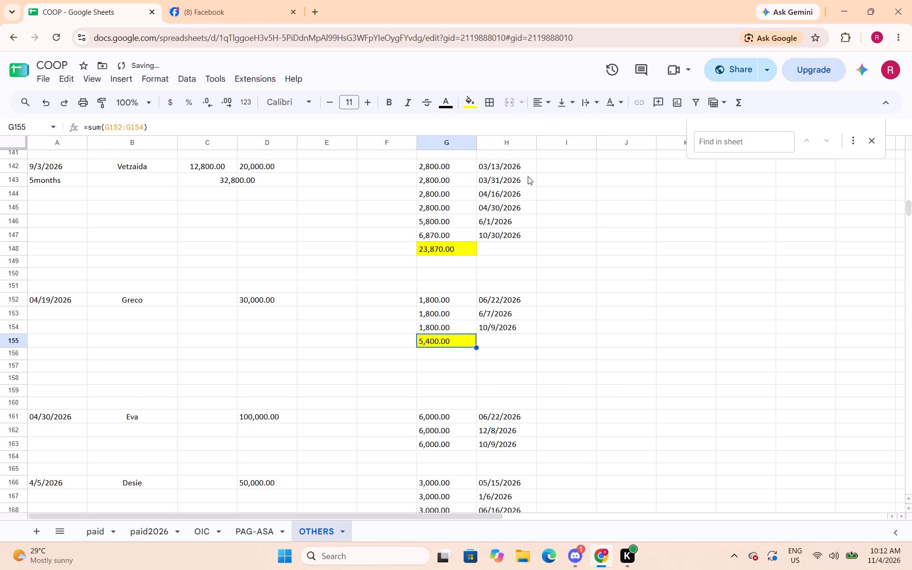
pyautogui.click(443, 361)
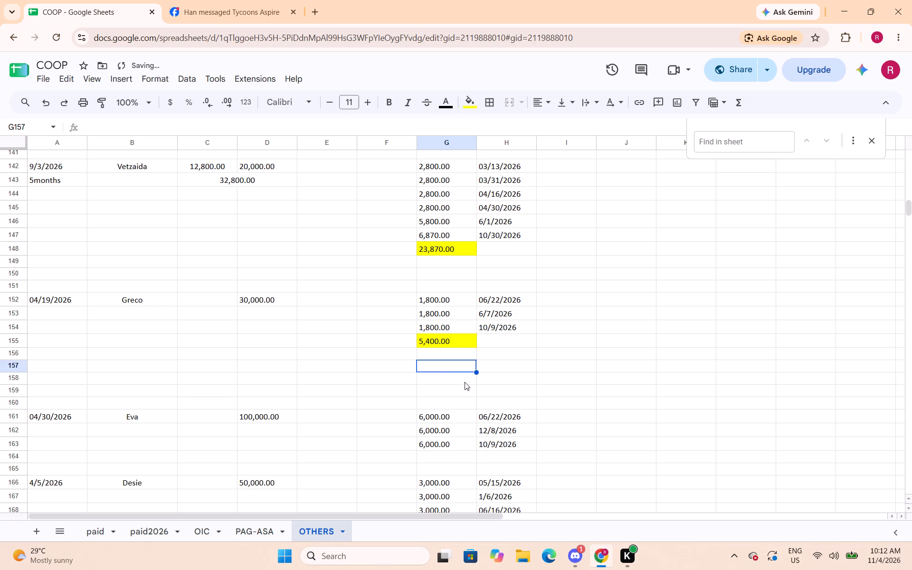
# Look over the loan records, payment totals and row spacing below row 157 in the OTHERS sheet.
pyautogui.scroll(-2, 465, 385)
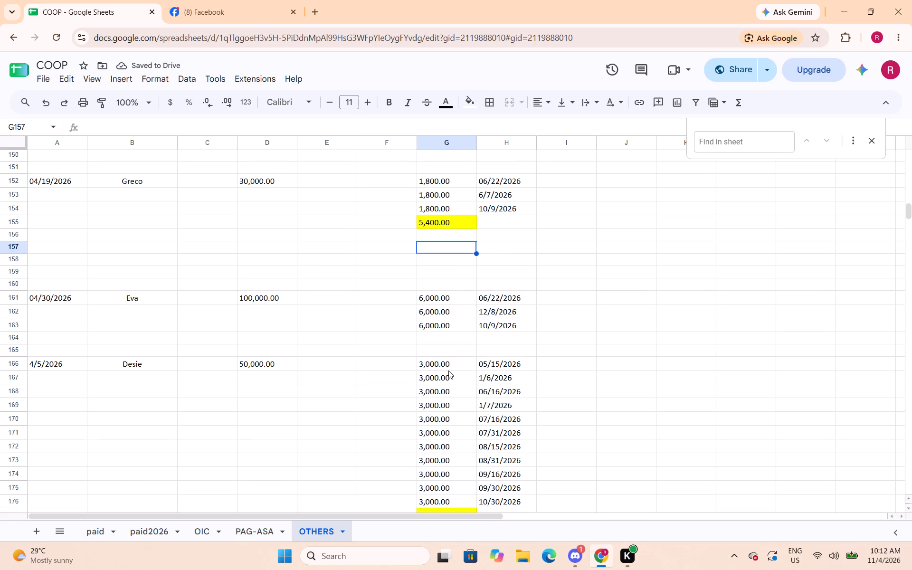
pyautogui.scroll(-2, 329, 370)
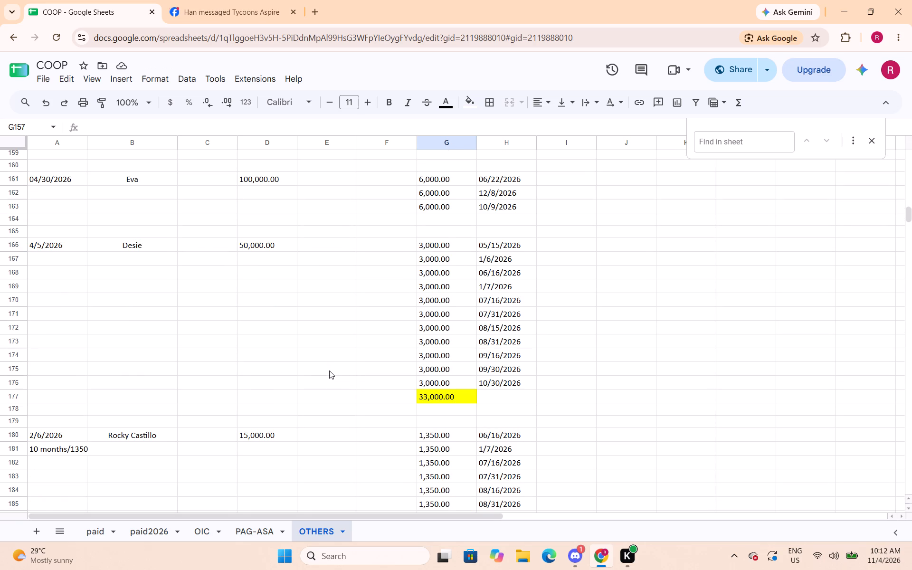
pyautogui.scroll(1, 329, 370)
pyautogui.scroll(-1, 329, 370)
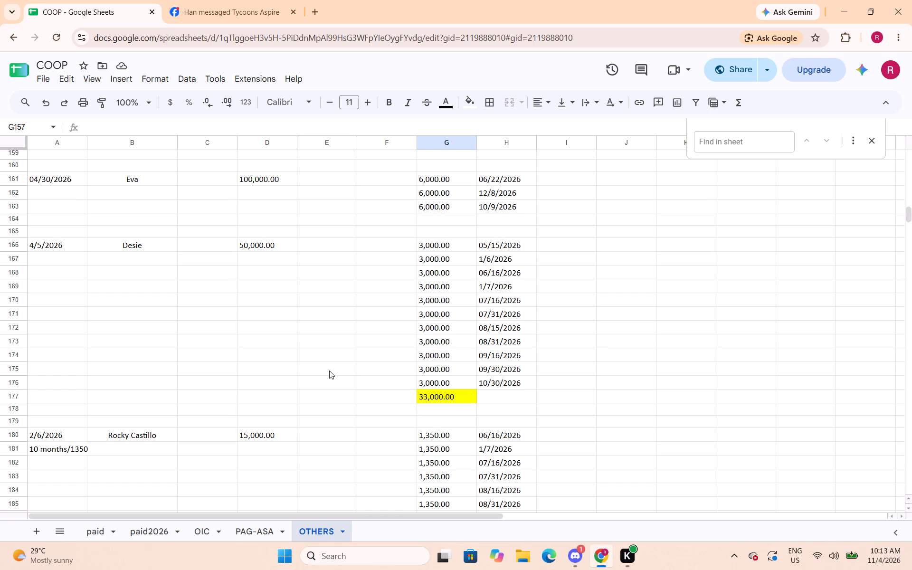
pyautogui.scroll(1, 685, 459)
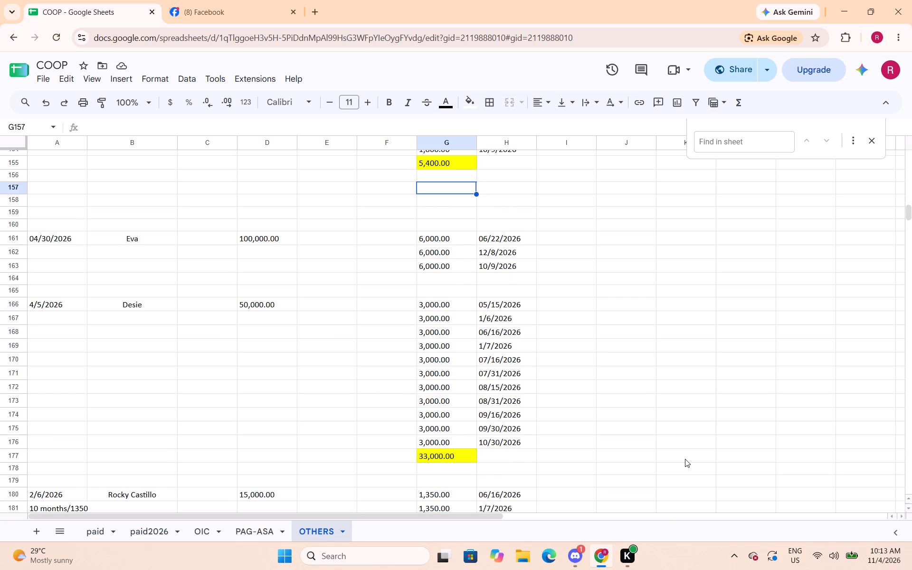
pyautogui.scroll(-2, 685, 459)
pyautogui.scroll(1, 685, 459)
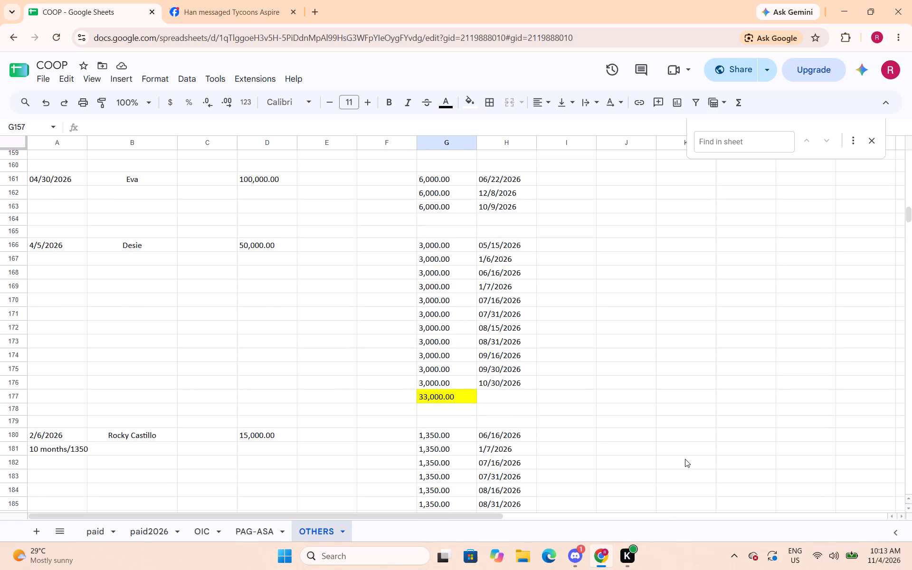
pyautogui.scroll(1, 685, 457)
pyautogui.scroll(-2, 685, 457)
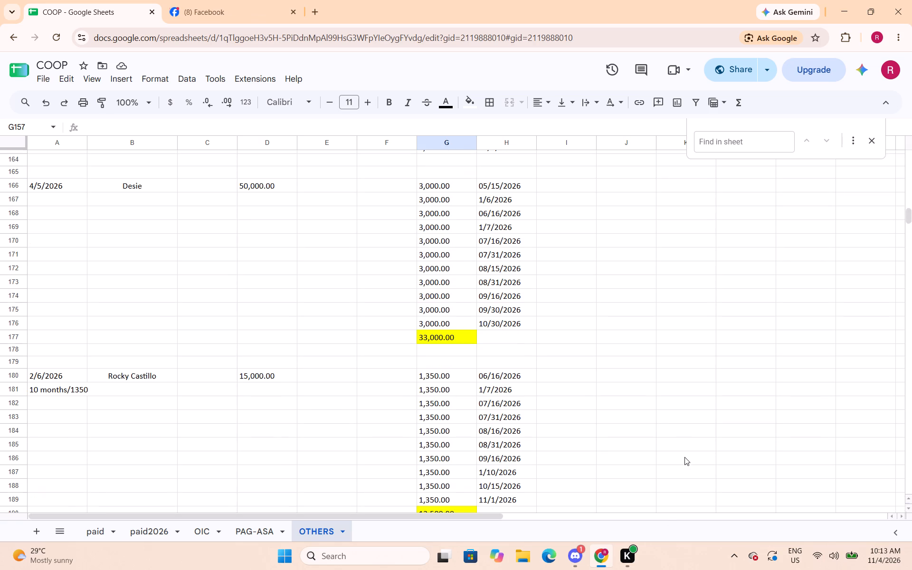
pyautogui.scroll(-2, 681, 454)
pyautogui.scroll(1, 692, 462)
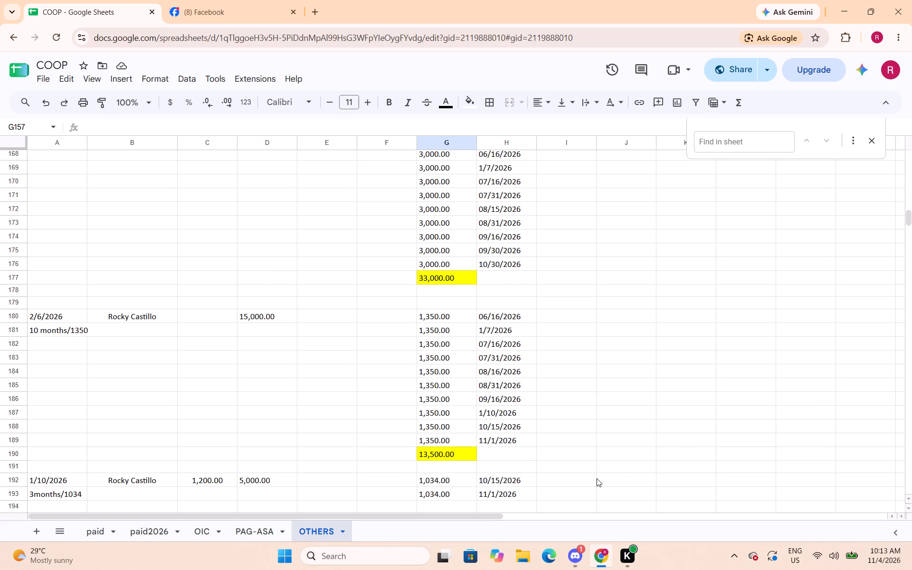
pyautogui.scroll(-1, 598, 480)
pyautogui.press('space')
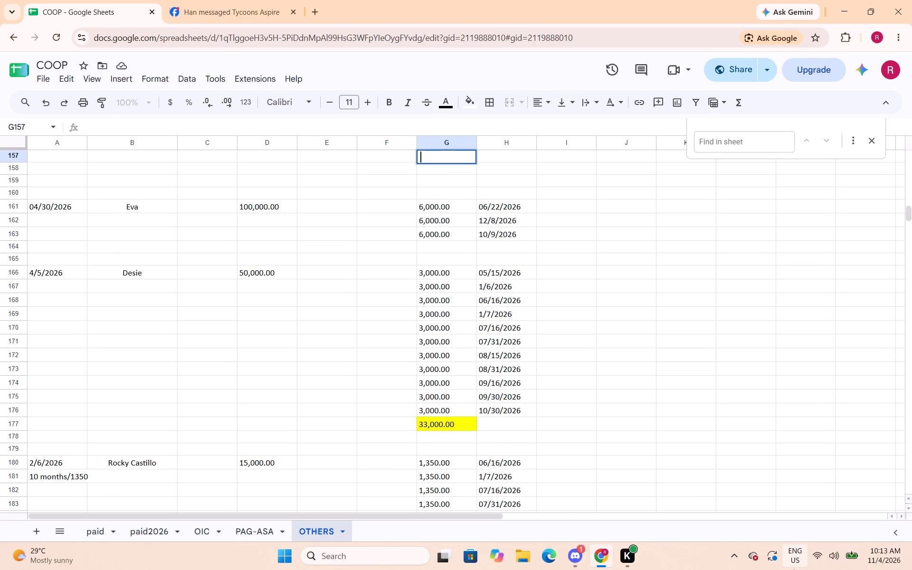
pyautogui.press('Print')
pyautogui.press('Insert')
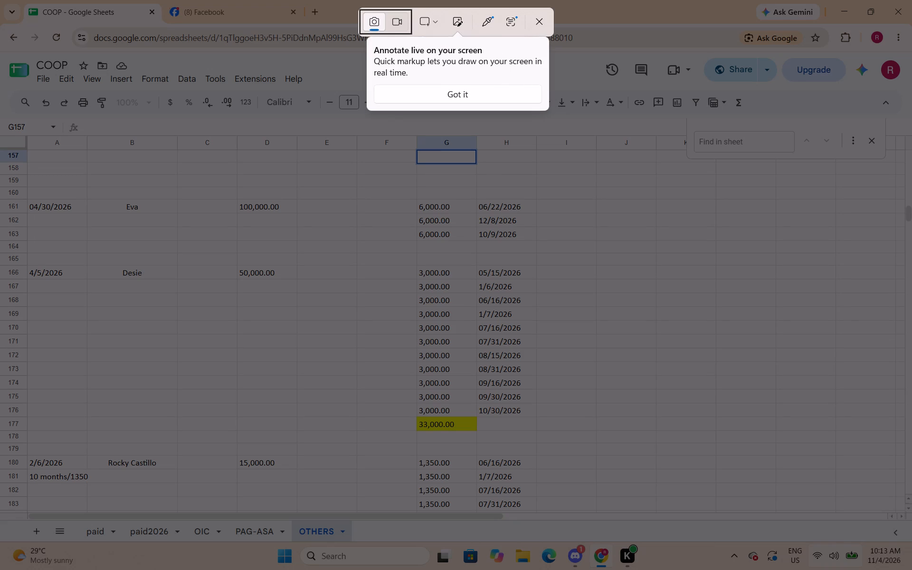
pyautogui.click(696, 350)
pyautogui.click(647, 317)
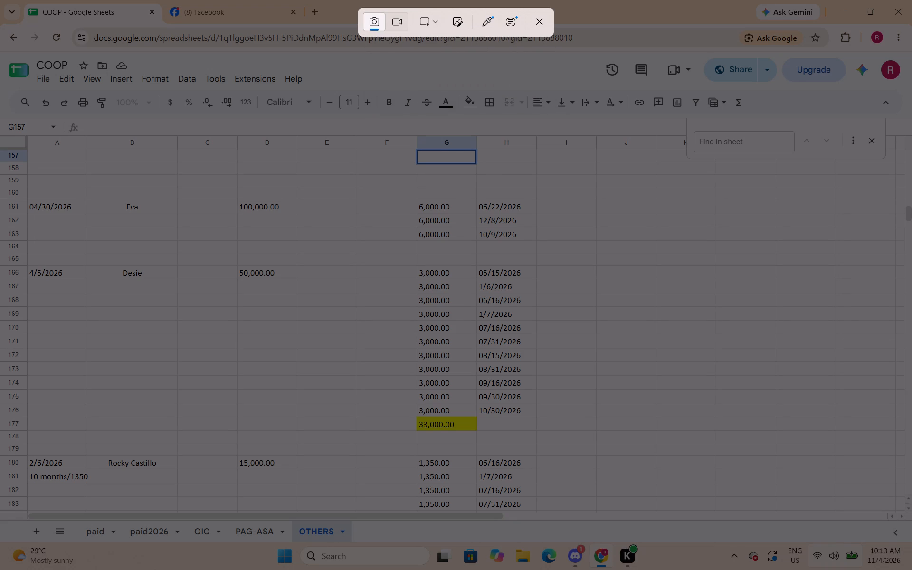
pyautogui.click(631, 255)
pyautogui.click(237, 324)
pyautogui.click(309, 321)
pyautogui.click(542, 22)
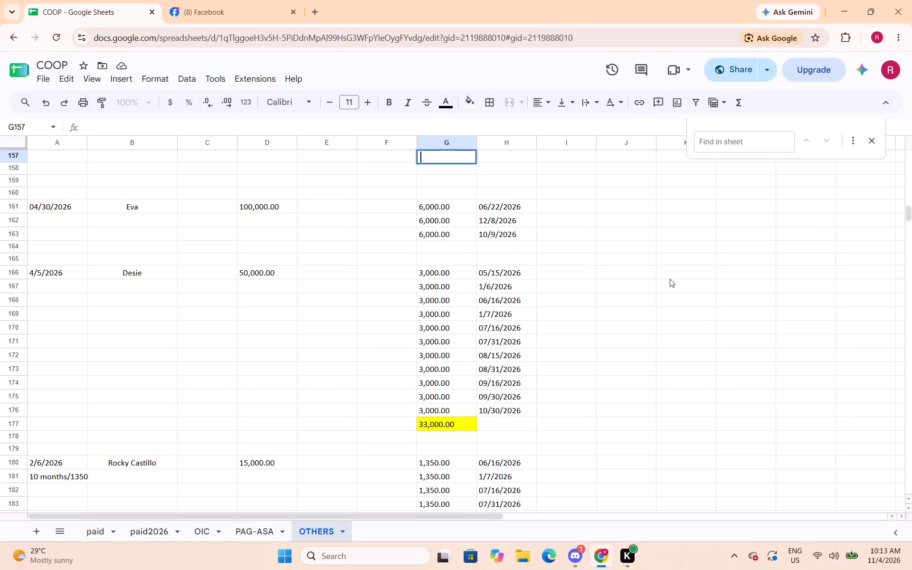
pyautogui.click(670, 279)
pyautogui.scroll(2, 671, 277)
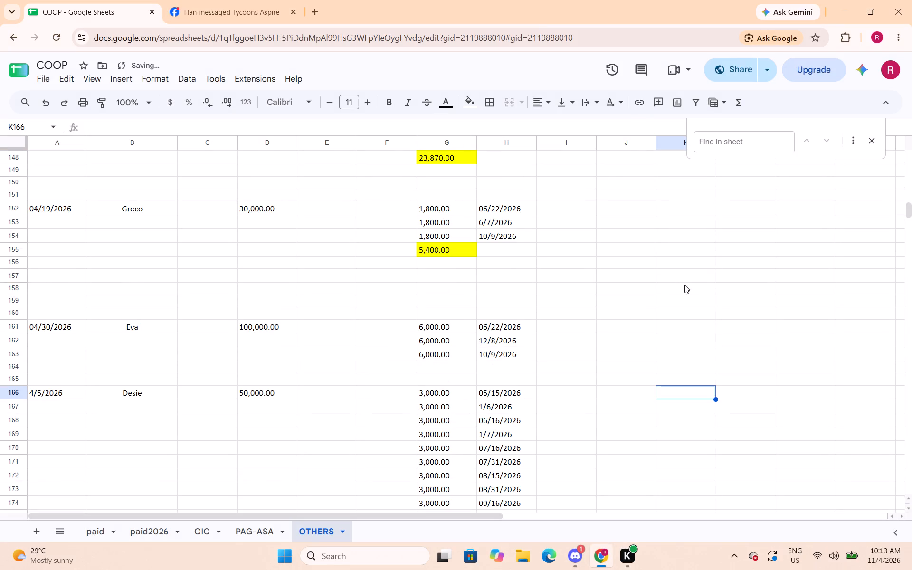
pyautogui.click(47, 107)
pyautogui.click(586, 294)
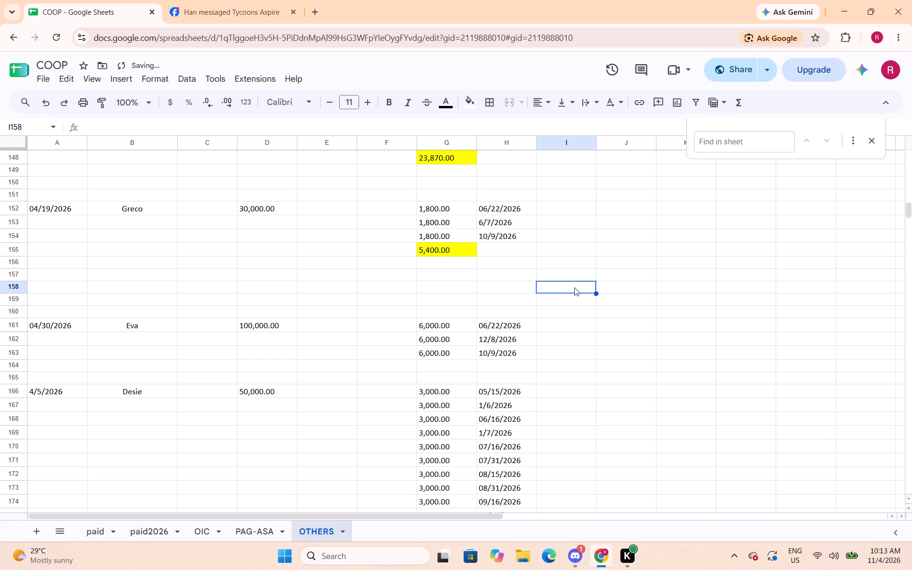
# Delete the empty rows 157 to 159 between the 30,000.00 and 100,000.00 loan records.
pyautogui.moveTo(12, 277); pyautogui.dragTo(10, 293)
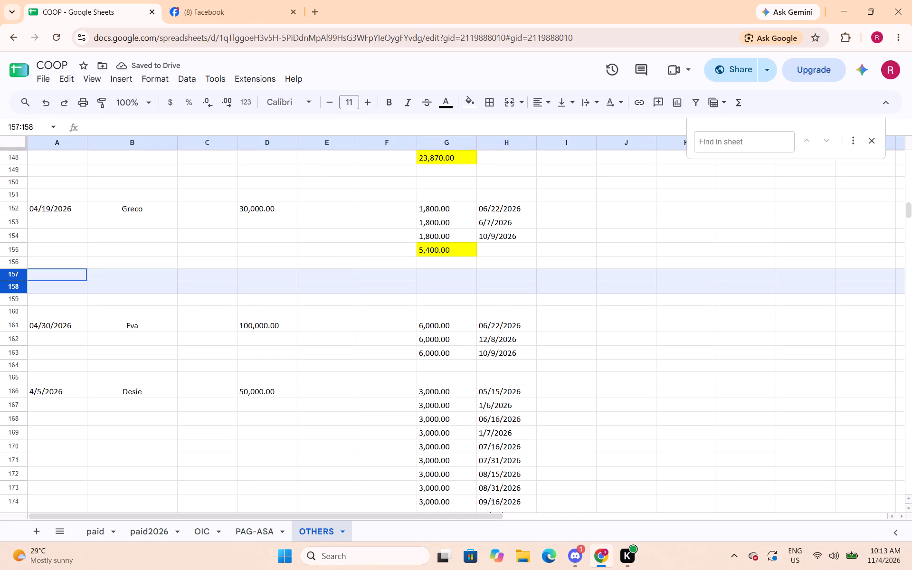
pyautogui.moveTo(10, 293); pyautogui.dragTo(16, 306)
pyautogui.rightClick(85, 296)
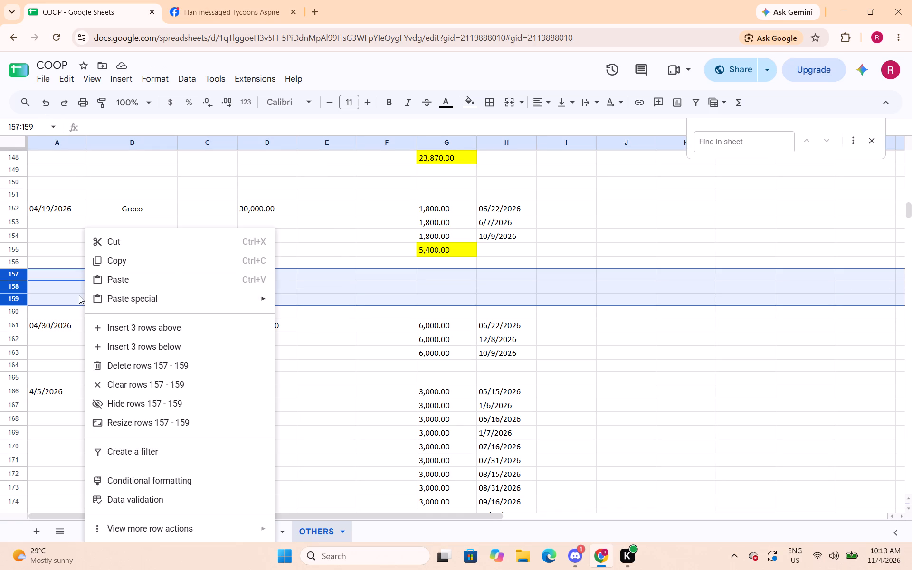
pyautogui.click(150, 364)
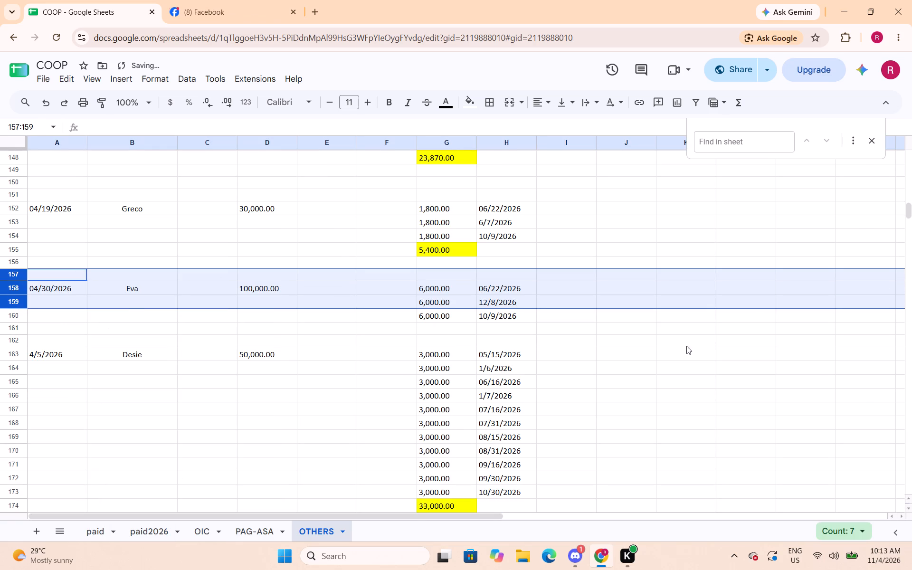
pyautogui.click(686, 346)
# Sum the payments G136:G139 of the 21,000.00 loan in G140 and fill that total cell yellow.
pyautogui.scroll(4, 649, 323)
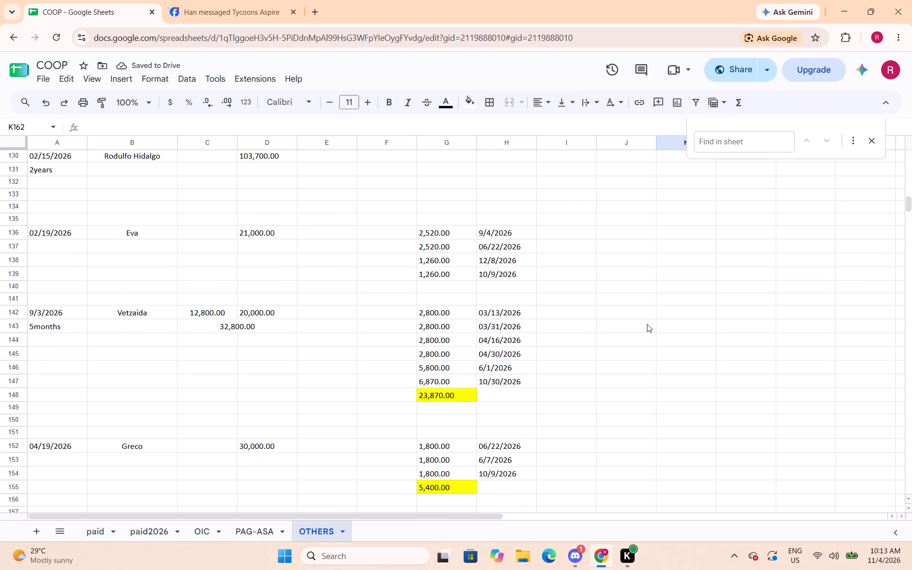
pyautogui.click(437, 287)
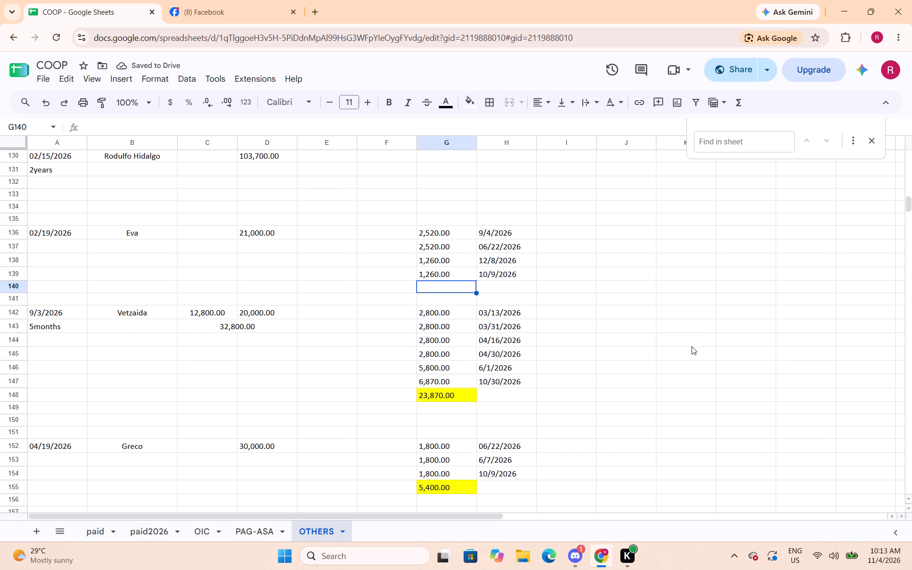
pyautogui.write('=sum(')
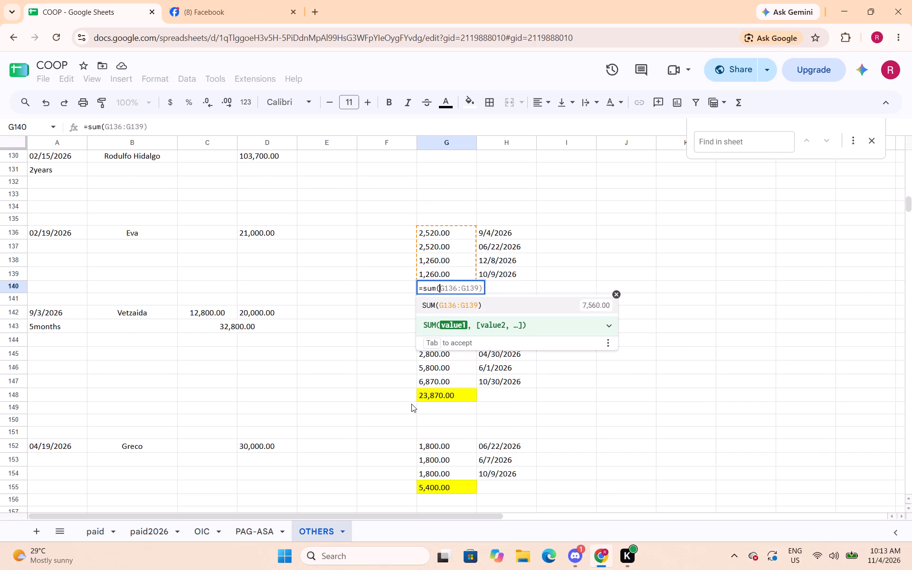
pyautogui.moveTo(456, 234); pyautogui.dragTo(463, 274)
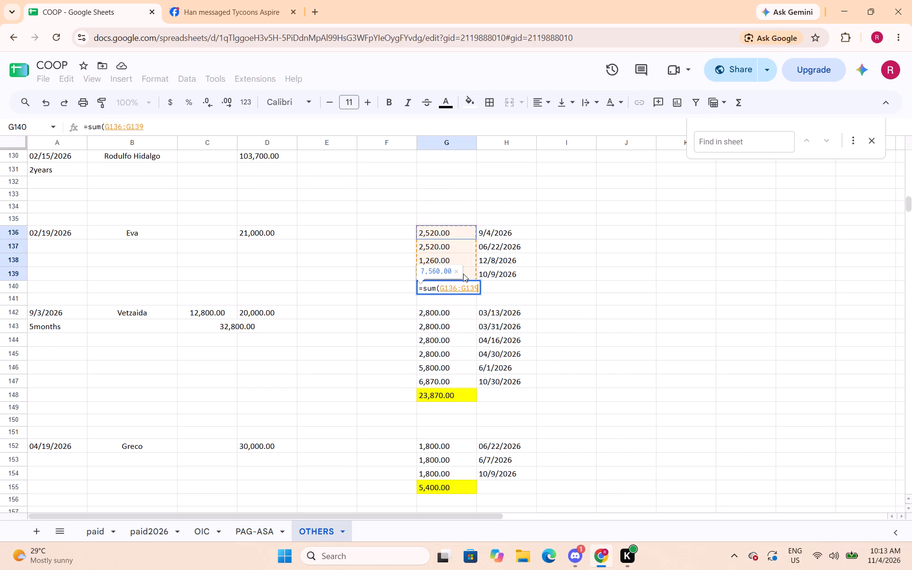
pyautogui.moveTo(463, 274); pyautogui.dragTo(464, 274)
pyautogui.hotkey('shift', ')')
pyautogui.press('Return')
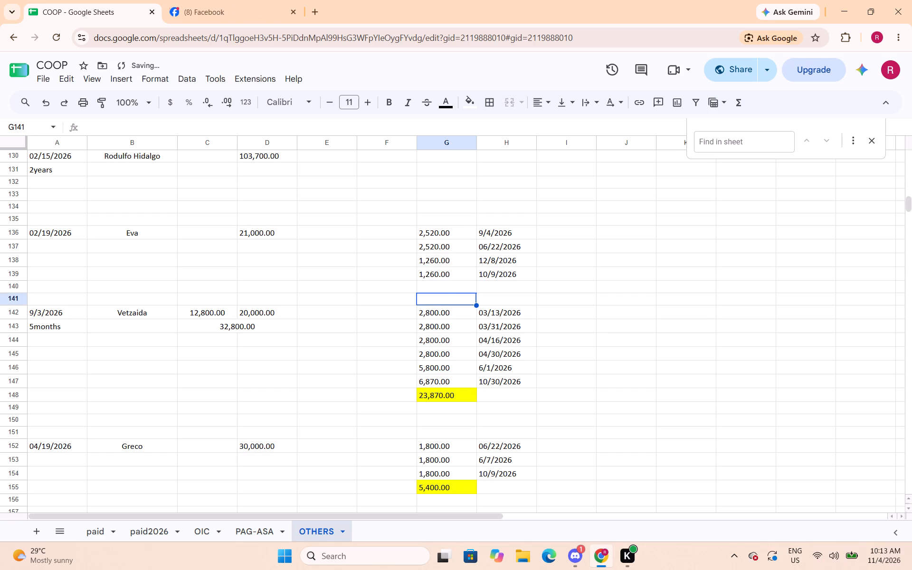
pyautogui.press('Up')
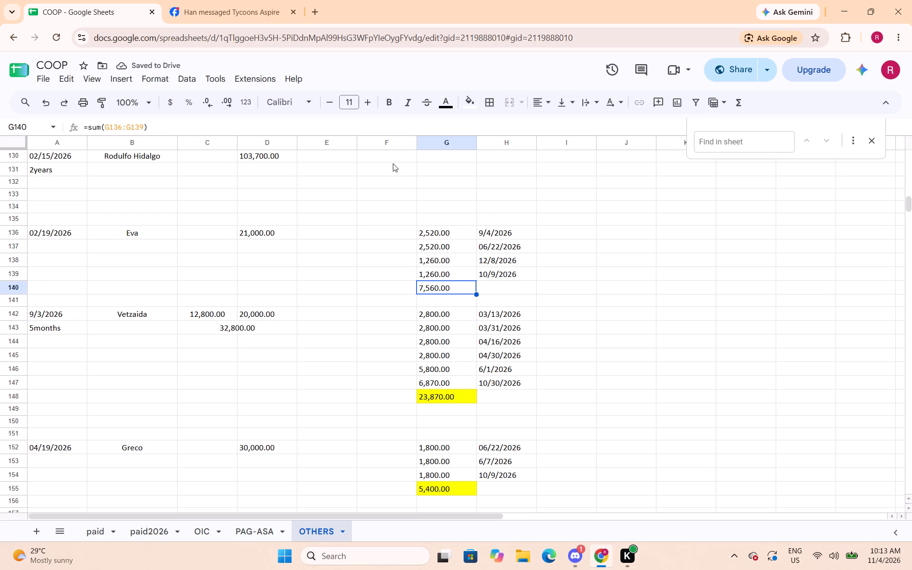
pyautogui.click(471, 104)
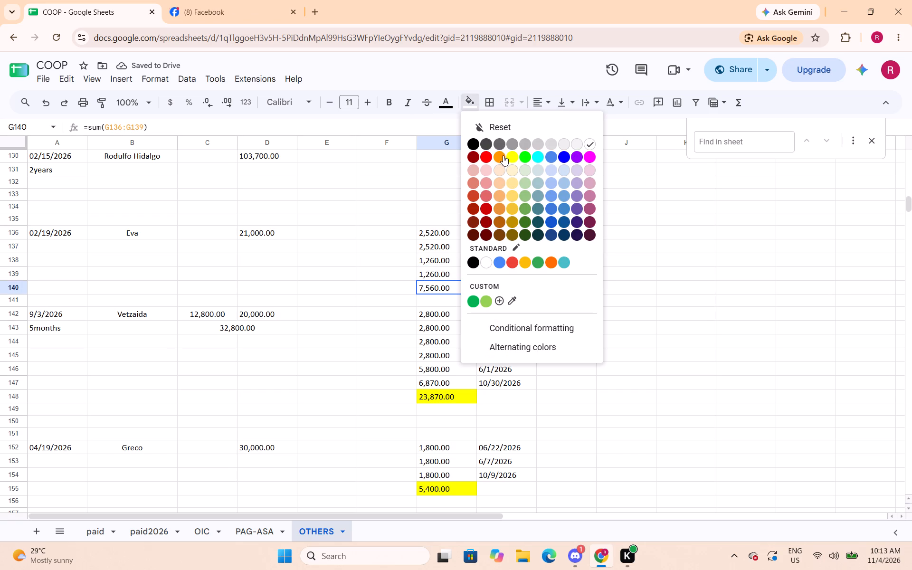
pyautogui.click(509, 156)
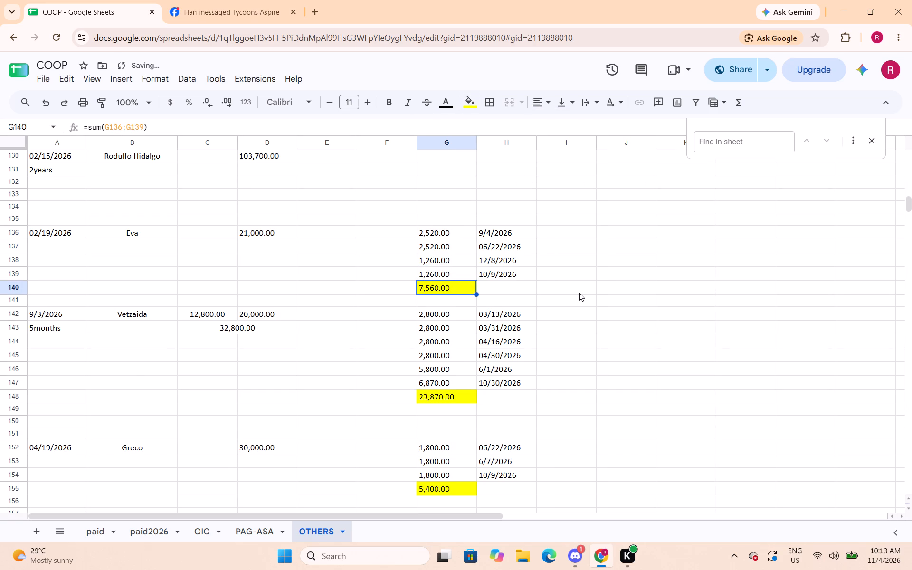
# Sum the payments G158:G160 of the 100,000.00 loan in G161 and fill that total cell yellow.
pyautogui.scroll(-2, 579, 293)
pyautogui.scroll(1, 579, 293)
pyautogui.scroll(-1, 579, 293)
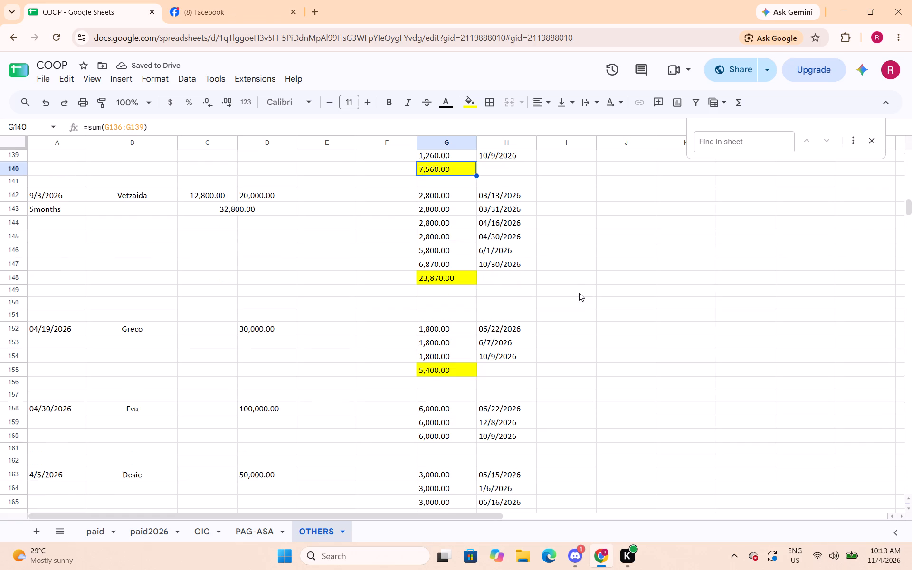
pyautogui.scroll(-1, 579, 295)
pyautogui.click(460, 393)
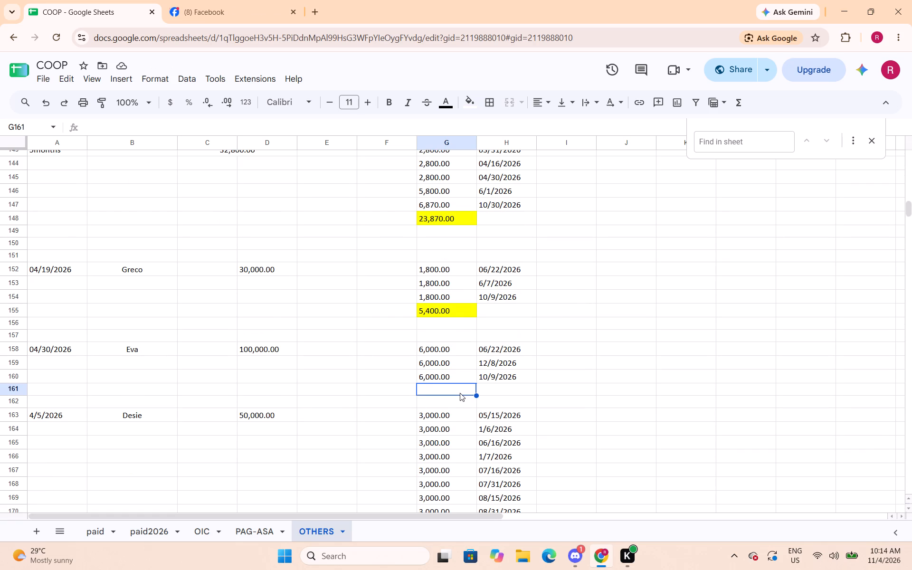
pyautogui.write('=sum(')
pyautogui.moveTo(429, 349); pyautogui.dragTo(434, 367)
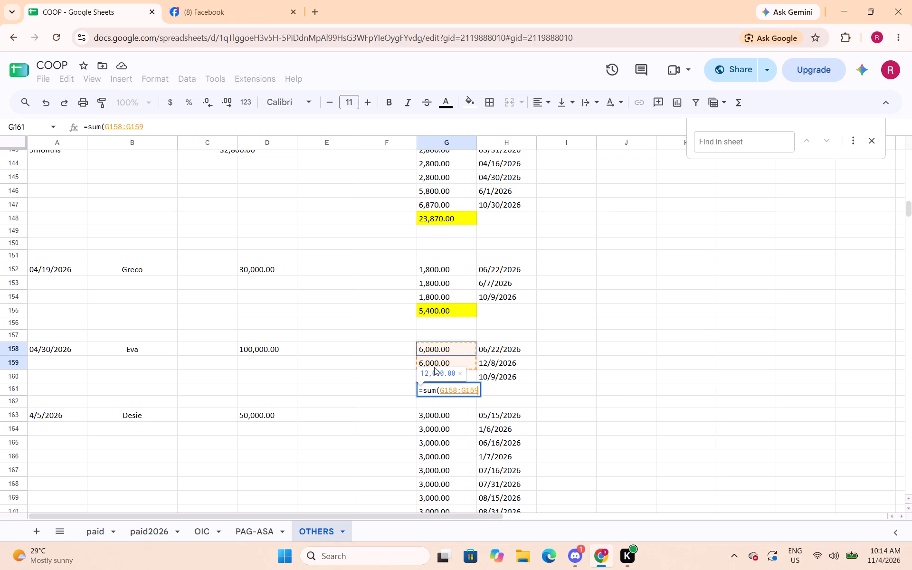
pyautogui.moveTo(434, 367); pyautogui.dragTo(437, 378)
pyautogui.hotkey('shift', ')')
pyautogui.press('Return')
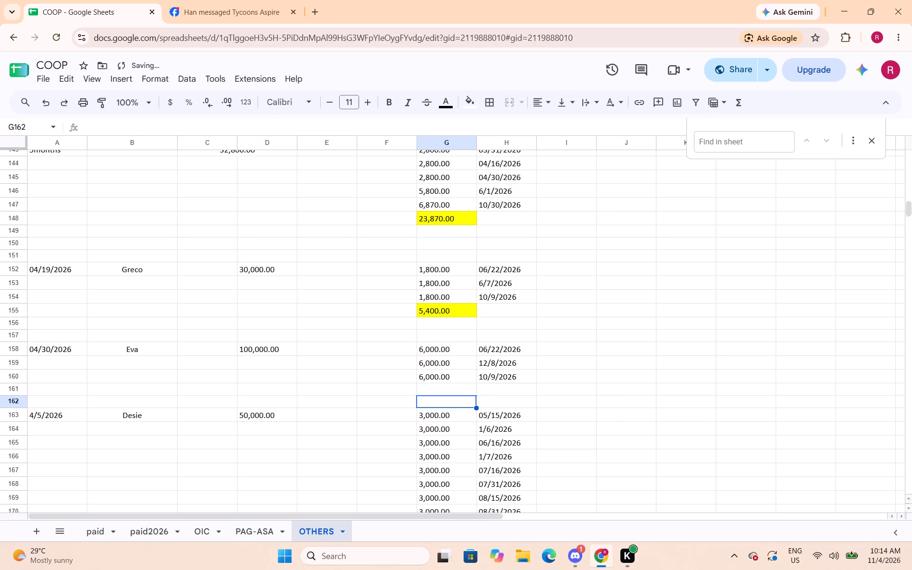
pyautogui.press('Up')
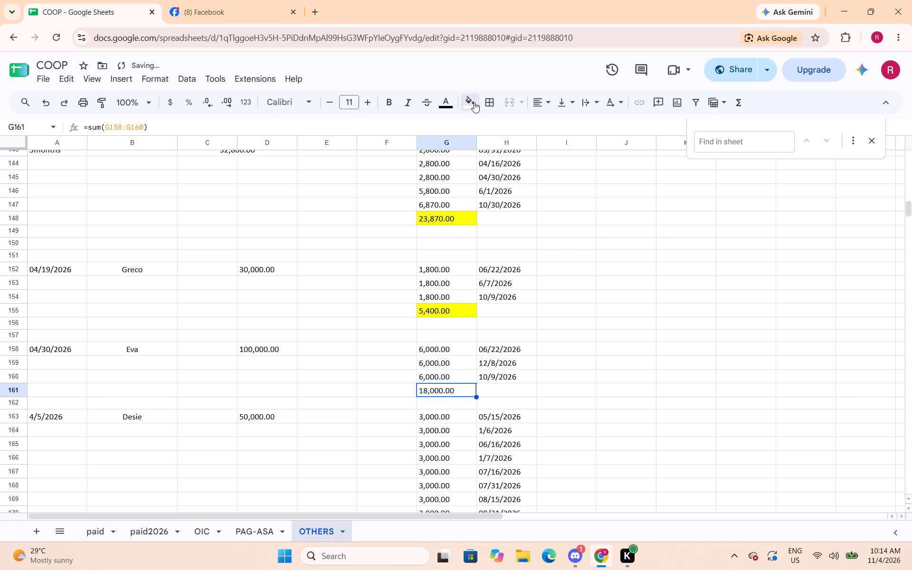
pyautogui.click(474, 102)
pyautogui.click(517, 159)
pyautogui.click(593, 312)
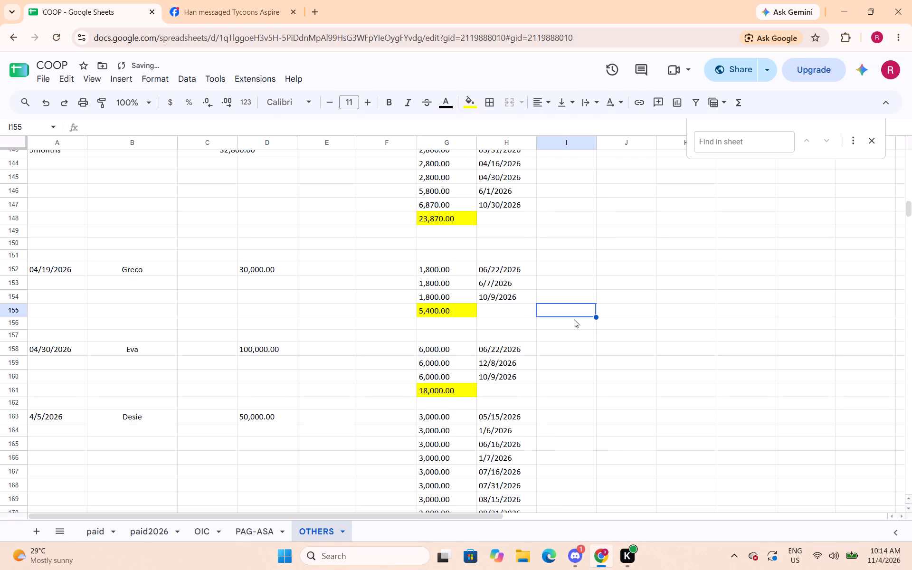
# Look over the loan records below row 161 in the OTHERS sheet for missing payment totals and uneven row spacing.
pyautogui.scroll(-6, 534, 394)
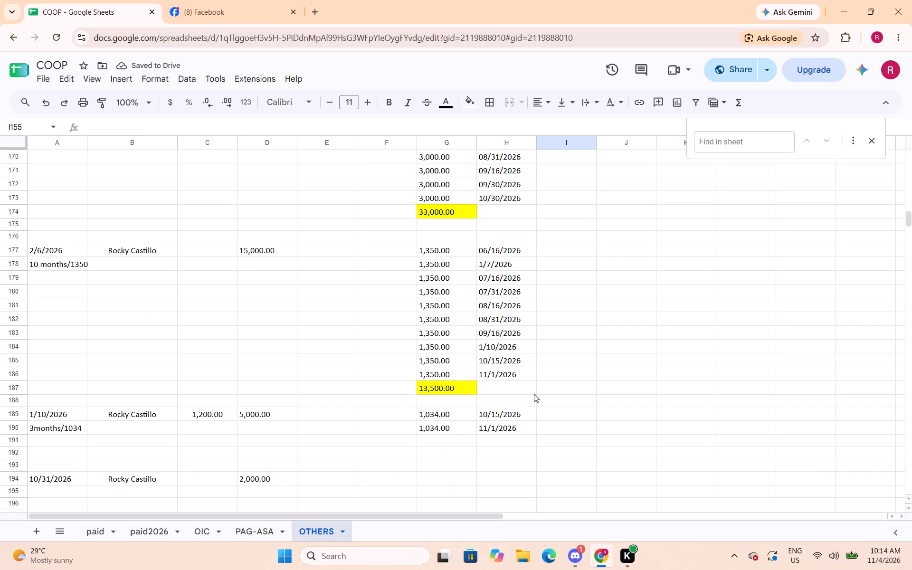
pyautogui.scroll(-2, 534, 394)
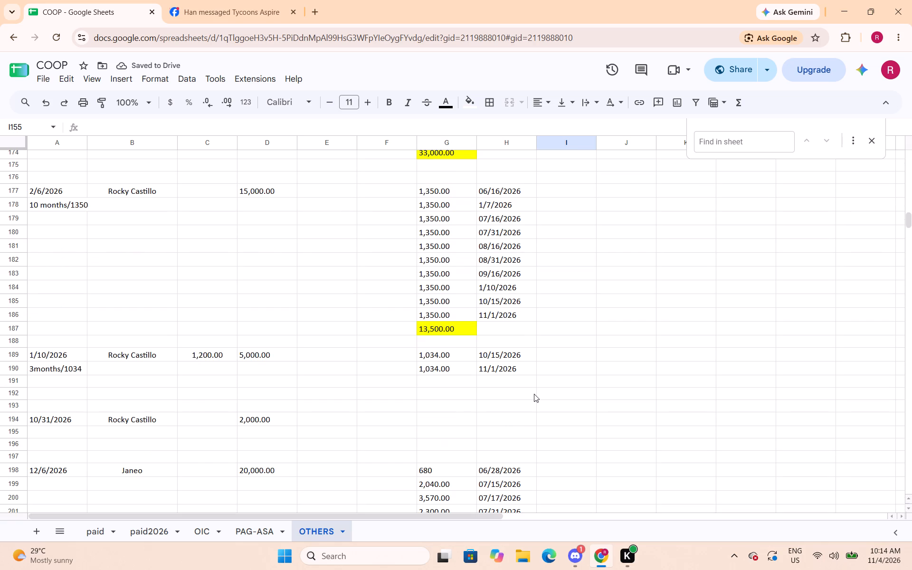
pyautogui.scroll(-5, 534, 394)
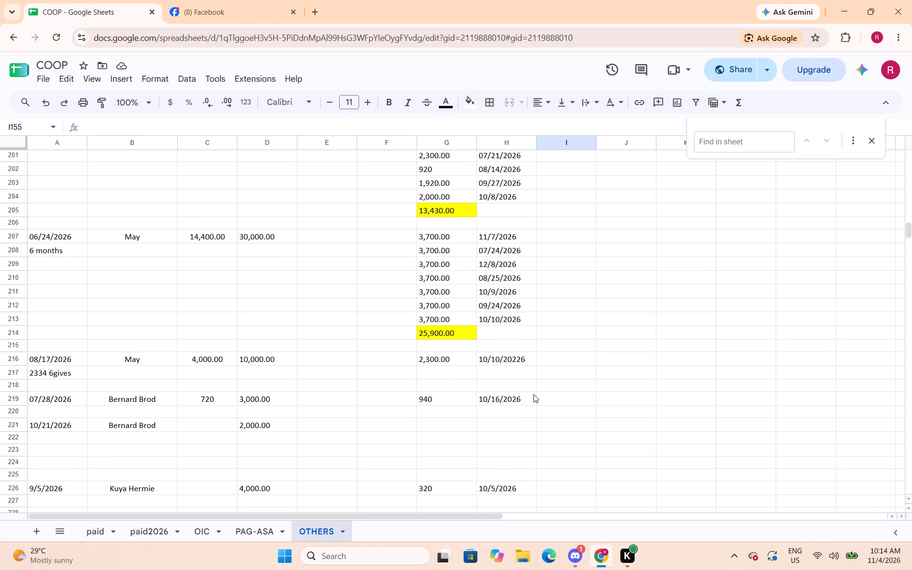
pyautogui.scroll(-5, 533, 394)
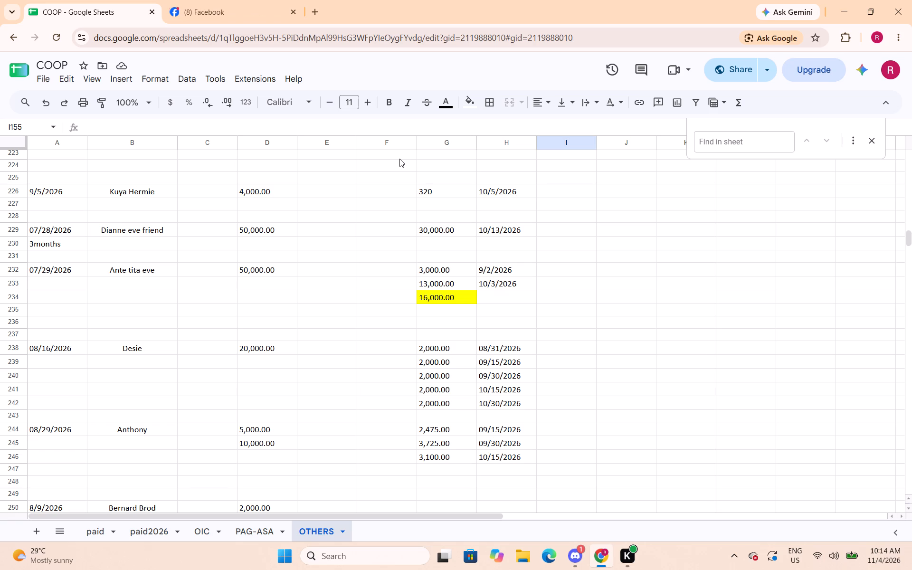
pyautogui.scroll(-1, 468, 202)
pyautogui.scroll(-1, 382, 256)
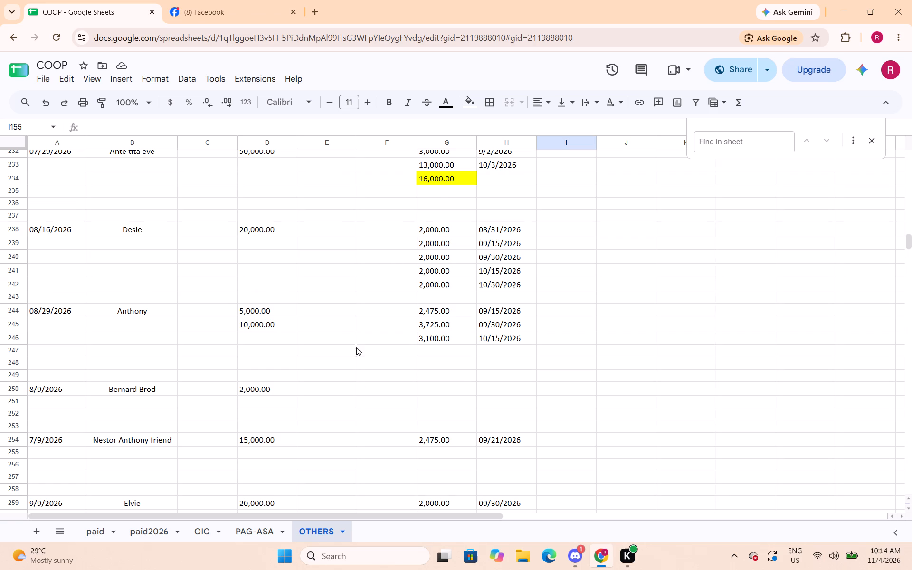
pyautogui.click(217, 361)
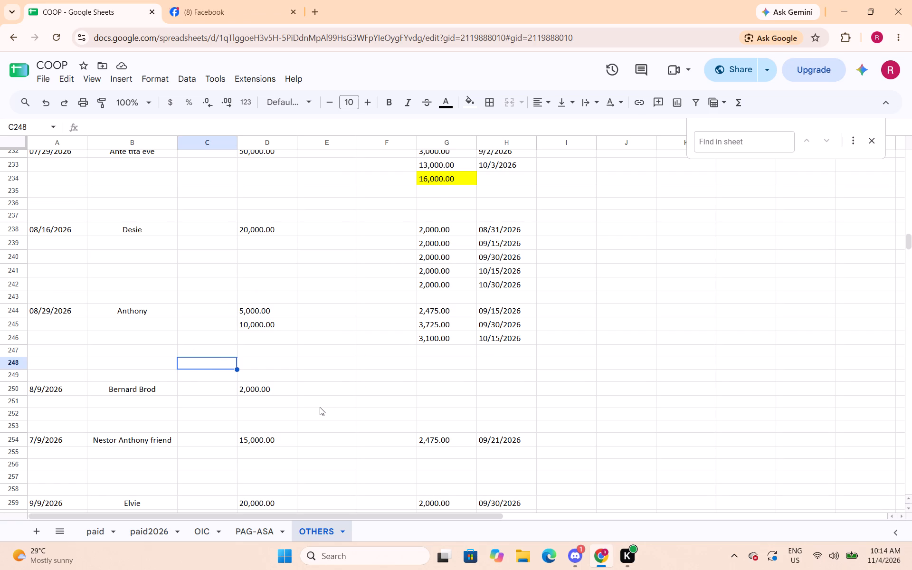
pyautogui.click(378, 408)
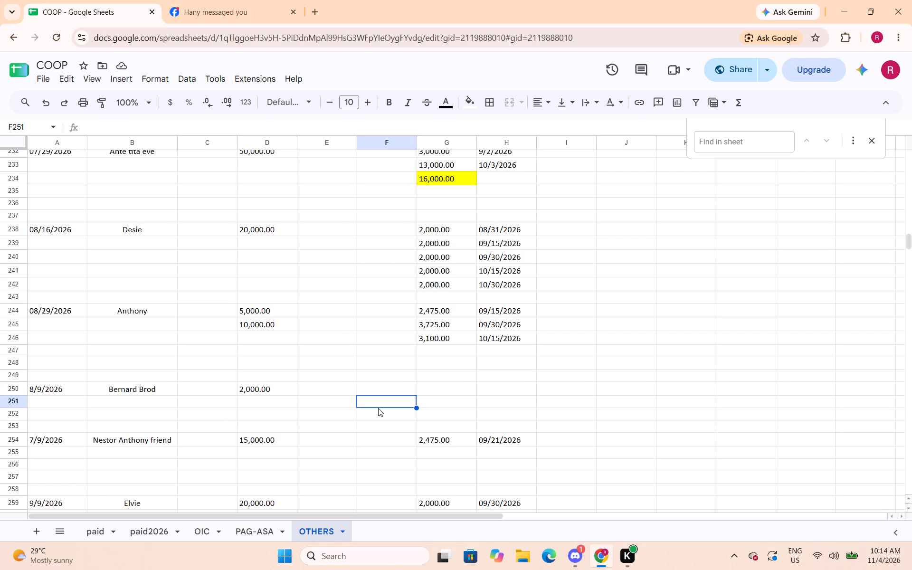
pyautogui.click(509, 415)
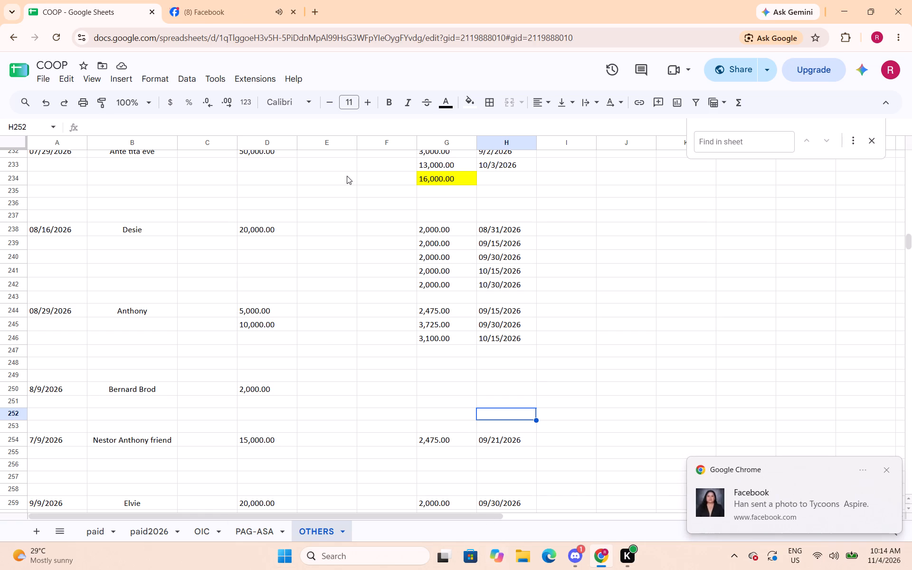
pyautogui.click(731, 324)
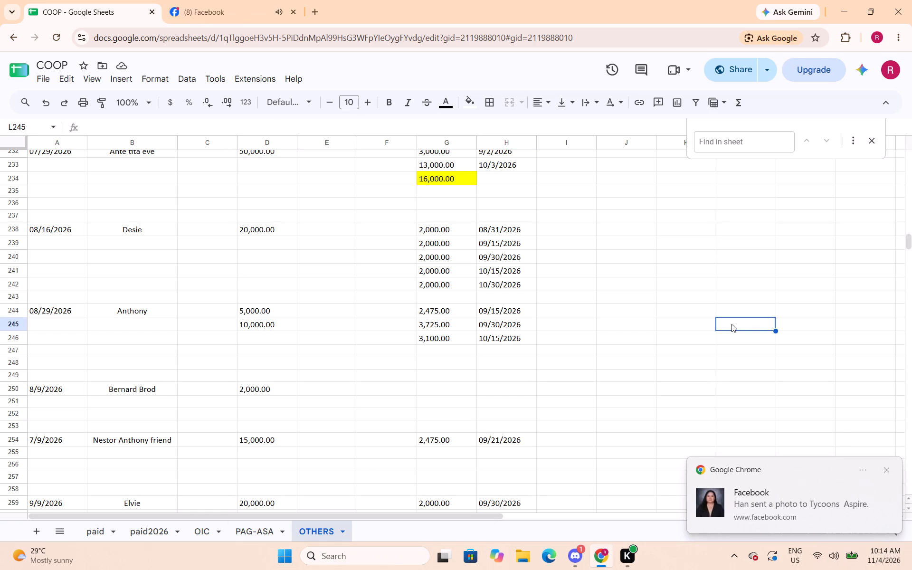
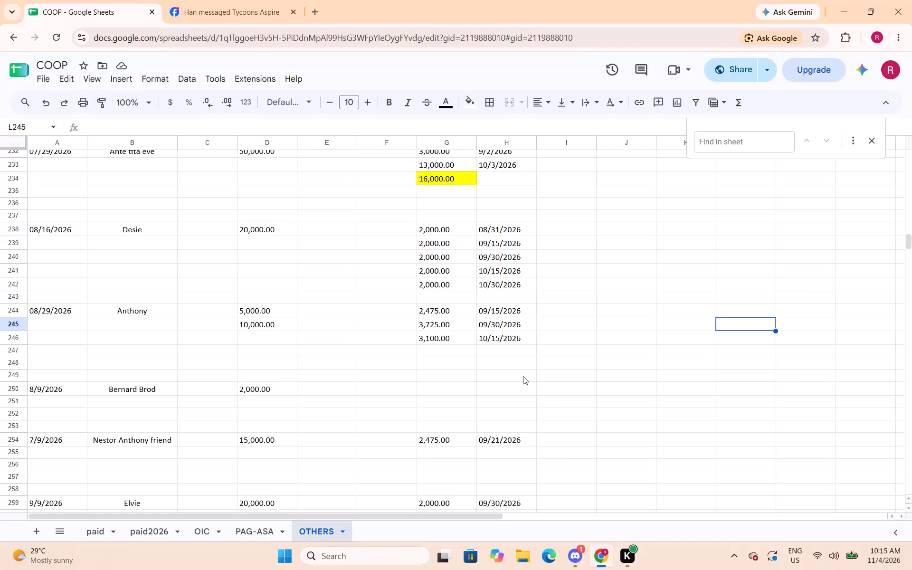
# Insert one empty row above row 243, between the 08/16/2026 and 08/29/2026 loan records.
pyautogui.click(523, 376)
pyautogui.click(14, 303)
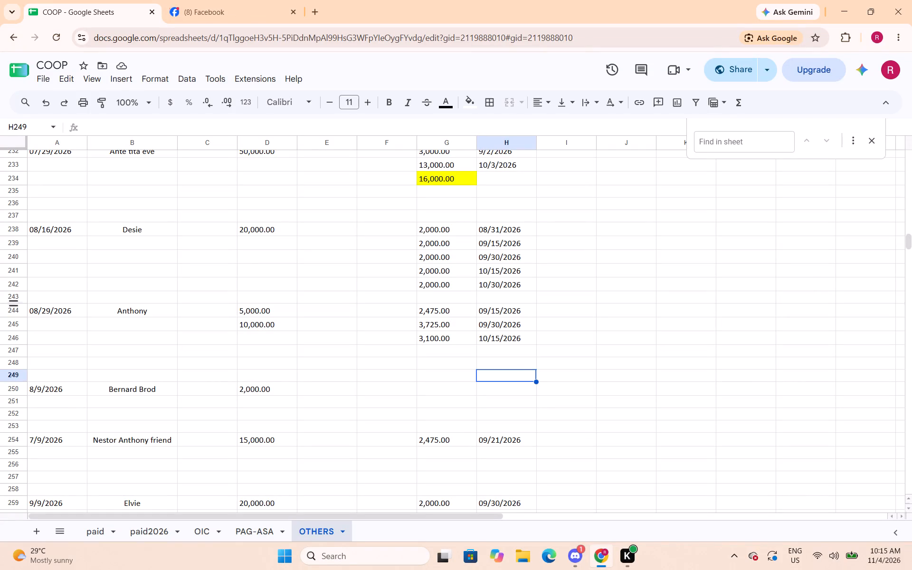
pyautogui.click(14, 299)
pyautogui.rightClick(14, 299)
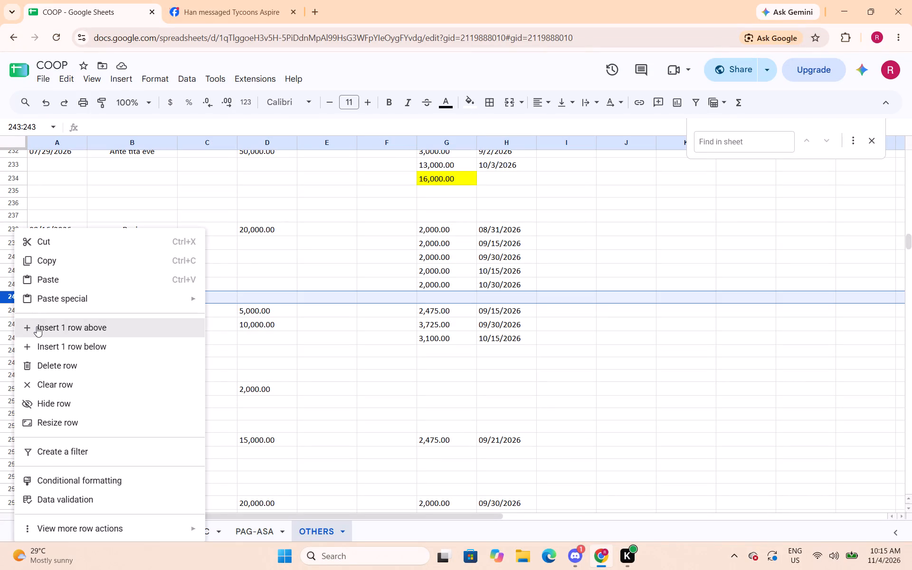
pyautogui.click(37, 328)
# Sum the payments G238:G242 of the 20,000.00 loan dated 08/16/2026 in G243.
pyautogui.click(474, 299)
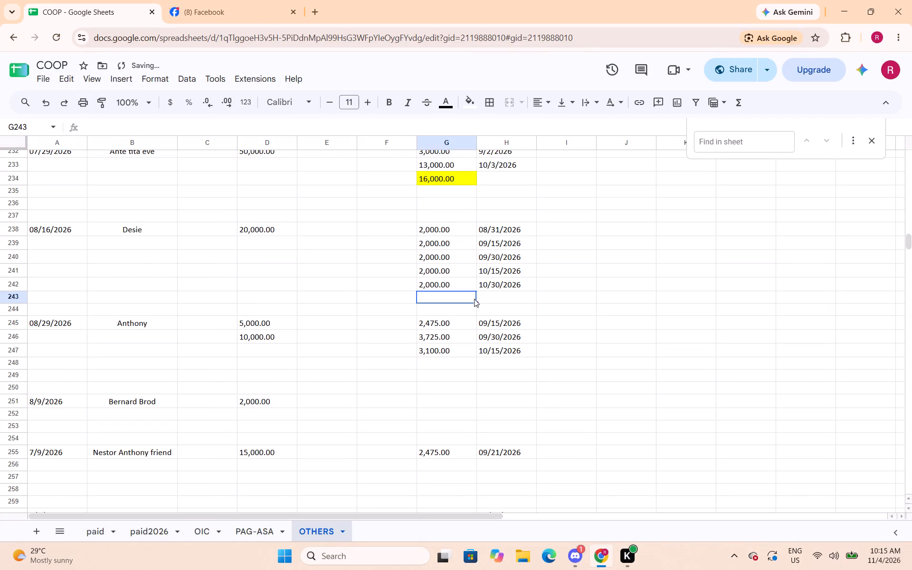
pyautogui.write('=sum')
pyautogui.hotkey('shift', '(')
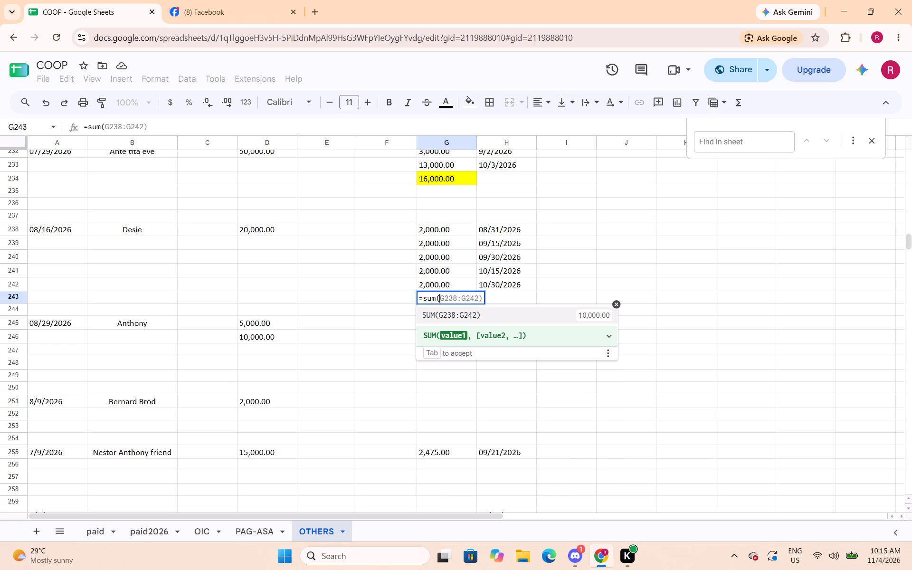
# Sum the payments G238:G242 of the 20,000.00 loan in G243 and fill that total cell yellow.
pyautogui.moveTo(453, 234); pyautogui.dragTo(455, 242)
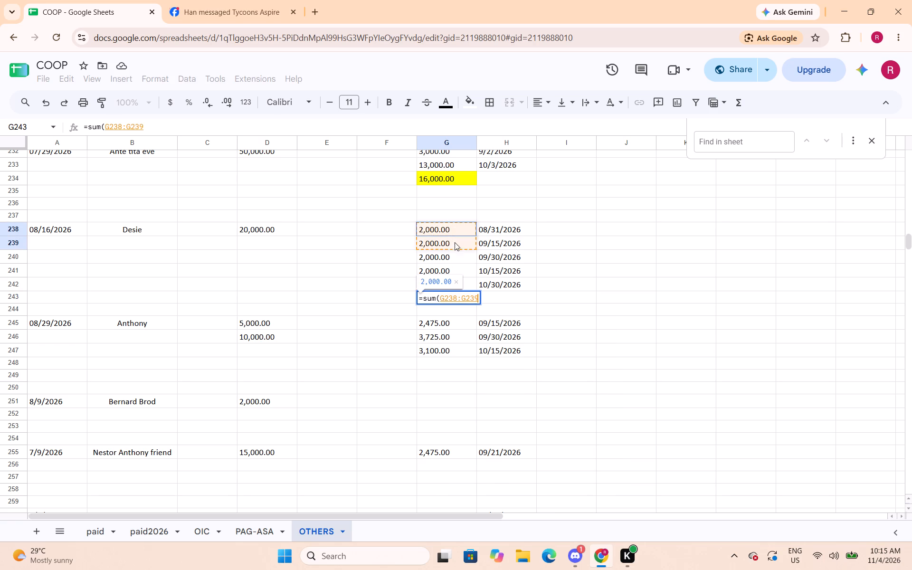
pyautogui.moveTo(455, 242); pyautogui.dragTo(463, 282)
pyautogui.hotkey('shift', ')')
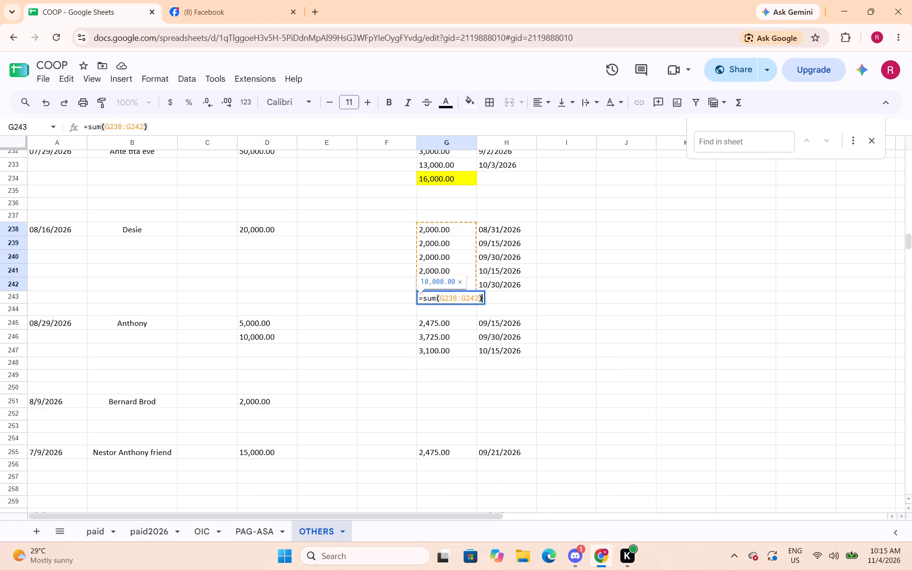
pyautogui.press('Return')
pyautogui.press('Up')
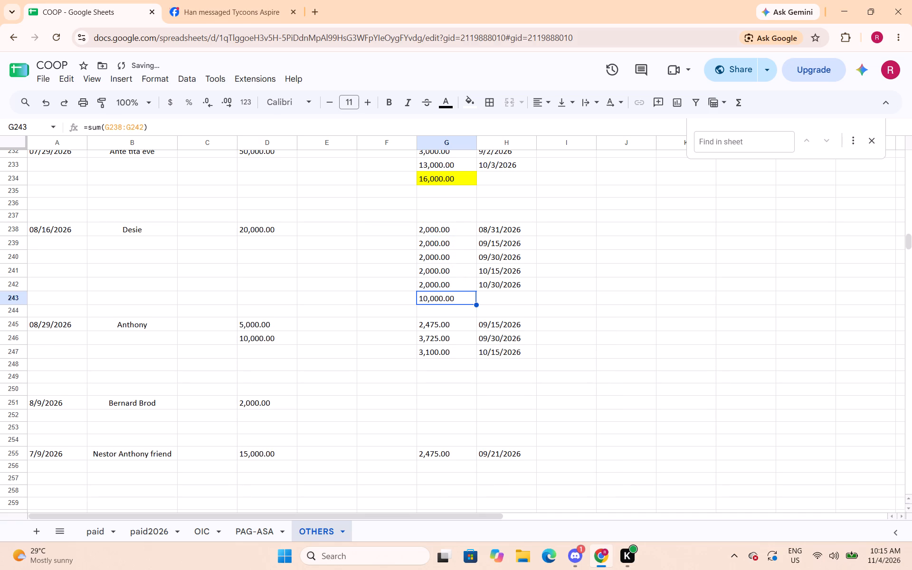
pyautogui.click(471, 103)
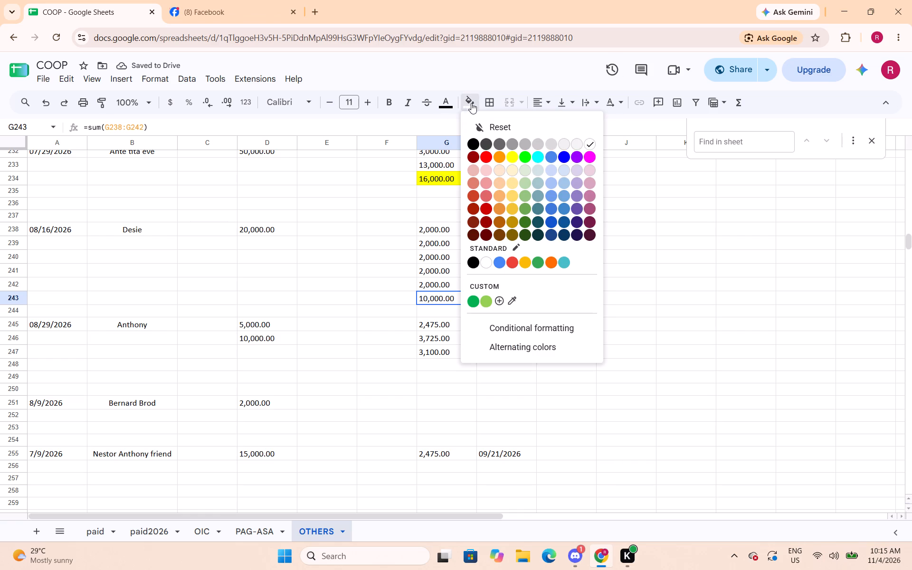
pyautogui.click(515, 159)
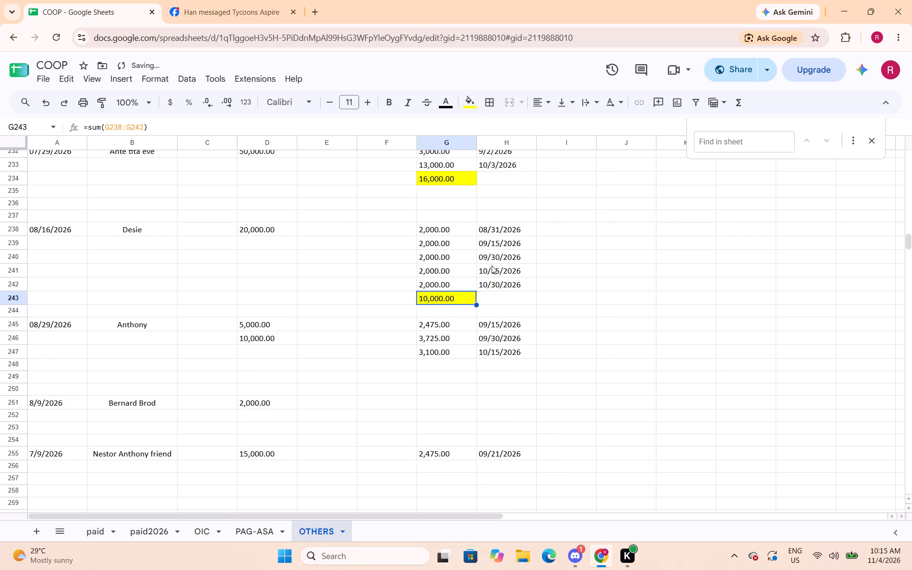
# Sum the payments G245:G247 of the 08/29/2026 loan in G248 and fill that total cell yellow.
pyautogui.scroll(-1, 492, 266)
pyautogui.click(464, 309)
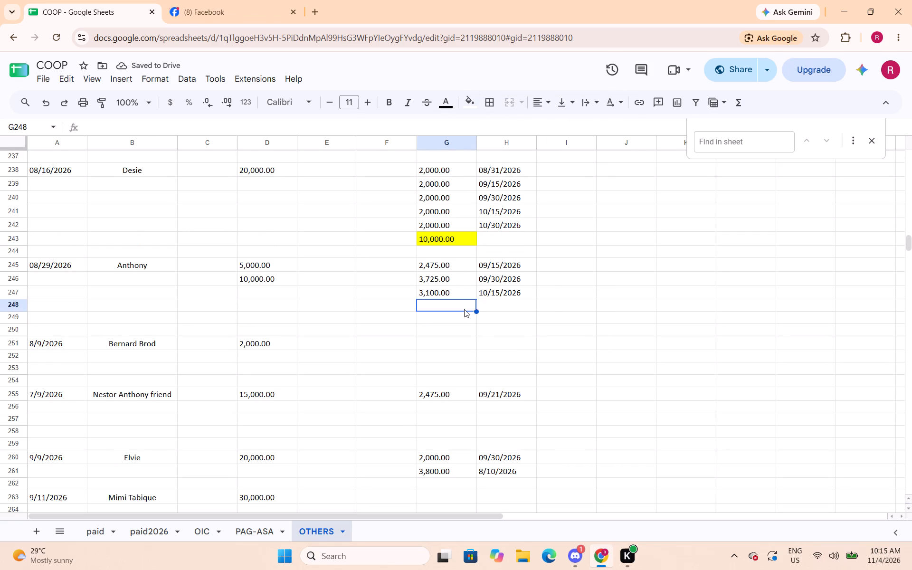
pyautogui.write('=sum(')
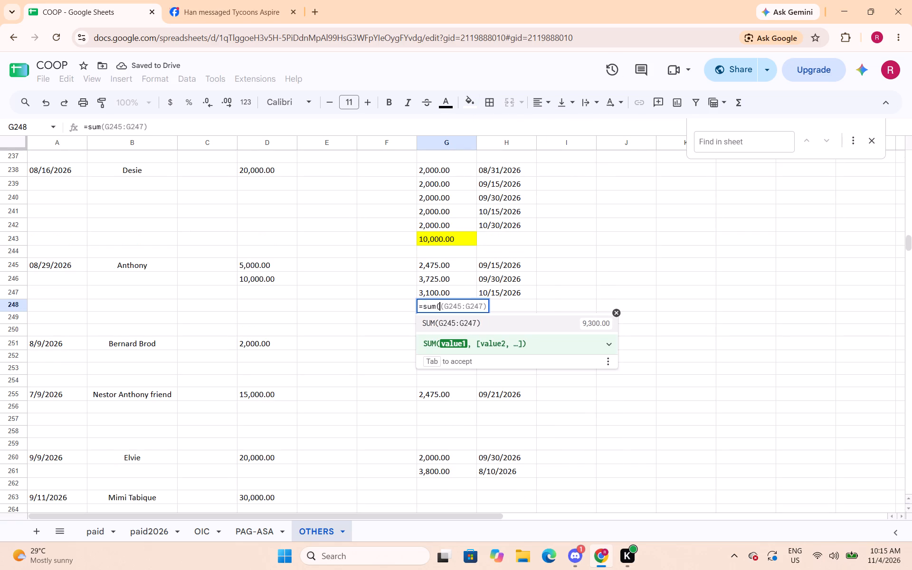
pyautogui.moveTo(447, 265); pyautogui.dragTo(453, 292)
pyautogui.hotkey('shift', ')')
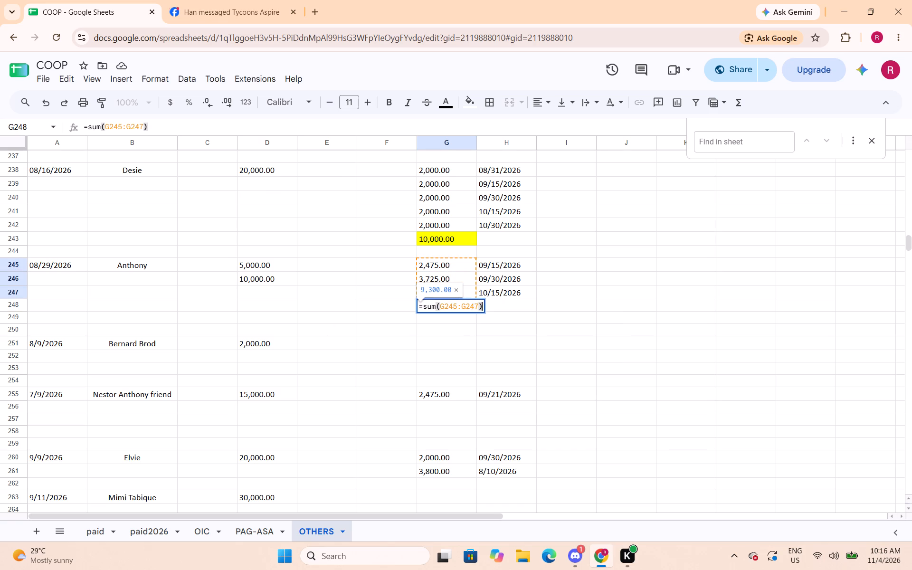
pyautogui.press('Return')
pyautogui.press('Up')
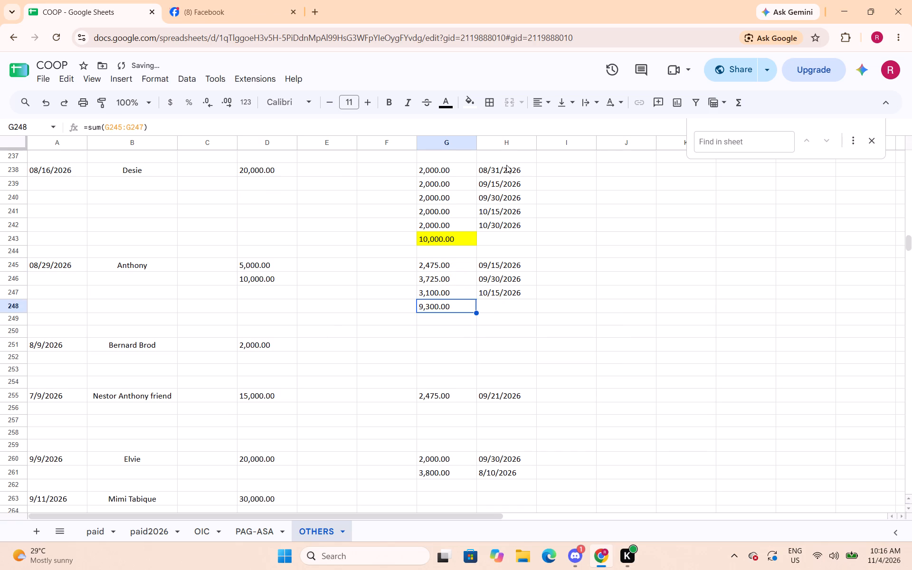
pyautogui.click(465, 104)
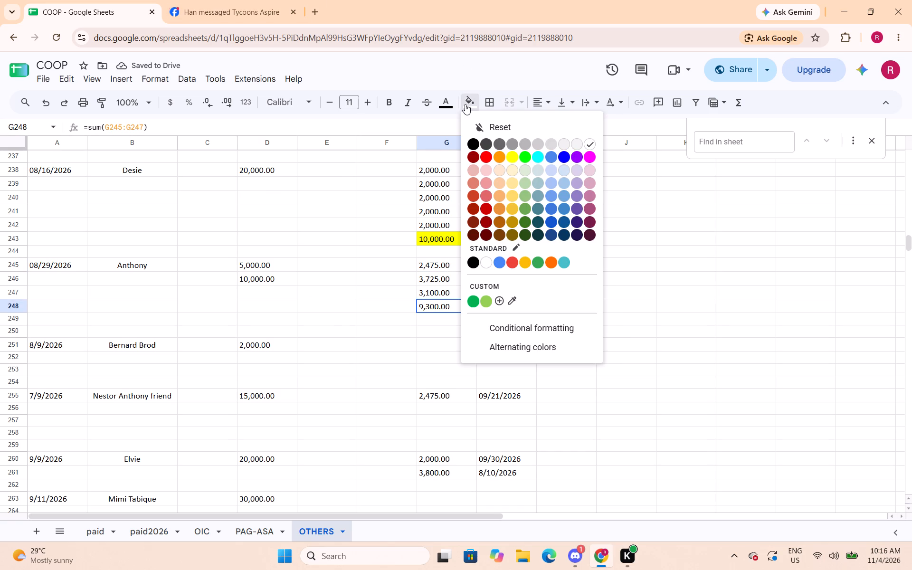
pyautogui.click(512, 158)
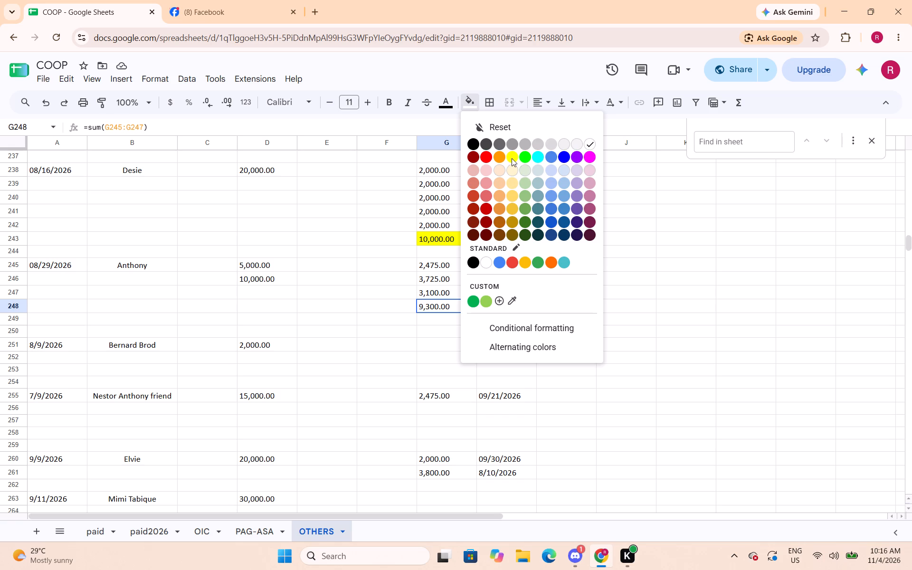
# Insert an empty row above row 262, between the 20,000.00 loan of 9/9/2026 and the 30,000.00 loan.
pyautogui.scroll(-1, 215, 206)
pyautogui.scroll(-1, 292, 359)
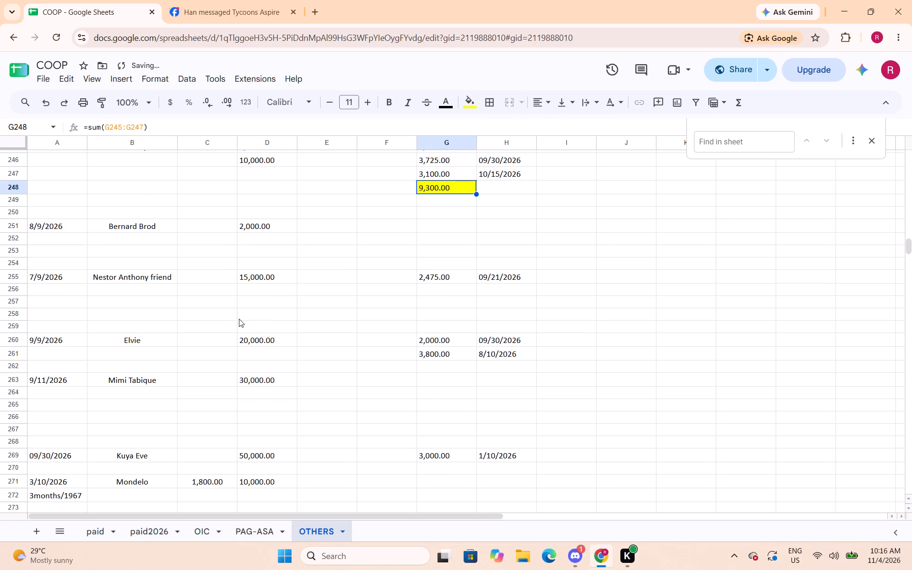
pyautogui.click(22, 368)
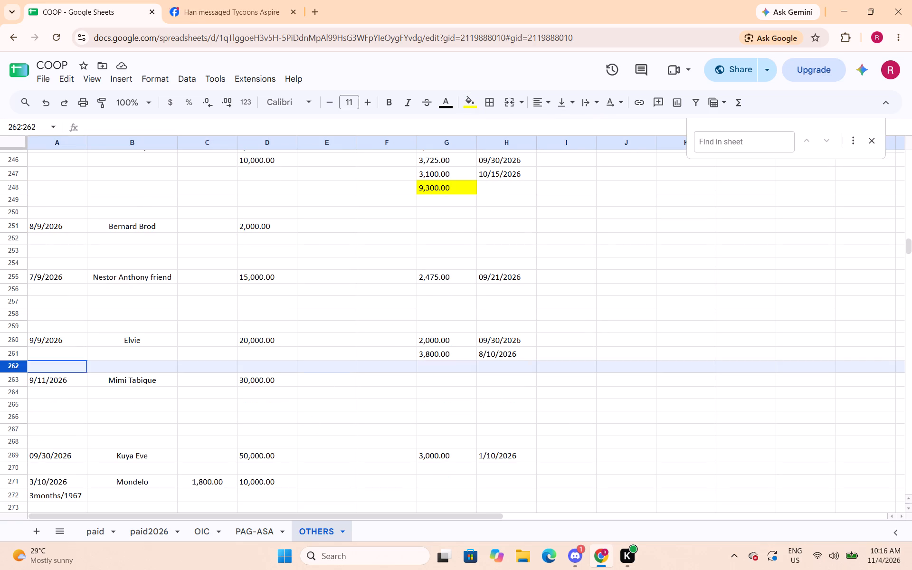
pyautogui.rightClick(22, 368)
pyautogui.click(77, 154)
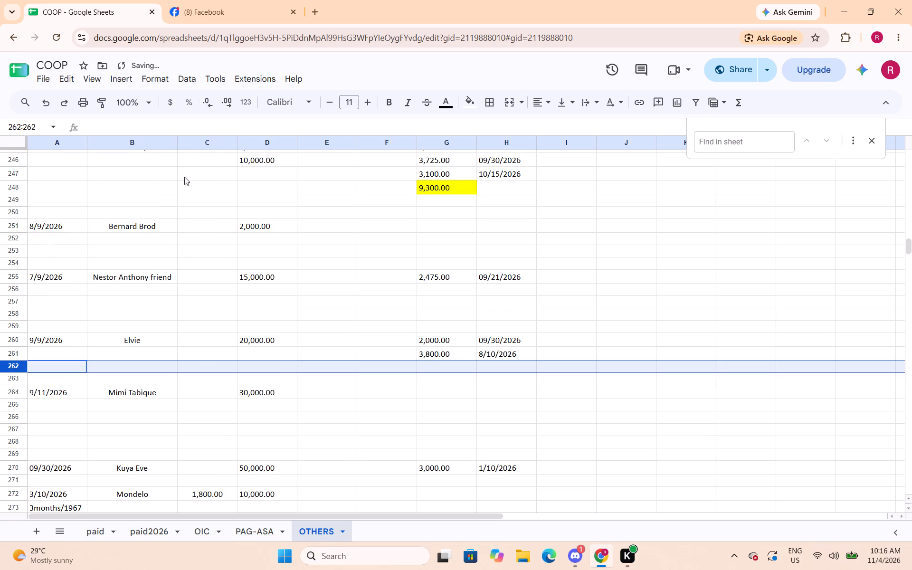
# Sum the payments G260:G261 of the 20,000.00 loan in G262 and fill that total cell yellow.
pyautogui.click(447, 371)
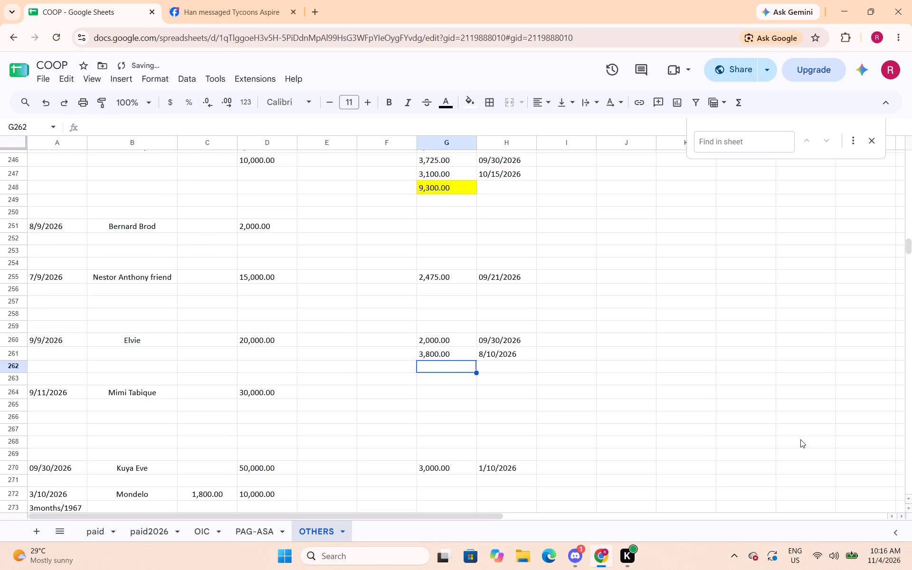
pyautogui.write('=sum(')
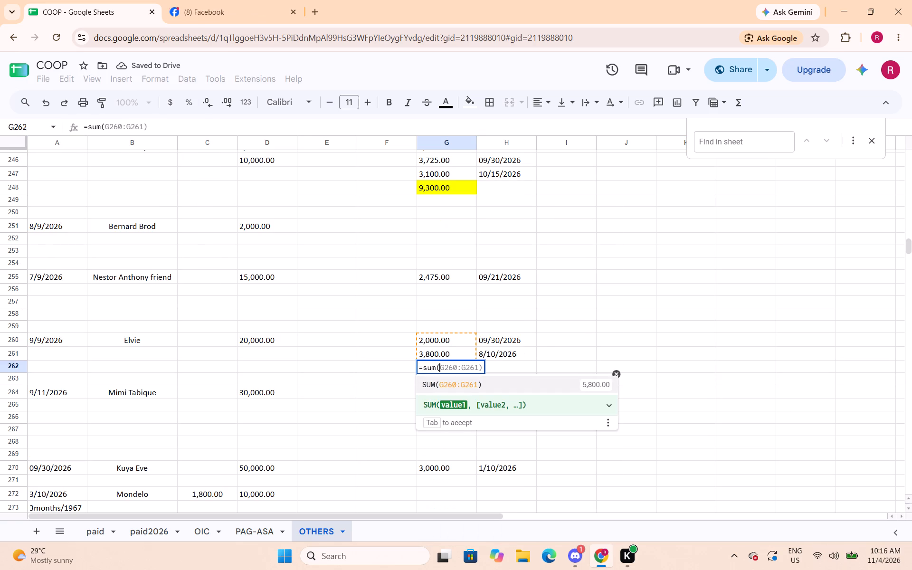
pyautogui.moveTo(455, 342); pyautogui.dragTo(456, 351)
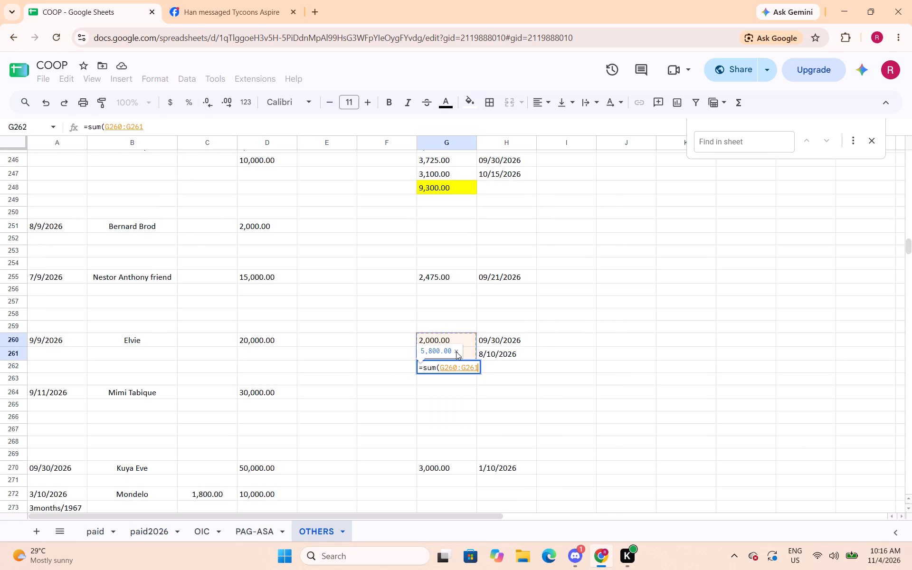
pyautogui.hotkey('shift', ')')
pyautogui.press('Return')
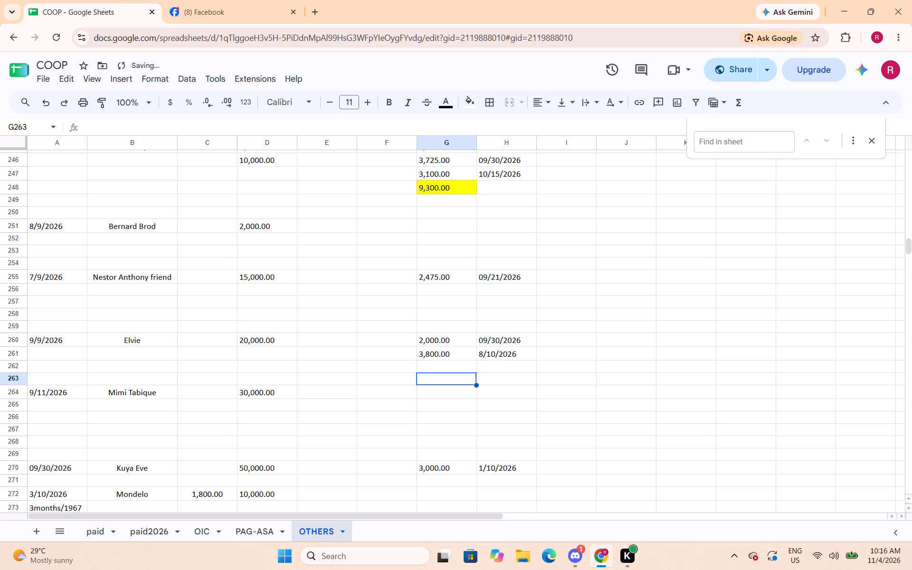
pyautogui.press('Up')
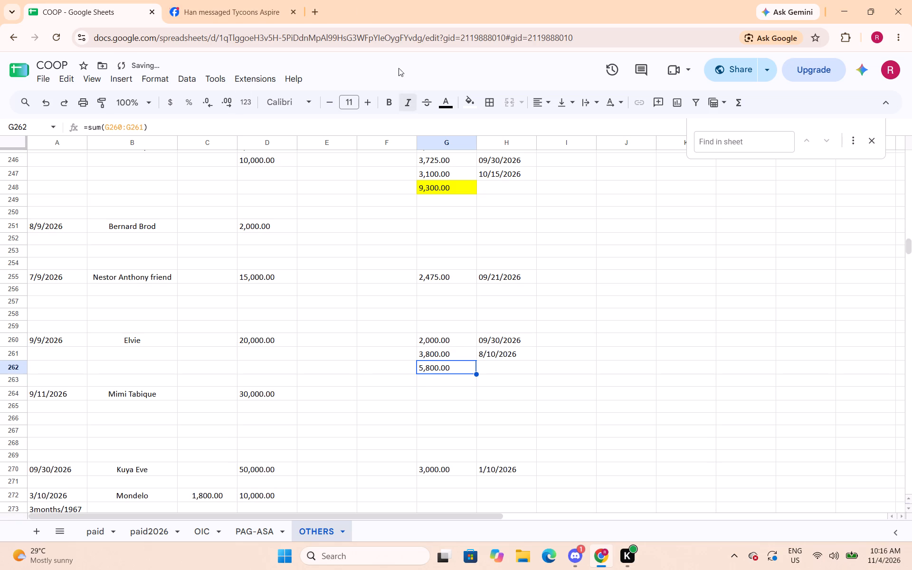
pyautogui.click(463, 107)
pyautogui.click(514, 155)
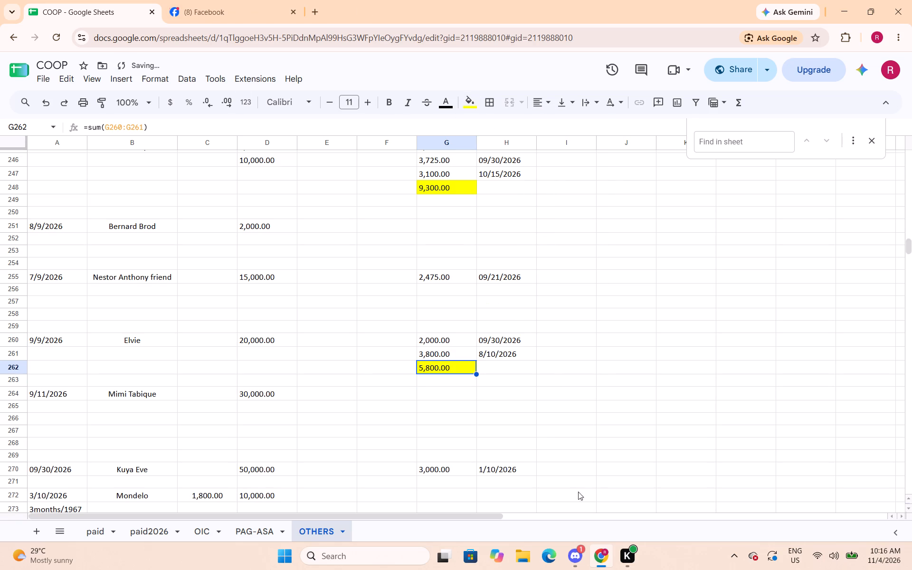
pyautogui.click(636, 358)
# Sum the payments G279:G280 of the 5,000.00 loan in G281 and fill that total cell yellow.
pyautogui.scroll(-5, 636, 358)
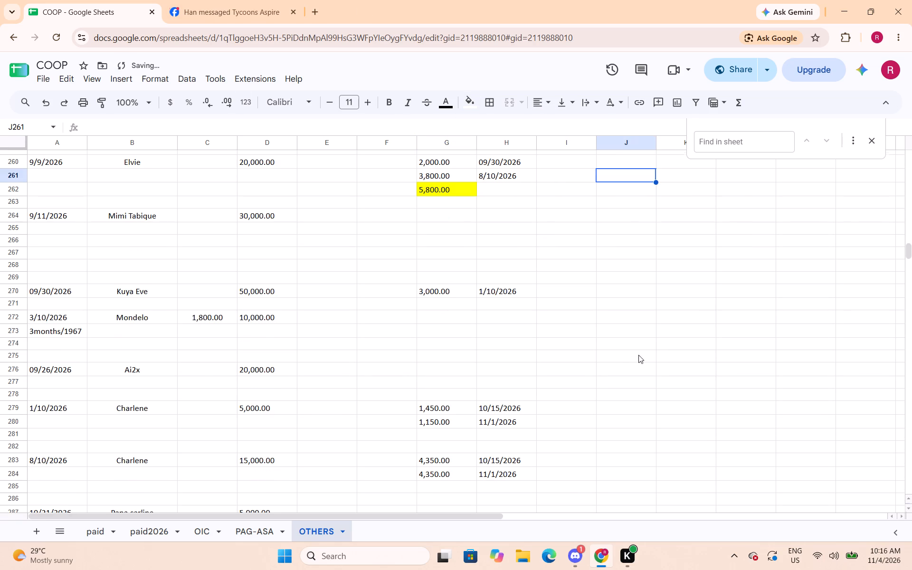
pyautogui.scroll(1, 643, 355)
pyautogui.click(461, 377)
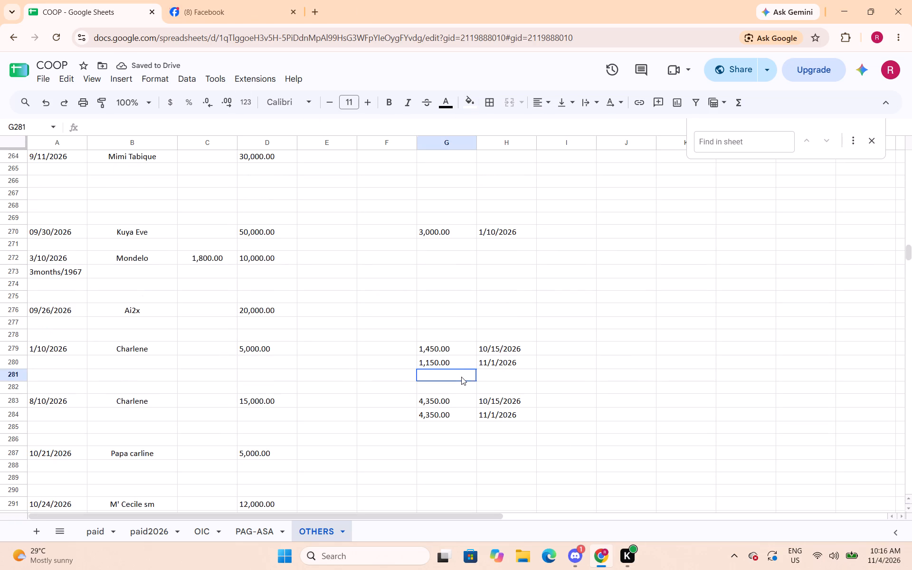
pyautogui.write('=sum(')
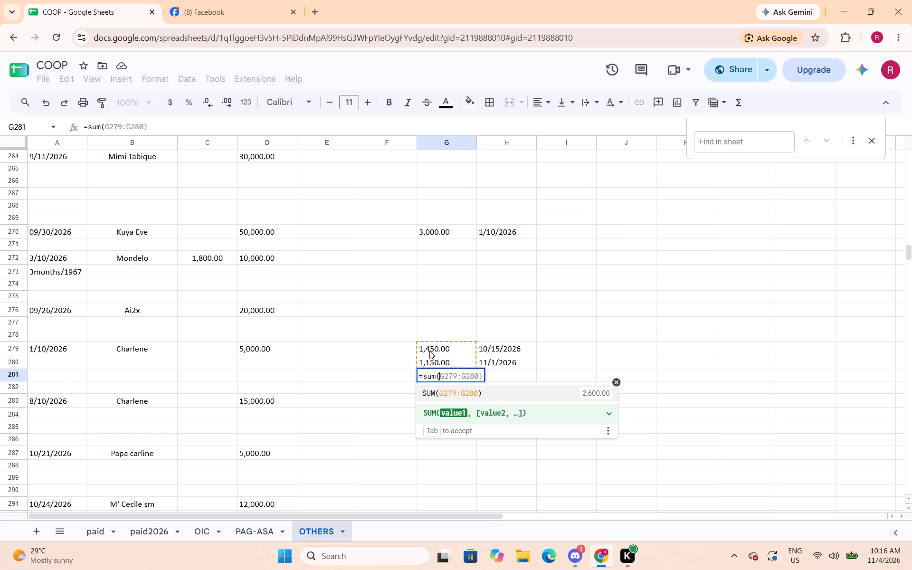
pyautogui.moveTo(430, 351); pyautogui.dragTo(431, 358)
pyautogui.hotkey('shift', ')')
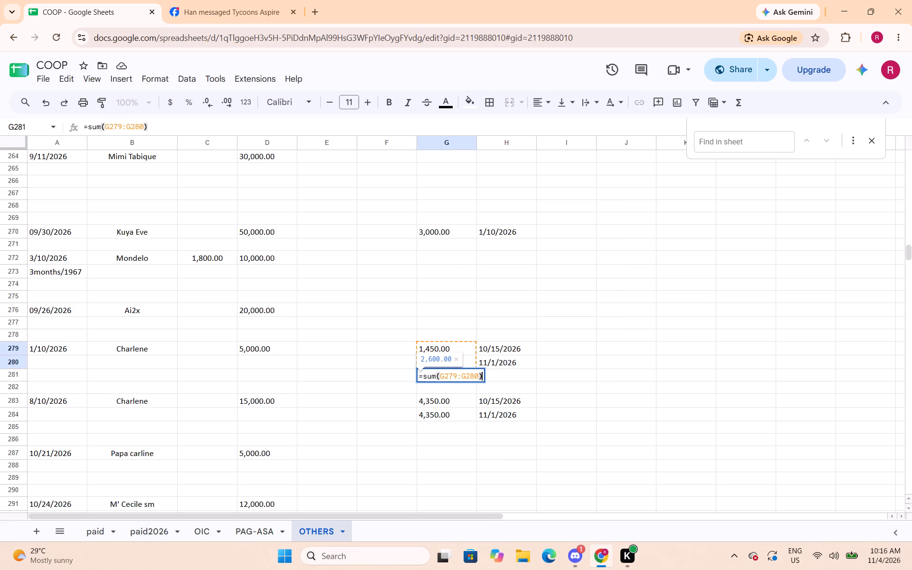
pyautogui.press('Return')
pyautogui.press('Up')
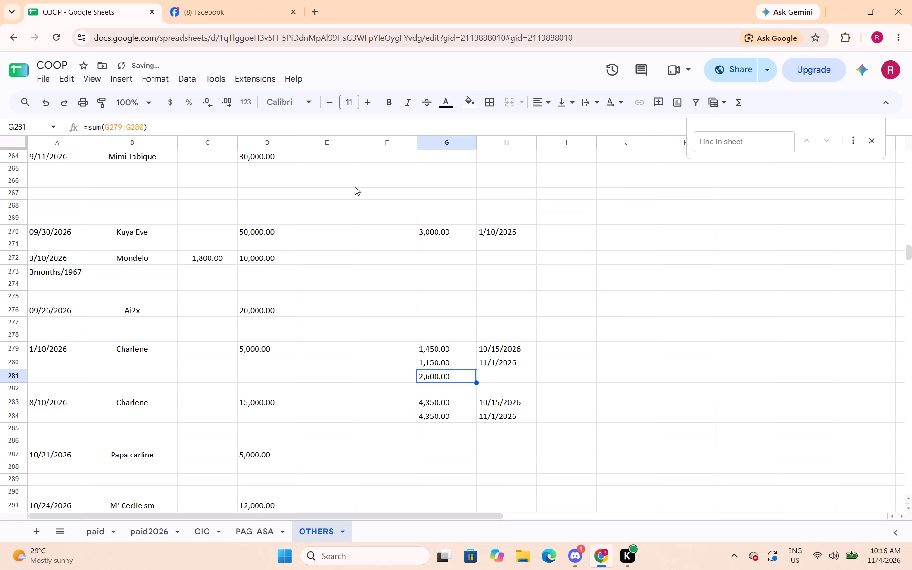
pyautogui.click(470, 108)
pyautogui.click(518, 157)
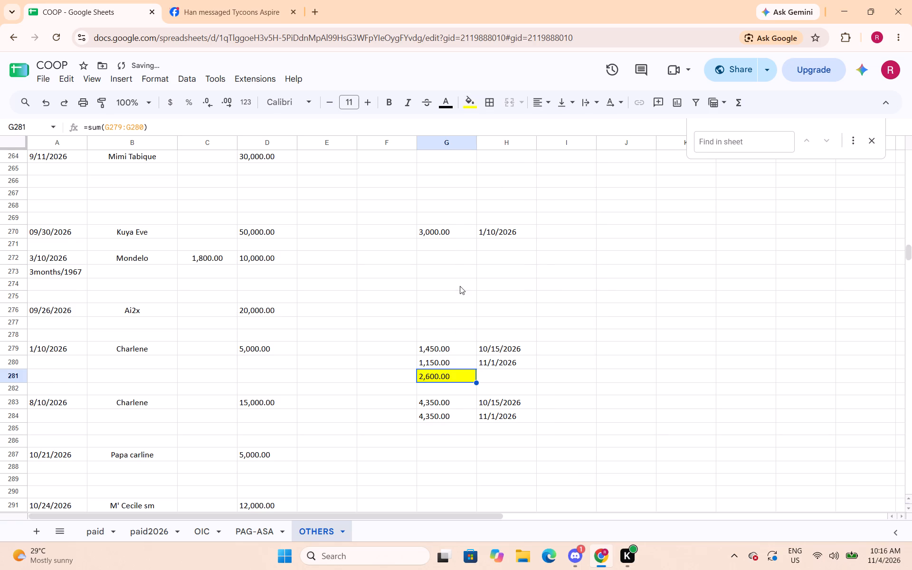
# Sum the payments G283:G284 of the 15,000.00 loan in G285 and fill that total cell yellow.
pyautogui.scroll(-1, 515, 332)
pyautogui.click(451, 379)
pyautogui.click(460, 371)
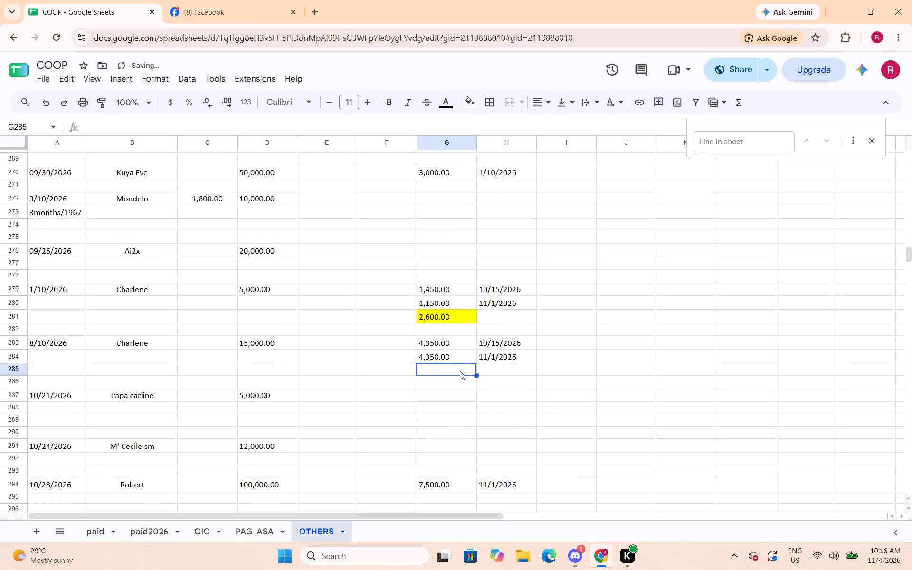
pyautogui.write('=sum(')
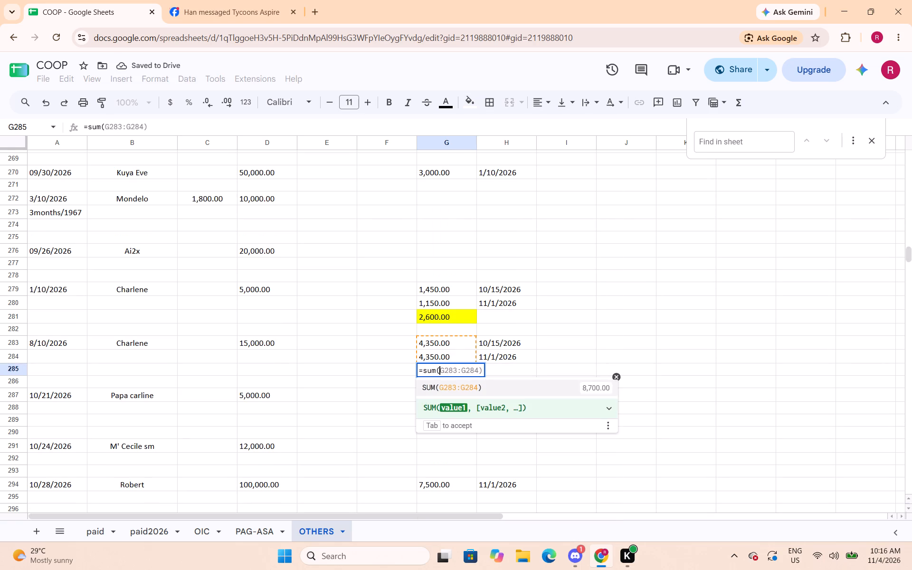
pyautogui.moveTo(434, 345); pyautogui.dragTo(434, 353)
pyautogui.hotkey('shift', ')')
pyautogui.press('Return')
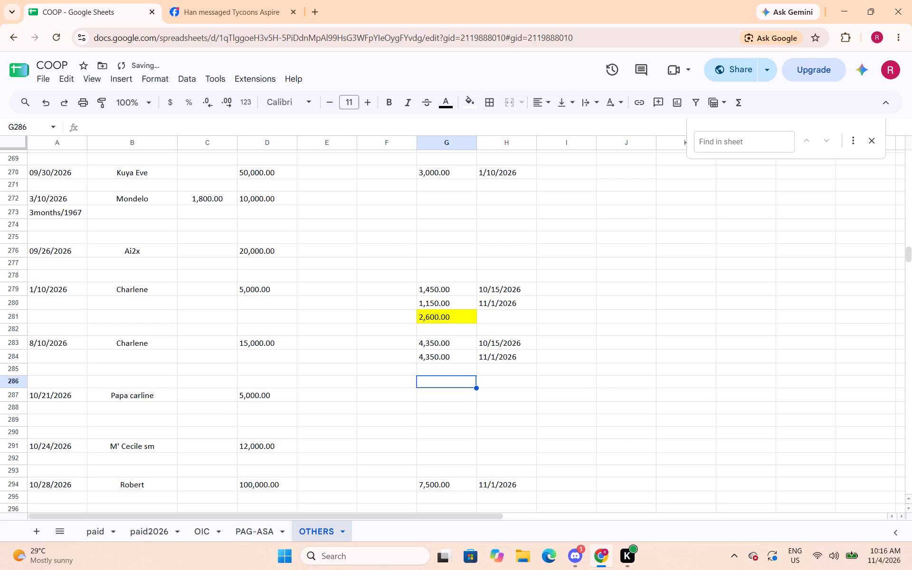
pyautogui.press('Up')
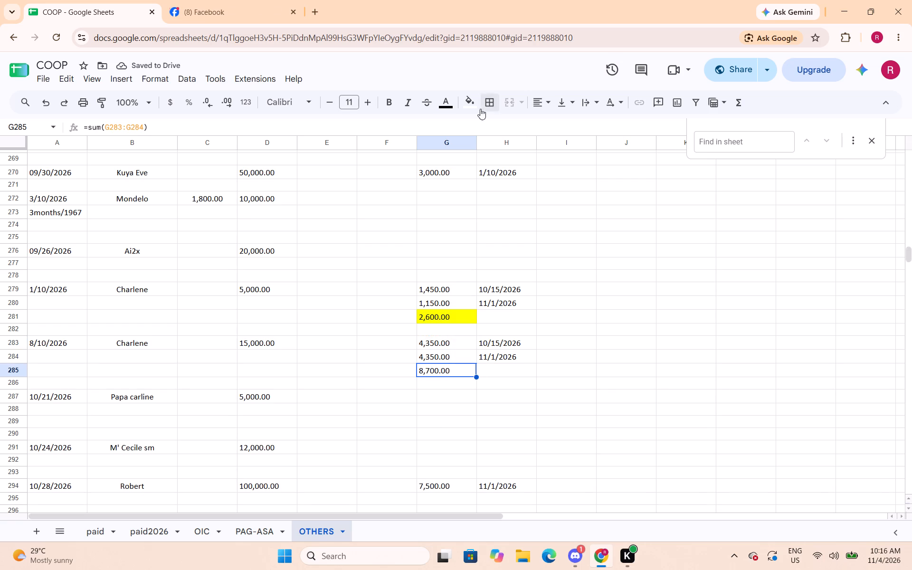
pyautogui.click(465, 106)
pyautogui.click(513, 153)
# Check the records below row 285 and back up to row 179 for loans still missing a payment total.
pyautogui.scroll(-2, 546, 327)
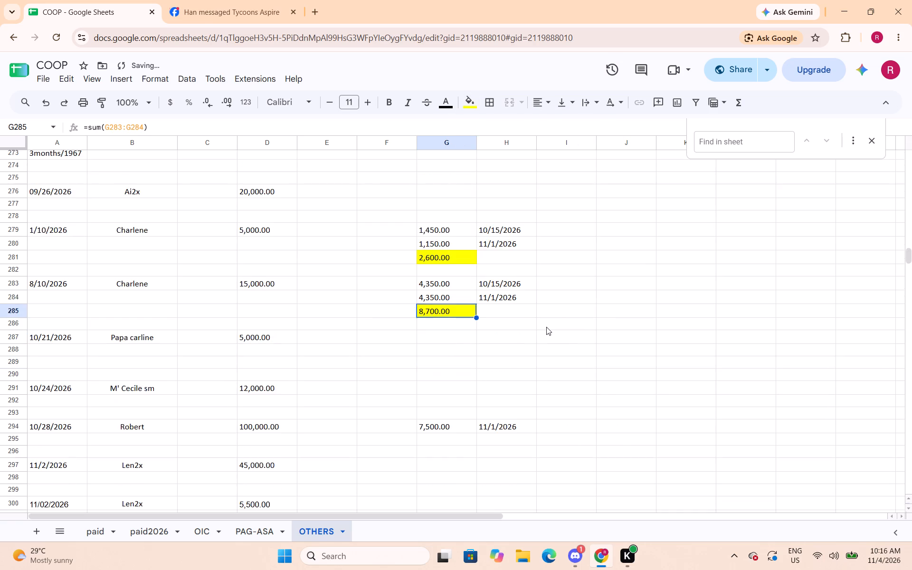
pyautogui.scroll(-2, 546, 327)
pyautogui.scroll(9, 546, 327)
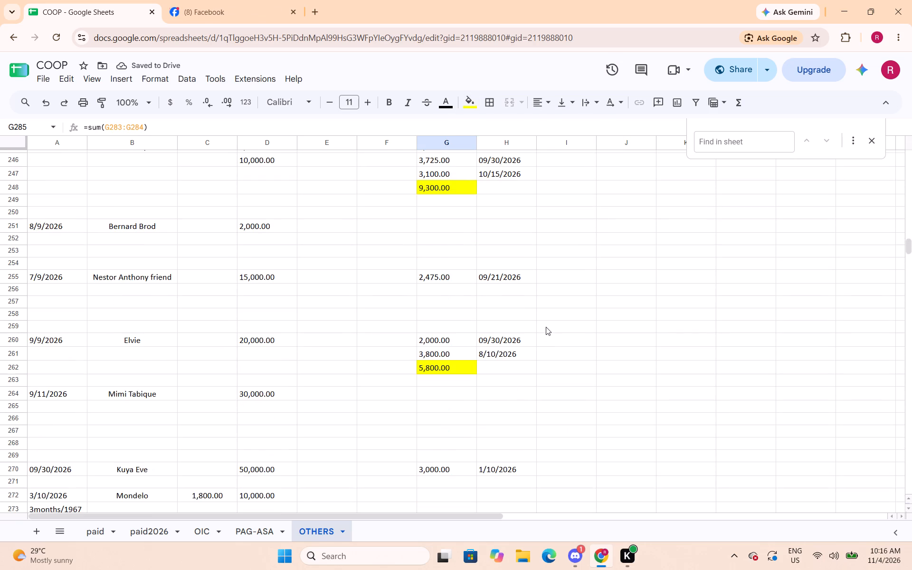
pyautogui.scroll(7, 546, 327)
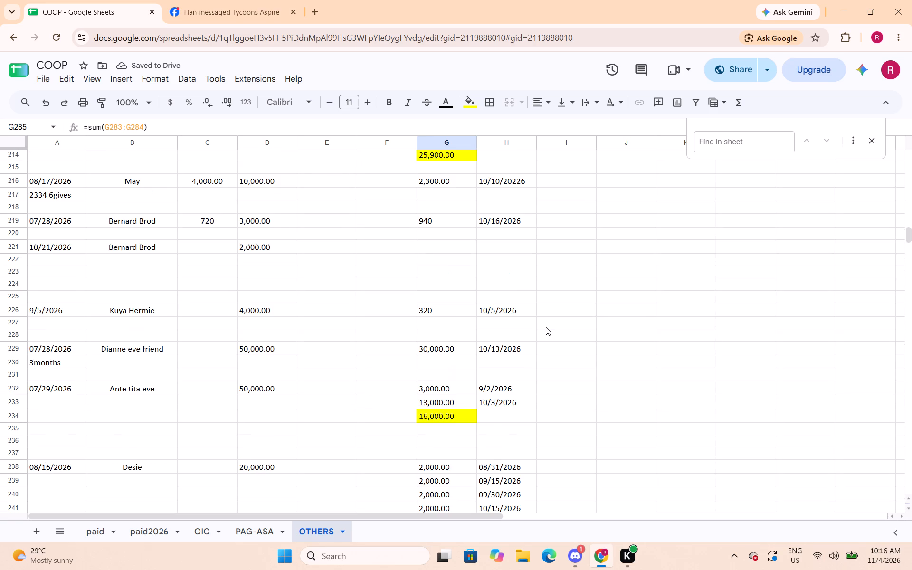
pyautogui.scroll(8, 546, 327)
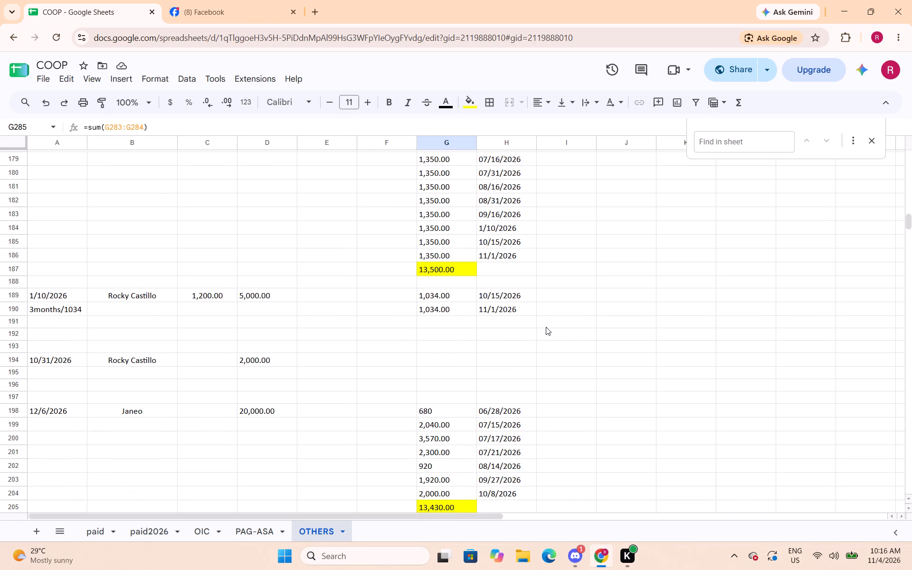
# Sum the payments G189:G190 of the 5,000.00 loan in G191 and fill that total cell yellow.
pyautogui.click(441, 323)
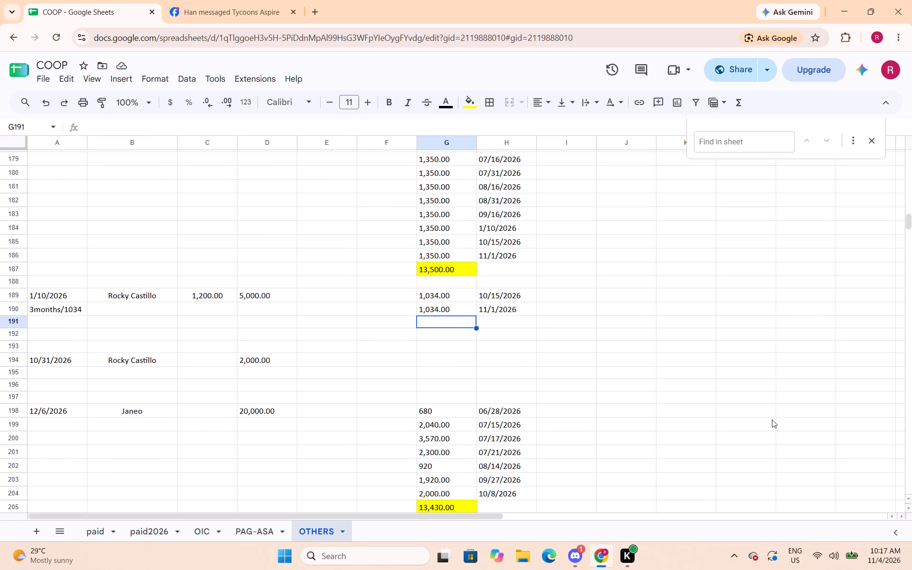
pyautogui.write('=sum(')
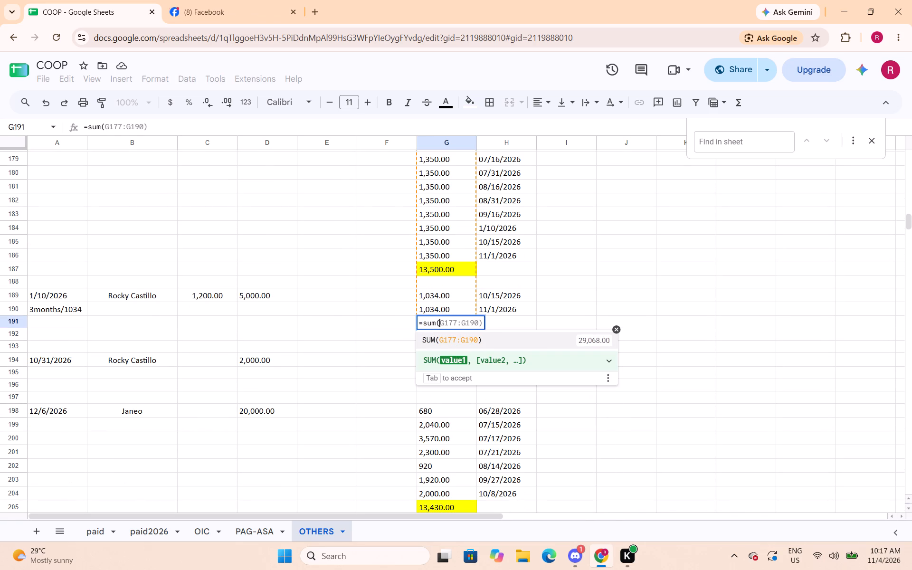
pyautogui.moveTo(459, 300); pyautogui.dragTo(462, 308)
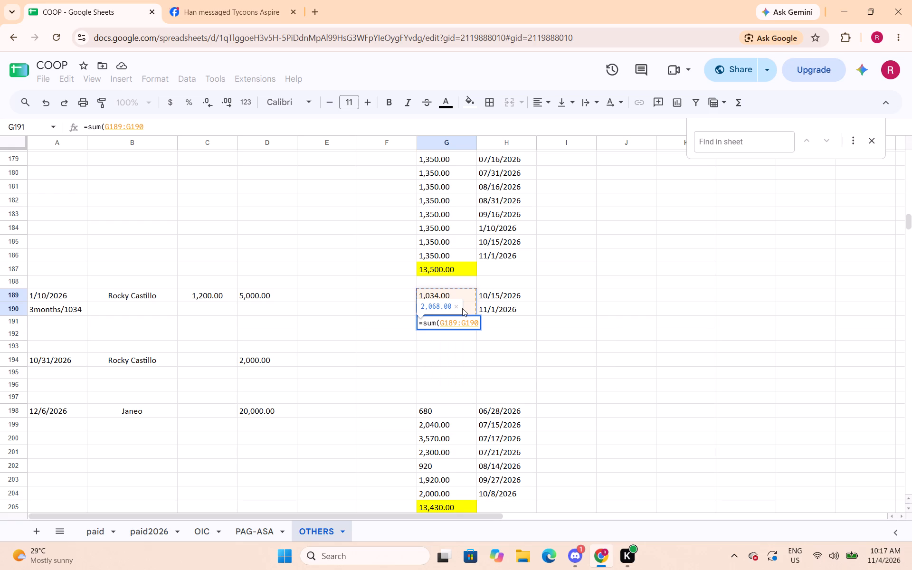
pyautogui.hotkey('shift', ')')
pyautogui.press('Return')
pyautogui.press('Up')
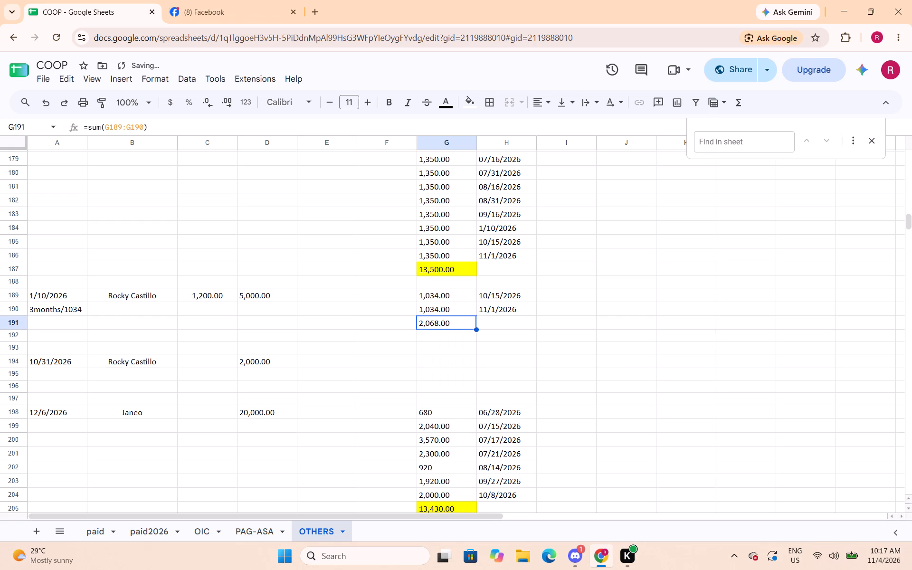
pyautogui.click(465, 101)
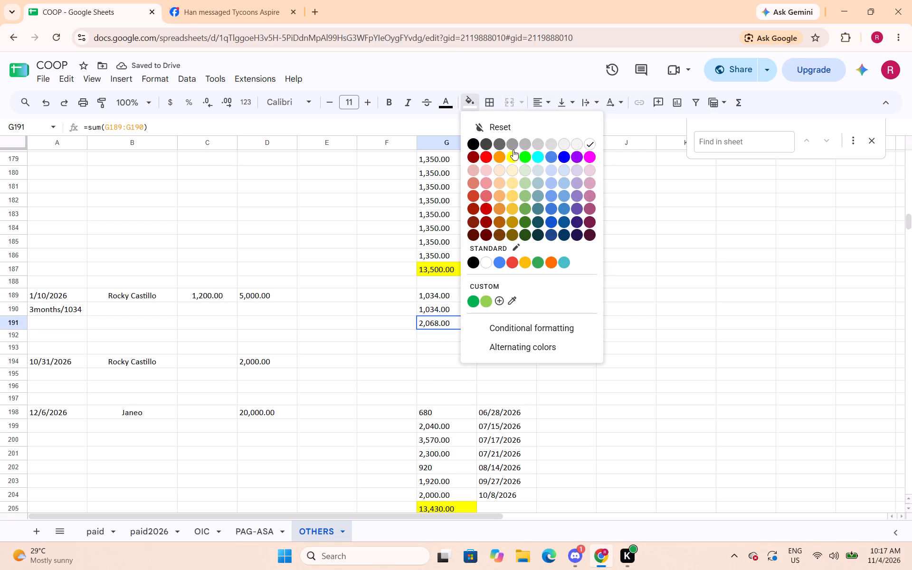
pyautogui.click(510, 160)
pyautogui.click(484, 352)
# Delete the empty rows 116 to 118 between the 30,000.00 loan and the 13,000.00 loan.
pyautogui.scroll(3, 585, 295)
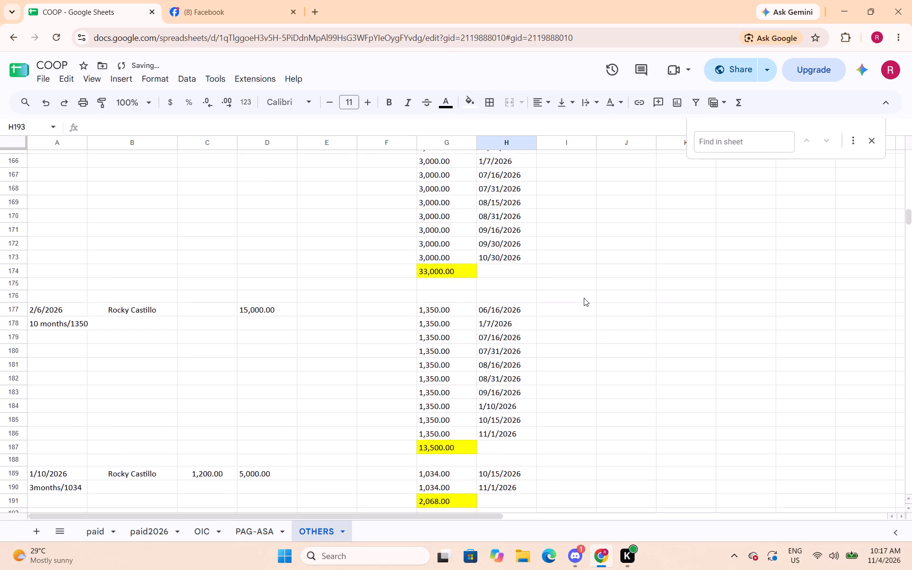
pyautogui.scroll(11, 584, 298)
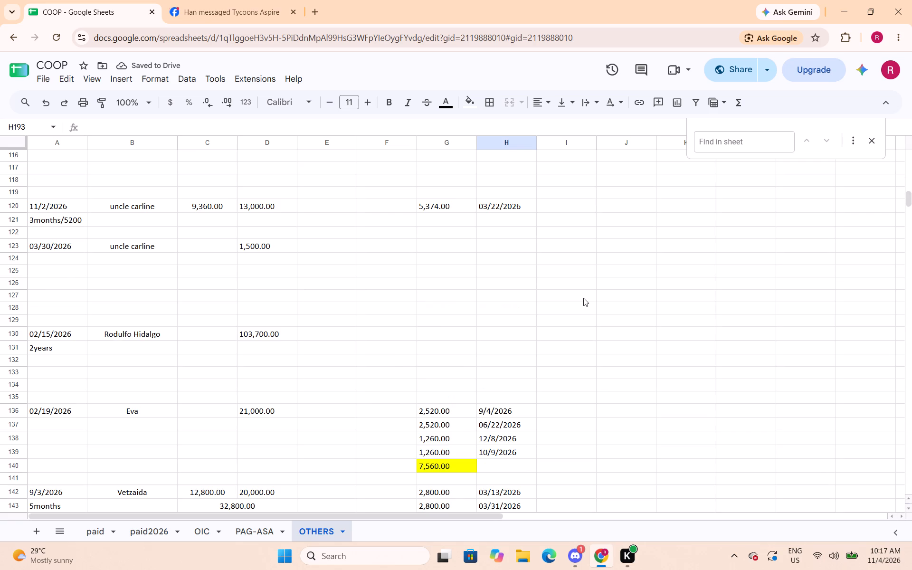
pyautogui.scroll(3, 583, 298)
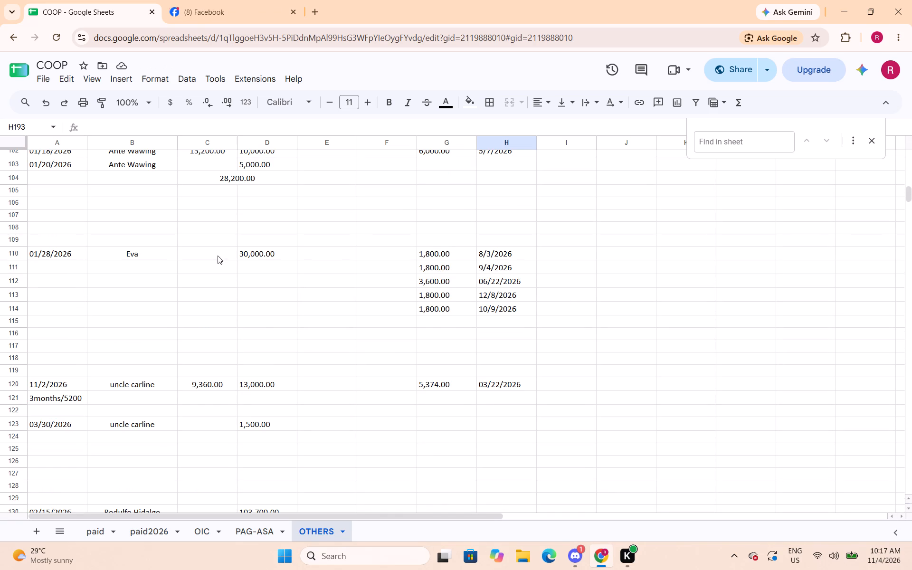
pyautogui.moveTo(18, 334); pyautogui.dragTo(21, 367)
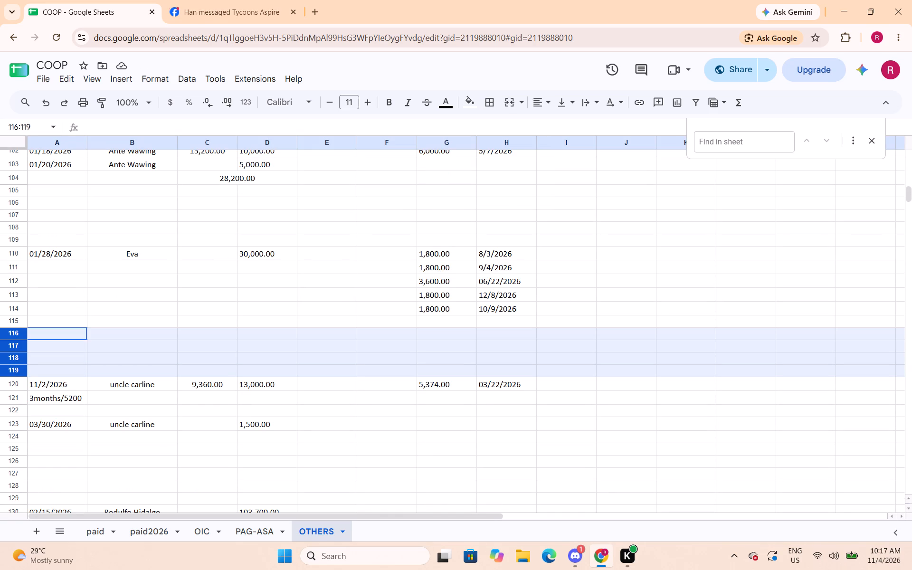
pyautogui.moveTo(21, 367); pyautogui.dragTo(21, 368)
pyautogui.click(229, 361)
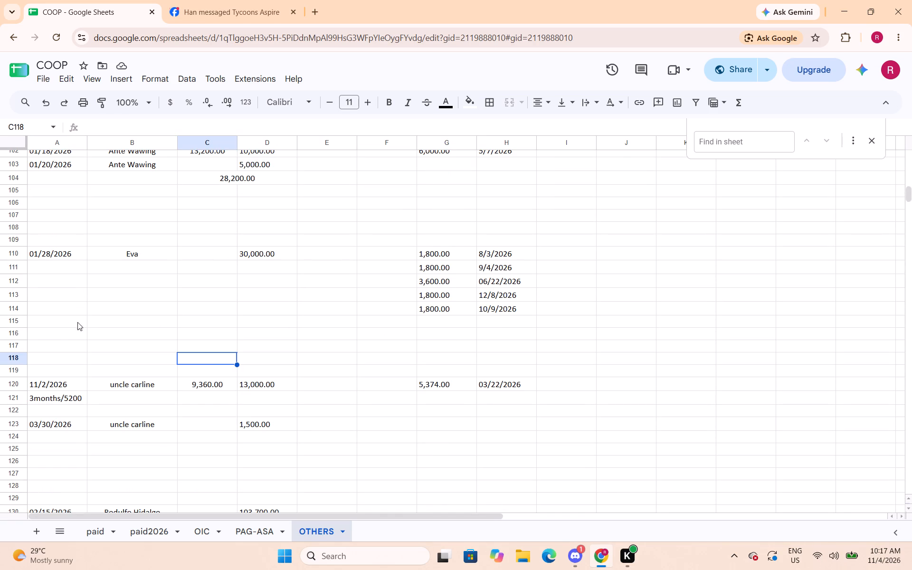
pyautogui.moveTo(15, 335); pyautogui.dragTo(18, 352)
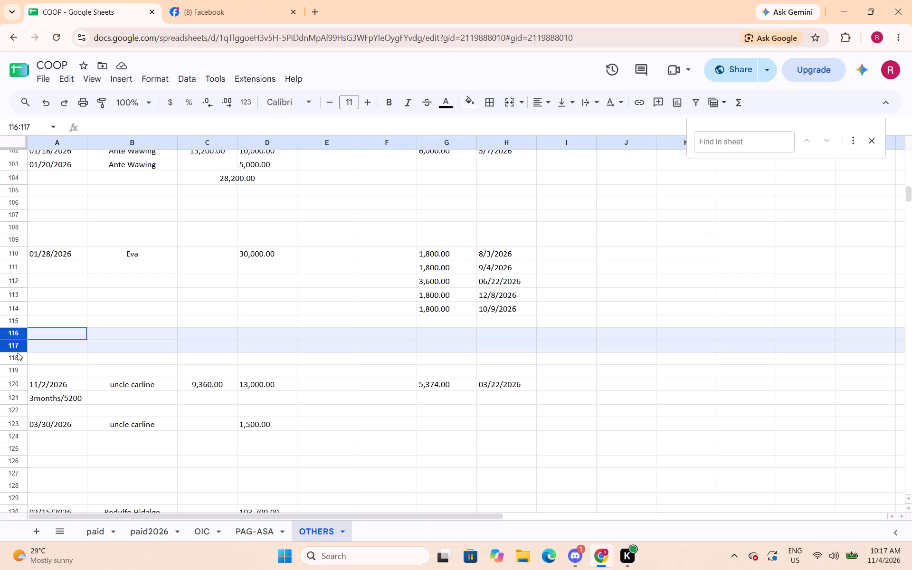
pyautogui.moveTo(18, 352); pyautogui.dragTo(18, 355)
pyautogui.rightClick(143, 342)
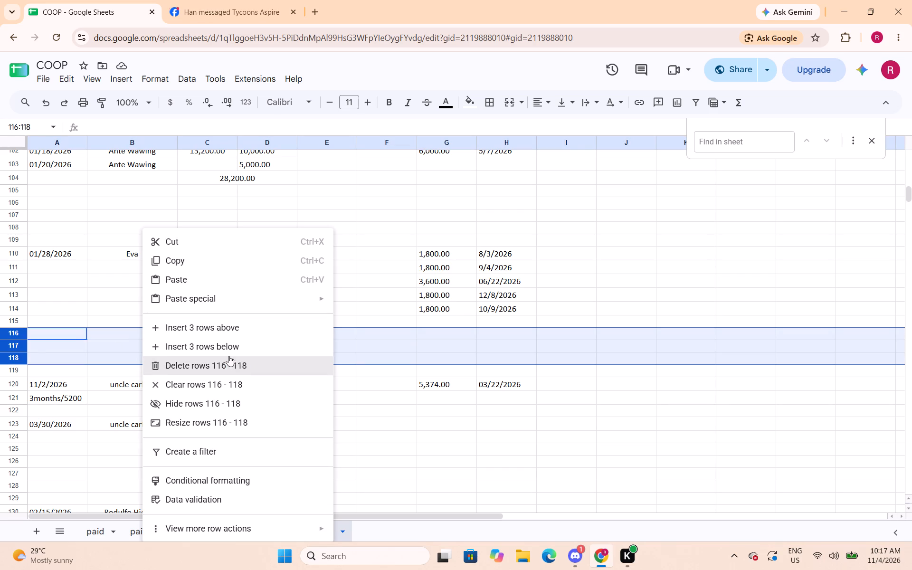
pyautogui.click(208, 367)
# Sum the payments G110:G114 of the 30,000.00 loan in G115 and fill that total cell yellow.
pyautogui.click(440, 326)
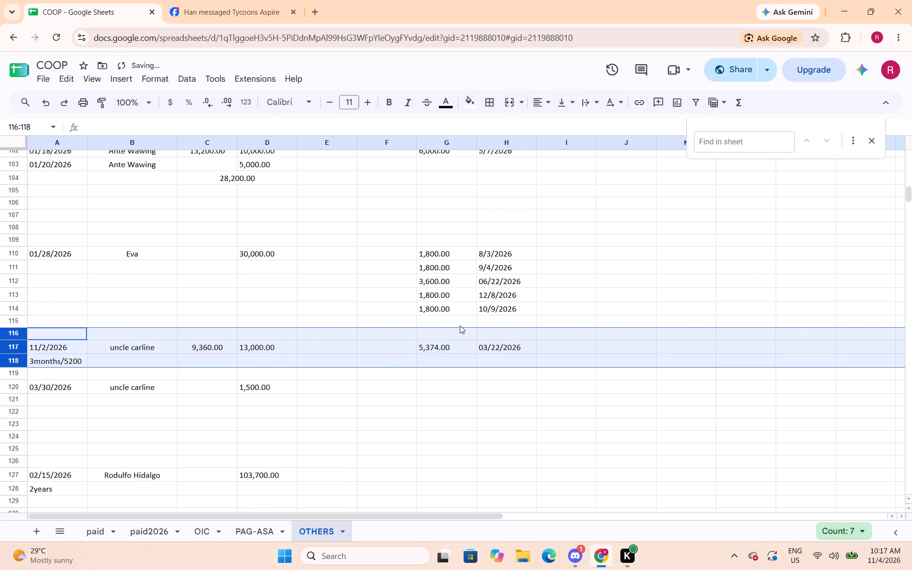
pyautogui.click(460, 325)
pyautogui.write('=sum(')
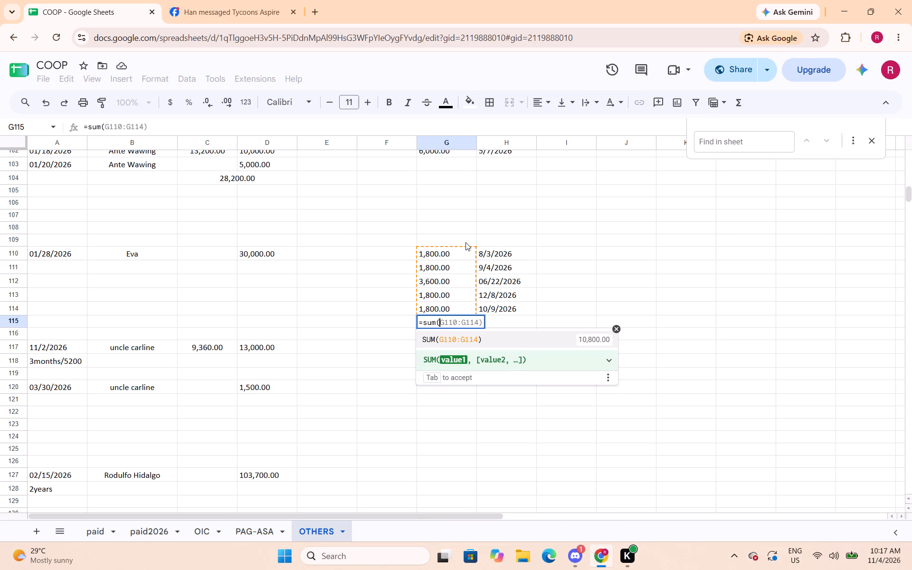
pyautogui.moveTo(459, 251); pyautogui.dragTo(465, 307)
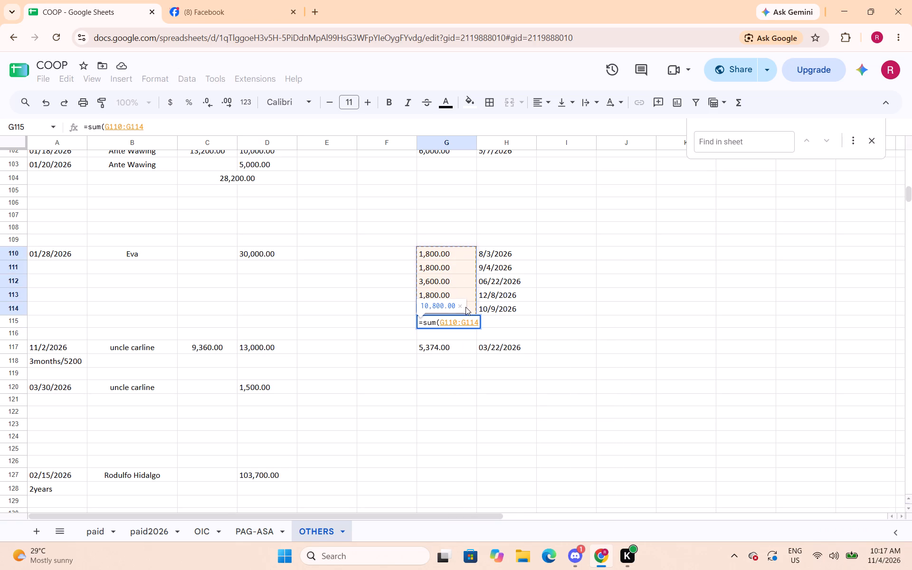
pyautogui.hotkey('shift', ')')
pyautogui.press('Return')
pyautogui.press('Up')
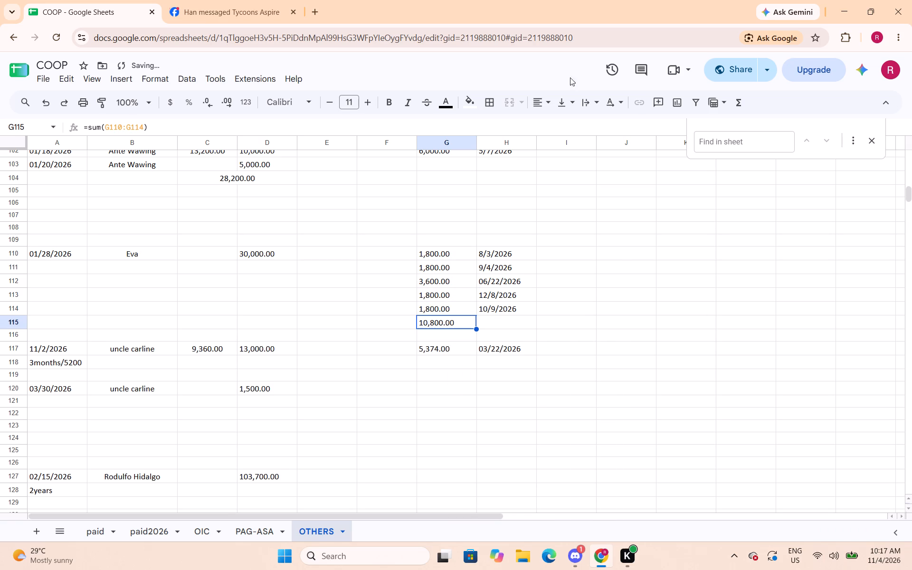
pyautogui.click(473, 99)
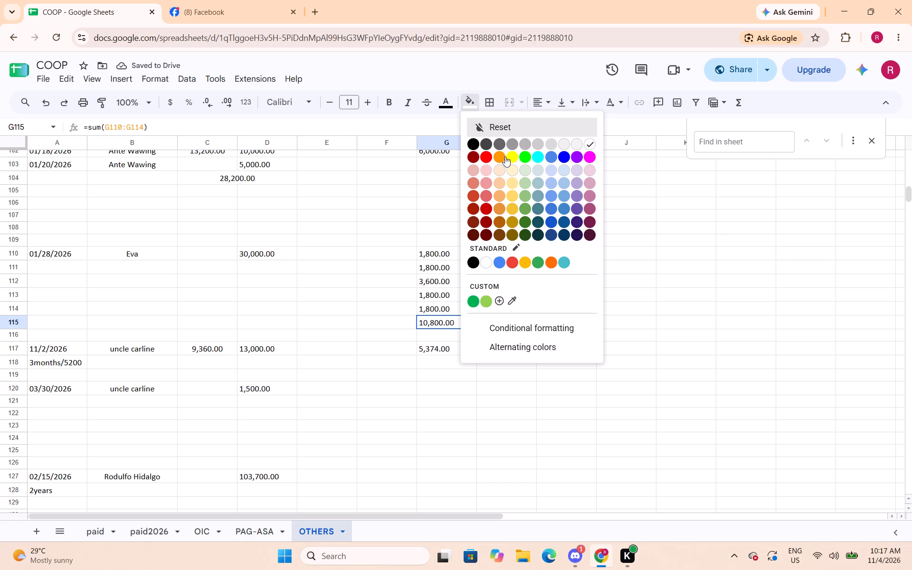
pyautogui.click(511, 156)
pyautogui.click(608, 354)
# Delete the empty row 82 between the last payment of the 30,000.00 loan and its yellow total.
pyautogui.scroll(2, 491, 323)
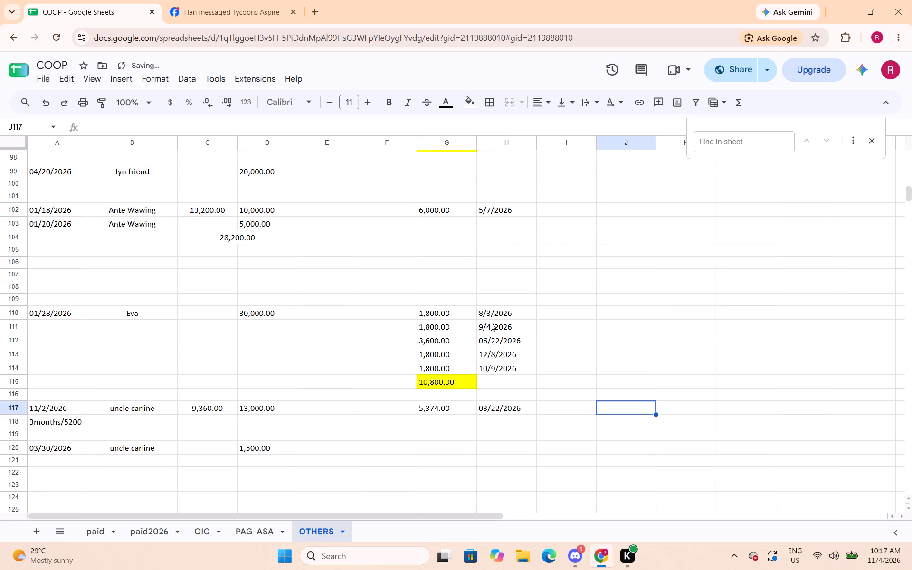
pyautogui.scroll(5, 491, 323)
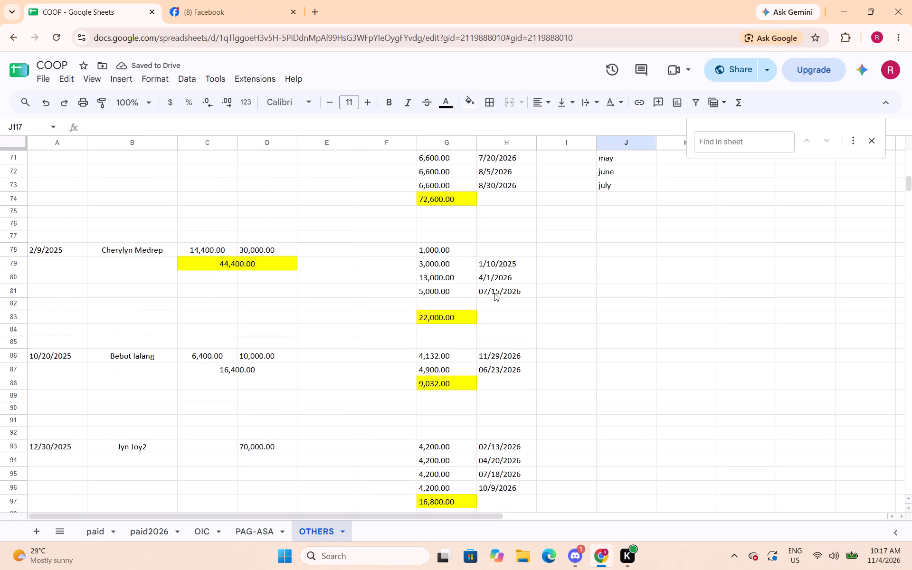
pyautogui.scroll(3, 494, 295)
pyautogui.scroll(-1, 492, 308)
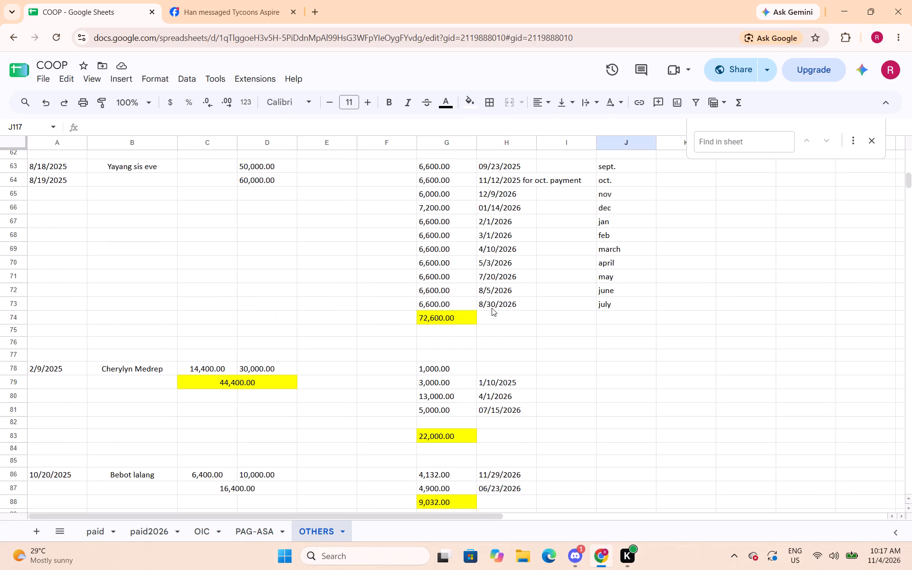
pyautogui.click(13, 425)
pyautogui.rightClick(13, 425)
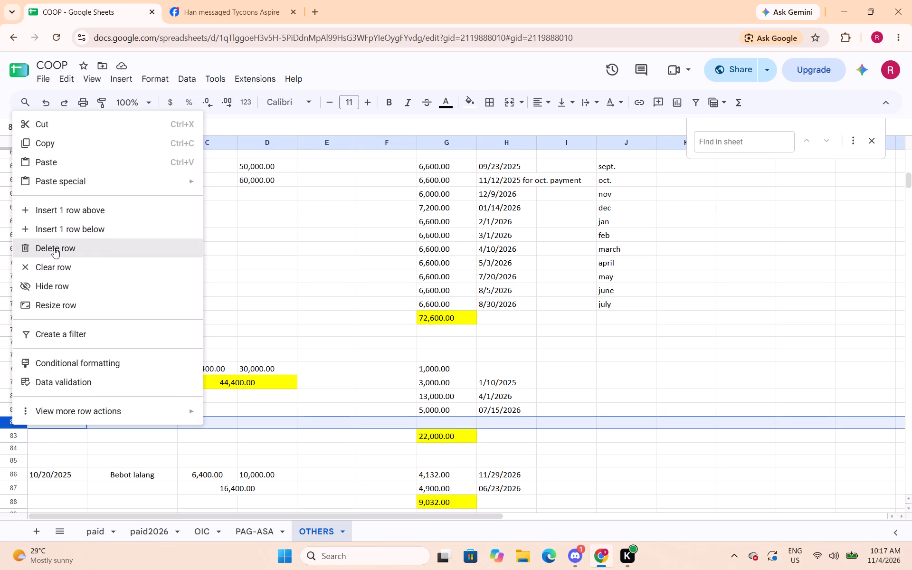
pyautogui.click(54, 248)
pyautogui.click(585, 416)
pyautogui.click(638, 362)
# Check the records from row 78 up to the header row for loans still missing a payment total.
pyautogui.scroll(2, 563, 365)
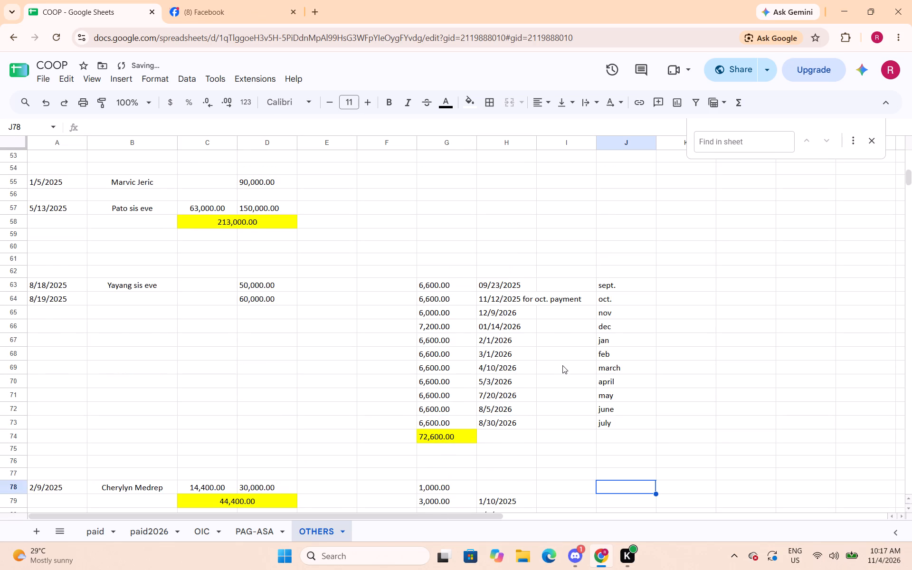
pyautogui.scroll(4, 548, 366)
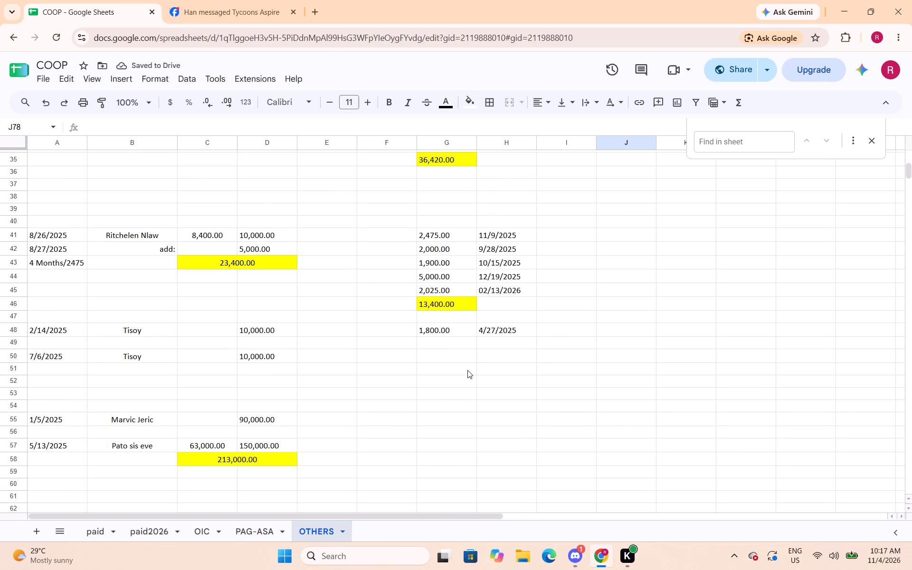
pyautogui.scroll(9, 467, 371)
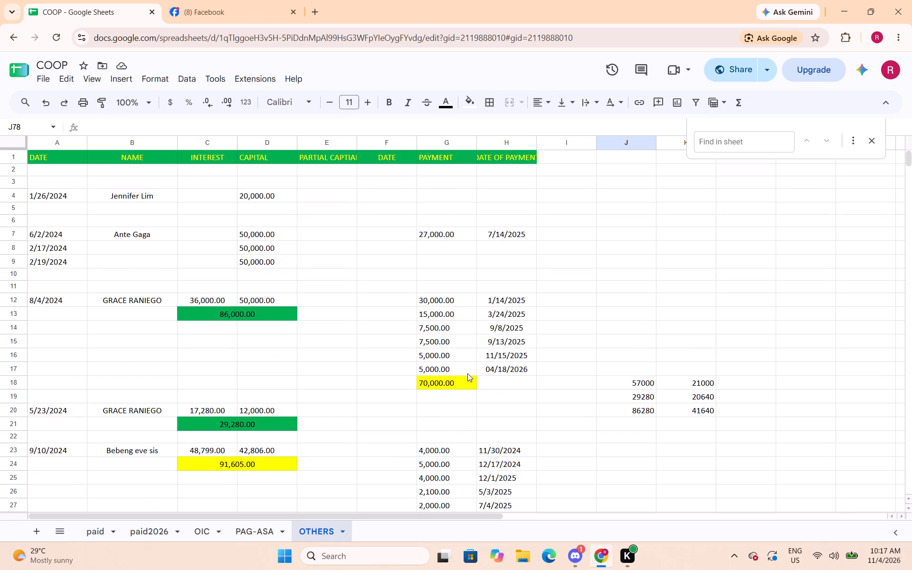
pyautogui.scroll(2, 467, 373)
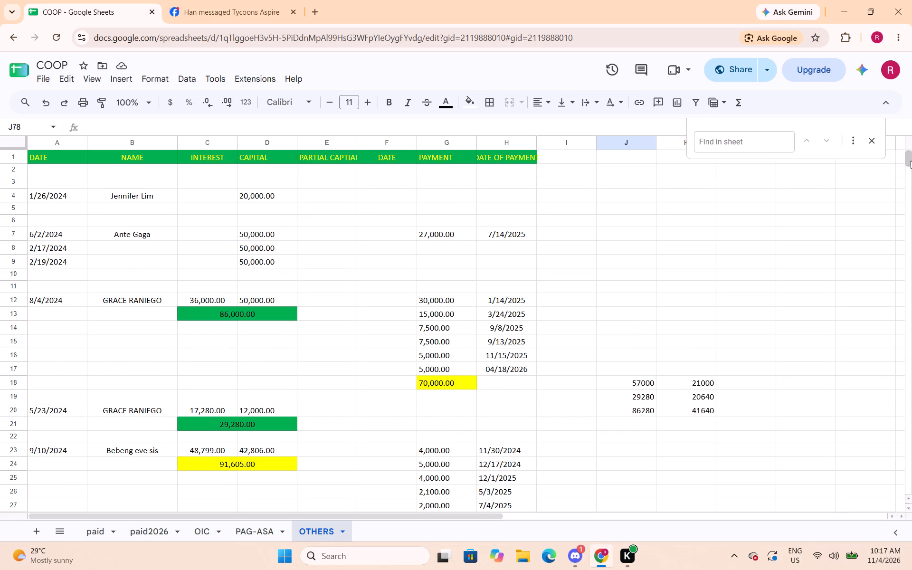
pyautogui.moveTo(906, 159); pyautogui.dragTo(911, 158)
pyautogui.click(597, 259)
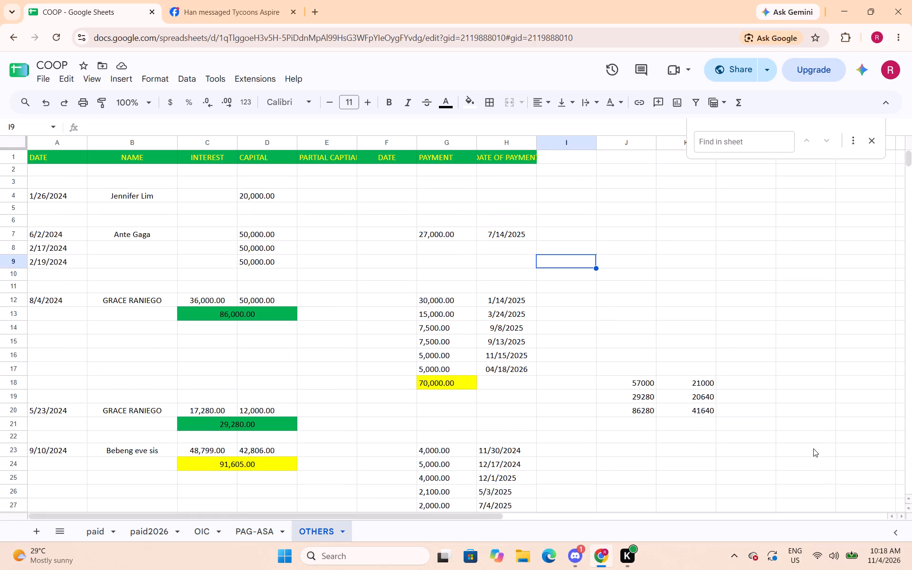
pyautogui.scroll(-1, 739, 421)
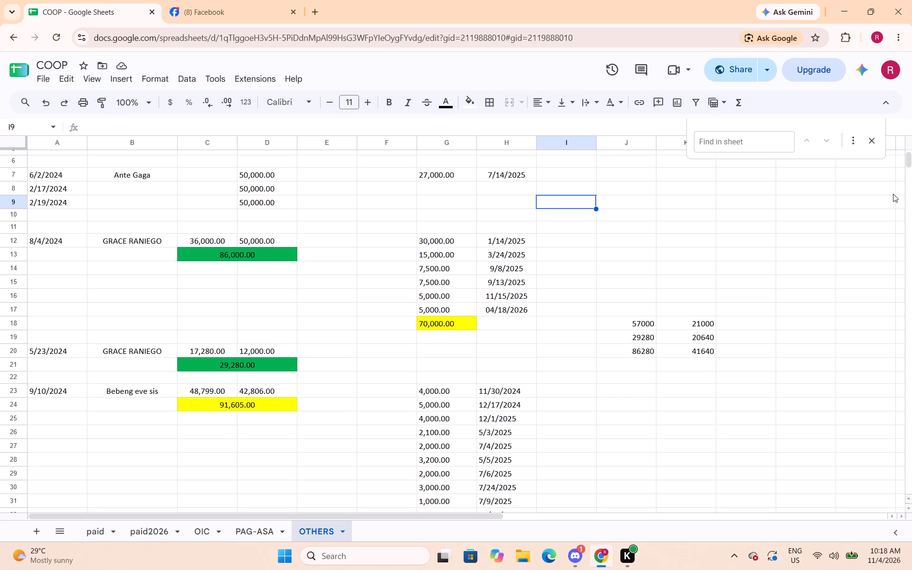
pyautogui.moveTo(910, 161); pyautogui.dragTo(908, 145)
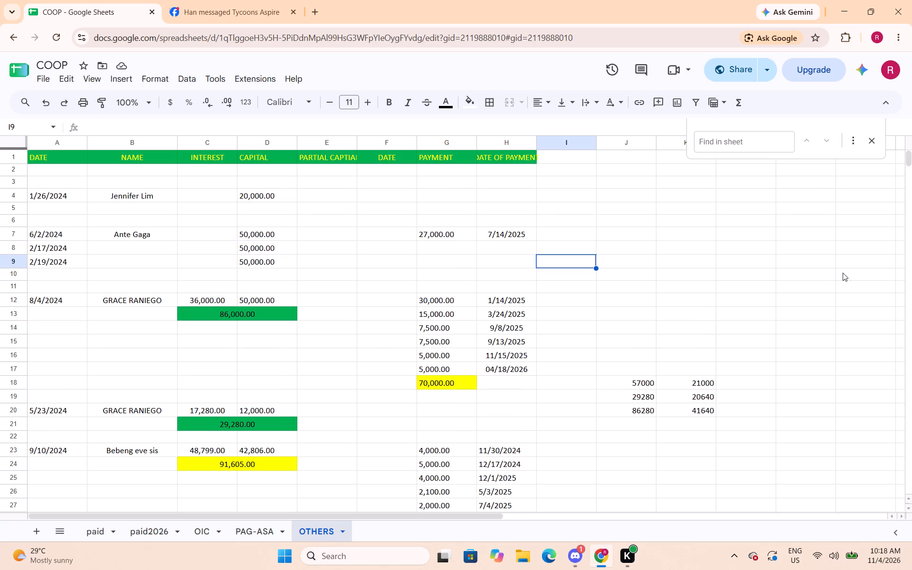
# Fit the DATE OF PAYMENT and PARTIAL CAPTIAL column widths to their contents, closing the sheet search in between.
pyautogui.doubleClick(536, 139)
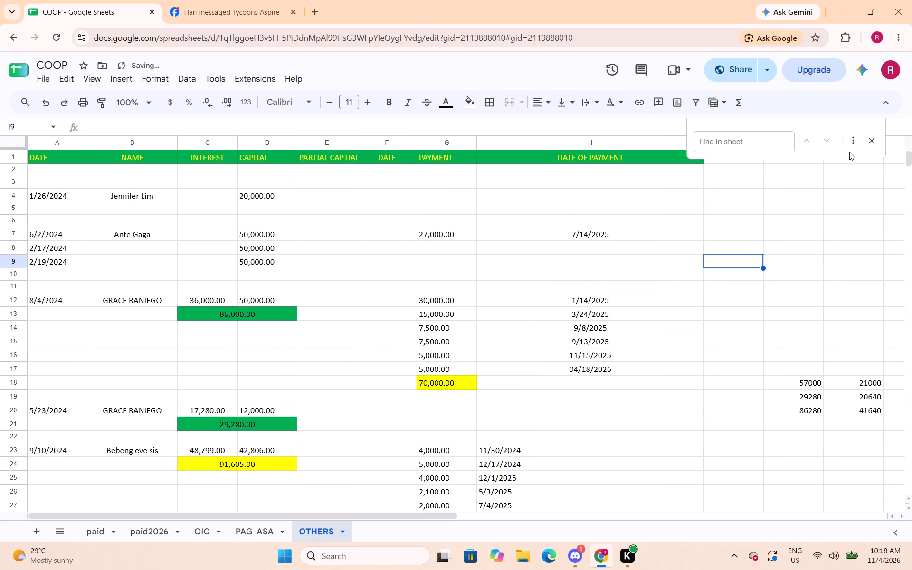
pyautogui.click(868, 142)
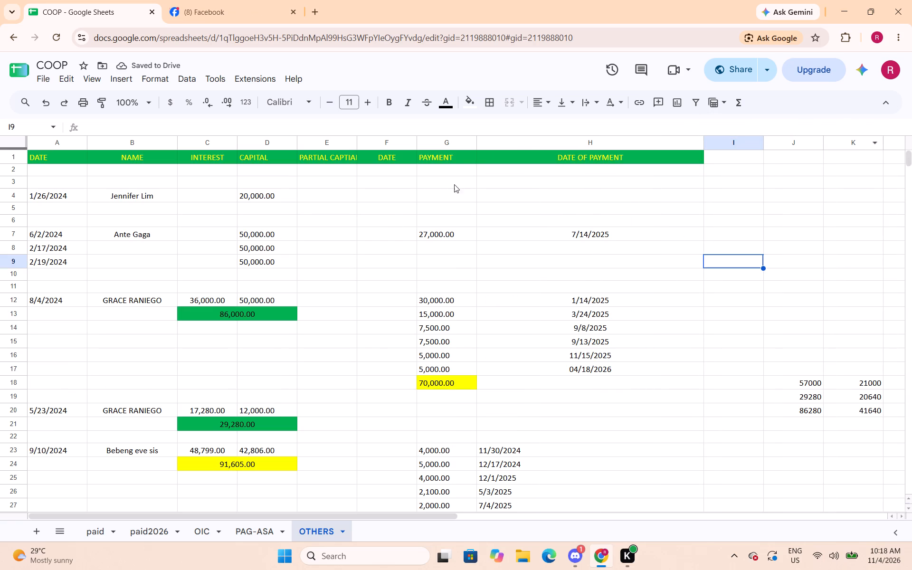
pyautogui.doubleClick(355, 142)
pyautogui.click(385, 249)
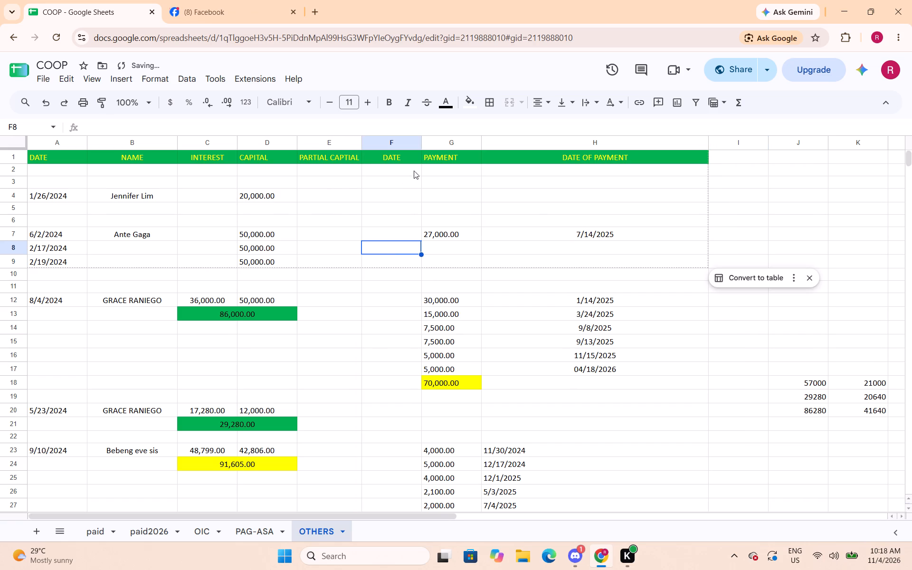
# Centre the PAYMENT heading in G1 horizontally.
pyautogui.scroll(-2, 377, 298)
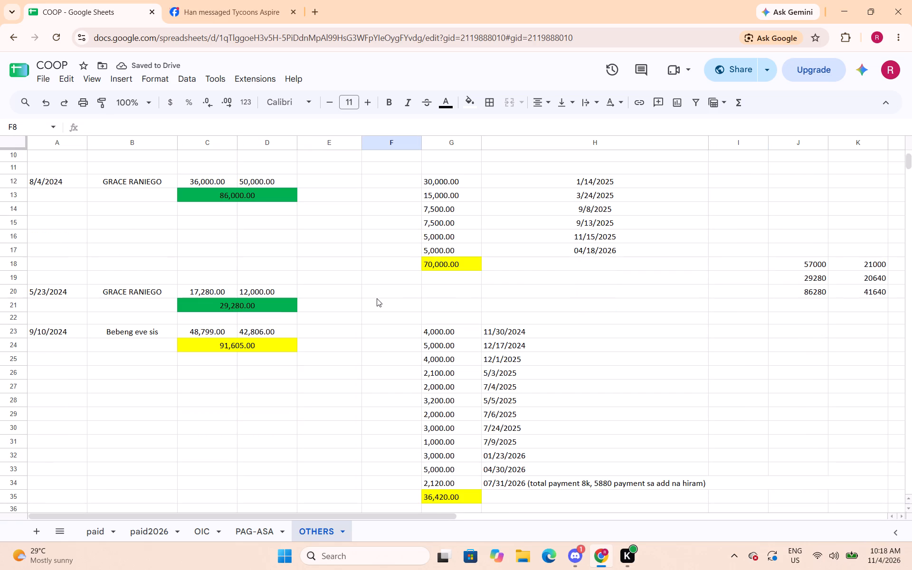
pyautogui.scroll(5, 376, 298)
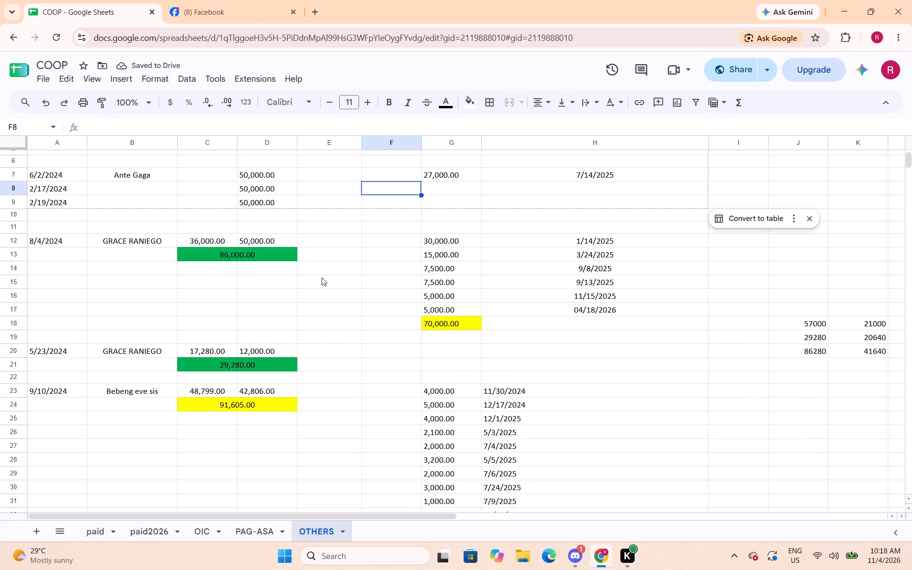
pyautogui.scroll(-1, 322, 277)
pyautogui.scroll(3, 422, 259)
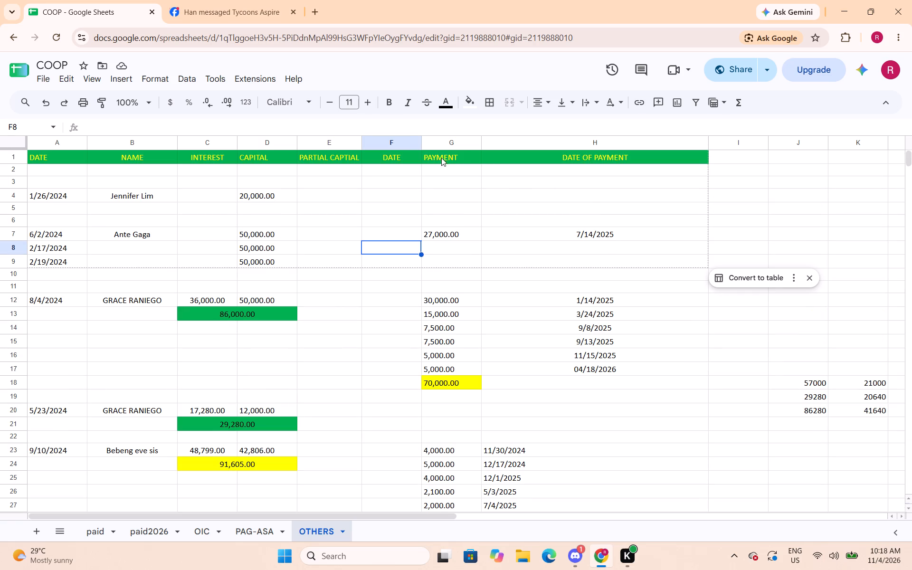
pyautogui.click(446, 157)
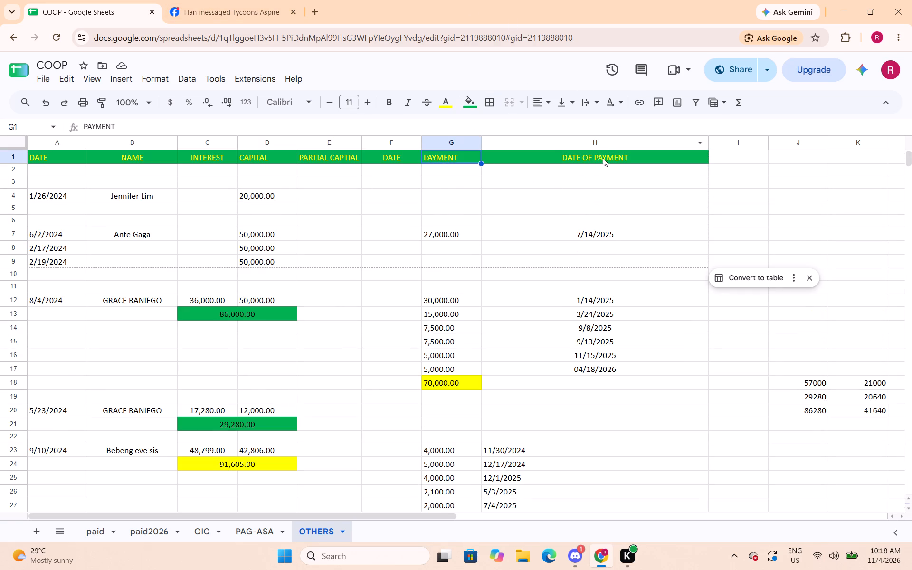
pyautogui.click(548, 105)
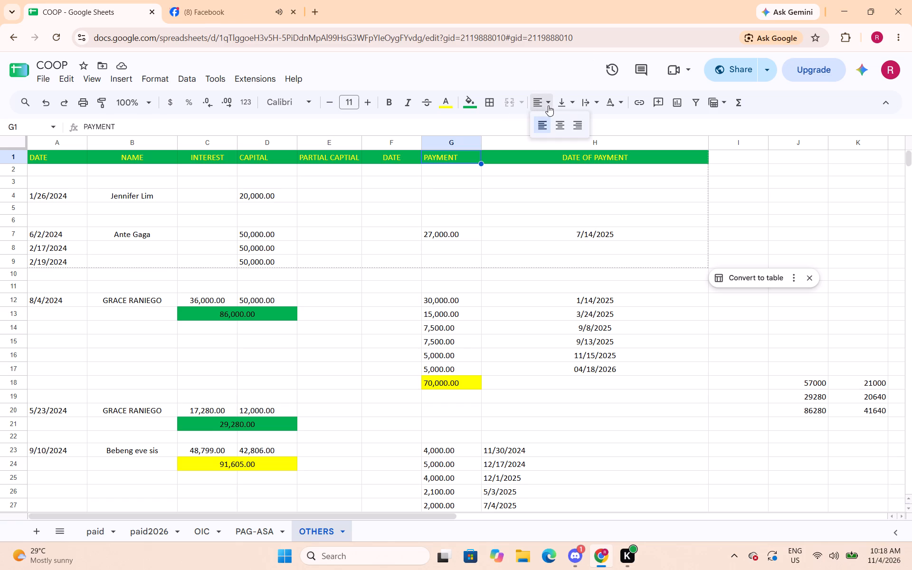
pyautogui.click(557, 131)
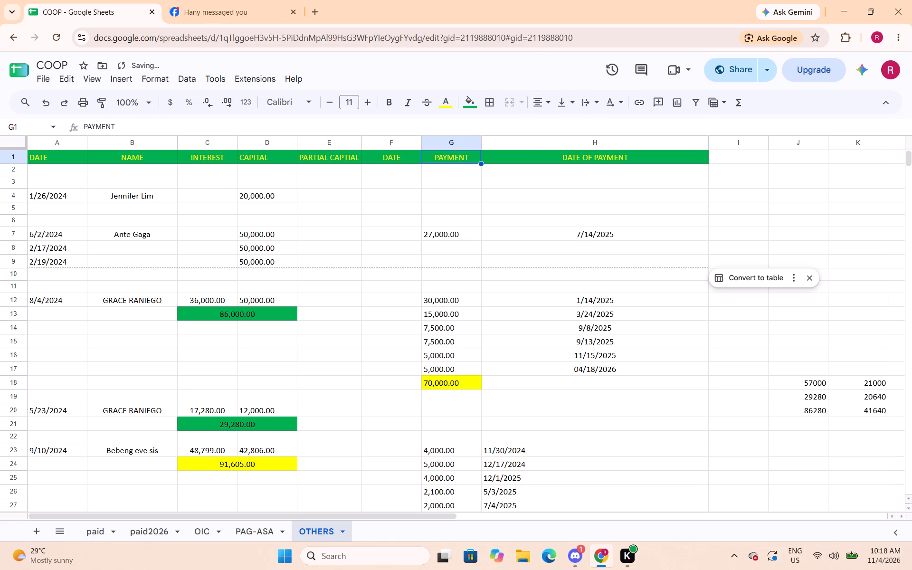
pyautogui.click(521, 207)
# Widen the PARTIAL CAPTIAL column slightly so its heading has some spare room.
pyautogui.click(404, 160)
pyautogui.click(325, 160)
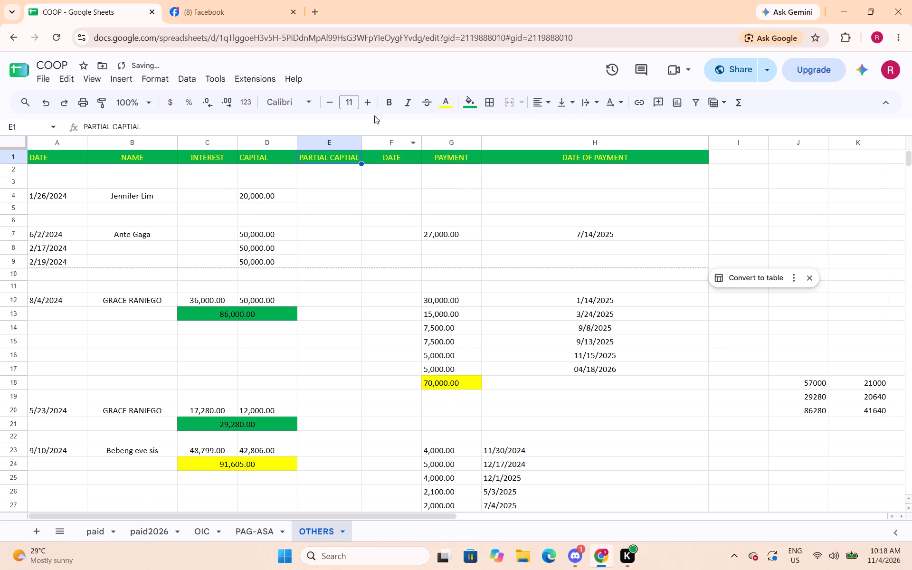
pyautogui.doubleClick(360, 145)
pyautogui.click(358, 238)
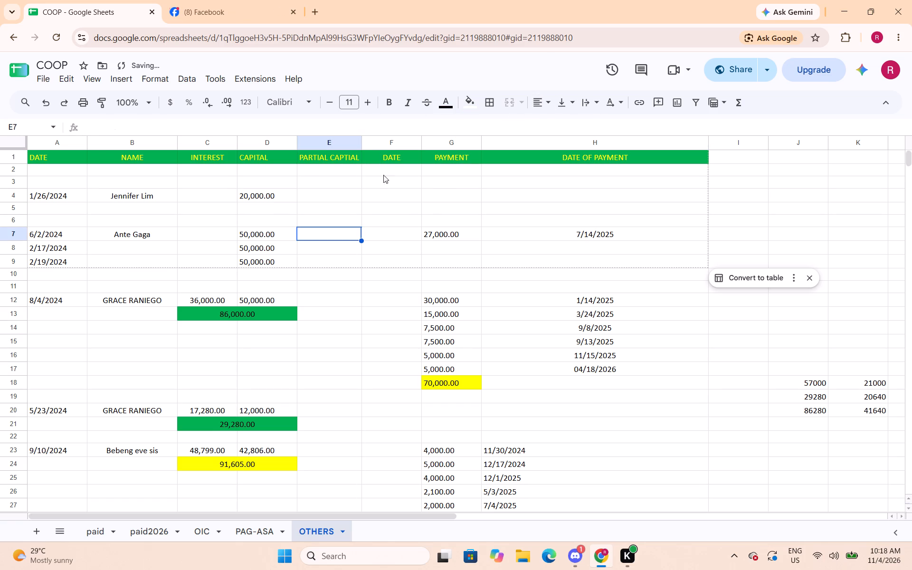
pyautogui.moveTo(361, 142); pyautogui.dragTo(372, 142)
pyautogui.click(381, 232)
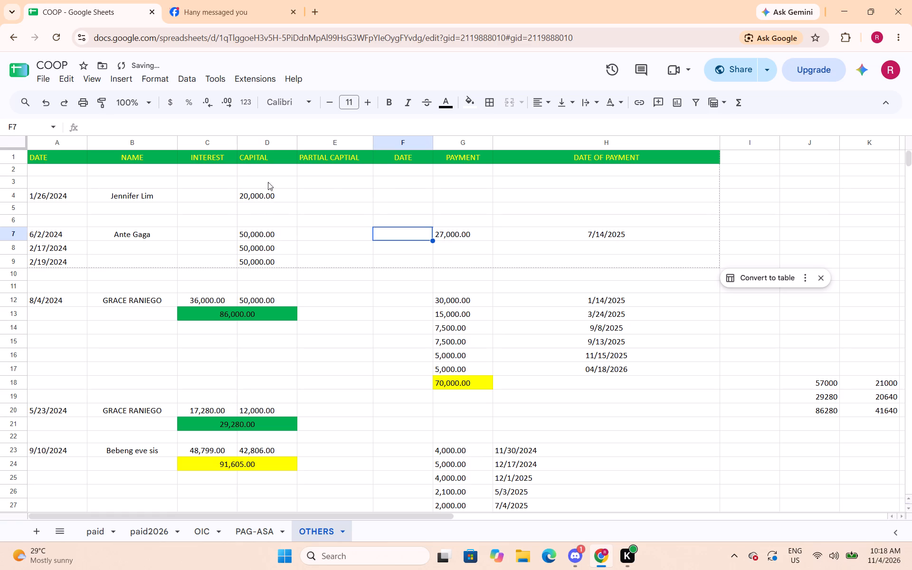
# Narrow the DATE OF PAYMENT column to a little over half its width and save the spreadsheet.
pyautogui.click(697, 329)
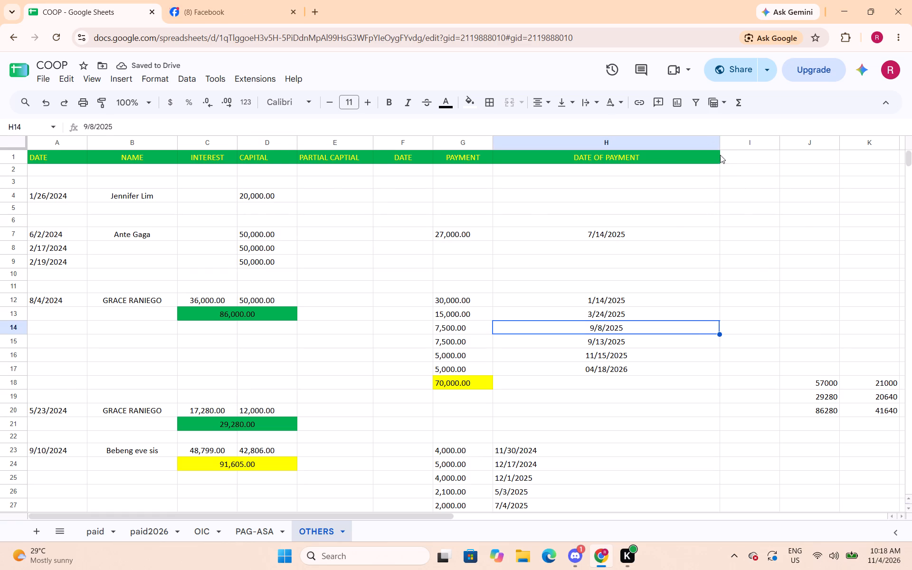
pyautogui.moveTo(721, 147); pyautogui.dragTo(715, 147)
pyautogui.moveTo(719, 141); pyautogui.dragTo(656, 148)
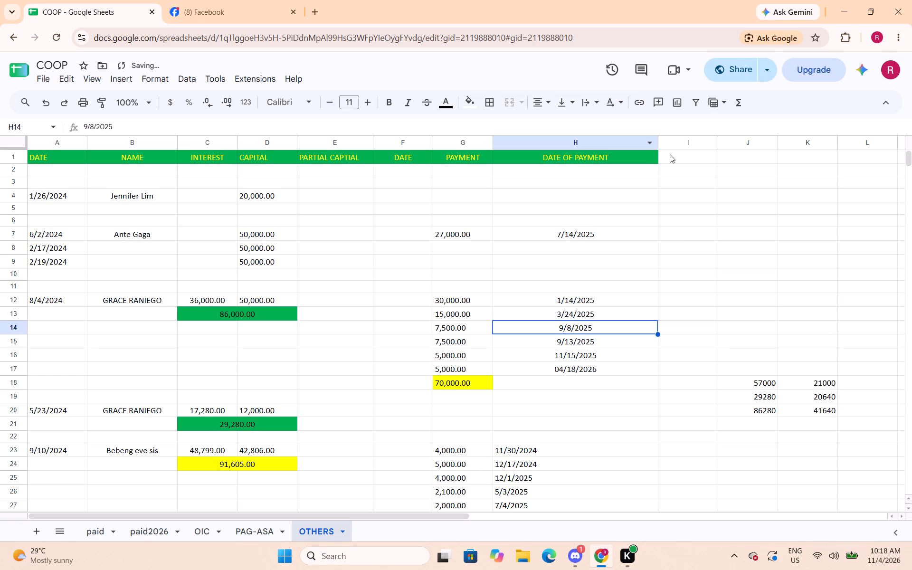
pyautogui.moveTo(657, 142); pyautogui.dragTo(622, 148)
pyautogui.click(696, 223)
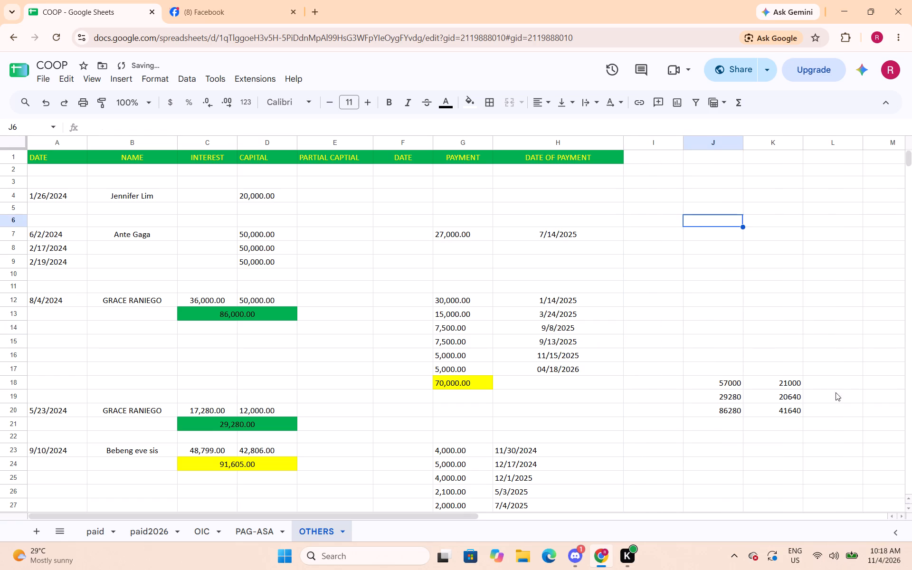
pyautogui.hotkey('ctrl', 's')
# Check how the payment dates and notes in column H fit the column width, from the header row to about row 99.
pyautogui.scroll(-1, 699, 481)
pyautogui.scroll(2, 689, 471)
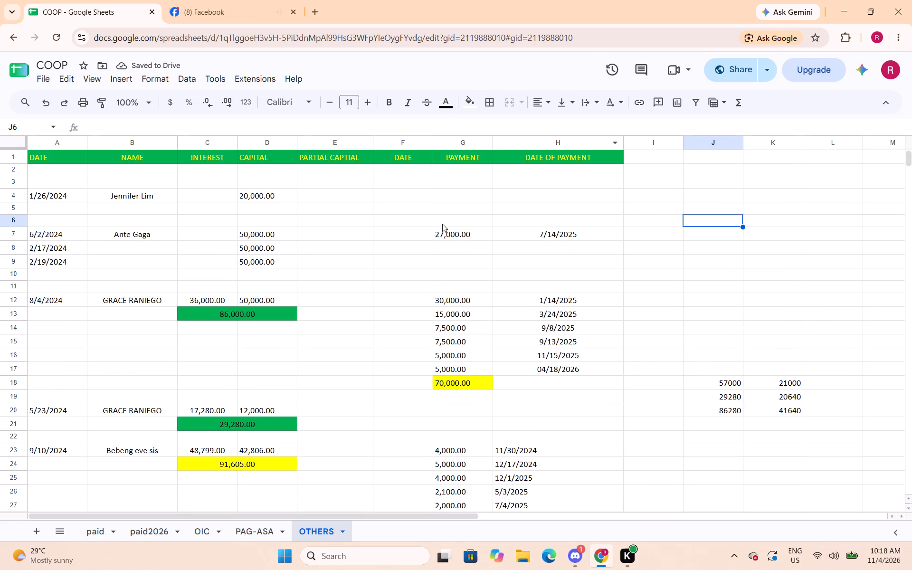
pyautogui.scroll(-5, 546, 264)
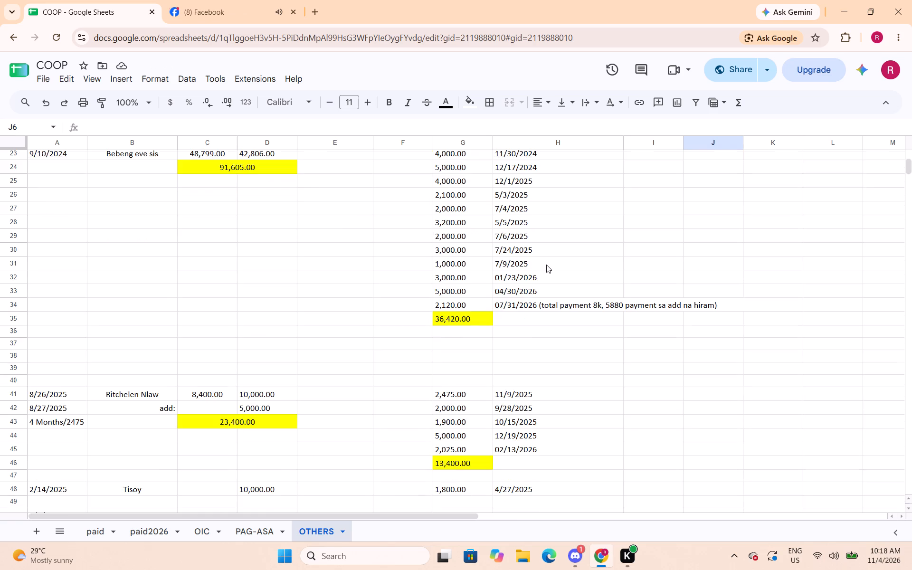
pyautogui.scroll(-3, 547, 265)
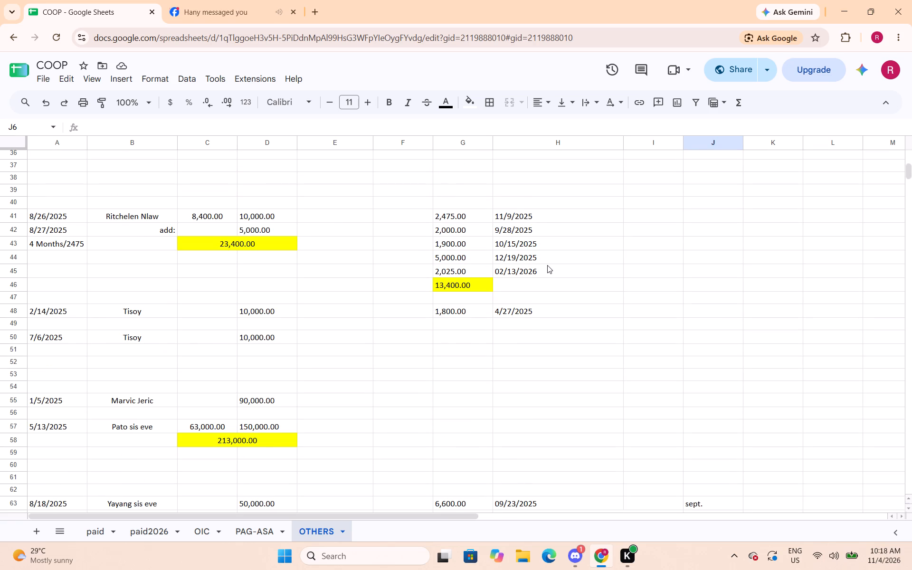
pyautogui.scroll(-2, 547, 265)
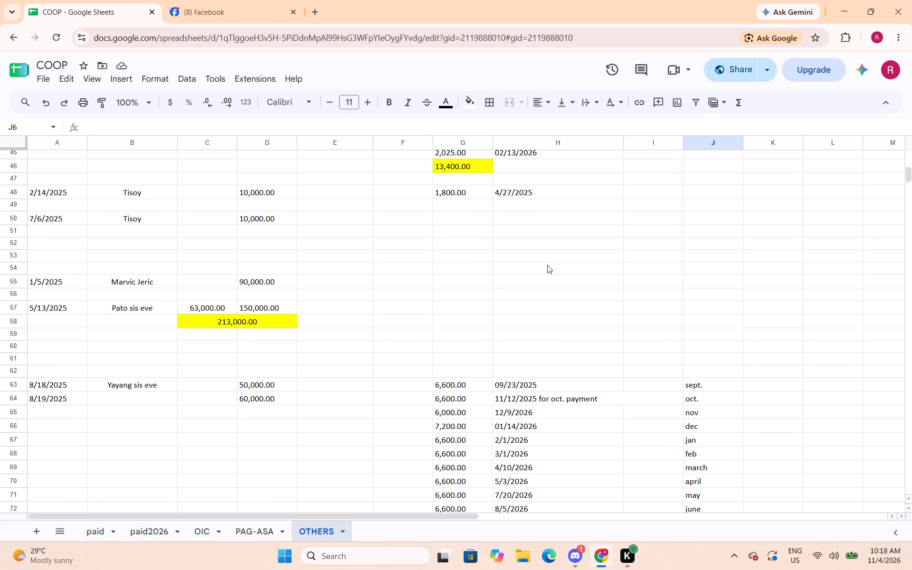
pyautogui.scroll(-5, 548, 265)
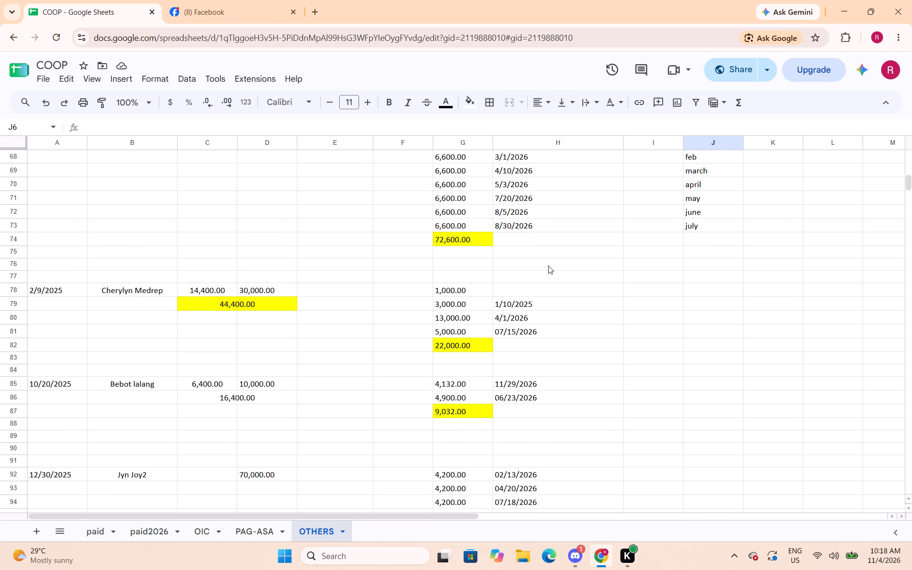
pyautogui.scroll(-1, 548, 266)
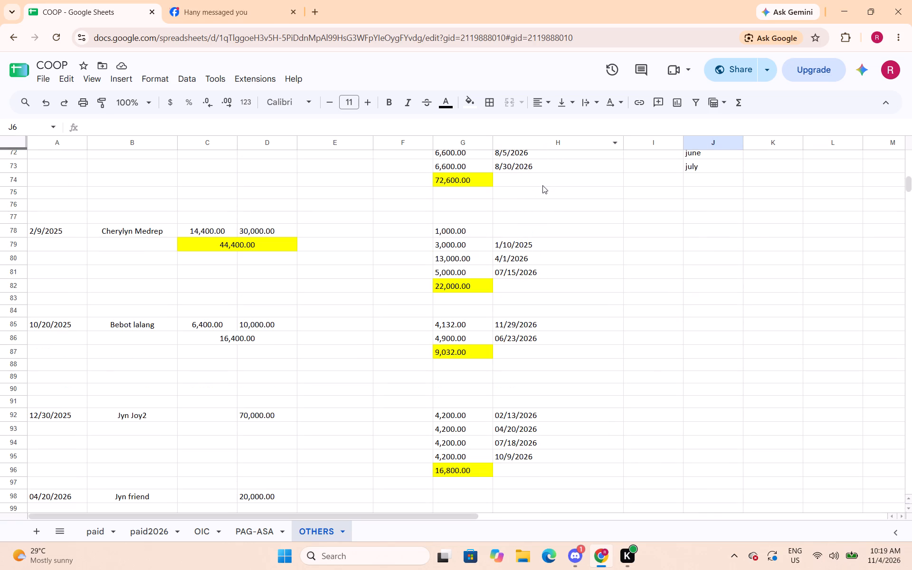
pyautogui.scroll(15, 560, 183)
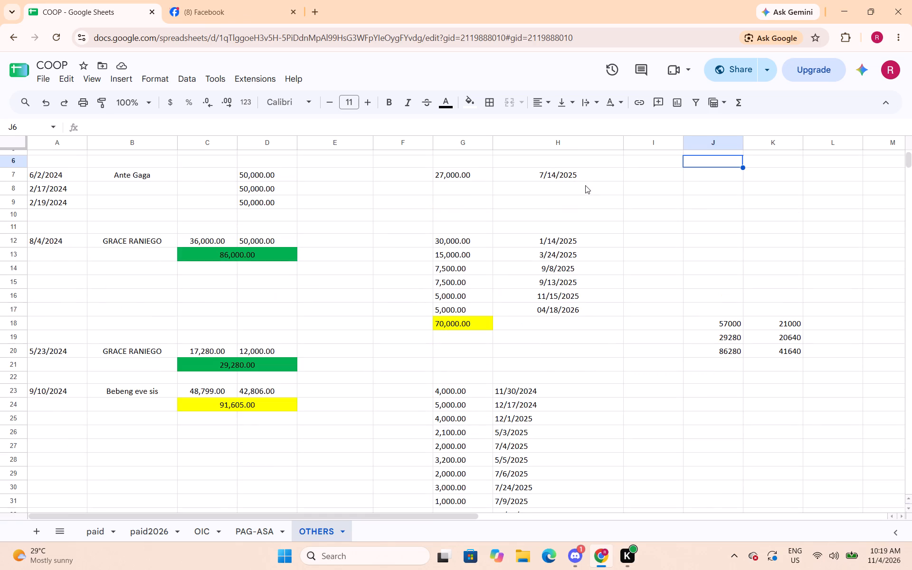
# Narrow the DATE OF PAYMENT column further so it closely fits its heading.
pyautogui.scroll(3, 586, 185)
pyautogui.moveTo(624, 141); pyautogui.dragTo(584, 145)
pyautogui.click(585, 142)
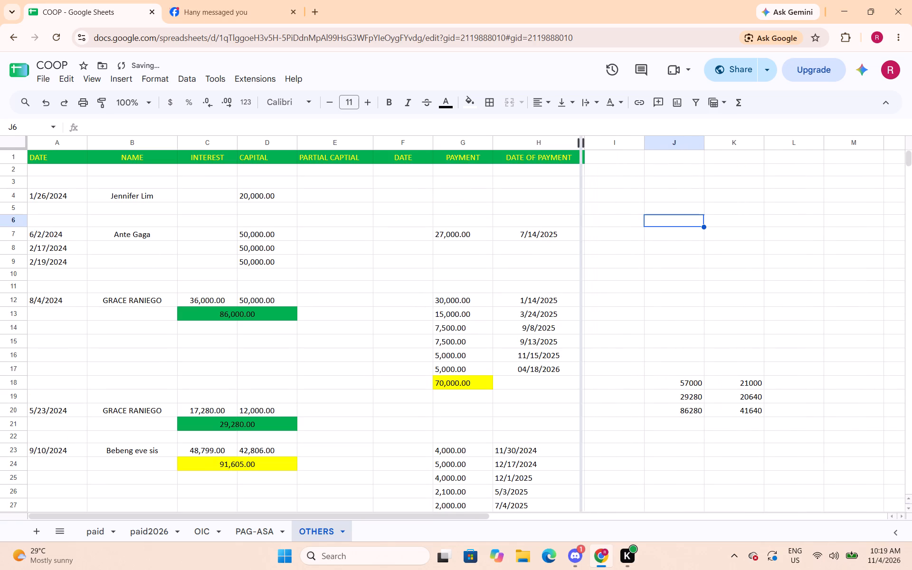
pyautogui.moveTo(579, 142); pyautogui.dragTo(572, 142)
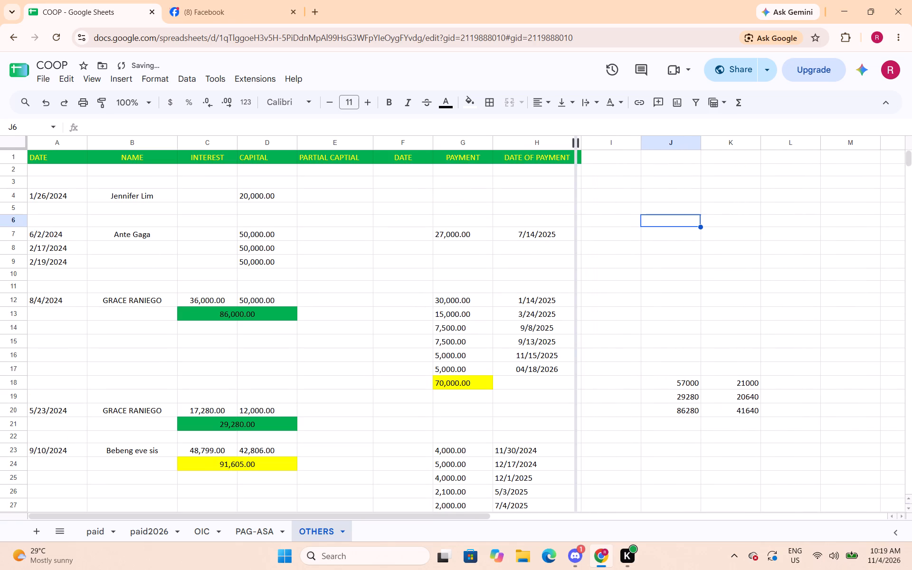
pyautogui.moveTo(572, 142); pyautogui.dragTo(570, 142)
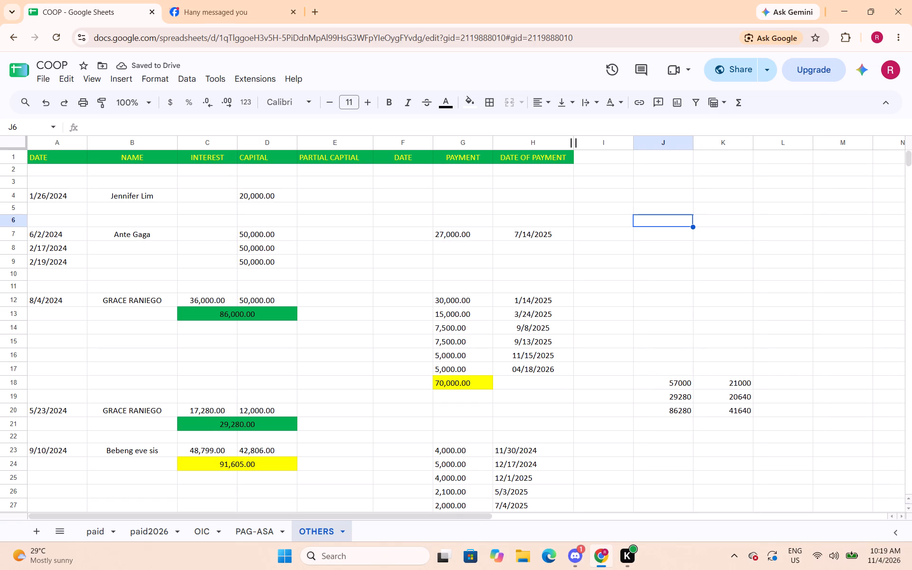
pyautogui.click(574, 143)
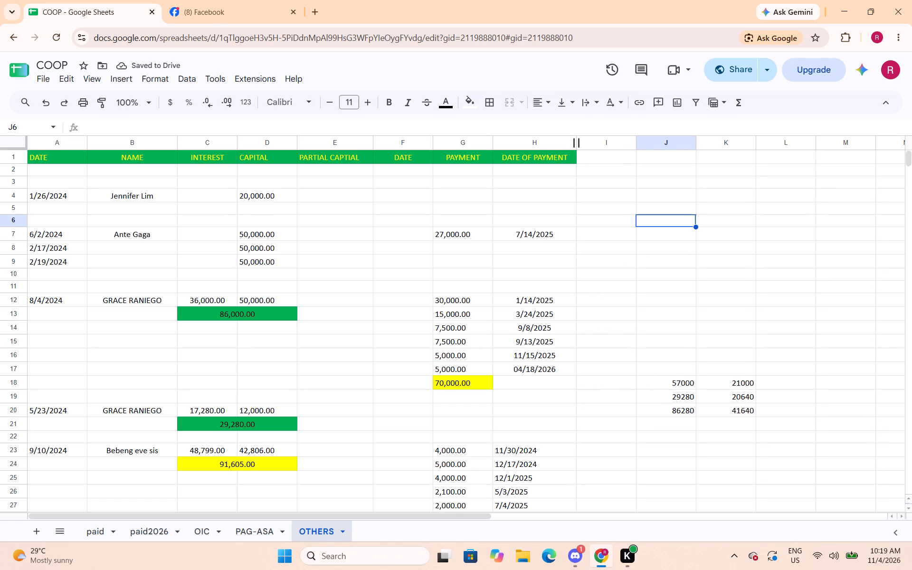
pyautogui.moveTo(578, 142); pyautogui.dragTo(573, 142)
# Left-align the entire DATE OF PAYMENT column H, including its heading.
pyautogui.scroll(-2, 596, 244)
pyautogui.scroll(3, 596, 244)
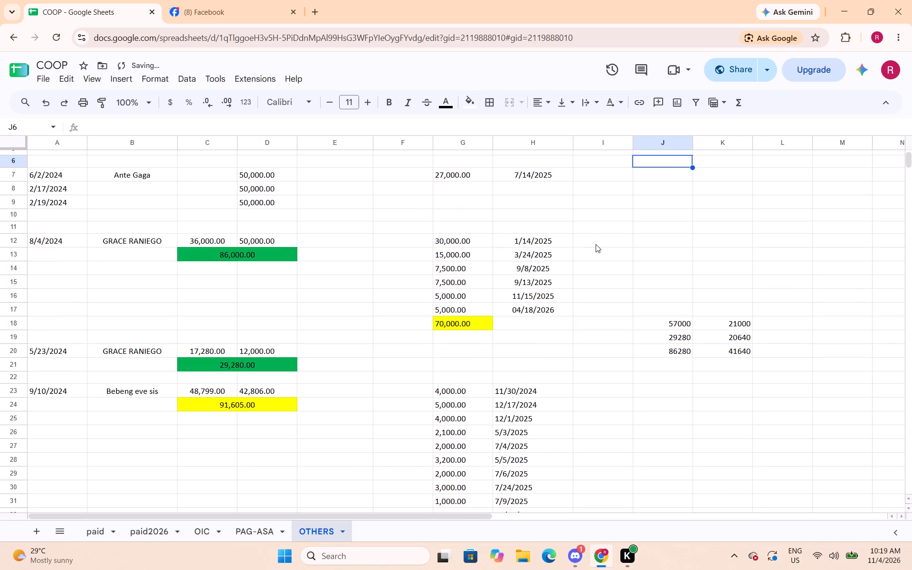
pyautogui.scroll(-6, 596, 244)
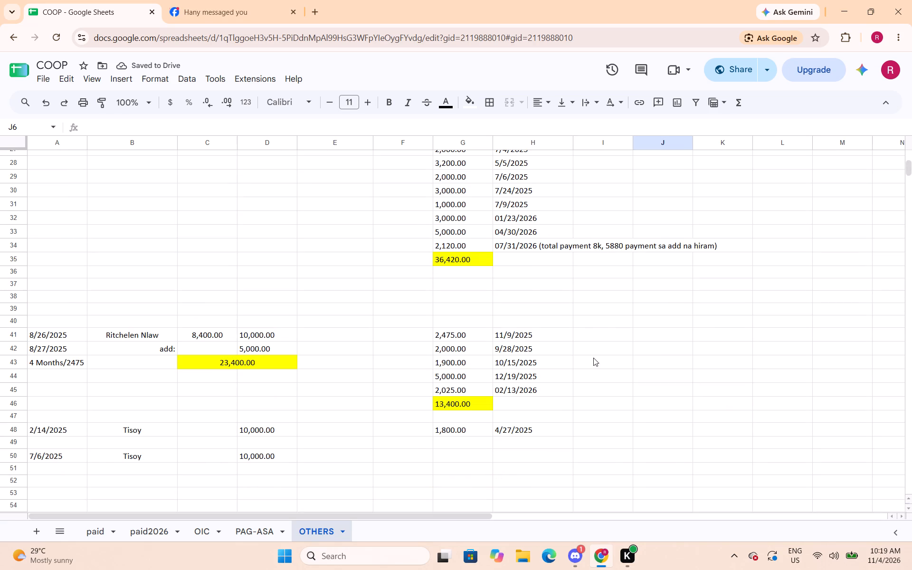
pyautogui.scroll(-3, 589, 350)
pyautogui.scroll(6, 588, 350)
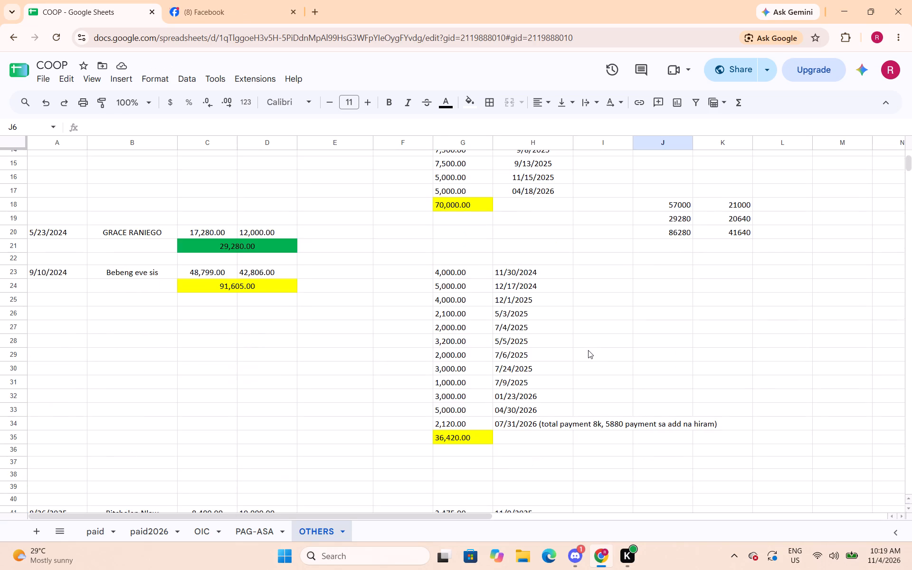
pyautogui.scroll(5, 588, 350)
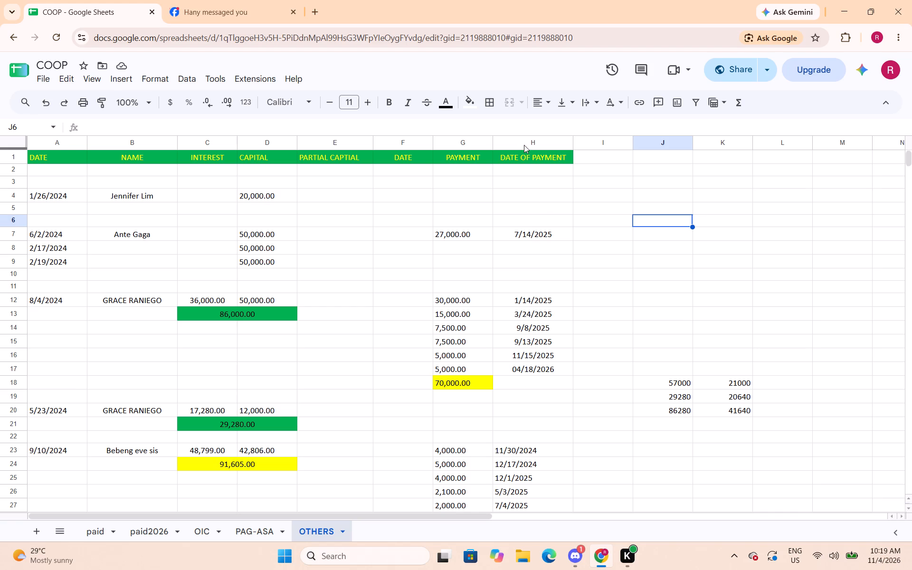
pyautogui.click(523, 143)
pyautogui.click(548, 104)
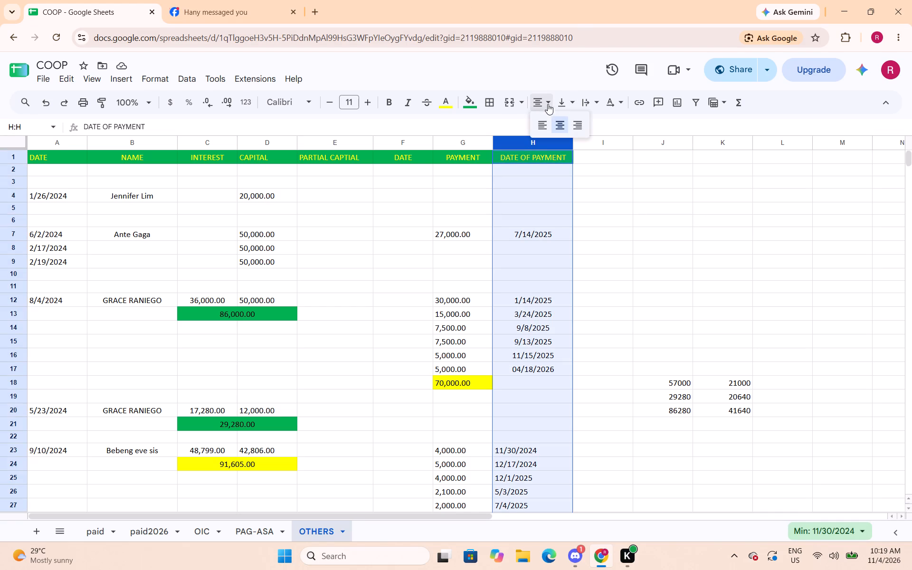
pyautogui.click(542, 126)
pyautogui.click(646, 288)
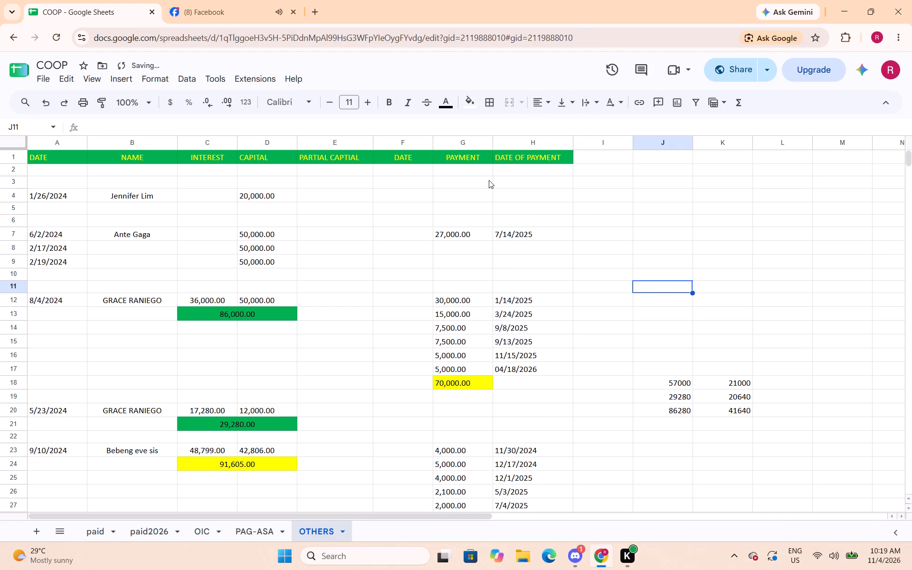
# Review the left-aligned payment dates and yellow payment totals in OTHERS from the header to about row 188, and save the spreadsheet.
pyautogui.scroll(-8, 575, 216)
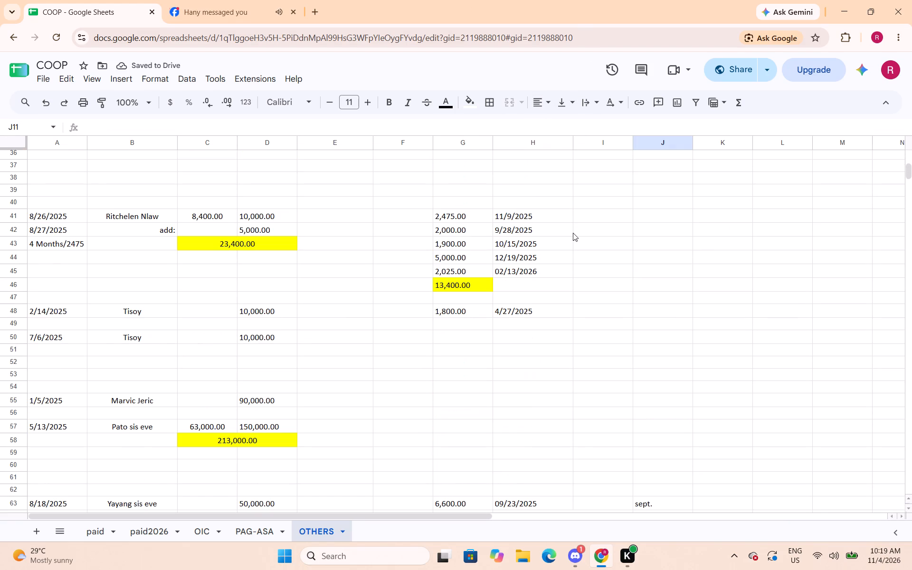
pyautogui.scroll(-4, 573, 233)
pyautogui.scroll(3, 573, 233)
pyautogui.scroll(-1, 573, 233)
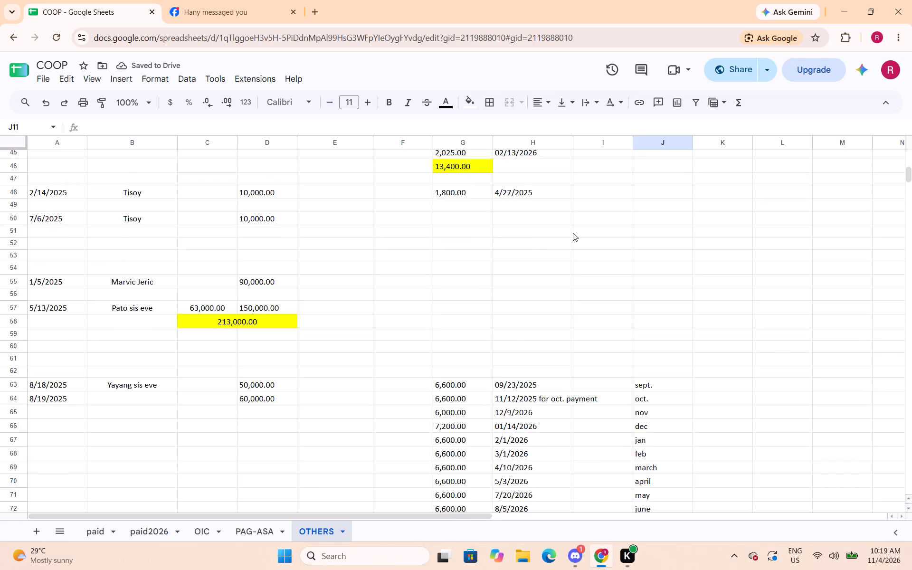
pyautogui.scroll(-10, 573, 233)
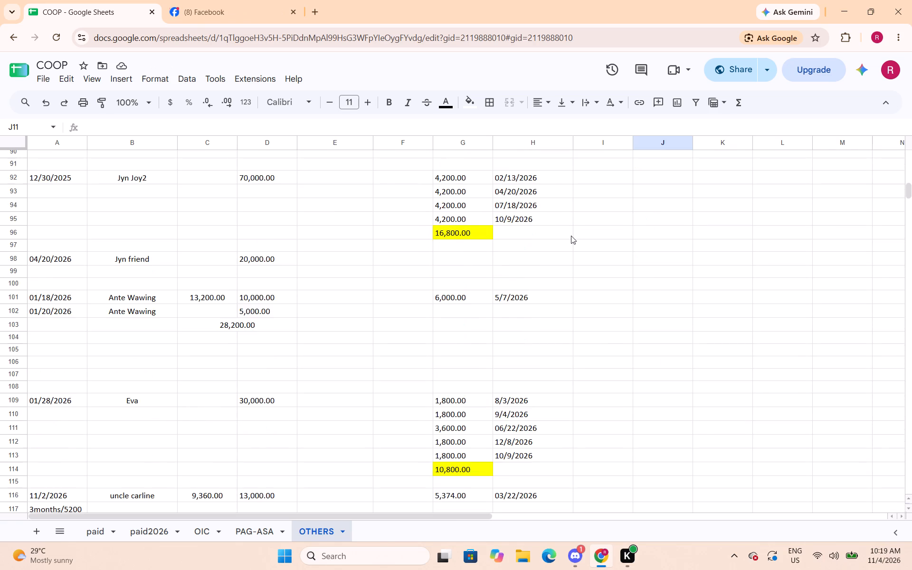
pyautogui.scroll(-2, 571, 236)
pyautogui.scroll(1, 571, 236)
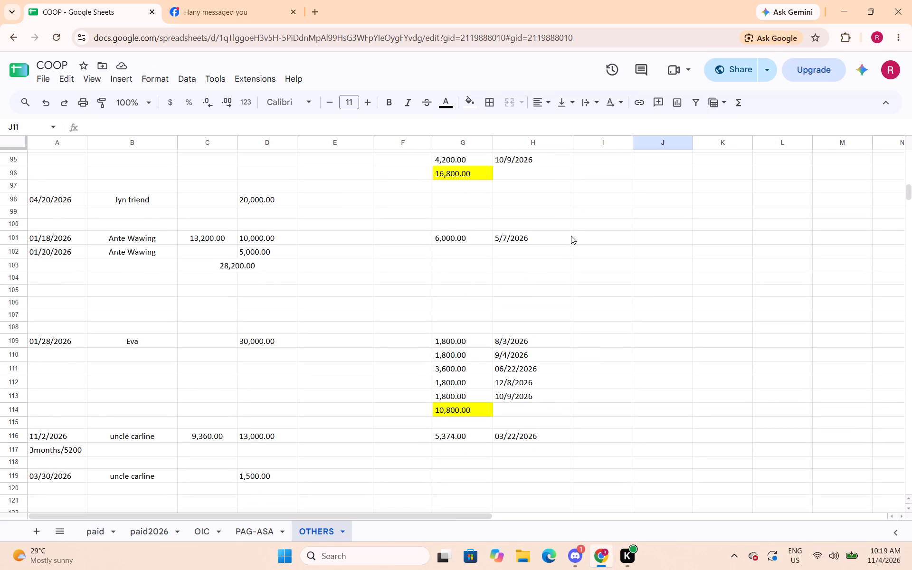
pyautogui.scroll(-2, 571, 236)
pyautogui.scroll(-2, 577, 321)
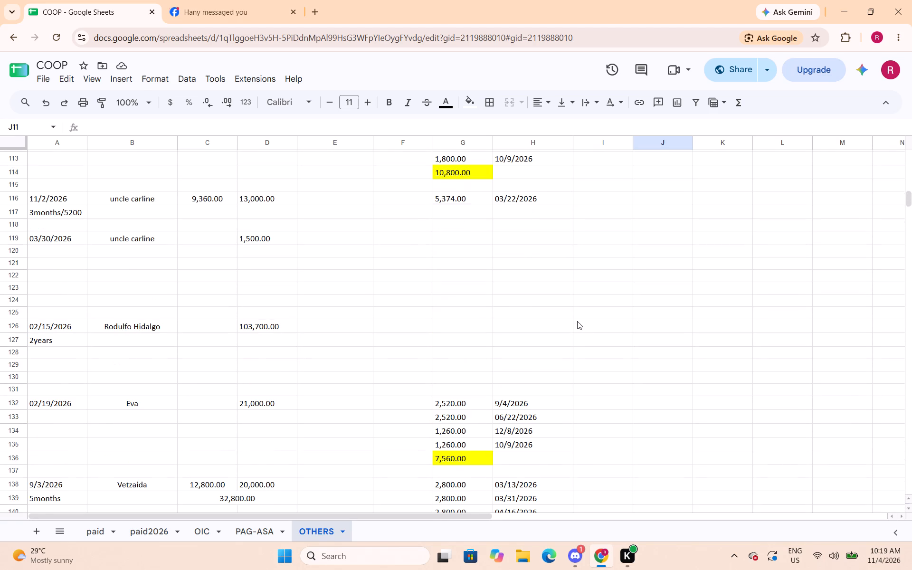
pyautogui.scroll(-8, 577, 321)
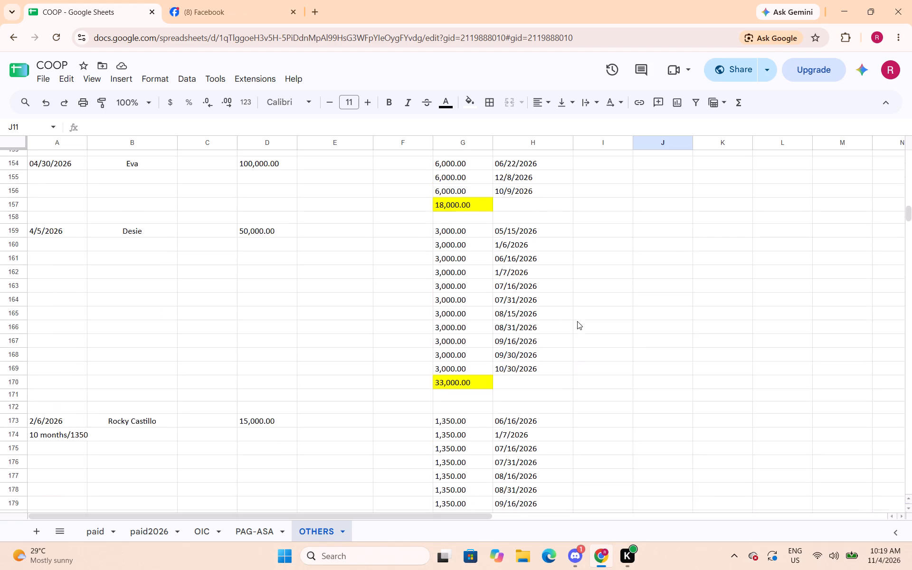
pyautogui.scroll(-3, 577, 321)
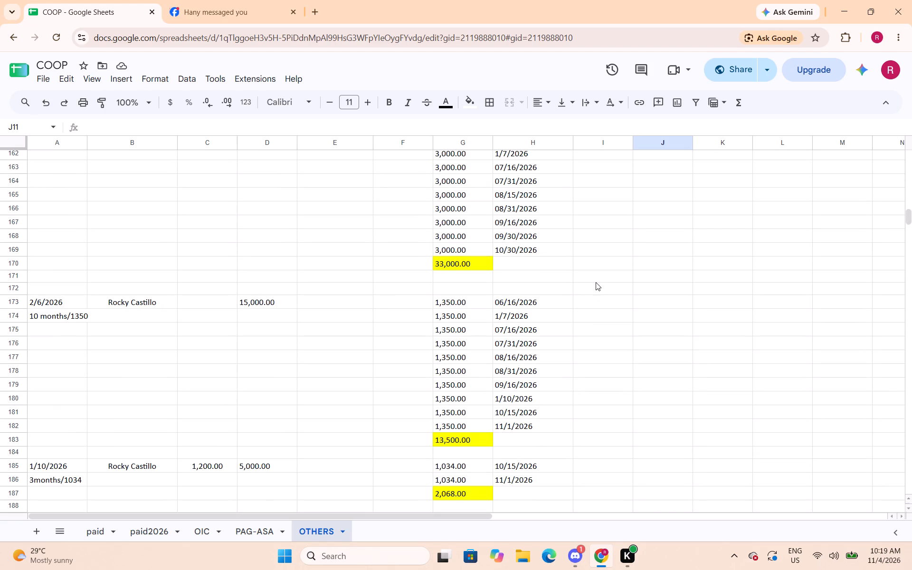
pyautogui.hotkey('ctrl', 's')
# Examine the remaining OTHERS loan records, payment totals and payment dates down to the last entry in row 299.
pyautogui.scroll(-2, 618, 340)
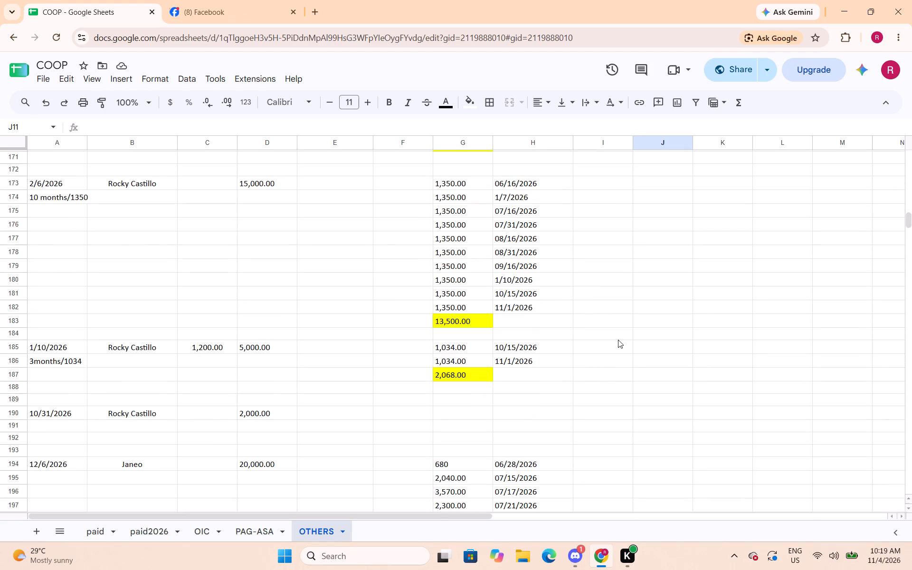
pyautogui.scroll(-3, 613, 333)
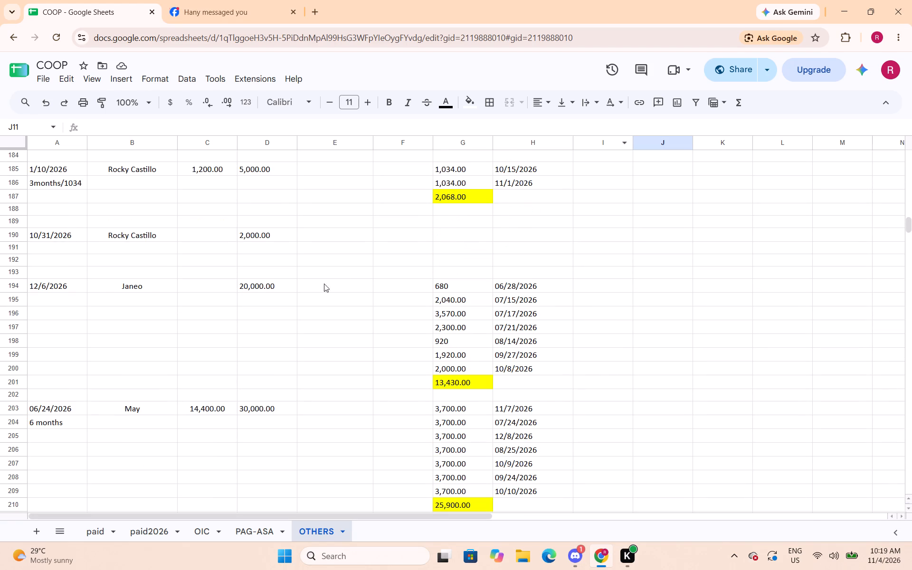
pyautogui.click(453, 238)
pyautogui.click(534, 236)
pyautogui.click(443, 241)
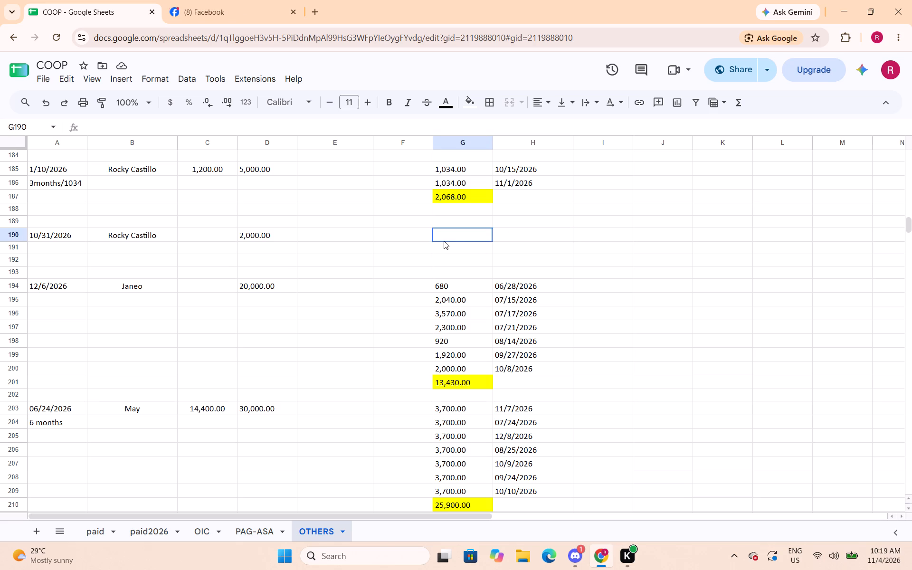
pyautogui.scroll(-2, 675, 337)
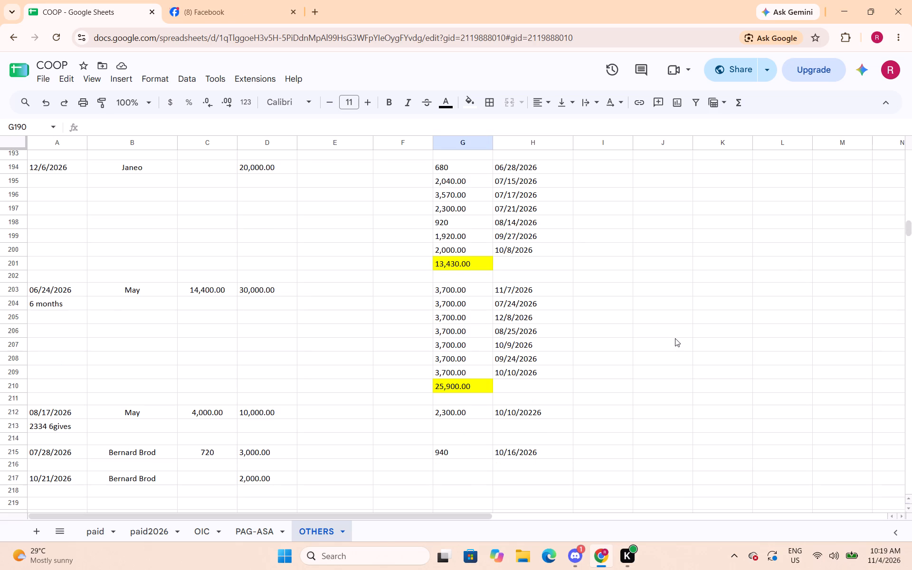
pyautogui.scroll(-5, 675, 338)
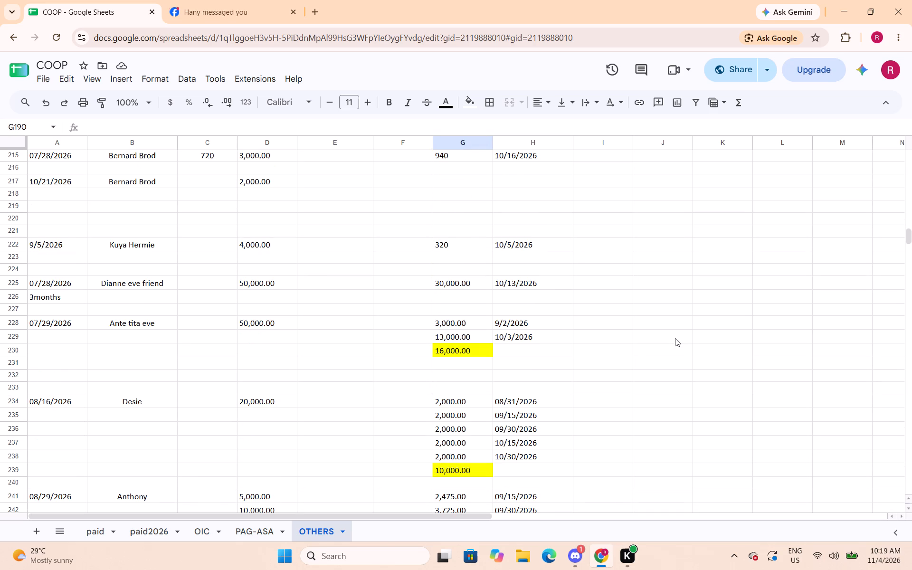
pyautogui.scroll(-5, 675, 338)
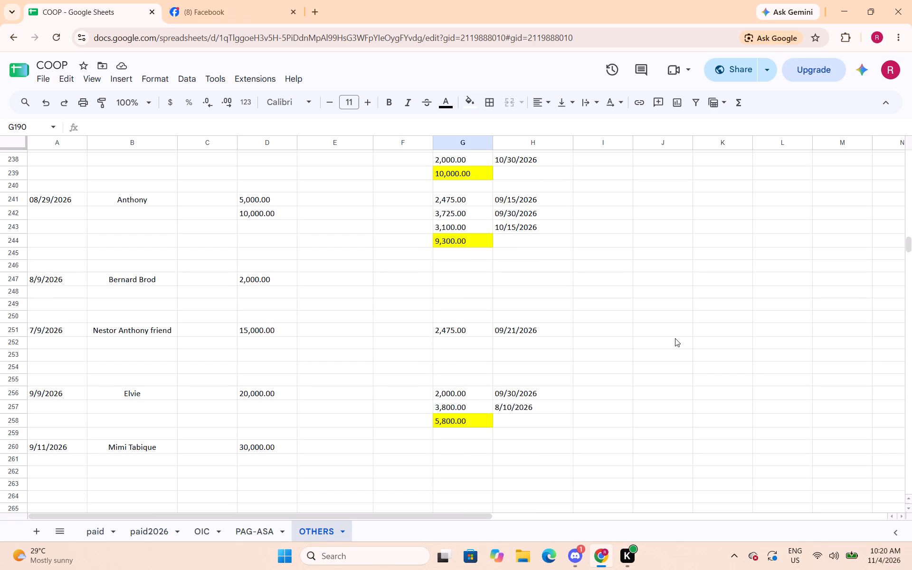
pyautogui.scroll(-9, 675, 338)
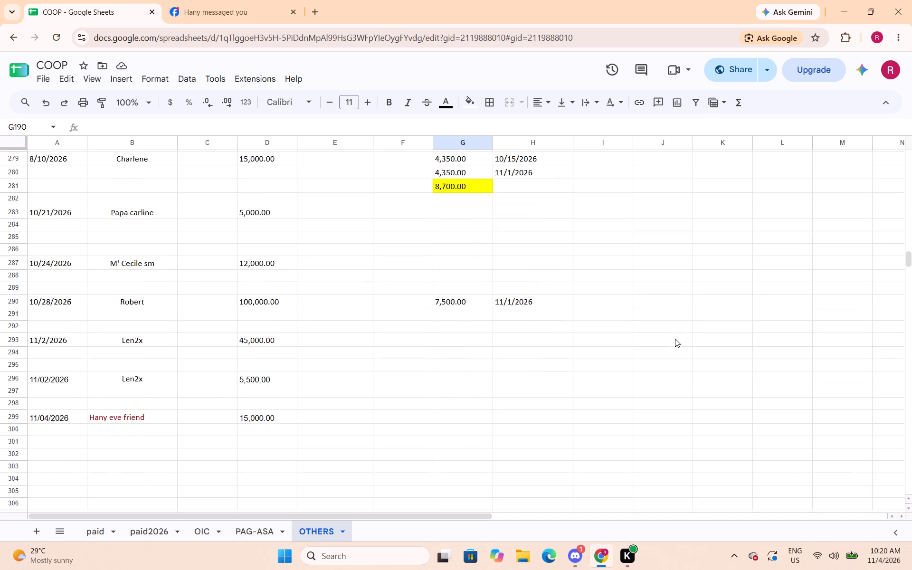
pyautogui.scroll(-1, 675, 339)
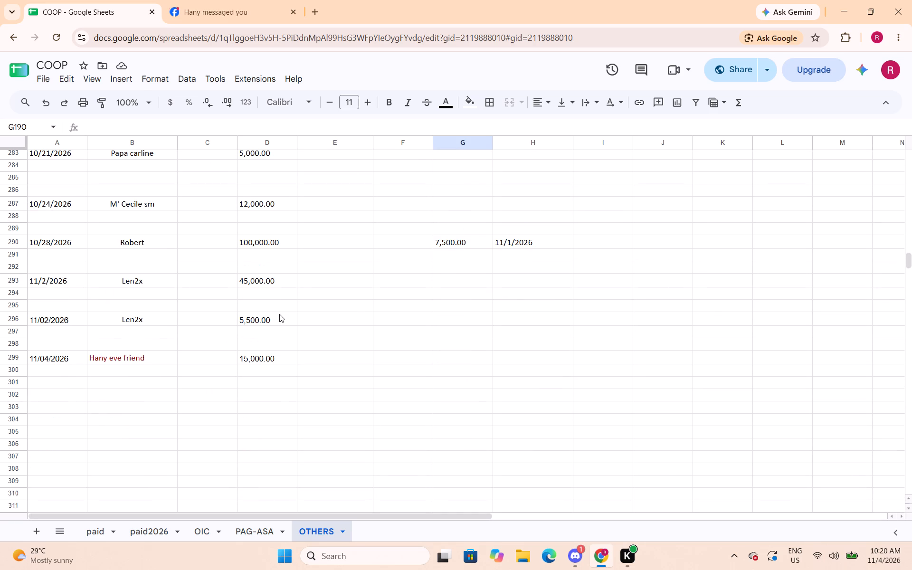
# Enter the note "bunos" in column A directly beneath the 11/02/2026 date of the 5,500.00 Len2x loan and save the spreadsheet.
pyautogui.click(55, 337)
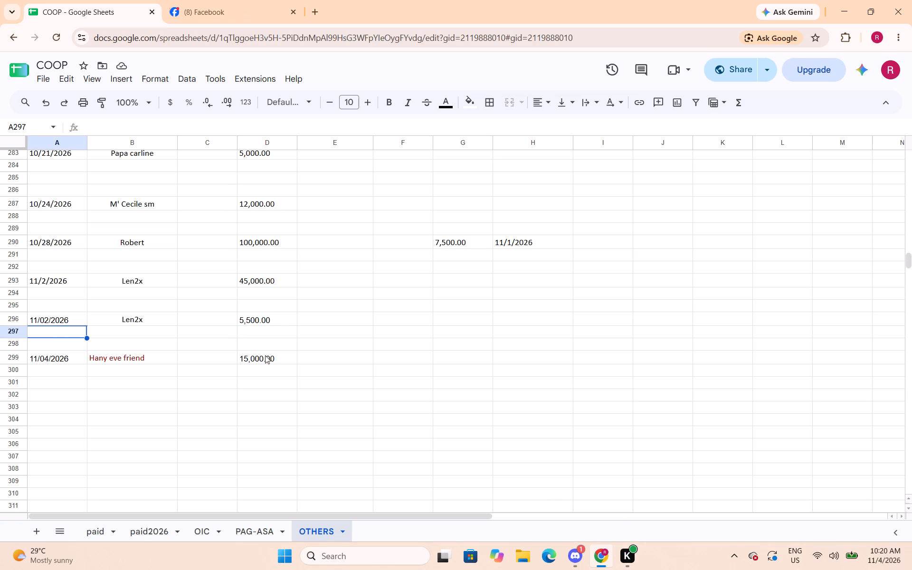
pyautogui.write('bunos')
pyautogui.click(86, 406)
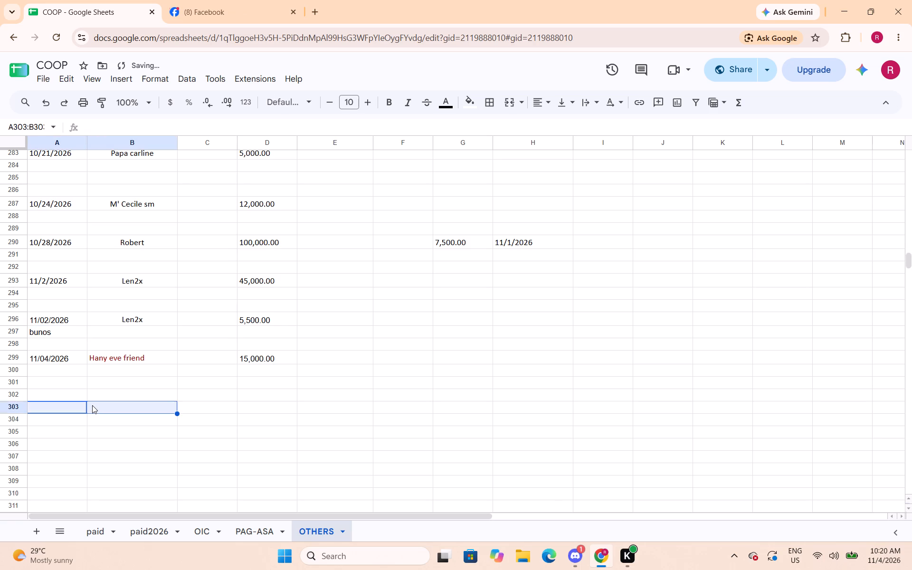
pyautogui.hotkey('ctrl', 's')
# Switch to the PAG-ASA sheet and look back up through its payment records and dates.
pyautogui.scroll(1, 229, 307)
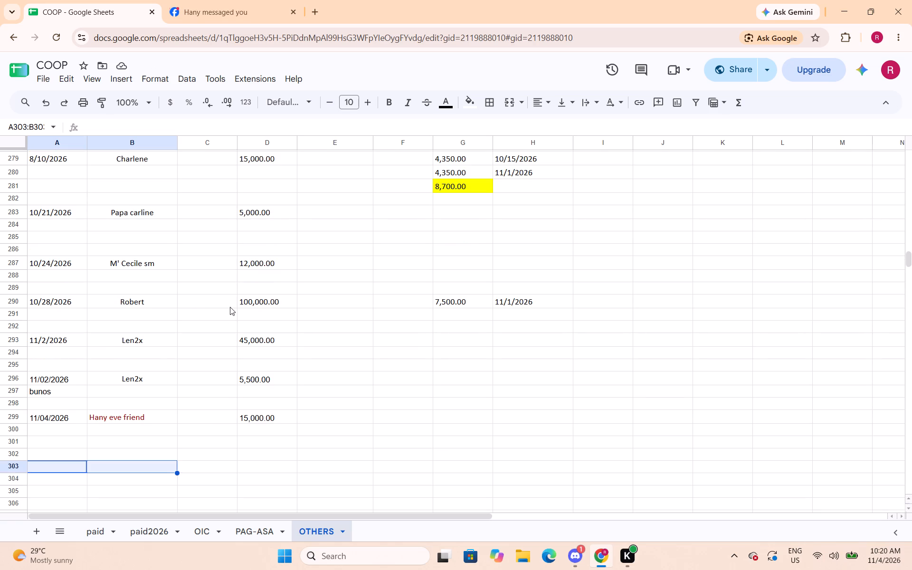
pyautogui.click(252, 529)
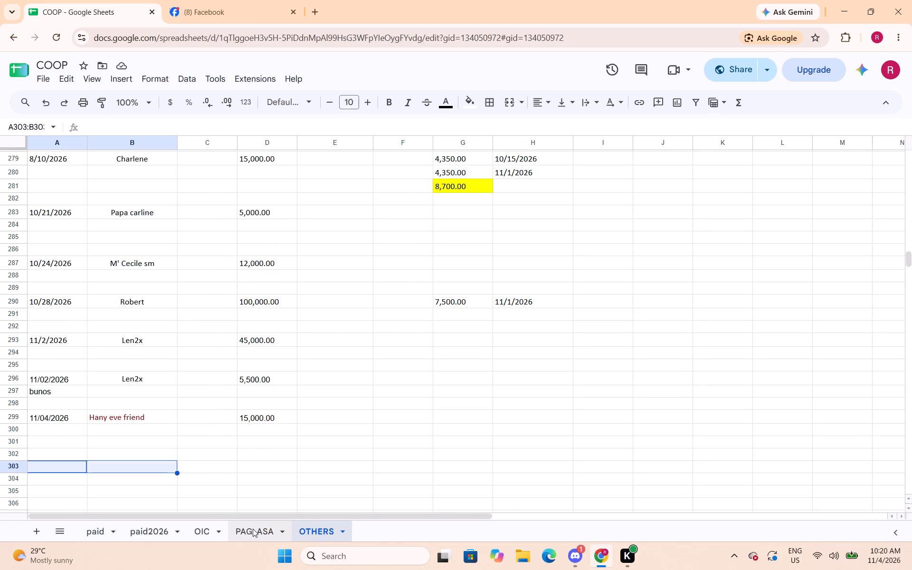
pyautogui.click(480, 408)
pyautogui.scroll(8, 480, 408)
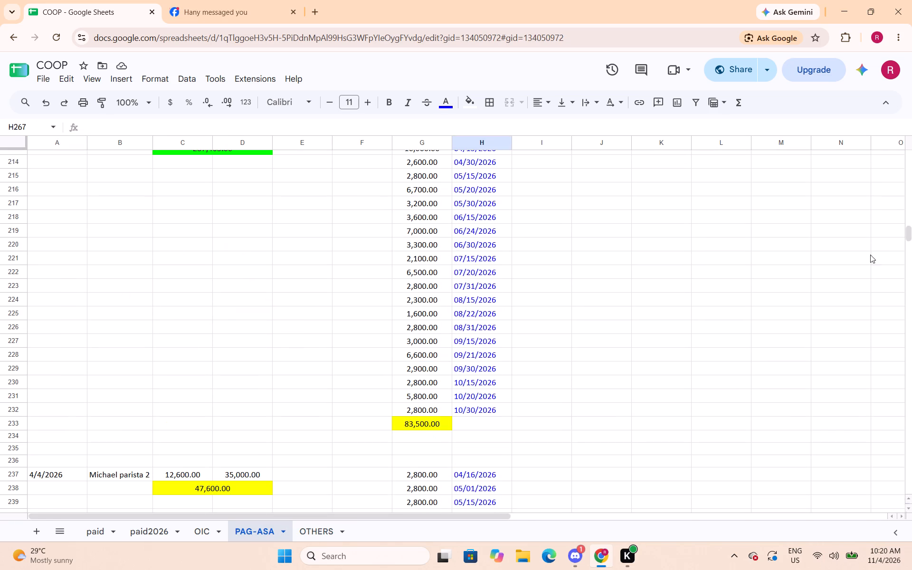
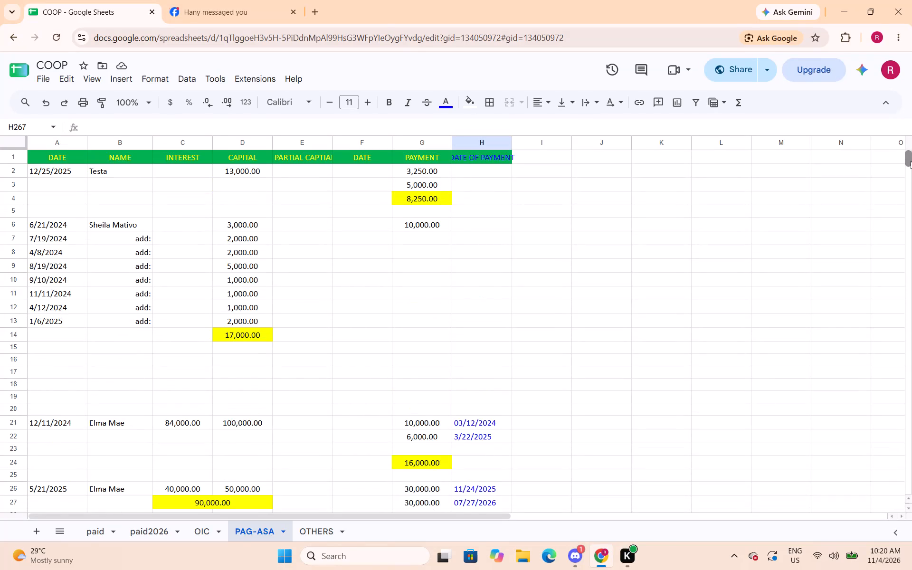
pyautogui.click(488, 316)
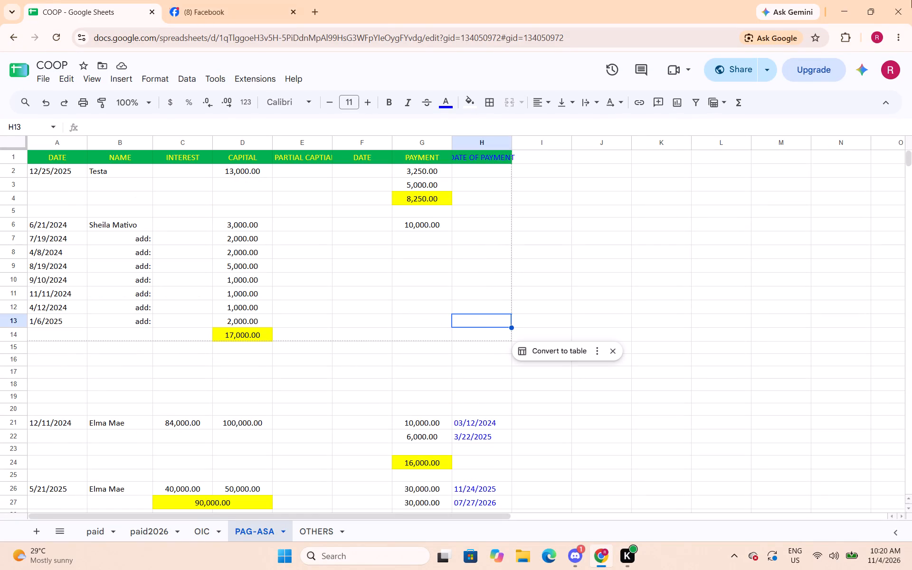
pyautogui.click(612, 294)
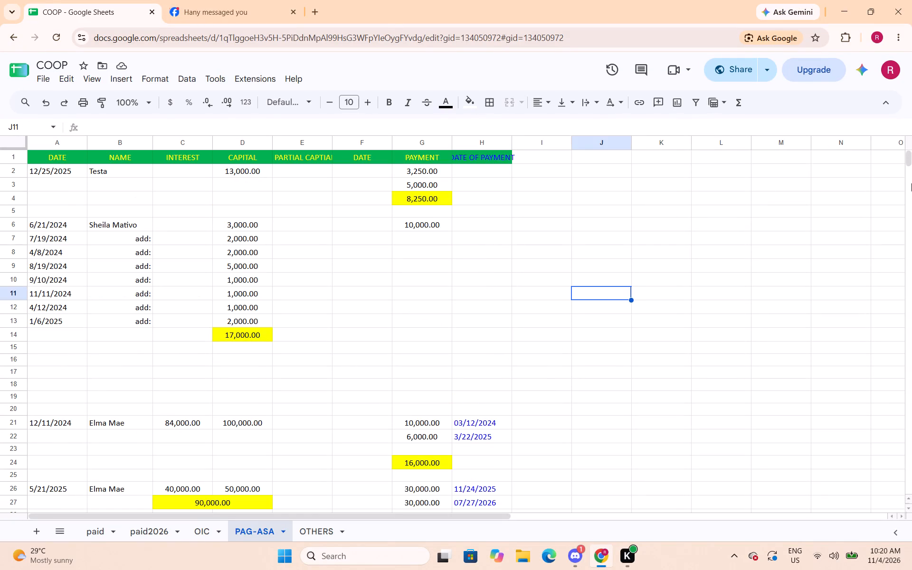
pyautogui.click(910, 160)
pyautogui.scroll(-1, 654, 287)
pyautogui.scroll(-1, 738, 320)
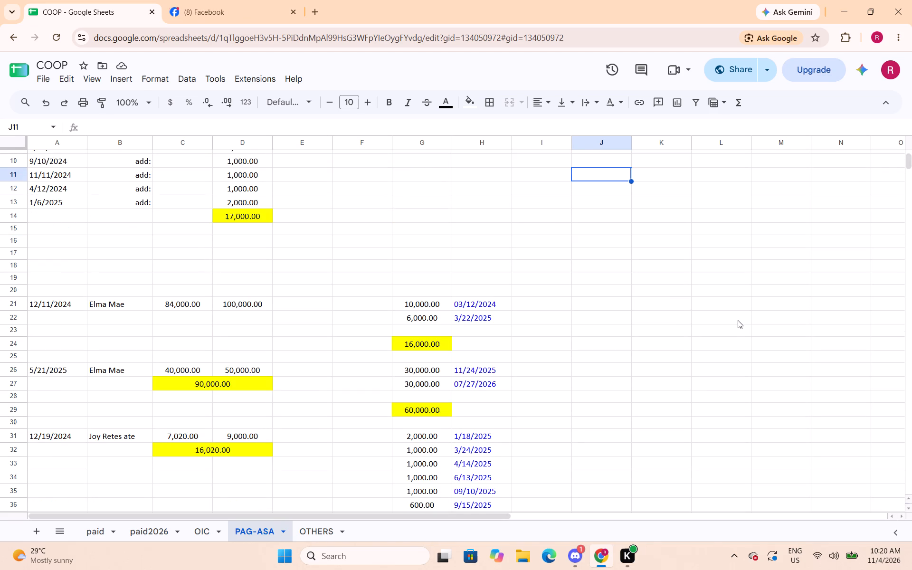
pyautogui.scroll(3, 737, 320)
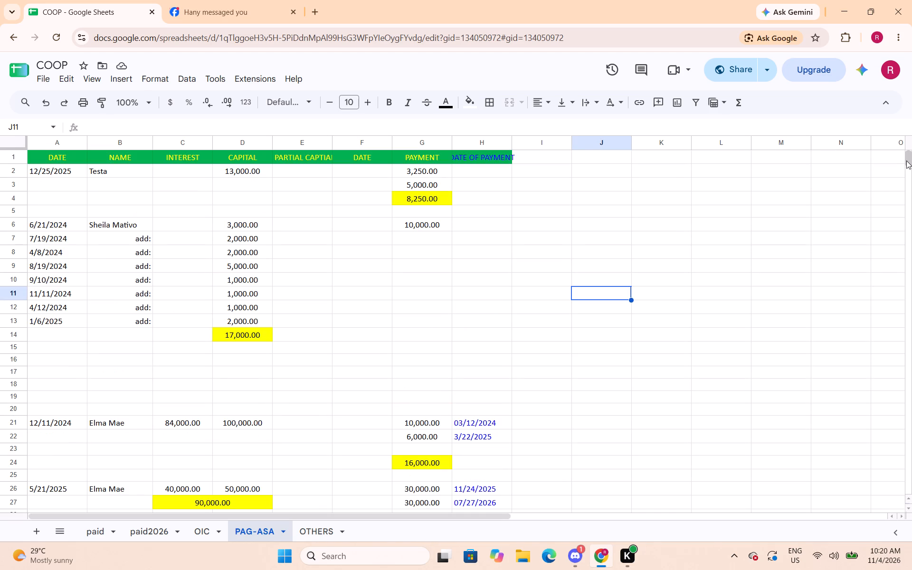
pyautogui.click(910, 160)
# Widen column E in the PAG-ASA sheet so its PARTIAL CAPTIAL header fits inside the cell.
pyautogui.doubleClick(333, 141)
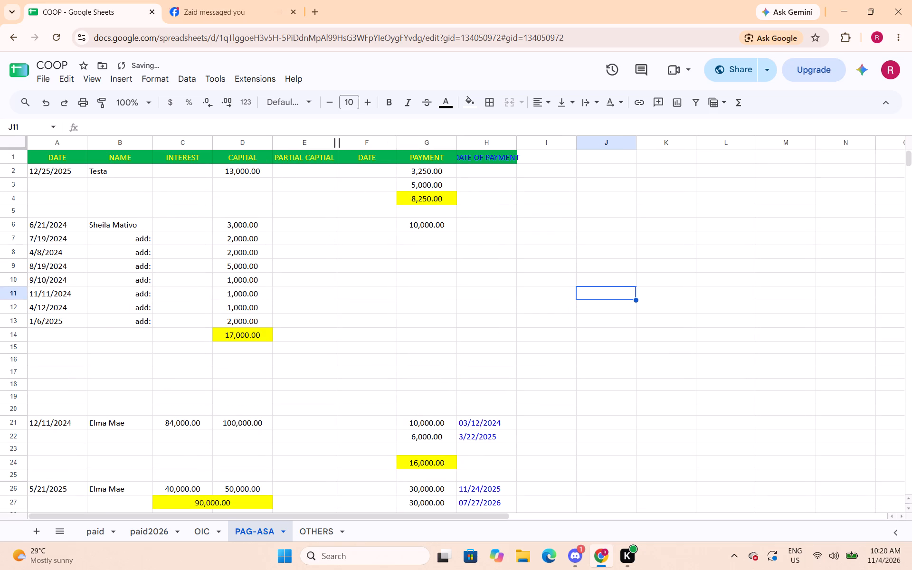
pyautogui.click(339, 143)
pyautogui.click(300, 252)
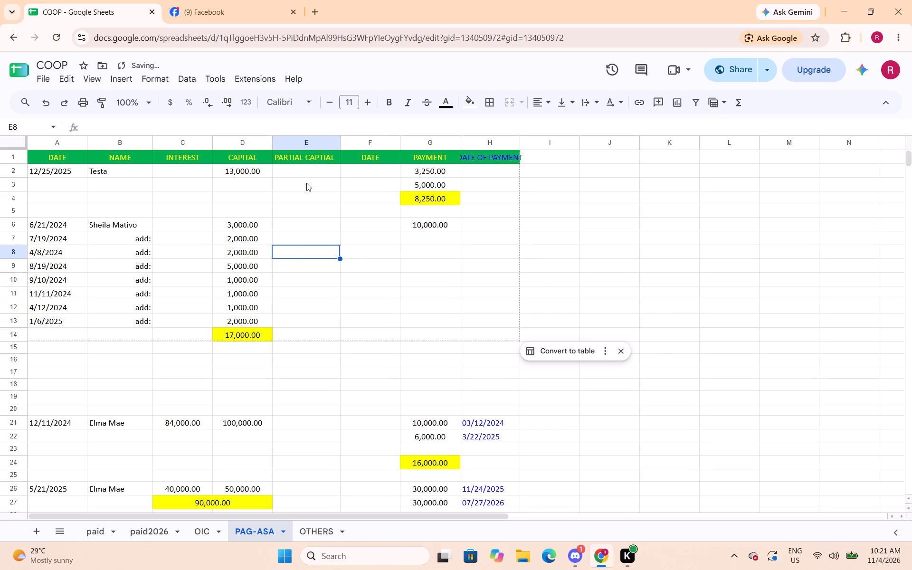
# Center the PARTIAL CAPTIAL header text in cell E1 horizontally.
pyautogui.click(317, 158)
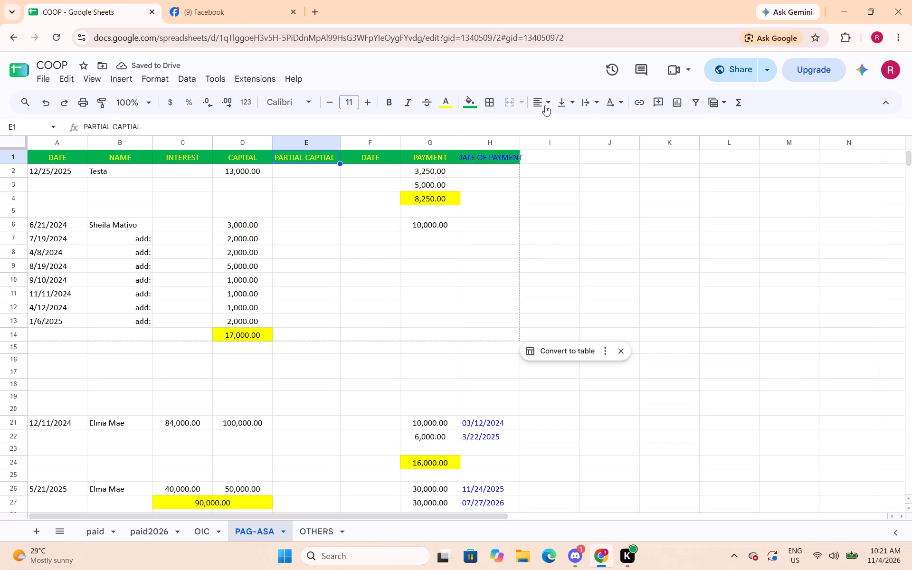
pyautogui.click(545, 105)
pyautogui.click(561, 122)
pyautogui.click(396, 250)
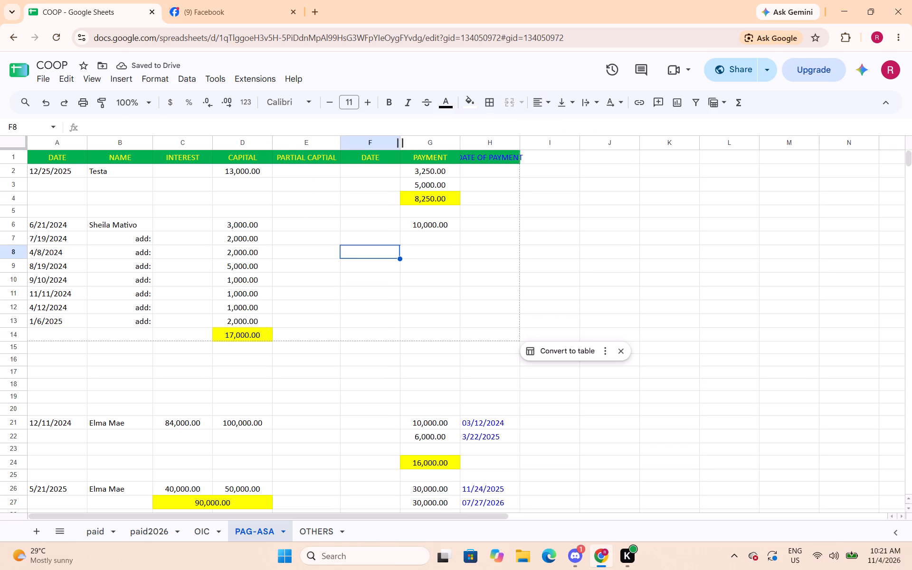
pyautogui.click(823, 266)
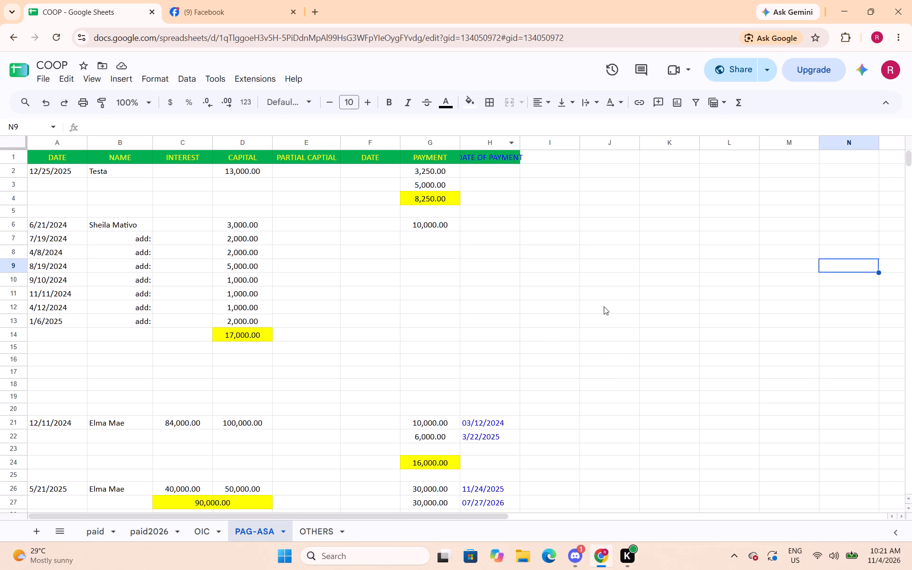
# Examine the PAG-ASA loan records, payment totals and payment dates from the header down to the 04/19/2026 Karen loan.
pyautogui.scroll(-1, 612, 310)
pyautogui.scroll(4, 612, 310)
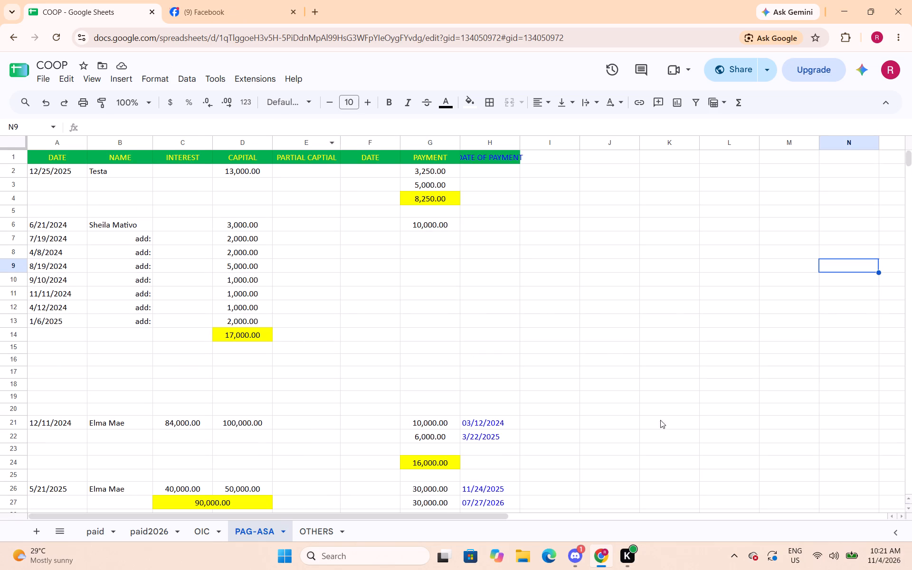
pyautogui.scroll(-7, 665, 359)
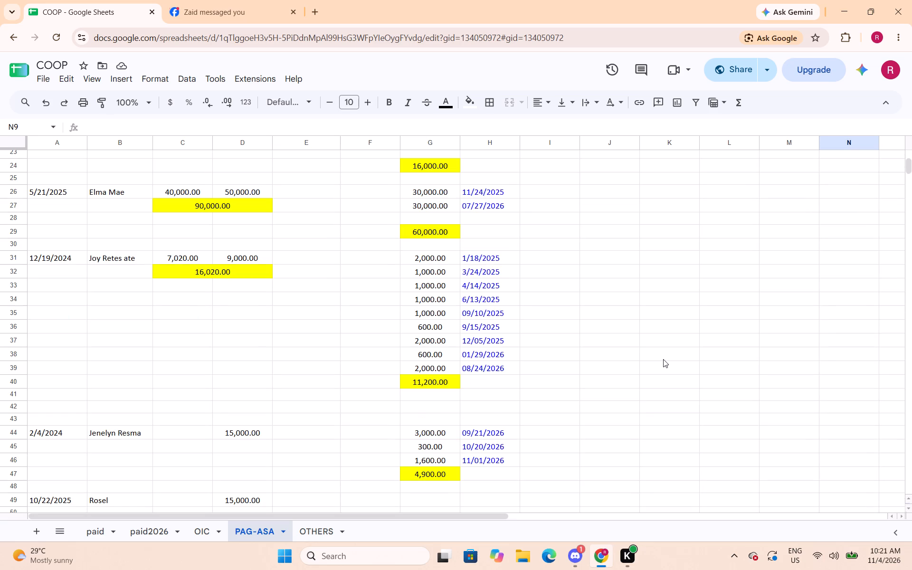
pyautogui.scroll(-5, 663, 359)
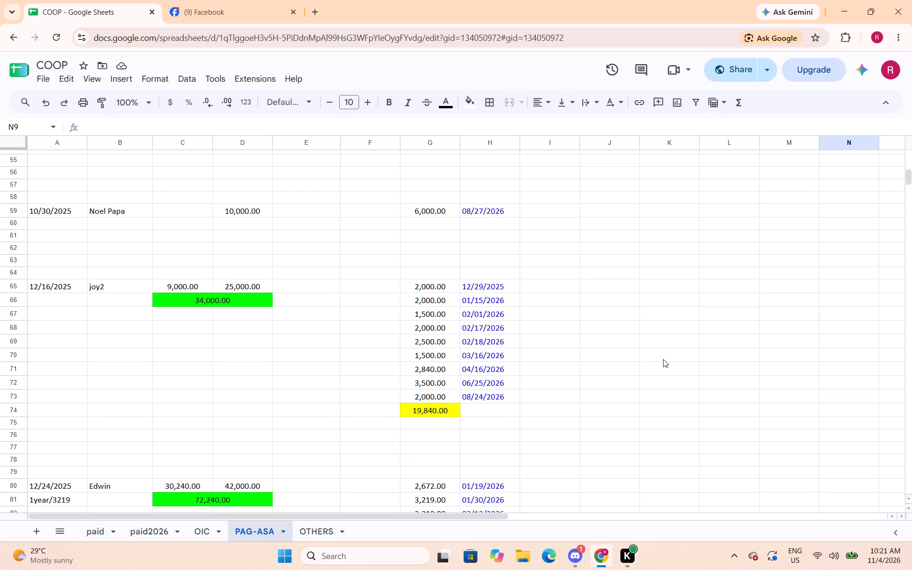
pyautogui.scroll(-10, 663, 359)
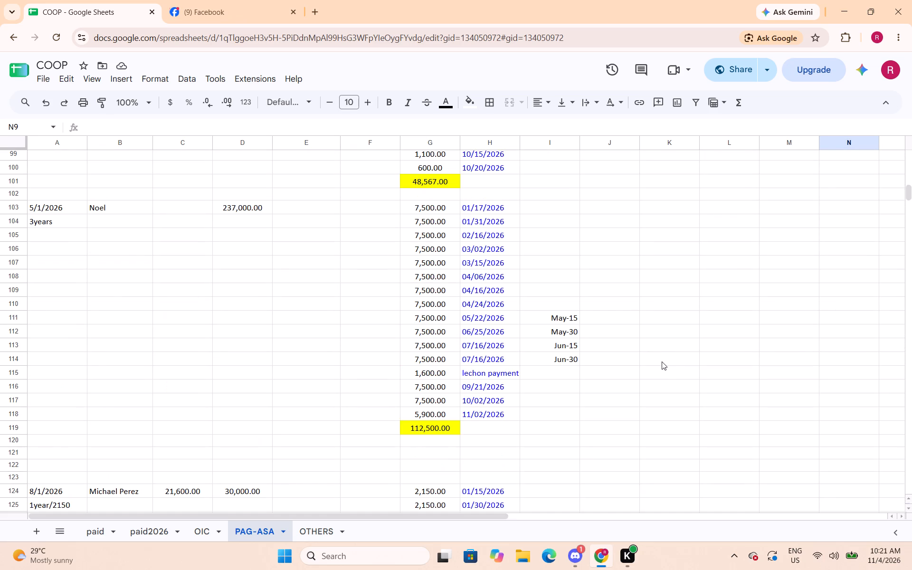
pyautogui.scroll(-15, 662, 361)
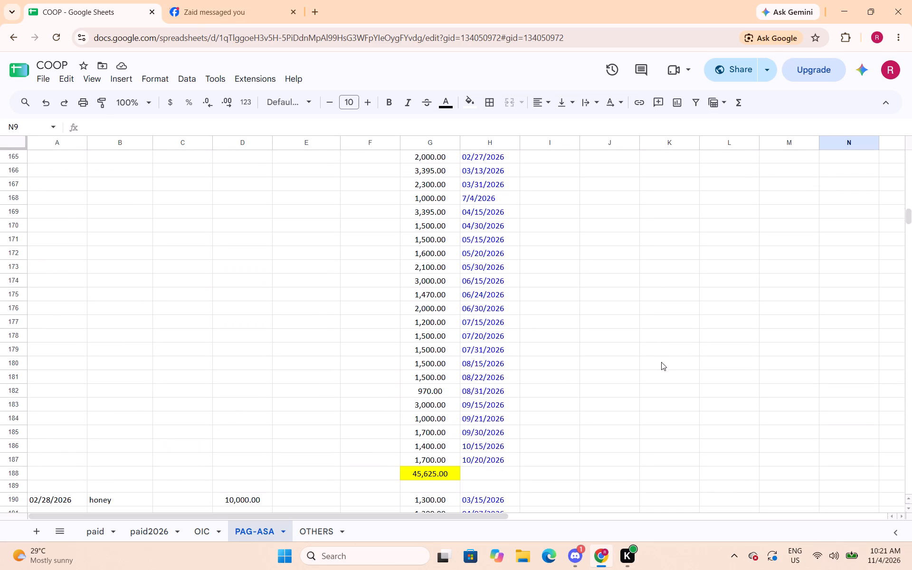
pyautogui.scroll(-12, 661, 362)
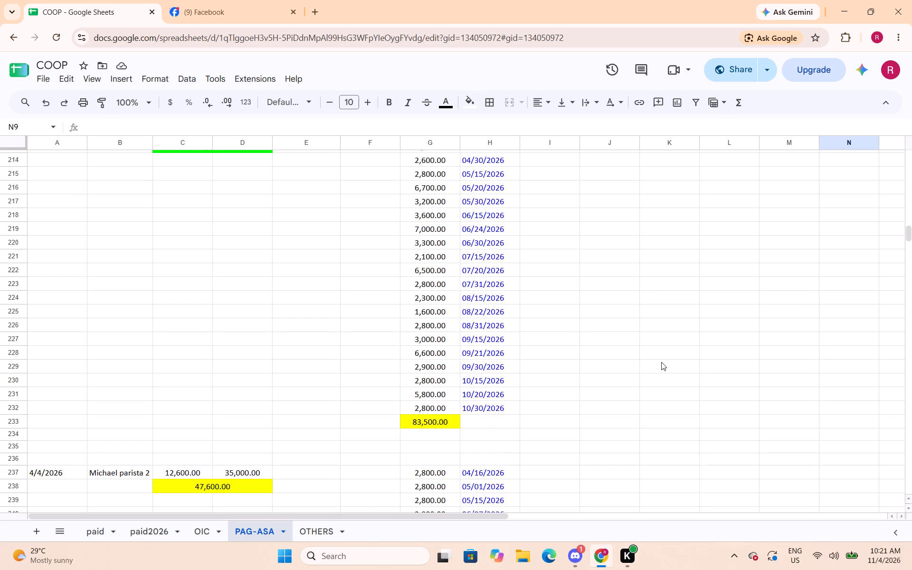
pyautogui.scroll(-11, 661, 362)
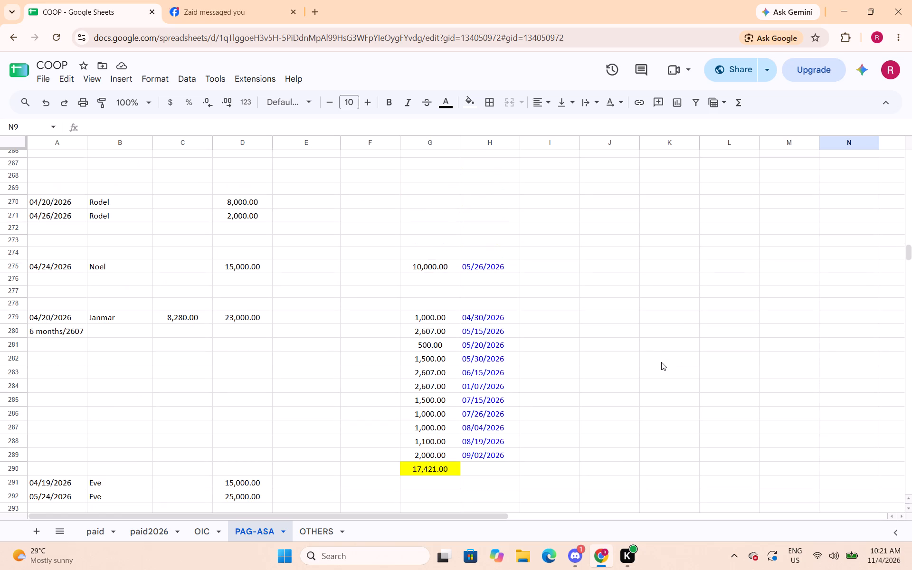
pyautogui.scroll(-8, 661, 362)
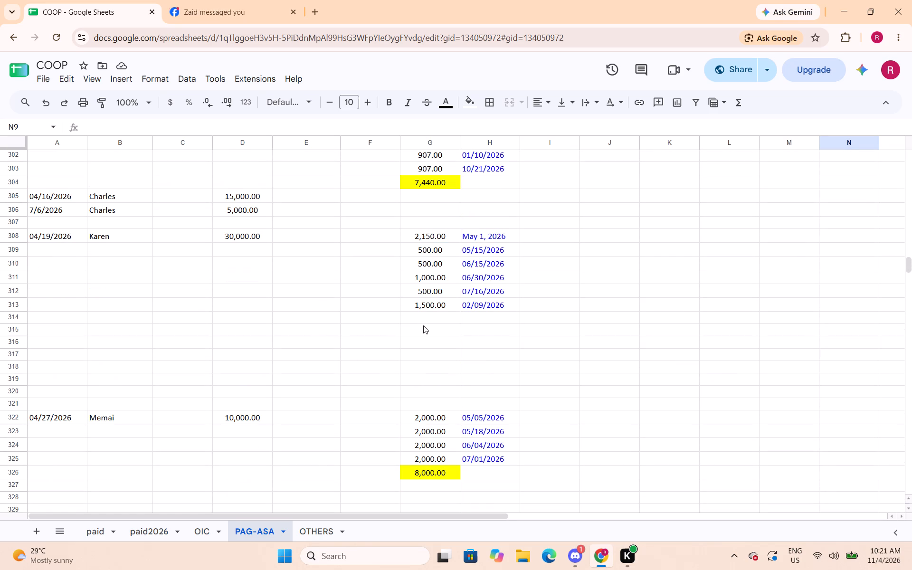
# Change the date of Karen's last payment of 1,500.00 in H313 to 09/02/2026.
pyautogui.click(424, 324)
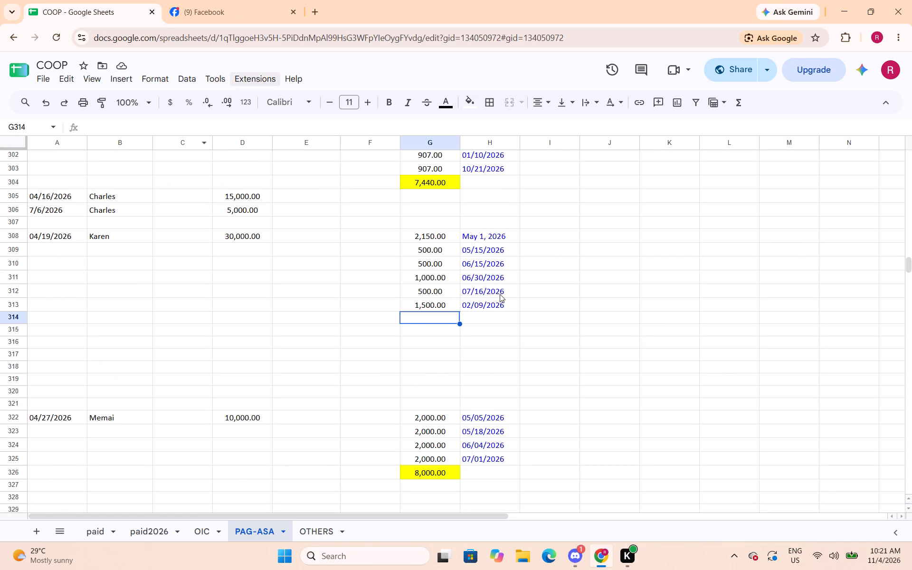
pyautogui.click(489, 307)
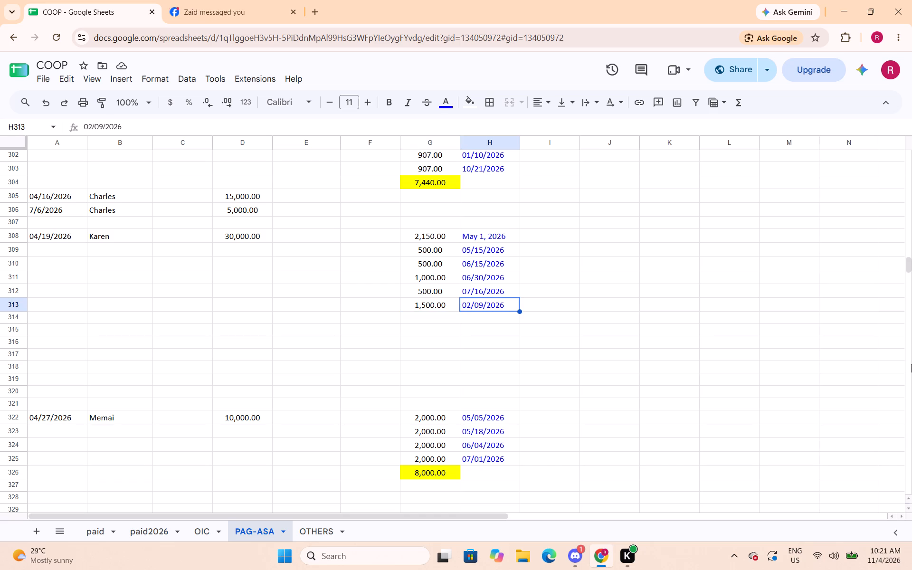
pyautogui.write('09/02/2026')
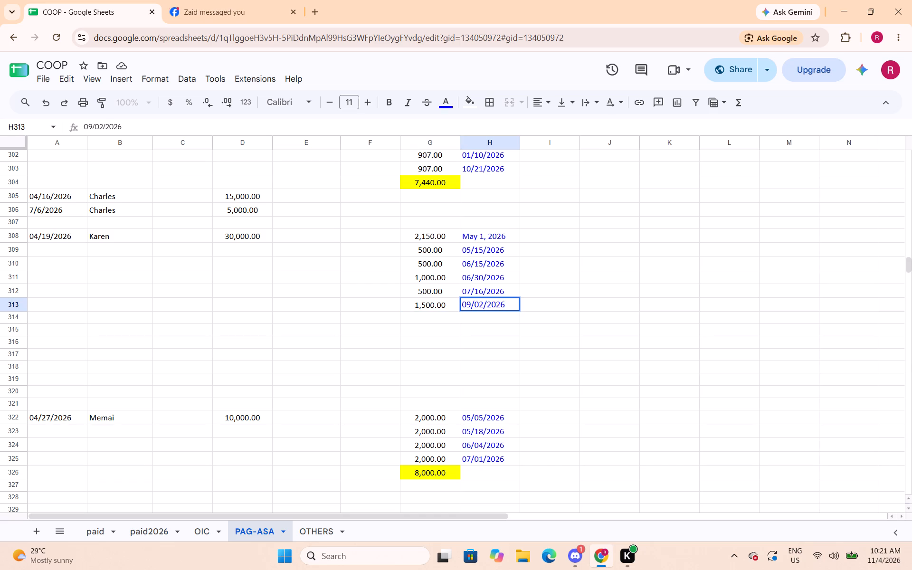
pyautogui.press('Down')
# Total Karen's payments in G314, directly beneath the last one, with a SUM formula over G308:G313.
pyautogui.press('Left')
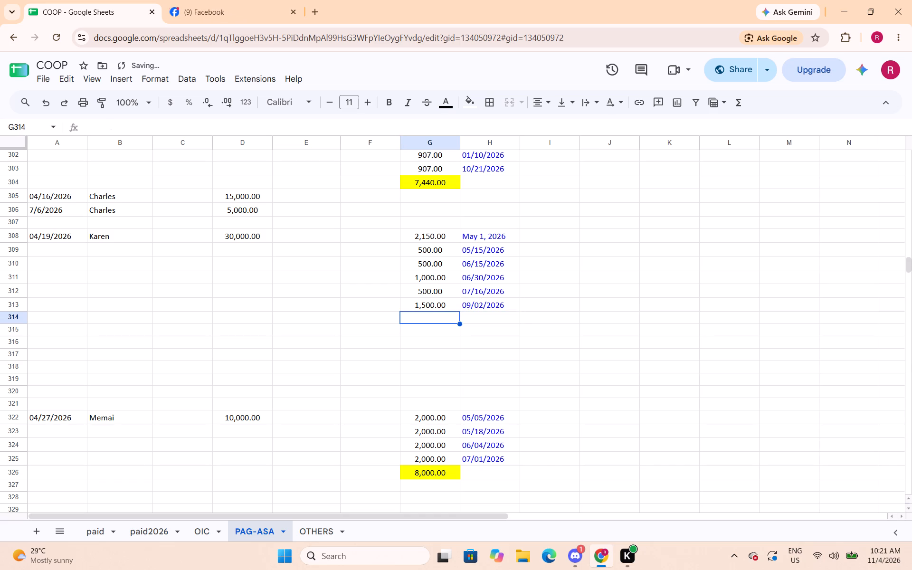
pyautogui.write('=sum(')
pyautogui.moveTo(427, 237); pyautogui.dragTo(437, 302)
pyautogui.hotkey('shift', ')')
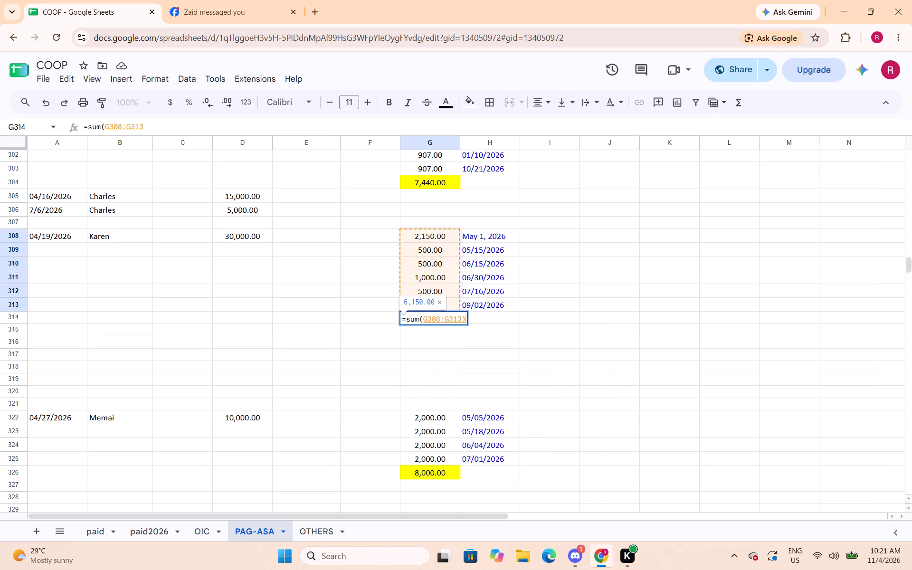
pyautogui.press('Return')
pyautogui.press('Up')
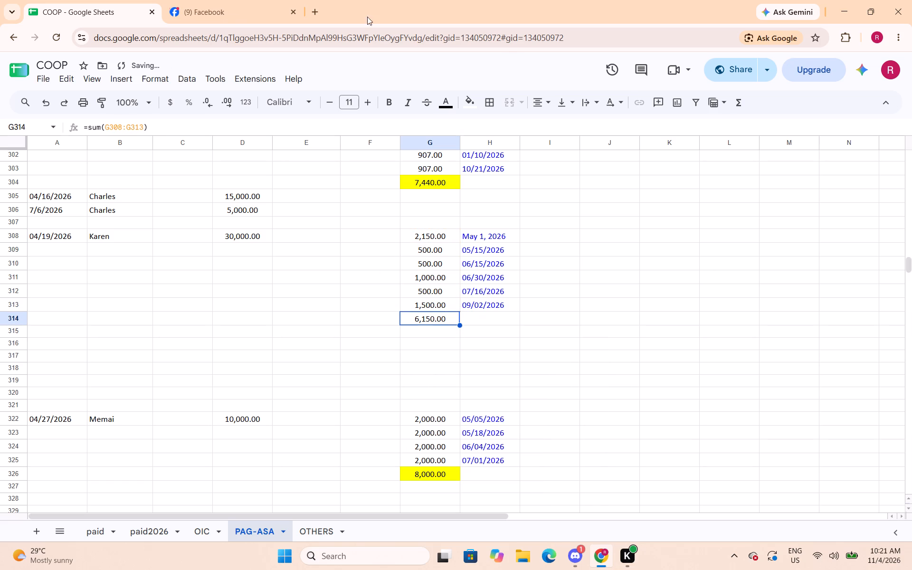
# Fill Karen's payment total cell G314 with yellow.
pyautogui.click(449, 104)
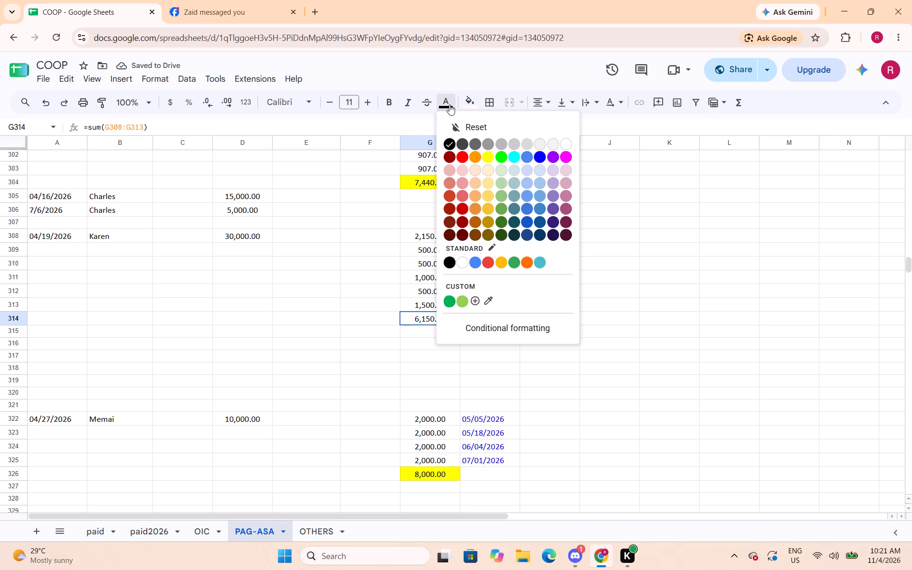
pyautogui.click(664, 230)
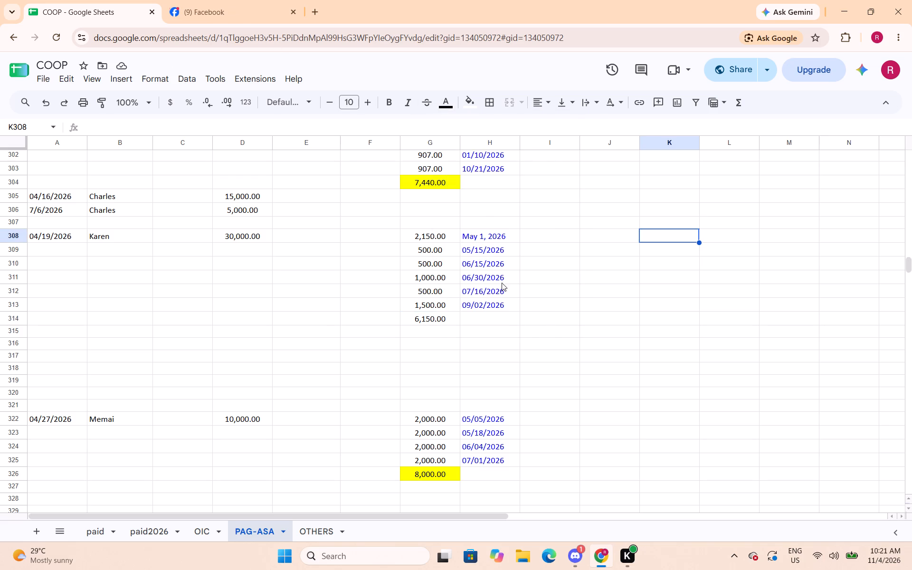
pyautogui.click(434, 320)
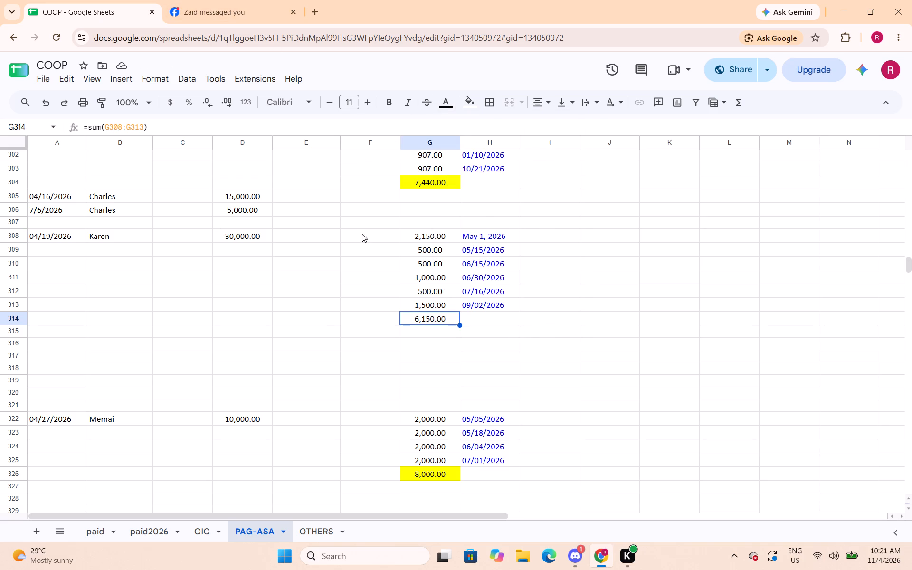
pyautogui.click(465, 111)
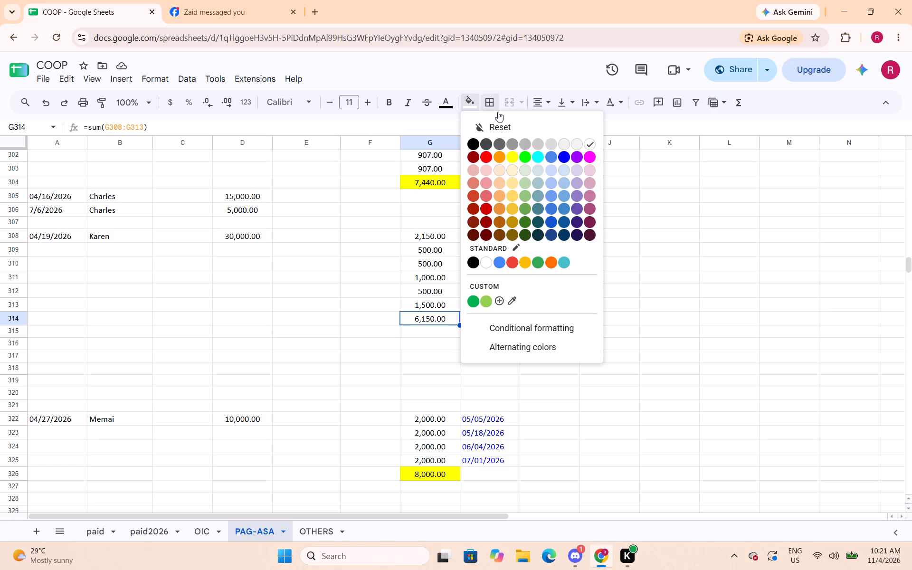
pyautogui.click(514, 155)
pyautogui.click(563, 347)
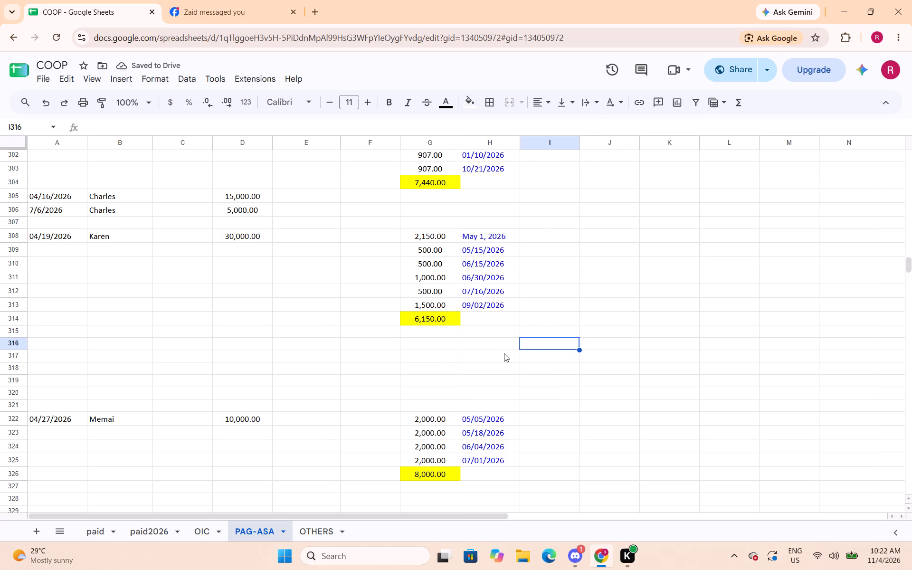
# Delete the five blank rows 316 to 320 between the Karen and Memai loans.
pyautogui.scroll(-1, 457, 342)
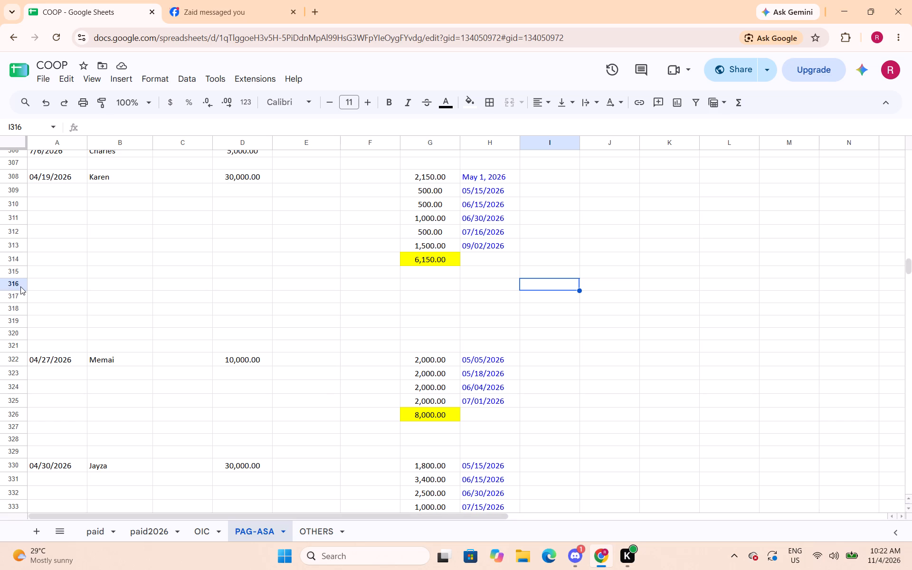
pyautogui.moveTo(20, 285); pyautogui.dragTo(38, 338)
pyautogui.rightClick(136, 323)
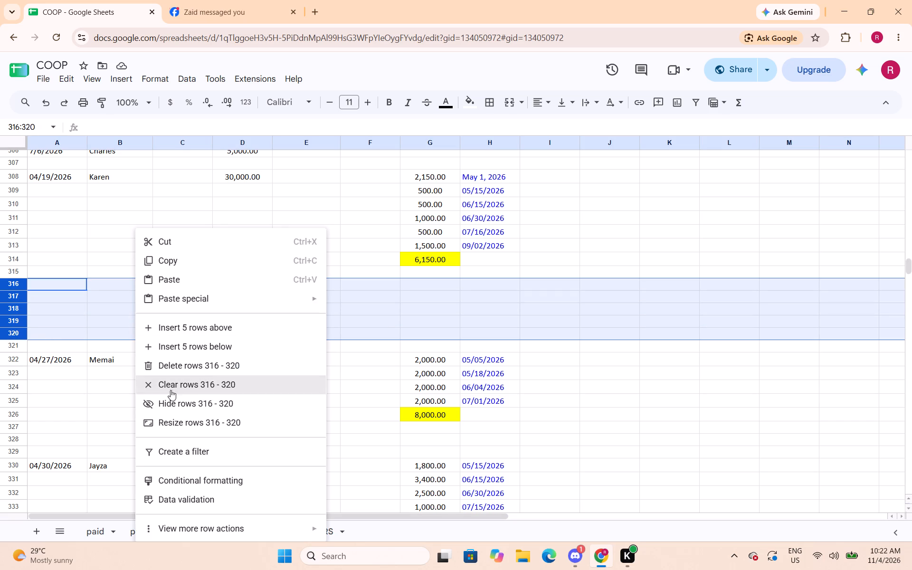
pyautogui.click(177, 365)
pyautogui.click(632, 395)
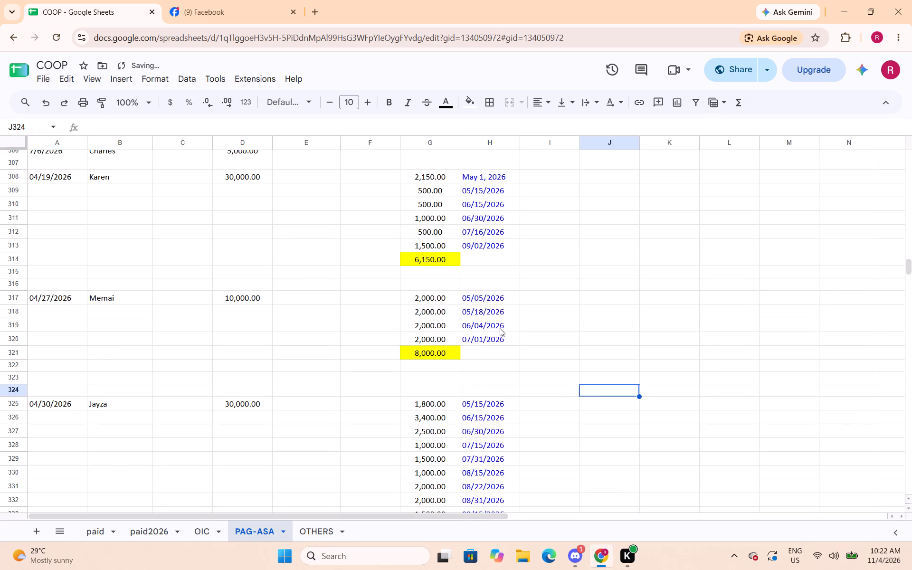
# Delete the extra blank row 323 between the Memai and Jayza loans.
pyautogui.scroll(-2, 500, 328)
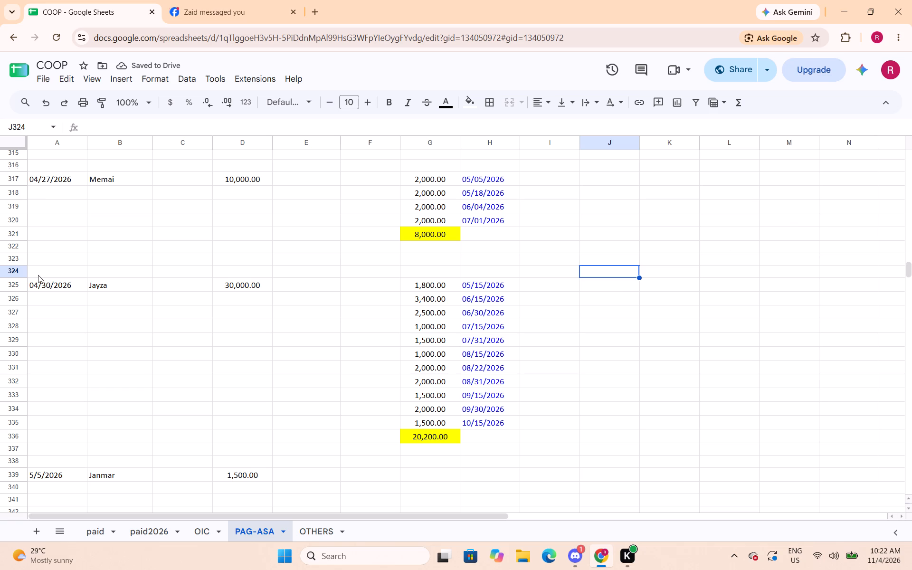
pyautogui.click(19, 260)
pyautogui.rightClick(18, 259)
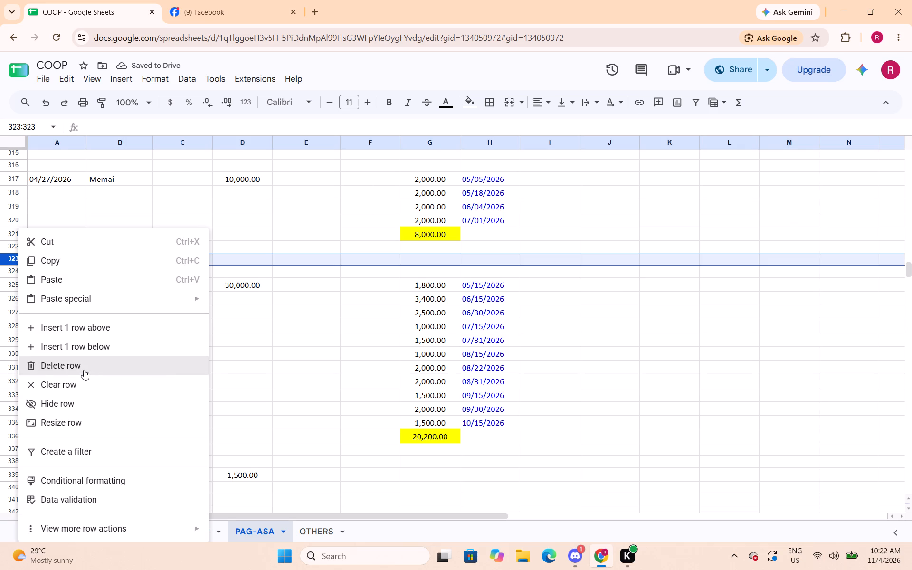
pyautogui.click(84, 370)
pyautogui.click(622, 357)
# Delete the three blank rows 340 to 342 between Janmar's loan and the 05/15/2026 loan of 5,000.00.
pyautogui.scroll(-2, 304, 352)
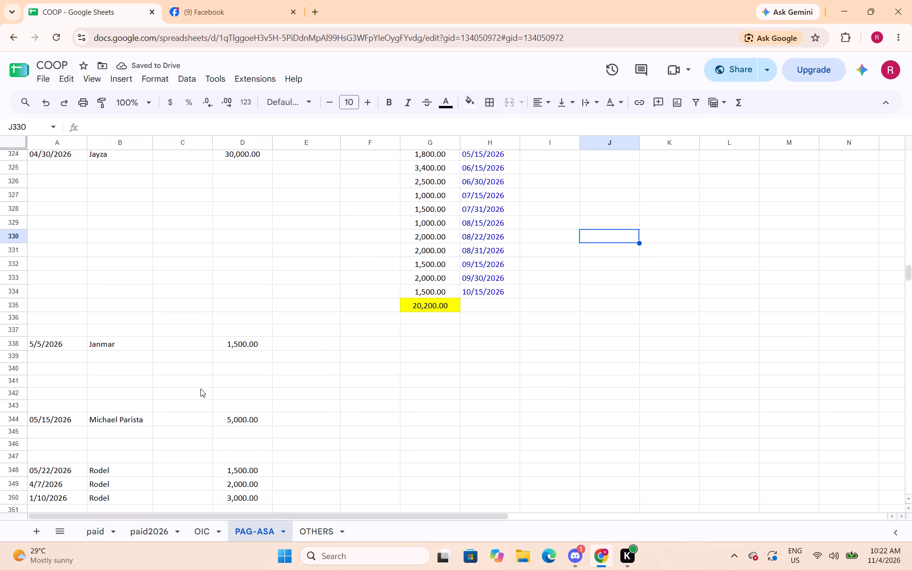
pyautogui.scroll(1, 200, 389)
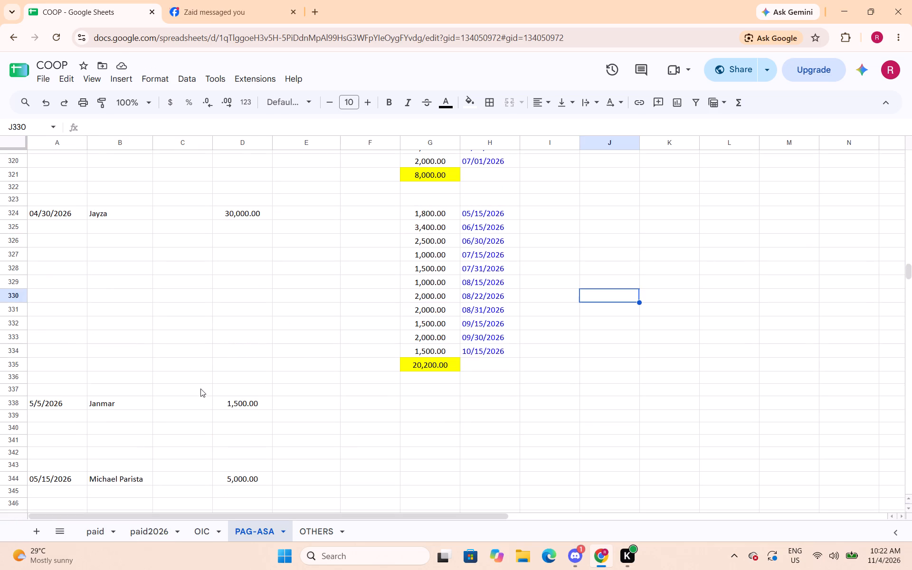
pyautogui.scroll(-4, 200, 389)
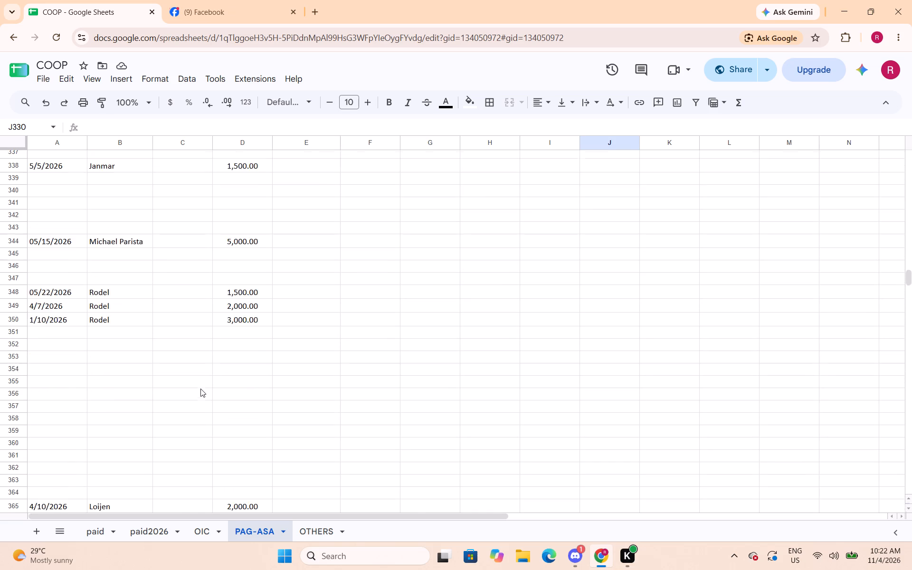
pyautogui.scroll(-1, 200, 389)
pyautogui.scroll(3, 200, 389)
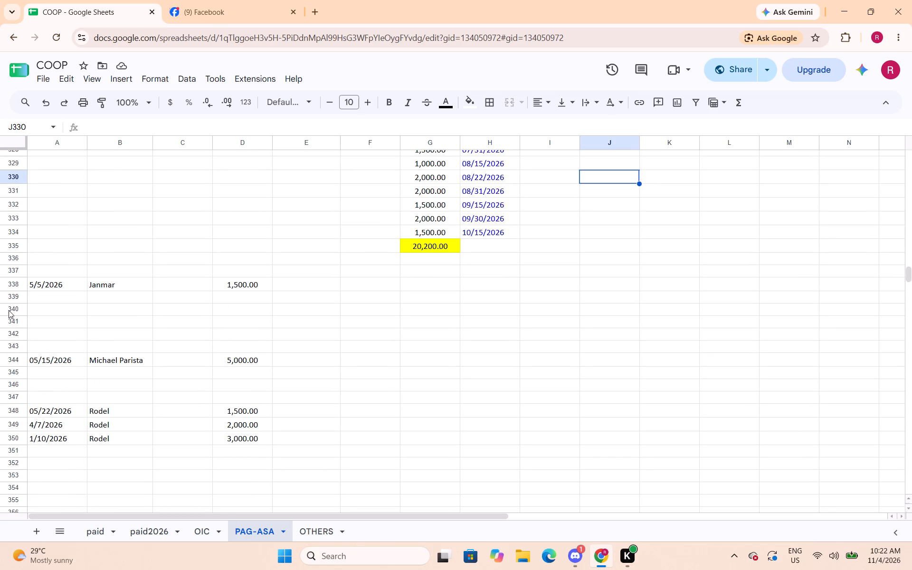
pyautogui.moveTo(13, 312); pyautogui.dragTo(16, 335)
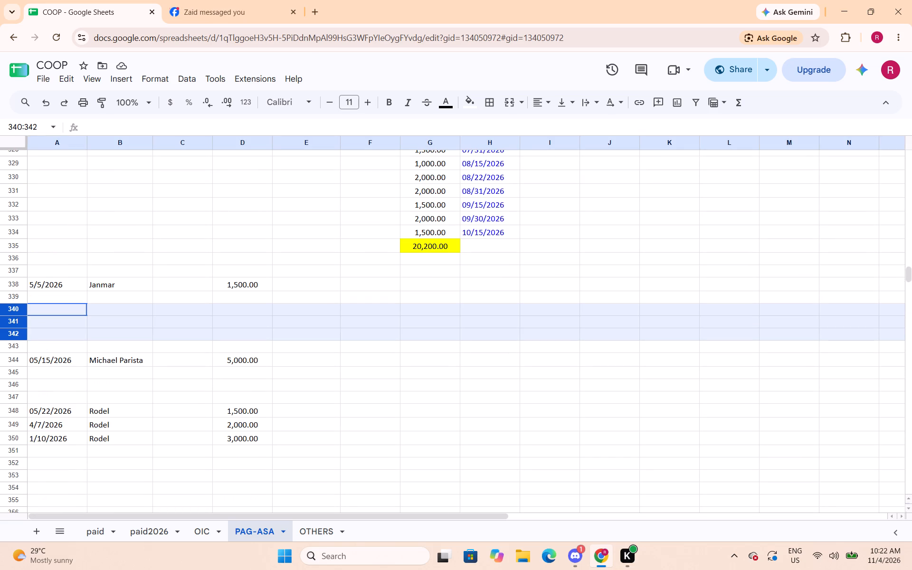
pyautogui.moveTo(16, 335); pyautogui.dragTo(16, 335)
pyautogui.rightClick(69, 321)
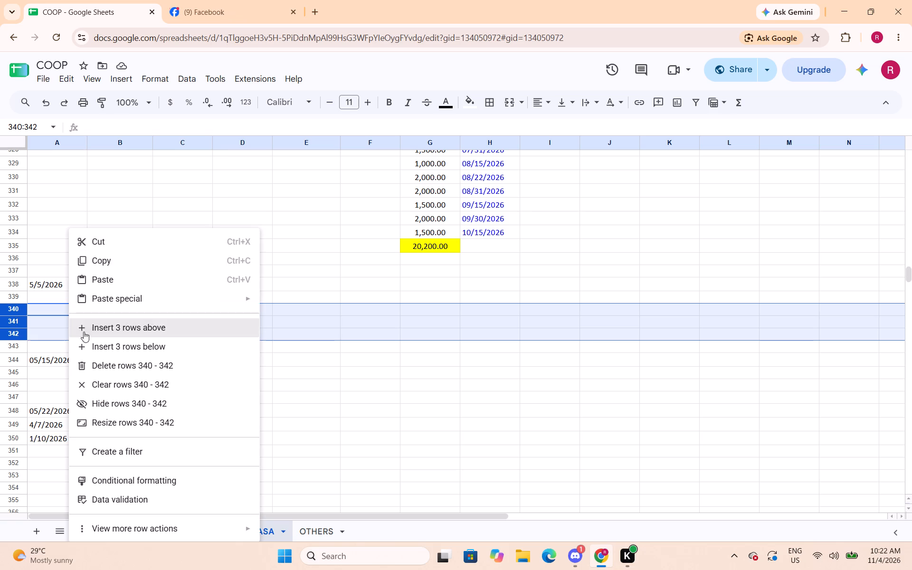
pyautogui.click(128, 367)
pyautogui.click(539, 403)
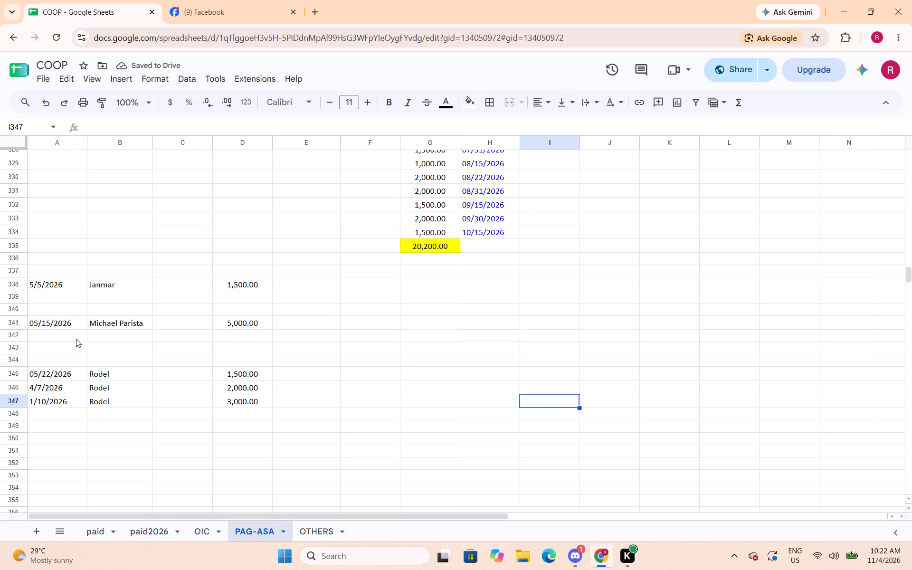
# Delete the extra blank row 343 between the 05/15/2026 loan of 5,000.00 and Rodel's loans.
pyautogui.scroll(-1, 76, 338)
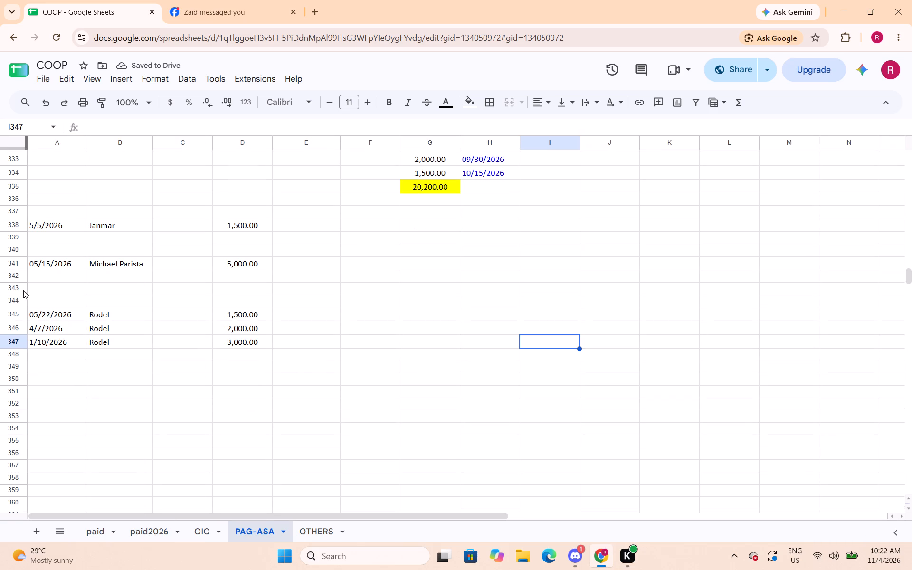
pyautogui.click(19, 290)
pyautogui.rightClick(19, 290)
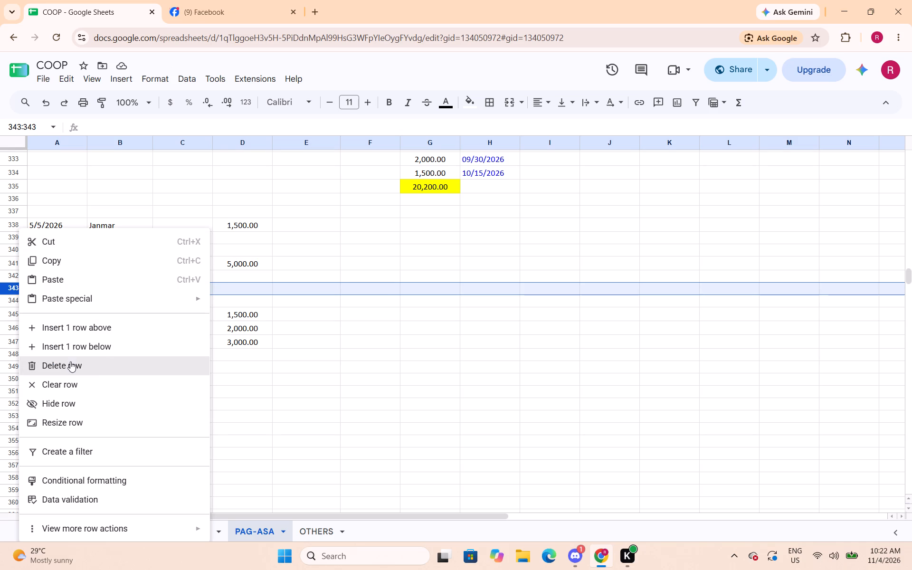
pyautogui.click(70, 361)
pyautogui.click(332, 342)
# Delete the twelve blank rows 349 to 360 between Rodel's loans and the Loijen loan.
pyautogui.scroll(-3, 332, 342)
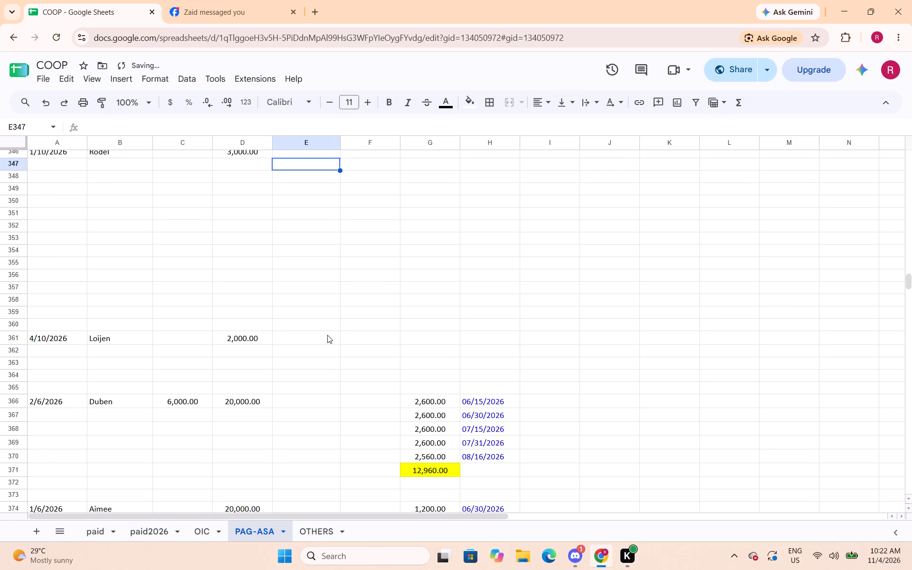
pyautogui.scroll(1, 327, 335)
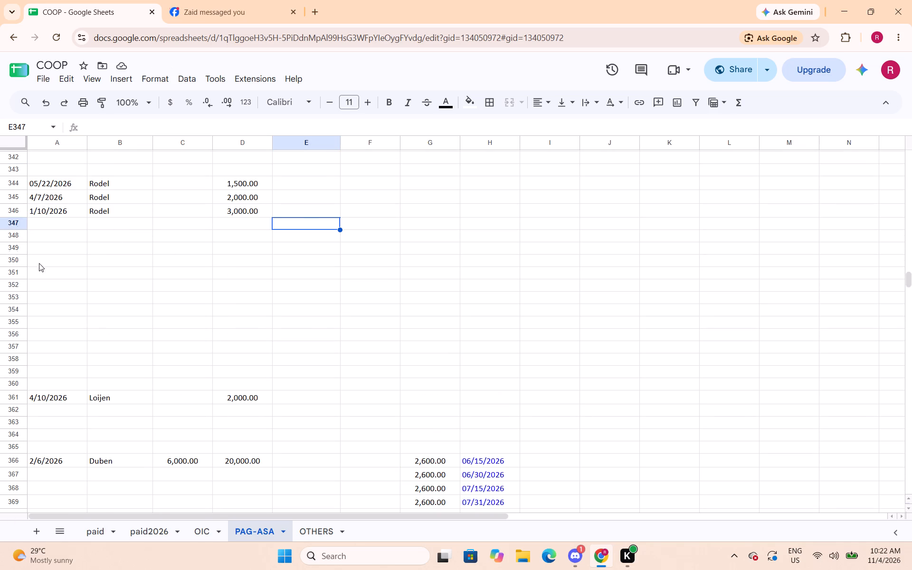
pyautogui.moveTo(20, 248); pyautogui.dragTo(42, 375)
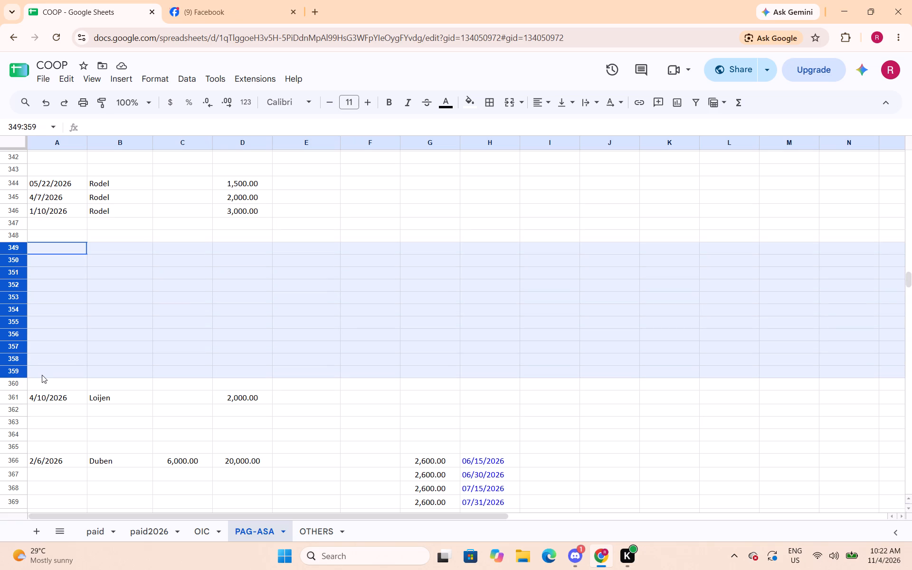
pyautogui.moveTo(42, 375); pyautogui.dragTo(46, 382)
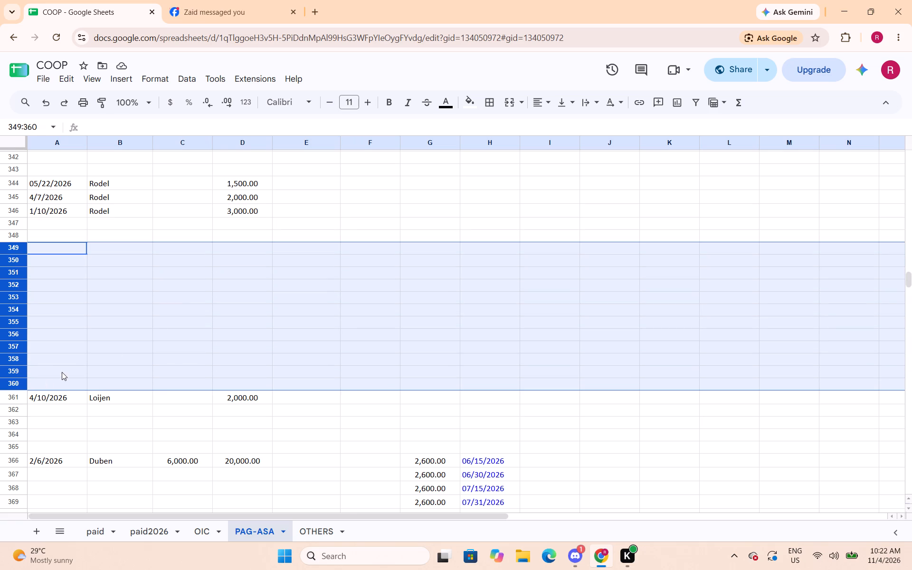
pyautogui.rightClick(158, 327)
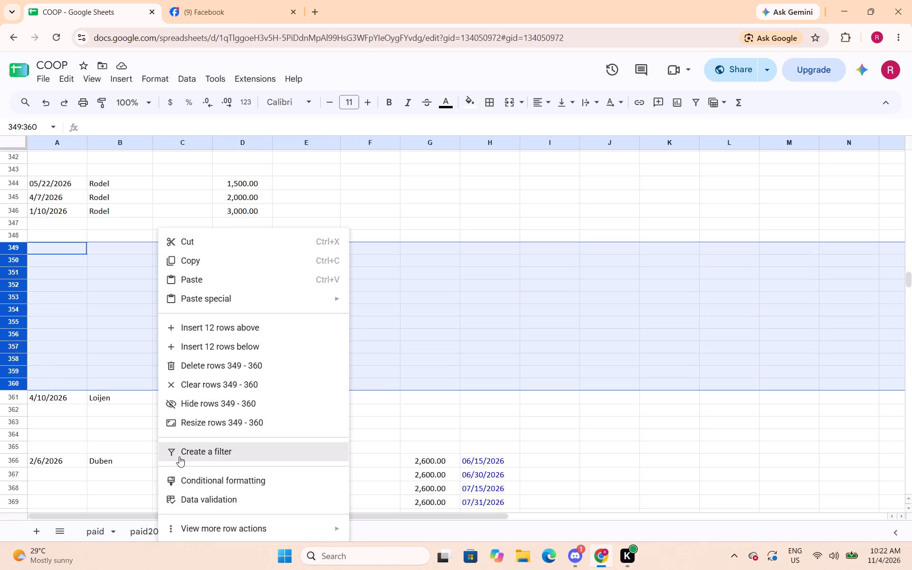
pyautogui.click(237, 370)
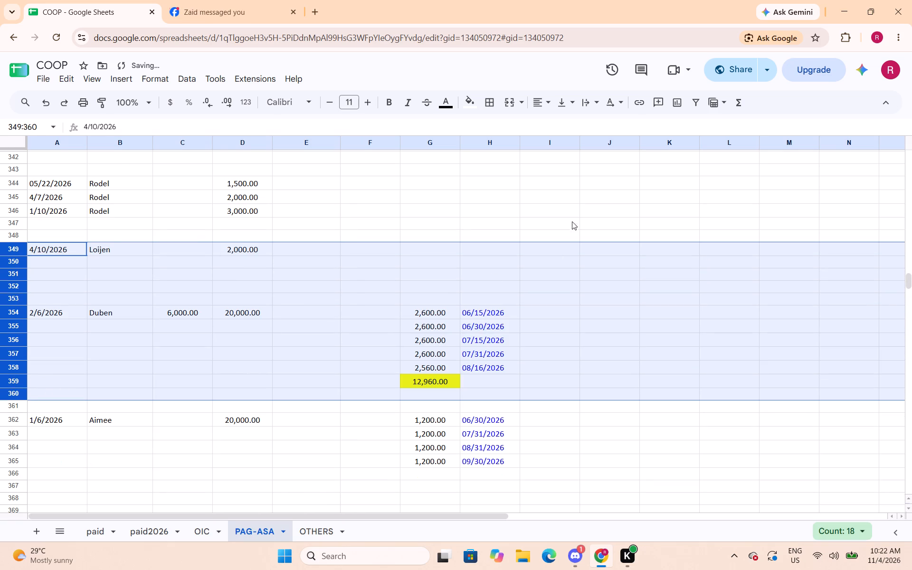
pyautogui.click(572, 219)
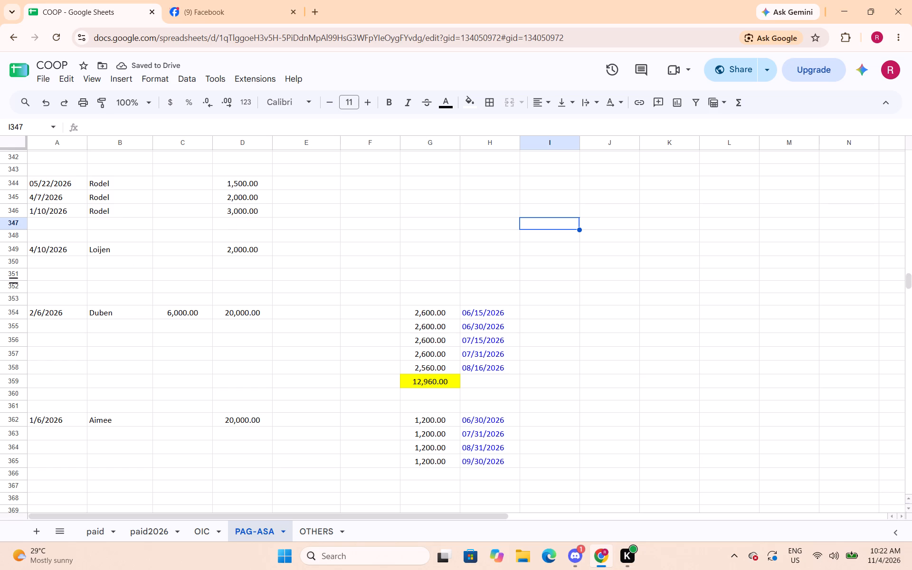
# Delete the two blank rows 351 and 352 between the Loijen and Duben loans.
pyautogui.moveTo(15, 276); pyautogui.dragTo(17, 285)
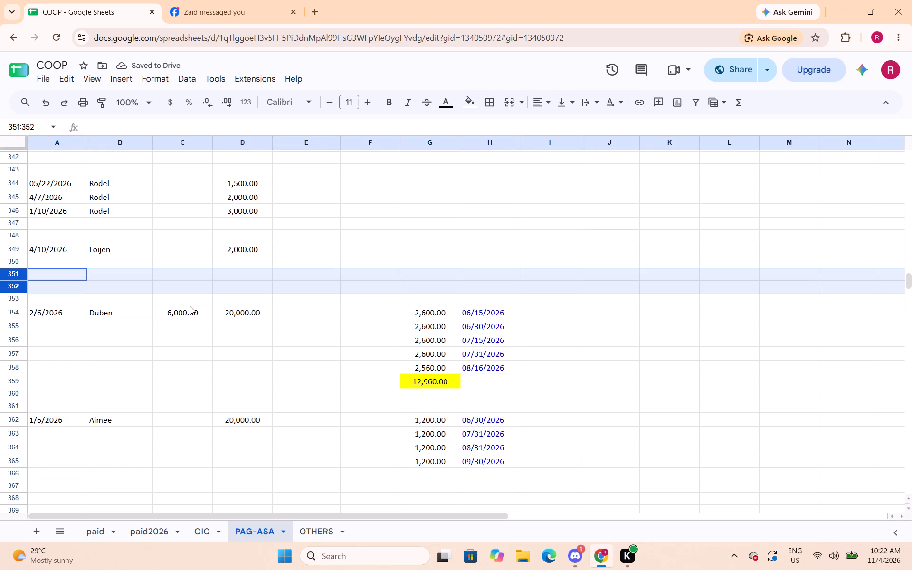
pyautogui.rightClick(206, 289)
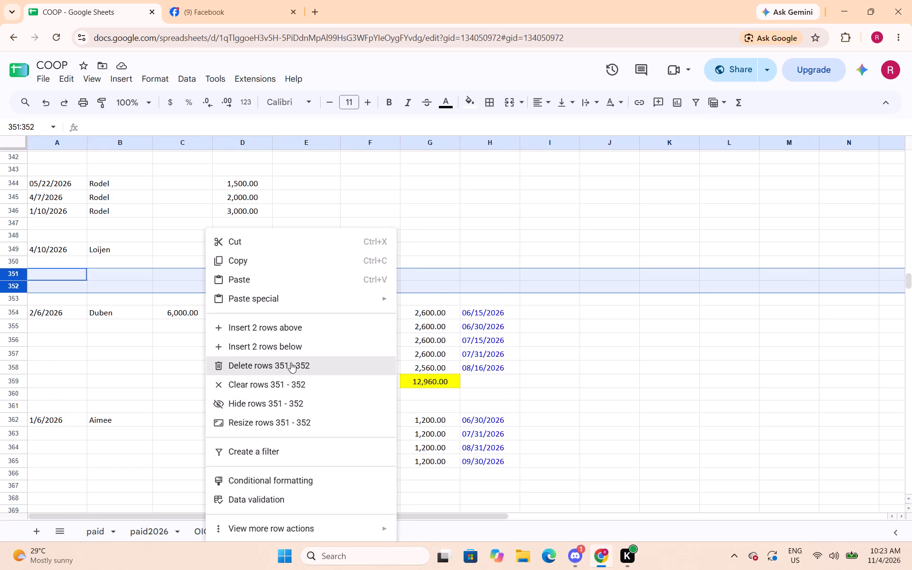
pyautogui.click(291, 362)
pyautogui.click(683, 346)
# Delete the two blank rows 365 and 366 between the Aimee loan and Rosel's loans.
pyautogui.scroll(1, 292, 260)
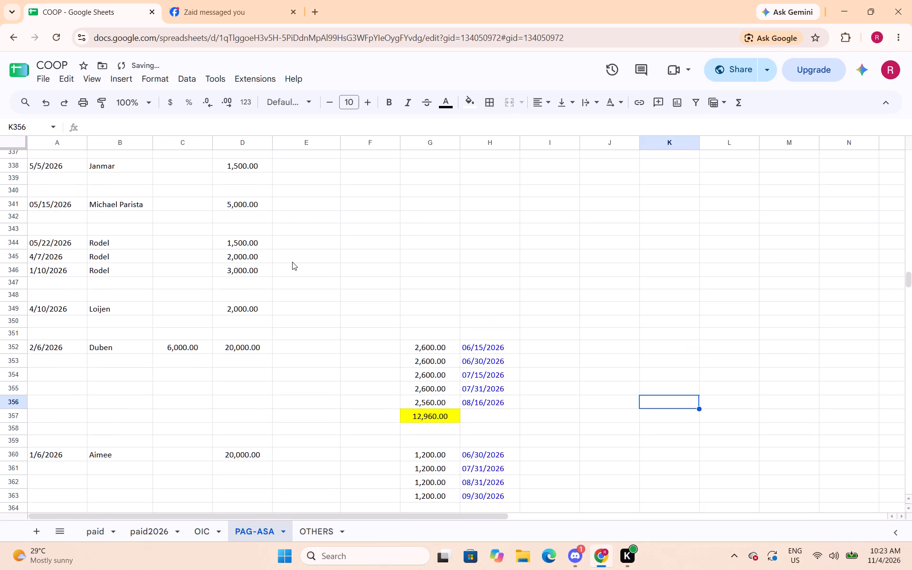
pyautogui.scroll(-1, 292, 262)
pyautogui.scroll(-2, 666, 416)
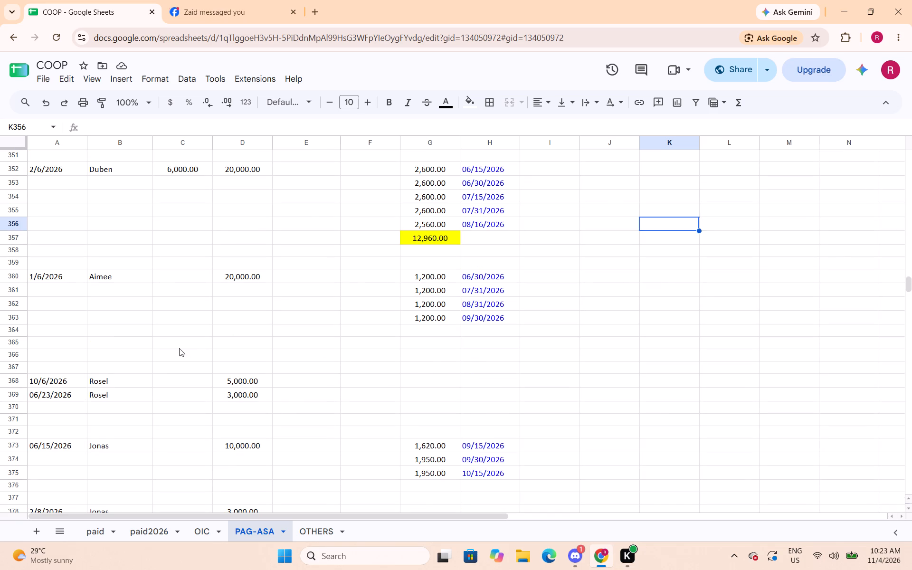
pyautogui.moveTo(19, 341); pyautogui.dragTo(21, 356)
pyautogui.rightClick(128, 349)
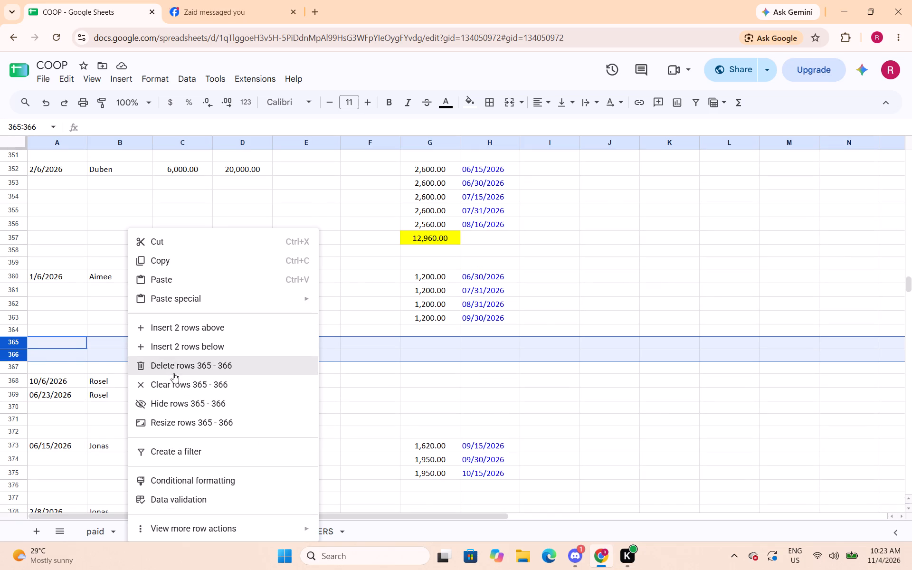
pyautogui.click(173, 370)
pyautogui.click(690, 396)
# Delete the extra blank row 369 between Rosel's loans and Jonas's 06/15/2026 loan.
pyautogui.scroll(-1, 688, 399)
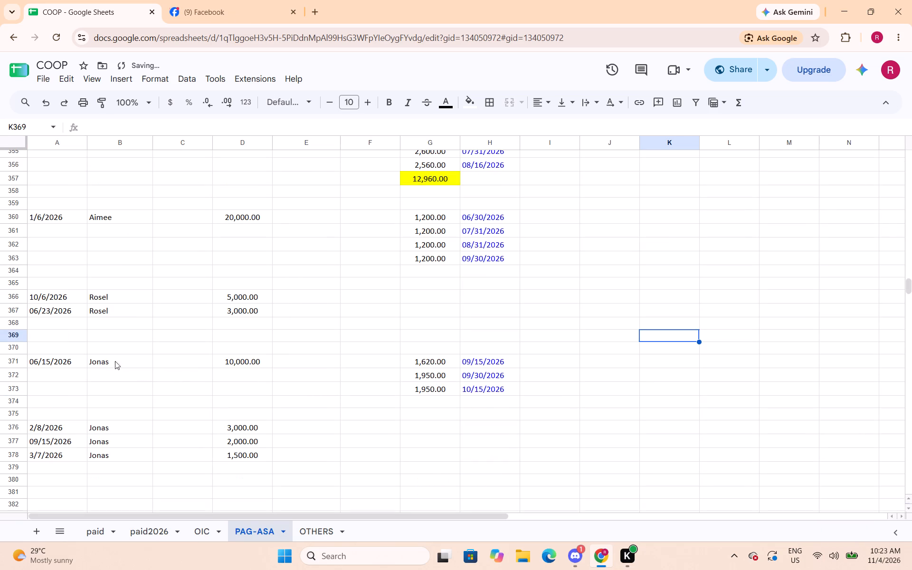
pyautogui.click(16, 334)
pyautogui.rightClick(16, 334)
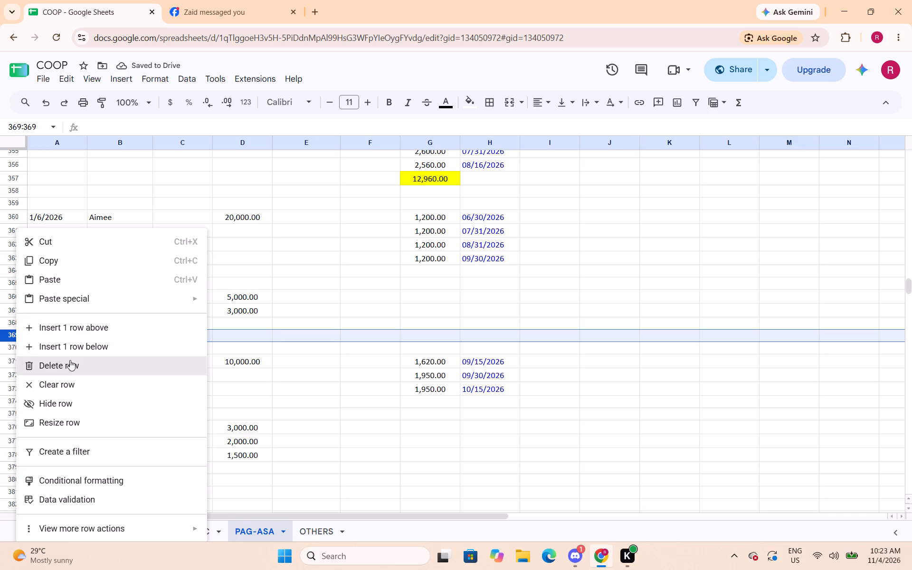
pyautogui.click(69, 360)
pyautogui.click(665, 340)
pyautogui.click(303, 328)
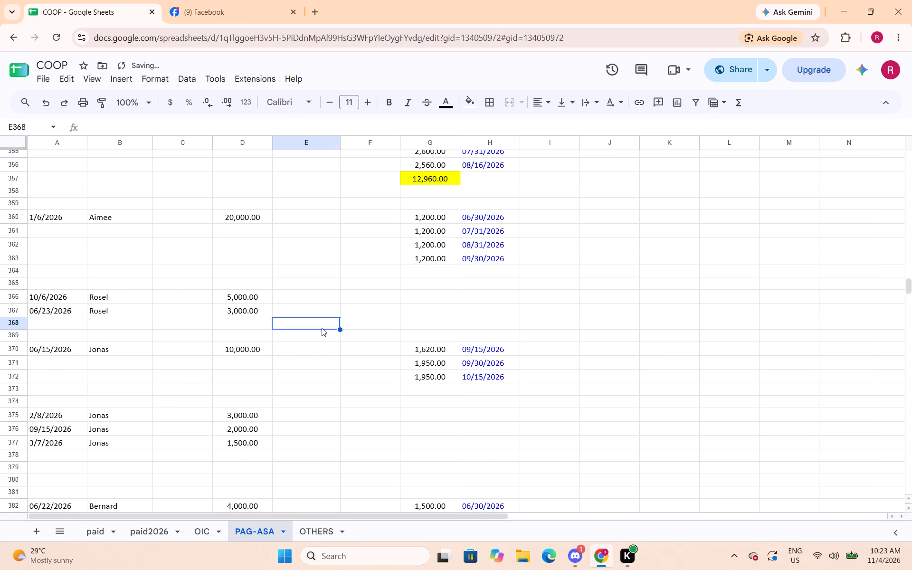
# Delete the two blank rows 379 and 380 between Jonas's loans and the Bernard loan.
pyautogui.scroll(-2, 323, 328)
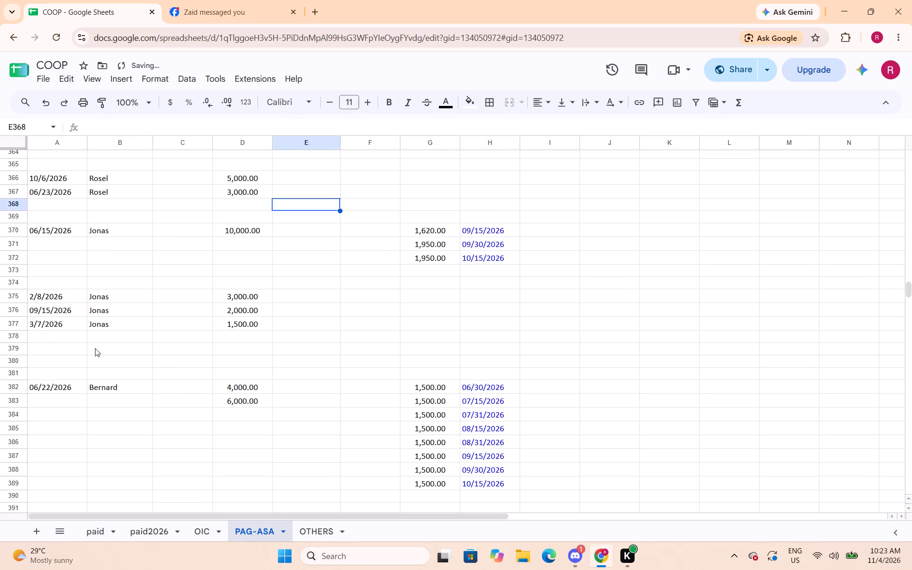
pyautogui.moveTo(15, 348); pyautogui.dragTo(19, 358)
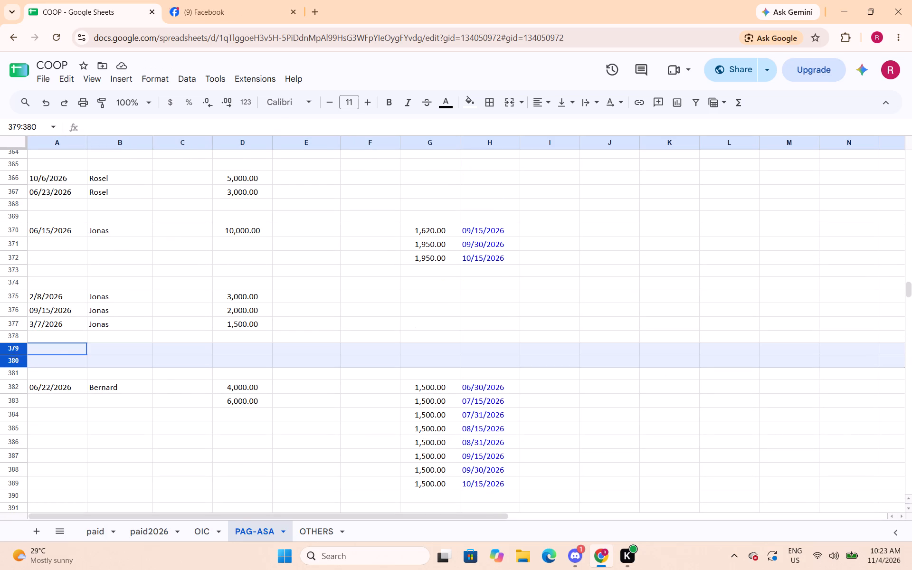
pyautogui.moveTo(19, 358); pyautogui.dragTo(19, 358)
pyautogui.rightClick(162, 360)
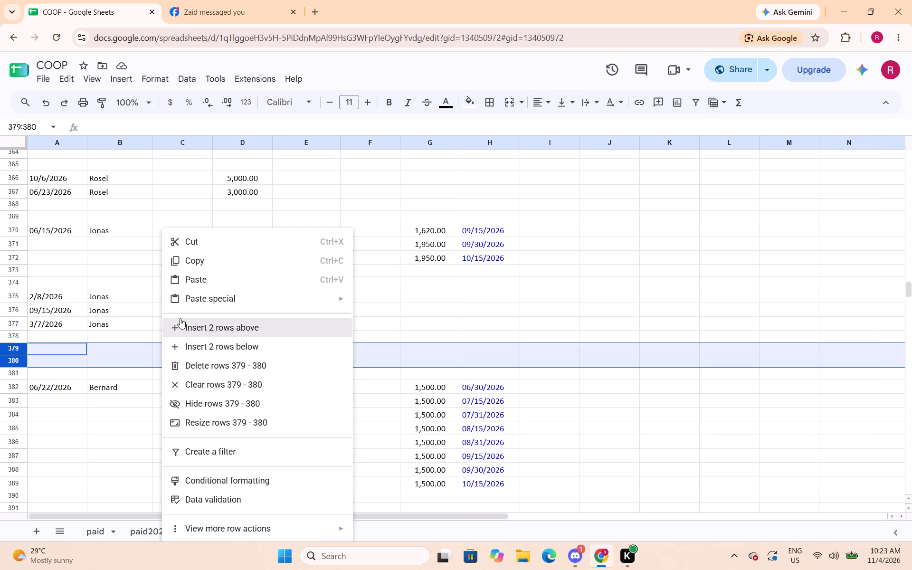
pyautogui.click(201, 362)
pyautogui.click(230, 400)
# Total Aimee's payments in G364, directly beneath the last one, with a SUM formula over G360:G363.
pyautogui.scroll(-2, 223, 395)
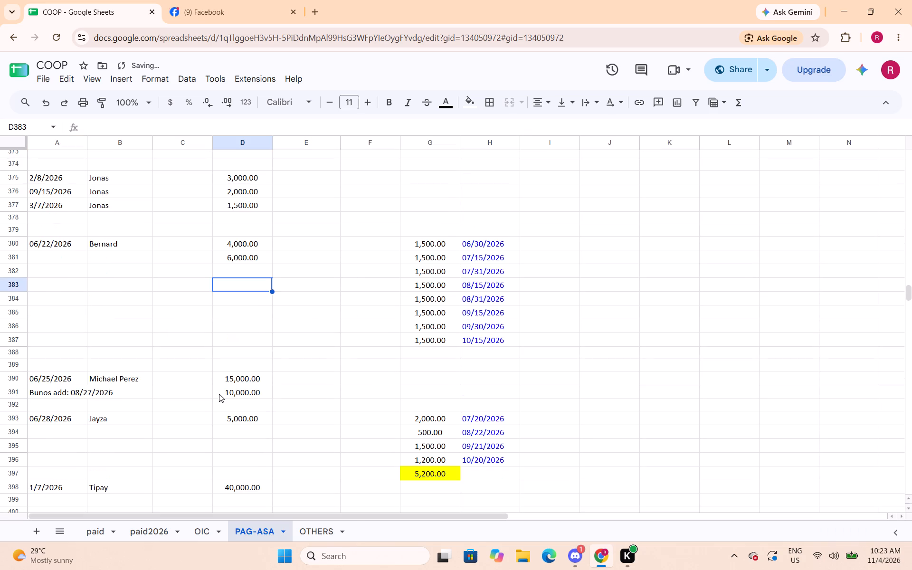
pyautogui.scroll(2, 234, 332)
pyautogui.scroll(4, 288, 353)
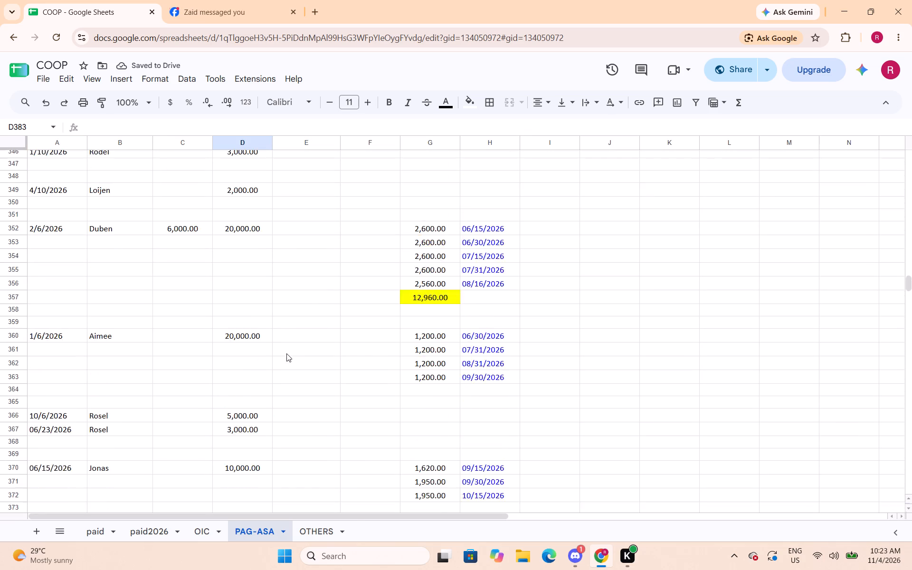
pyautogui.scroll(4, 286, 353)
pyautogui.scroll(-4, 285, 357)
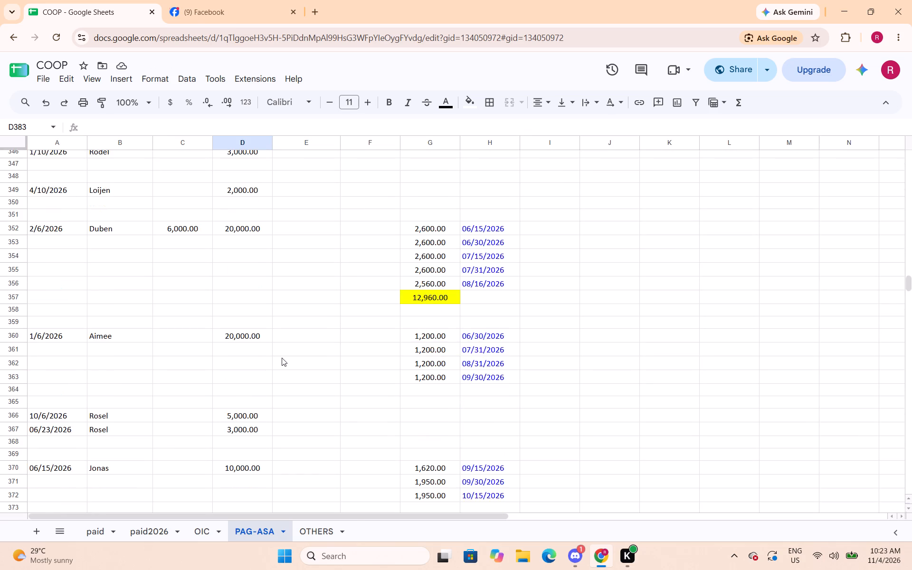
pyautogui.scroll(-1, 282, 358)
pyautogui.click(423, 330)
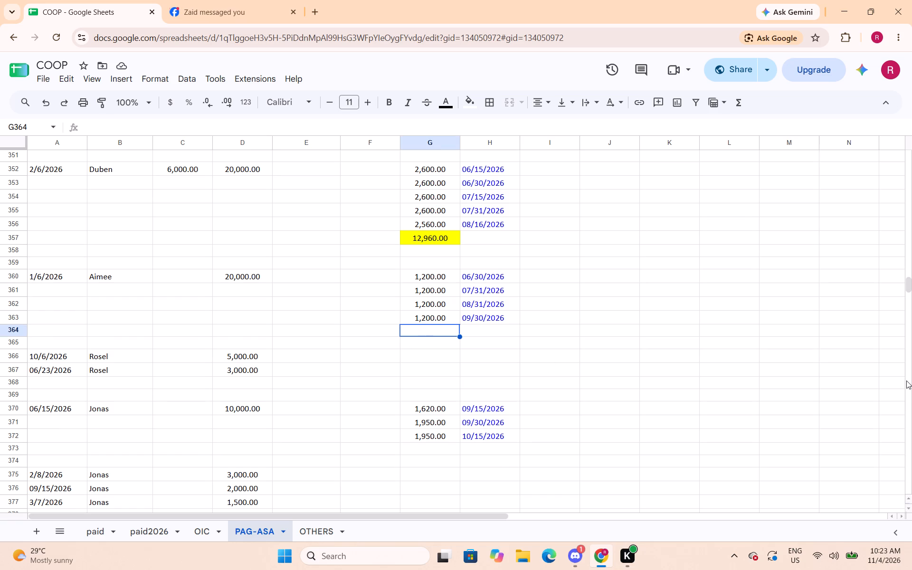
pyautogui.write('=sum(')
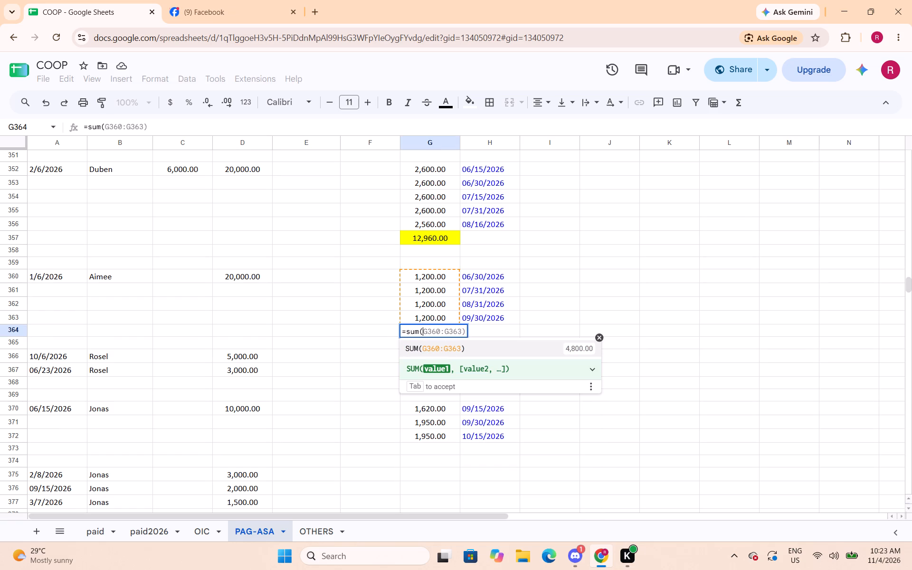
pyautogui.moveTo(458, 276); pyautogui.dragTo(449, 319)
pyautogui.hotkey('shift', ')')
pyautogui.press('Return')
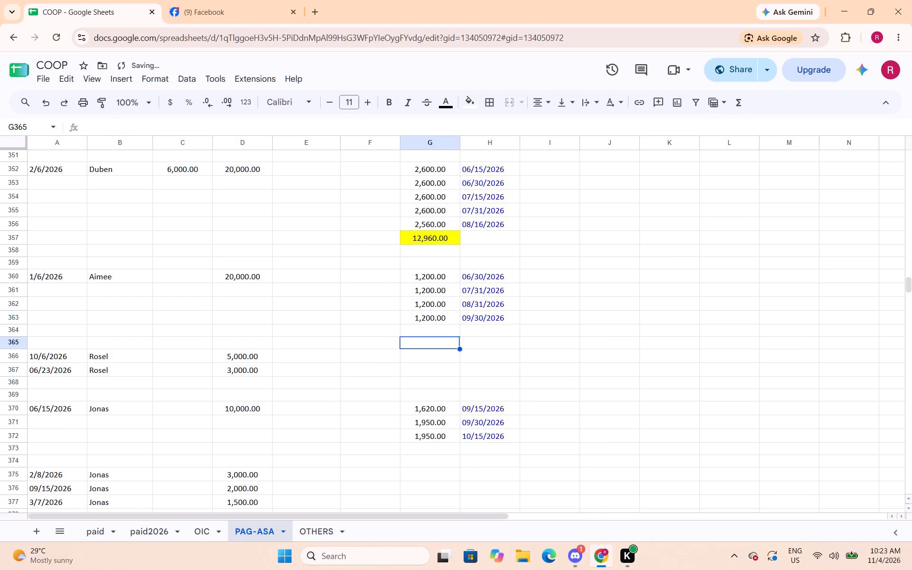
# Highlight Aimee's payment total in G364 with a yellow fill.
pyautogui.press('Up')
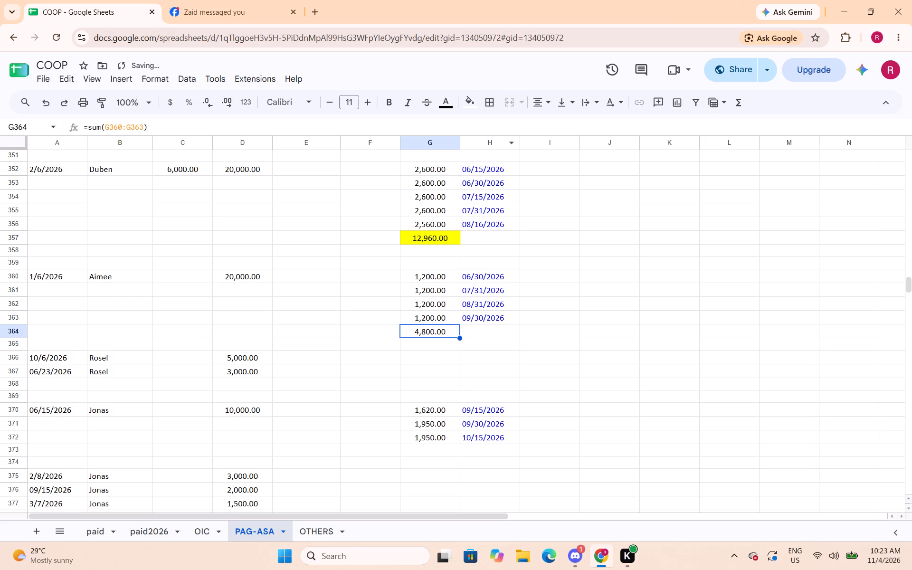
pyautogui.click(465, 107)
pyautogui.click(510, 159)
# Total the payments for Jonas's 06/15/2026 loan in G373 with a SUM formula over G370:G372 and fill the cell yellow.
pyautogui.scroll(-2, 599, 287)
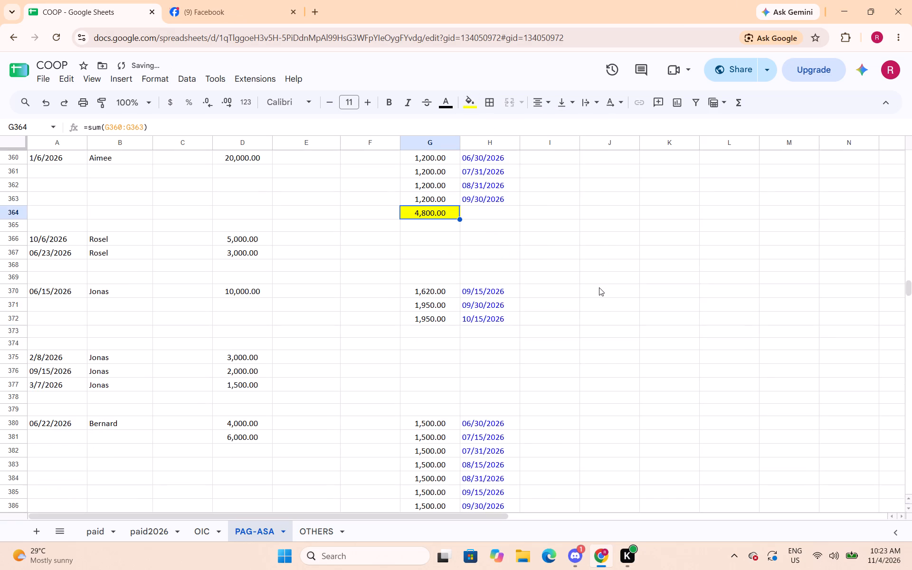
pyautogui.click(419, 333)
pyautogui.write('=sum(')
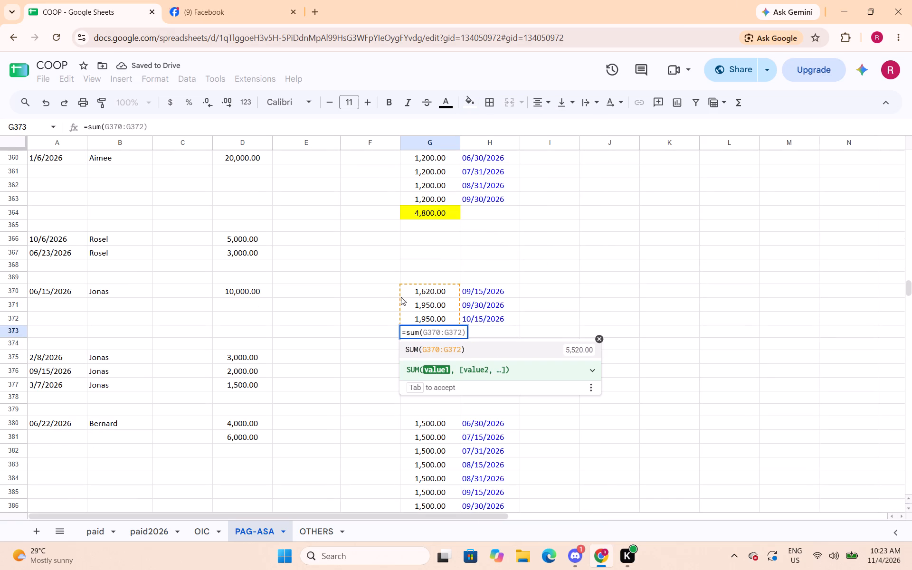
pyautogui.moveTo(414, 289); pyautogui.dragTo(422, 318)
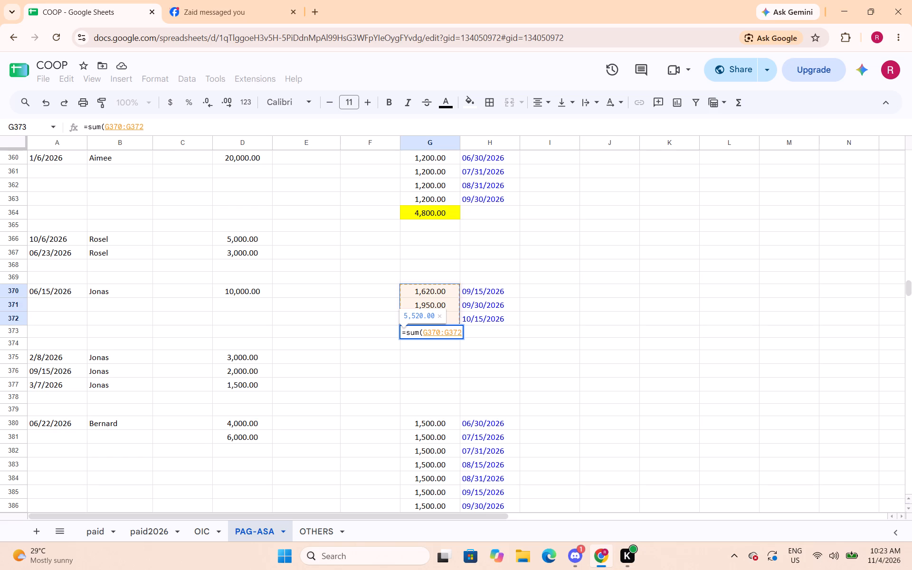
pyautogui.hotkey('shift', ')')
pyautogui.press('Return')
pyautogui.press('Up')
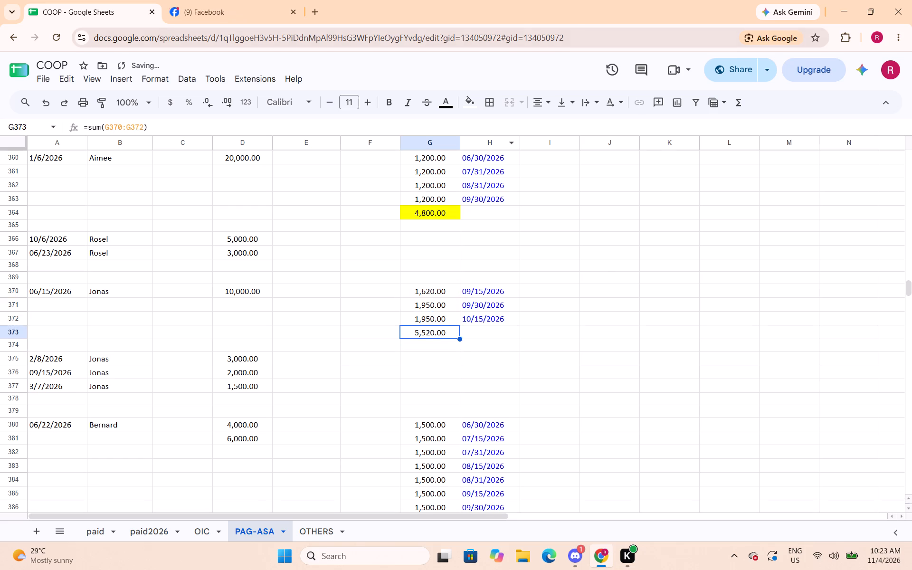
pyautogui.click(470, 101)
pyautogui.click(512, 159)
# Total Bernard's payments in G388 with a SUM formula over G380:G387 and fill the cell yellow.
pyautogui.scroll(-1, 557, 332)
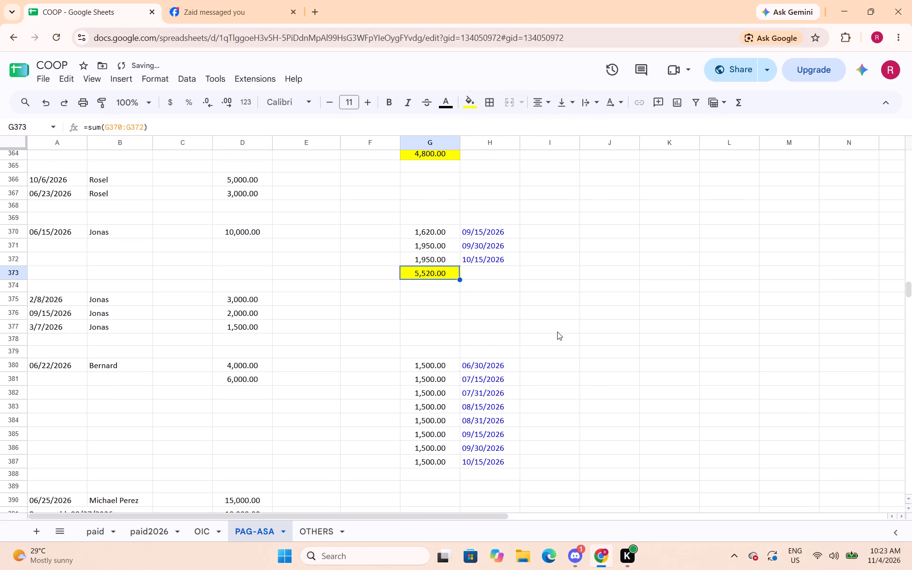
pyautogui.scroll(-1, 557, 332)
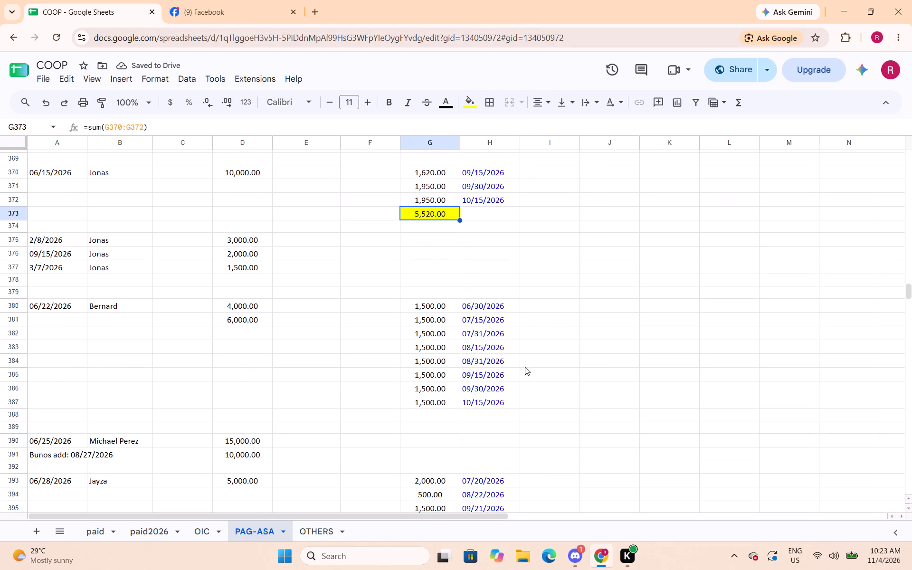
pyautogui.click(449, 414)
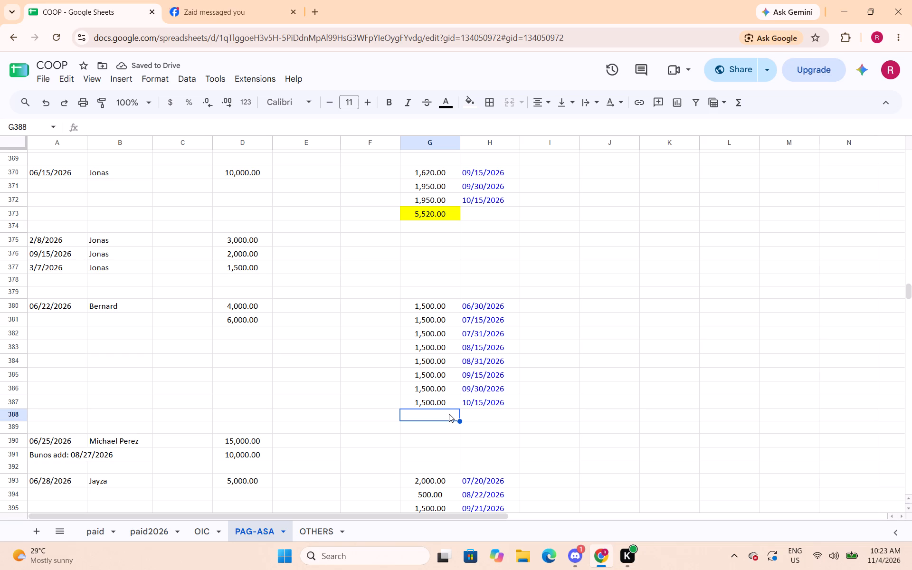
pyautogui.write('=sum(')
pyautogui.moveTo(431, 307); pyautogui.dragTo(434, 321)
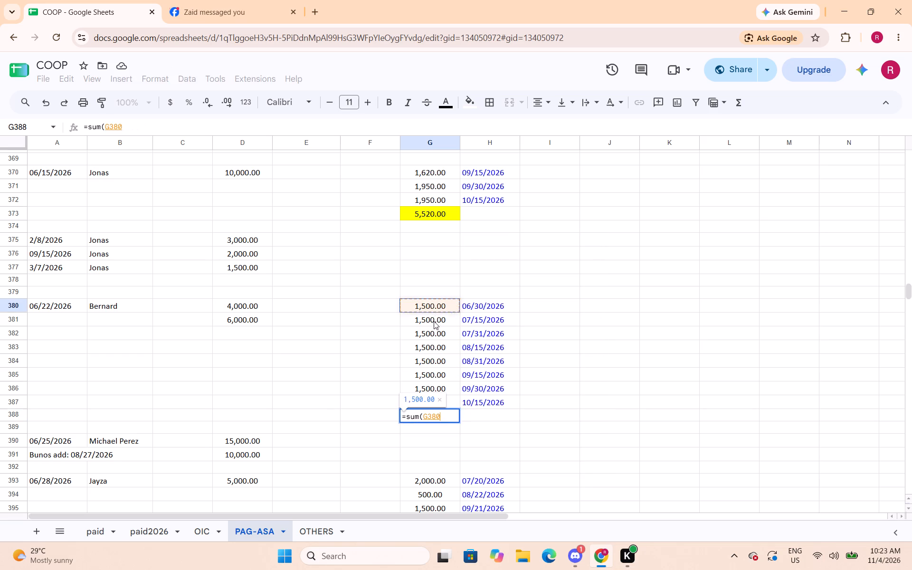
pyautogui.moveTo(434, 321); pyautogui.dragTo(456, 400)
pyautogui.hotkey('shift', ')')
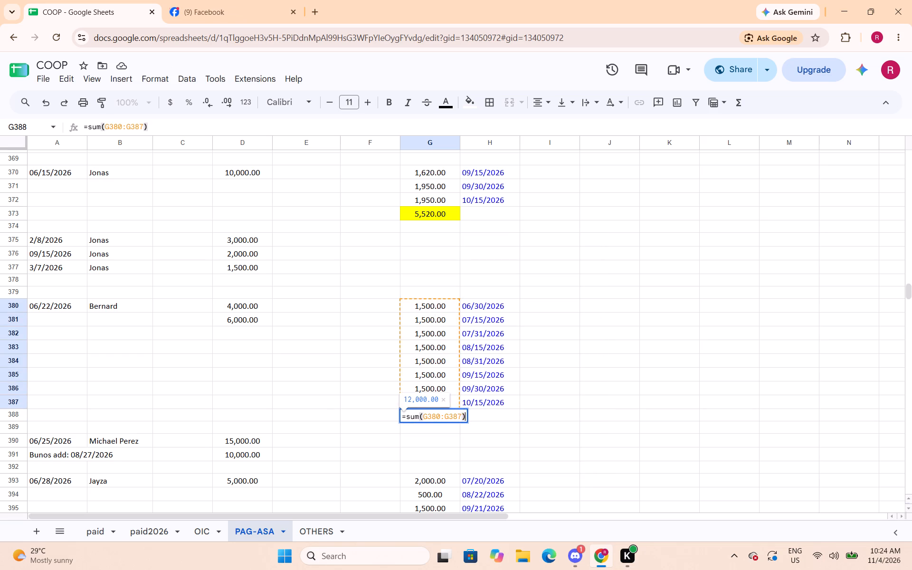
pyautogui.press('Return')
pyautogui.press('Up')
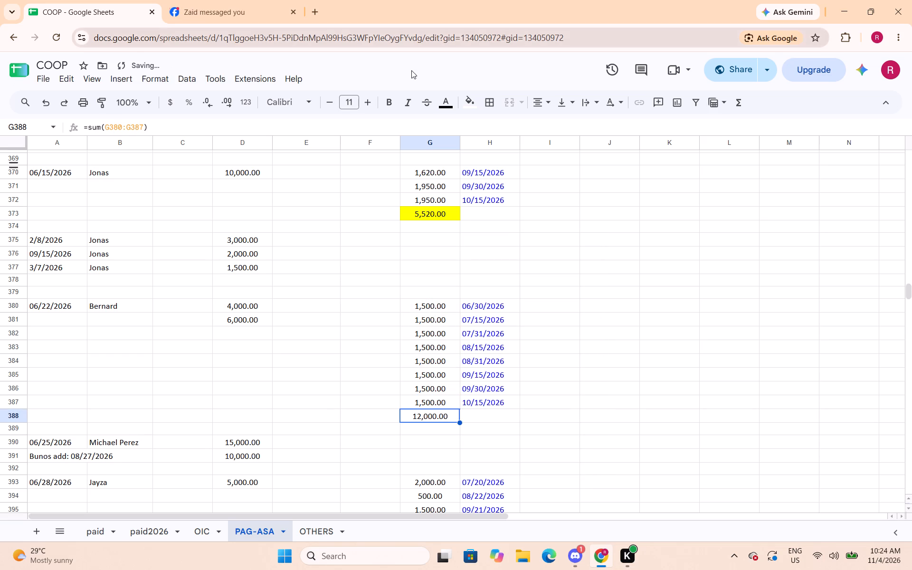
pyautogui.click(462, 103)
pyautogui.click(516, 160)
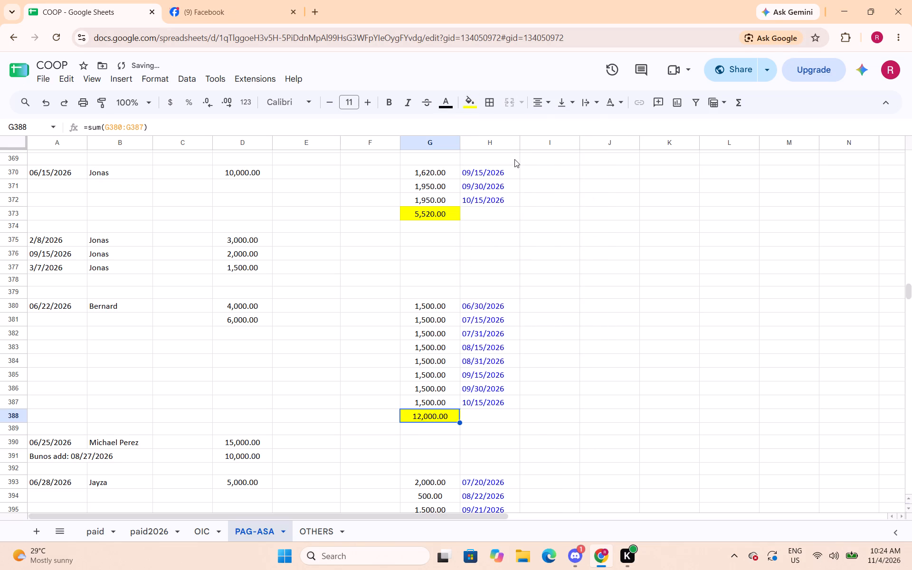
# Delete the four blank rows 400 to 403 between the Tipay loan and Jonas's 3/7/2026 loan.
pyautogui.scroll(-2, 588, 335)
pyautogui.scroll(-1, 545, 343)
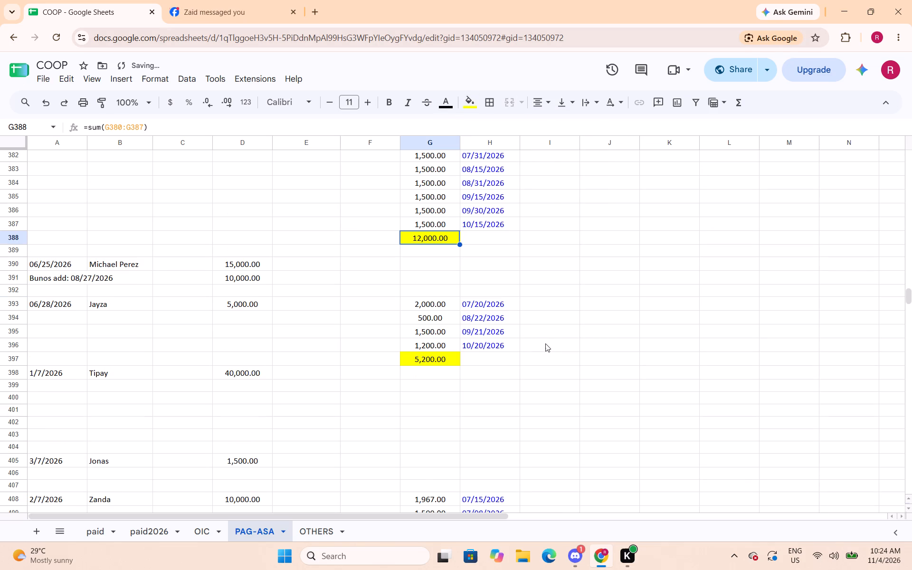
pyautogui.scroll(-1, 548, 392)
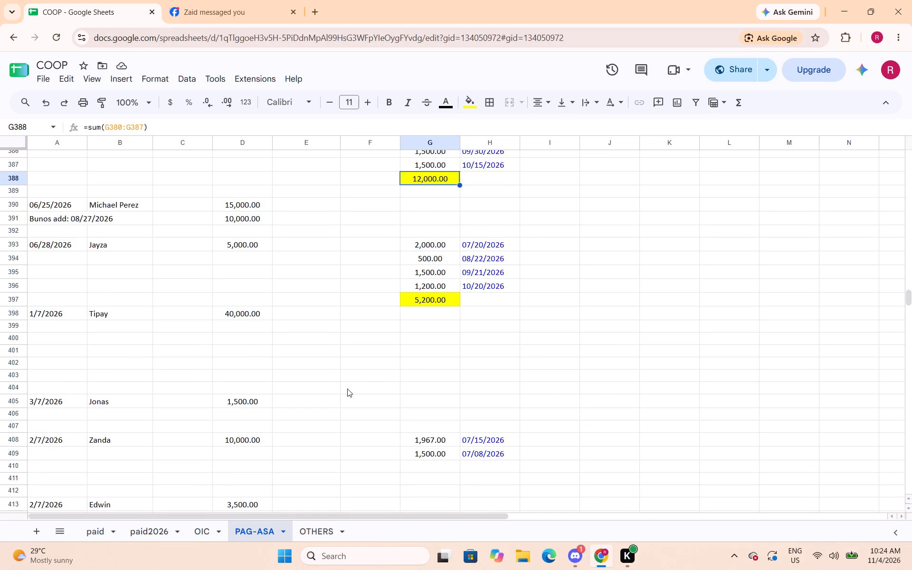
pyautogui.scroll(-1, 347, 389)
pyautogui.moveTo(20, 281); pyautogui.dragTo(23, 313)
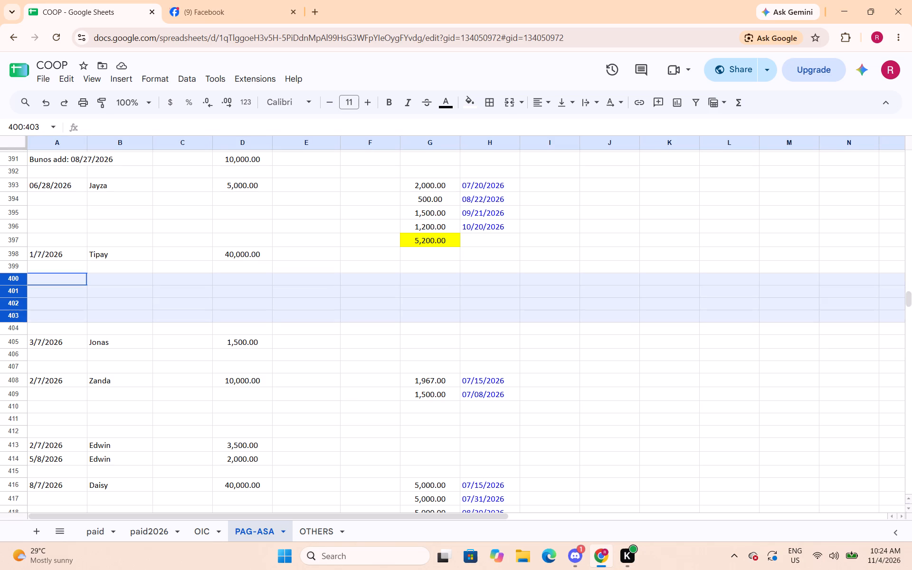
pyautogui.moveTo(23, 313); pyautogui.dragTo(24, 315)
pyautogui.rightClick(138, 309)
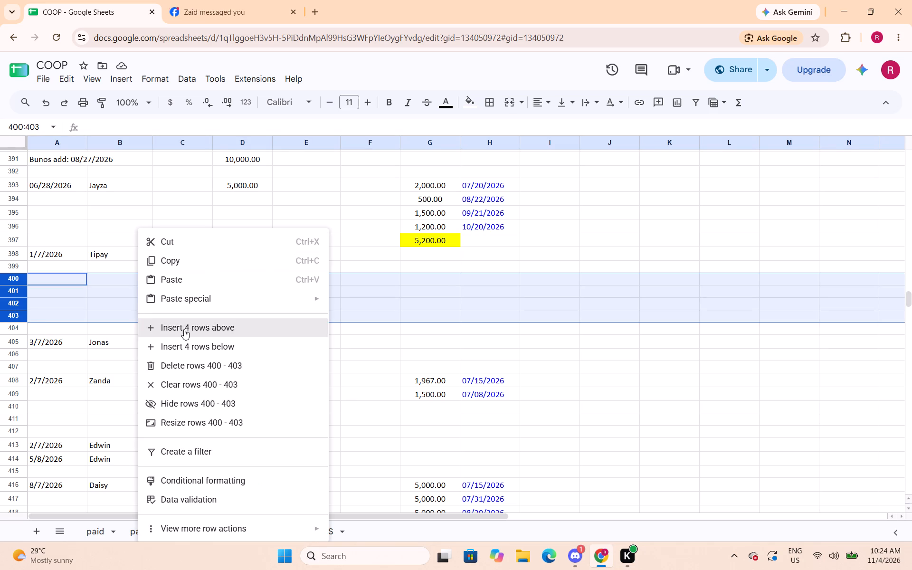
pyautogui.click(192, 363)
pyautogui.click(348, 357)
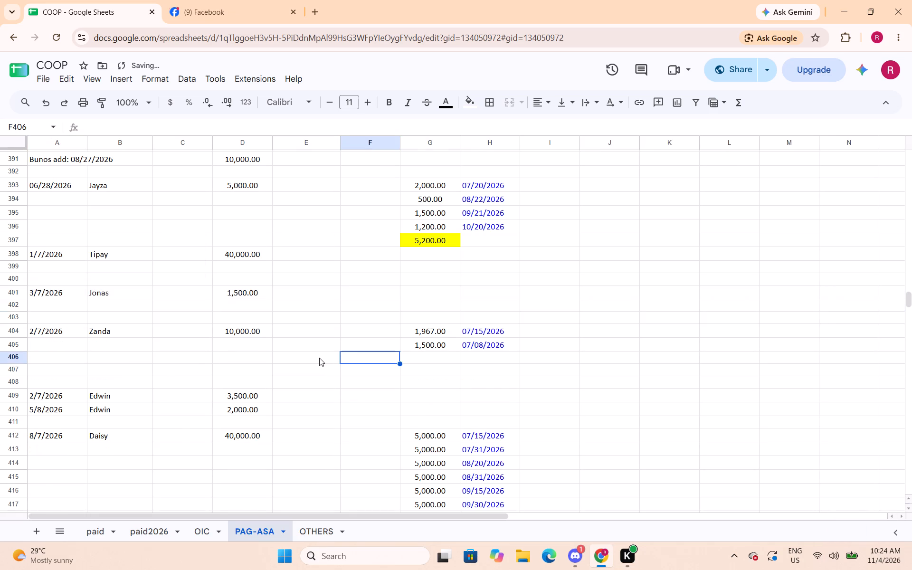
# Total Zanda's payments in G406 with a SUM formula over G404:G405 and fill the cell yellow.
pyautogui.scroll(-1, 318, 358)
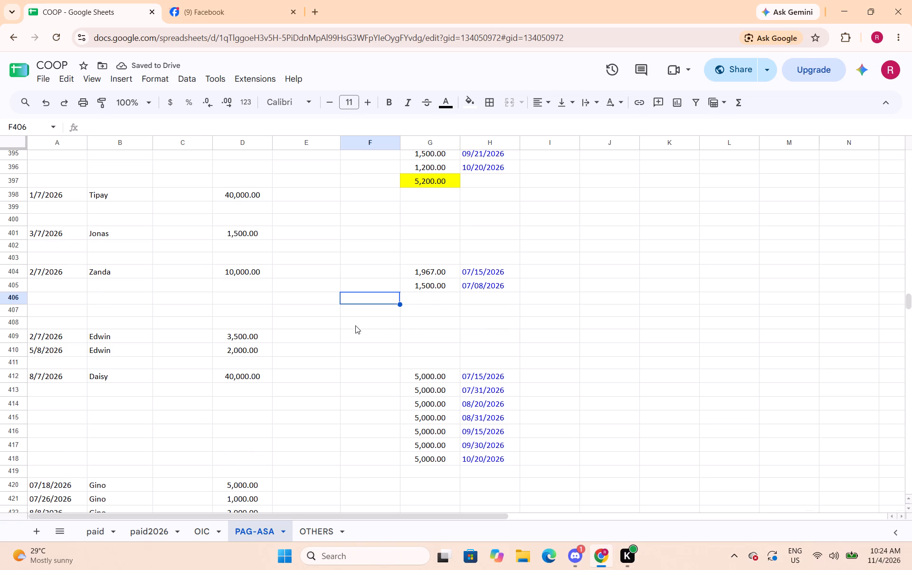
pyautogui.scroll(-2, 355, 325)
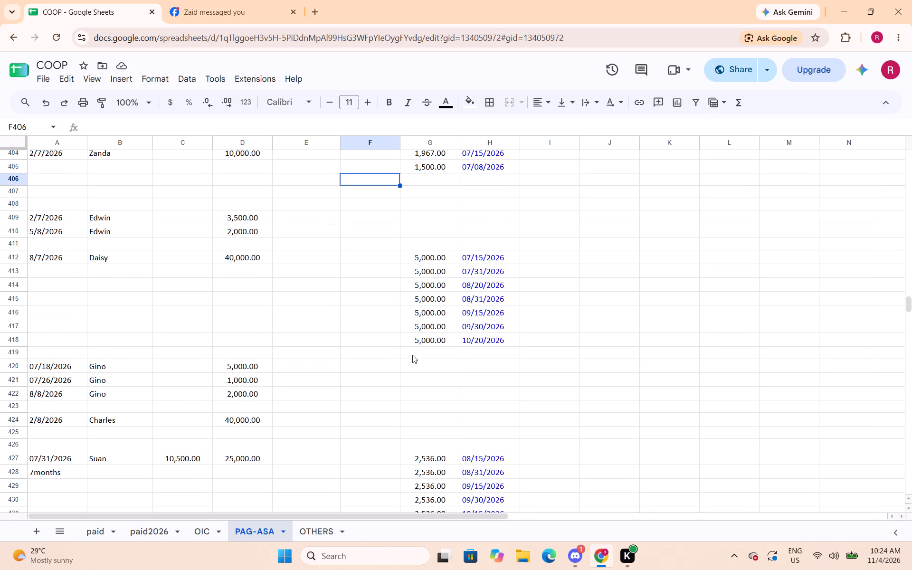
pyautogui.scroll(-2, 408, 354)
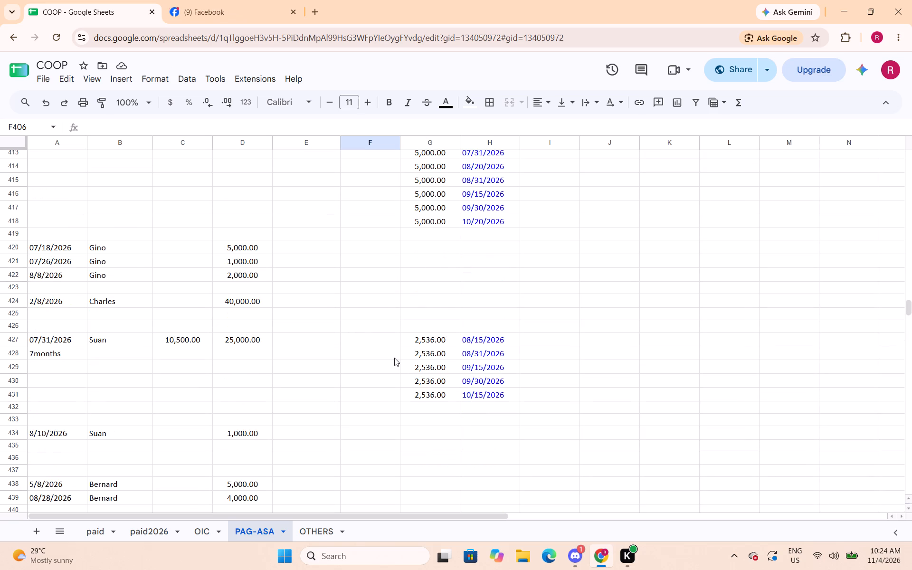
pyautogui.scroll(-1, 394, 358)
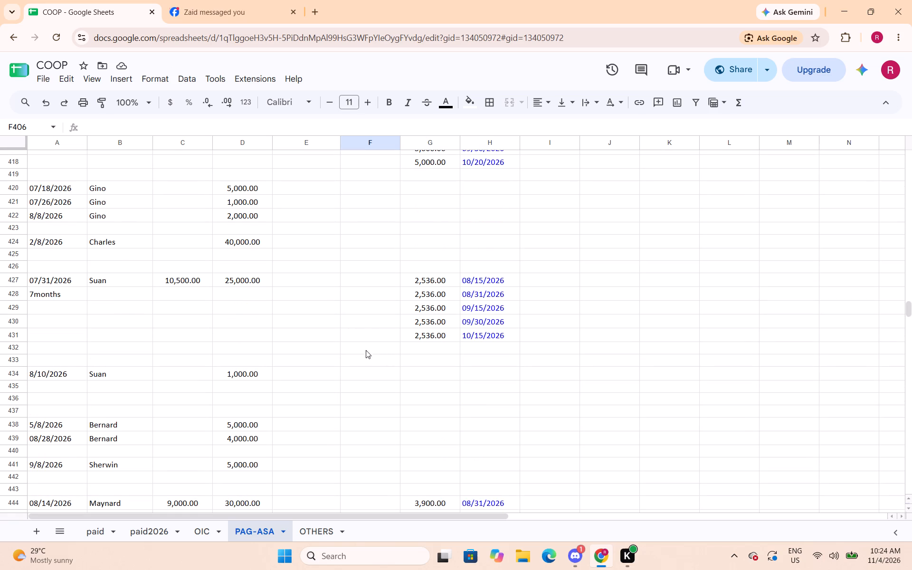
pyautogui.scroll(3, 384, 239)
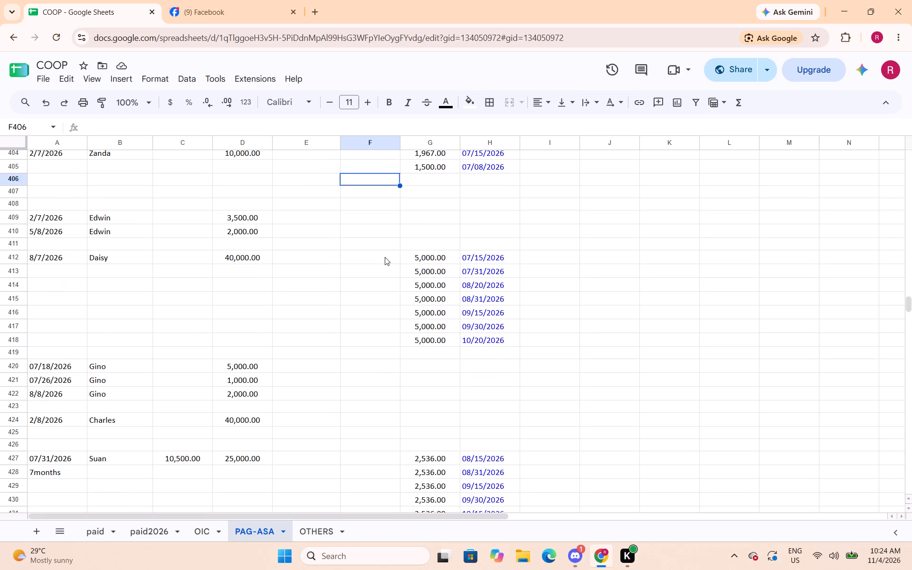
pyautogui.scroll(2, 449, 257)
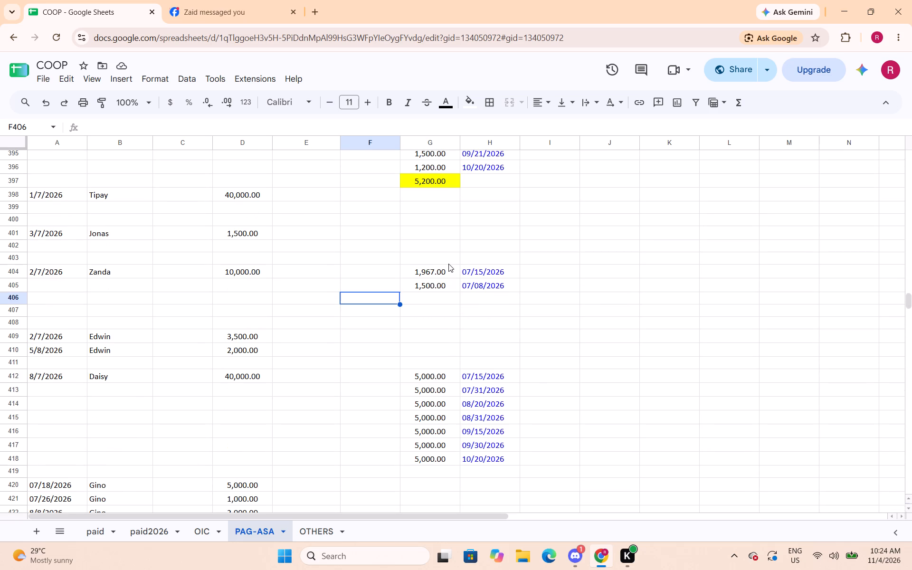
pyautogui.click(445, 301)
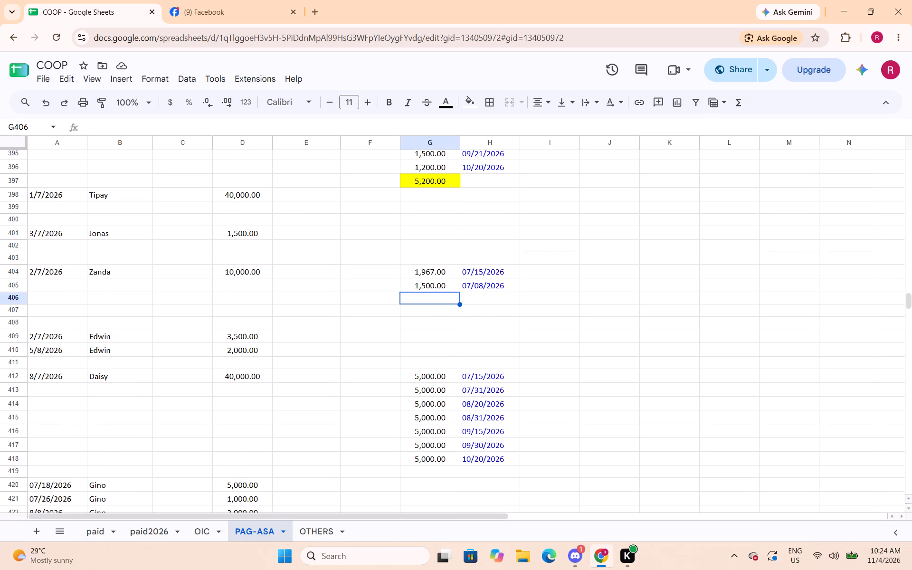
pyautogui.write('=sum(')
pyautogui.moveTo(404, 273); pyautogui.dragTo(406, 281)
pyautogui.hotkey('shift', ')')
pyautogui.press('Return')
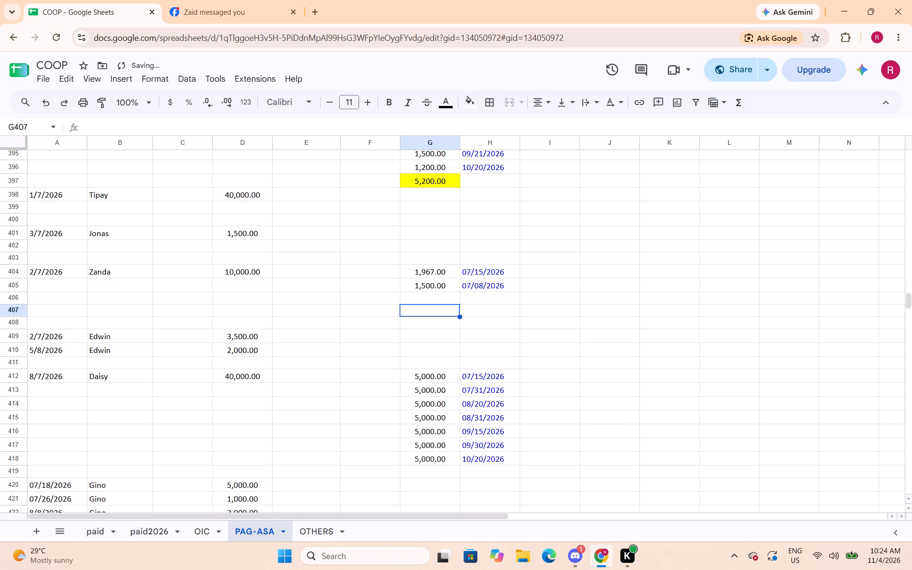
pyautogui.press('Up')
pyautogui.click(467, 110)
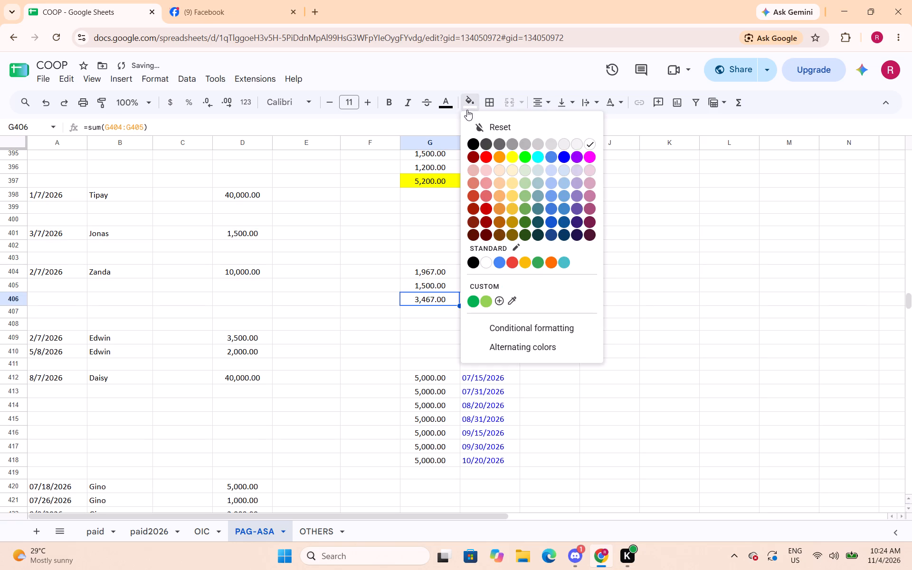
pyautogui.click(509, 157)
# Insert one blank row at row 419, between Daisy's last payment and Gino's loans.
pyautogui.scroll(-2, 532, 302)
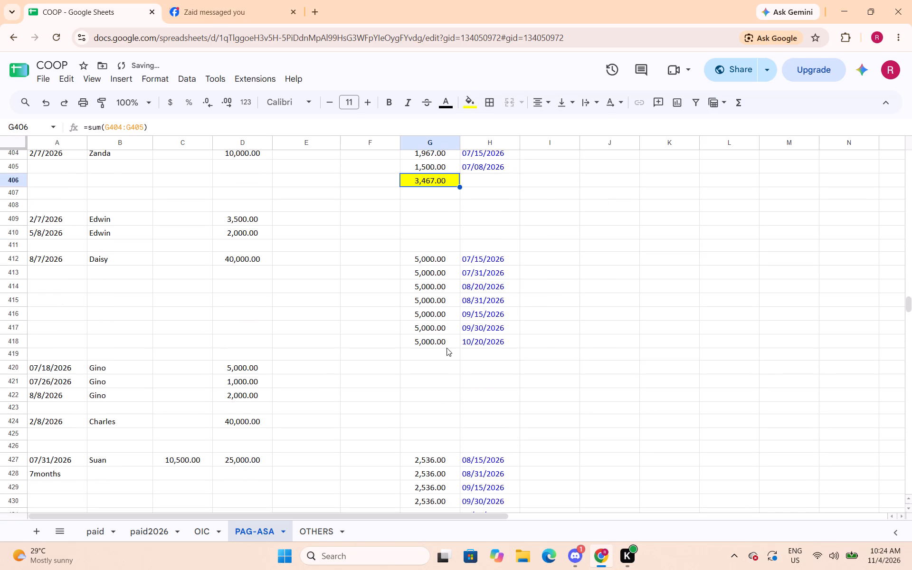
pyautogui.click(440, 354)
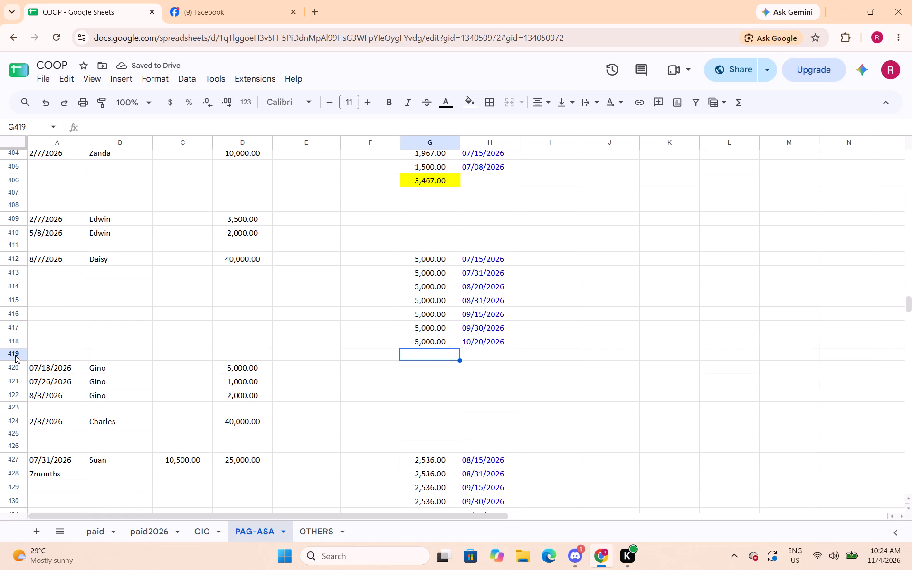
pyautogui.click(15, 355)
pyautogui.rightClick(15, 355)
pyautogui.click(50, 325)
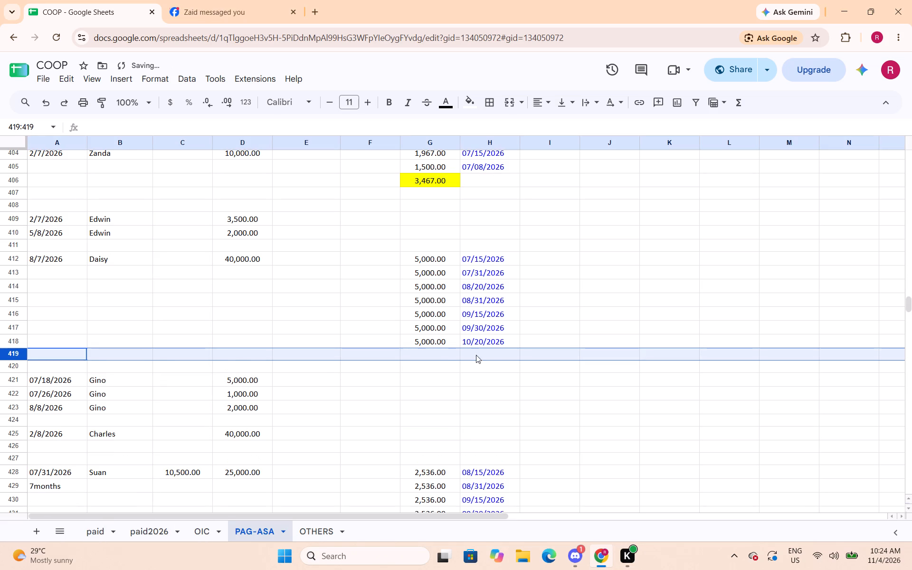
# Total Daisy's payments in G419 with a SUM formula over G412:G418 and fill the cell yellow.
pyautogui.click(435, 354)
pyautogui.write('=sum(')
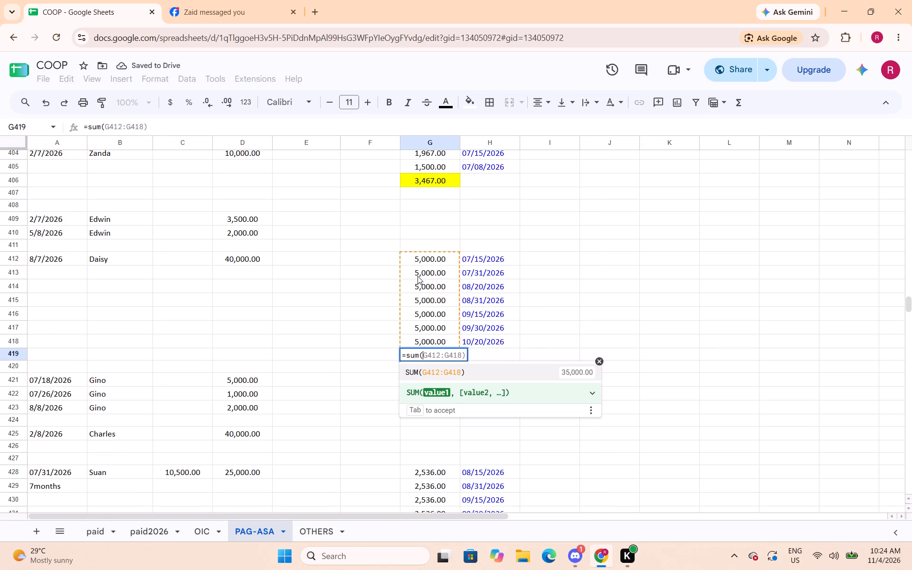
pyautogui.moveTo(425, 258); pyautogui.dragTo(446, 338)
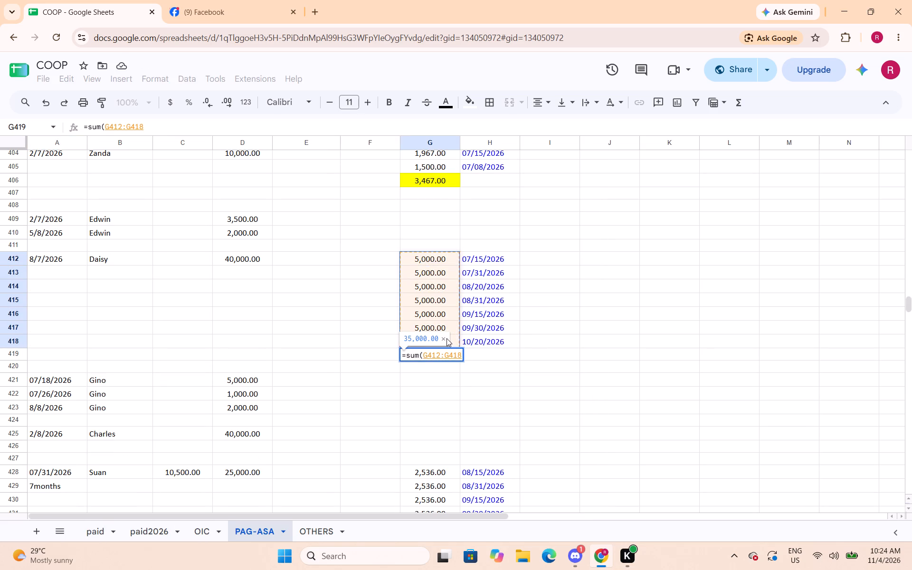
pyautogui.hotkey('shift', ')')
pyautogui.press('Return')
pyautogui.press('Up')
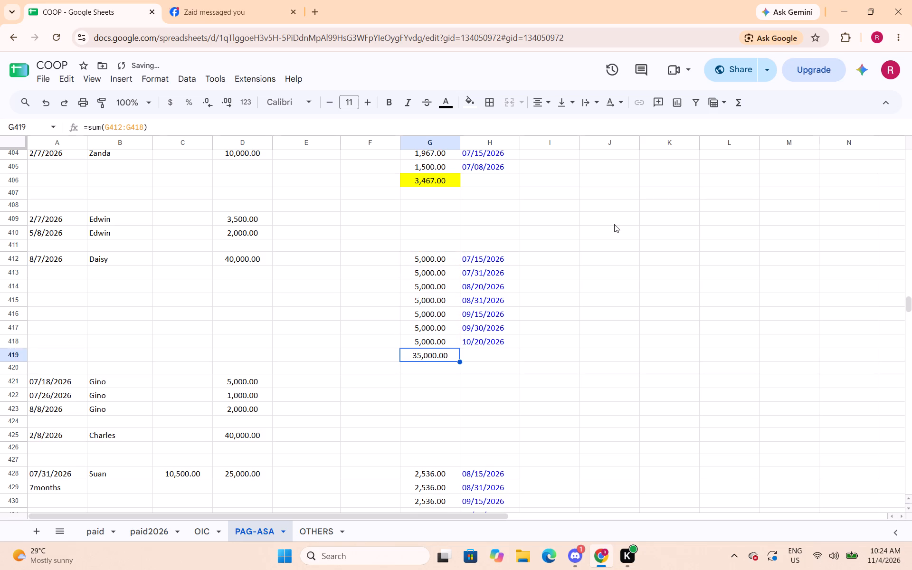
pyautogui.click(474, 100)
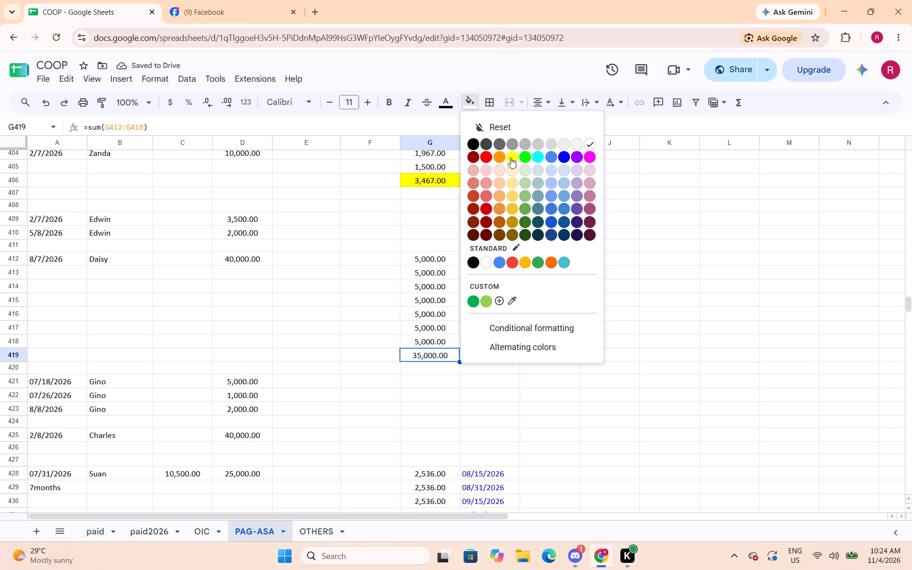
pyautogui.click(512, 157)
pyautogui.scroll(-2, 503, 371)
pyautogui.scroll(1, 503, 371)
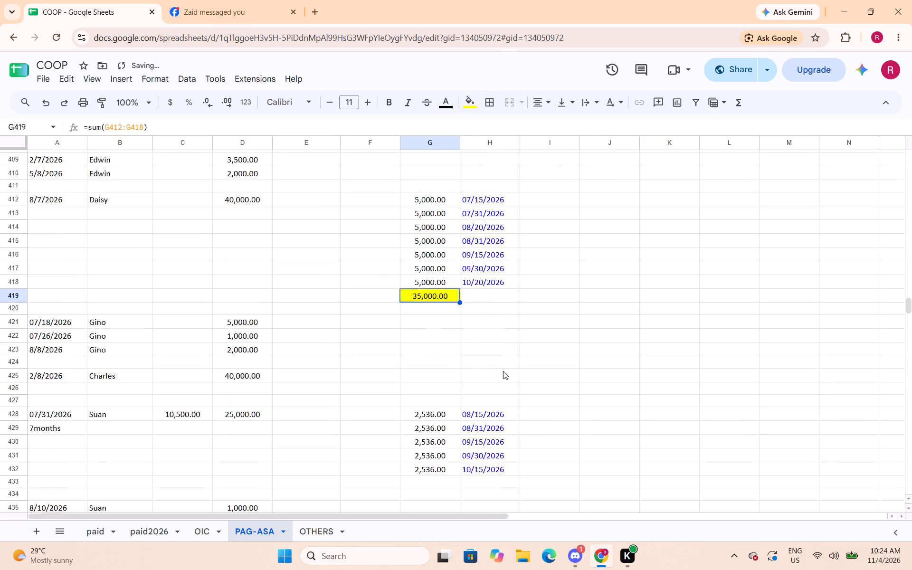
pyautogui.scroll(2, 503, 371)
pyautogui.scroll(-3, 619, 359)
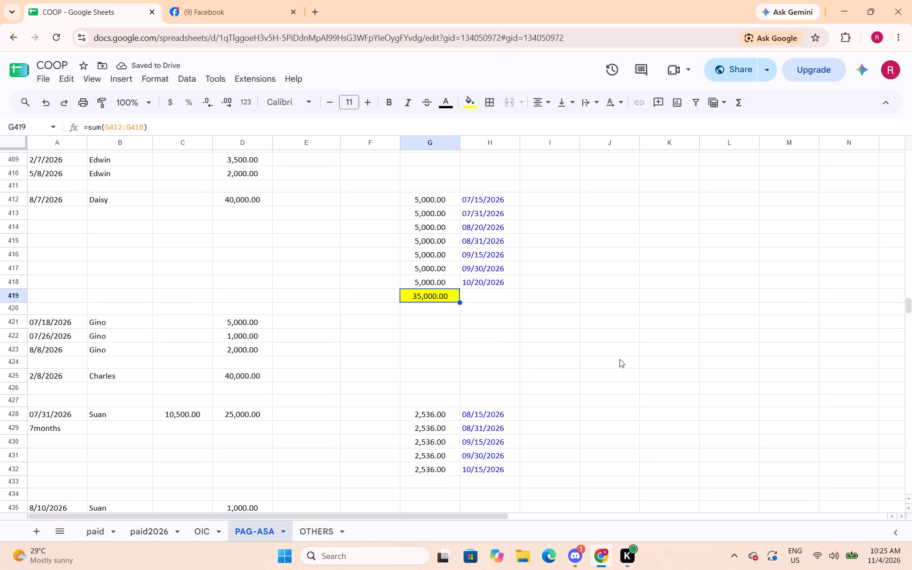
# Total Suan's payments in G433 with a SUM formula over G428:G432 and fill the cell yellow.
pyautogui.click(437, 427)
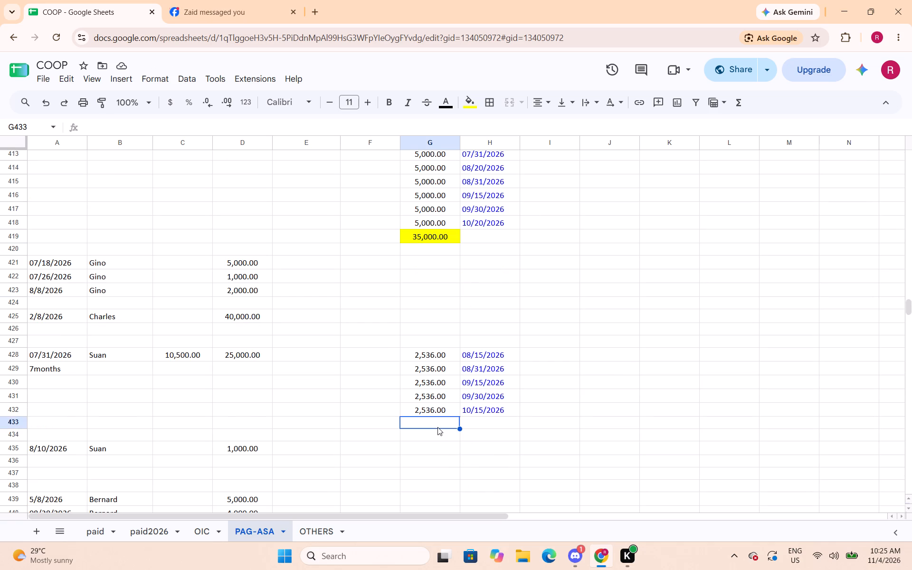
pyautogui.write('=sum(')
pyautogui.moveTo(425, 350); pyautogui.dragTo(432, 386)
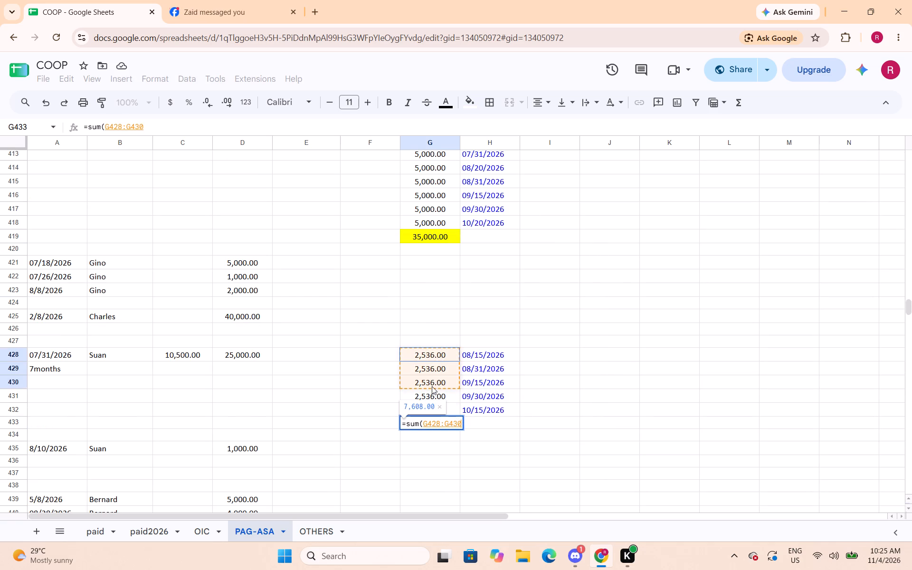
pyautogui.moveTo(432, 386); pyautogui.dragTo(432, 408)
pyautogui.hotkey('shift', ')')
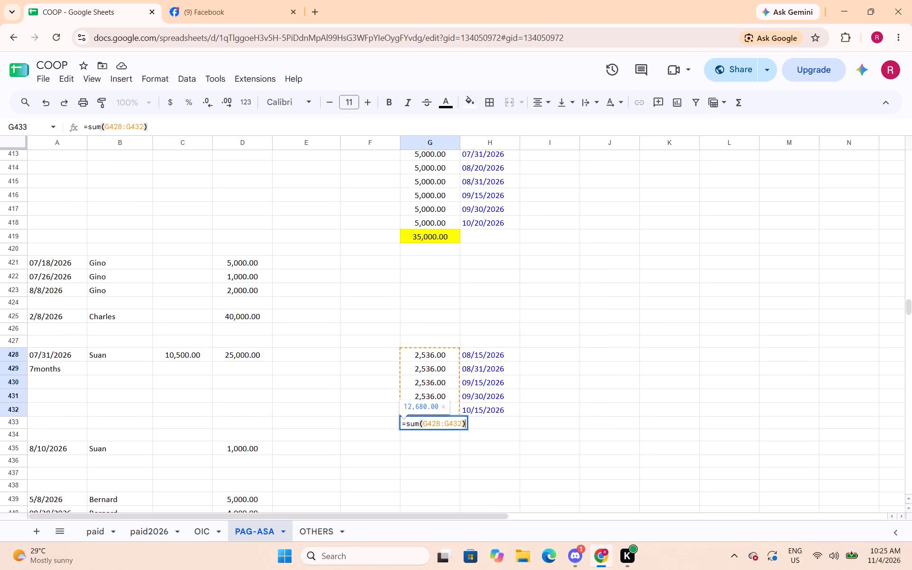
pyautogui.press('Return')
pyautogui.press('Up')
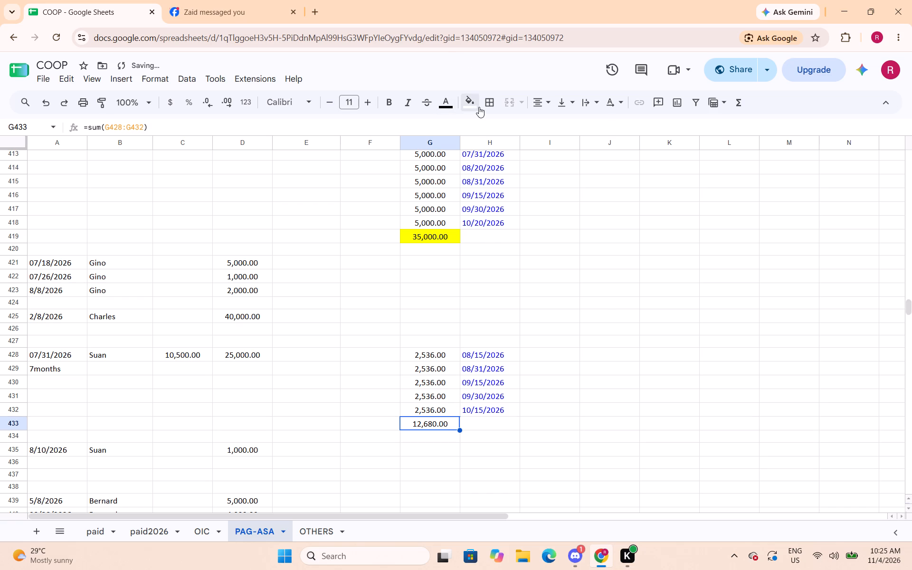
pyautogui.click(467, 101)
pyautogui.click(511, 157)
# Total Maynard's payments in G449 with a SUM formula over G445:G448 and fill the cell yellow.
pyautogui.scroll(-1, 567, 304)
pyautogui.scroll(1, 567, 304)
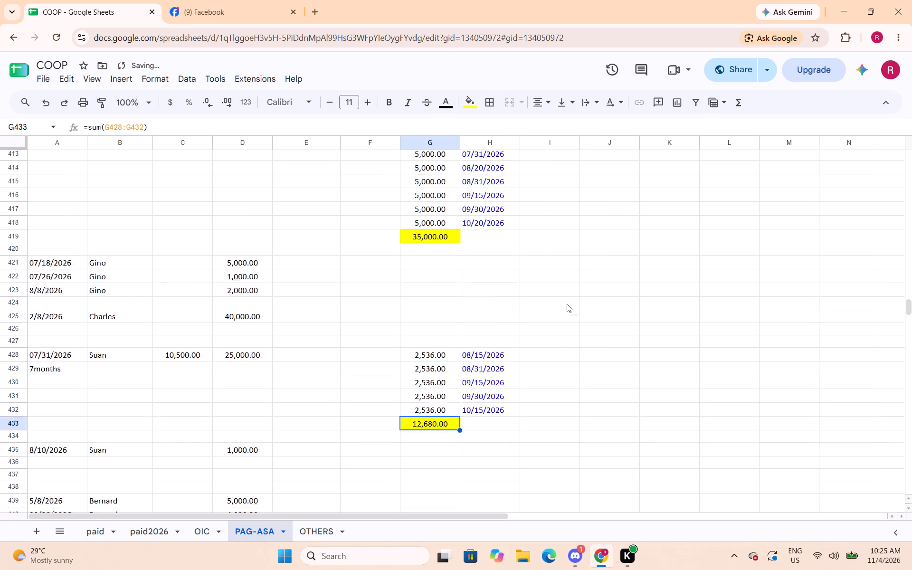
pyautogui.scroll(1, 567, 304)
pyautogui.scroll(-4, 567, 304)
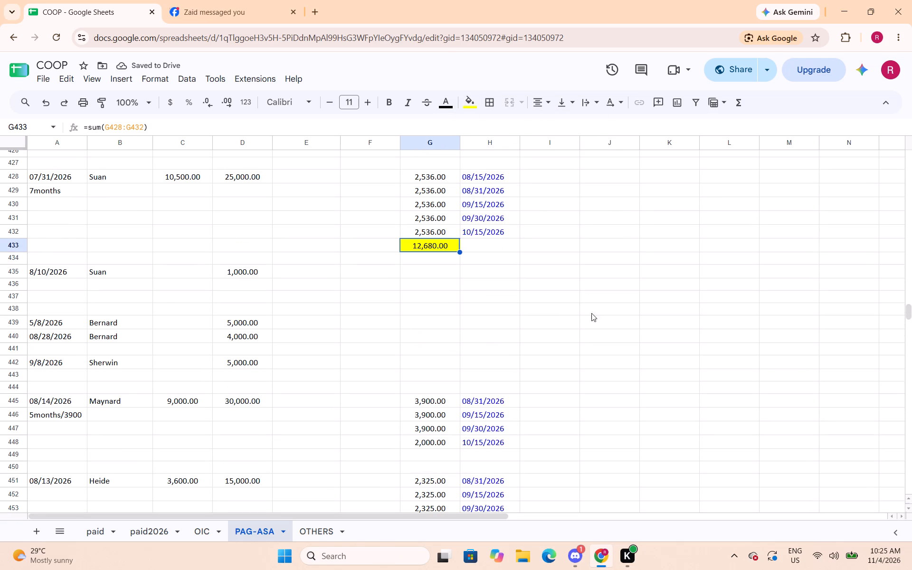
pyautogui.scroll(-1, 160, 301)
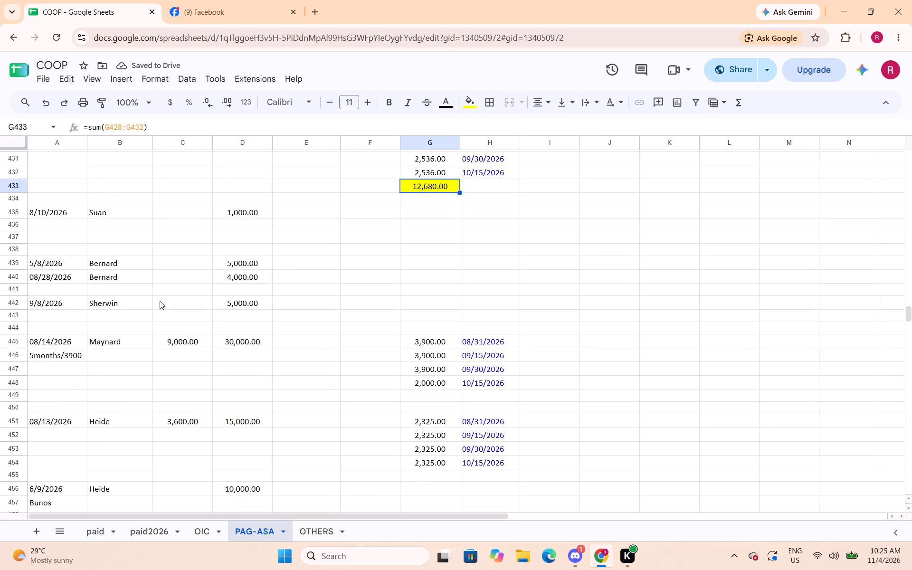
pyautogui.scroll(-3, 160, 301)
pyautogui.scroll(2, 160, 301)
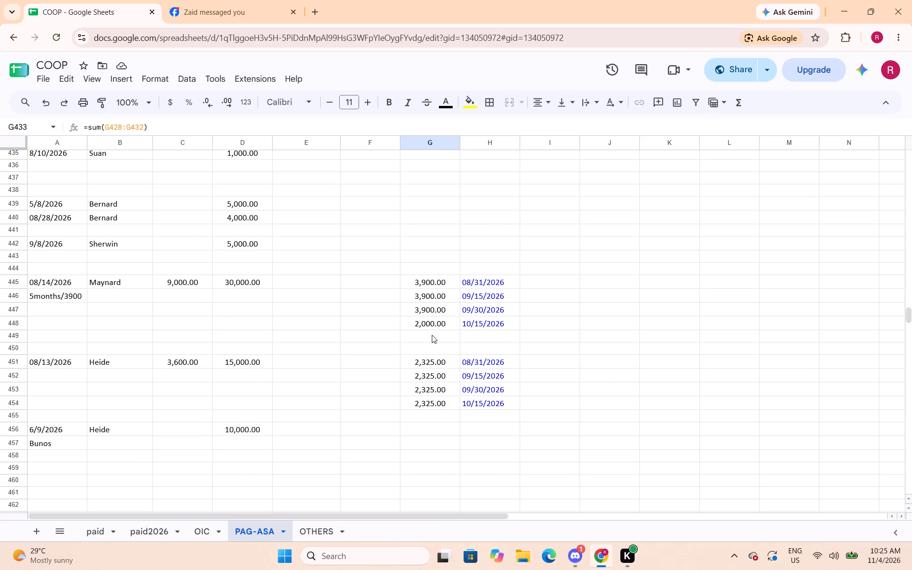
pyautogui.click(432, 335)
pyautogui.write('=sum(')
pyautogui.moveTo(440, 278); pyautogui.dragTo(437, 321)
pyautogui.hotkey('shift', ')')
pyautogui.press('Return')
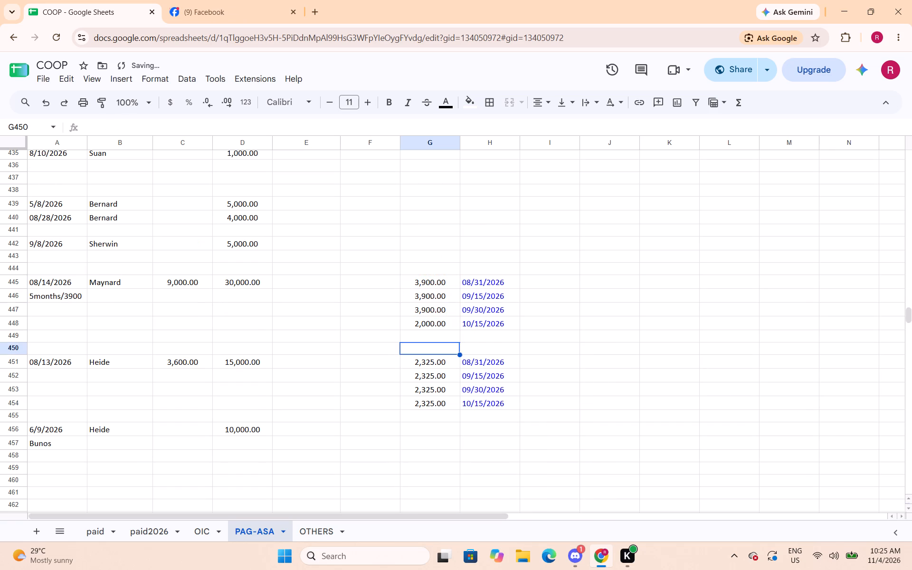
pyautogui.press('Up')
pyautogui.click(466, 106)
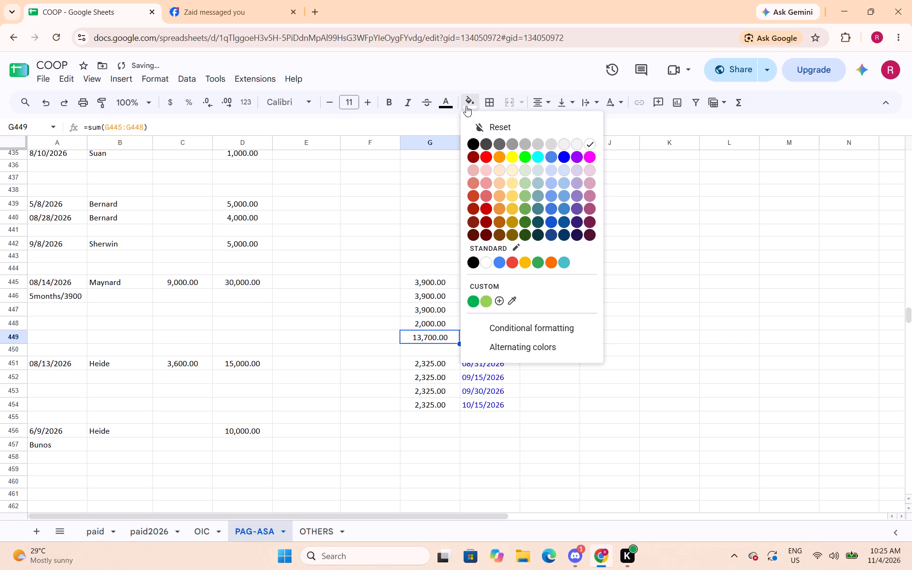
pyautogui.click(512, 157)
# Insert one blank row at row 455, between Heide's last 2,325.00 payment and her 6/9/2026 loan.
pyautogui.scroll(-1, 548, 301)
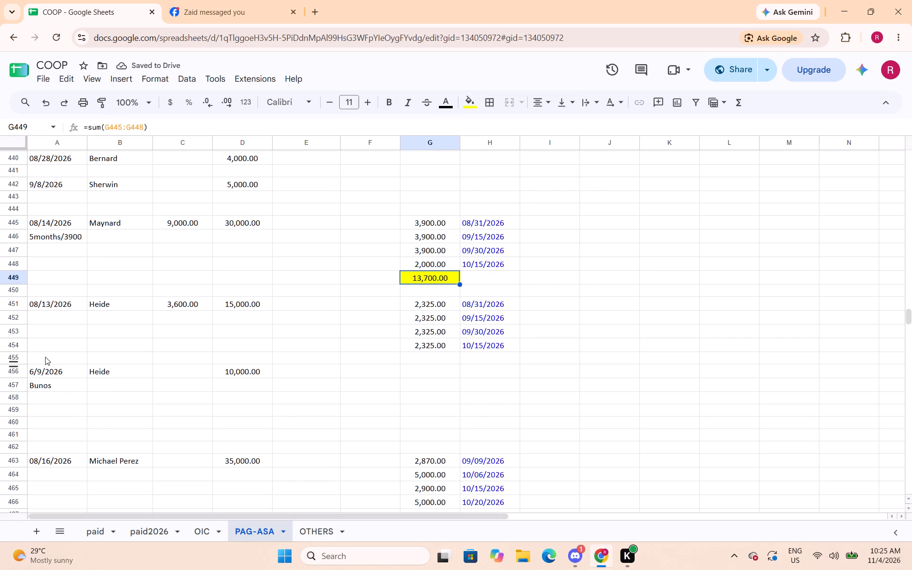
pyautogui.click(18, 360)
pyautogui.rightClick(18, 360)
pyautogui.click(38, 326)
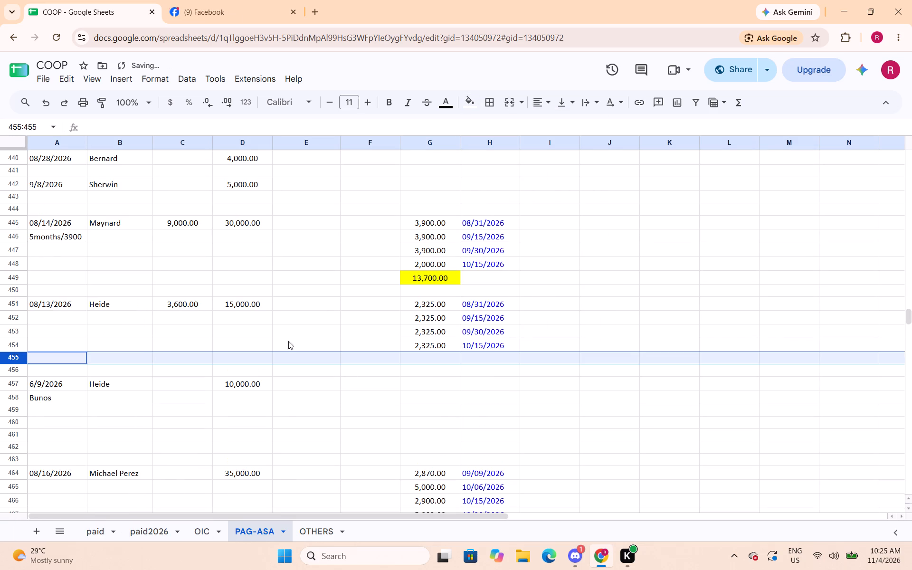
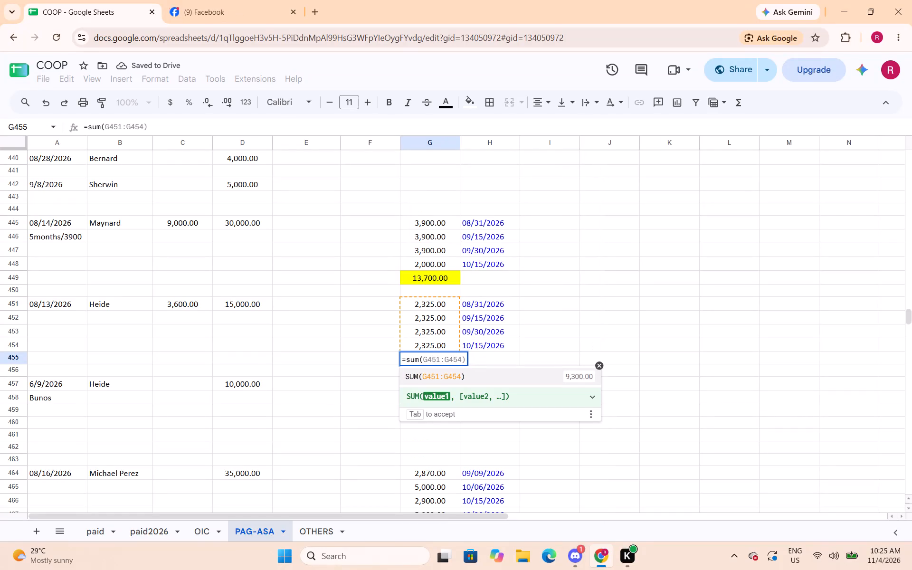
# Total Heide's payments in G455 with a SUM formula over G451:G454 and fill the cell yellow.
pyautogui.moveTo(425, 304); pyautogui.dragTo(437, 347)
pyautogui.hotkey('shift', ')')
pyautogui.press('Return')
pyautogui.press('Up')
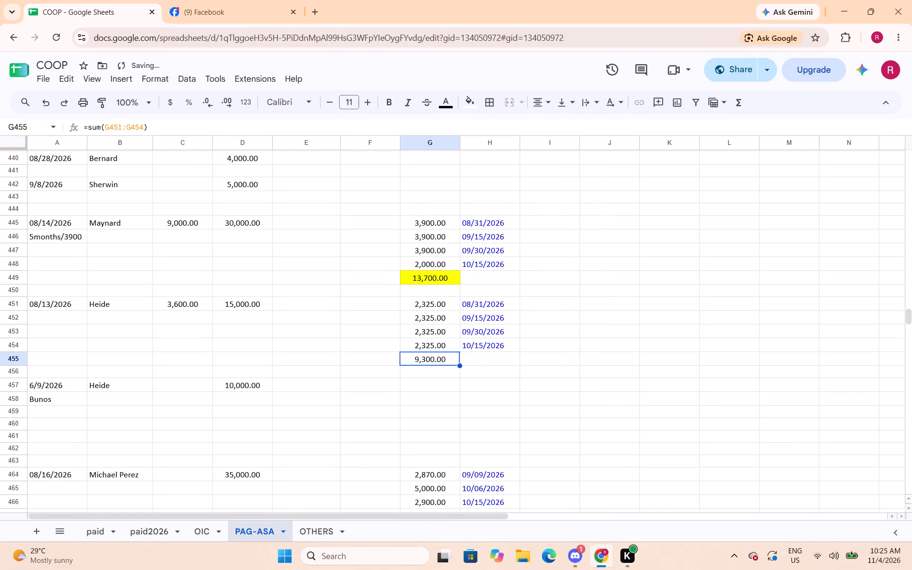
pyautogui.click(464, 104)
pyautogui.click(515, 155)
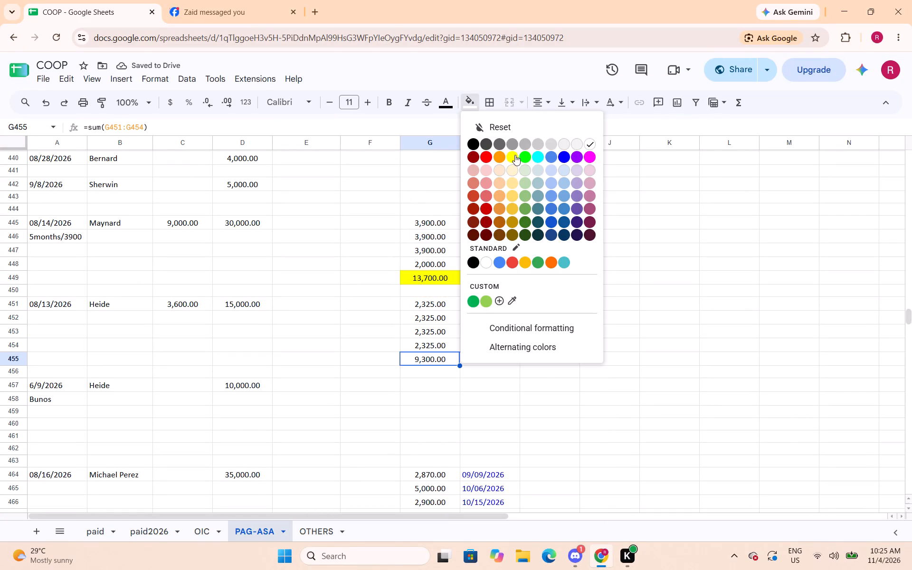
# Insert one blank row at row 468, between the last payment on the 08/16/2026 loan and Magto friend's loan.
pyautogui.scroll(-3, 660, 411)
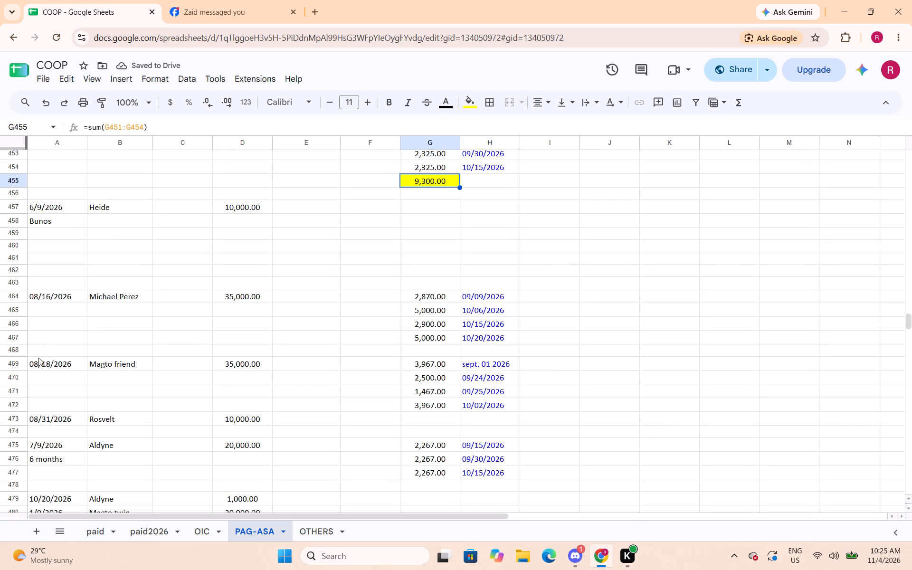
pyautogui.click(13, 350)
pyautogui.rightClick(12, 351)
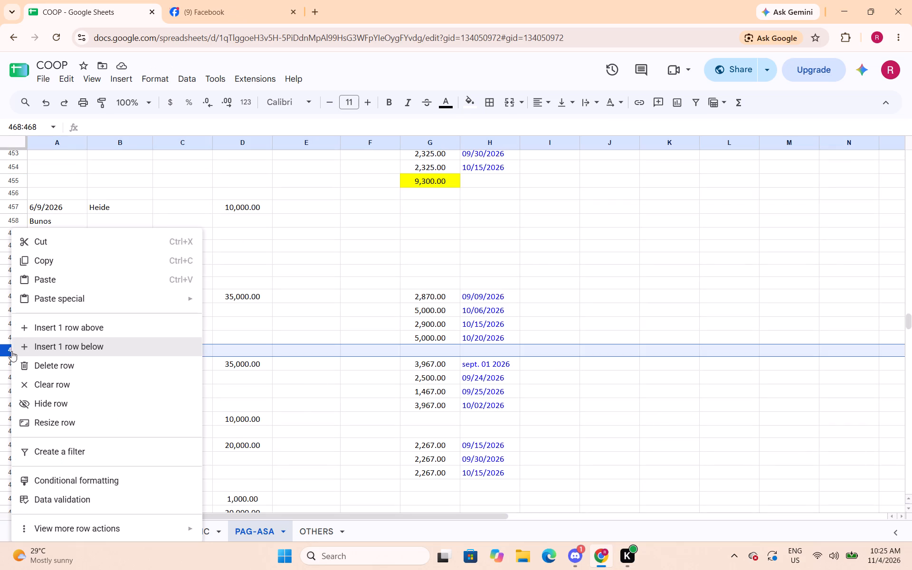
pyautogui.click(36, 323)
# Total the 08/16/2026 loan's payments in G468 with a SUM formula over G464:G467 and fill the cell yellow.
pyautogui.click(415, 352)
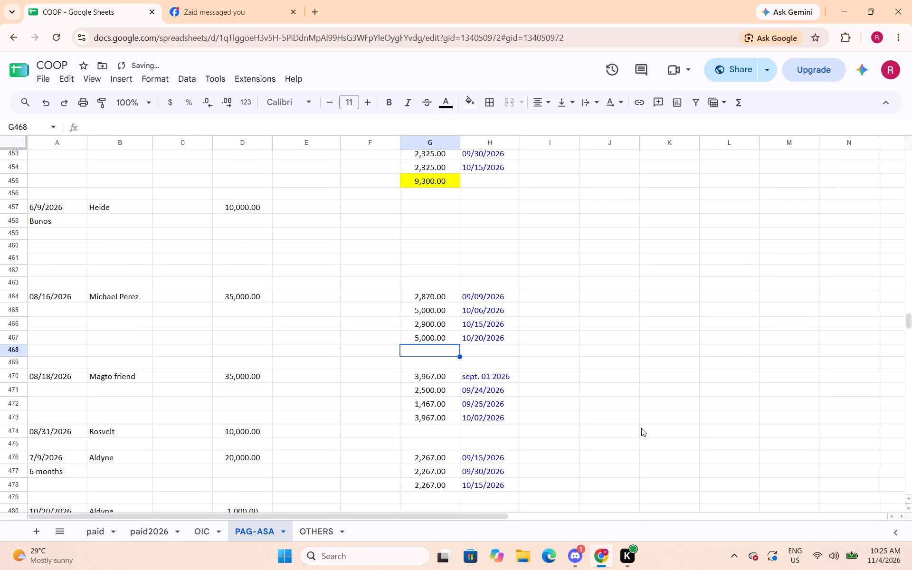
pyautogui.write('=sum(')
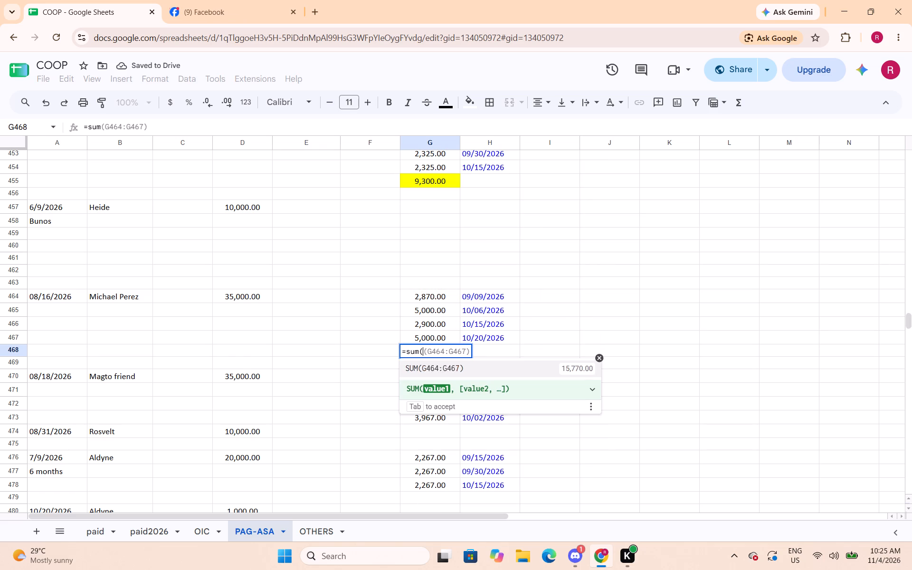
pyautogui.moveTo(428, 296); pyautogui.dragTo(438, 313)
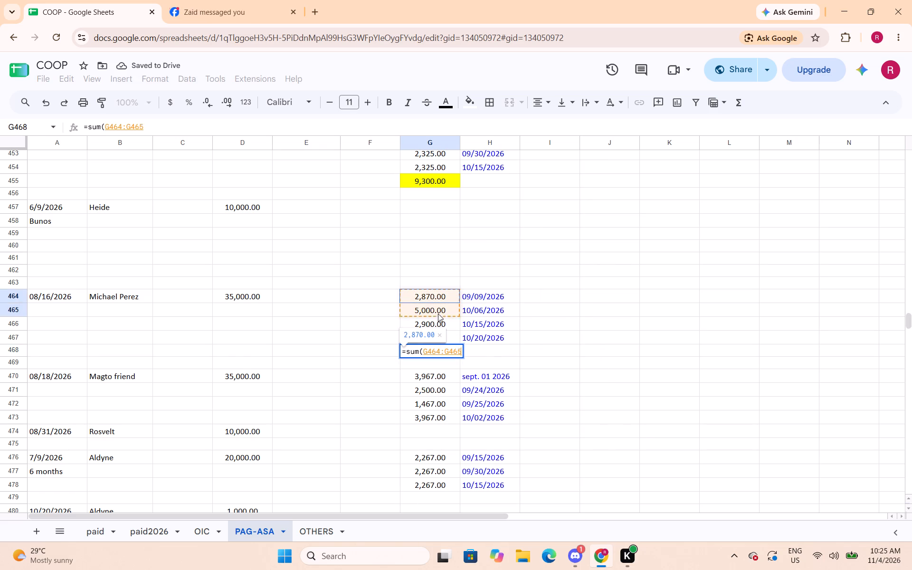
pyautogui.moveTo(438, 313); pyautogui.dragTo(444, 333)
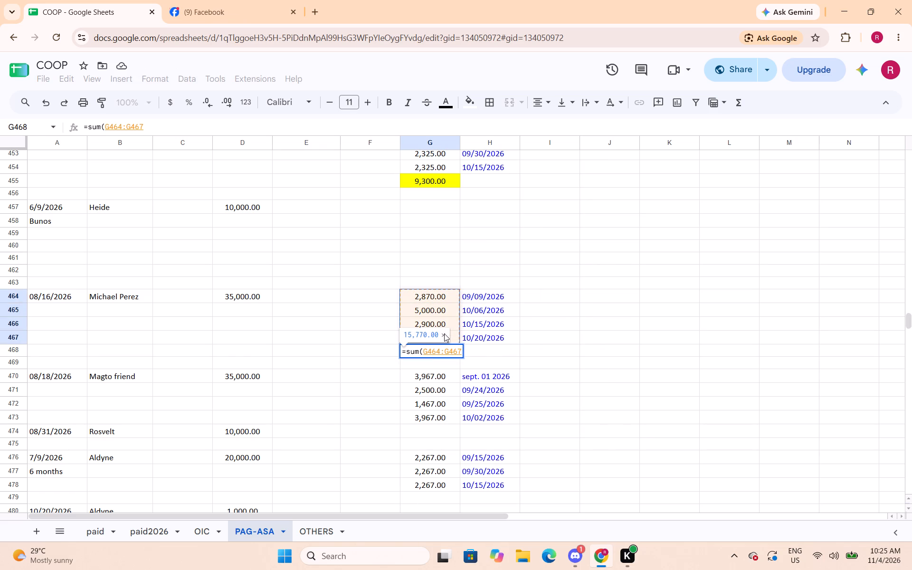
pyautogui.hotkey('shift', ')')
pyautogui.press('Return')
pyautogui.press('Up')
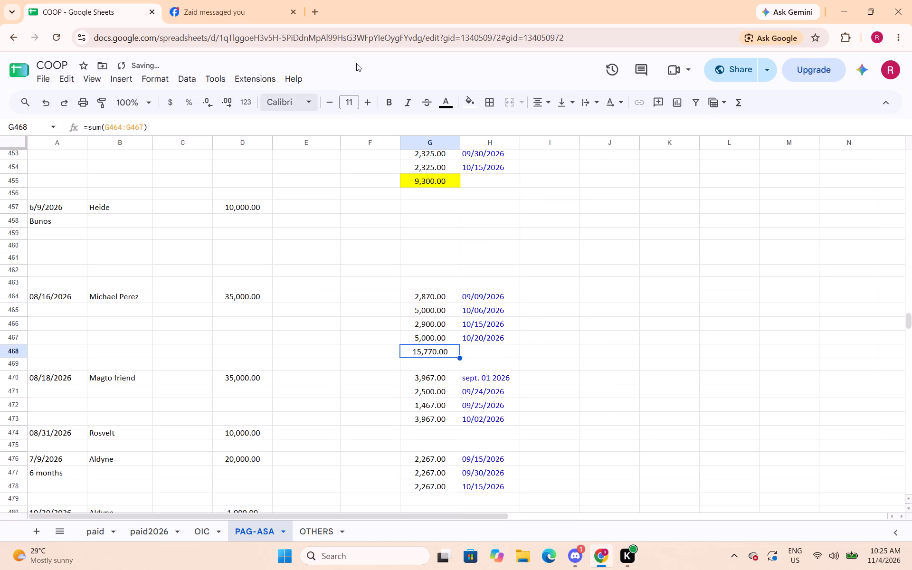
pyautogui.click(467, 97)
pyautogui.click(513, 157)
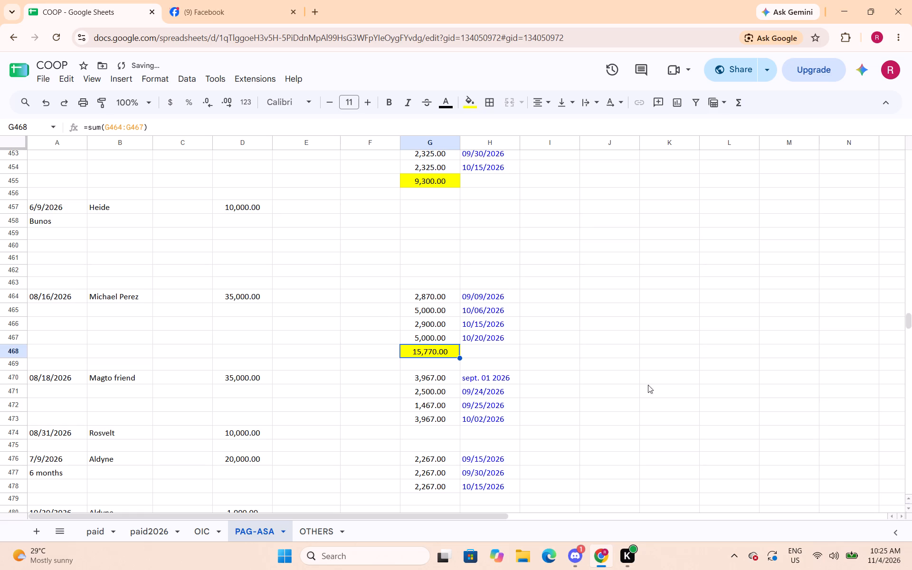
# Insert two blank rows at row 474, between Magto friend's last payment and Rosvelt's 08/31/2026 loan.
pyautogui.scroll(-1, 635, 360)
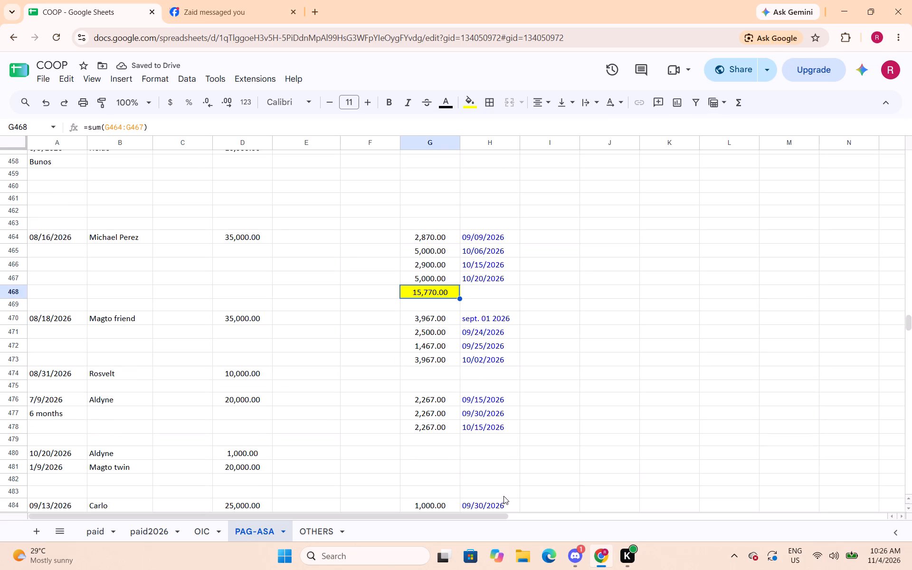
pyautogui.click(11, 374)
pyautogui.rightClick(11, 374)
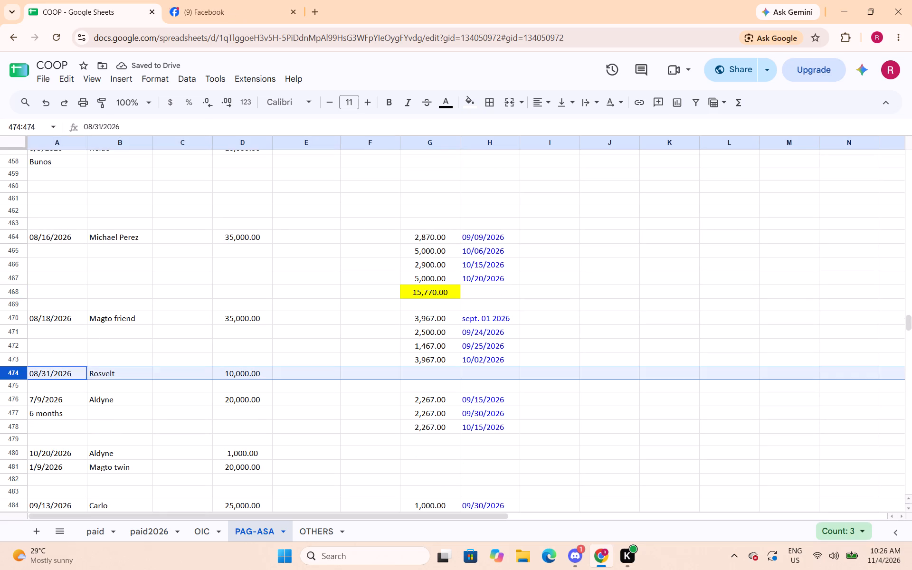
pyautogui.click(57, 163)
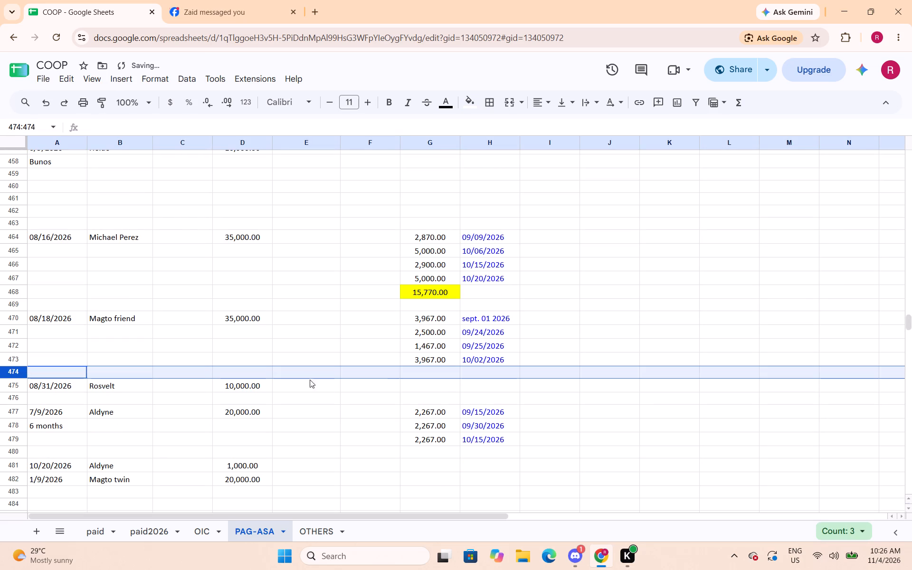
pyautogui.click(18, 374)
pyautogui.rightClick(18, 374)
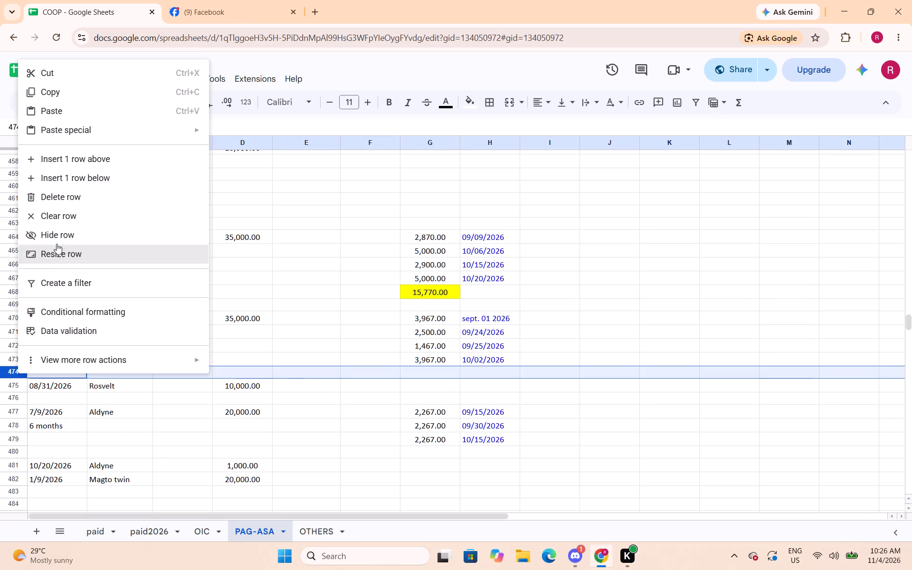
pyautogui.click(62, 161)
# Total Magto friend's payments in G474 with a SUM formula over G470:G473 and fill the cell yellow.
pyautogui.click(436, 376)
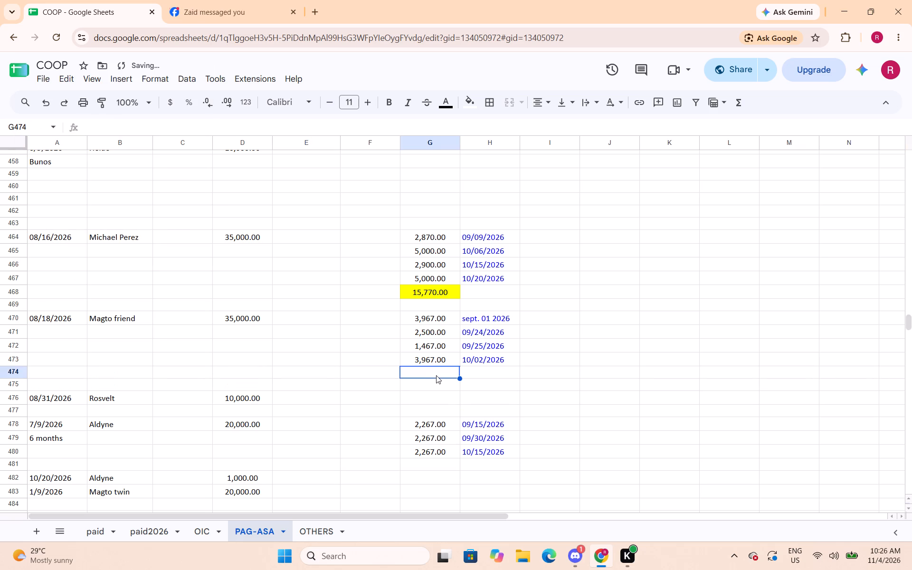
pyautogui.write('=sum(')
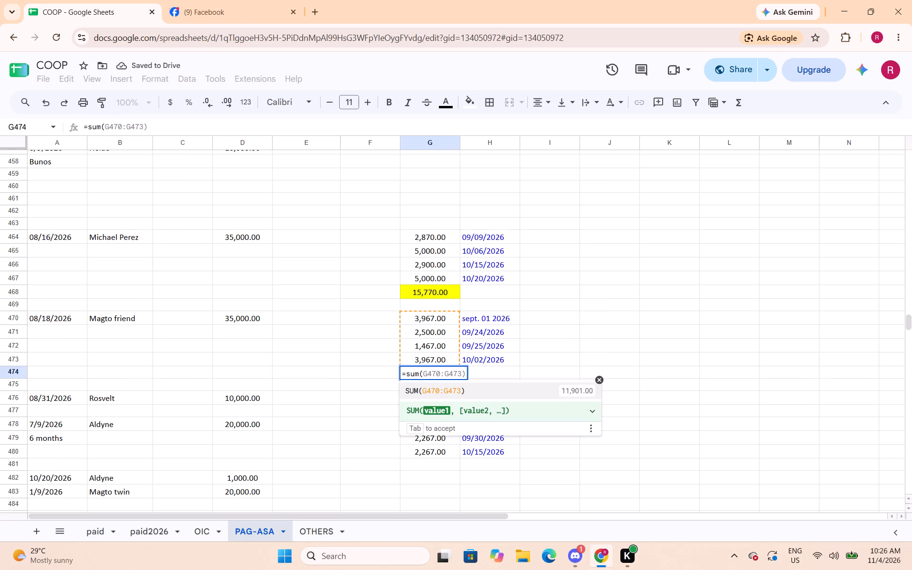
pyautogui.moveTo(416, 314); pyautogui.dragTo(424, 354)
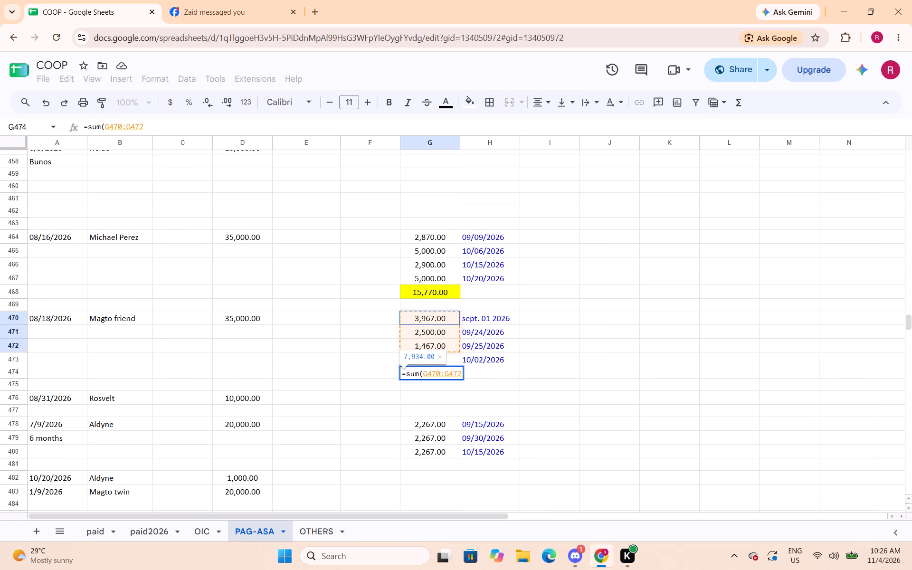
pyautogui.moveTo(424, 354); pyautogui.dragTo(424, 355)
pyautogui.hotkey('shift', ')')
pyautogui.press('Return')
pyautogui.press('Up')
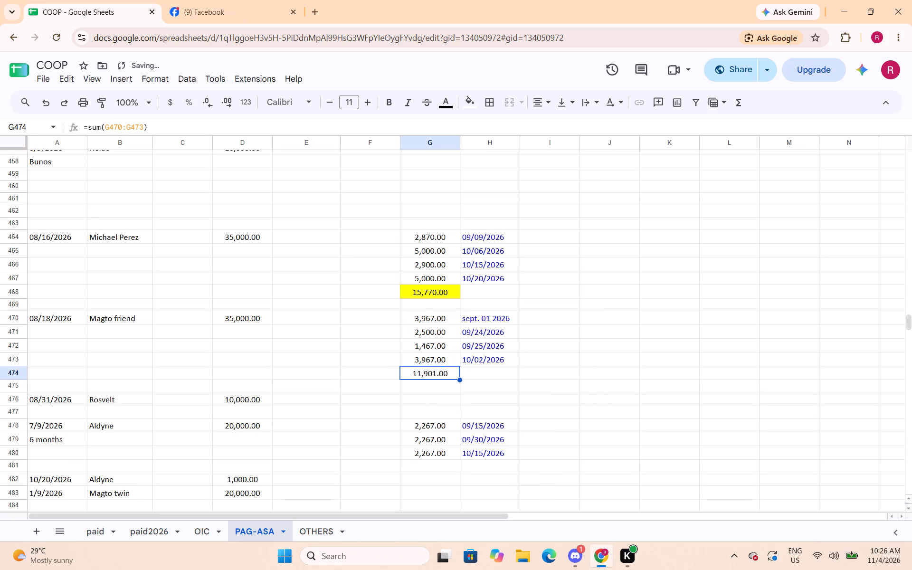
pyautogui.click(476, 104)
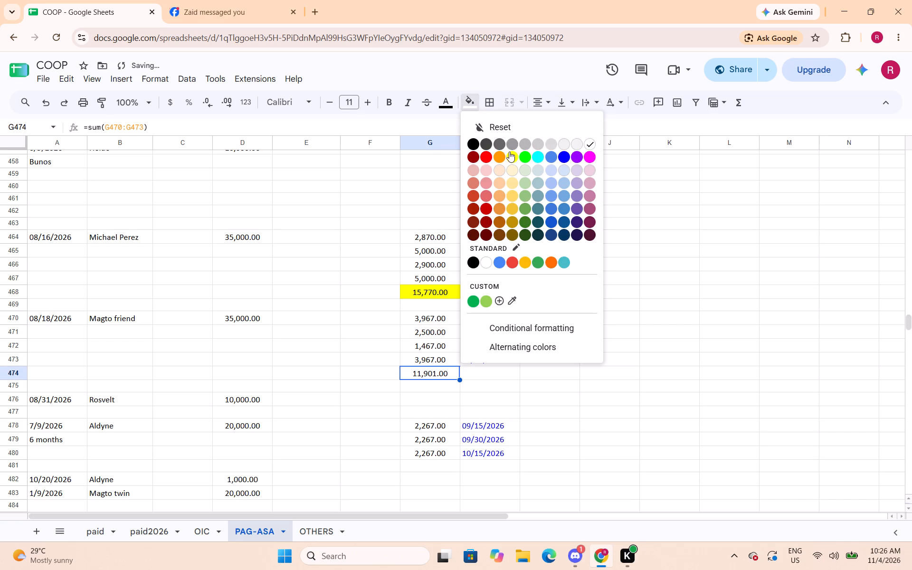
pyautogui.click(509, 152)
# Insert one blank row at row 481, between Aldyne's last 2,267.00 payment and the 10/20/2026 loan.
pyautogui.scroll(-2, 541, 251)
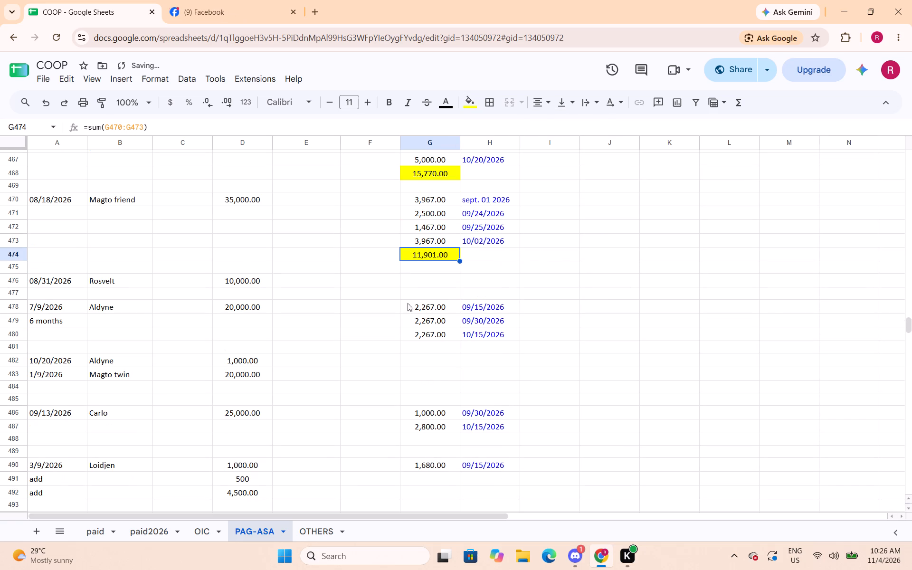
pyautogui.click(20, 351)
pyautogui.rightClick(20, 351)
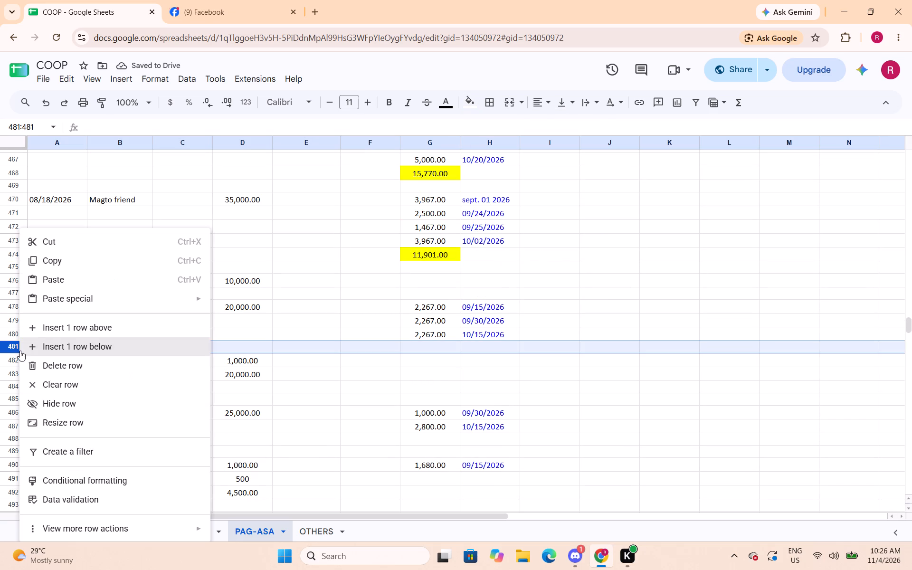
pyautogui.click(54, 329)
# Total Aldyne's payments in G481 with a SUM formula over G478:G480 and fill the cell yellow.
pyautogui.click(432, 347)
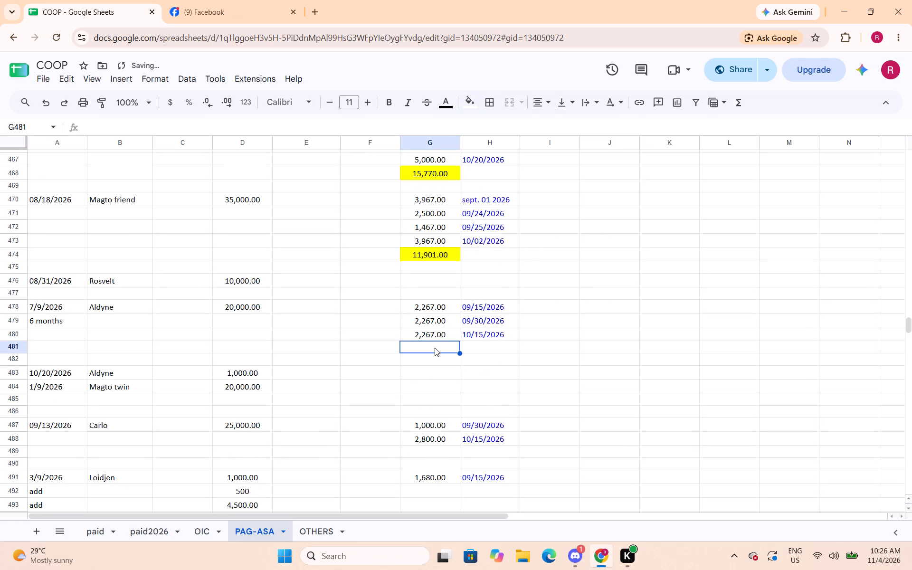
pyautogui.write('=sum(')
pyautogui.moveTo(419, 310); pyautogui.dragTo(424, 333)
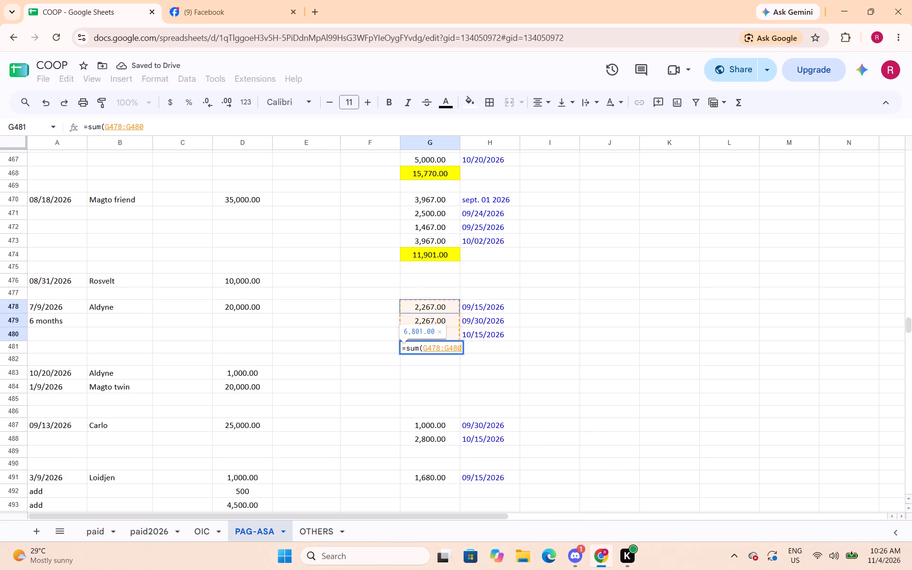
pyautogui.moveTo(424, 333); pyautogui.dragTo(424, 334)
pyautogui.hotkey('shift', ')')
pyautogui.press('Return')
pyautogui.press('Up')
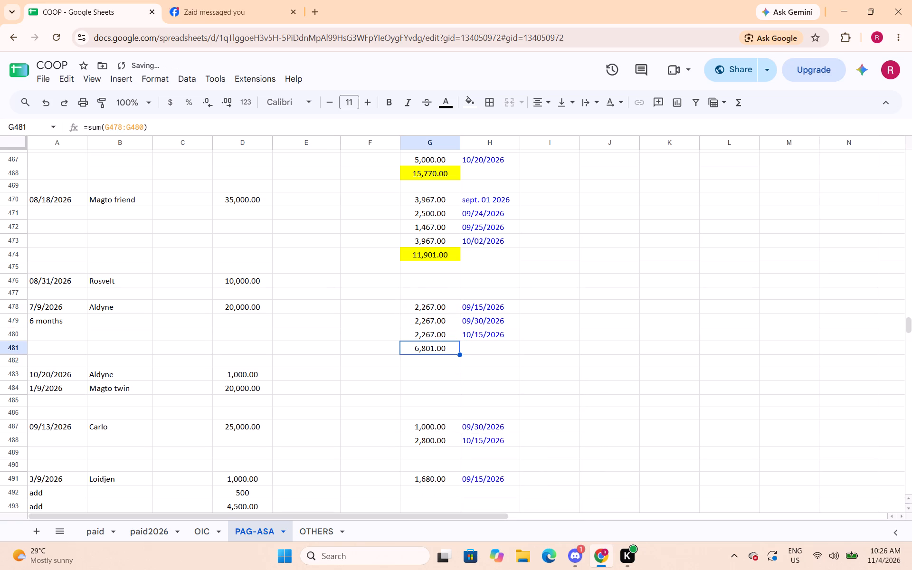
pyautogui.click(472, 105)
pyautogui.click(512, 160)
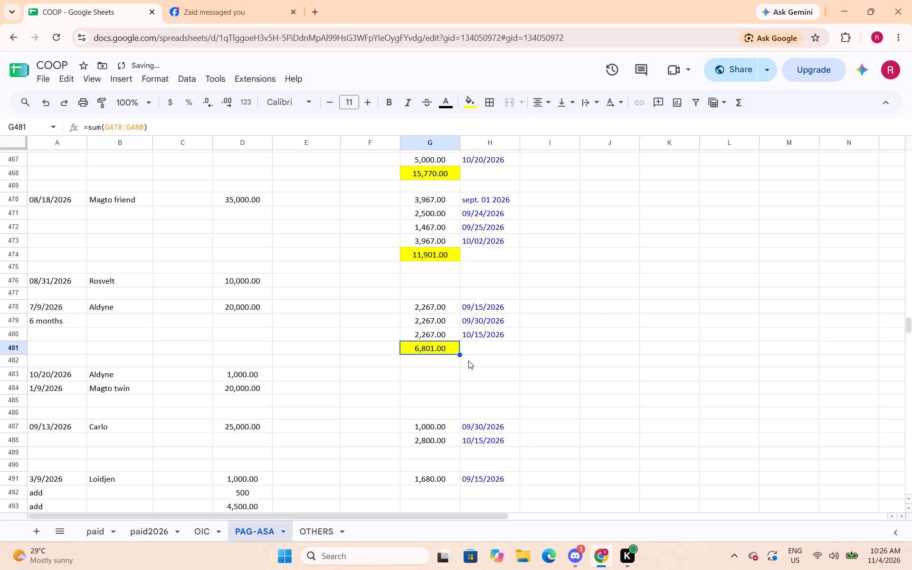
# Total Carlo's payments in G489 with a SUM formula over G487:G488 and fill the cell yellow.
pyautogui.scroll(-2, 507, 382)
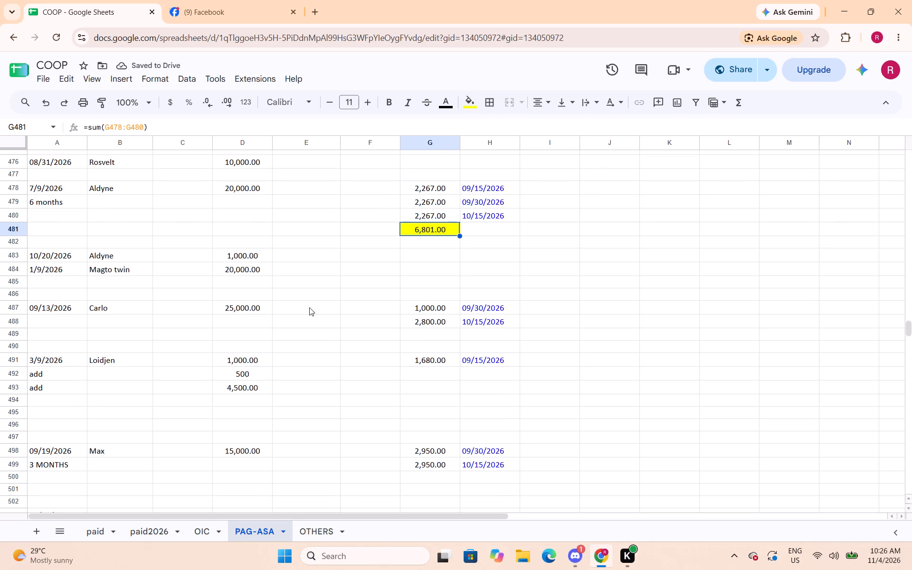
pyautogui.click(445, 337)
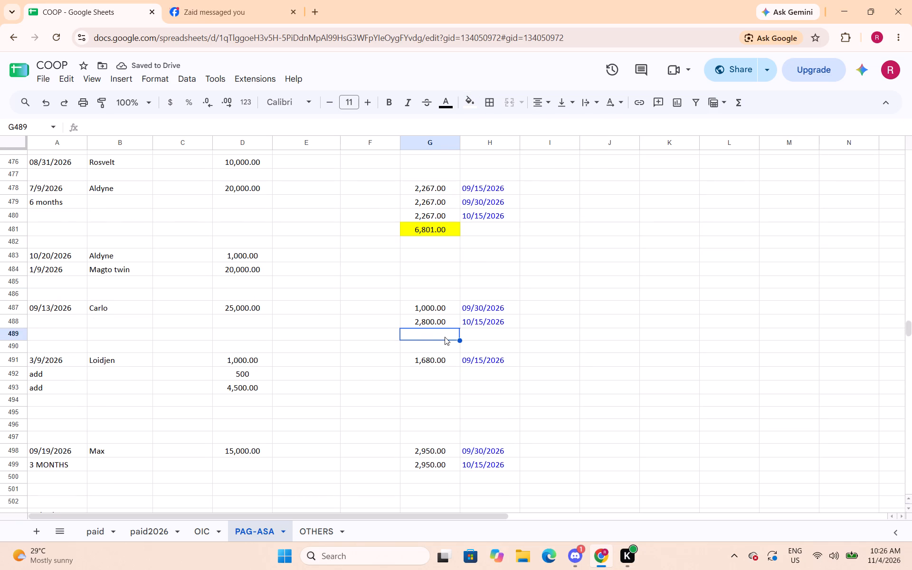
pyautogui.write('=sum(')
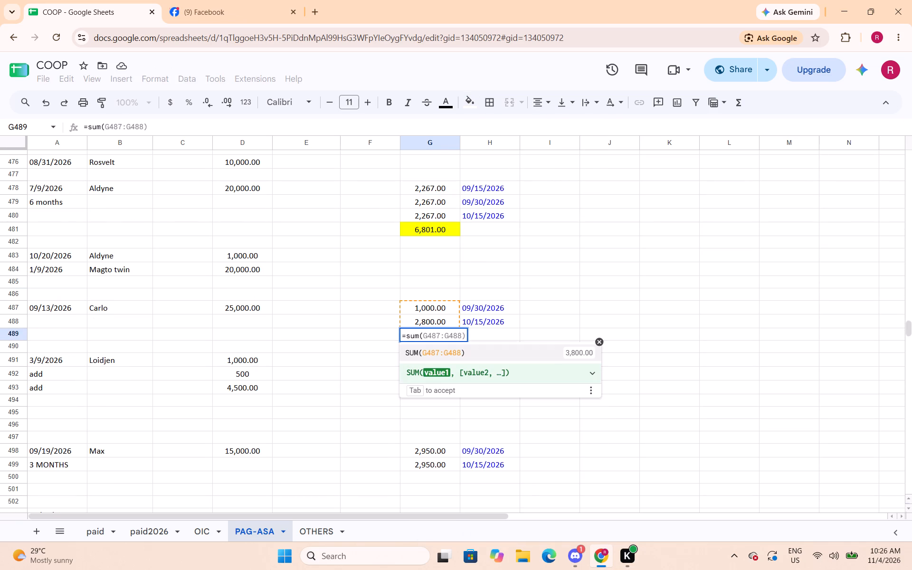
pyautogui.moveTo(431, 308); pyautogui.dragTo(435, 318)
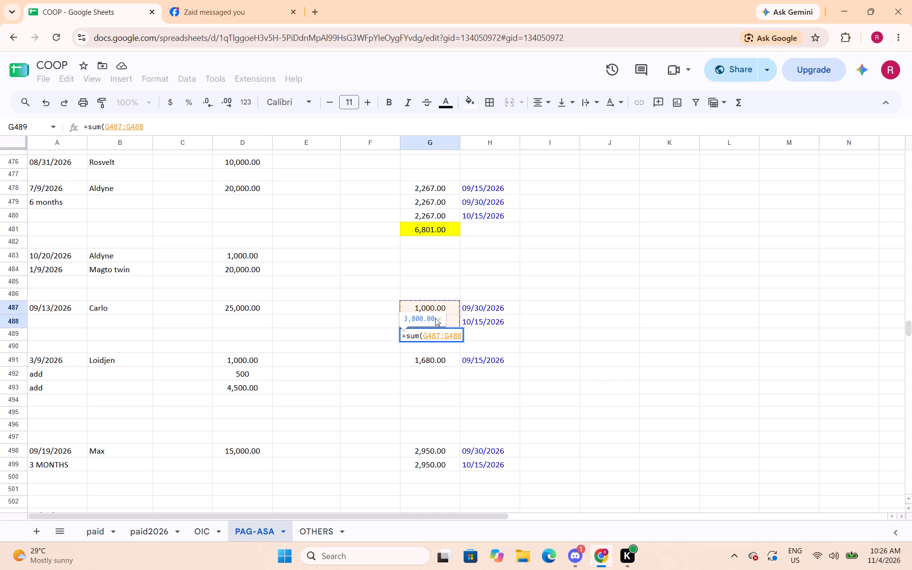
pyautogui.hotkey('shift', ')')
pyautogui.press('Return')
pyautogui.press('Up')
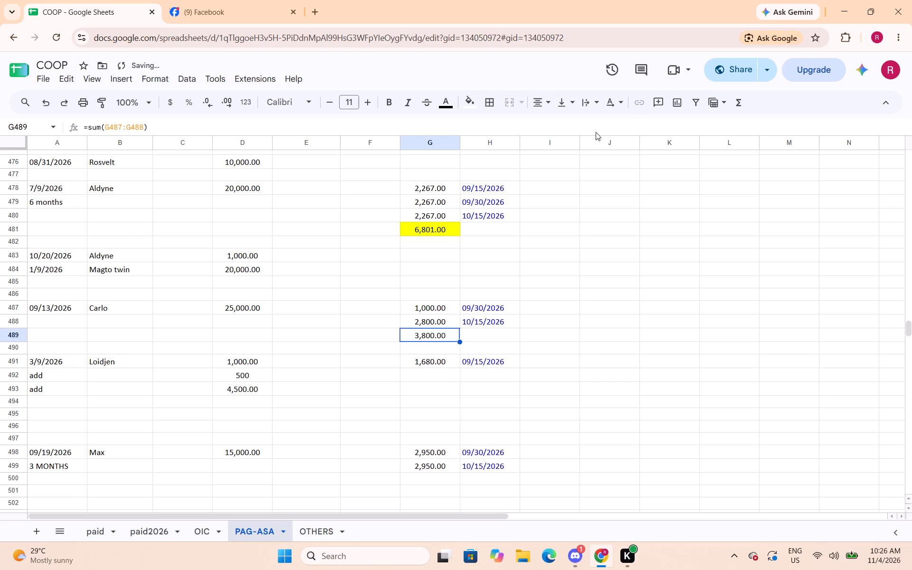
pyautogui.click(475, 110)
pyautogui.click(511, 158)
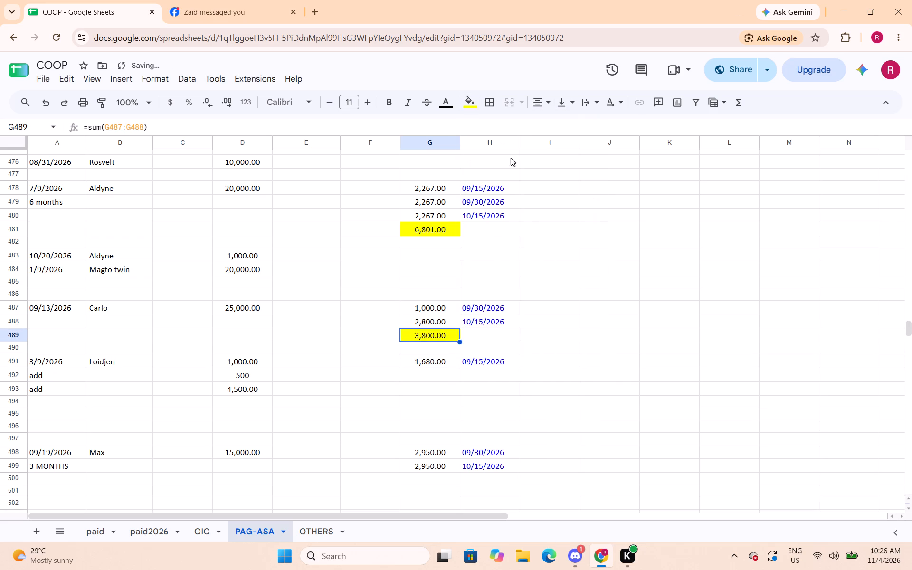
# Total Max's payments in G500 with a SUM formula over G498:G499 and fill the cell yellow.
pyautogui.scroll(-2, 681, 347)
pyautogui.scroll(1, 682, 345)
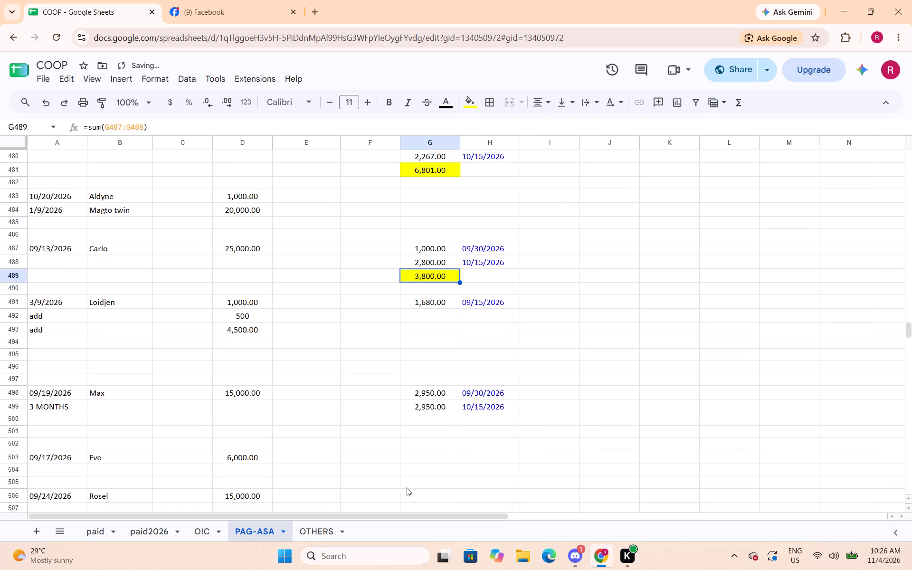
pyautogui.click(332, 352)
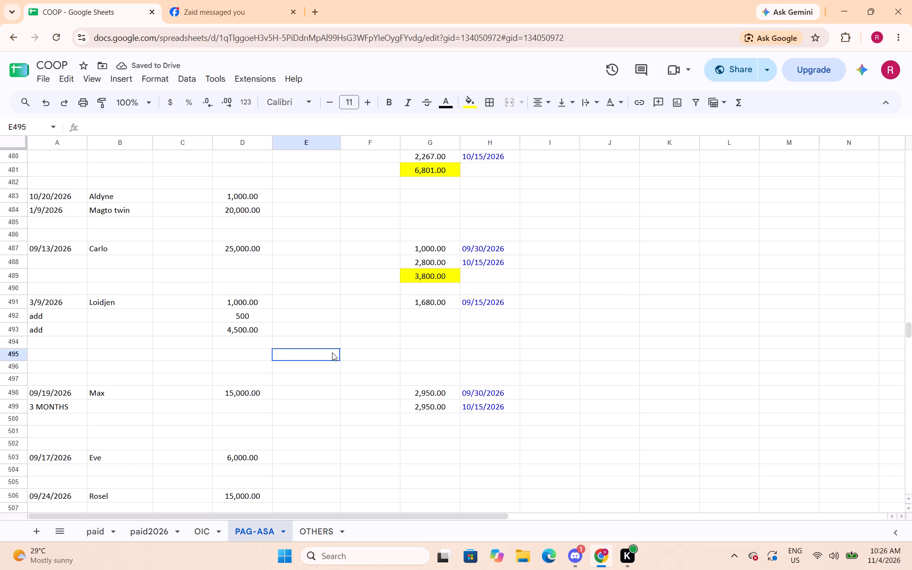
pyautogui.scroll(-1, 412, 342)
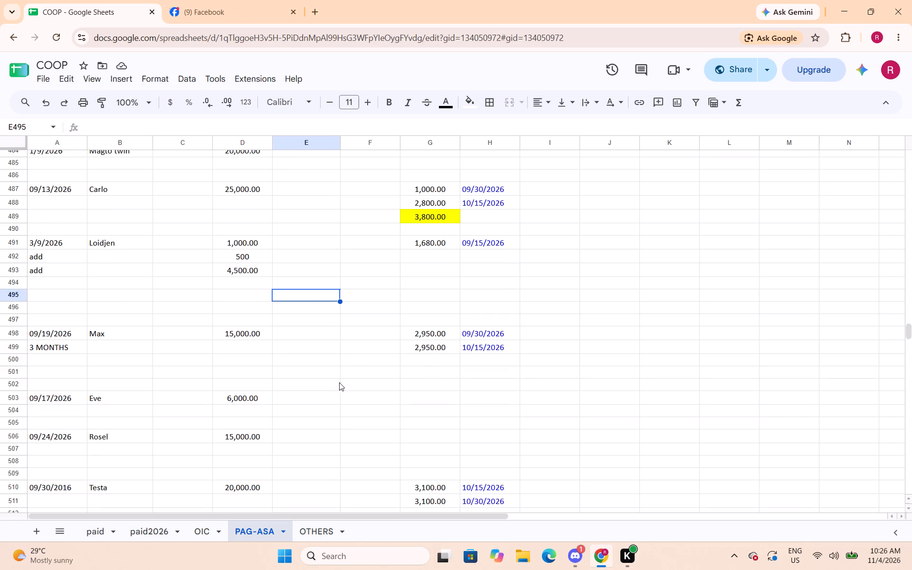
pyautogui.click(437, 363)
pyautogui.write('=sum(')
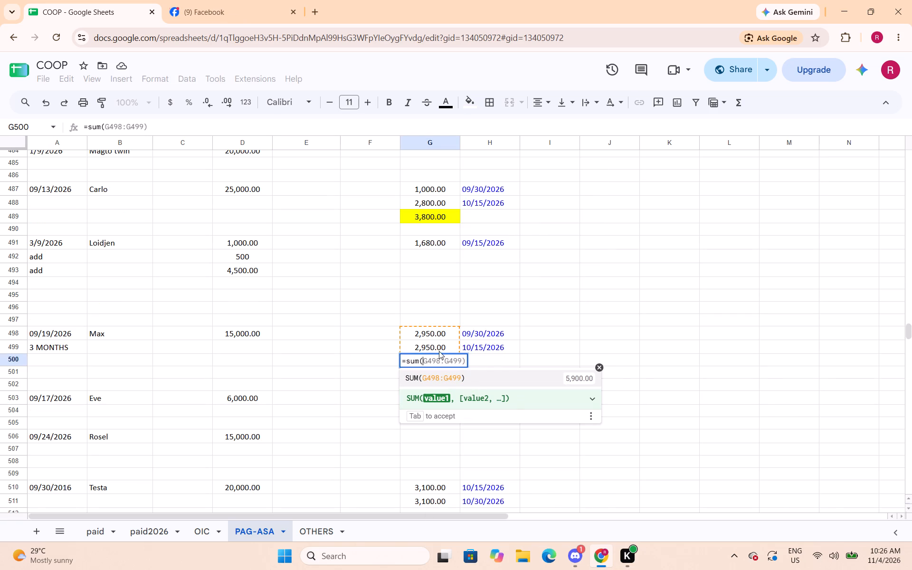
pyautogui.moveTo(443, 334); pyautogui.dragTo(444, 345)
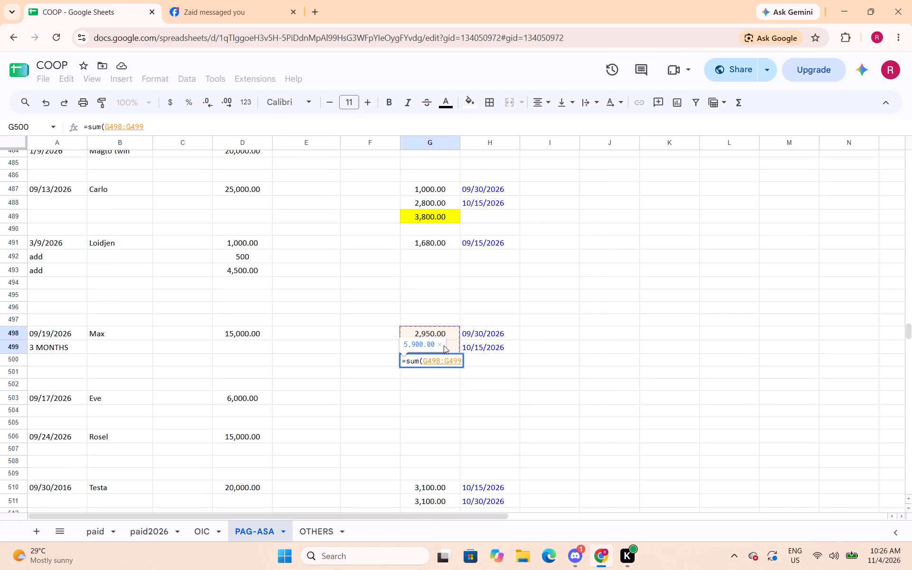
pyautogui.hotkey('shift', ')')
pyautogui.press('Return')
pyautogui.press('Up')
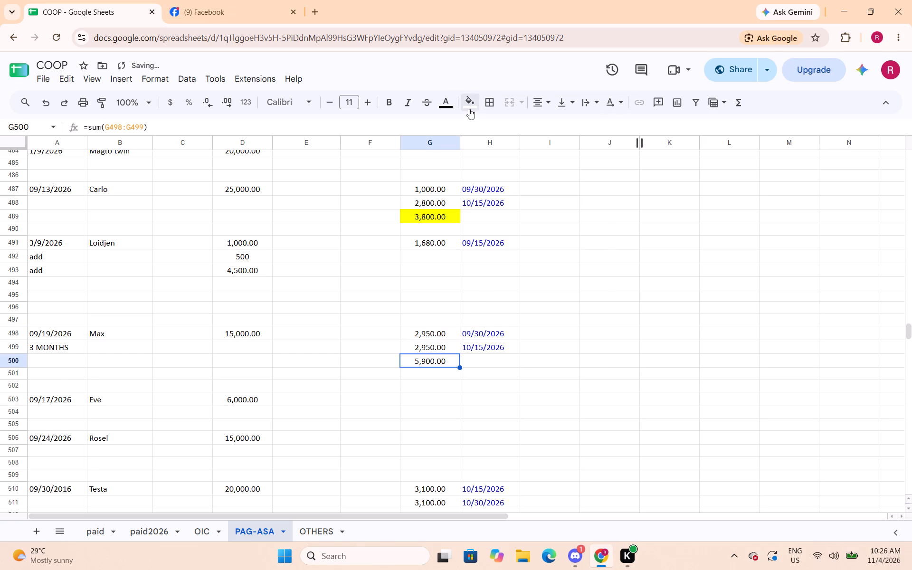
pyautogui.click(469, 109)
pyautogui.click(513, 160)
# Total Testa's payments in G512 with a SUM formula over G510:G511 and fill the cell yellow.
pyautogui.scroll(-1, 389, 370)
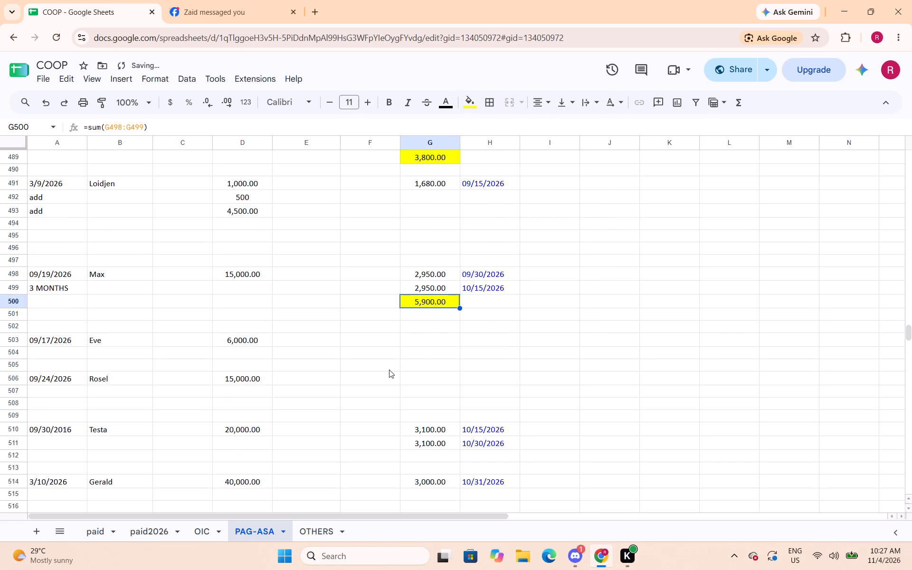
pyautogui.scroll(-2, 389, 370)
pyautogui.click(430, 338)
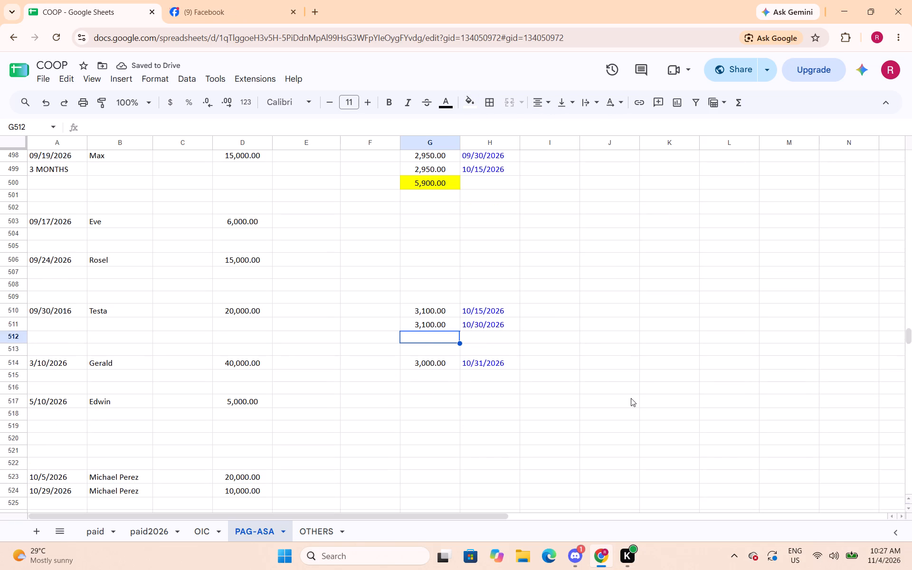
pyautogui.write('=sum(')
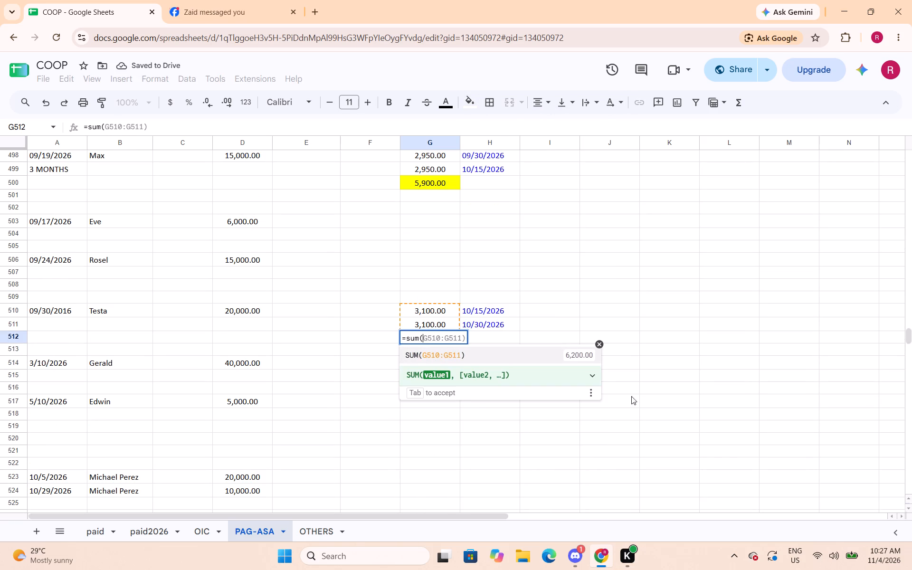
pyautogui.moveTo(434, 312); pyautogui.dragTo(434, 323)
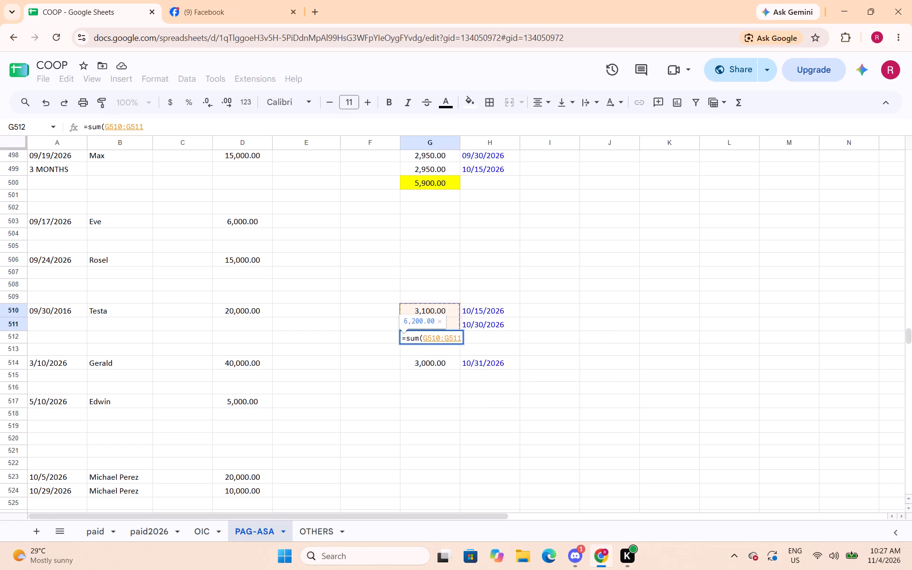
pyautogui.hotkey('shift', ')')
pyautogui.press('Return')
pyautogui.press('Up')
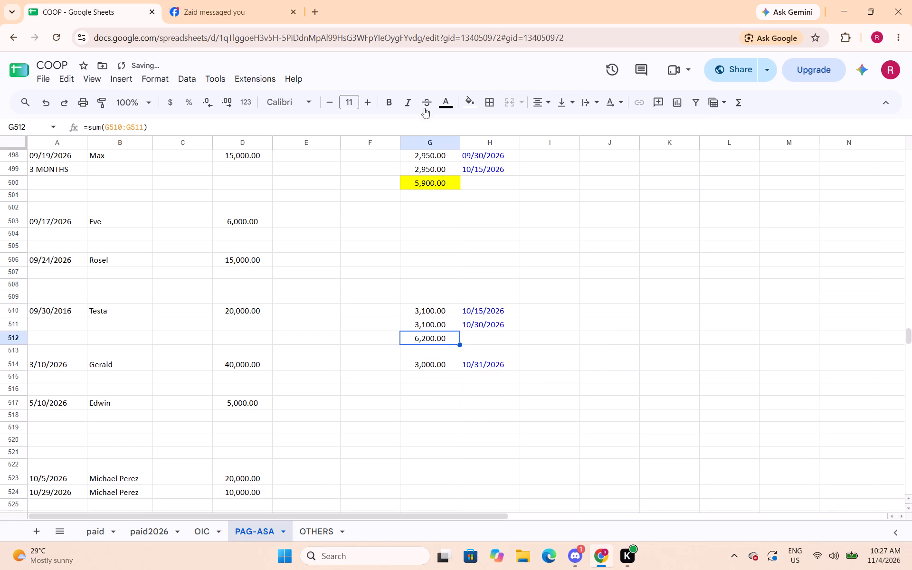
pyautogui.click(467, 106)
pyautogui.click(512, 154)
# Check the PAG-ASA records below Testa's loan for any remaining payments that need a total.
pyautogui.scroll(-2, 590, 328)
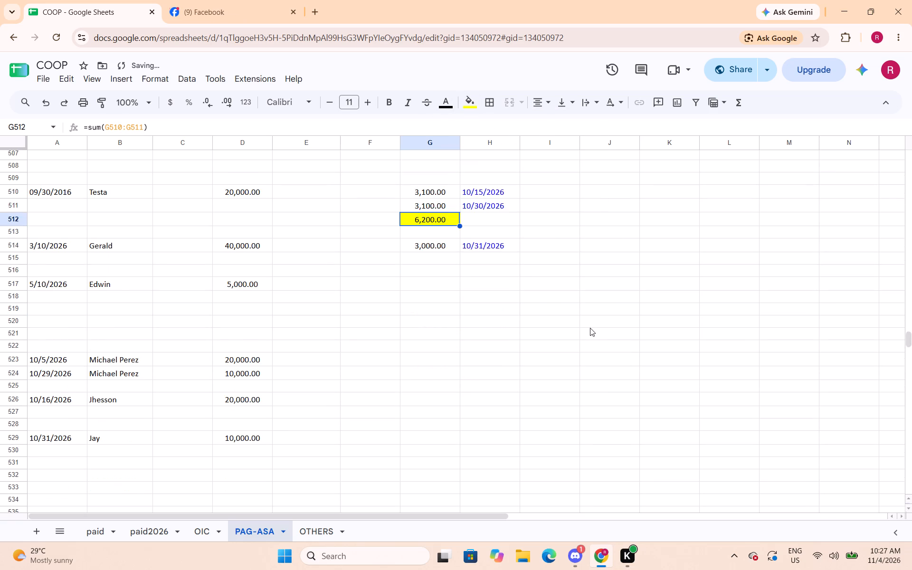
pyautogui.scroll(-13, 590, 328)
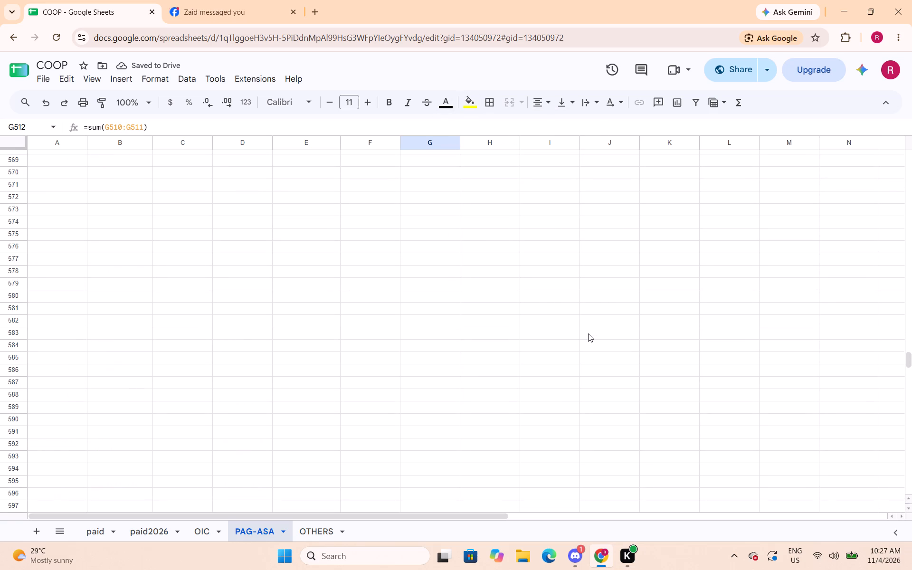
pyautogui.scroll(-8, 588, 333)
pyautogui.scroll(9, 588, 335)
# Insert one blank row at row 457, above Heide's 6/9/2026 loan of 10,000.00.
pyautogui.scroll(15, 588, 335)
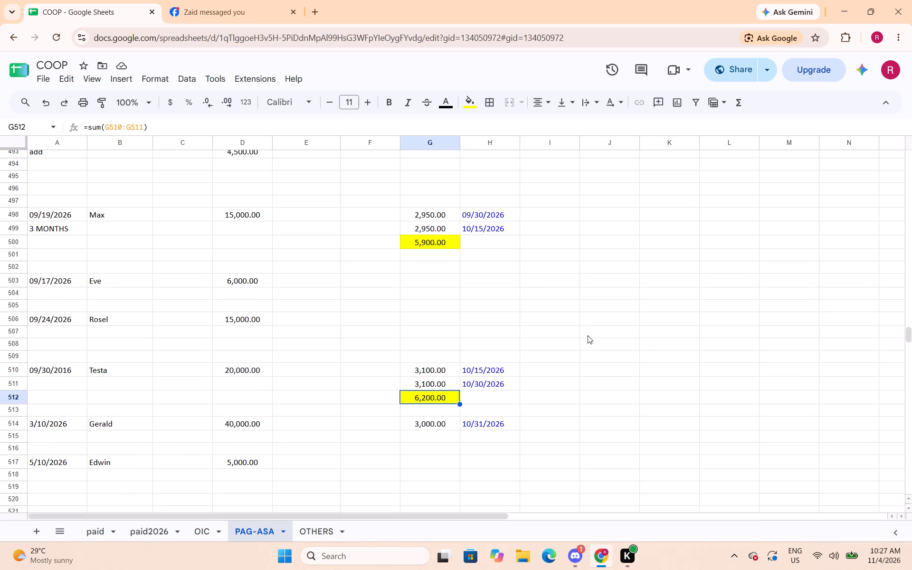
pyautogui.scroll(9, 588, 335)
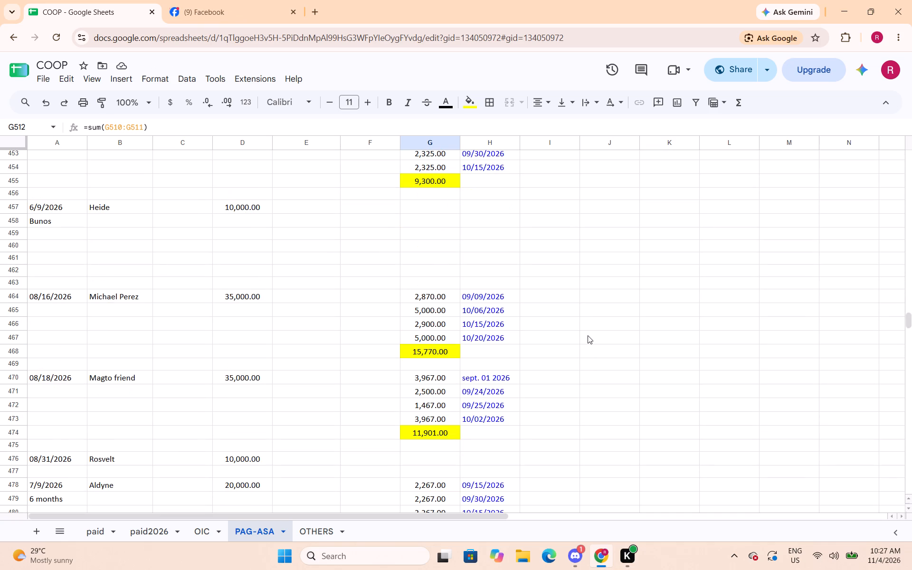
pyautogui.scroll(4, 588, 335)
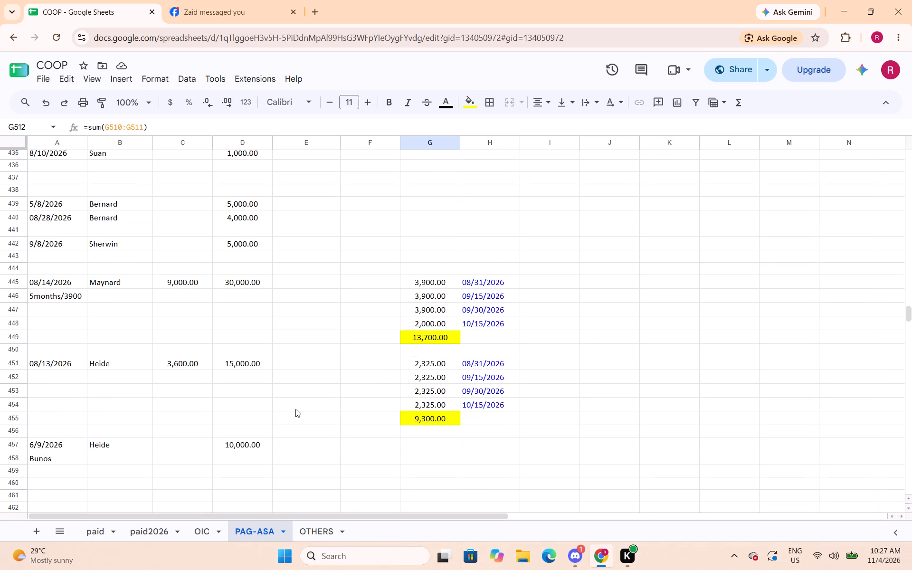
pyautogui.click(18, 444)
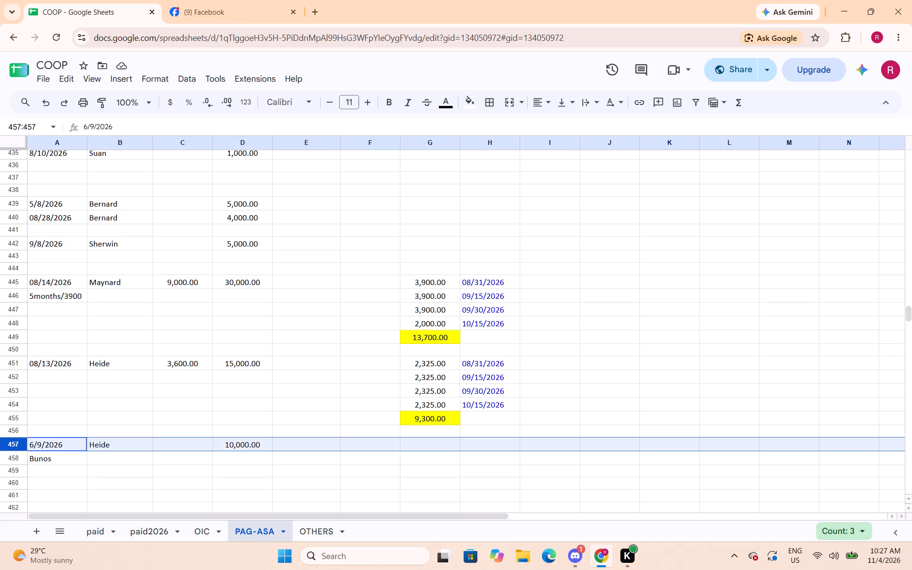
pyautogui.rightClick(18, 444)
pyautogui.click(47, 235)
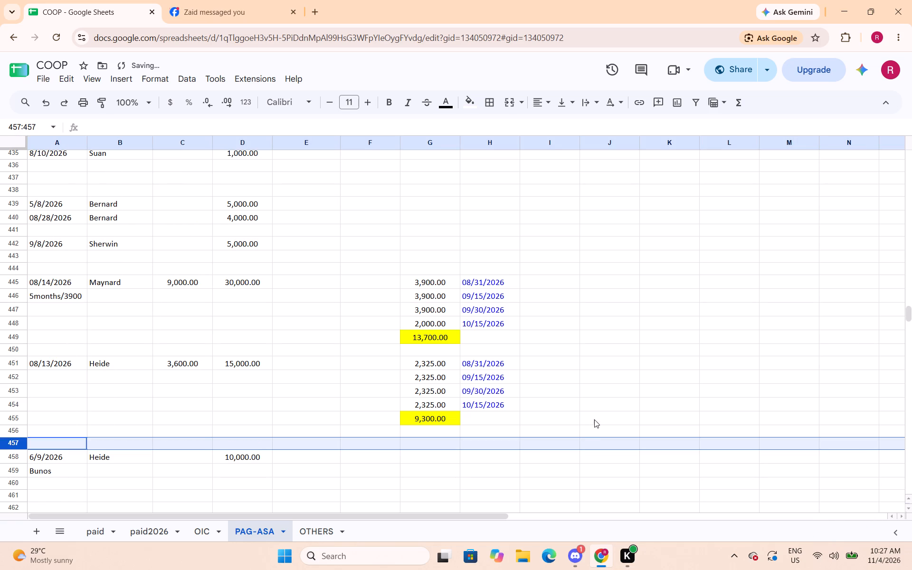
pyautogui.click(596, 401)
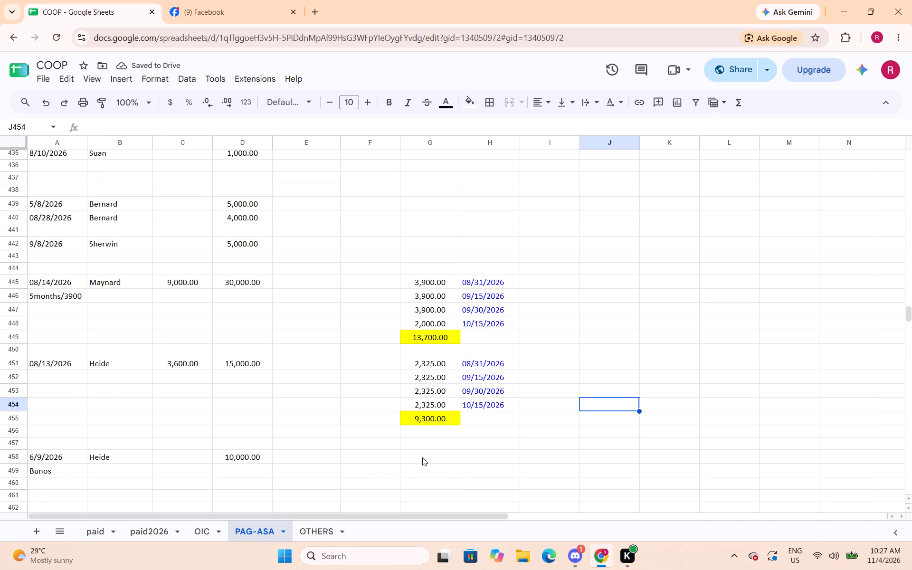
# Review the payment totals and row spacing in the PAG-ASA records from Heide's 08/13/2026 loan upward.
pyautogui.click(427, 437)
pyautogui.click(429, 418)
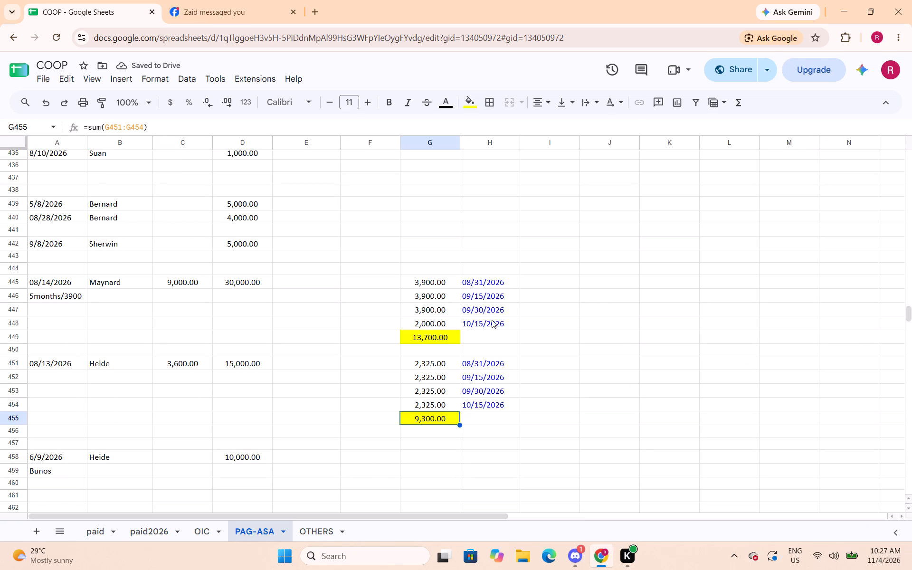
pyautogui.scroll(2, 566, 329)
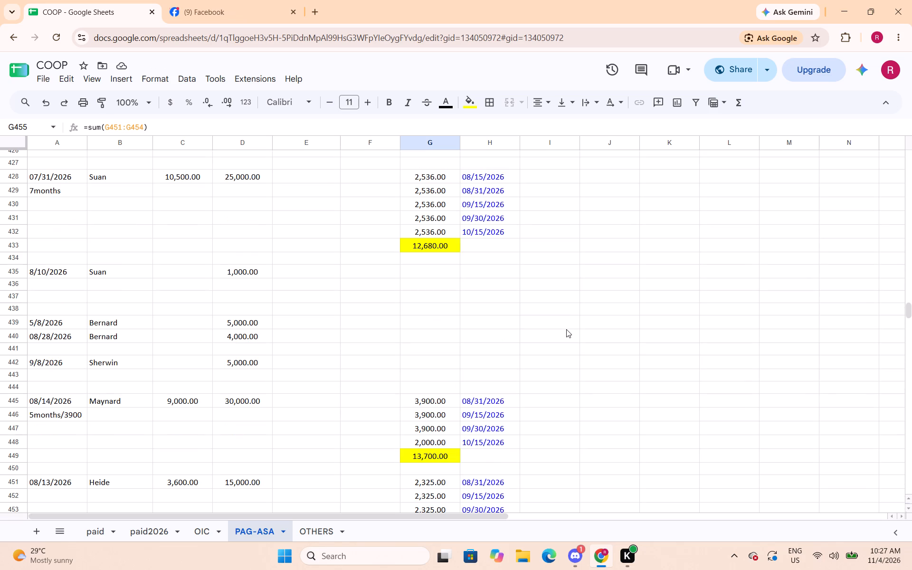
pyautogui.scroll(5, 566, 329)
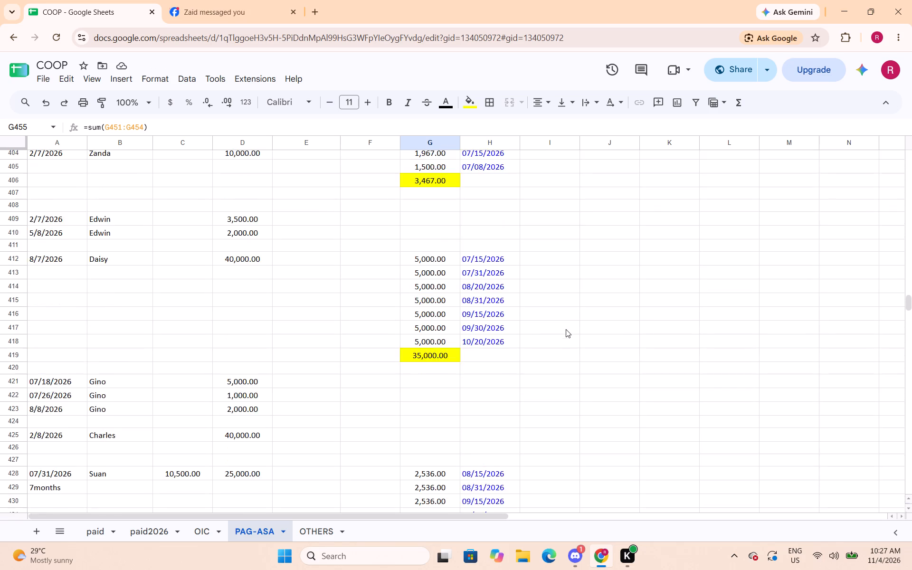
# Review the payment totals and row spacing in the PAG-ASA records from Zanda's 2/7/2026 loan up to the header row.
pyautogui.scroll(8, 566, 329)
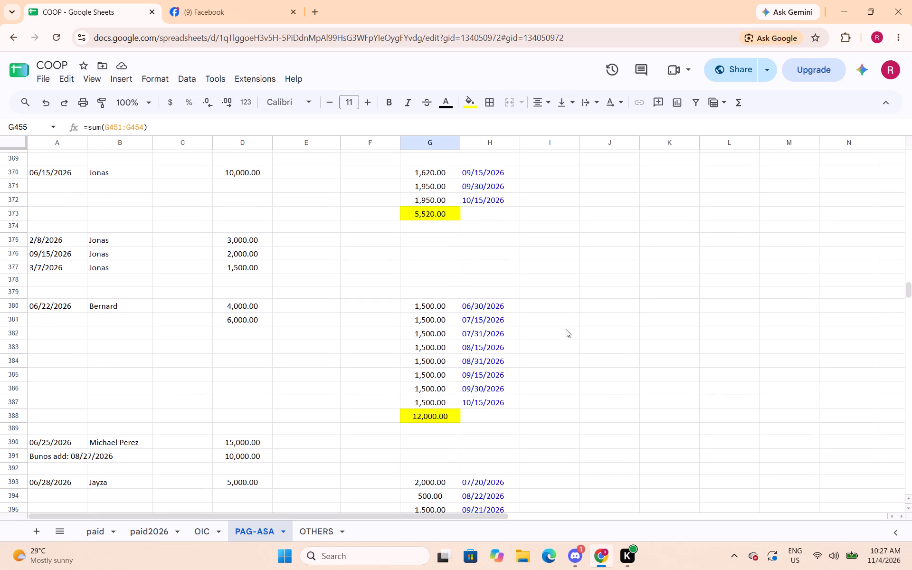
pyautogui.scroll(2, 693, 329)
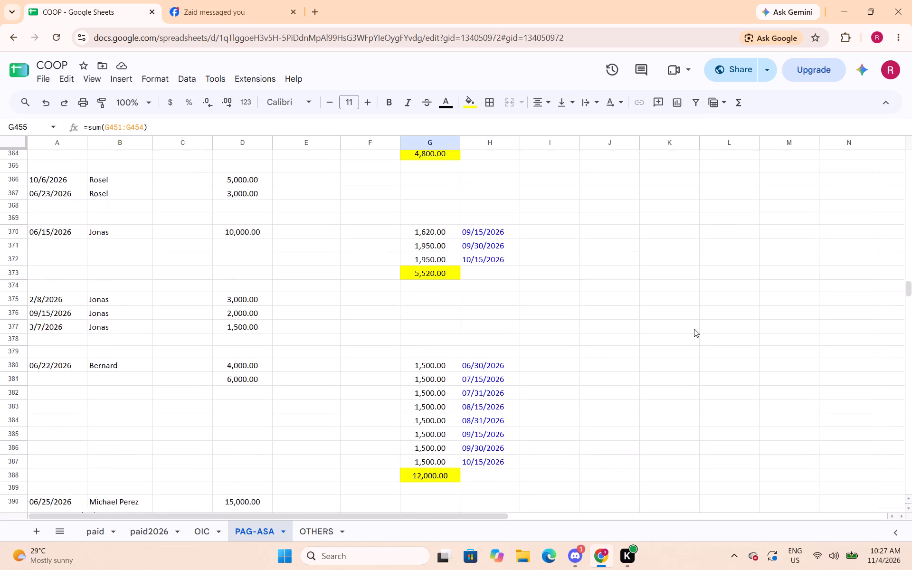
pyautogui.scroll(9, 694, 329)
pyautogui.scroll(-3, 700, 330)
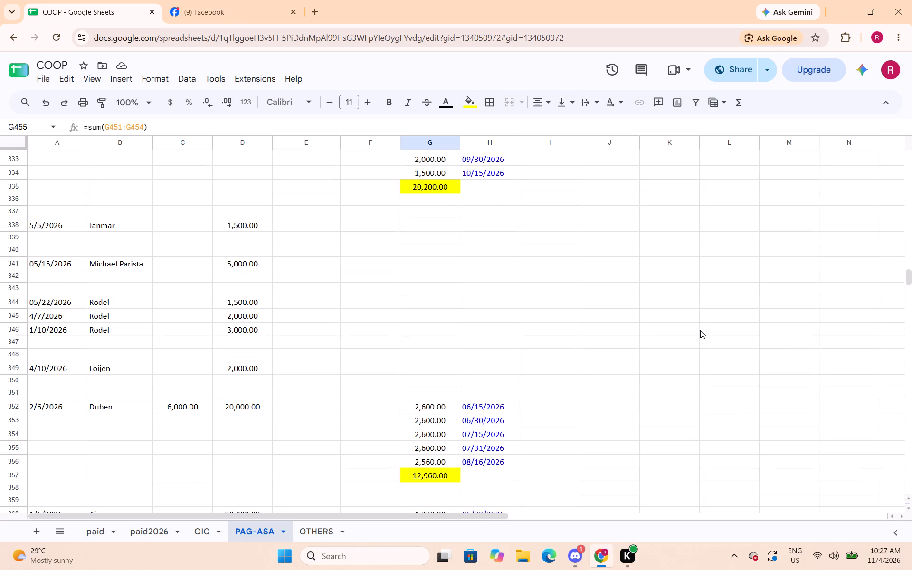
pyautogui.scroll(-3, 700, 330)
pyautogui.scroll(15, 700, 330)
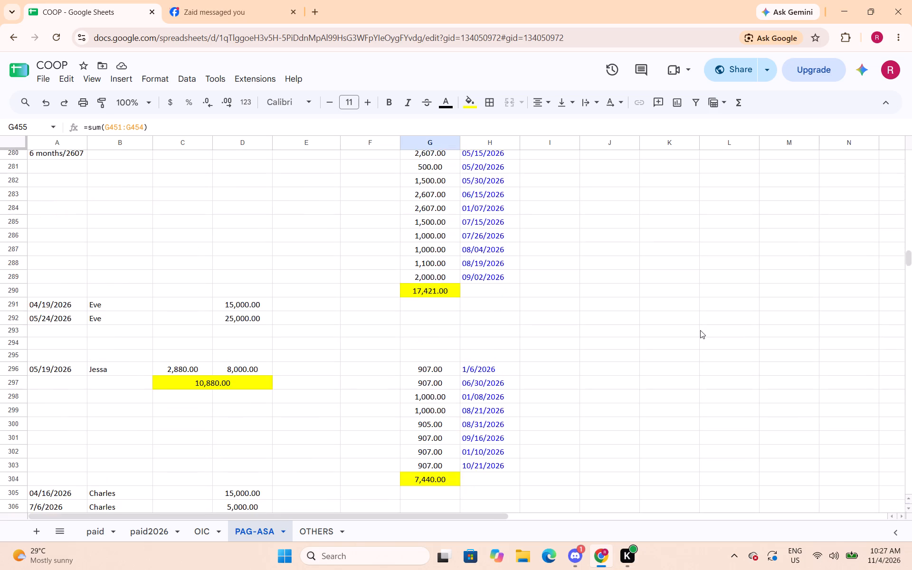
pyautogui.scroll(7, 700, 330)
pyautogui.scroll(-3, 700, 330)
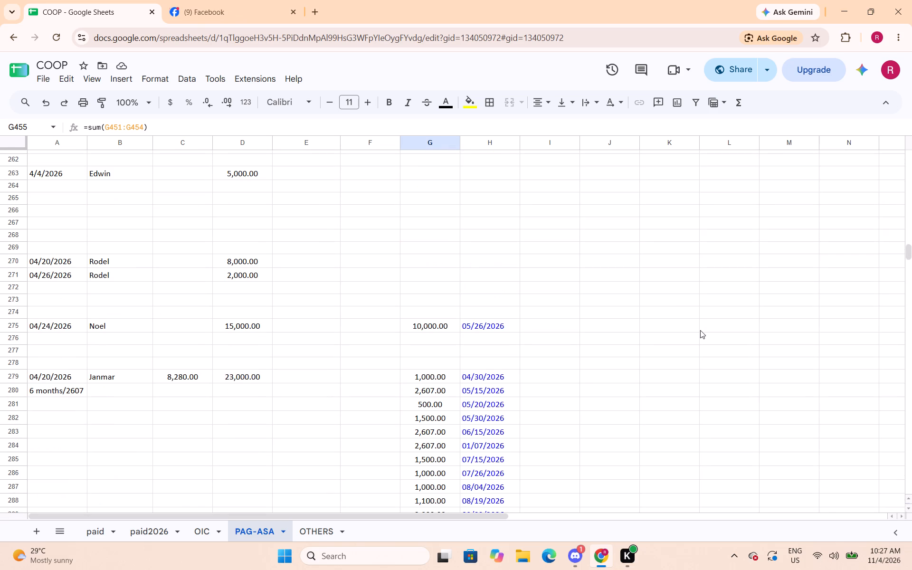
pyautogui.scroll(16, 700, 330)
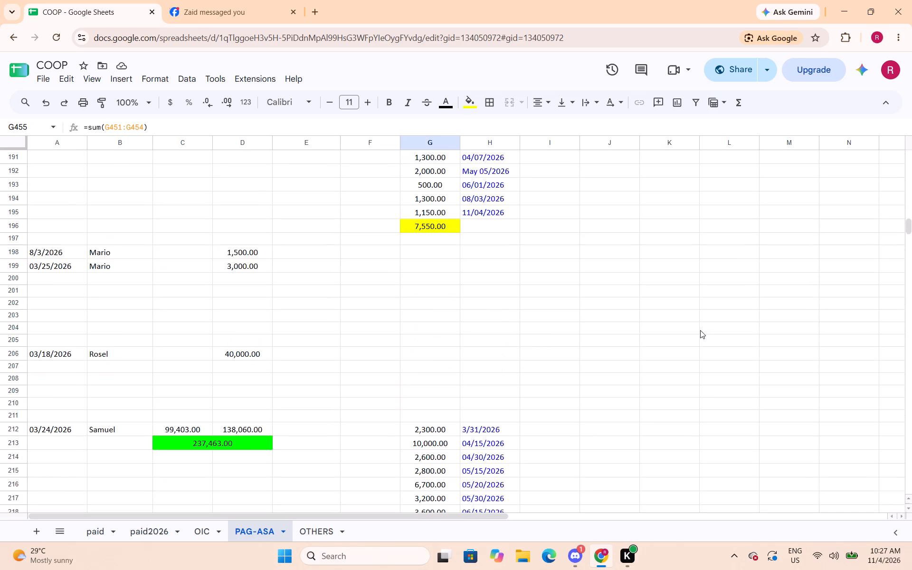
pyautogui.scroll(8, 700, 330)
pyautogui.scroll(-5, 700, 330)
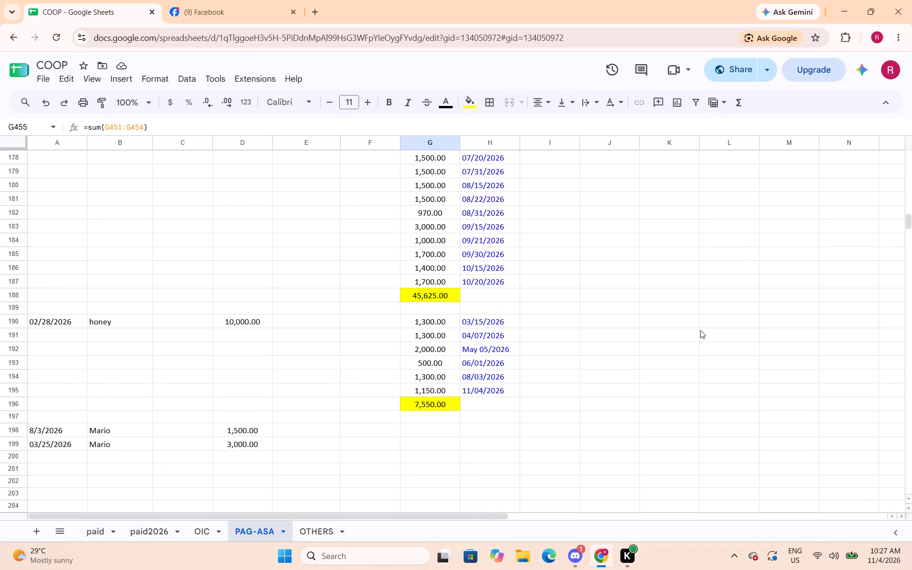
pyautogui.scroll(13, 700, 330)
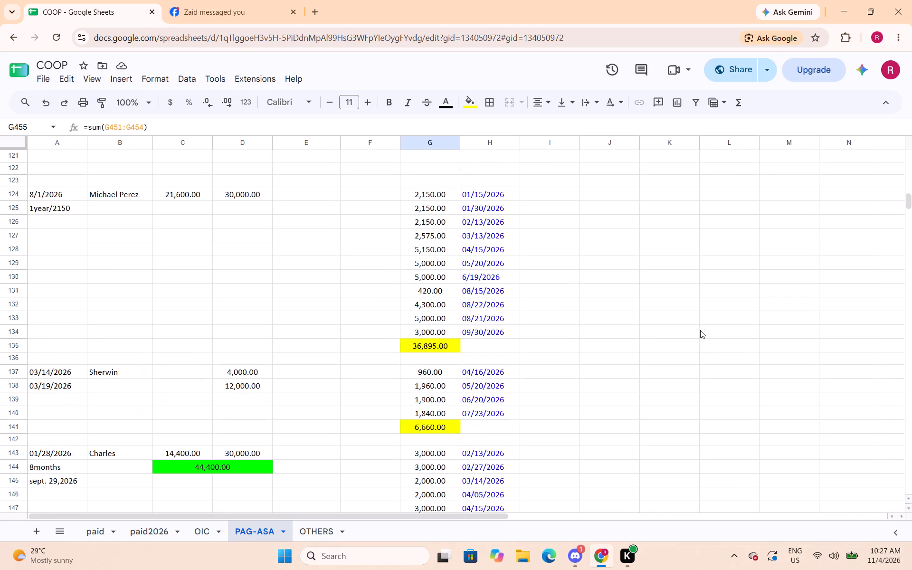
pyautogui.scroll(15, 700, 330)
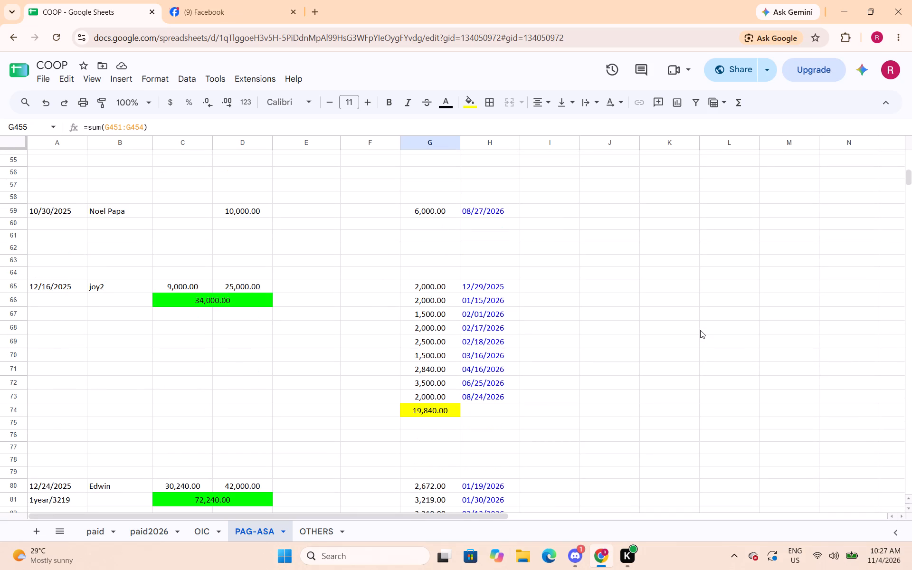
pyautogui.scroll(12, 700, 330)
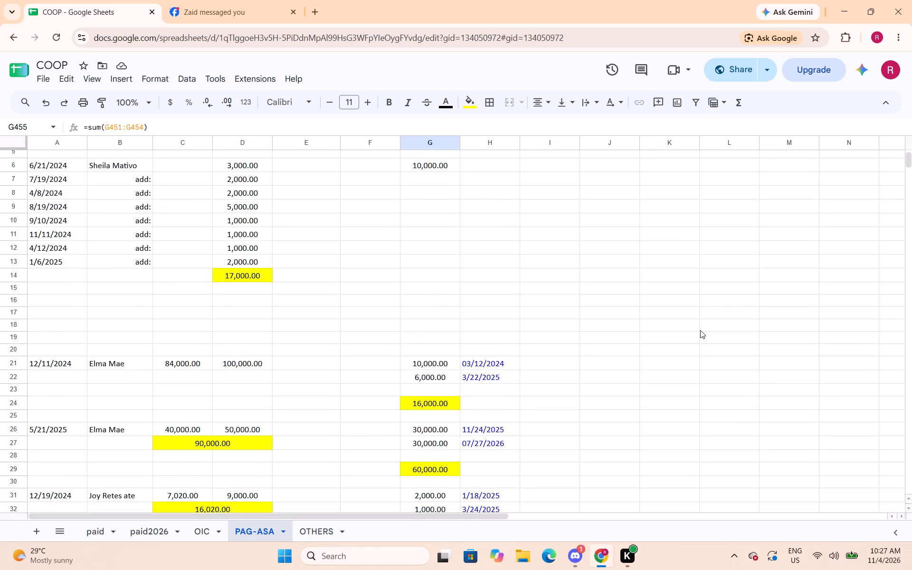
pyautogui.scroll(4, 700, 330)
# Save the COOP spreadsheet.
pyautogui.click(630, 329)
pyautogui.click(786, 413)
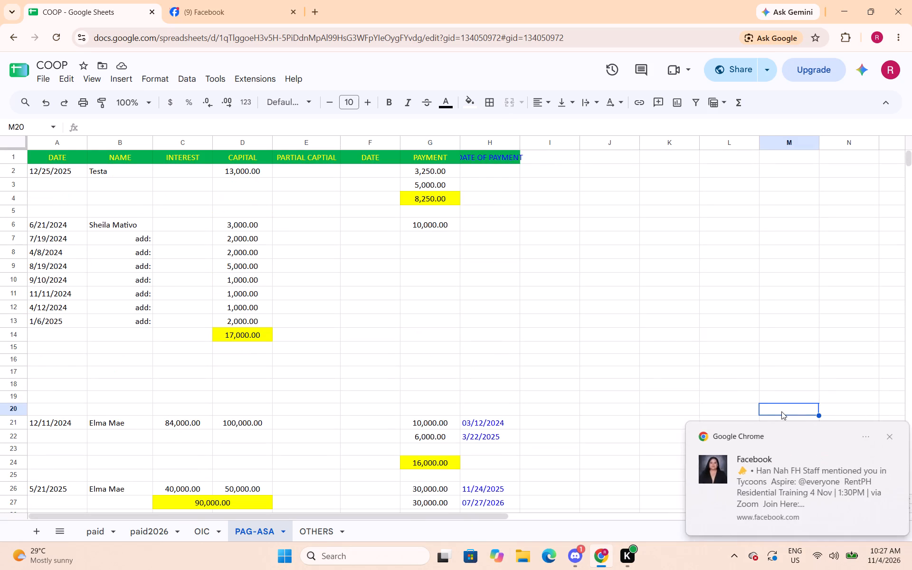
pyautogui.hotkey('ctrl', 's')
pyautogui.click(600, 332)
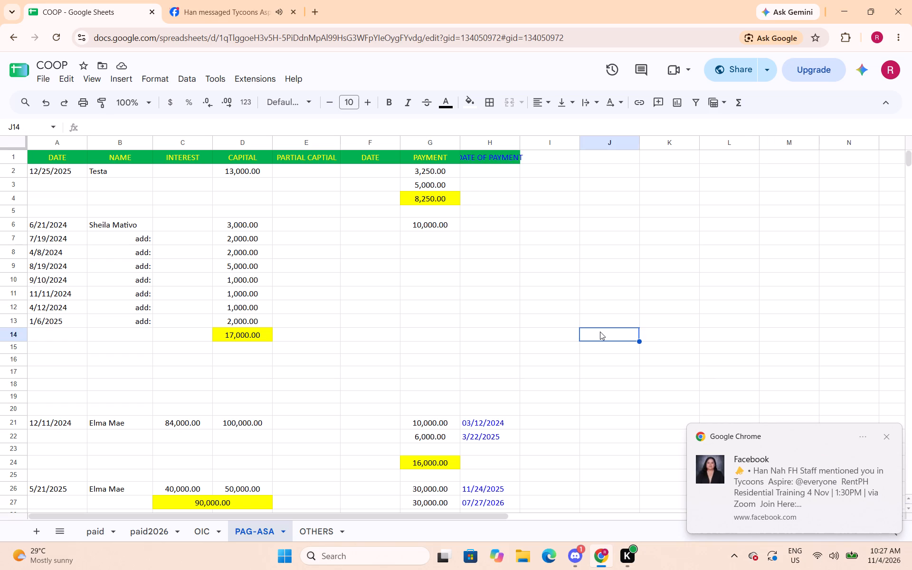
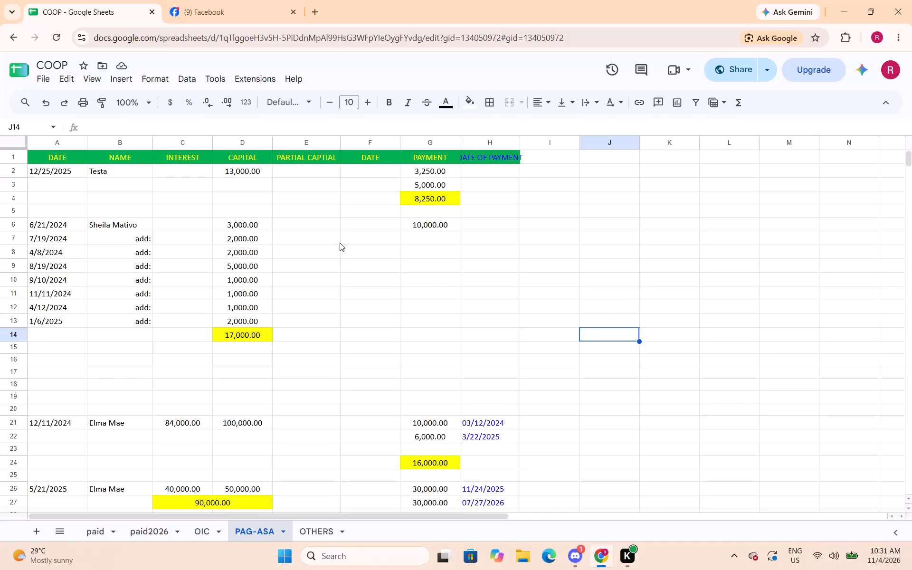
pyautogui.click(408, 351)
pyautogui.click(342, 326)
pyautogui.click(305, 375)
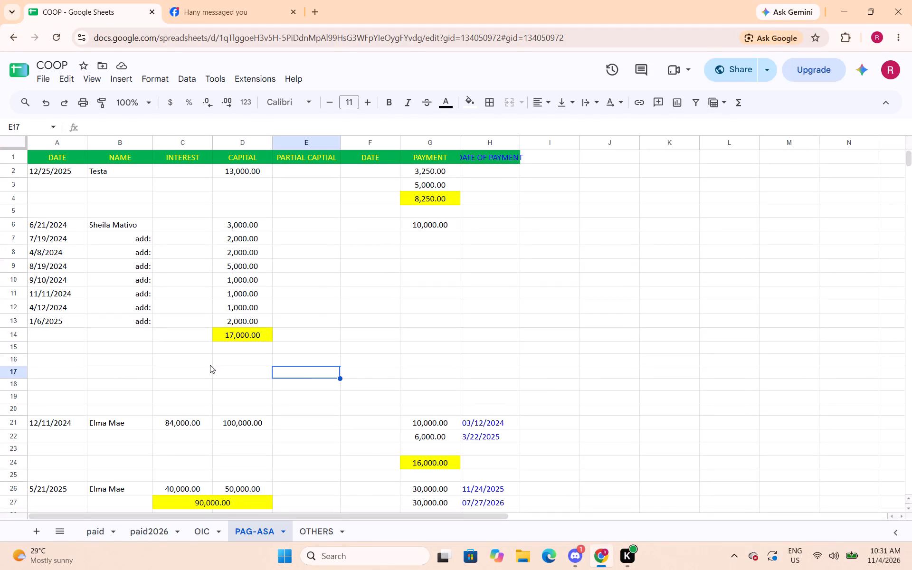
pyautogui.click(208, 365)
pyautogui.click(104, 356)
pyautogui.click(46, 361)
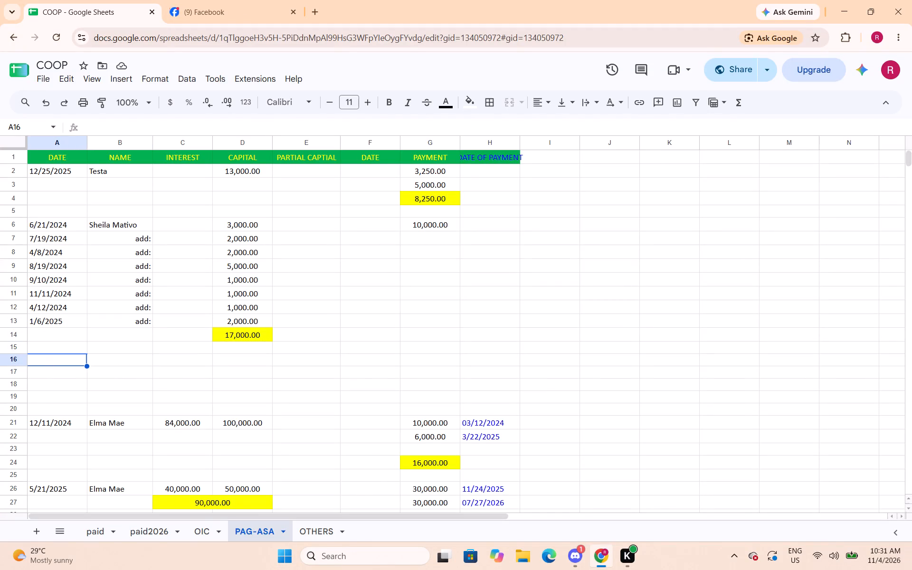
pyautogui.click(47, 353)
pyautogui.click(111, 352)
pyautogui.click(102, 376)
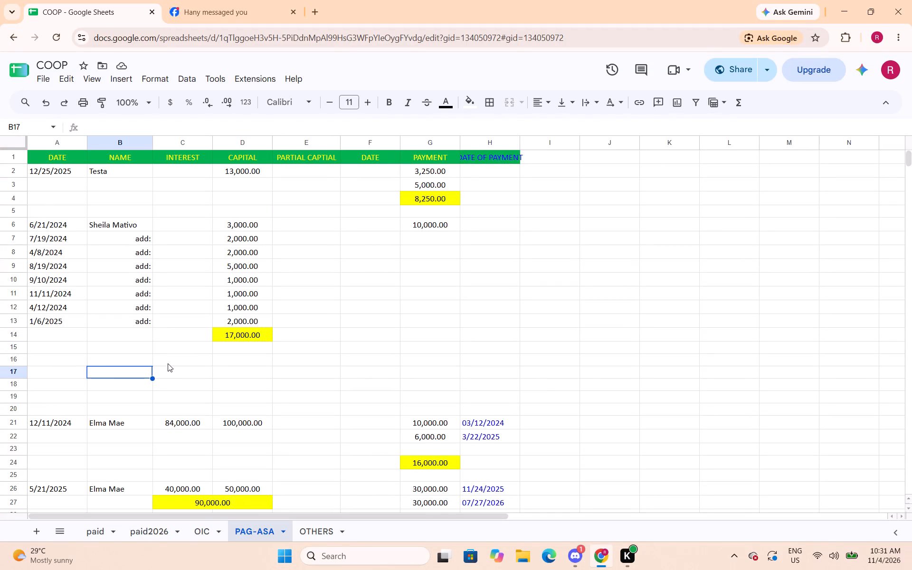
pyautogui.scroll(-2, 168, 363)
pyautogui.scroll(-1, 561, 407)
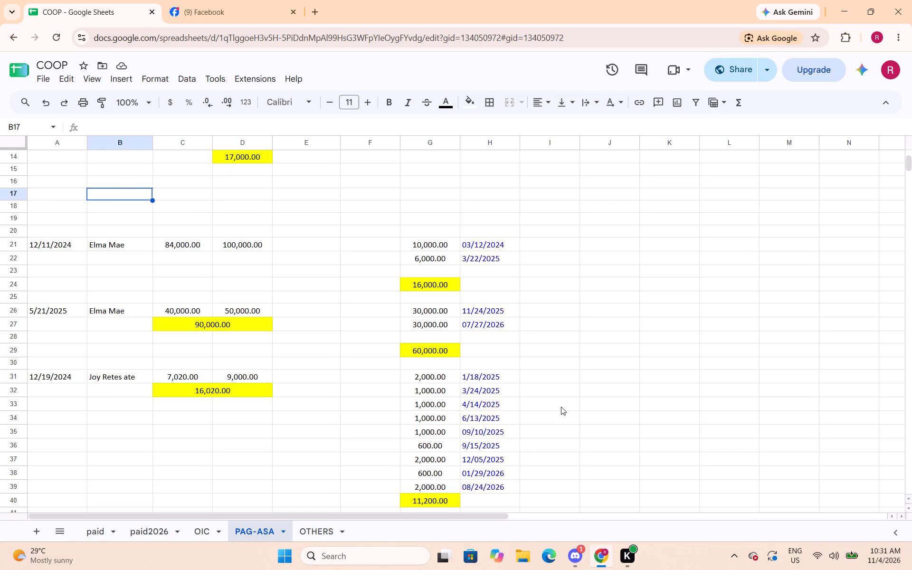
pyautogui.scroll(-12, 561, 406)
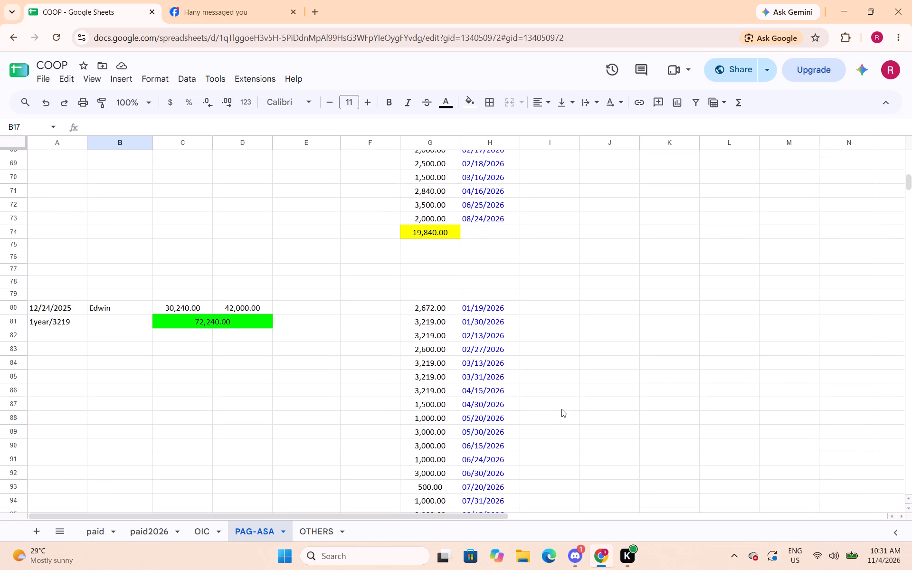
pyautogui.scroll(-8, 561, 409)
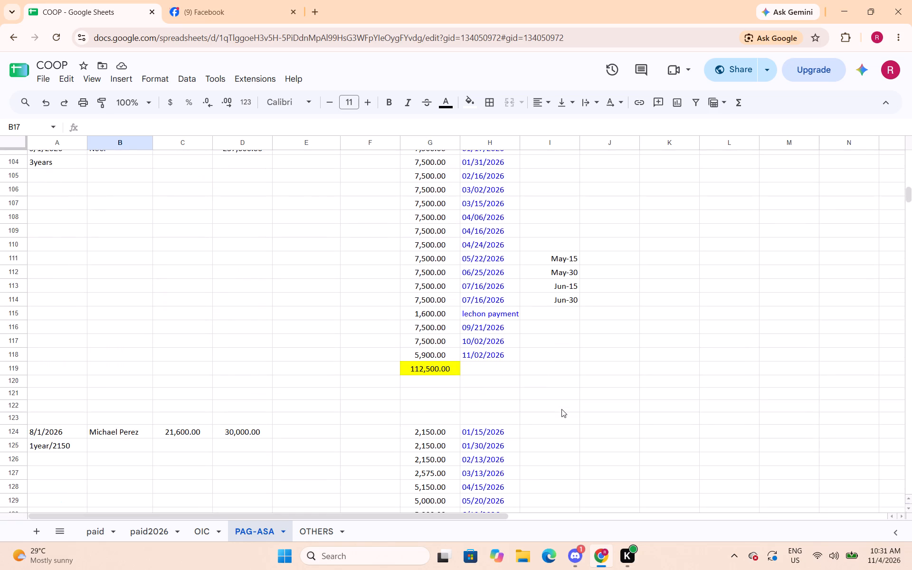
pyautogui.scroll(-5, 561, 409)
pyautogui.scroll(4, 561, 409)
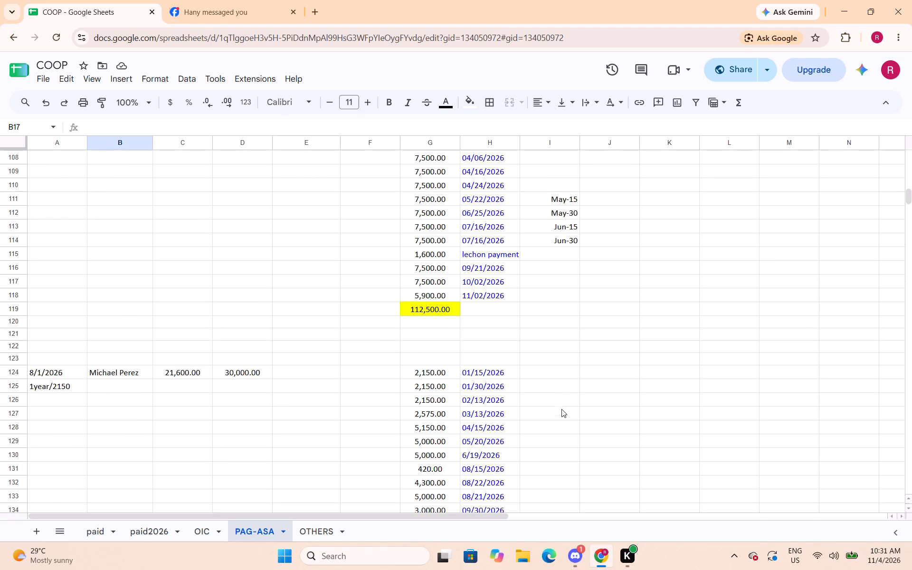
pyautogui.scroll(-1, 561, 409)
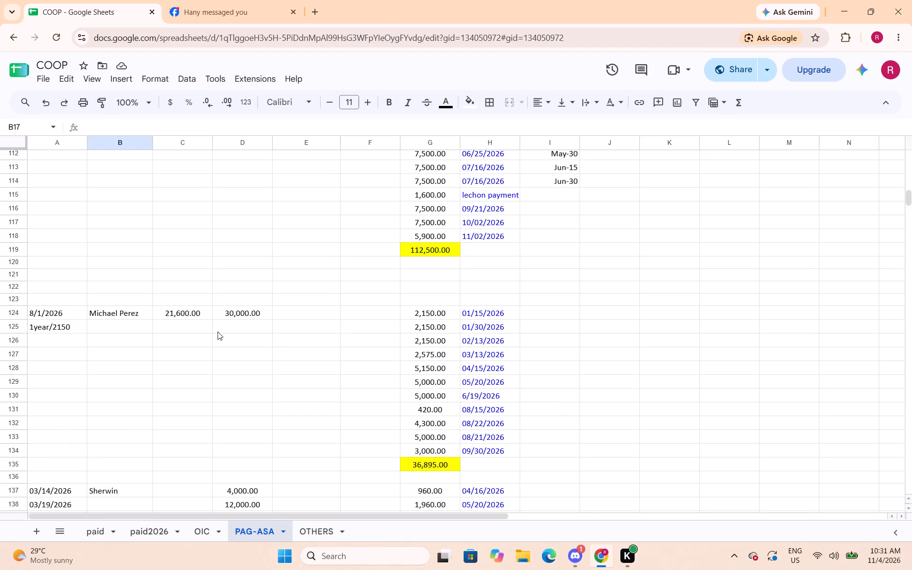
pyautogui.moveTo(199, 329); pyautogui.dragTo(227, 328)
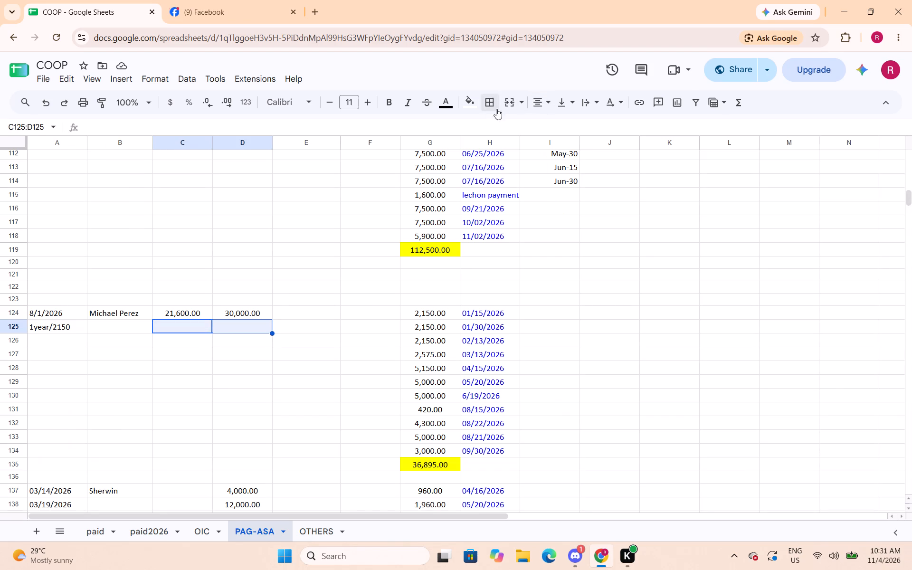
pyautogui.click(513, 104)
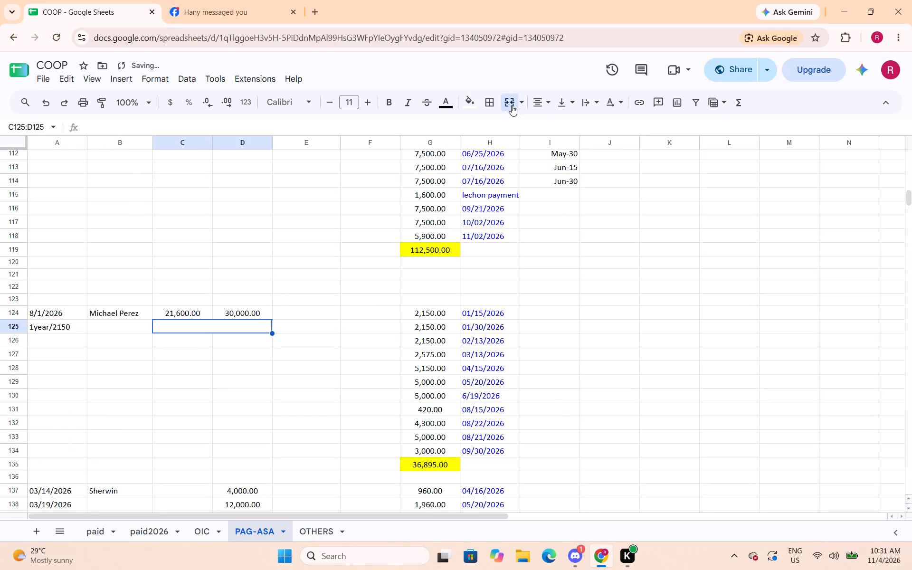
pyautogui.write('=sum')
pyautogui.hotkey('shift', '(')
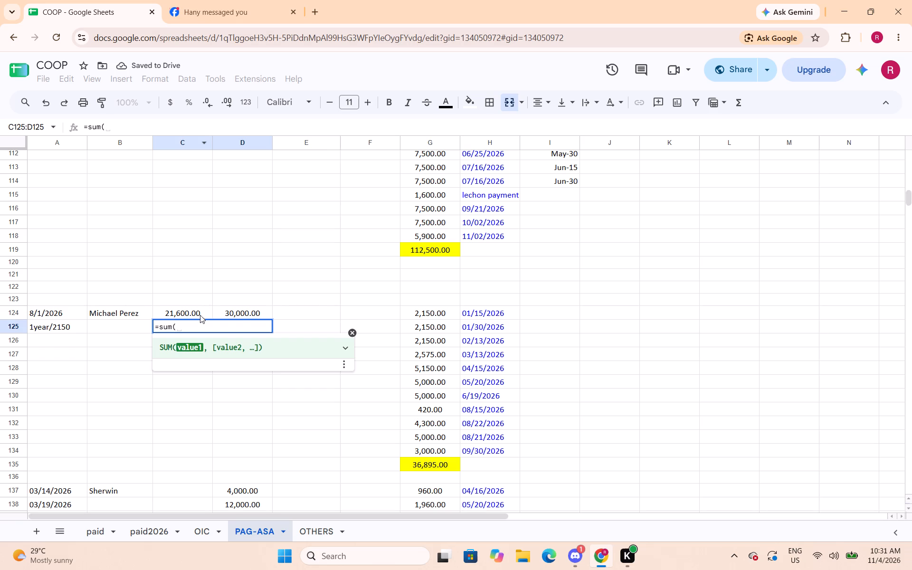
pyautogui.moveTo(199, 315); pyautogui.dragTo(238, 315)
pyautogui.hotkey('shift', ')')
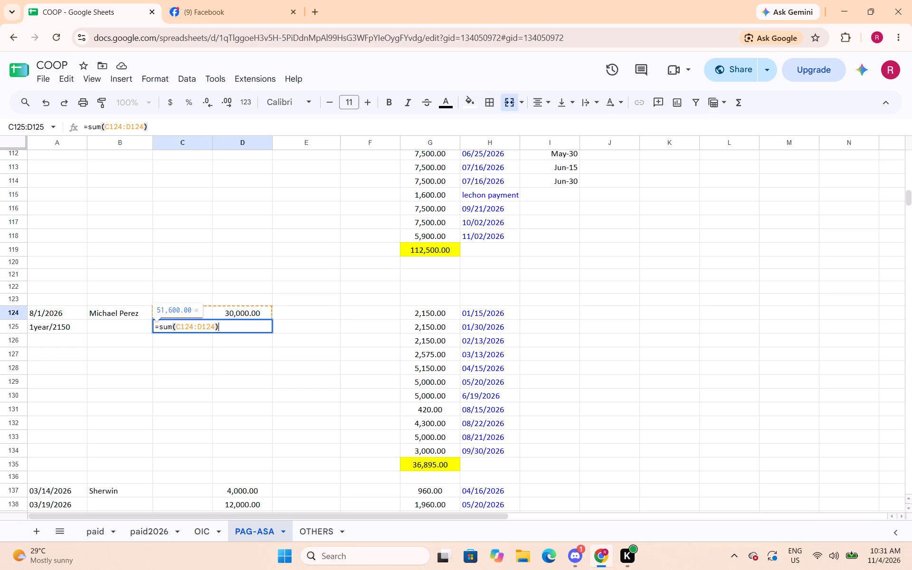
pyautogui.press('Return')
pyautogui.press('Up')
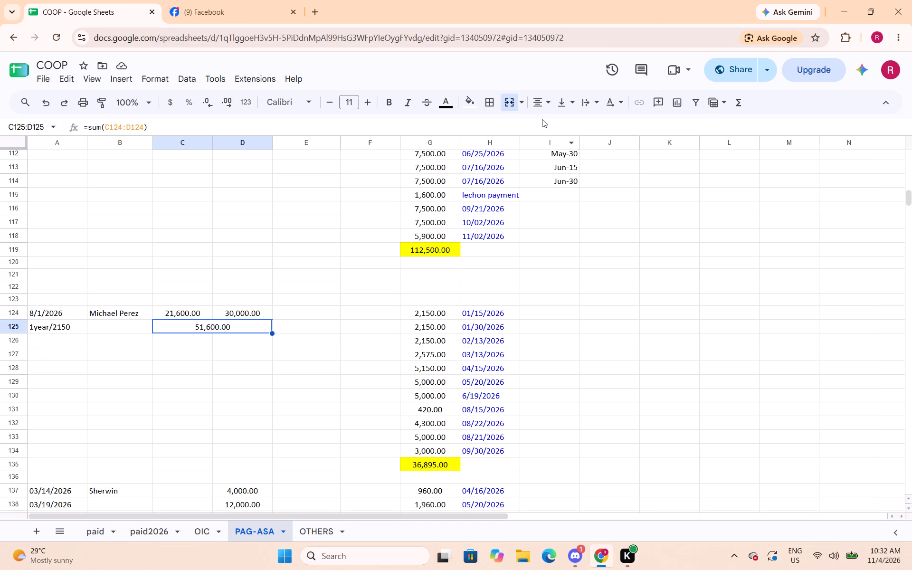
pyautogui.click(521, 104)
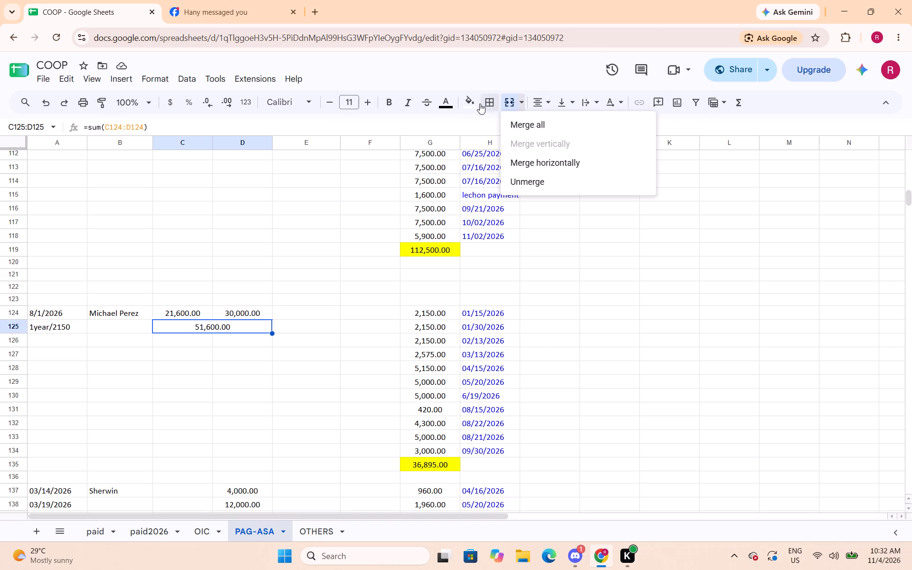
pyautogui.click(465, 104)
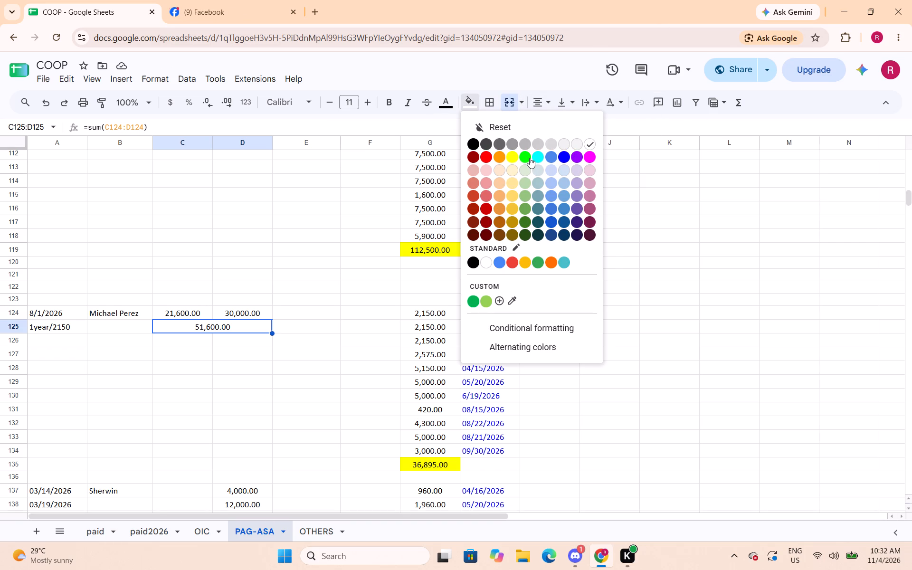
pyautogui.click(530, 158)
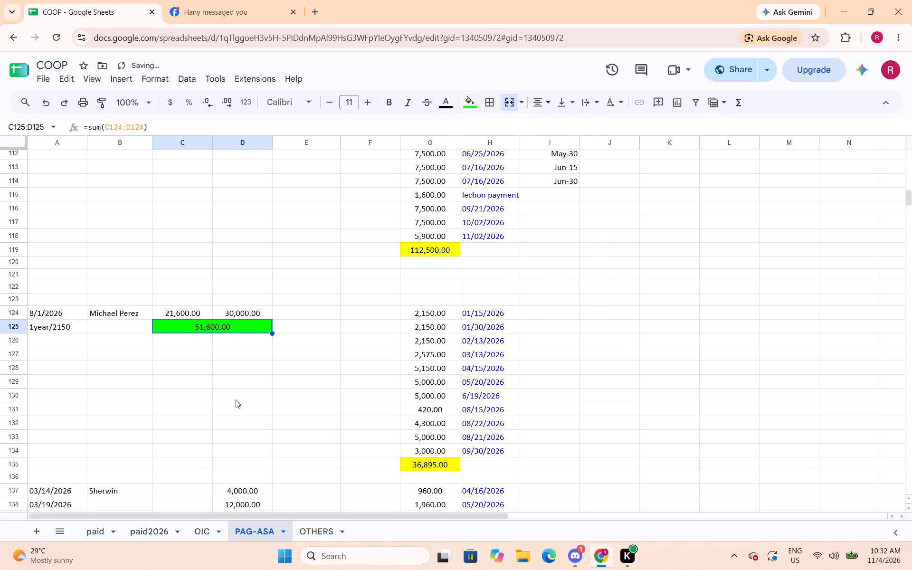
# Merge C139:D139 under Sherwin's loans and total them there with a SUM formula over C137:D138.
pyautogui.scroll(-2, 279, 369)
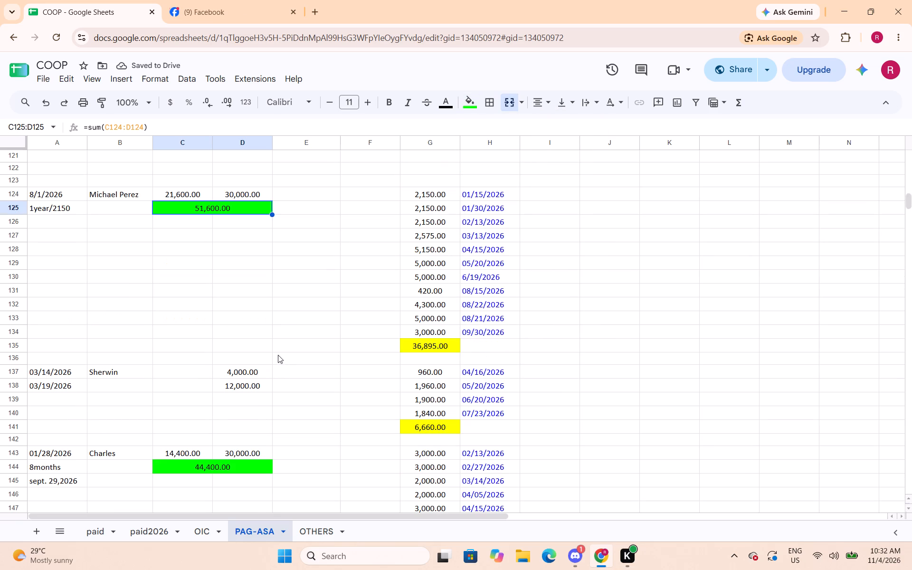
pyautogui.moveTo(205, 402); pyautogui.dragTo(224, 398)
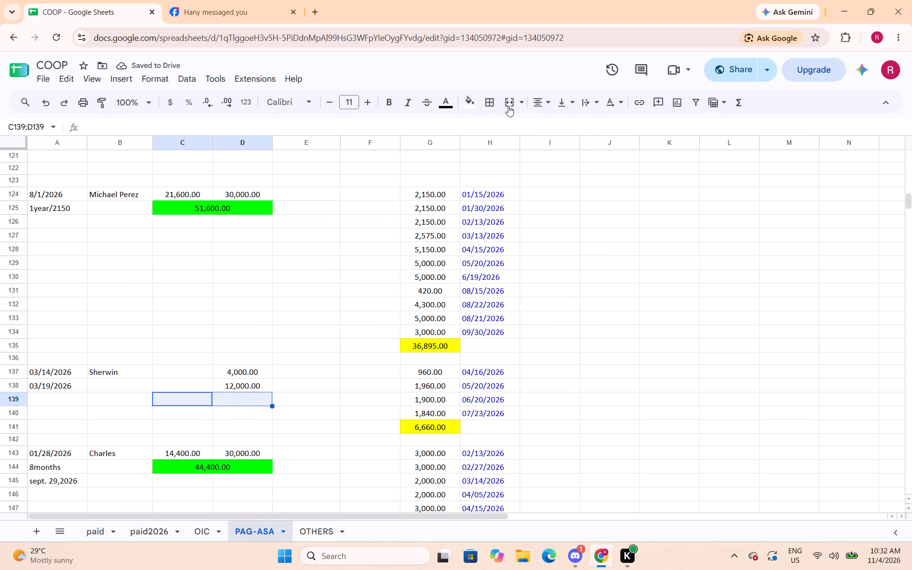
pyautogui.click(508, 106)
pyautogui.write('=sum(')
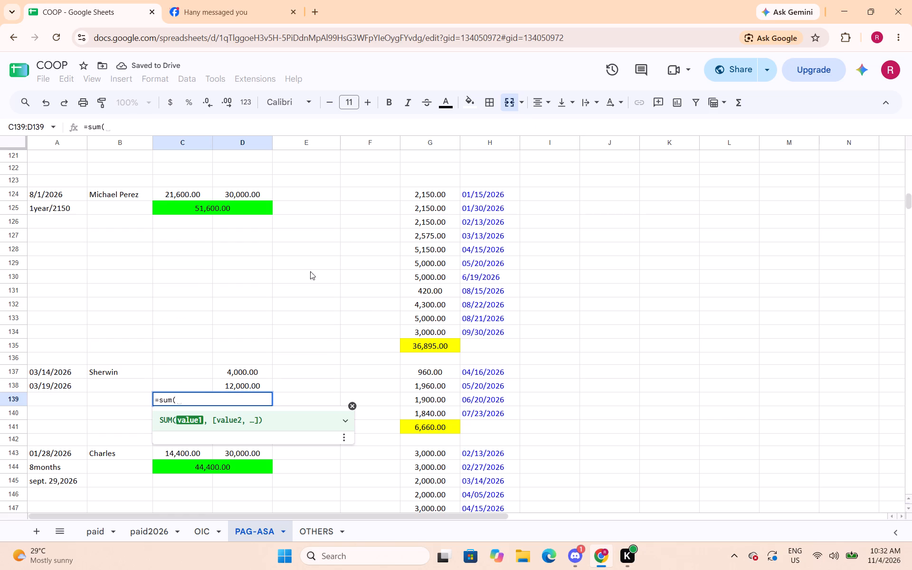
pyautogui.moveTo(189, 373); pyautogui.dragTo(229, 382)
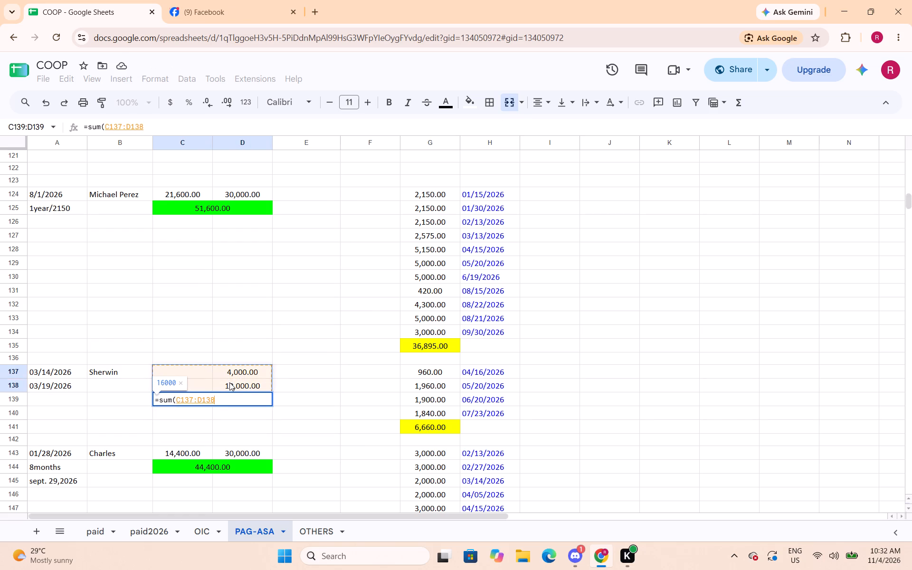
pyautogui.hotkey('shift', ')')
pyautogui.press('Return')
pyautogui.press('Up')
pyautogui.press('Up')
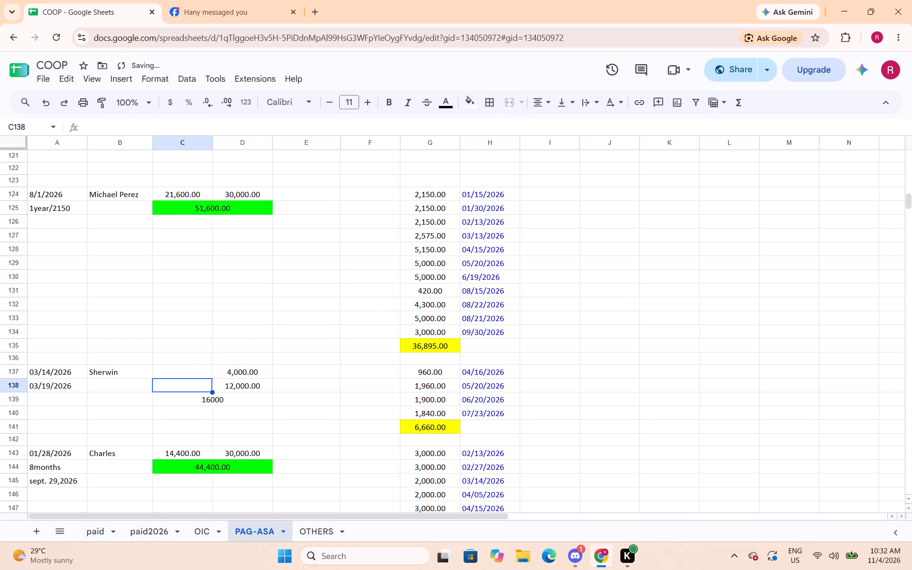
pyautogui.press('Down')
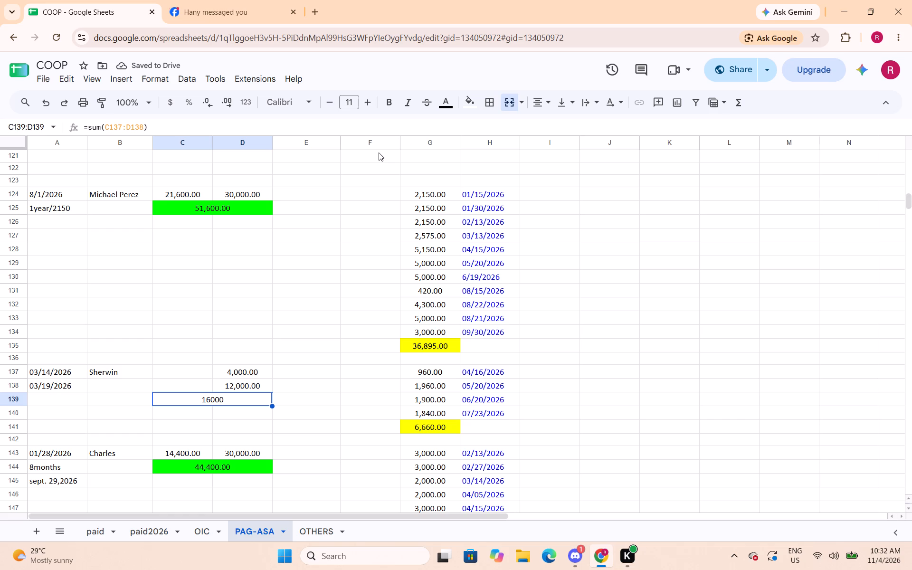
# Fill Sherwin's loan total in C139:D139 green and apply the 1,000.12 number format.
pyautogui.click(470, 104)
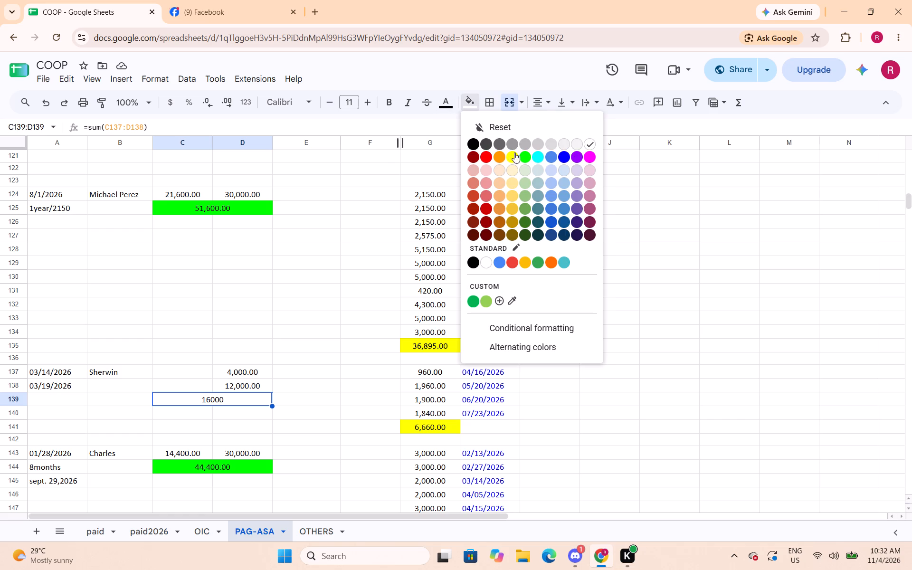
pyautogui.click(529, 157)
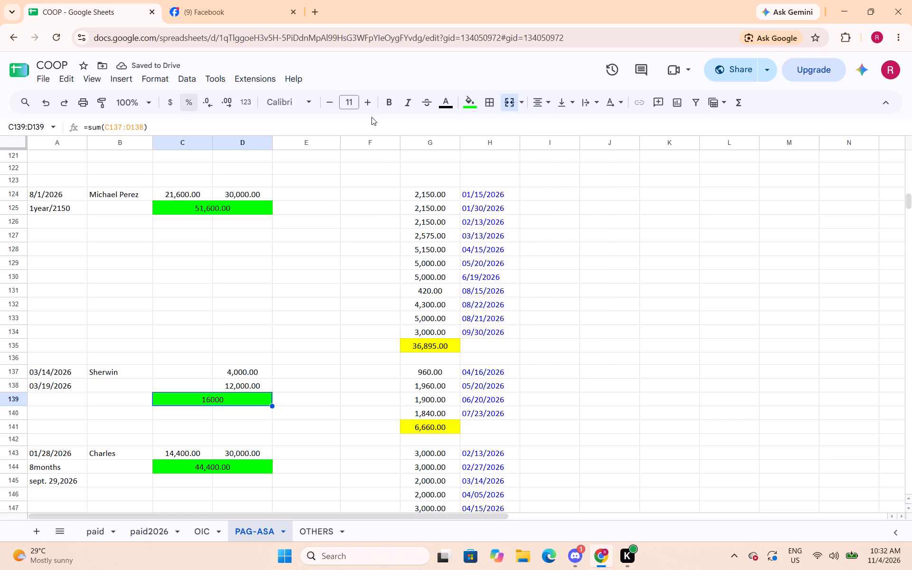
pyautogui.click(164, 79)
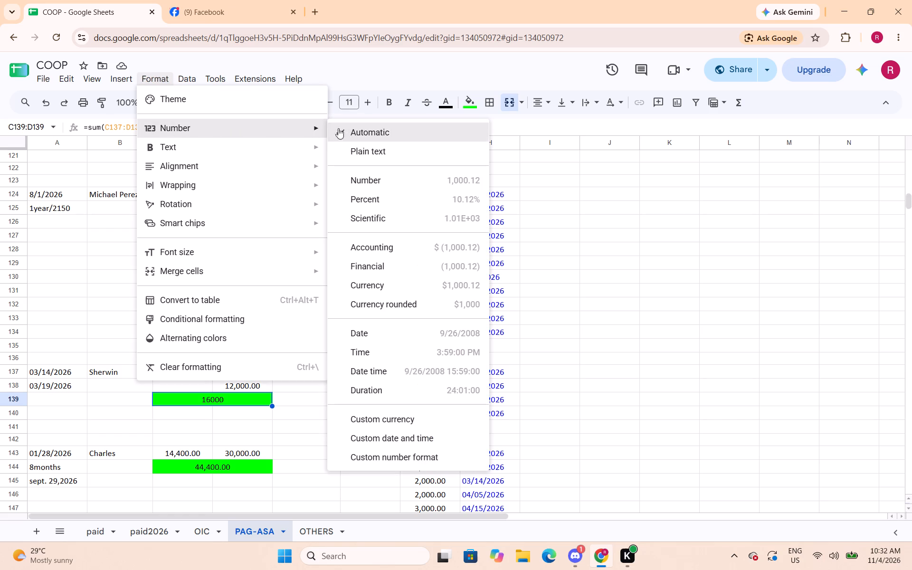
pyautogui.click(375, 180)
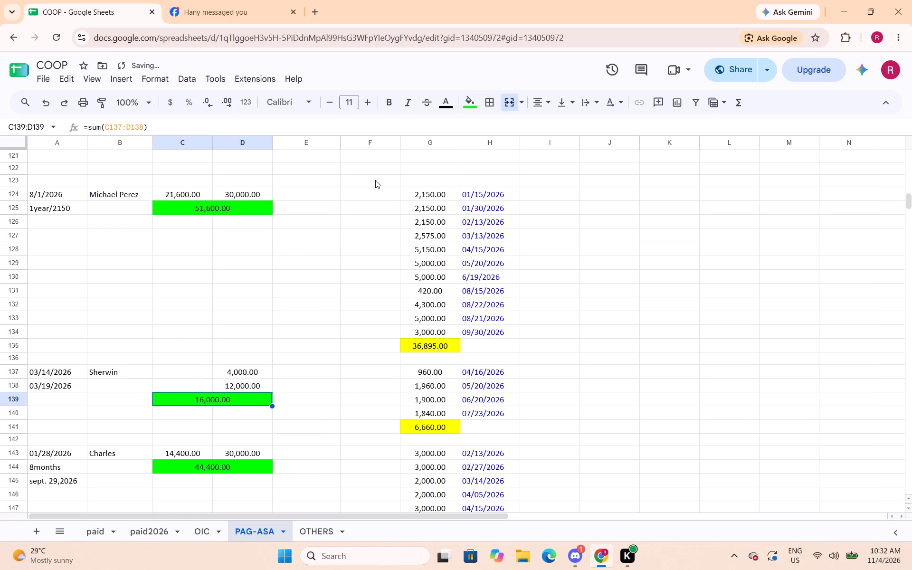
# Total Rodel's loan in merged cell C165:D165 with a SUM formula over C164:D164, using the 1,000.12 number format.
pyautogui.scroll(-2, 284, 335)
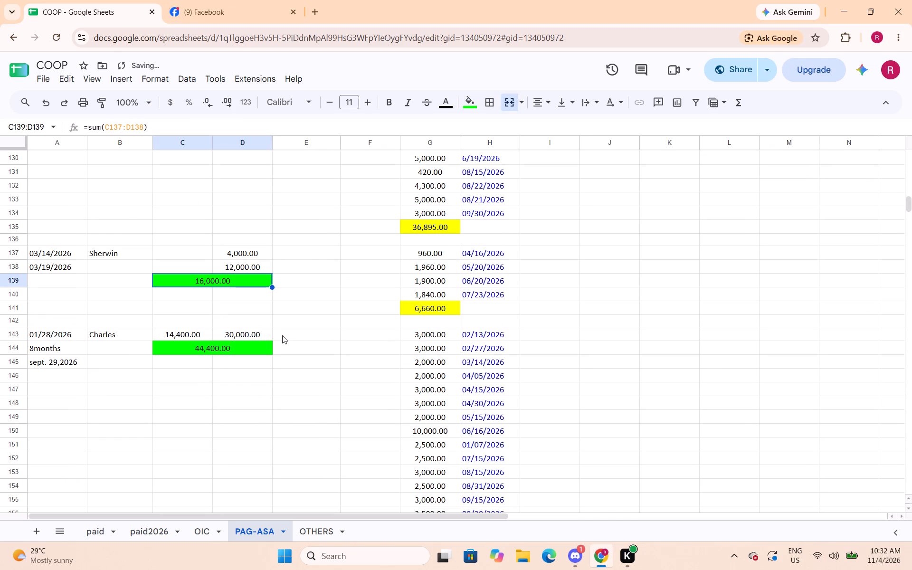
pyautogui.scroll(-4, 282, 335)
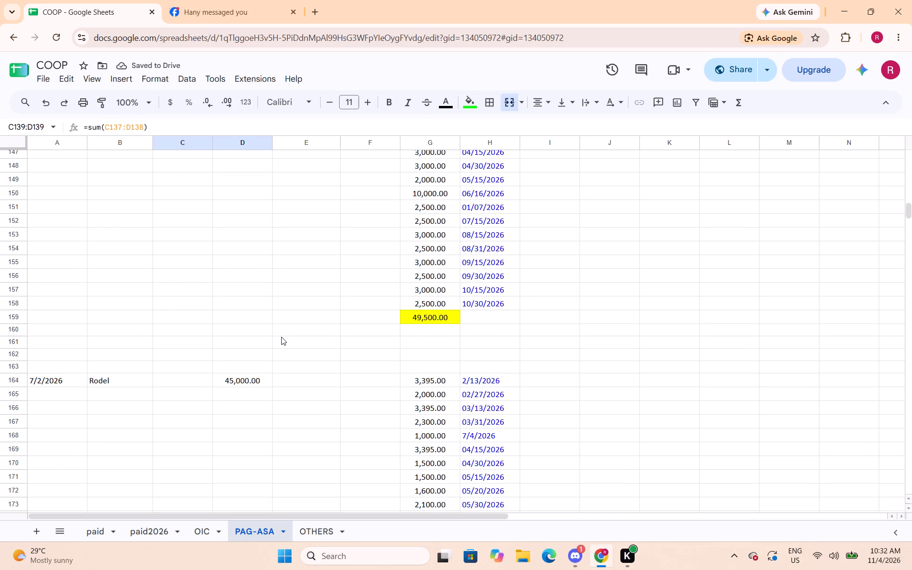
pyautogui.scroll(-2, 281, 337)
pyautogui.moveTo(198, 279); pyautogui.dragTo(232, 279)
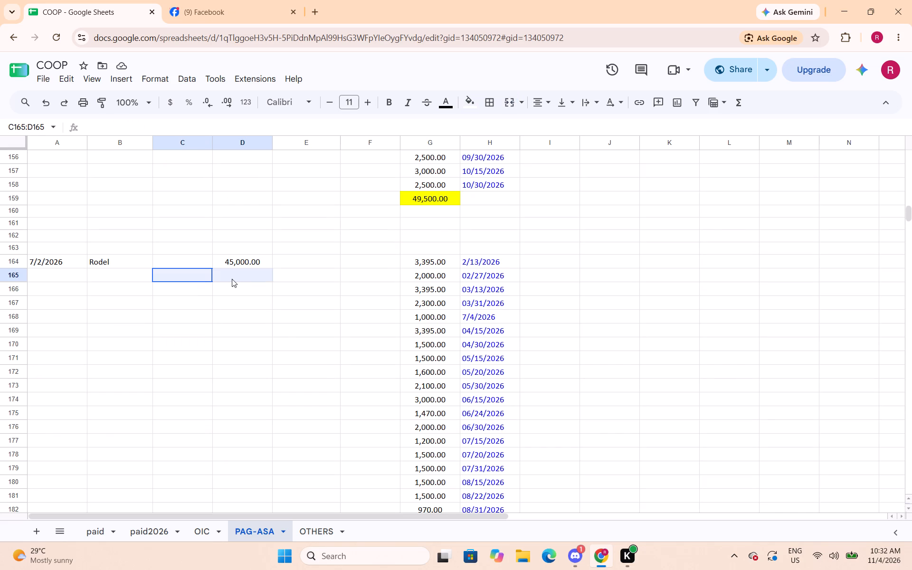
pyautogui.moveTo(232, 279); pyautogui.dragTo(241, 279)
pyautogui.click(508, 104)
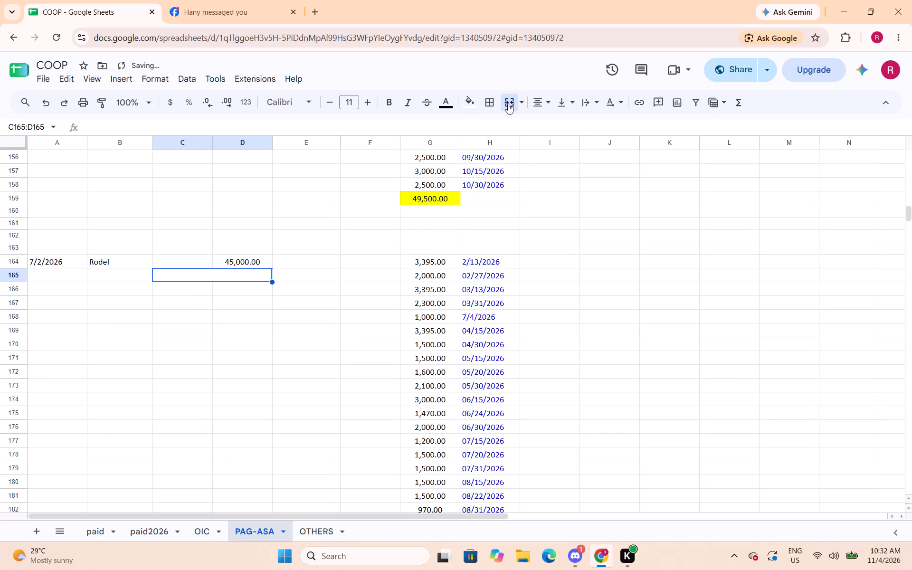
pyautogui.write('=sum(')
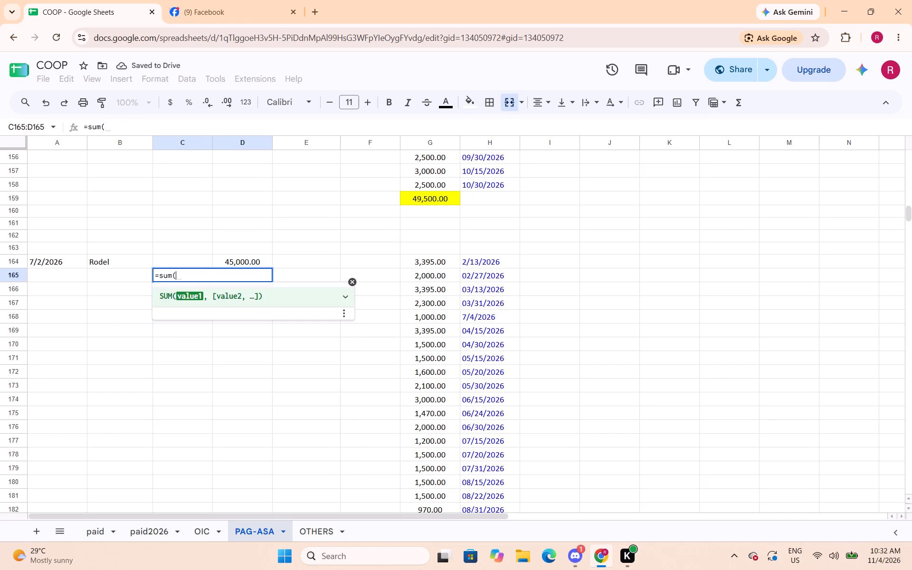
pyautogui.moveTo(201, 258); pyautogui.dragTo(227, 263)
pyautogui.hotkey('shift', ')')
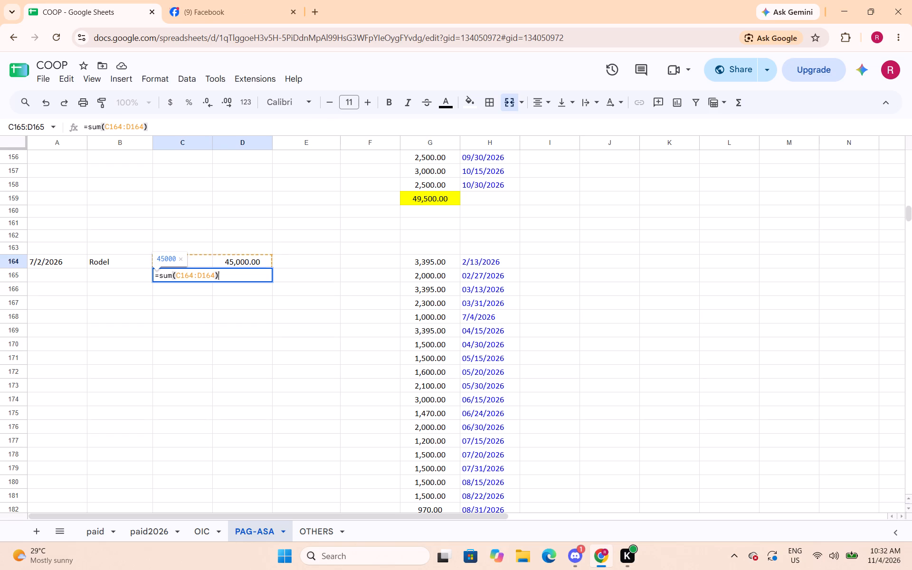
pyautogui.press('Return')
pyautogui.press('Up')
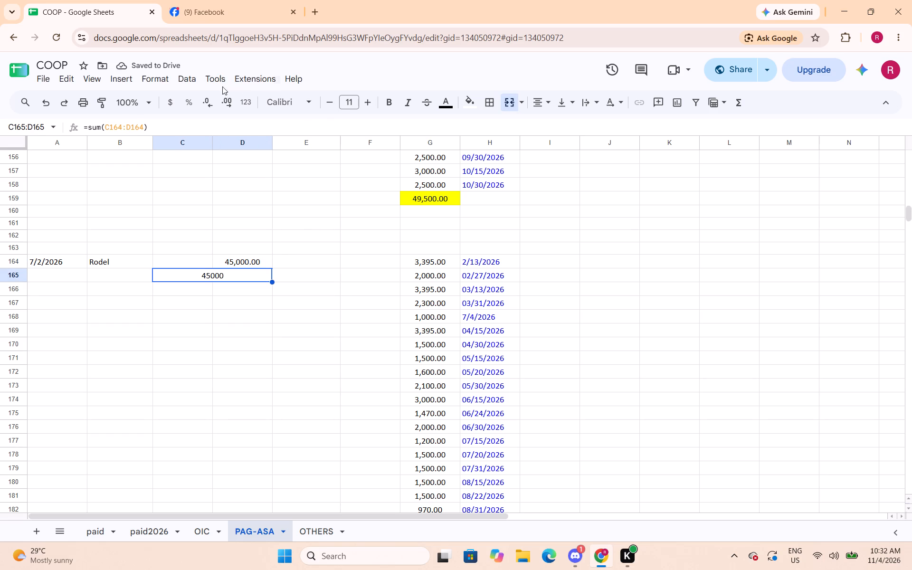
pyautogui.click(161, 80)
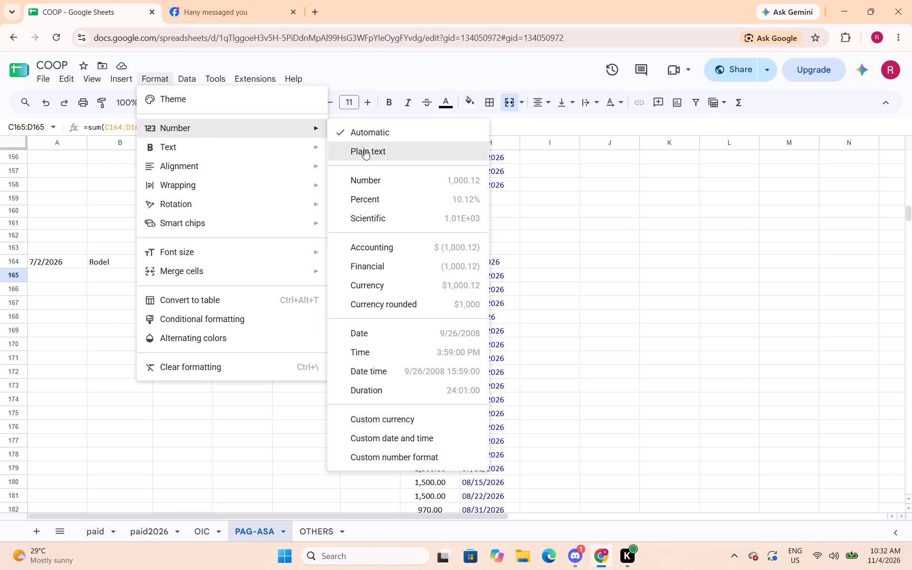
pyautogui.click(368, 175)
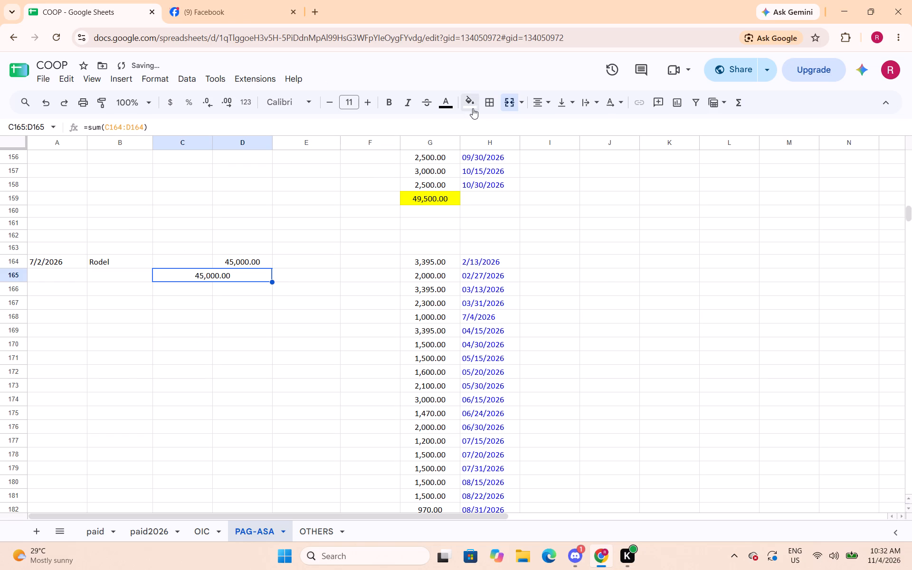
# Fill Rodel's loan total in C165:D165 green.
pyautogui.click(472, 103)
pyautogui.click(525, 157)
# Merge C191:D191 under honey's loan and total it there with a SUM formula over C190:D190.
pyautogui.scroll(-3, 297, 258)
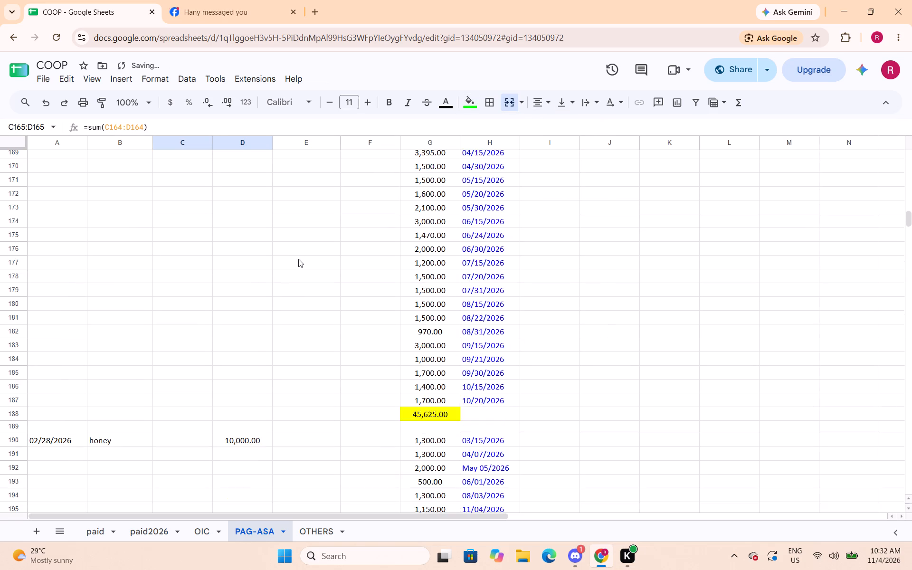
pyautogui.scroll(-3, 298, 259)
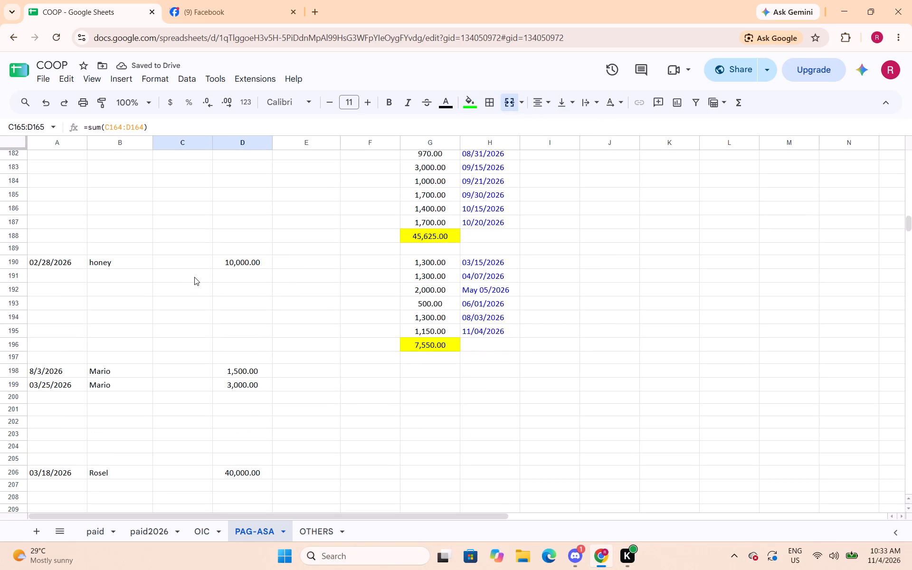
pyautogui.moveTo(194, 277); pyautogui.dragTo(239, 275)
pyautogui.click(505, 99)
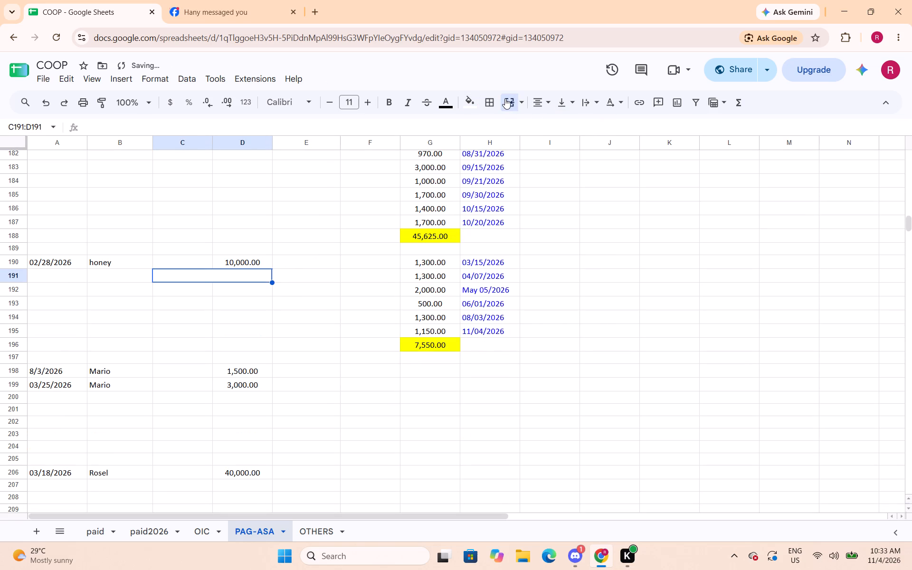
pyautogui.write('=sum(')
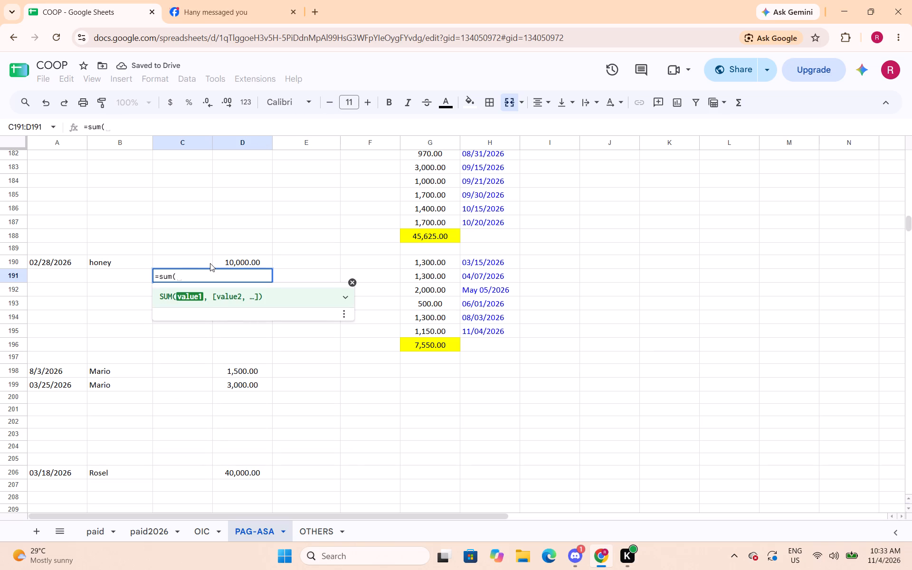
pyautogui.moveTo(211, 263); pyautogui.dragTo(227, 261)
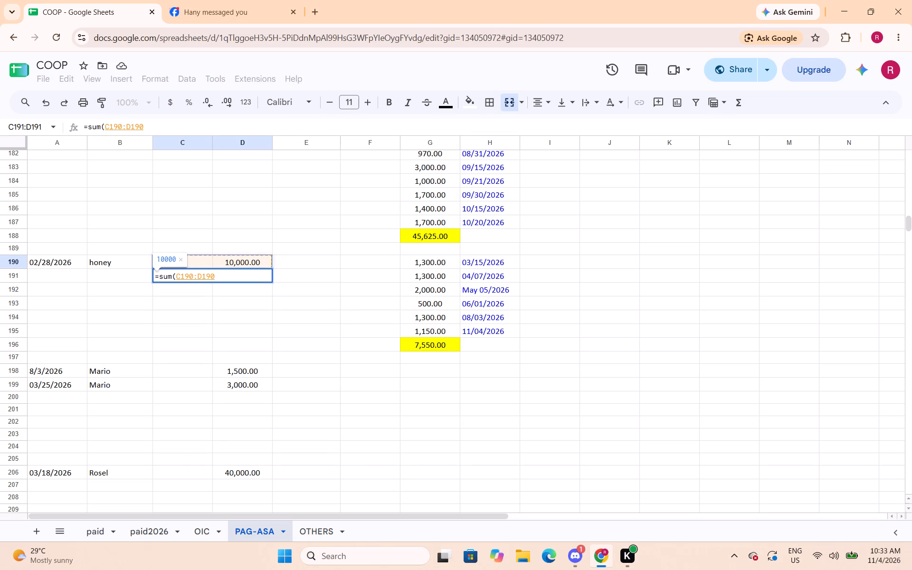
pyautogui.hotkey('shift', ')')
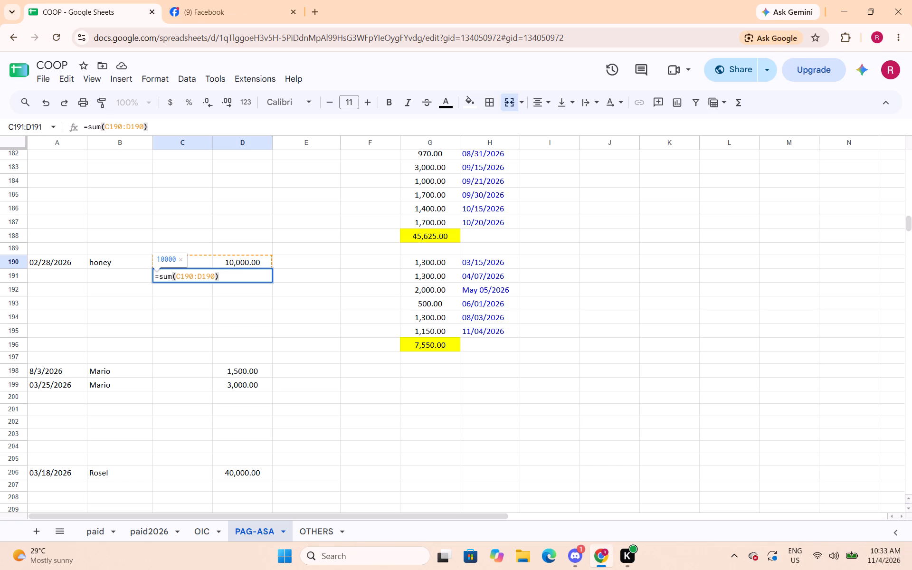
pyautogui.press('Return')
pyautogui.press('Up')
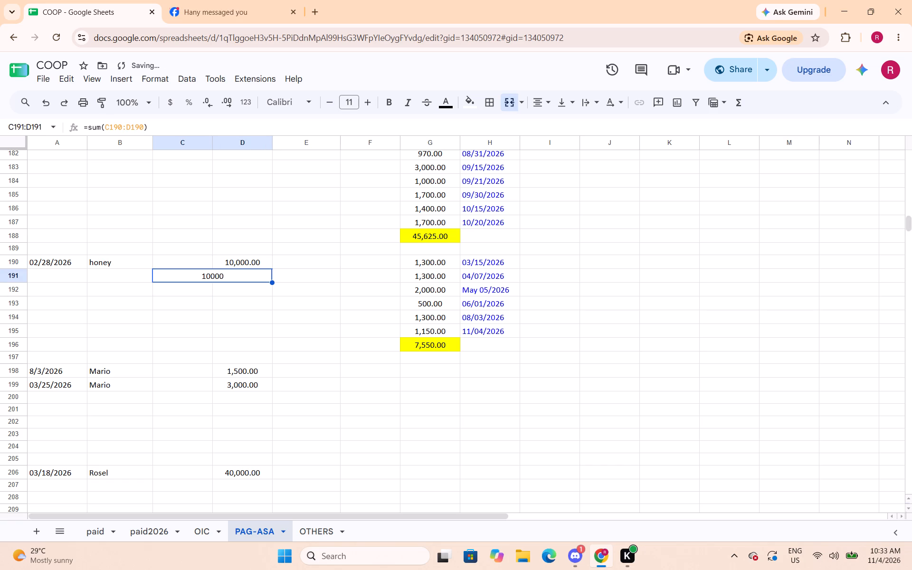
# Apply the 1,000.12 number format to honey's loan total in C191:D191 and fill it green.
pyautogui.click(141, 82)
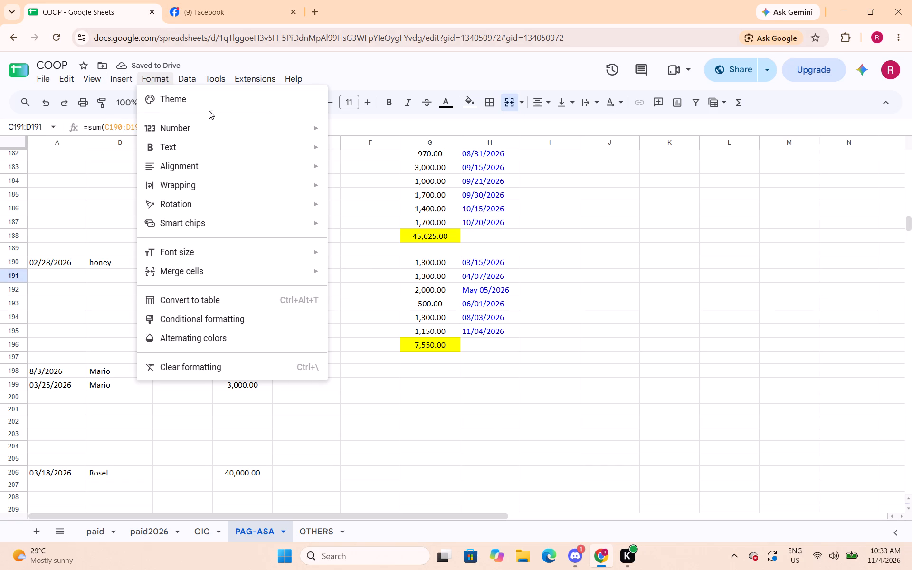
pyautogui.click(366, 183)
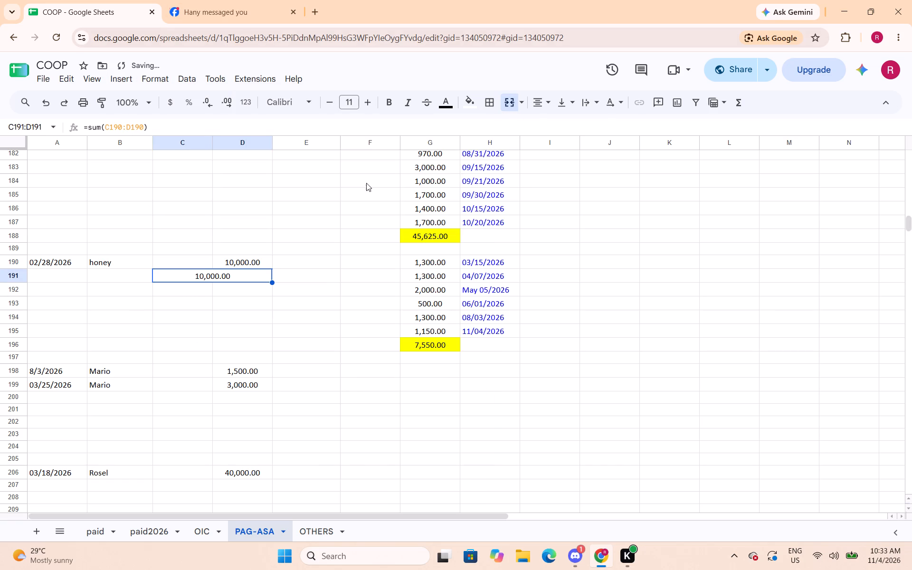
pyautogui.click(470, 105)
pyautogui.click(526, 157)
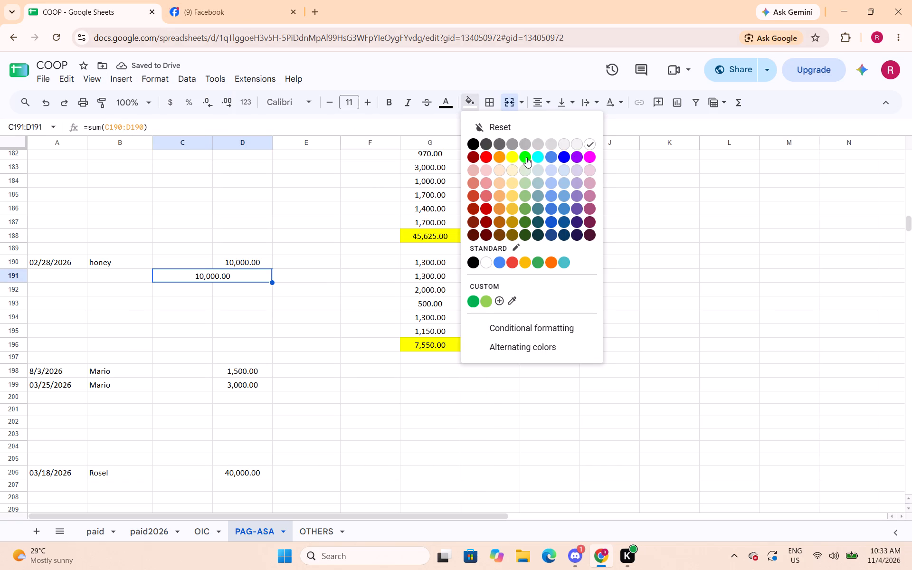
# Merge C200:D200 under Mario's loans and total them there with a SUM formula over C198:D199.
pyautogui.scroll(-2, 258, 305)
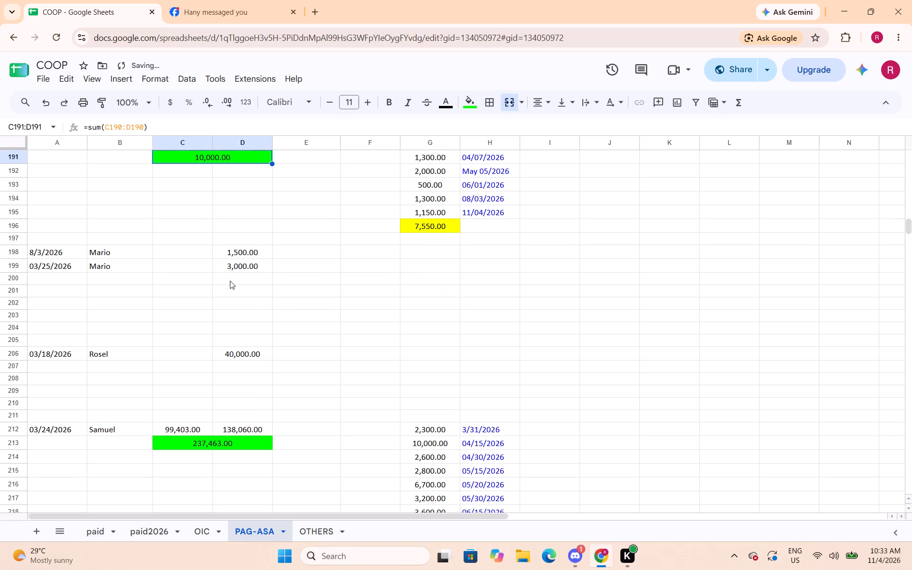
pyautogui.moveTo(202, 280); pyautogui.dragTo(234, 280)
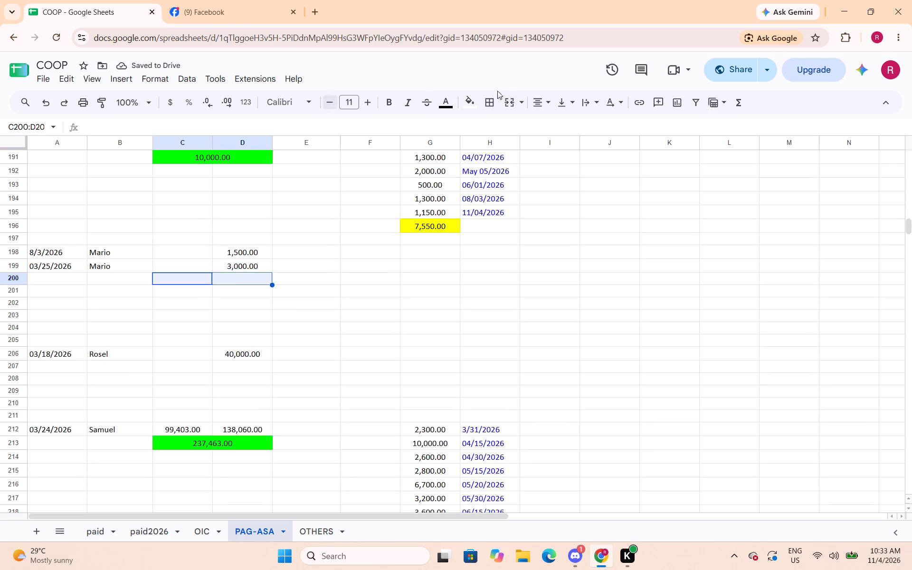
pyautogui.click(508, 104)
pyautogui.write('=sum(')
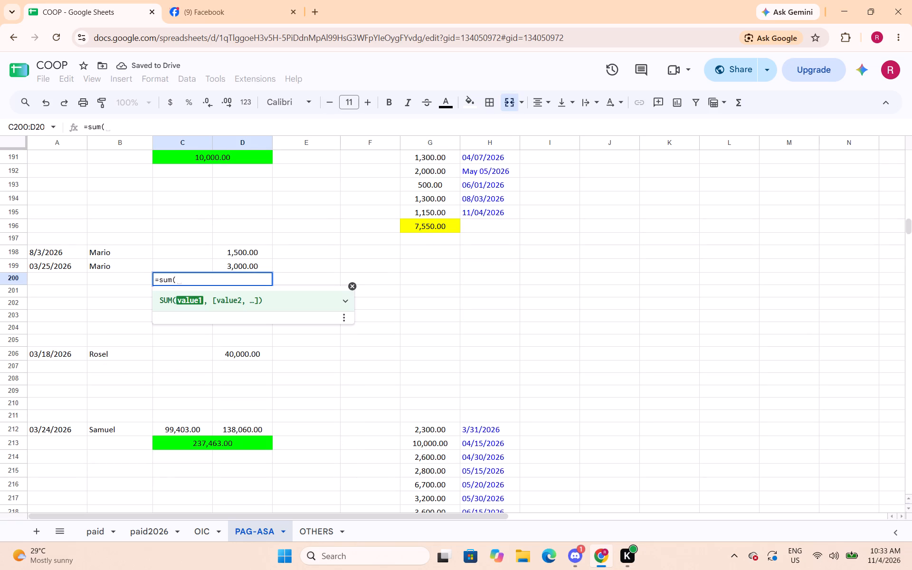
pyautogui.moveTo(197, 251); pyautogui.dragTo(229, 265)
pyautogui.hotkey('shift', ')')
pyautogui.press('Return')
pyautogui.press('Up')
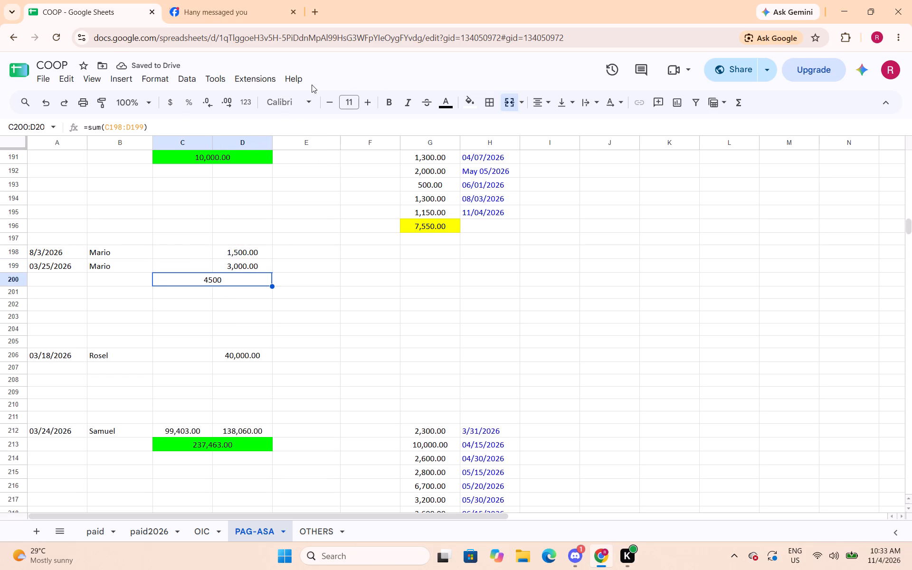
# Apply the 1,000.12 number format to Mario's loan total in C200:D200 and fill it green.
pyautogui.click(161, 77)
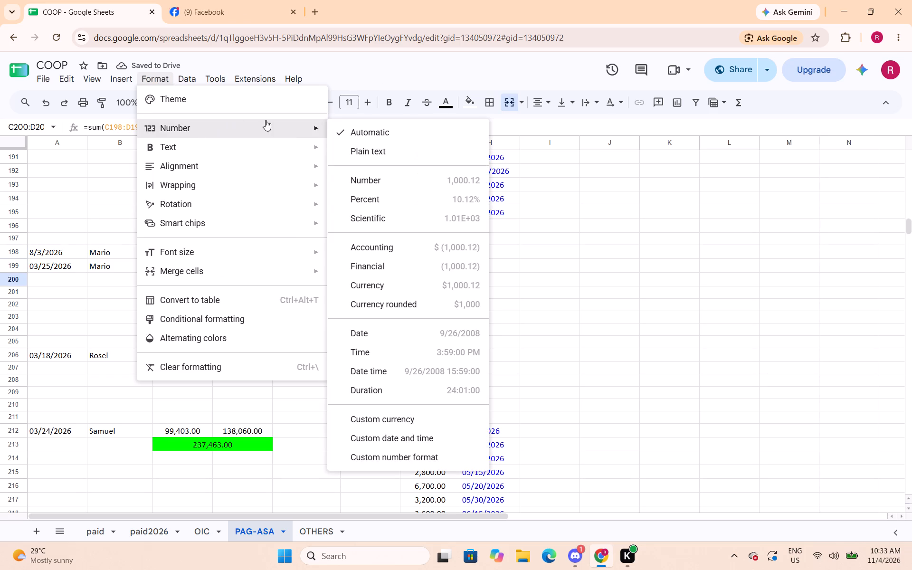
pyautogui.click(372, 180)
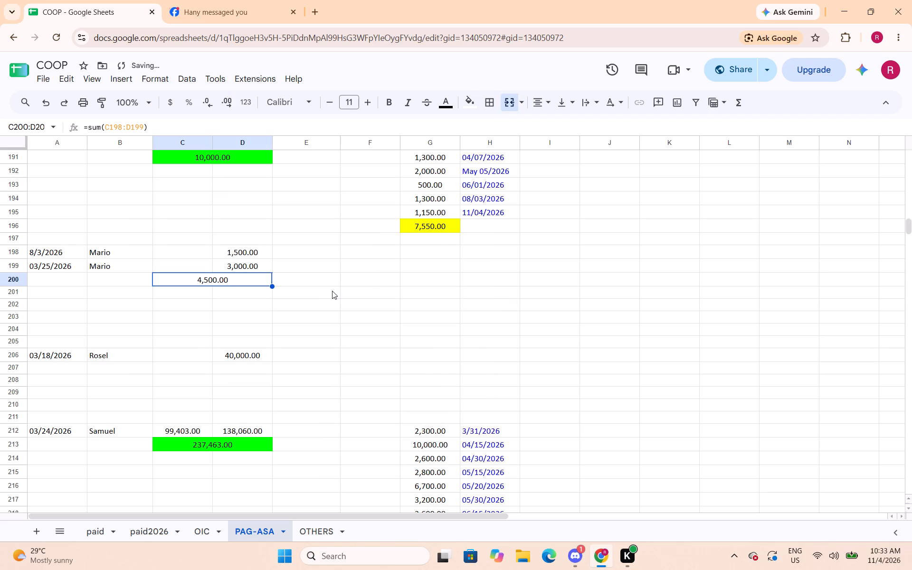
pyautogui.click(471, 106)
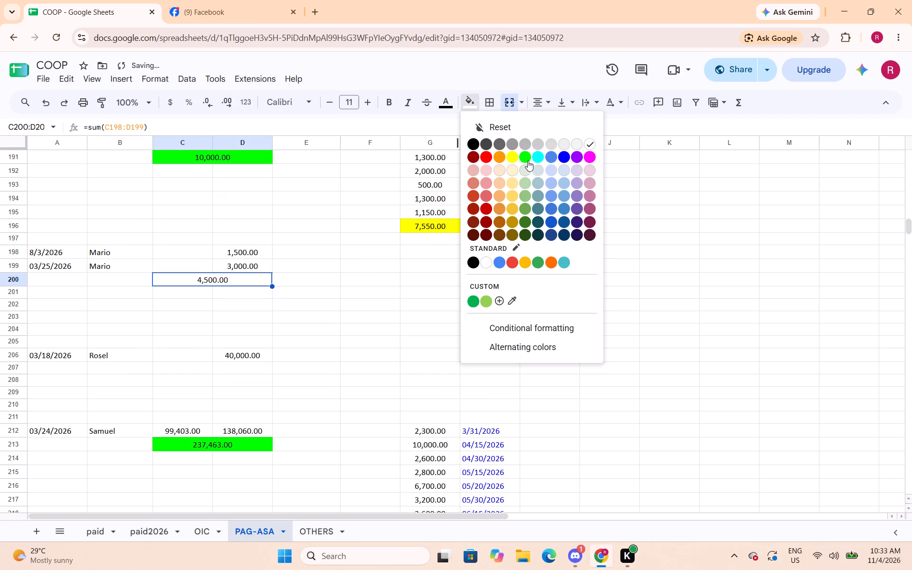
pyautogui.click(527, 160)
# Merge C207:D207 under Rosel's loan and total it there with a SUM formula over C206:D206.
pyautogui.scroll(-2, 308, 275)
pyautogui.moveTo(206, 255); pyautogui.dragTo(220, 251)
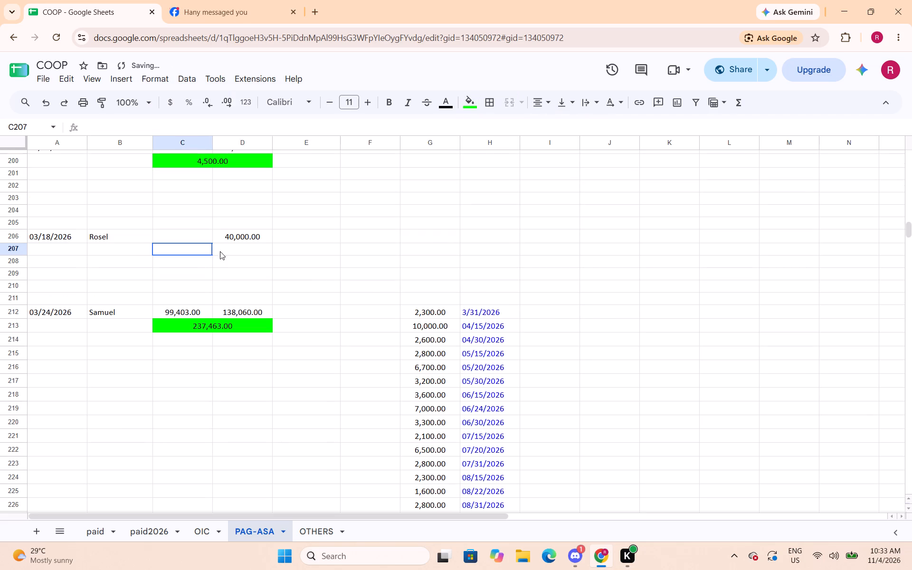
pyautogui.moveTo(220, 251); pyautogui.dragTo(232, 249)
pyautogui.click(508, 103)
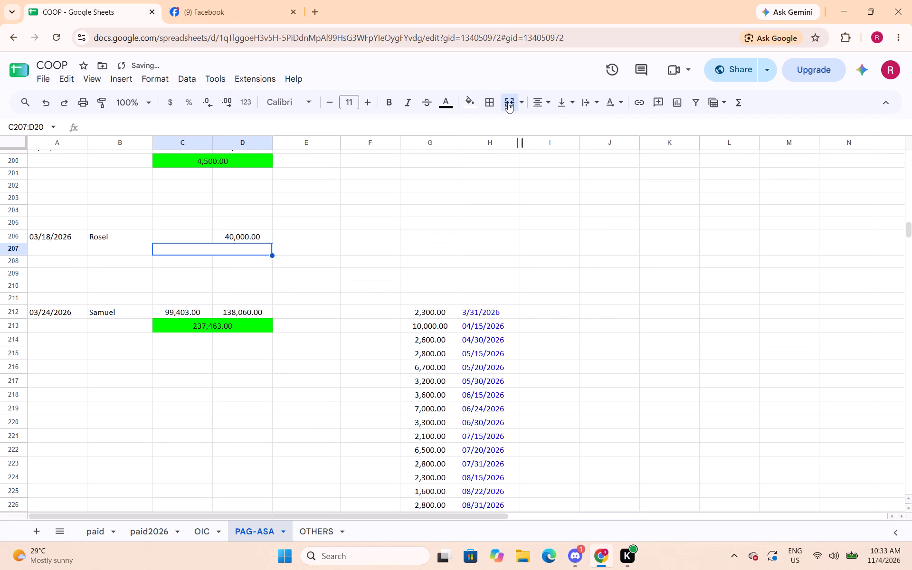
pyautogui.write('=sum(')
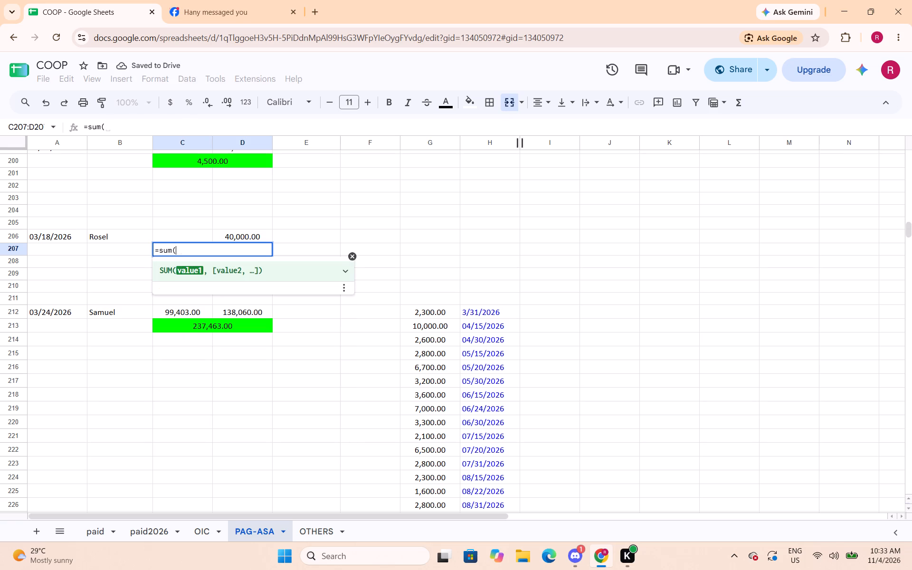
pyautogui.moveTo(198, 234); pyautogui.dragTo(211, 234)
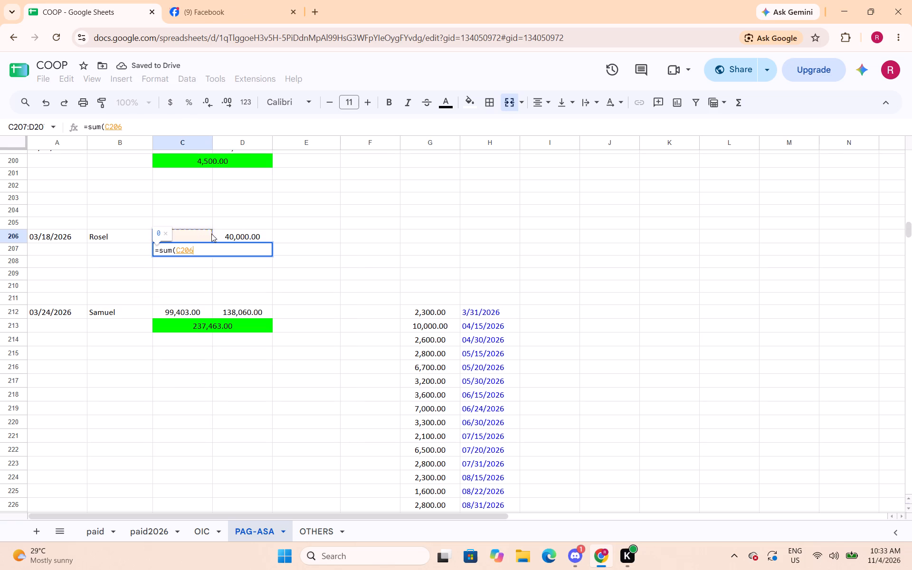
pyautogui.moveTo(211, 234); pyautogui.dragTo(224, 233)
pyautogui.hotkey('shift', ')')
pyautogui.press('Return')
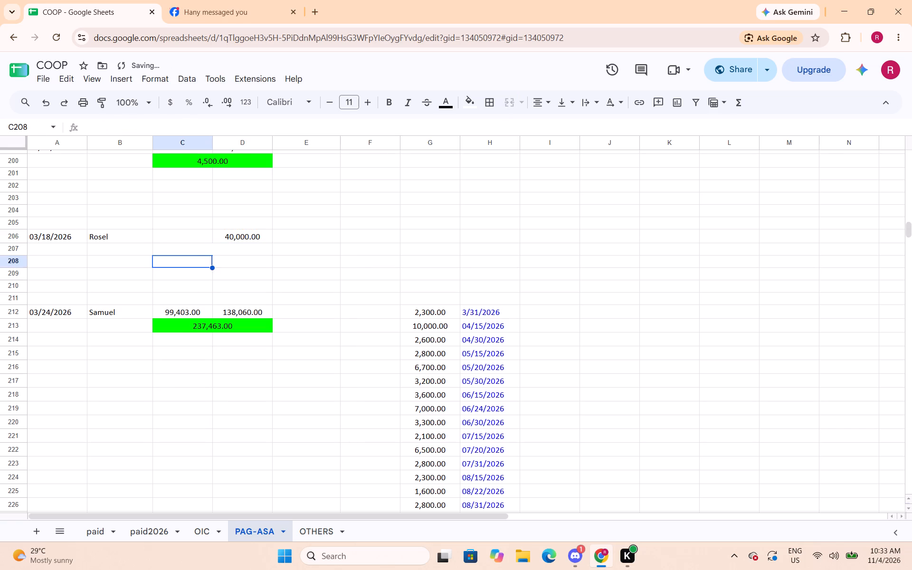
pyautogui.press('Up')
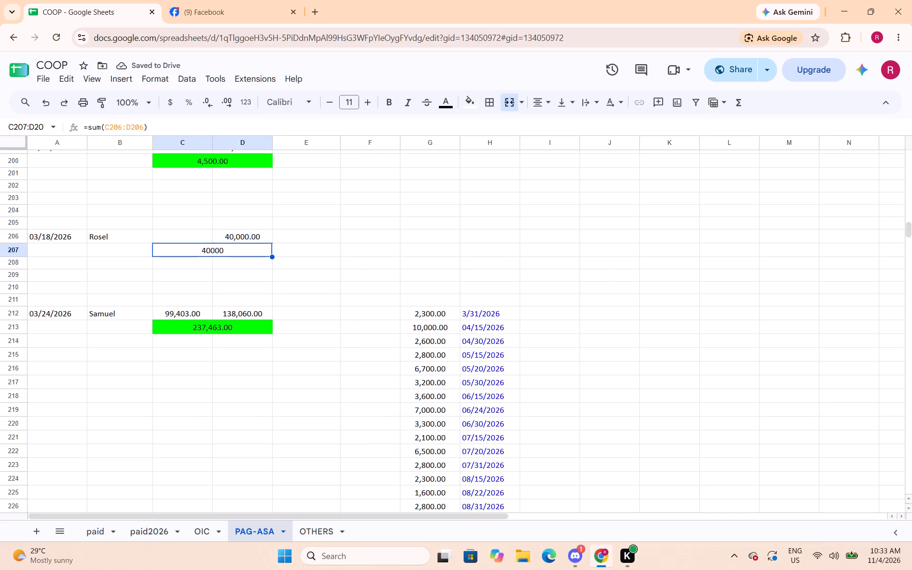
# Fill Rosel's loan total in C207:D207 green and apply the 1,000.12 number format.
pyautogui.click(473, 106)
pyautogui.click(530, 158)
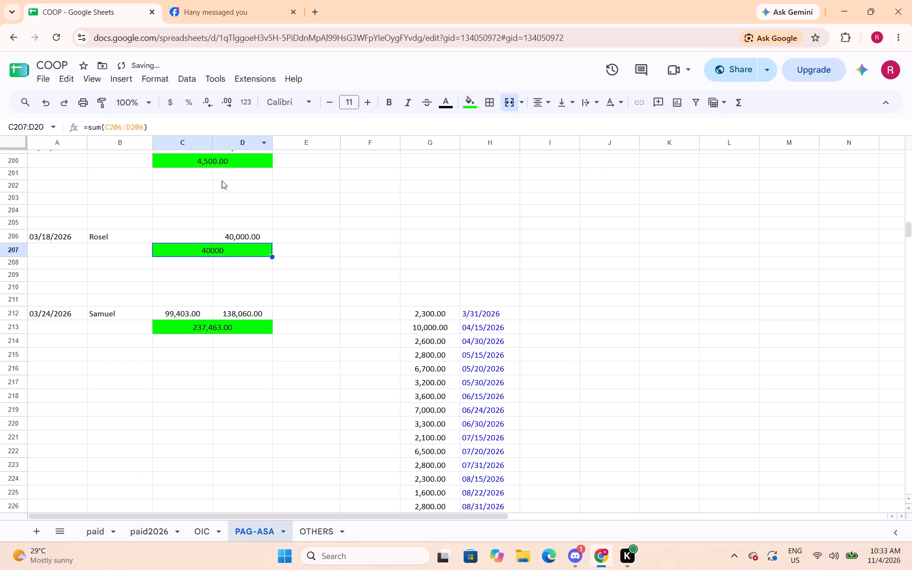
pyautogui.click(161, 78)
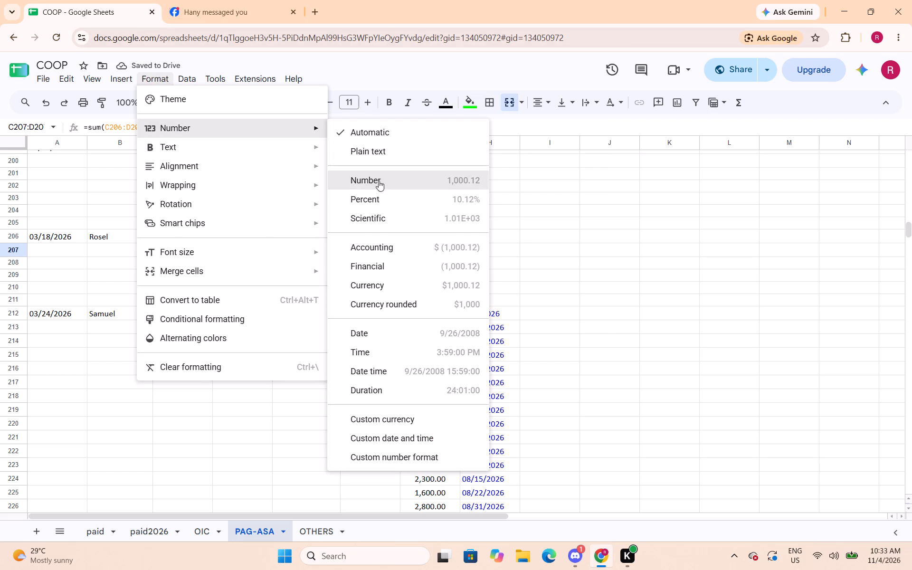
pyautogui.click(379, 180)
# Merge C104:D104 under Noel's loan and total it there with a SUM formula over C103:D103.
pyautogui.scroll(-2, 368, 367)
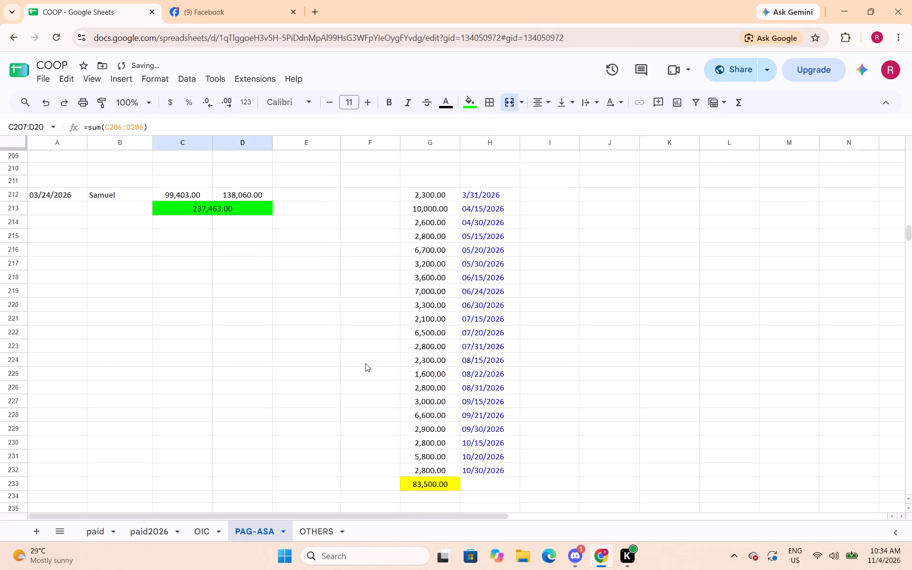
pyautogui.scroll(10, 365, 363)
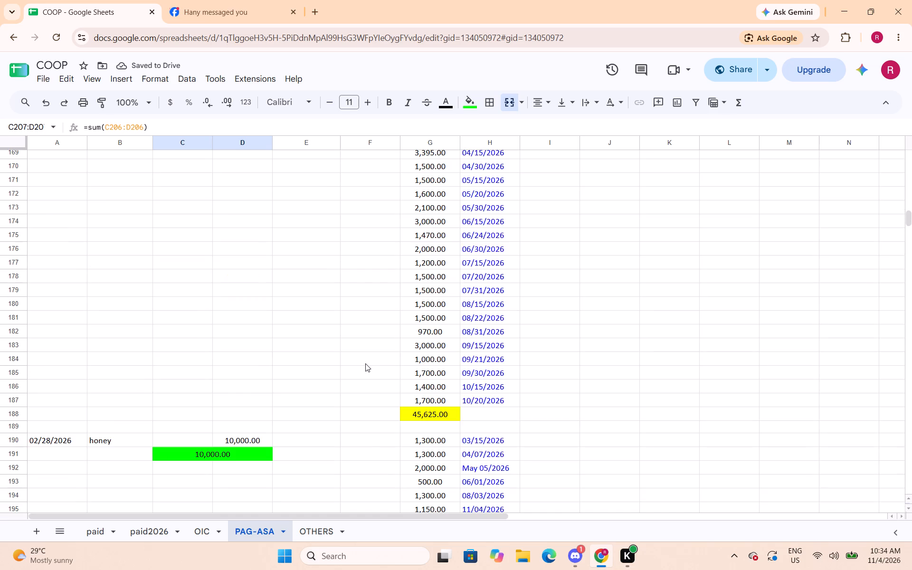
pyautogui.scroll(17, 365, 363)
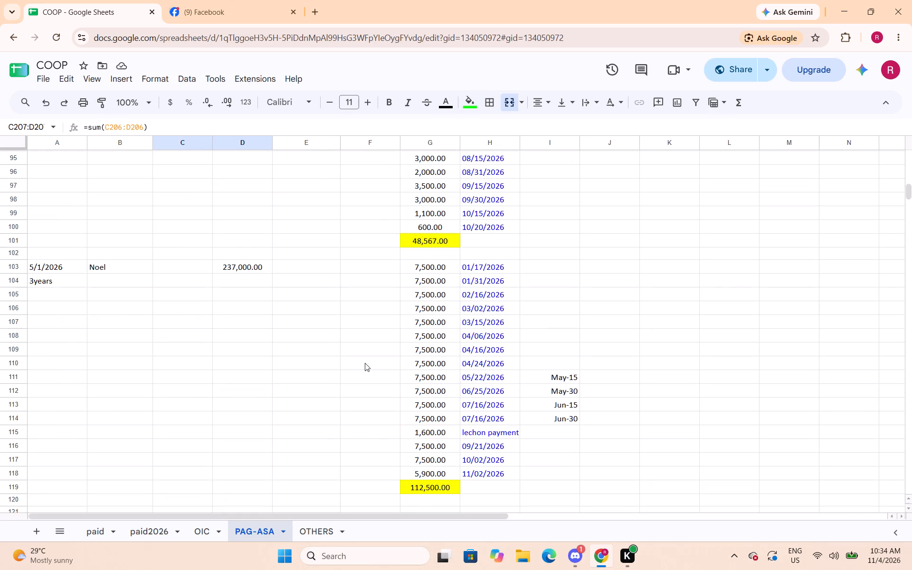
pyautogui.moveTo(199, 339); pyautogui.dragTo(262, 339)
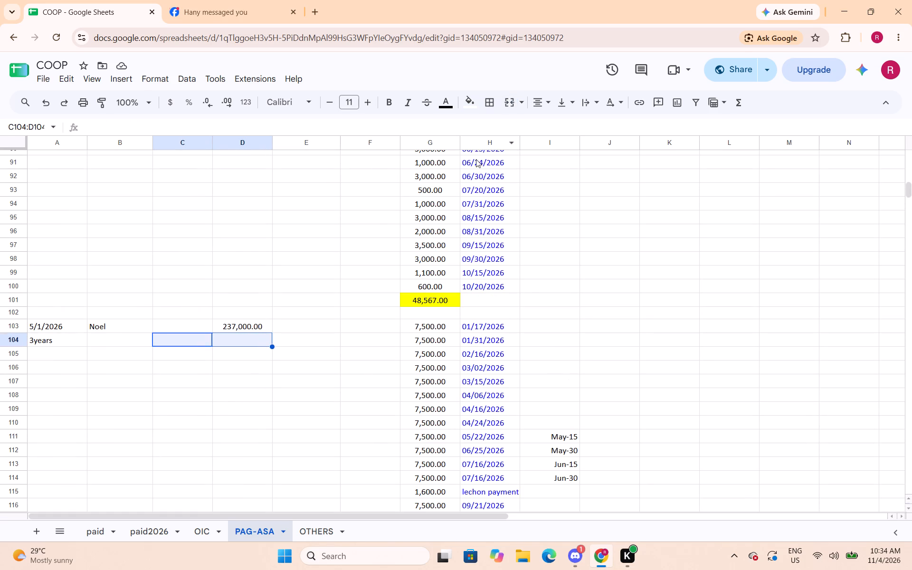
pyautogui.click(507, 105)
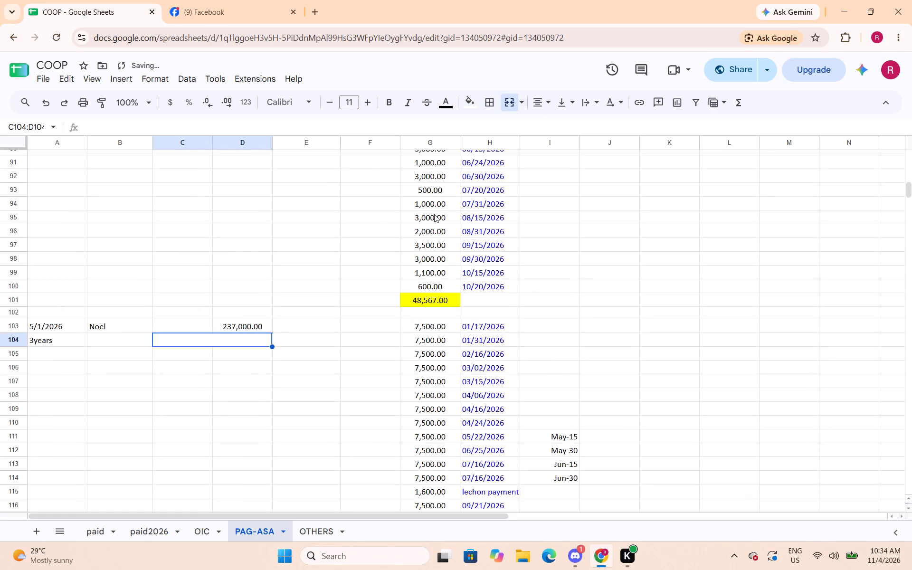
pyautogui.write('=sum(')
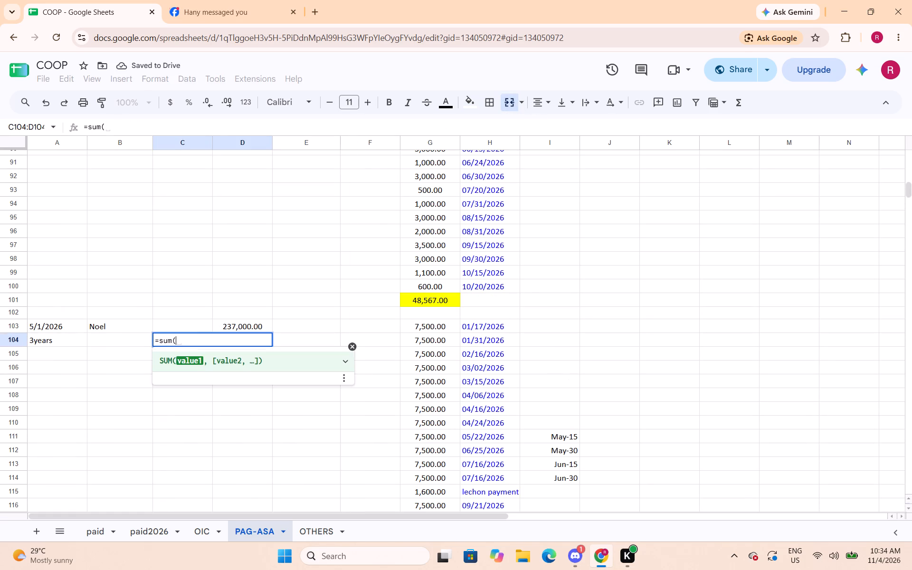
pyautogui.moveTo(194, 328); pyautogui.dragTo(195, 328)
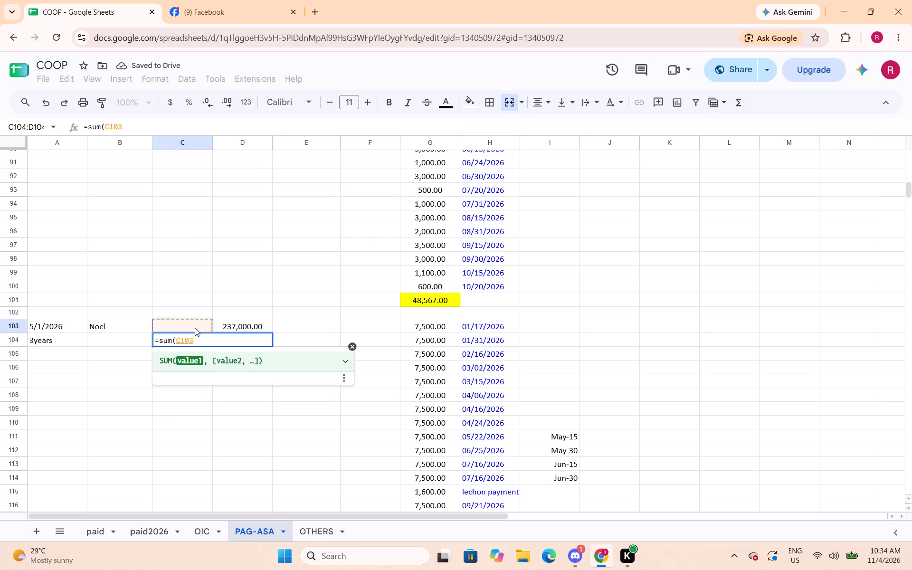
pyautogui.moveTo(195, 328); pyautogui.dragTo(245, 328)
pyautogui.hotkey('shift', ')')
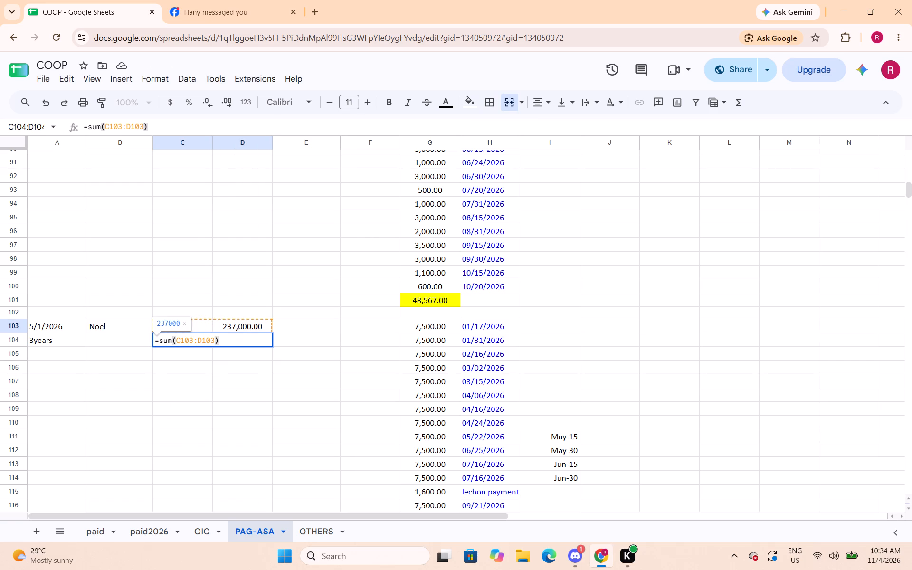
pyautogui.press('Return')
pyautogui.press('Up')
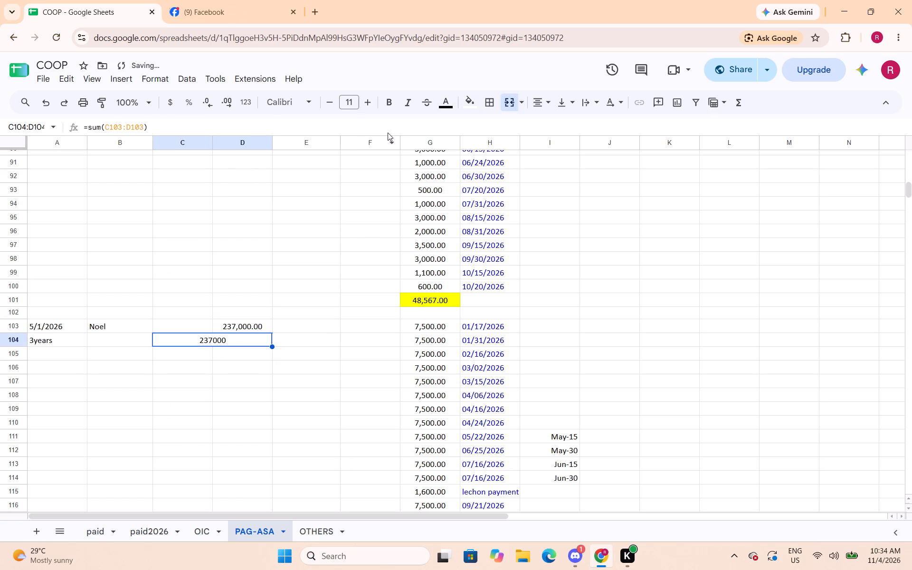
# Fill Noel's loan total in C104:D104 green and apply the 1,000.12 number format.
pyautogui.click(468, 104)
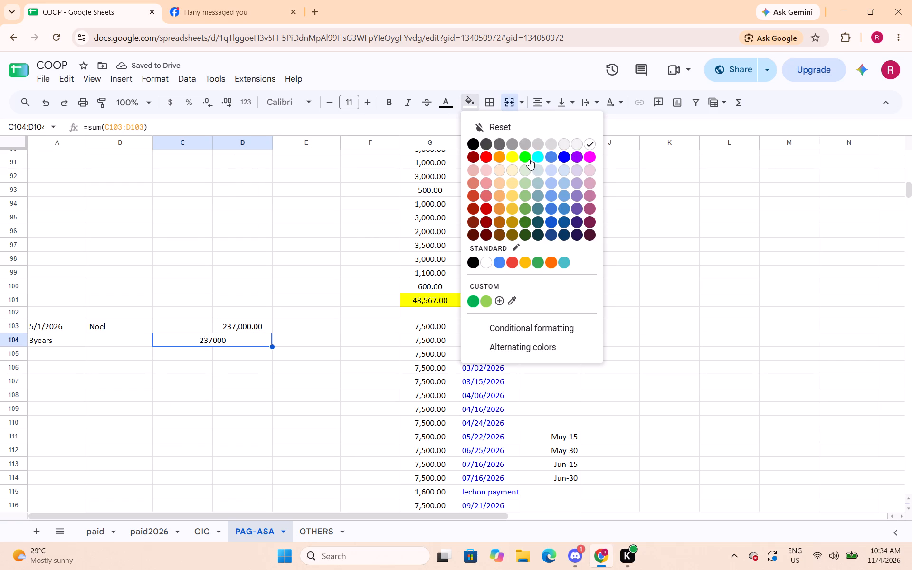
pyautogui.click(524, 159)
pyautogui.click(157, 82)
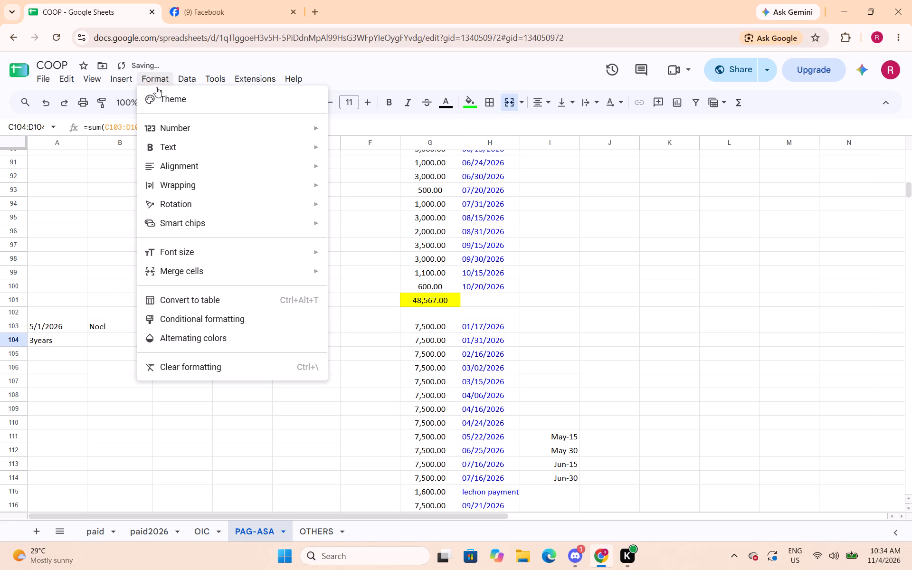
pyautogui.click(362, 177)
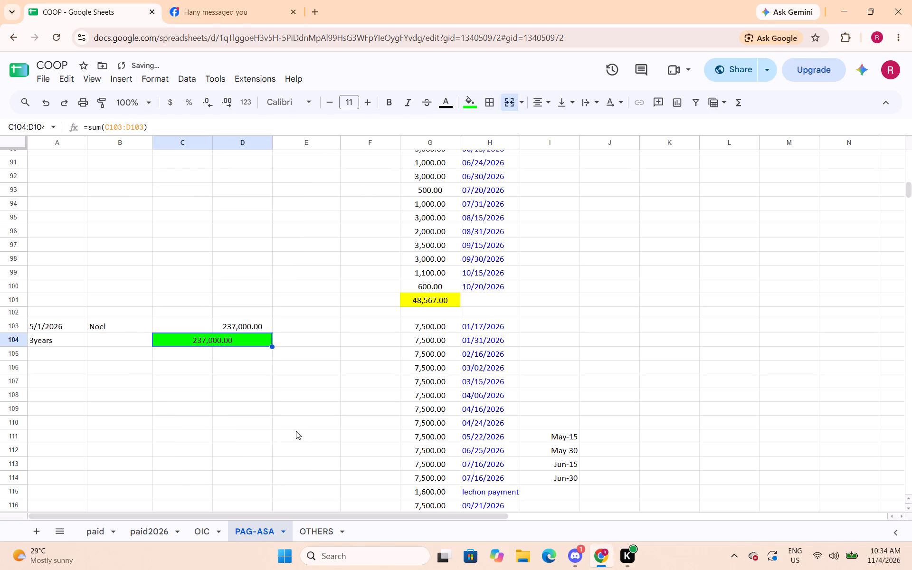
# Merge C60:D60 under the 10/30/2025 loan and total it there with a SUM formula over C59:D59.
pyautogui.scroll(5, 296, 382)
pyautogui.scroll(4, 235, 307)
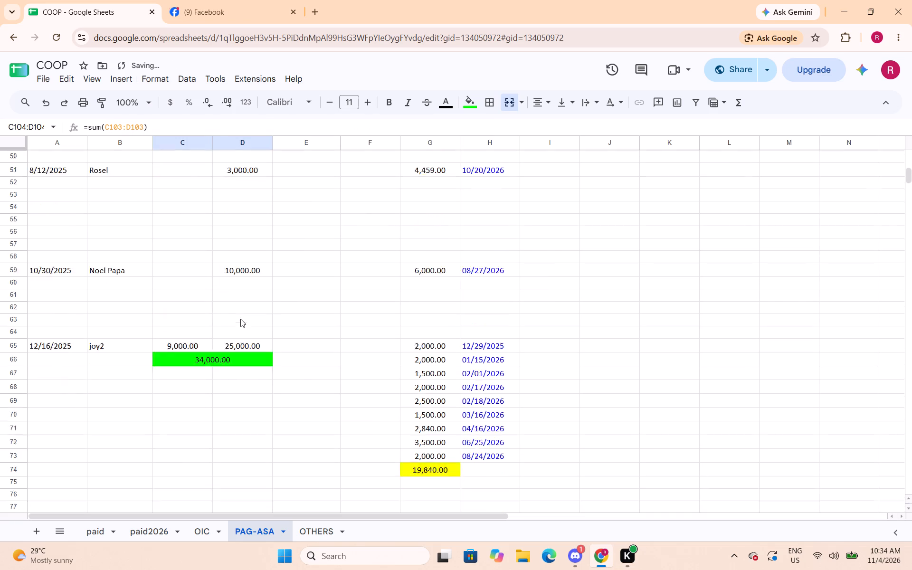
pyautogui.scroll(2, 240, 319)
pyautogui.scroll(-2, 240, 405)
pyautogui.moveTo(202, 285); pyautogui.dragTo(231, 285)
pyautogui.click(511, 109)
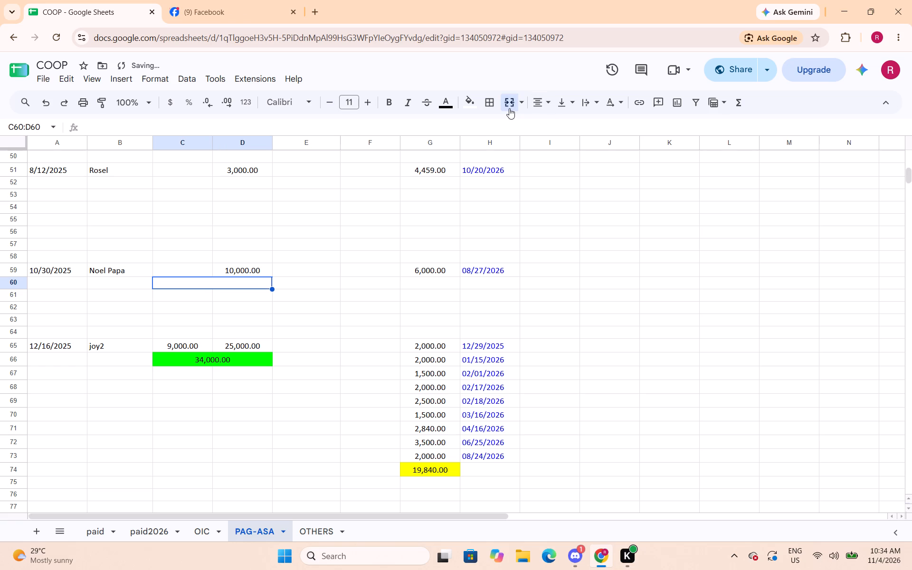
pyautogui.write('=sum(')
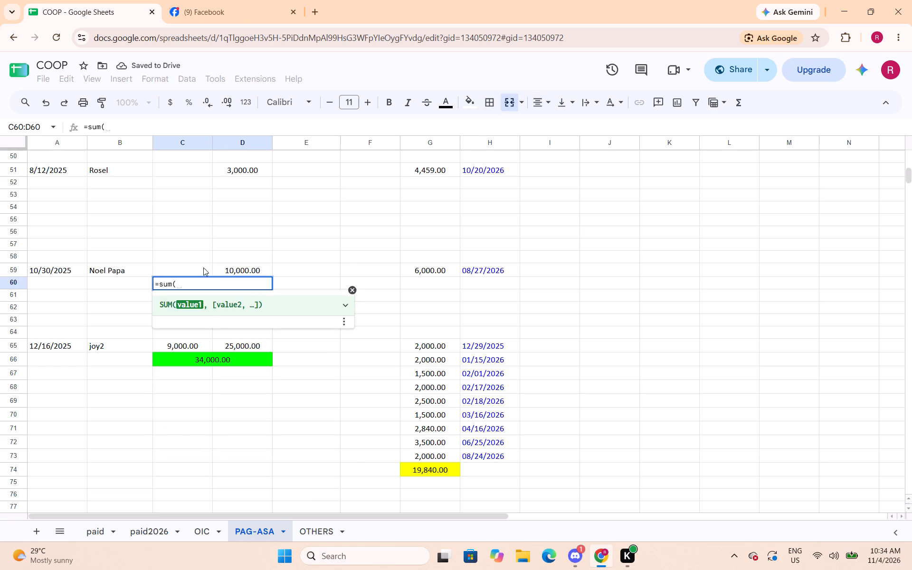
pyautogui.moveTo(203, 267); pyautogui.dragTo(218, 268)
pyautogui.hotkey('shift', ')')
pyautogui.press('Return')
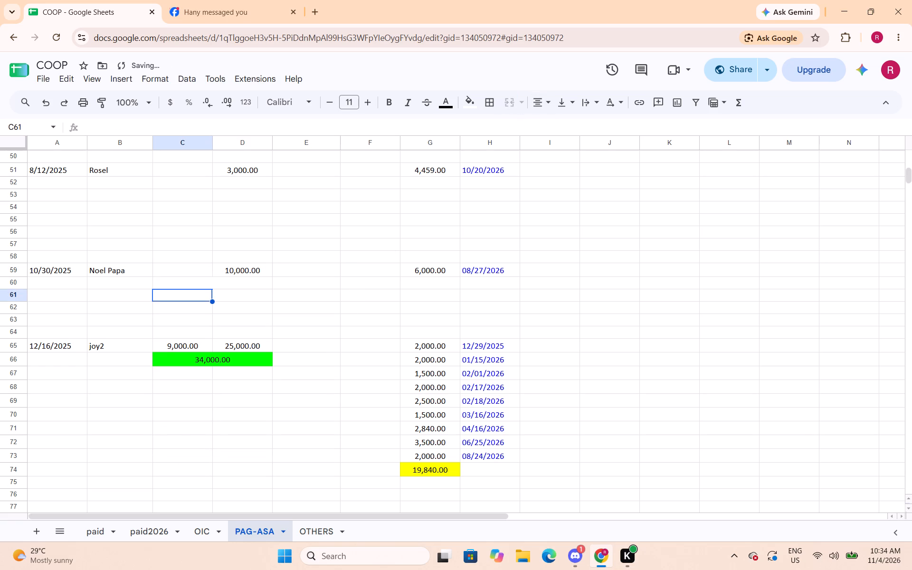
# Apply the 1,000.12 number format to the 10/30/2025 loan's total in C60:D60 and fill it green.
pyautogui.press('Up')
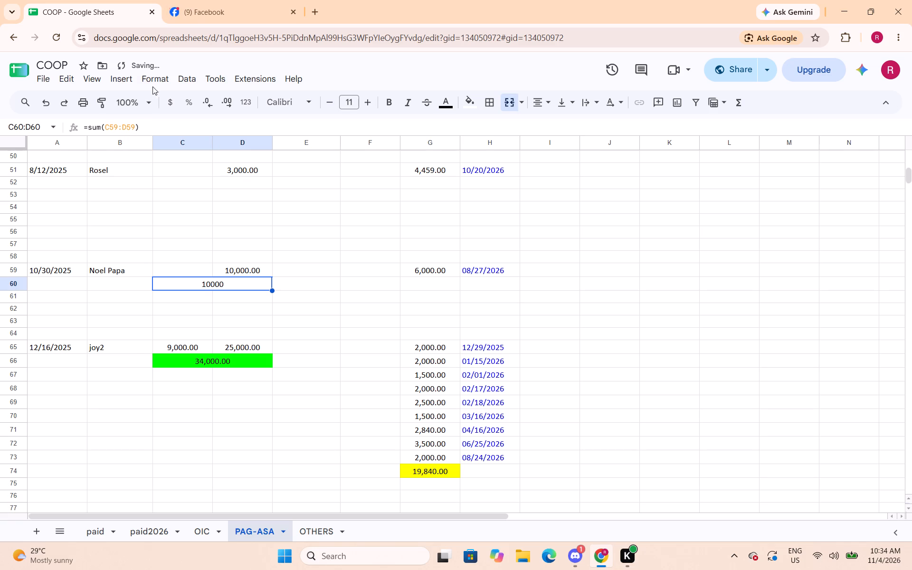
pyautogui.click(155, 81)
pyautogui.click(371, 179)
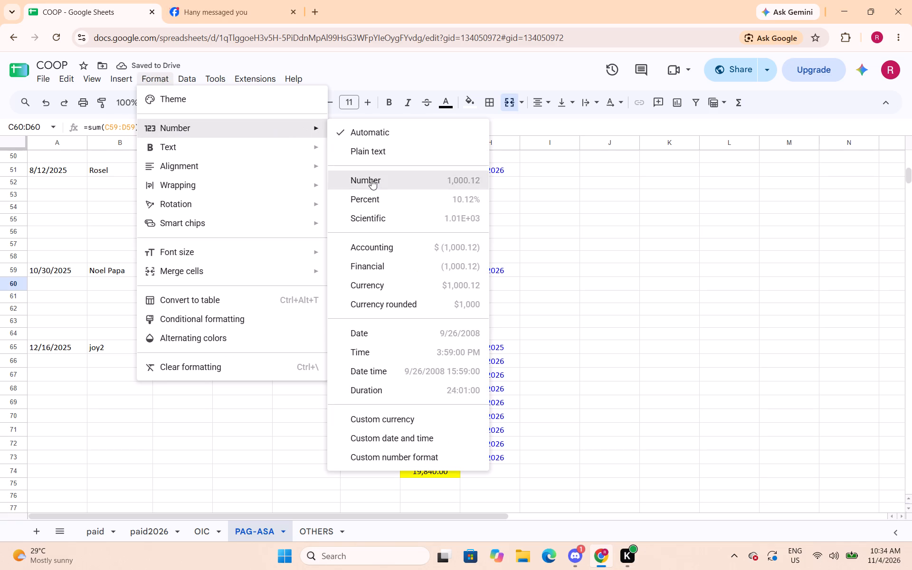
pyautogui.click(472, 104)
pyautogui.click(523, 158)
# Merge C52:D52 under Rosel's 8/12/2025 loan and total it there with a SUM formula over C51:D51.
pyautogui.scroll(2, 299, 262)
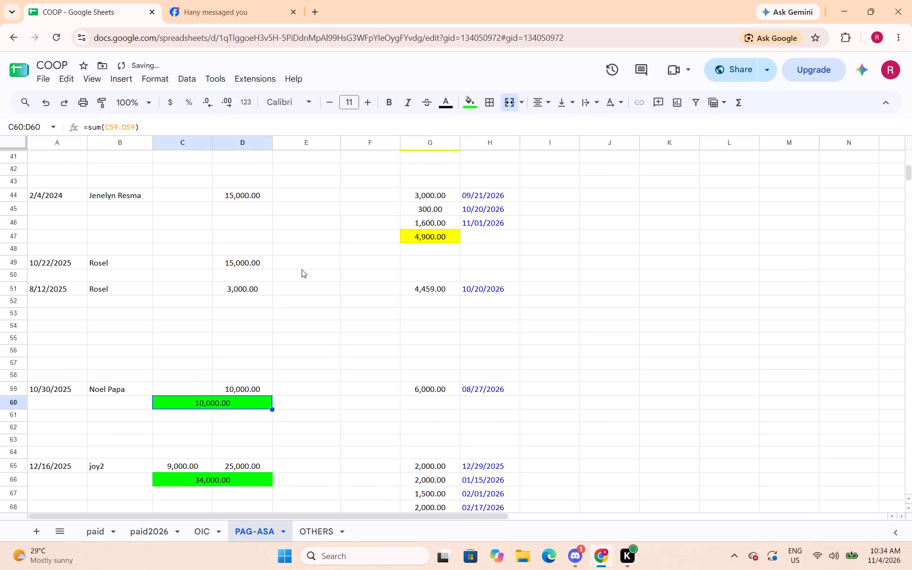
pyautogui.moveTo(192, 301); pyautogui.dragTo(233, 299)
pyautogui.click(505, 105)
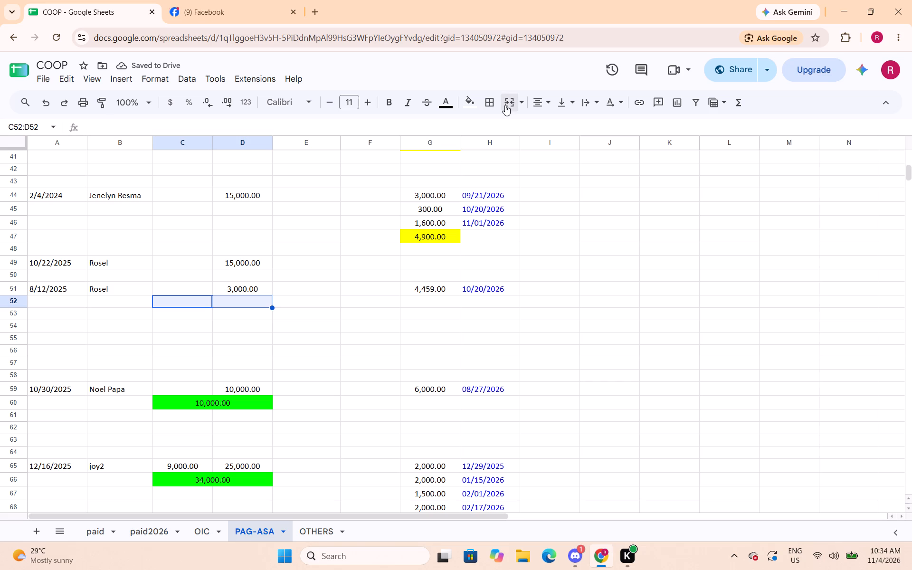
pyautogui.write('=sum(')
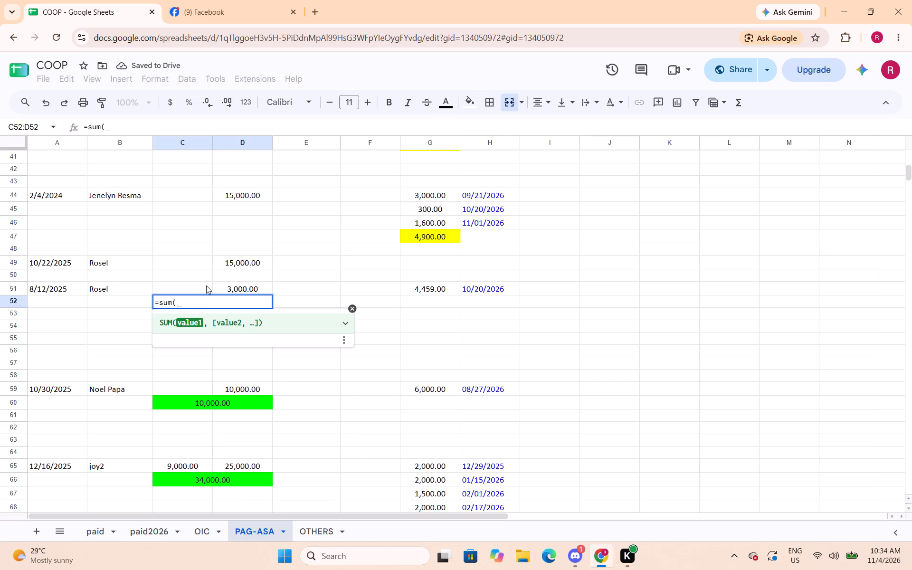
pyautogui.moveTo(206, 286); pyautogui.dragTo(226, 291)
pyautogui.hotkey('shift', ')')
pyautogui.press('Return')
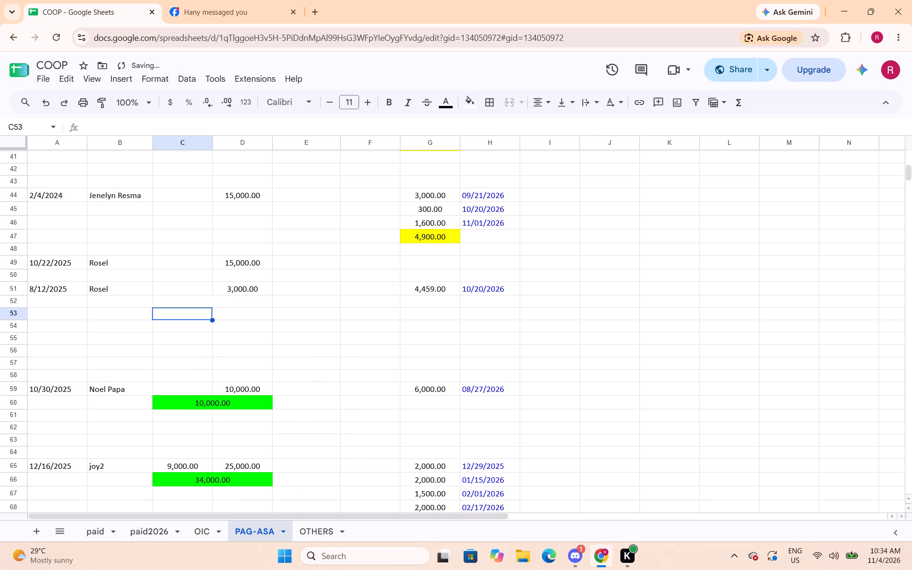
# Apply the 1,000.12 number format to the total of Rosel's 8/12/2025 loan in C52:D52 and fill it green.
pyautogui.press('Up')
pyautogui.click(165, 83)
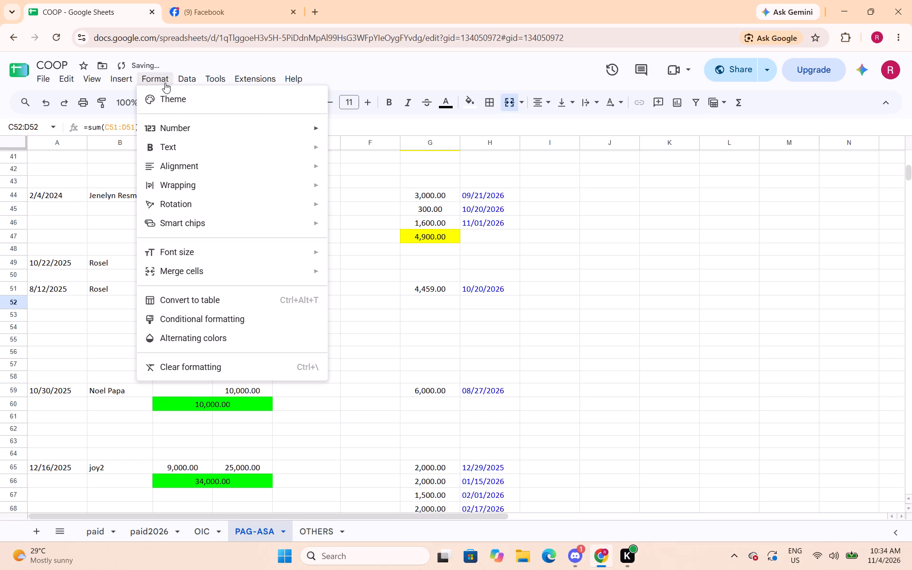
pyautogui.click(392, 182)
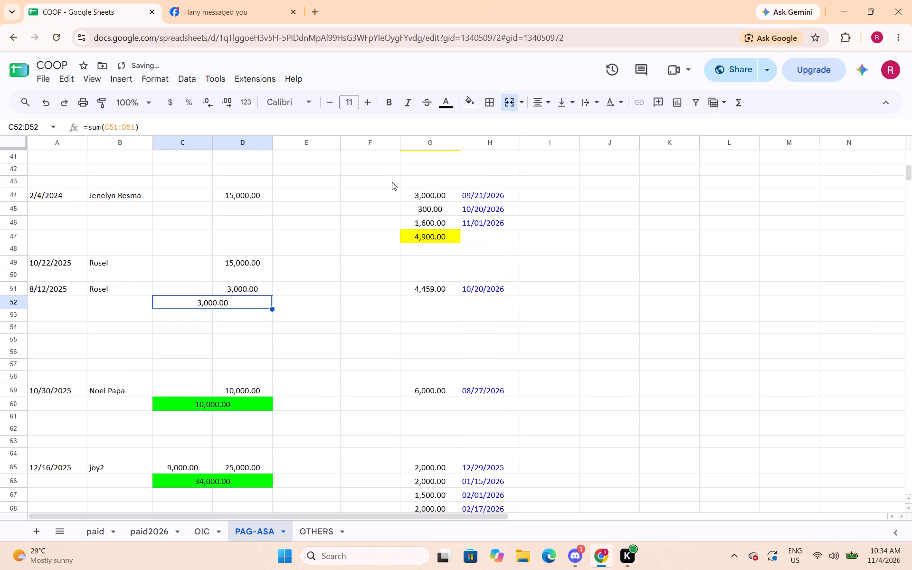
pyautogui.click(468, 101)
pyautogui.click(521, 157)
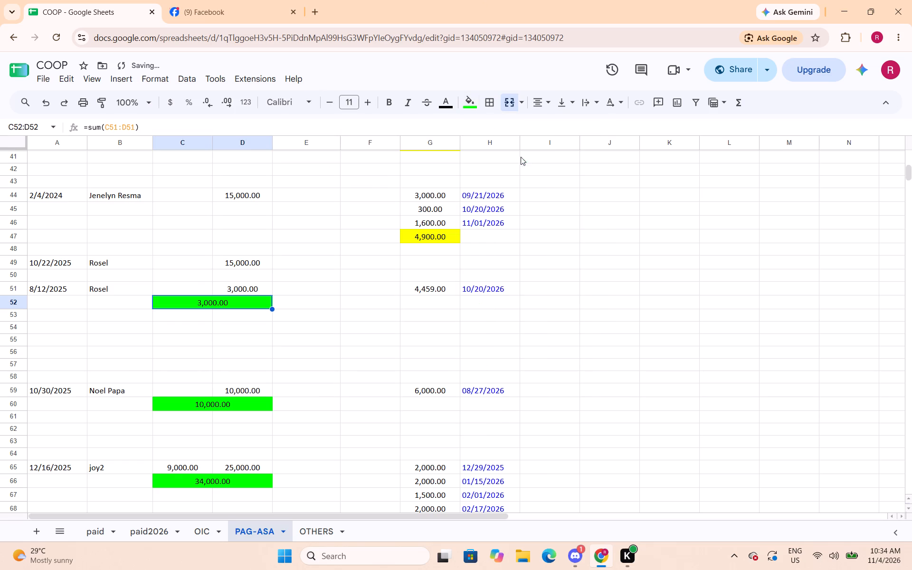
# Insert one row above row 50, between Rosel's 10/22/2025 and 8/12/2025 loans.
pyautogui.scroll(1, 351, 305)
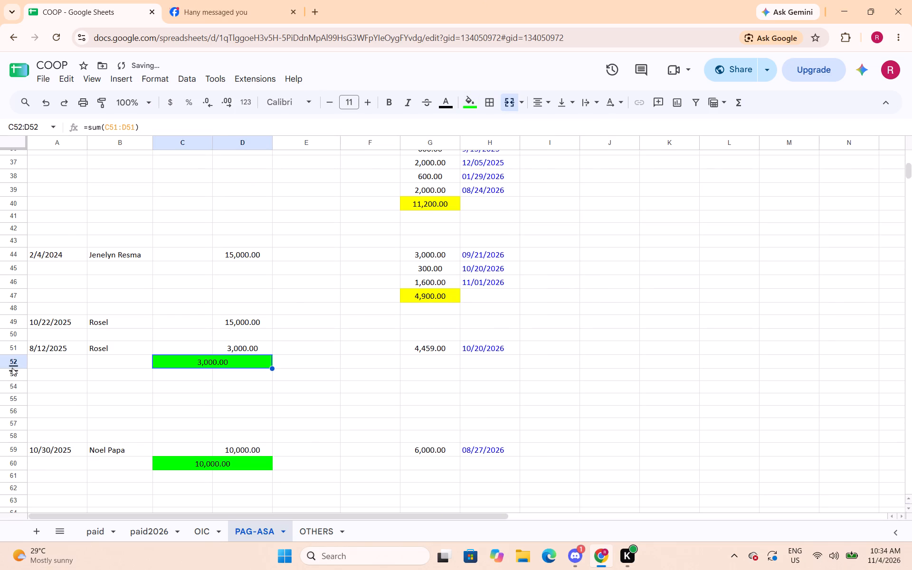
pyautogui.click(14, 332)
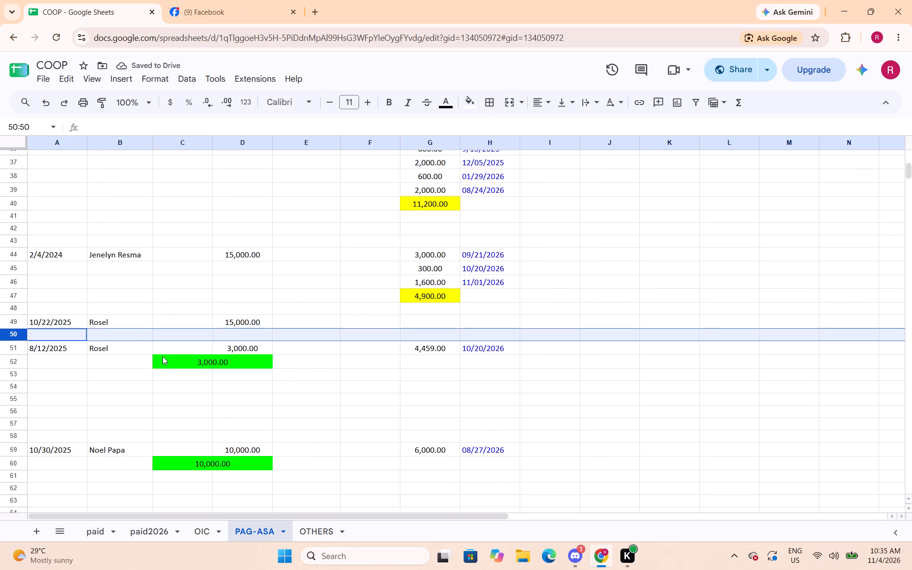
pyautogui.rightClick(18, 337)
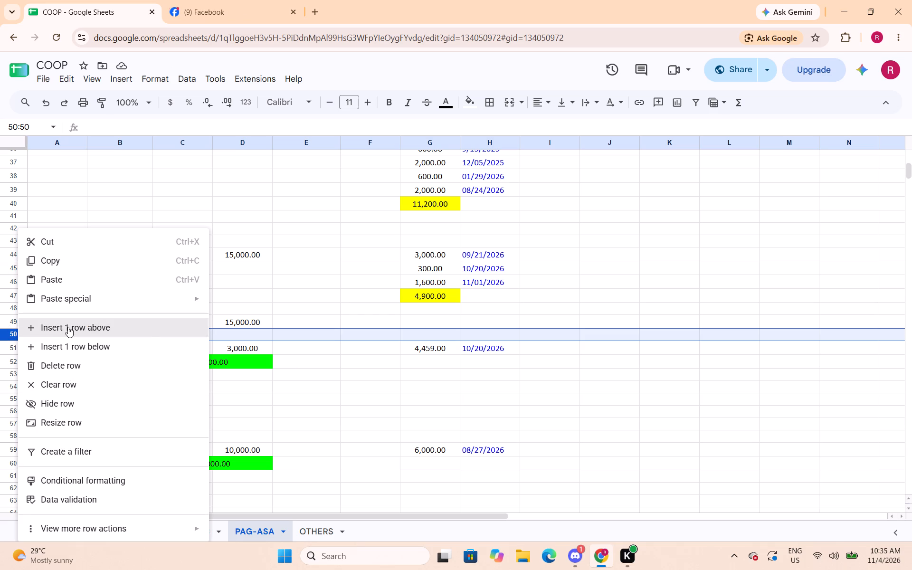
pyautogui.click(68, 327)
# Merge C50:D50 under Rosel's 10/22/2025 loan and total it there with a SUM formula over C49:D49.
pyautogui.moveTo(198, 336); pyautogui.dragTo(231, 336)
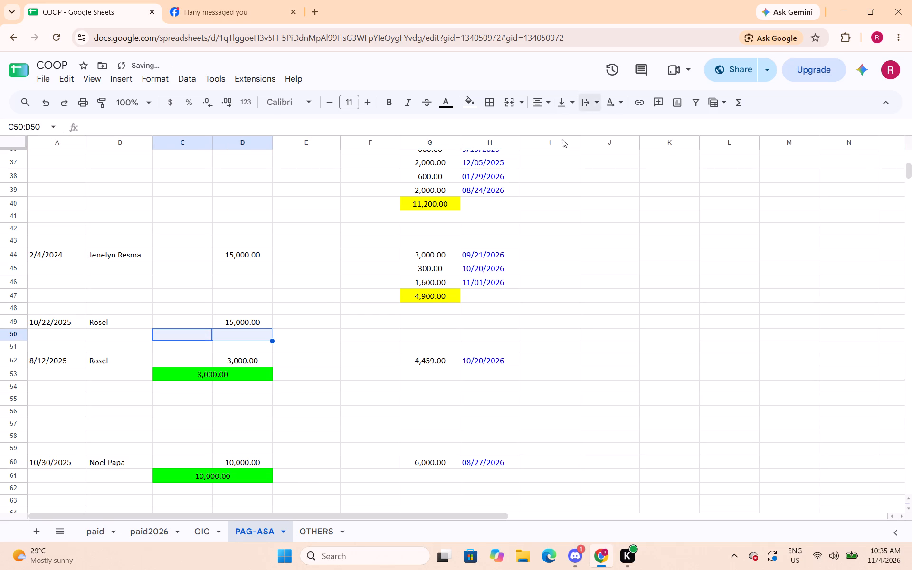
pyautogui.click(510, 98)
pyautogui.write('=sum(')
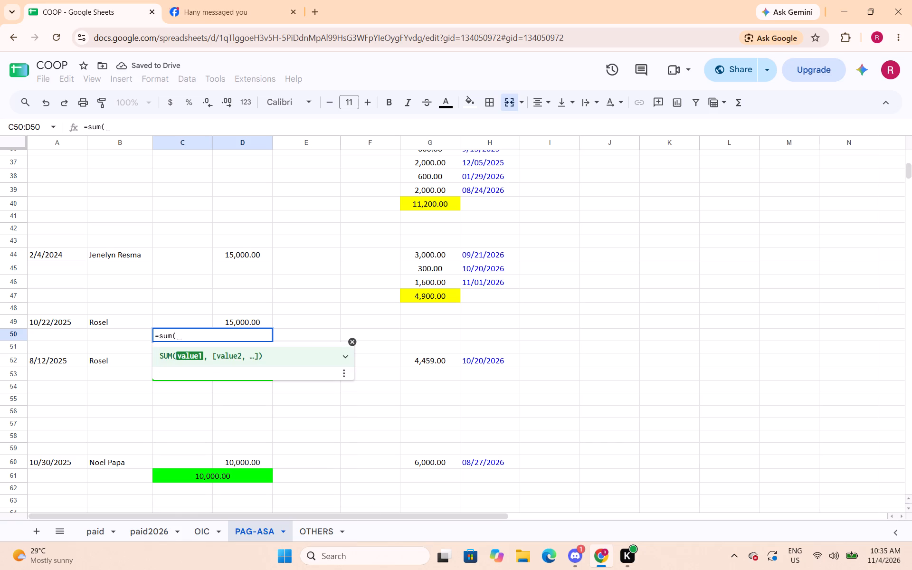
pyautogui.moveTo(202, 322); pyautogui.dragTo(219, 321)
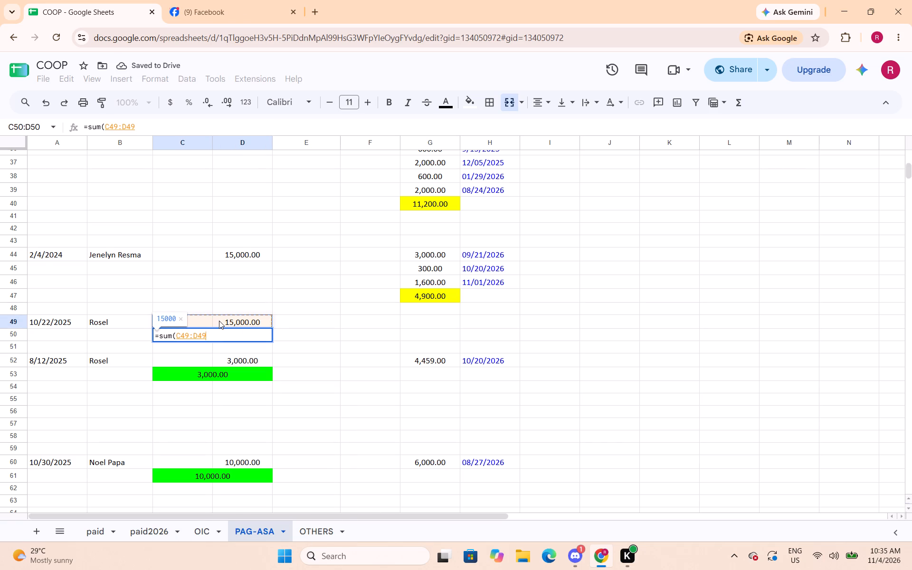
pyautogui.hotkey('shift', ')')
pyautogui.press('Return')
# Apply the 1,000.12 number format to the total of Rosel's 10/22/2025 loan in C50:D50 and fill it green.
pyautogui.press('Up')
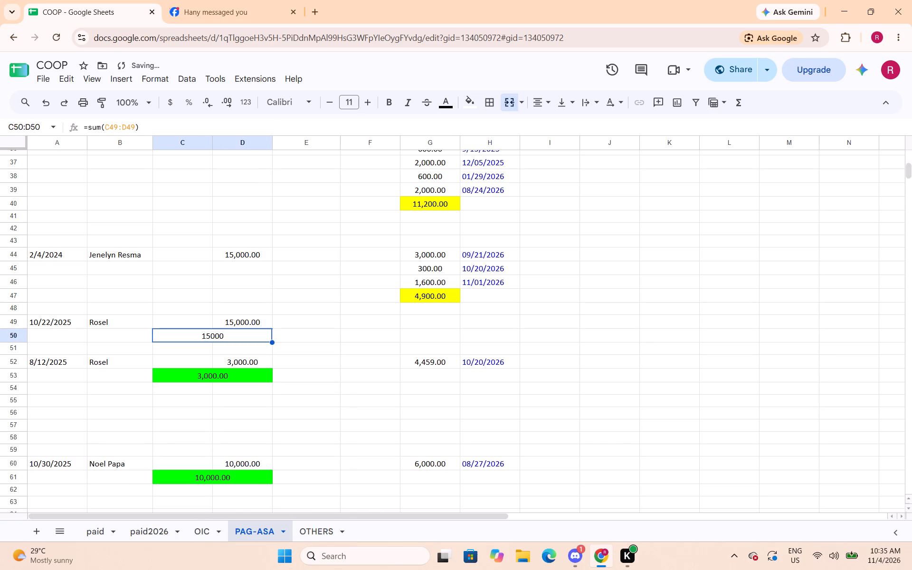
pyautogui.click(164, 82)
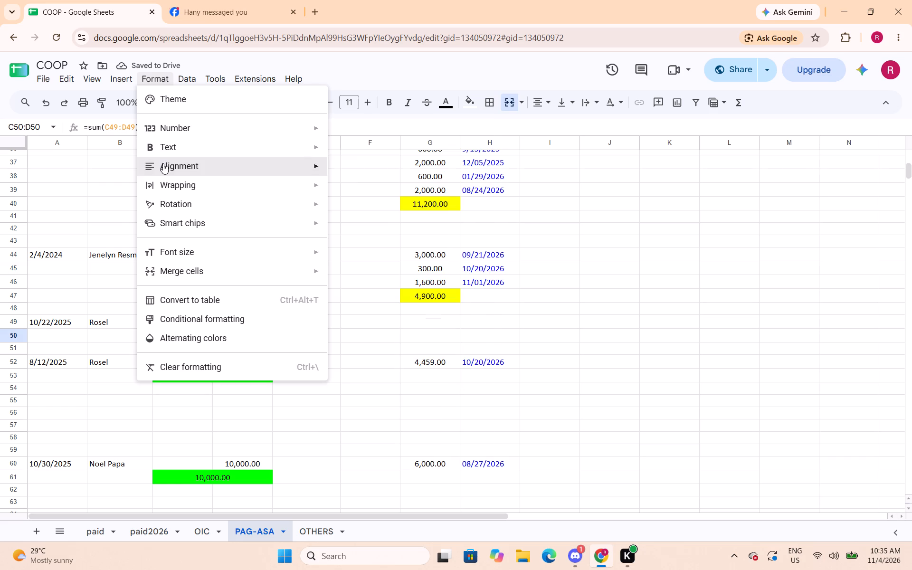
pyautogui.click(385, 180)
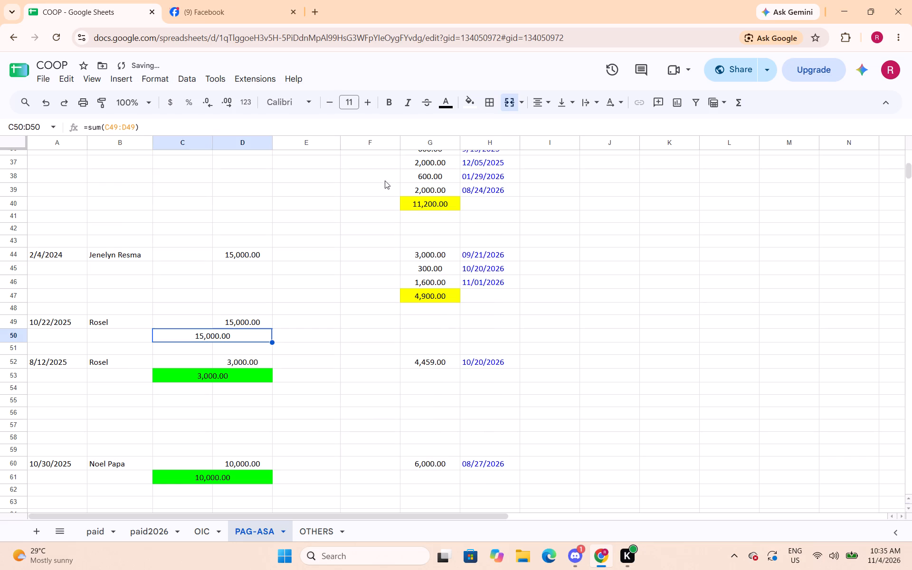
pyautogui.click(468, 102)
pyautogui.click(520, 157)
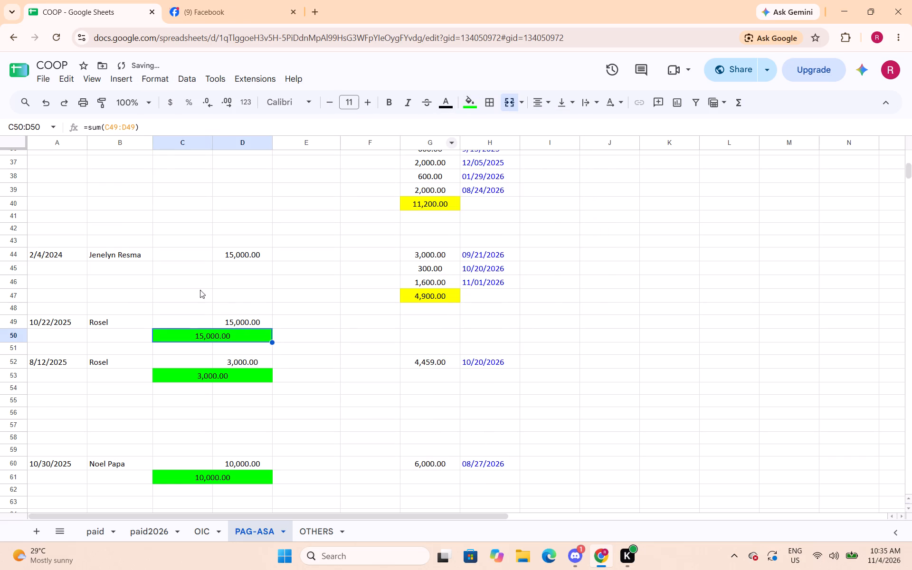
# Merge C45:D45 under the 2/4/2024 loan and total it there with a SUM formula over C44:D44.
pyautogui.moveTo(199, 274); pyautogui.dragTo(234, 269)
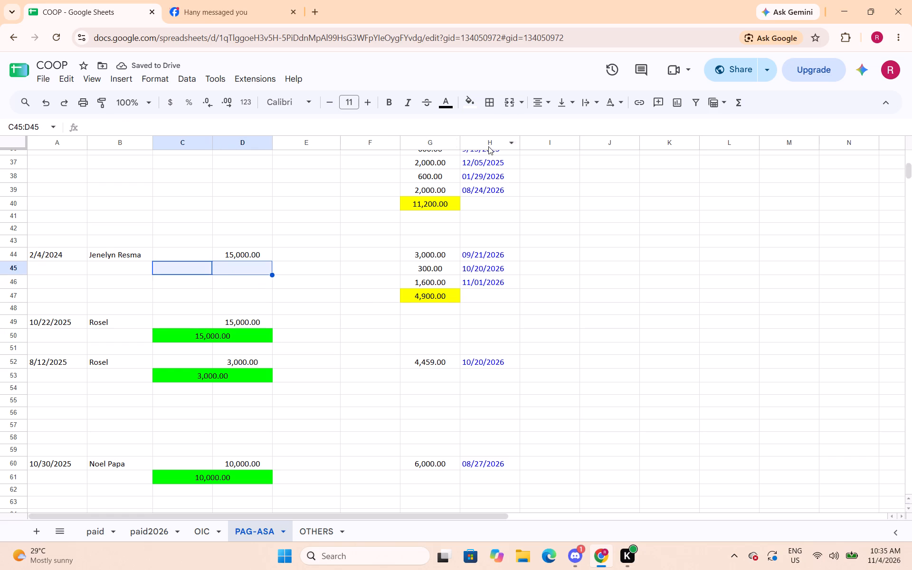
pyautogui.click(508, 100)
pyautogui.write('=sum(')
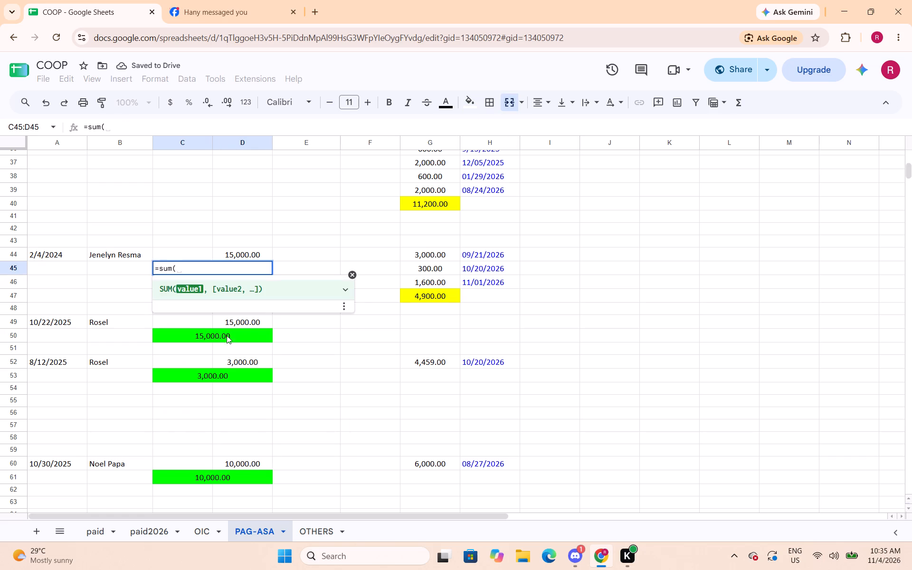
pyautogui.moveTo(207, 252); pyautogui.dragTo(226, 252)
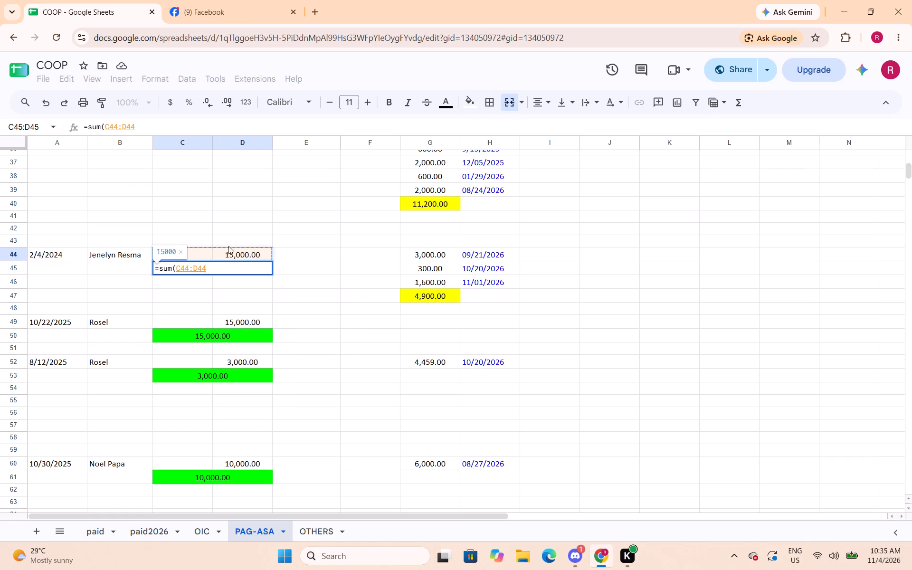
pyautogui.hotkey('shift', ')')
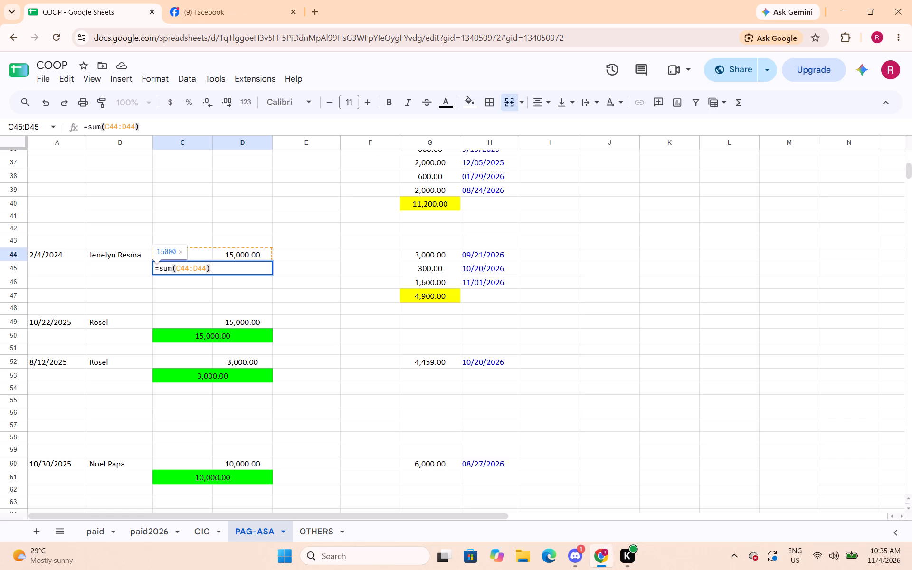
pyautogui.press('Return')
# Apply the 1,000.12 number format to the 2/4/2024 loan's total in C45:D45 and fill it green.
pyautogui.press('Up')
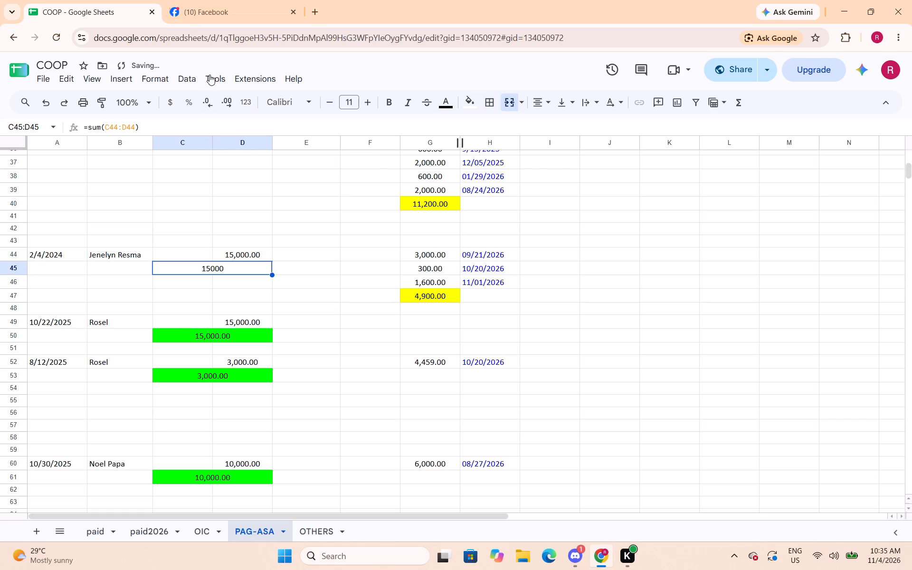
pyautogui.click(164, 79)
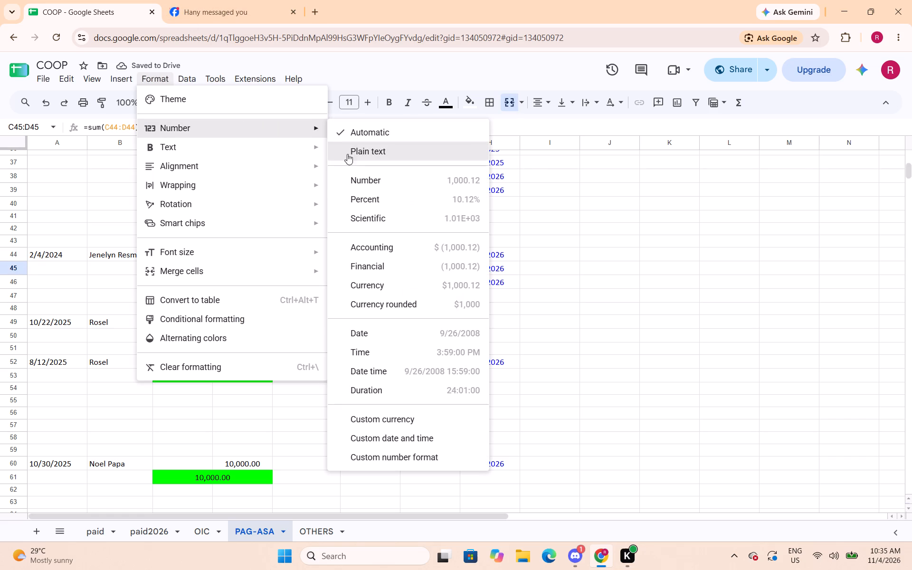
pyautogui.click(363, 181)
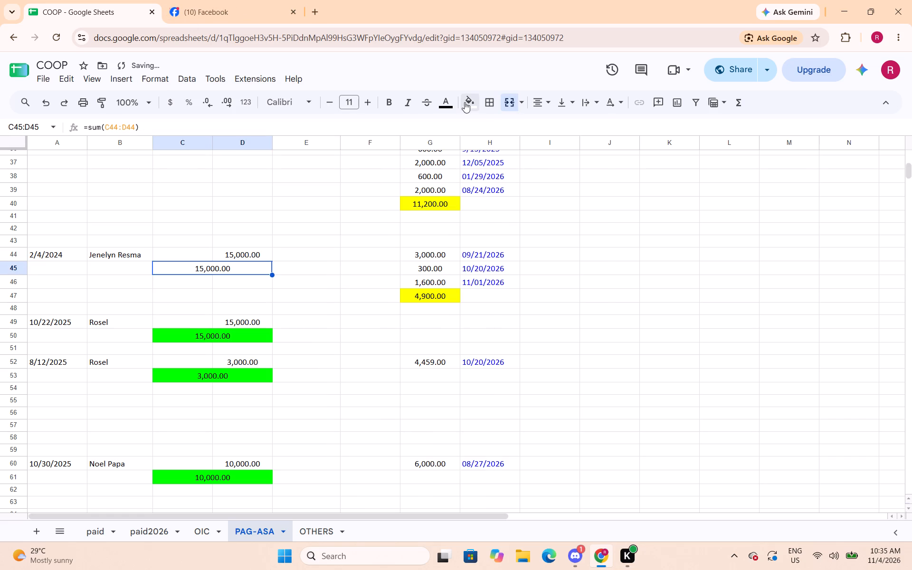
pyautogui.click(465, 102)
pyautogui.click(524, 157)
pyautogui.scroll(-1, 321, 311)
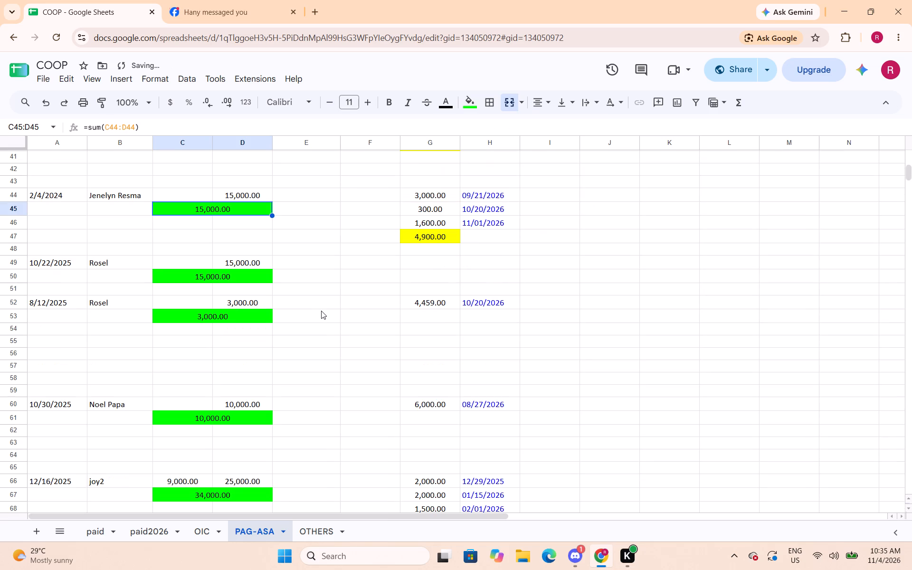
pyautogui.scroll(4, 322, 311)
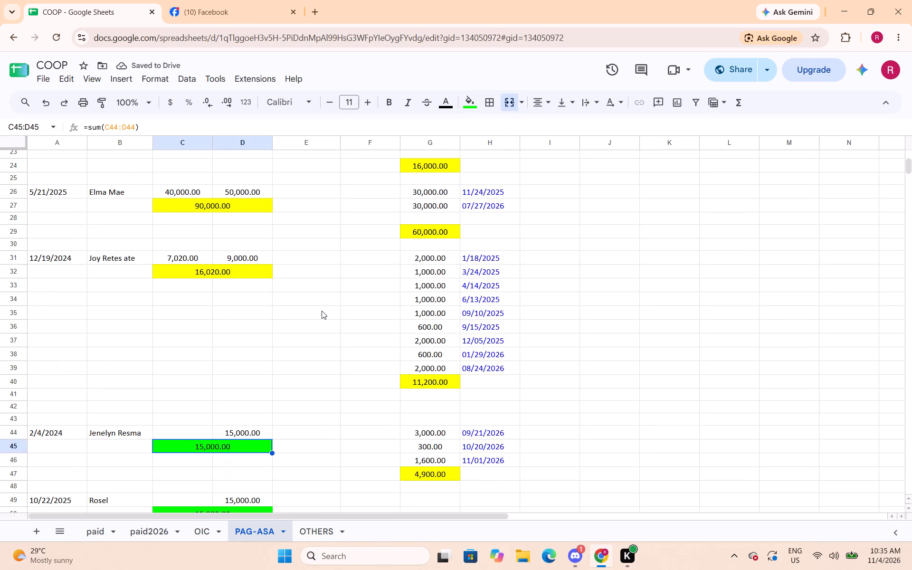
# Fill the totals of the 12/19/2024 loan in C32:D32 and the 5/21/2025 loan in C27:D27 green.
pyautogui.click(228, 271)
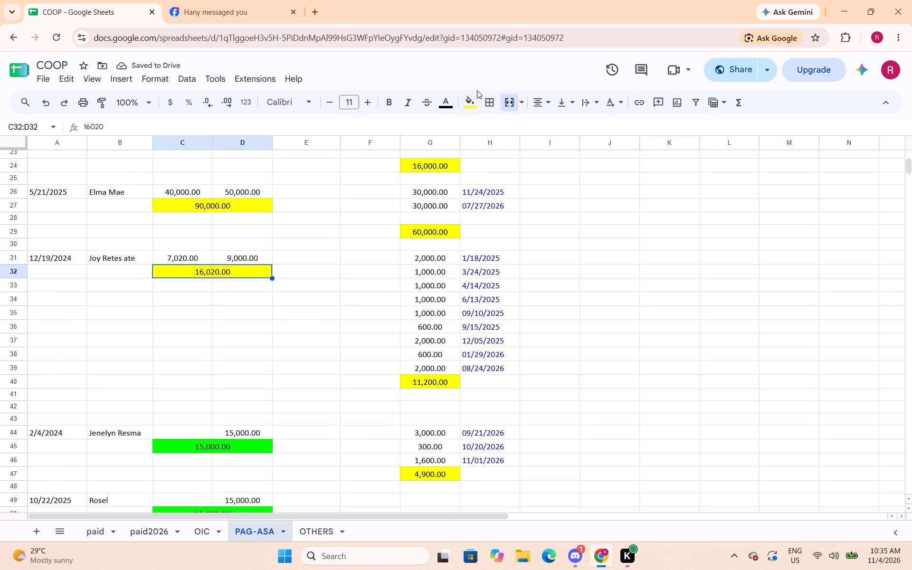
pyautogui.click(473, 104)
pyautogui.click(527, 156)
pyautogui.click(265, 207)
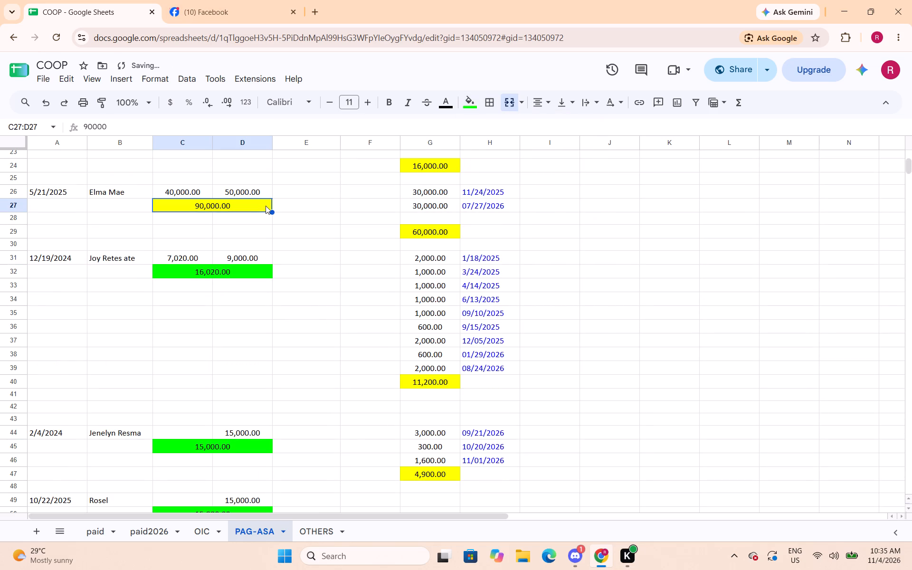
pyautogui.click(475, 108)
pyautogui.click(531, 156)
# Merge C22:D22 under the 12/11/2024 loan and total it there with a SUM formula over C21:D21.
pyautogui.scroll(2, 270, 234)
pyautogui.moveTo(192, 256); pyautogui.dragTo(242, 256)
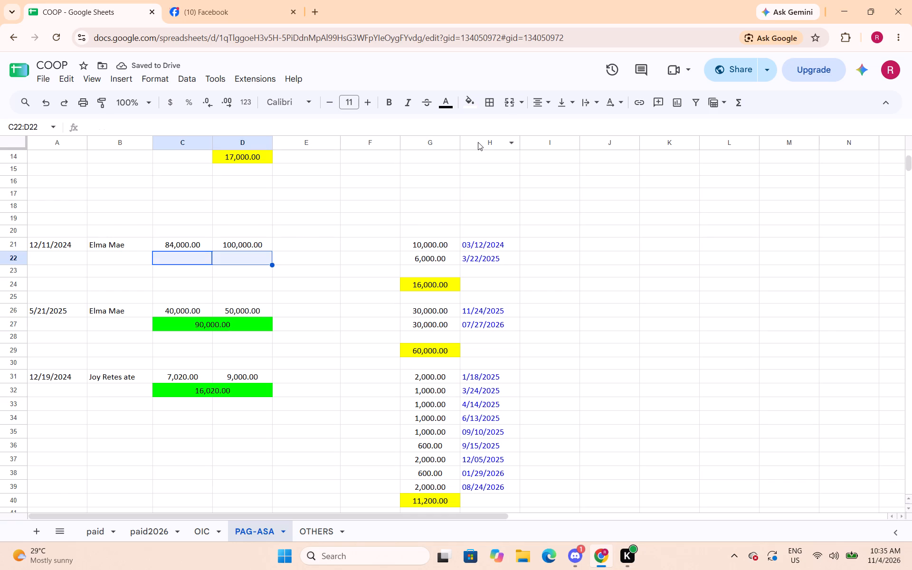
pyautogui.click(514, 102)
pyautogui.write('=sum(')
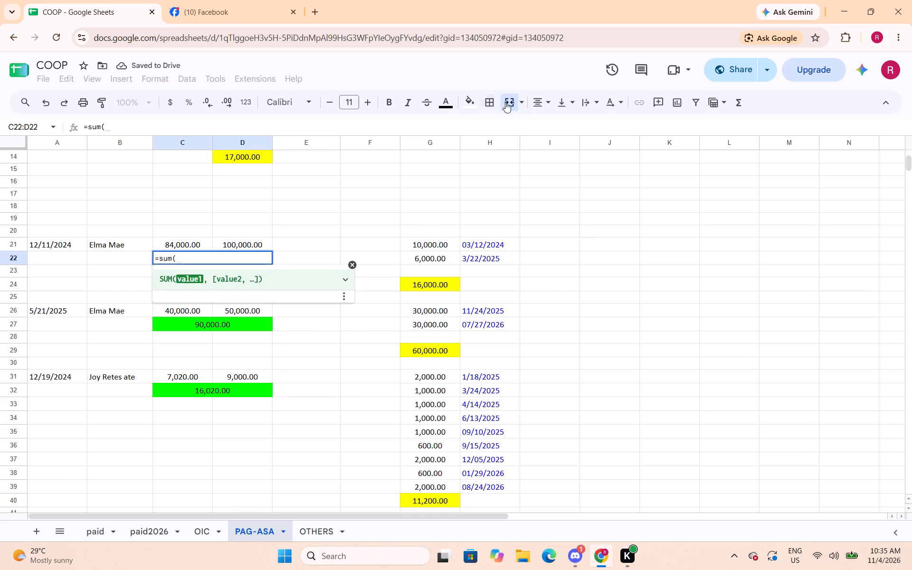
pyautogui.moveTo(199, 247); pyautogui.dragTo(223, 246)
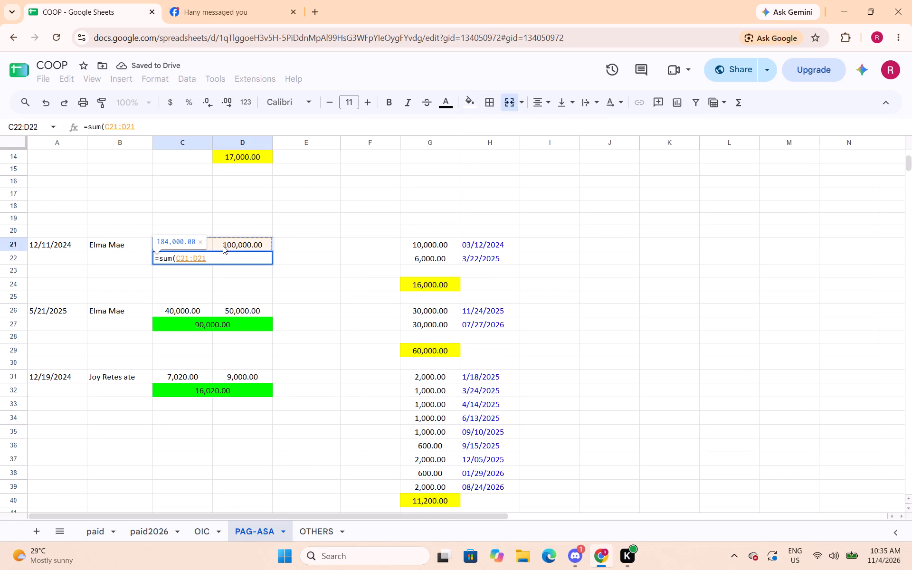
pyautogui.hotkey('shift', ')')
pyautogui.press('Return')
# Fill the 12/11/2024 loan's total in C22:D22 green.
pyautogui.press('Up')
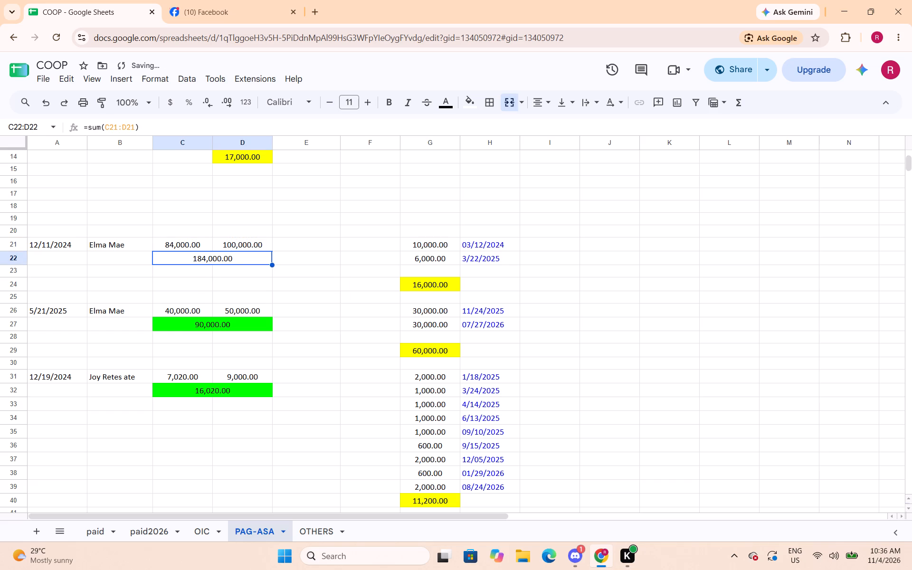
pyautogui.click(470, 109)
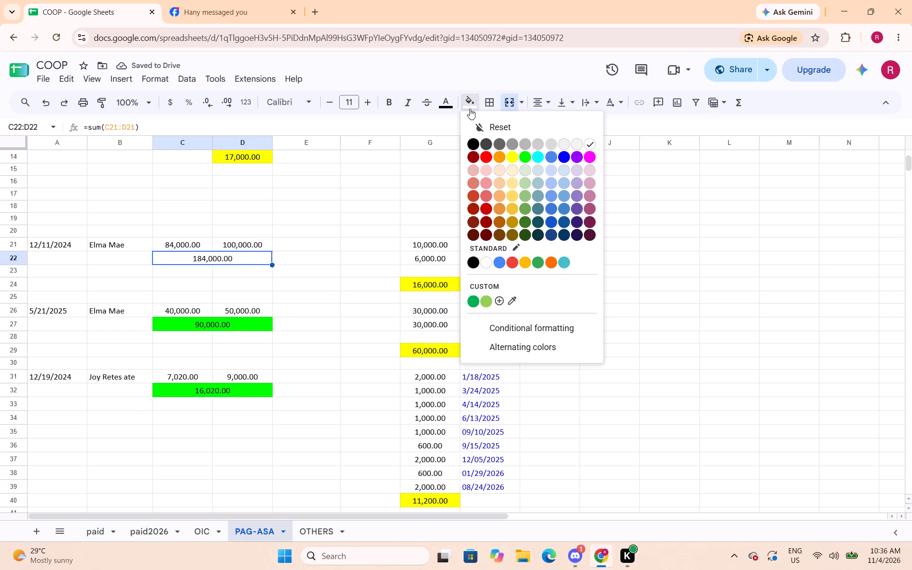
pyautogui.click(528, 156)
# Fill the capital total in D14, below the loan entries from 6/21/2024 to 1/6/2025, green.
pyautogui.scroll(2, 331, 276)
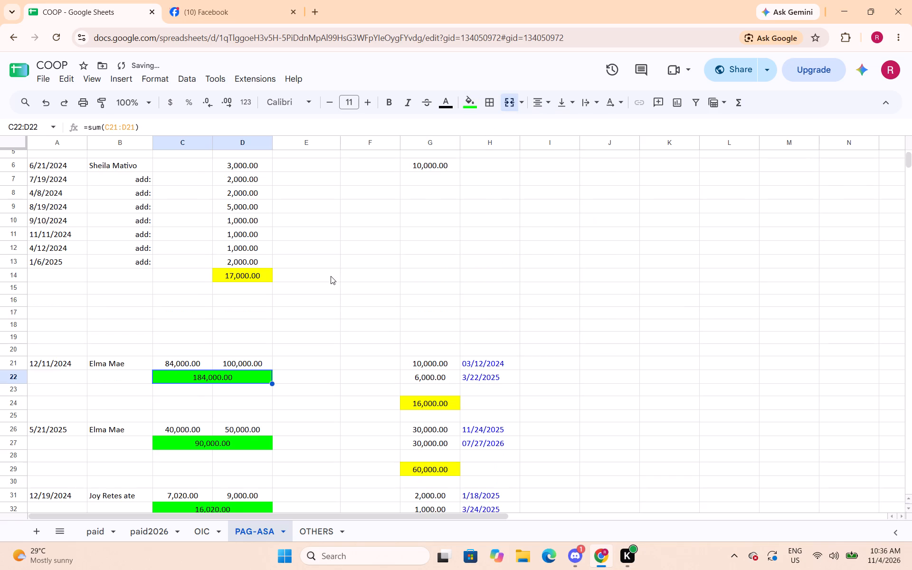
pyautogui.scroll(4, 331, 276)
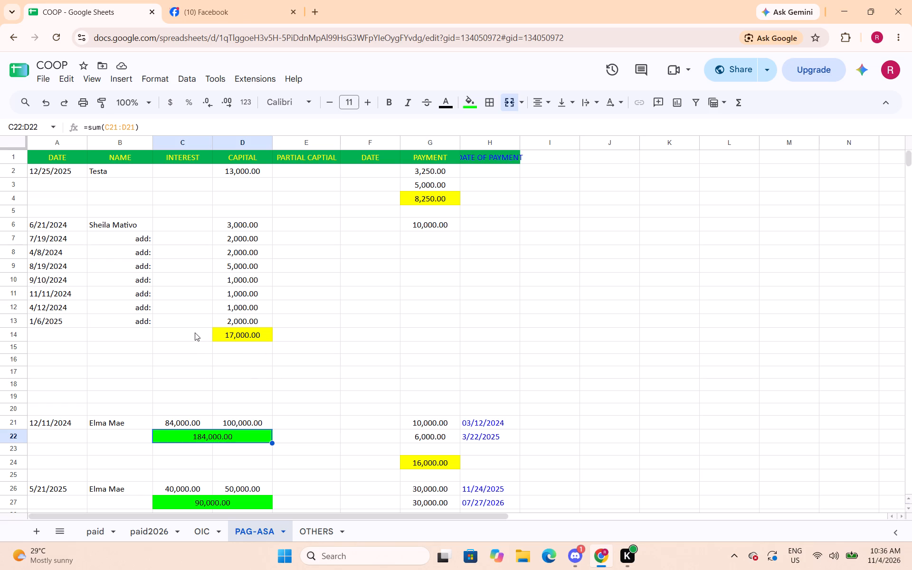
pyautogui.click(252, 335)
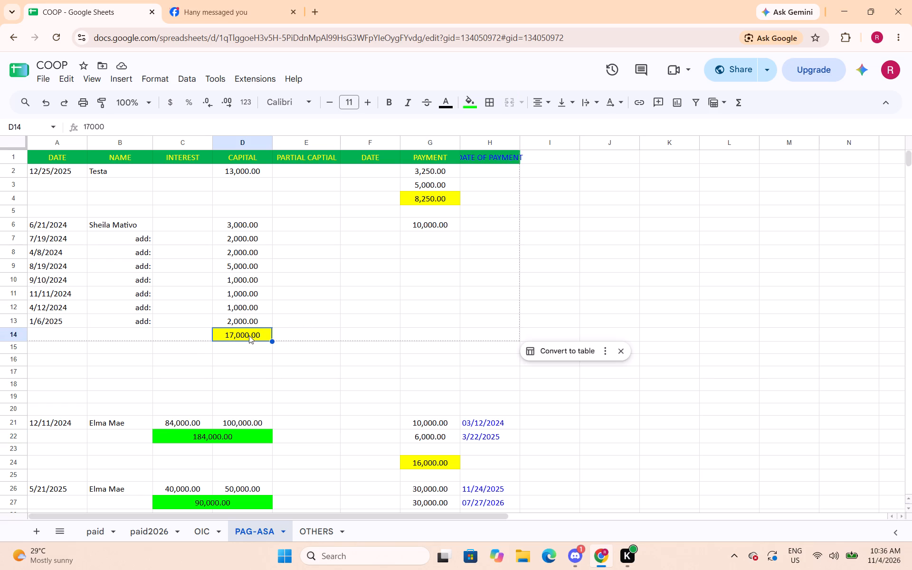
pyautogui.moveTo(257, 383); pyautogui.dragTo(256, 377)
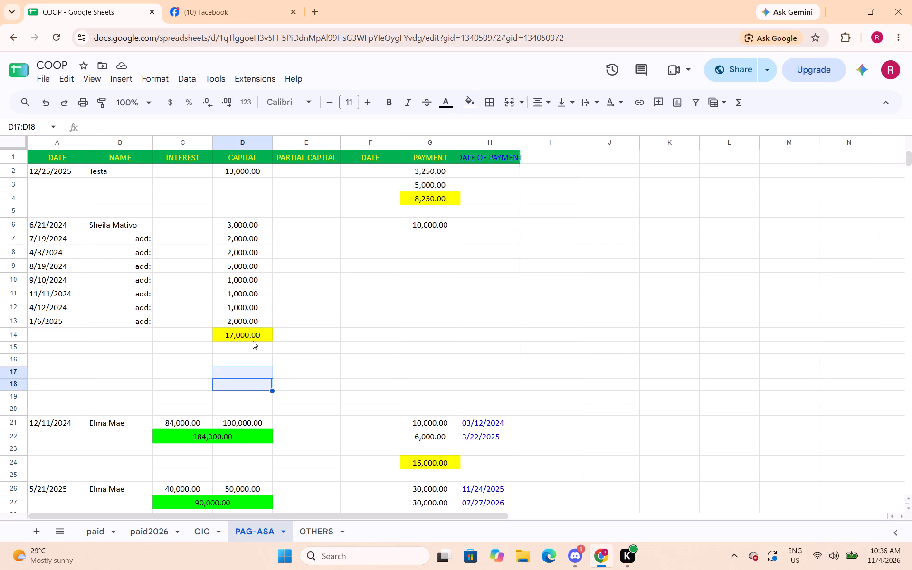
pyautogui.click(256, 335)
pyautogui.click(473, 107)
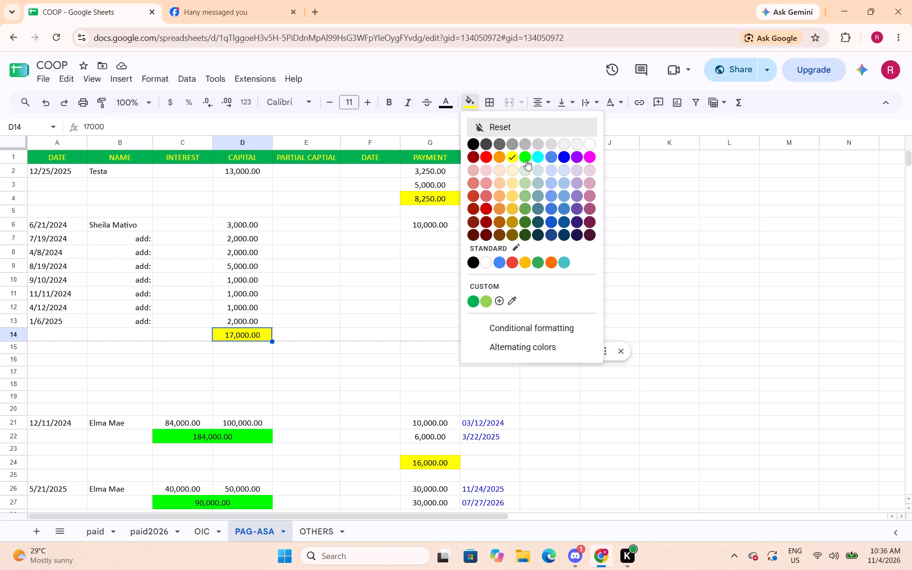
pyautogui.click(526, 160)
# Fill the total of the 4/4/2026 loan in C239:D239 green.
pyautogui.scroll(5, 294, 320)
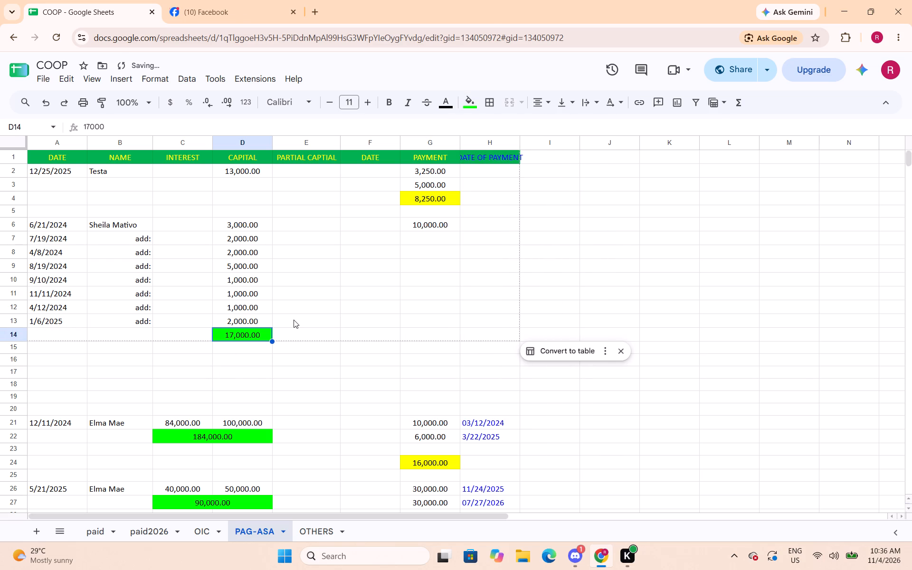
pyautogui.scroll(-12, 294, 320)
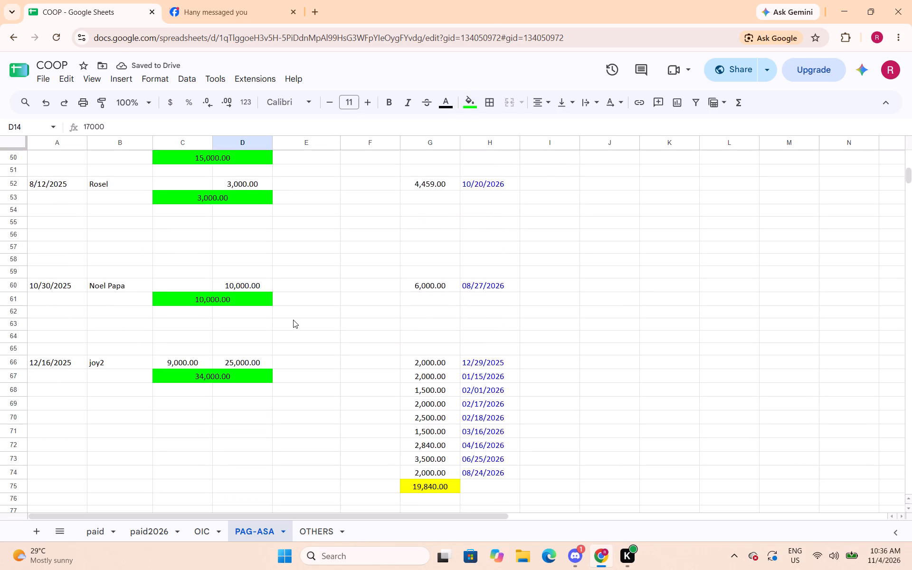
pyautogui.scroll(-6, 293, 320)
pyautogui.scroll(1, 293, 320)
pyautogui.scroll(-6, 293, 320)
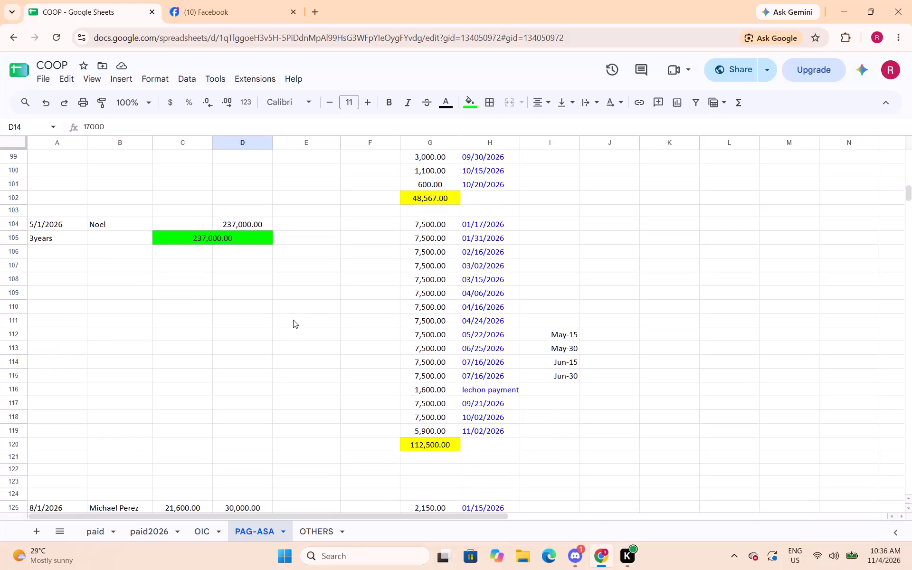
pyautogui.scroll(-15, 293, 320)
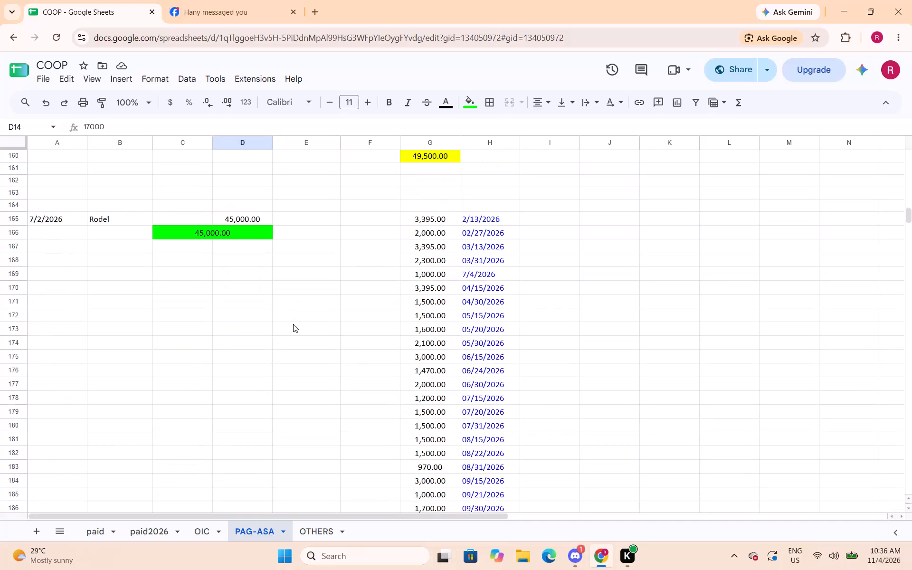
pyautogui.scroll(-11, 293, 324)
pyautogui.scroll(2, 293, 331)
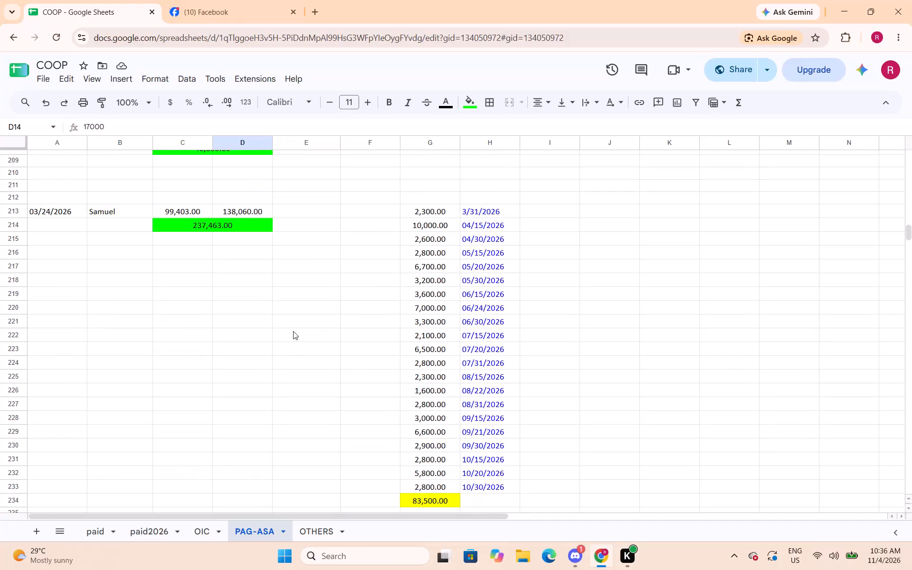
pyautogui.scroll(-5, 293, 331)
pyautogui.click(256, 274)
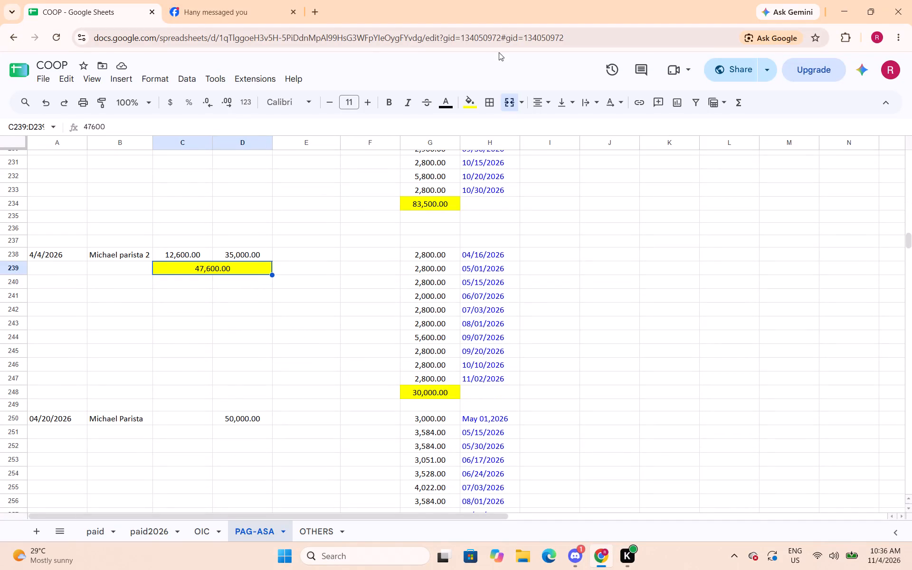
pyautogui.click(473, 102)
pyautogui.click(527, 159)
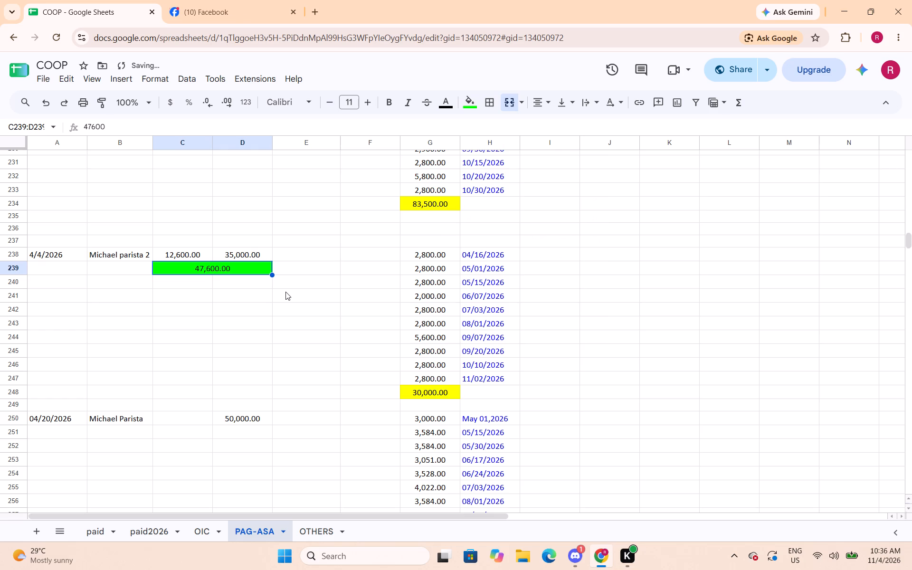
# Merge C251:D251 under the 04/20/2026 loan in row 250 and total it there with a SUM formula over C250:D250.
pyautogui.scroll(-2, 285, 292)
pyautogui.moveTo(197, 313); pyautogui.dragTo(232, 314)
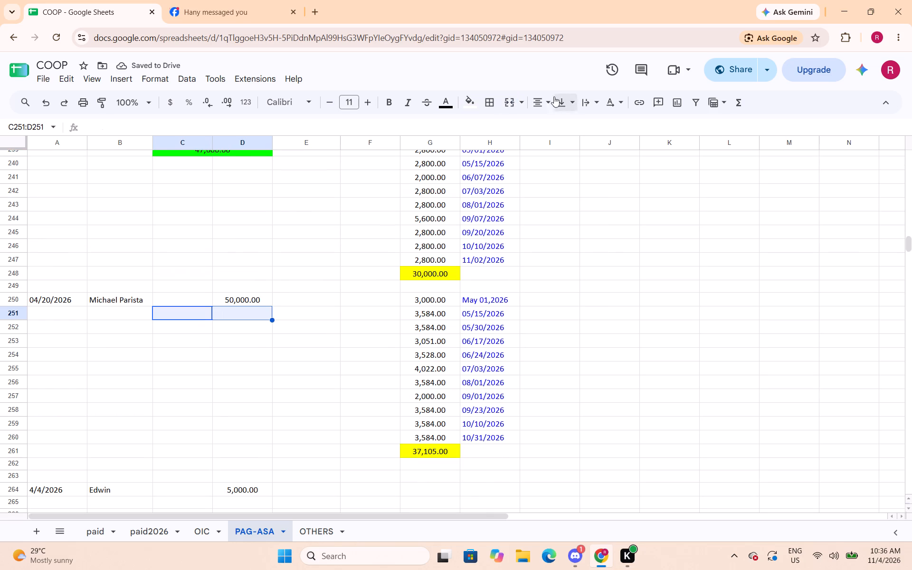
pyautogui.click(511, 105)
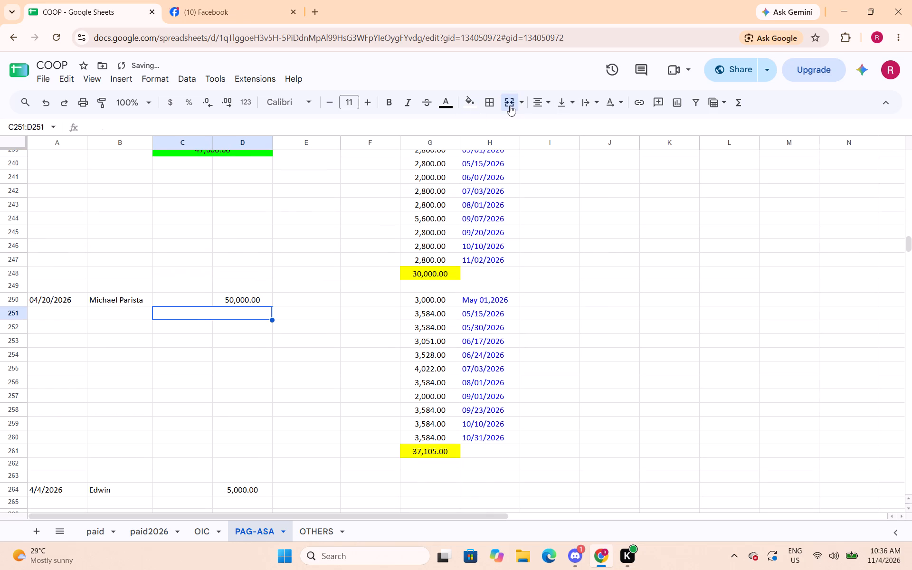
pyautogui.write('=sum(')
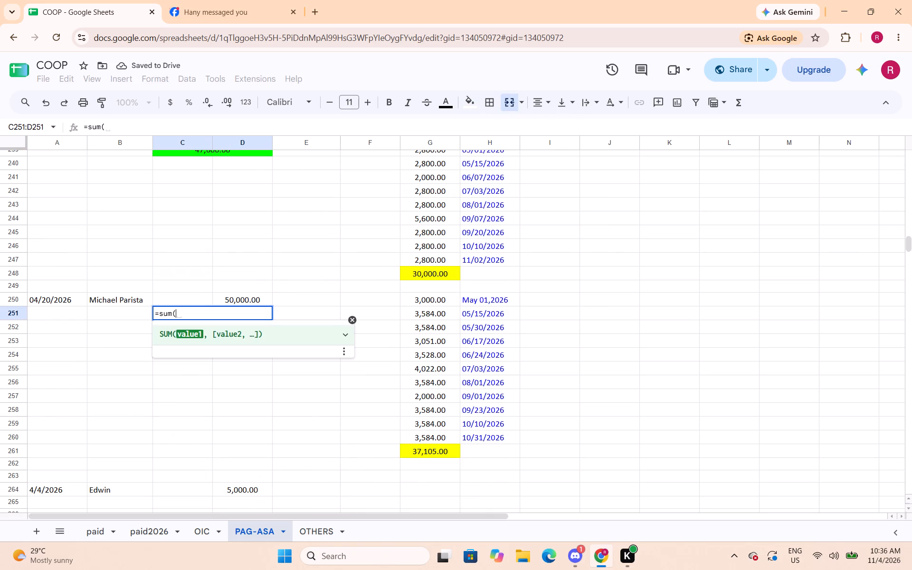
pyautogui.moveTo(204, 296); pyautogui.dragTo(221, 297)
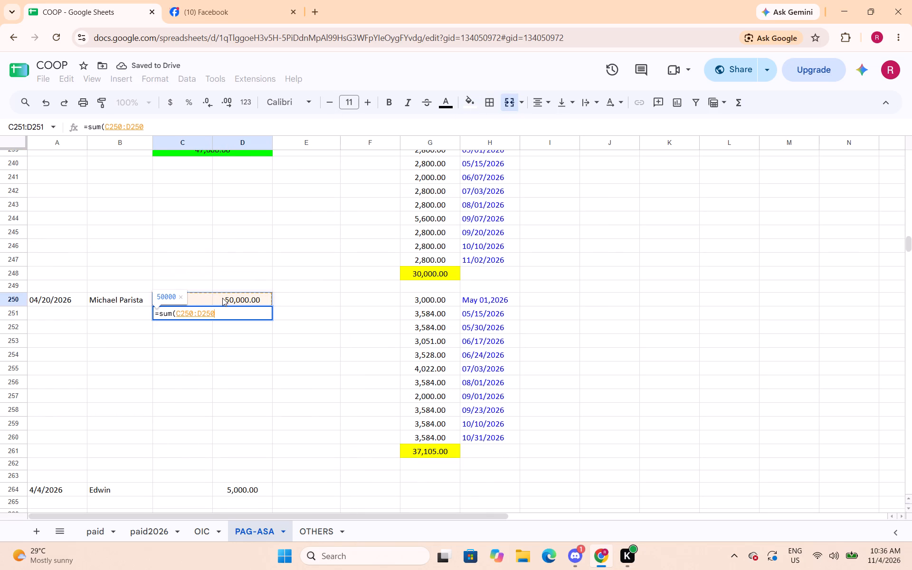
pyautogui.hotkey('shift', ')')
pyautogui.press('Return')
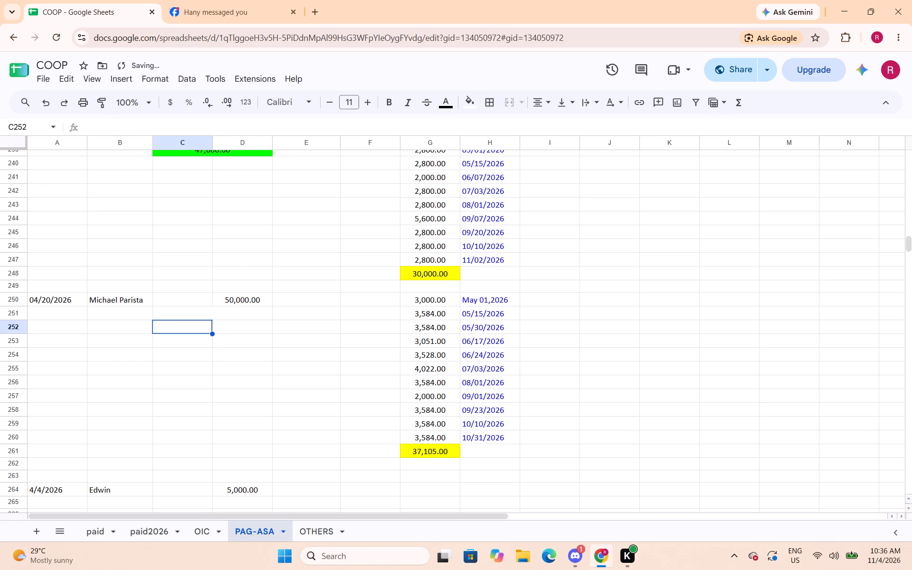
# Fill the 04/20/2026 loan's total in C251:D251 green and apply the 1,000.12 number format to it.
pyautogui.press('Up')
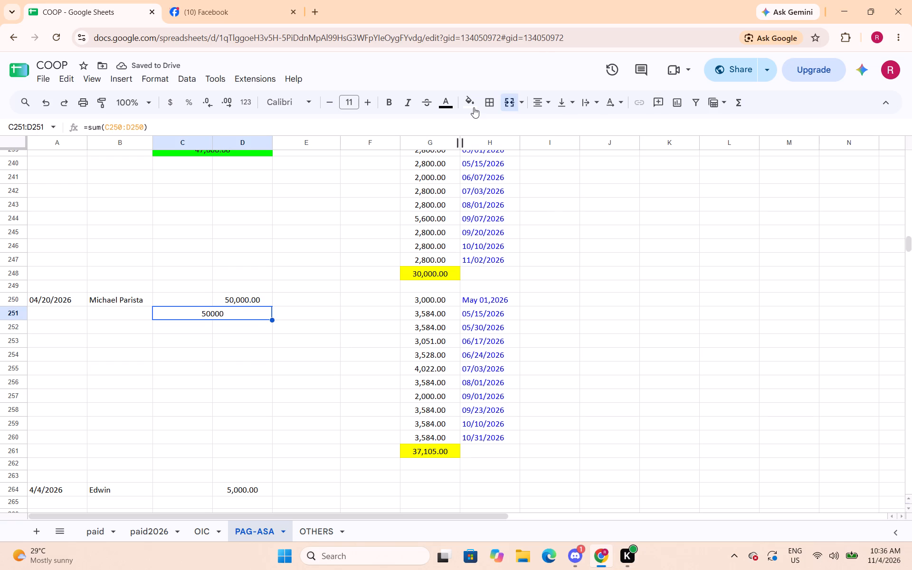
pyautogui.click(475, 105)
pyautogui.click(525, 158)
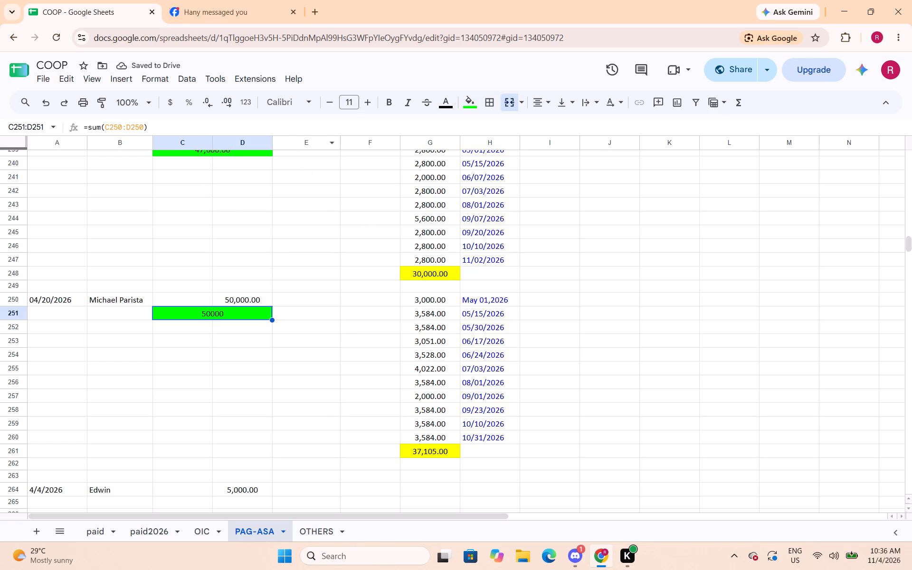
pyautogui.click(152, 82)
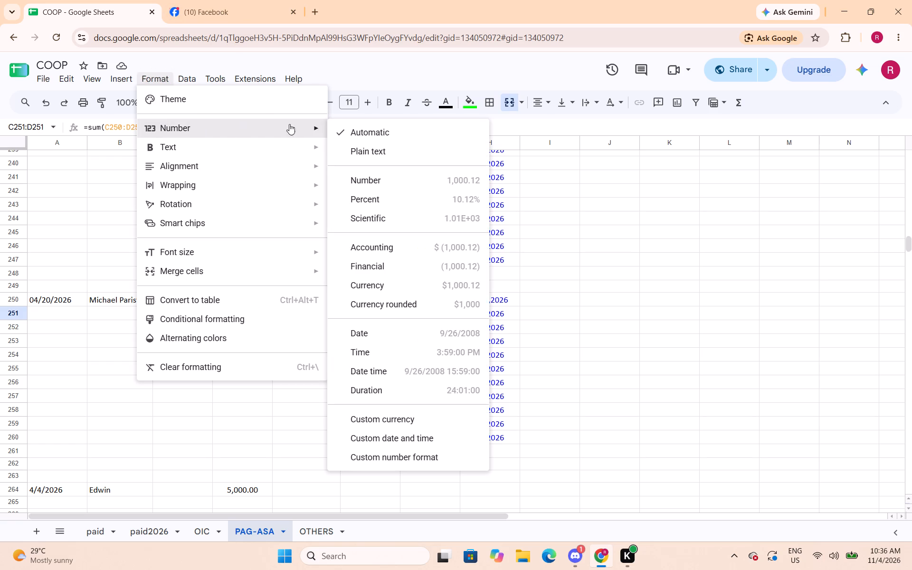
pyautogui.click(353, 179)
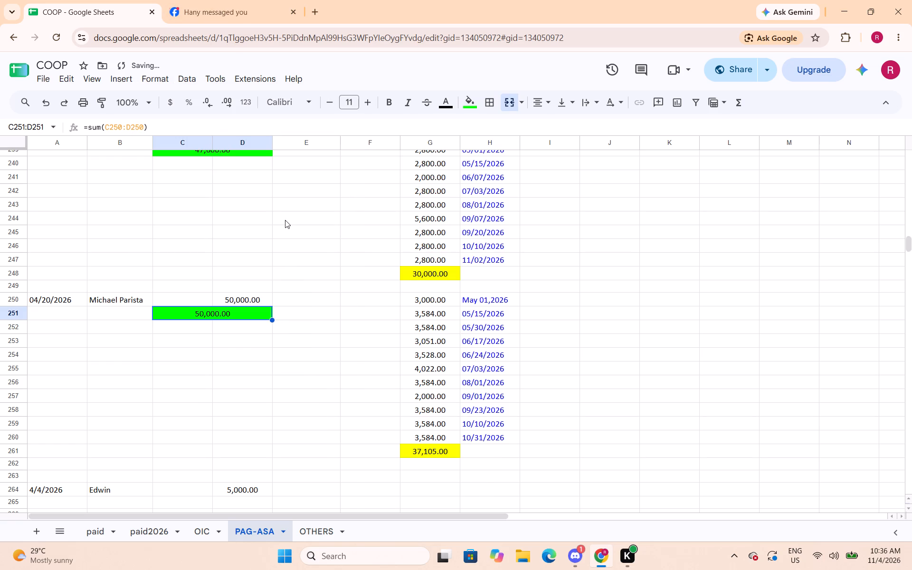
# Merge C265:D265 under Edwin's 4/4/2026 loan and total it there with a SUM formula over C264:D264.
pyautogui.scroll(1, 285, 220)
pyautogui.scroll(-5, 285, 220)
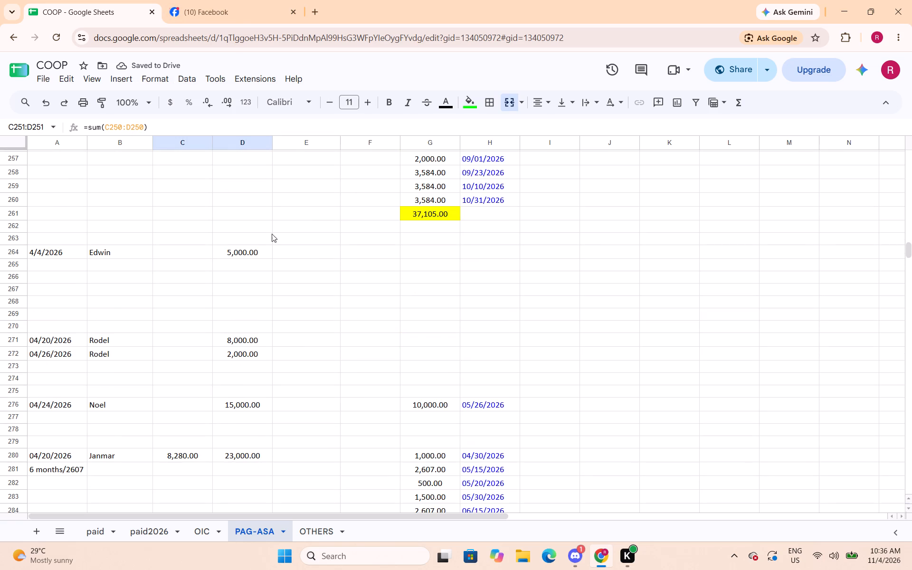
pyautogui.moveTo(196, 269); pyautogui.dragTo(228, 268)
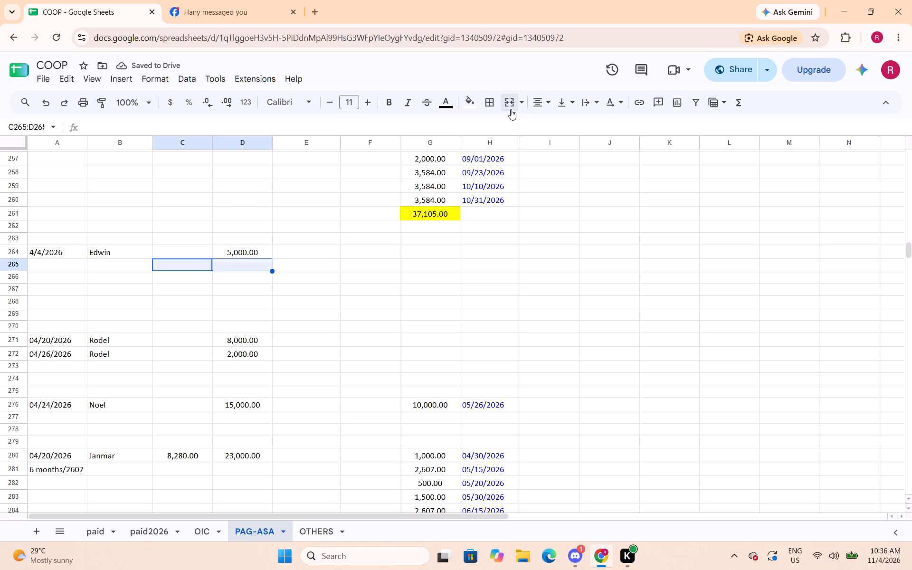
pyautogui.click(511, 109)
pyautogui.write('=sum(')
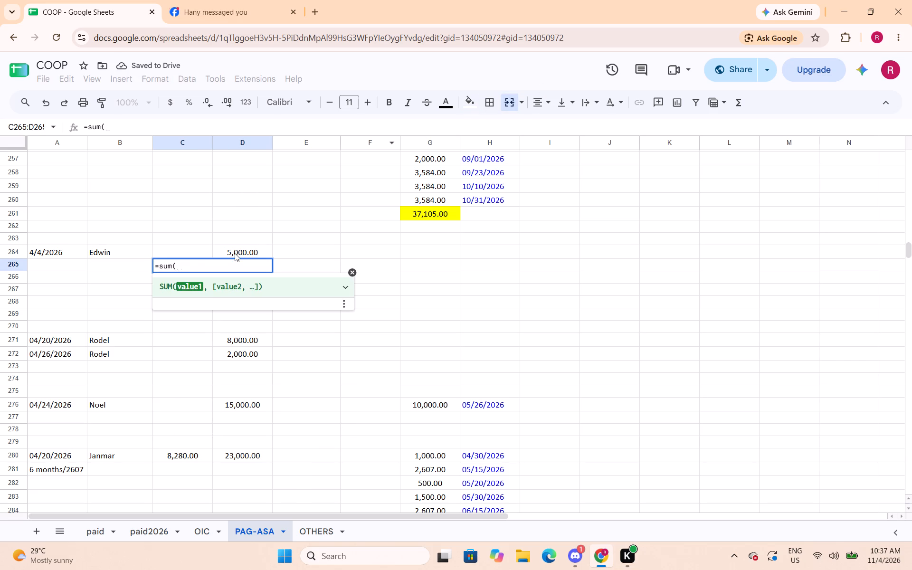
pyautogui.moveTo(200, 253); pyautogui.dragTo(221, 257)
pyautogui.hotkey('shift', ')')
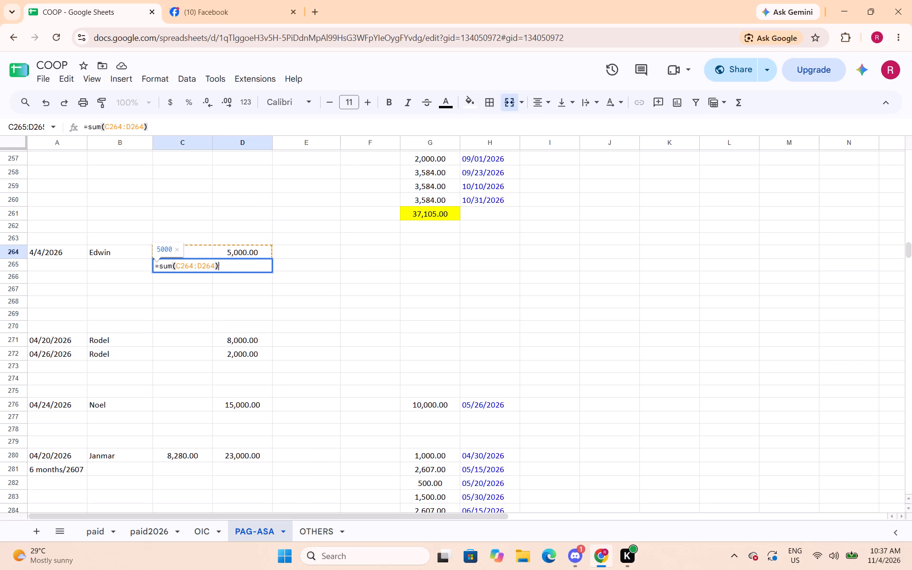
pyautogui.press('Return')
# Fill the total of Edwin's 4/4/2026 loan in C265:D265 green and apply the 1,000.12 number format to it.
pyautogui.press('Up')
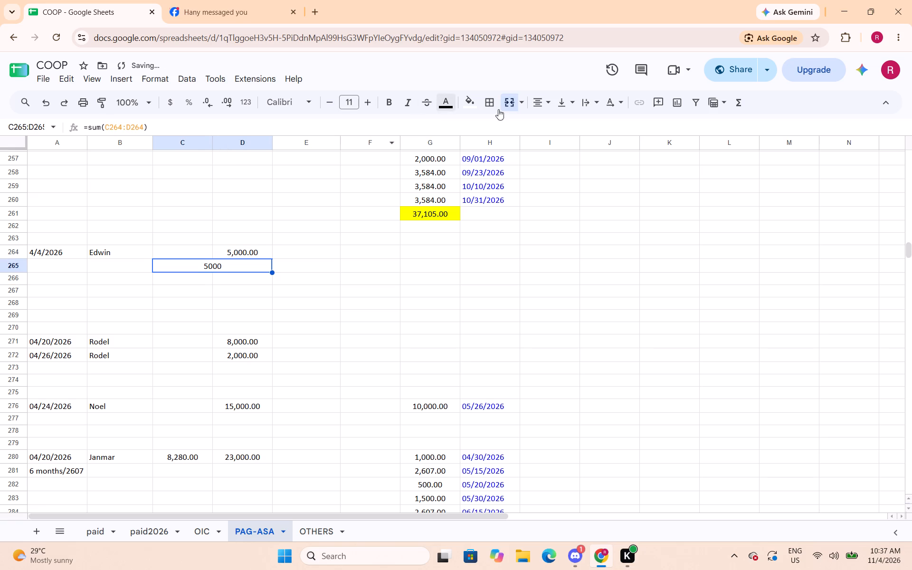
pyautogui.click(467, 111)
pyautogui.click(528, 159)
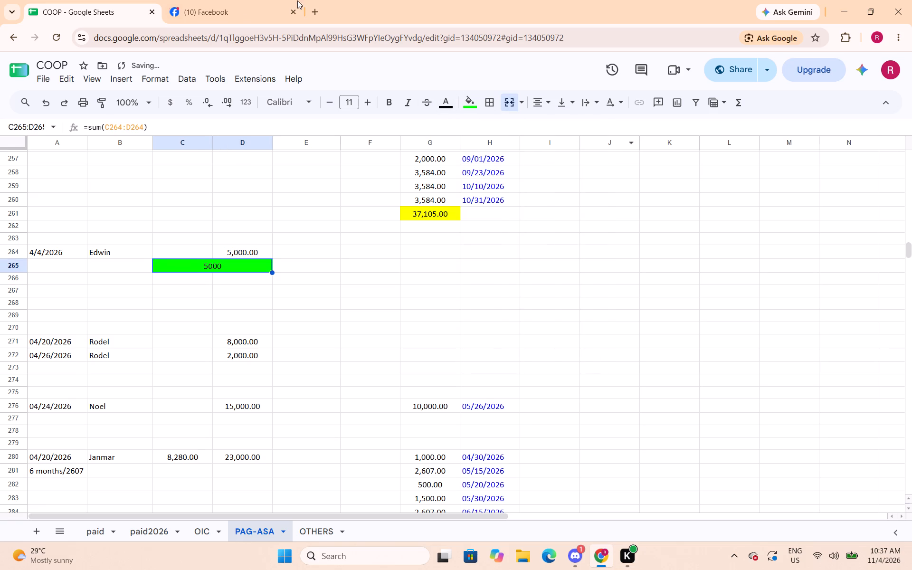
pyautogui.click(164, 81)
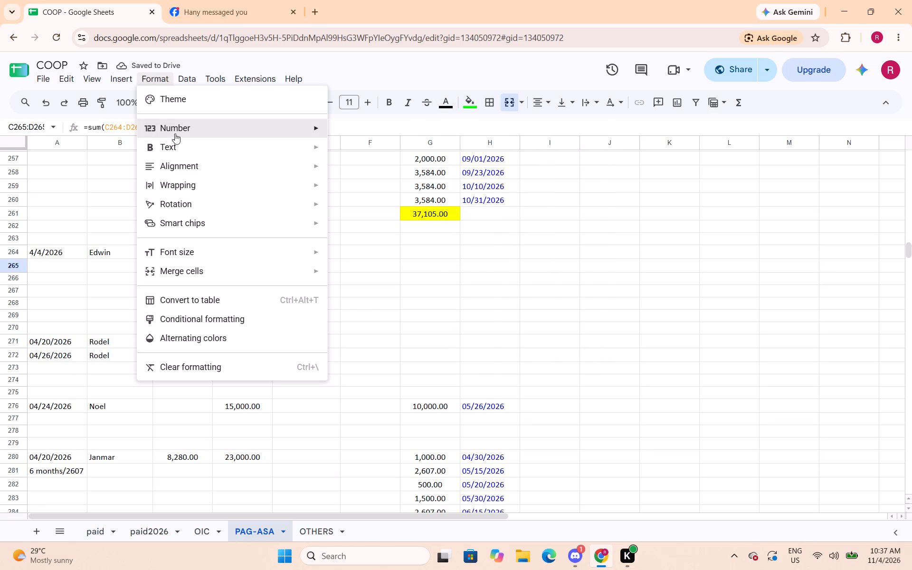
pyautogui.click(373, 180)
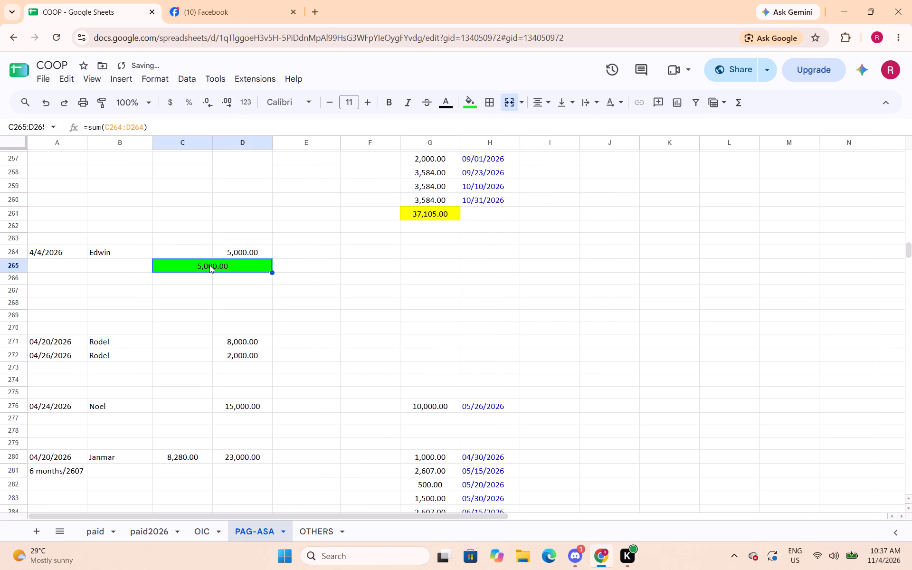
pyautogui.click(328, 257)
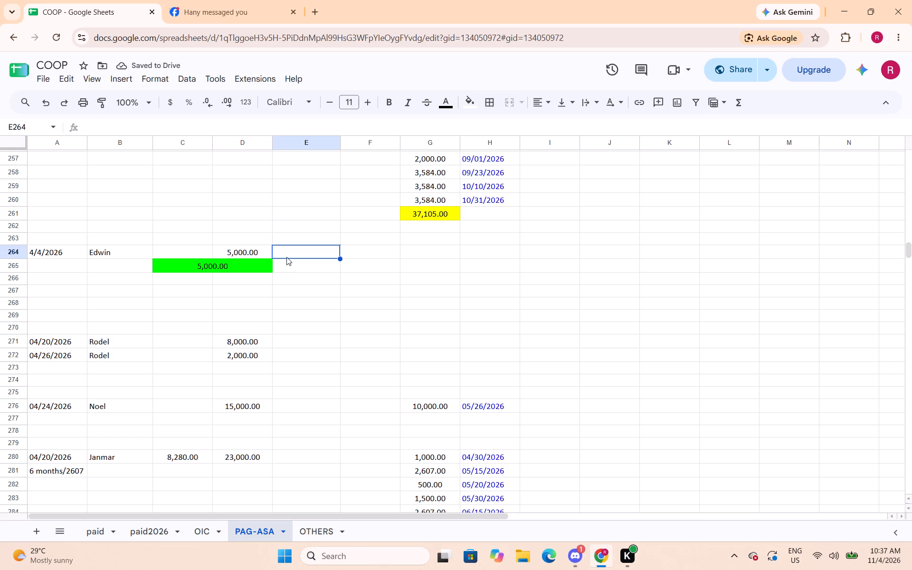
# Insert two blank rows between Rodel's 04/20/2026 and 04/26/2026 loans.
pyautogui.scroll(-2, 284, 259)
pyautogui.scroll(1, 284, 259)
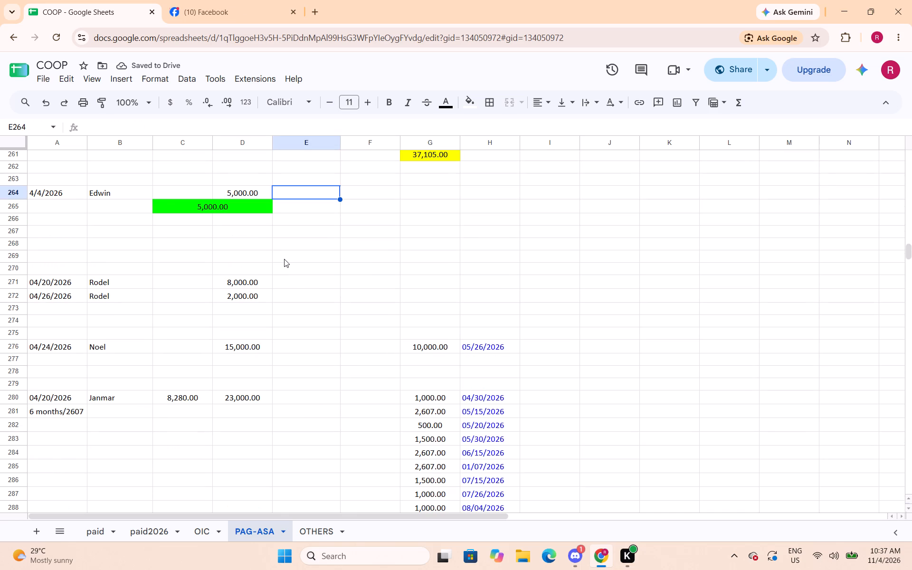
pyautogui.scroll(-1, 284, 259)
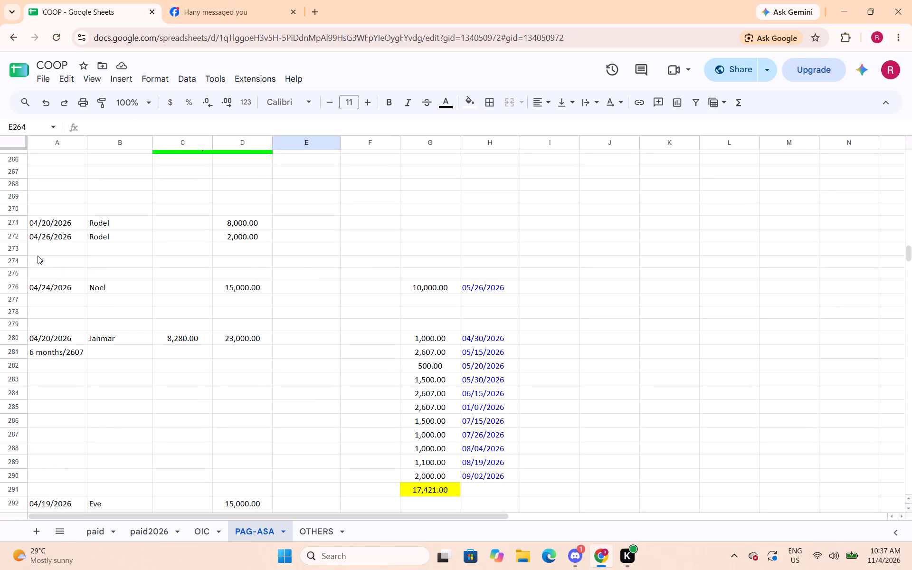
pyautogui.click(18, 238)
pyautogui.rightClick(18, 238)
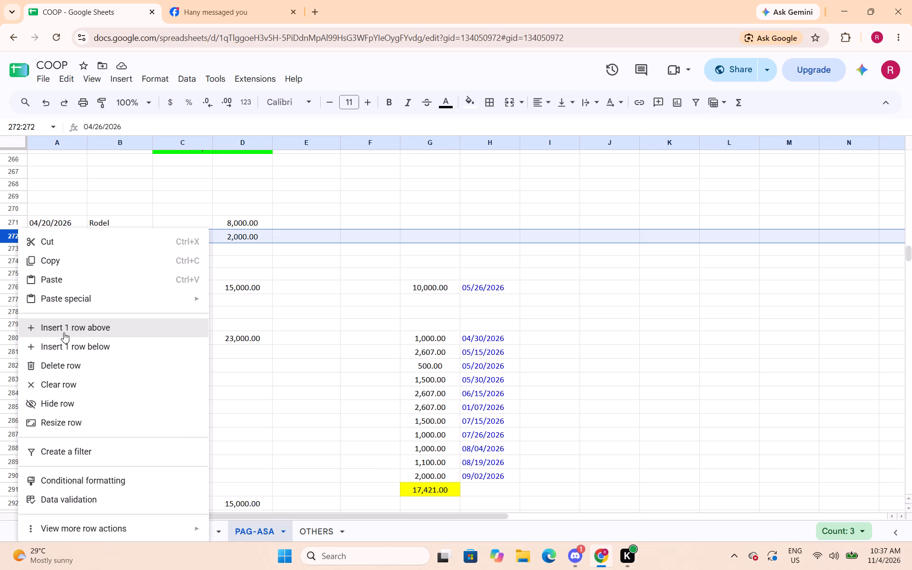
pyautogui.click(64, 332)
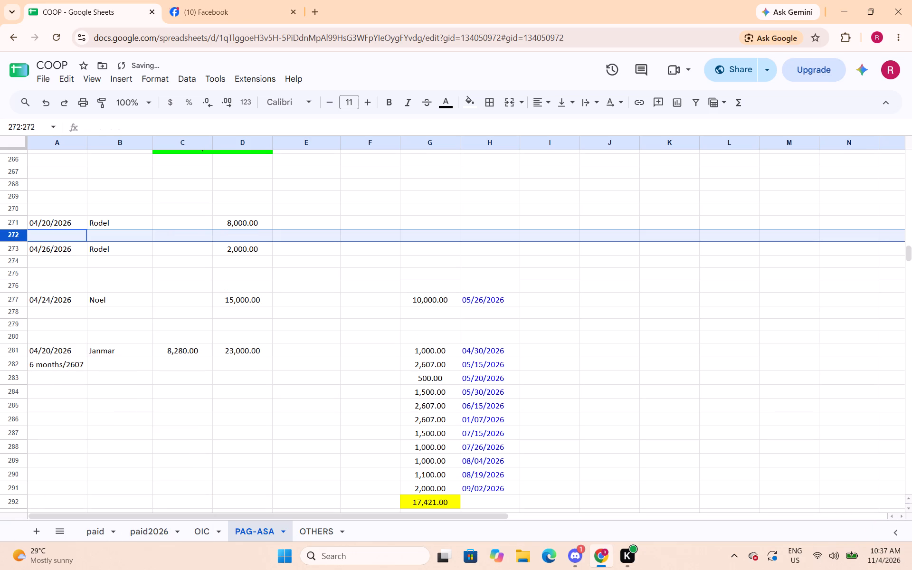
pyautogui.rightClick(10, 237)
pyautogui.click(58, 329)
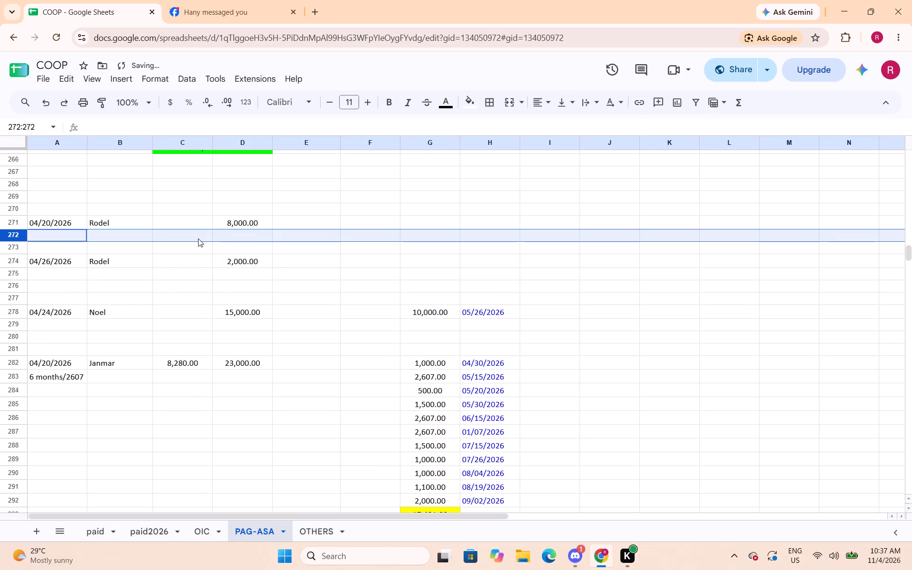
# Merge C272:D272 under Rodel's 04/20/2026 loan and total it there with a SUM formula over C271:D271.
pyautogui.moveTo(198, 238); pyautogui.dragTo(226, 237)
pyautogui.click(513, 103)
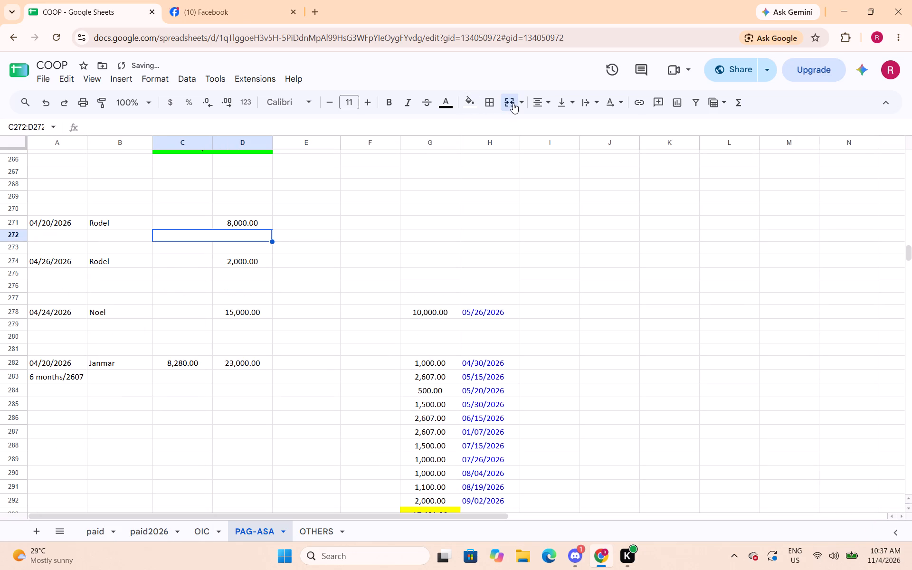
pyautogui.write('=sum(')
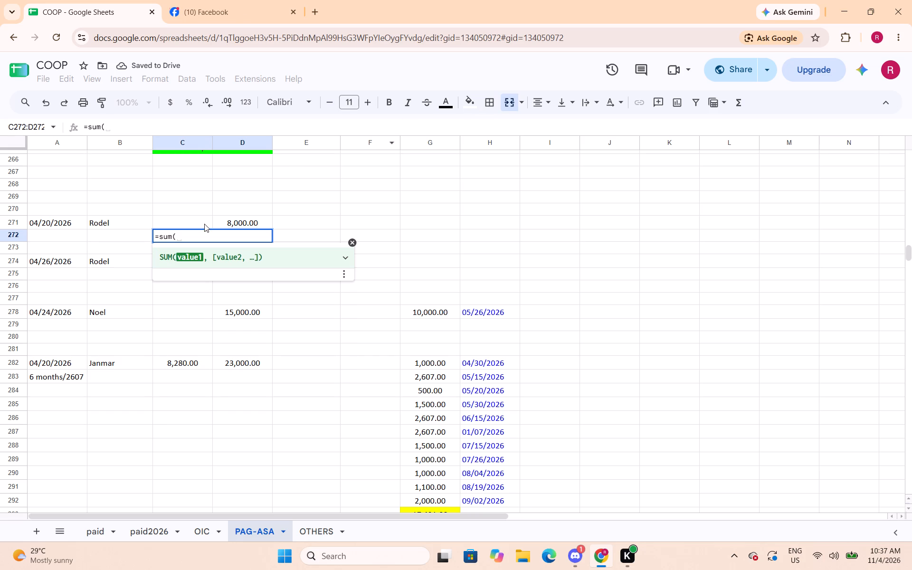
pyautogui.moveTo(204, 224); pyautogui.dragTo(225, 224)
pyautogui.hotkey('shift', ')')
pyautogui.press('Return')
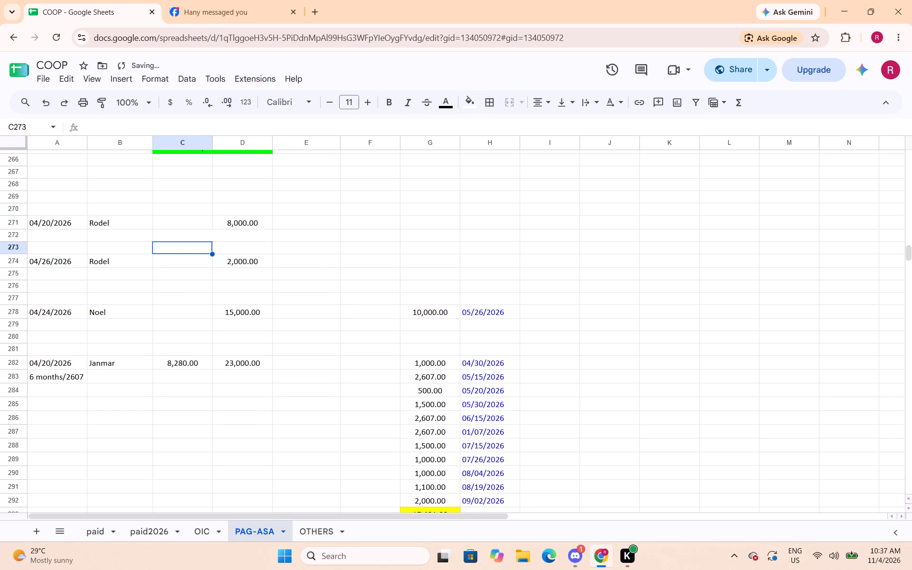
# Apply the 1,000.12 number format to the total of Rodel's 04/20/2026 loan in C272:D272 and fill it green.
pyautogui.press('Up')
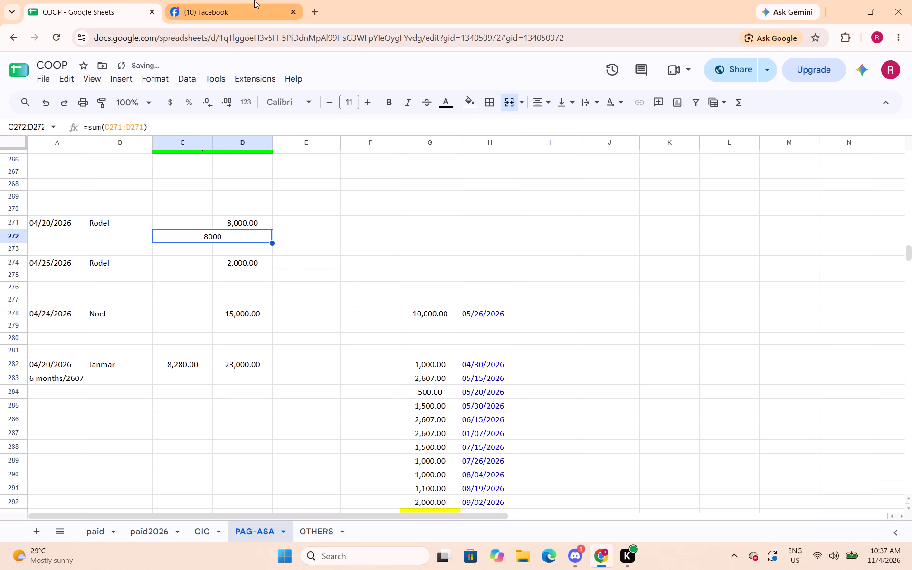
pyautogui.click(161, 81)
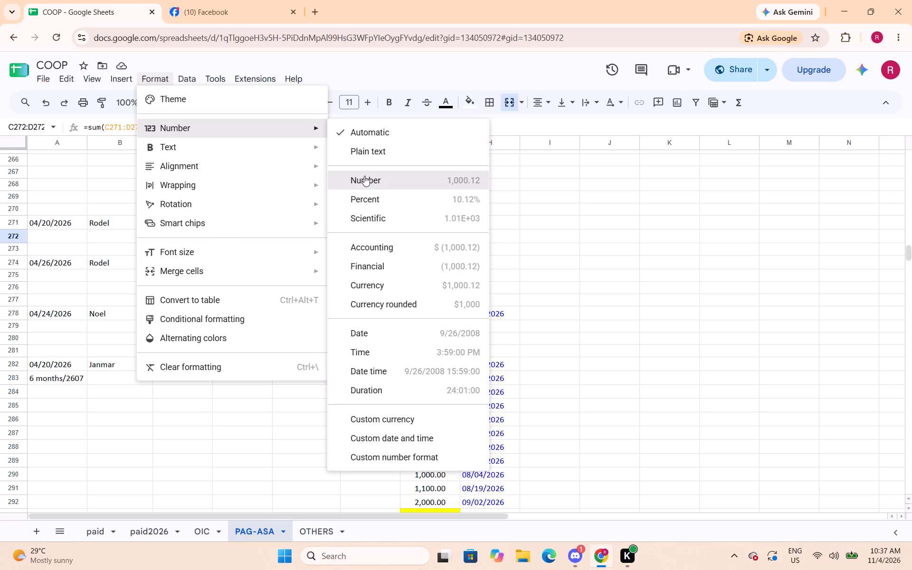
pyautogui.click(364, 176)
pyautogui.click(442, 102)
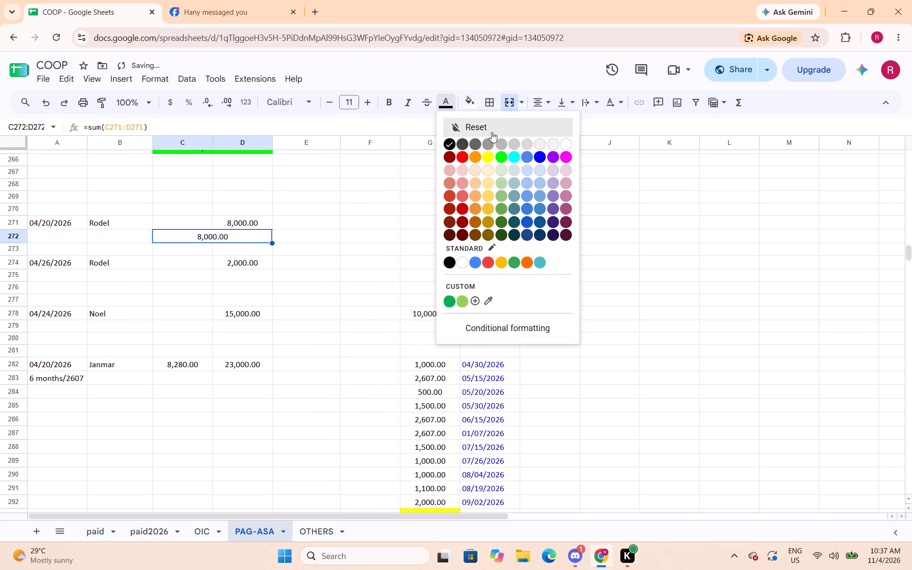
pyautogui.click(470, 101)
pyautogui.click(522, 154)
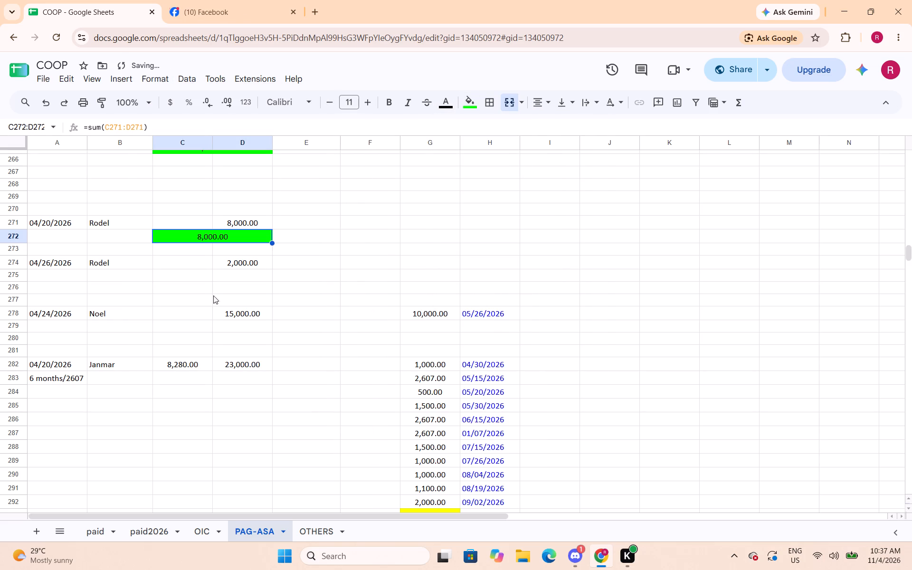
# Merge C275:D275 under Rodel's 04/26/2026 loan and total it there with a SUM formula over C274:D274.
pyautogui.moveTo(200, 275); pyautogui.dragTo(229, 275)
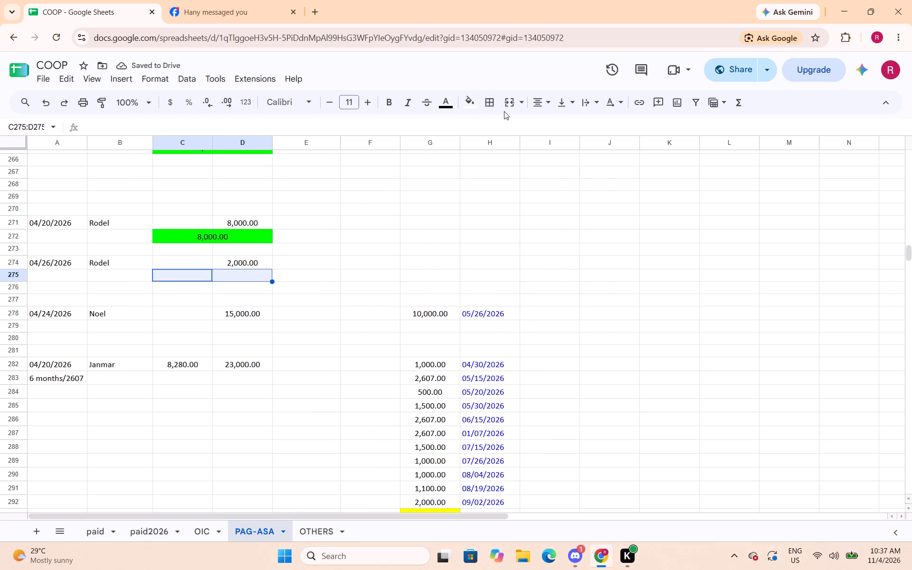
pyautogui.click(507, 106)
pyautogui.write('=sum(')
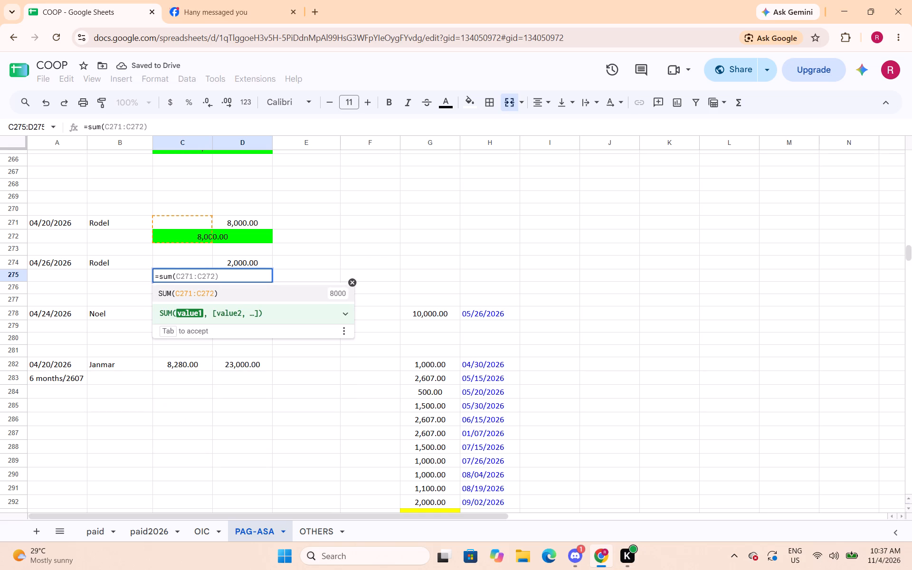
pyautogui.moveTo(199, 259); pyautogui.dragTo(222, 259)
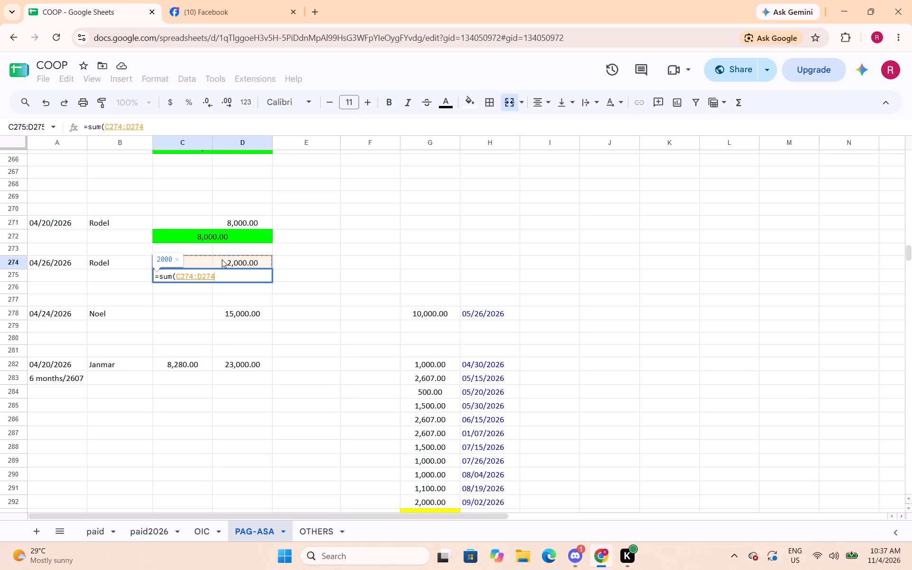
pyautogui.hotkey('shift', ')')
pyautogui.press('Return')
# Apply the 1,000.12 number format to the total of Rodel's 04/26/2026 loan in C275:D275 and fill it green.
pyautogui.press('Up')
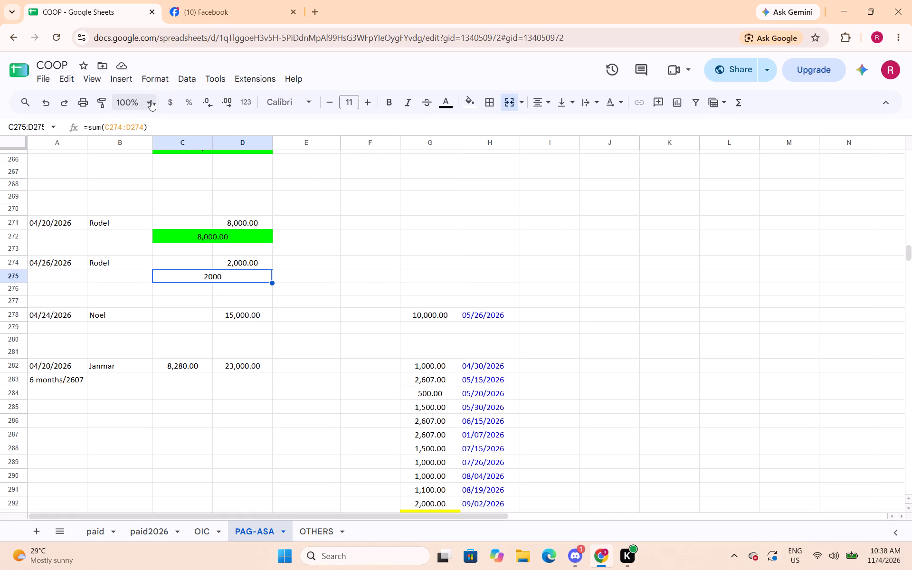
pyautogui.click(157, 79)
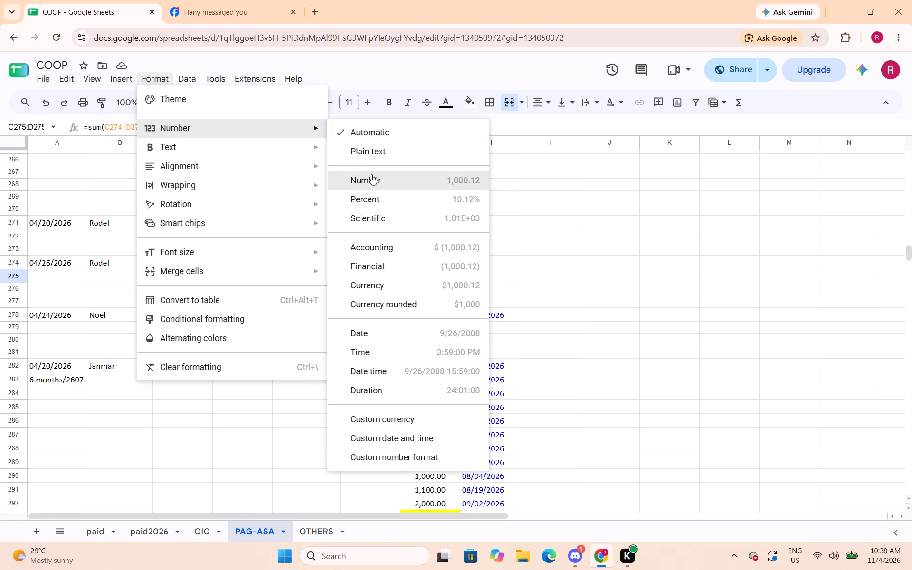
pyautogui.click(380, 181)
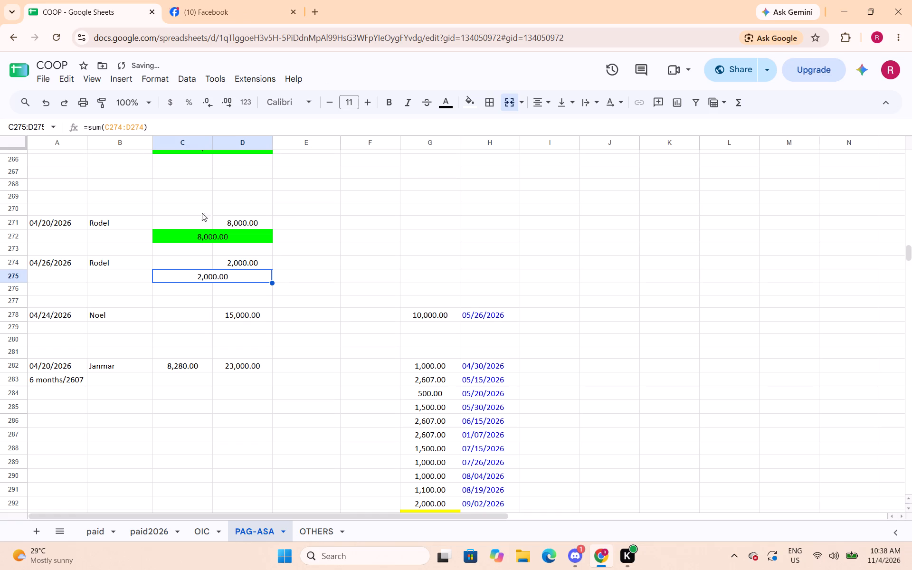
pyautogui.click(470, 104)
pyautogui.click(529, 156)
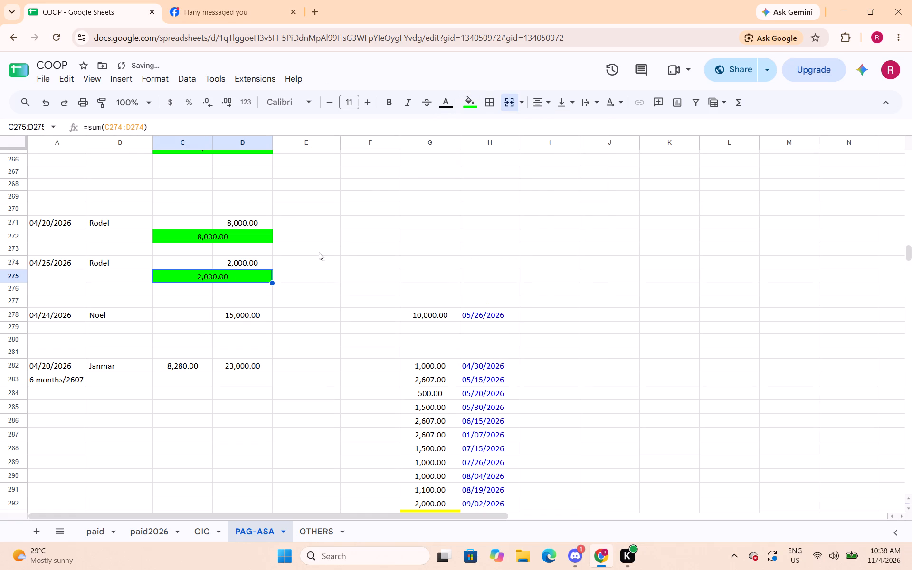
# Merge C279:D279 under Noel's 04/24/2026 loan and total it there with a SUM formula over C278:D278.
pyautogui.scroll(-1, 309, 233)
pyautogui.moveTo(204, 269); pyautogui.dragTo(232, 269)
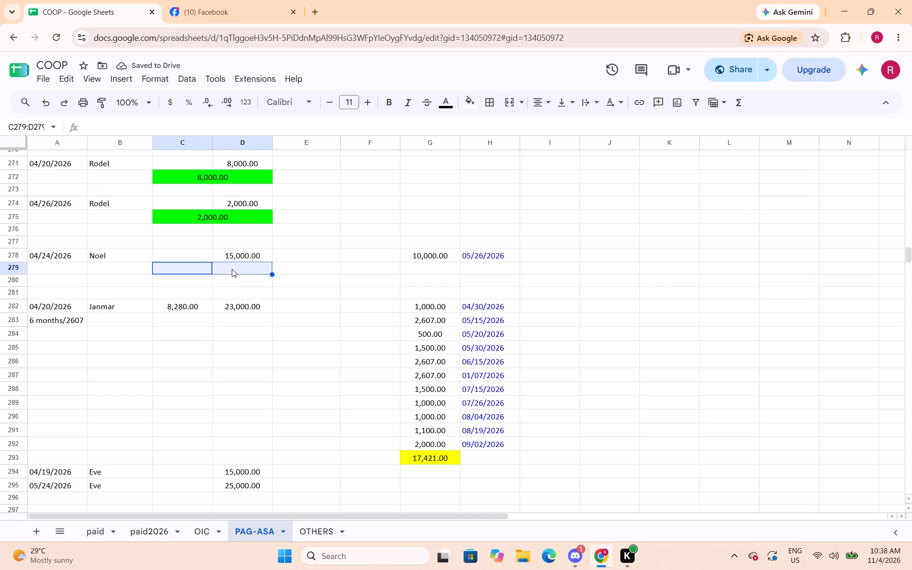
pyautogui.click(510, 108)
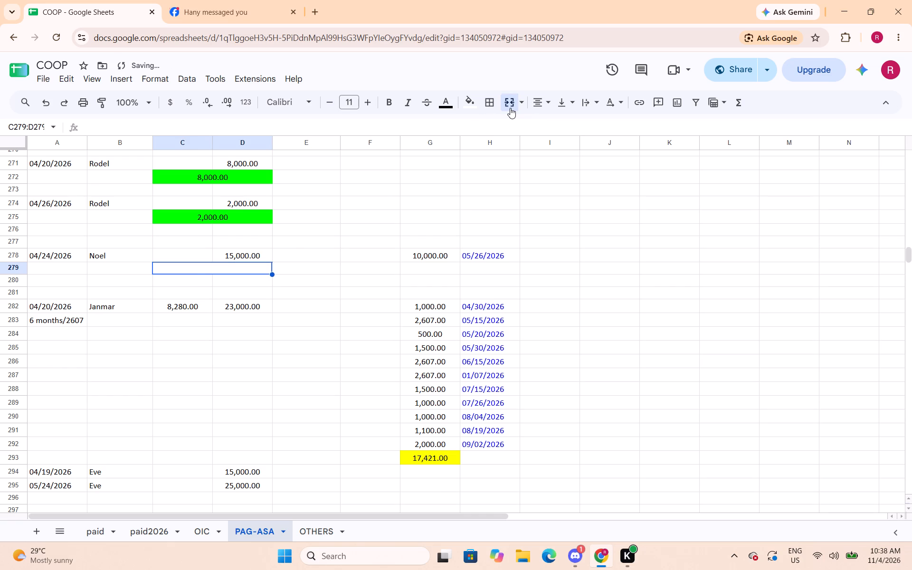
pyautogui.write('=sum(')
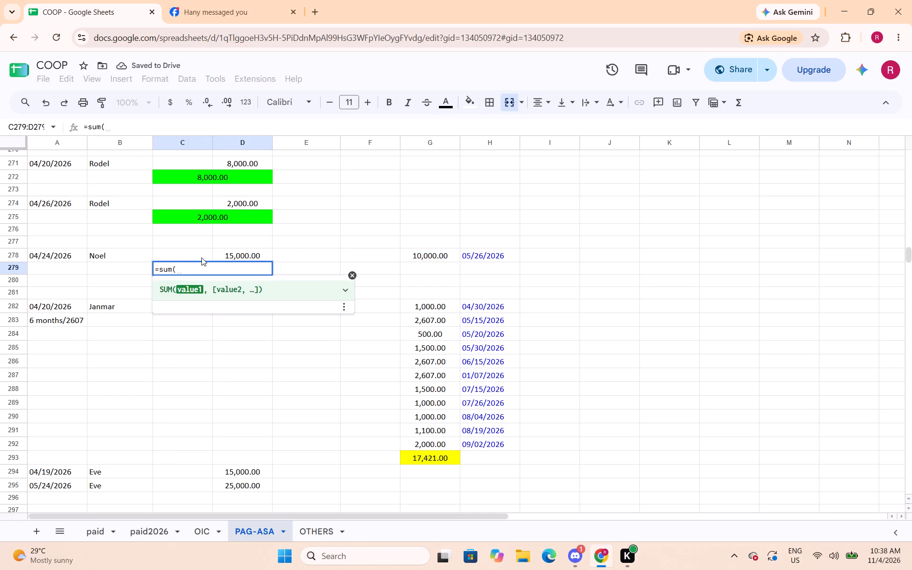
pyautogui.moveTo(203, 256); pyautogui.dragTo(238, 255)
pyautogui.hotkey('shift', ')')
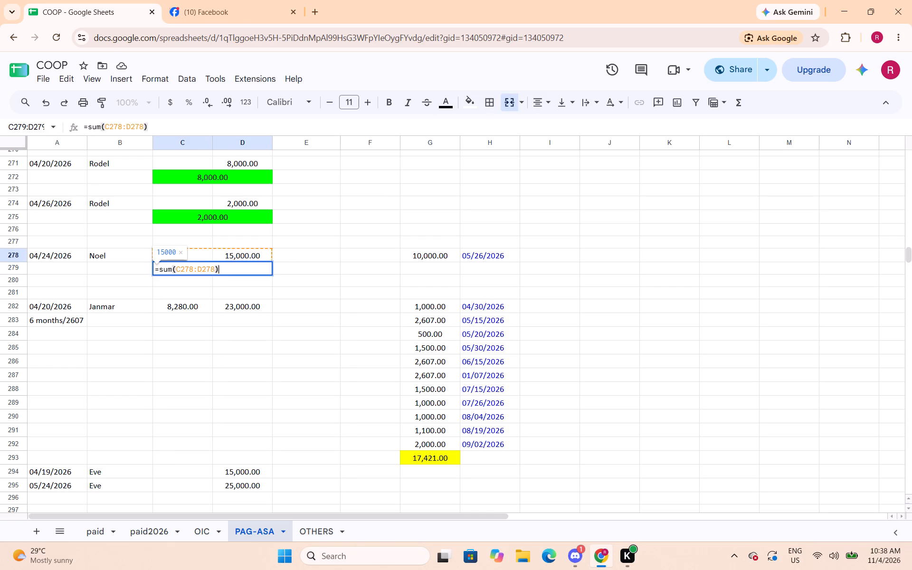
pyautogui.press('Return')
# Apply the 1,000.12 number format to the total of Noel's loan in C279:D279 and fill it green.
pyautogui.press('Up')
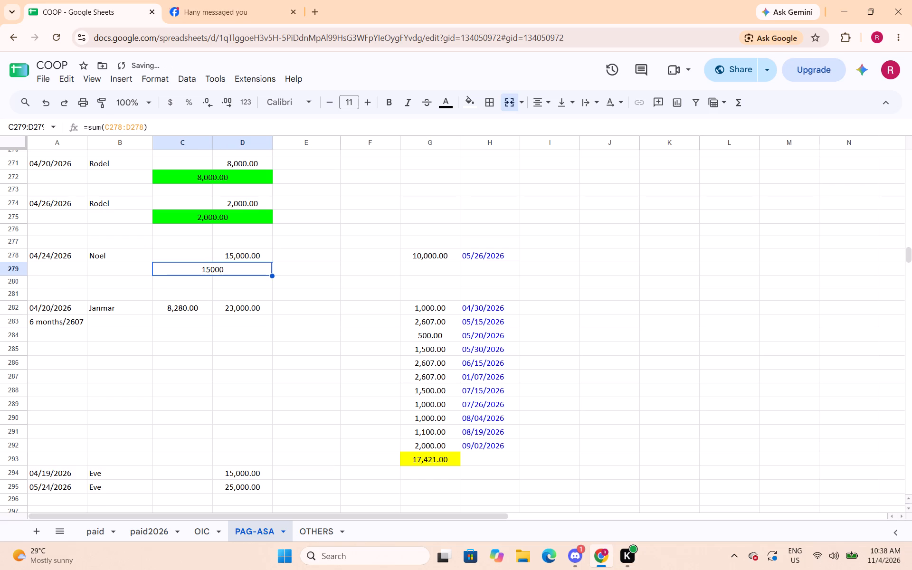
pyautogui.click(161, 81)
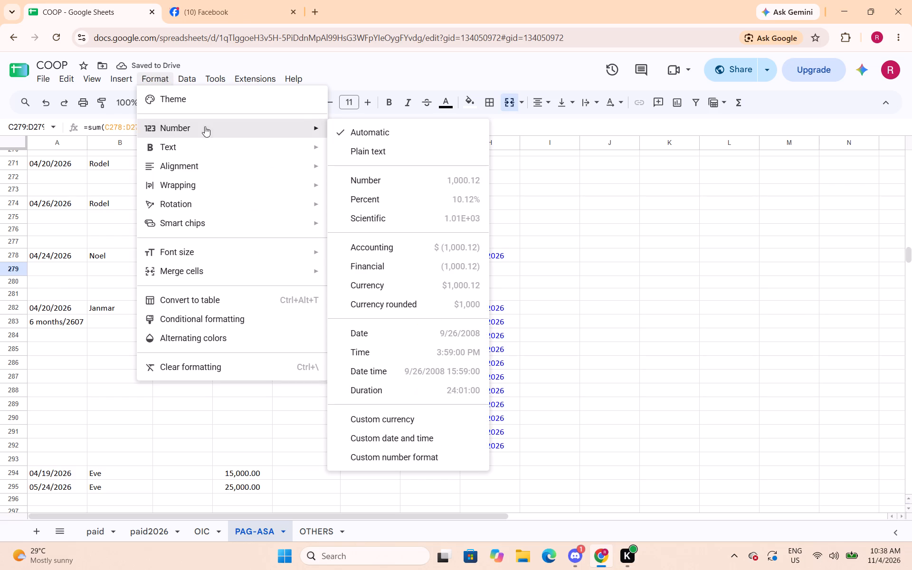
pyautogui.click(371, 180)
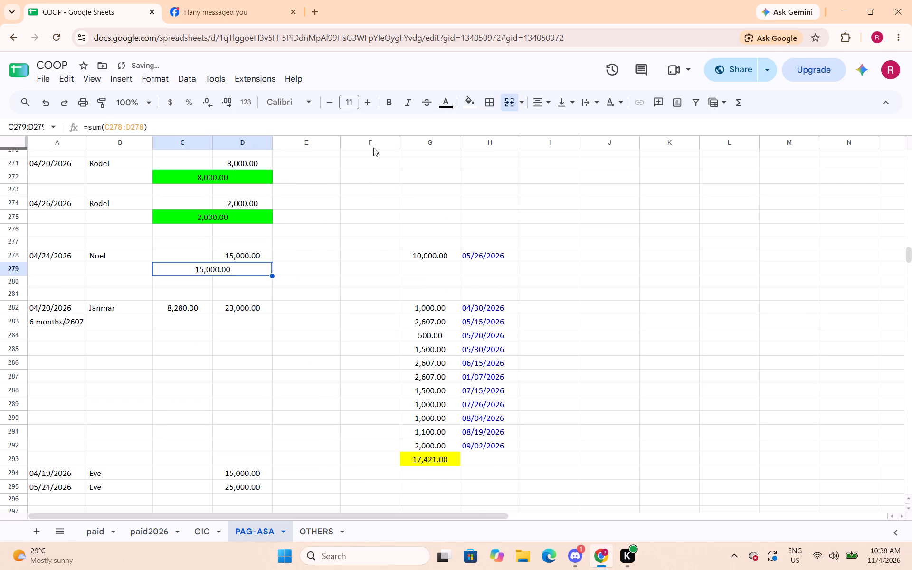
pyautogui.click(467, 106)
pyautogui.click(524, 153)
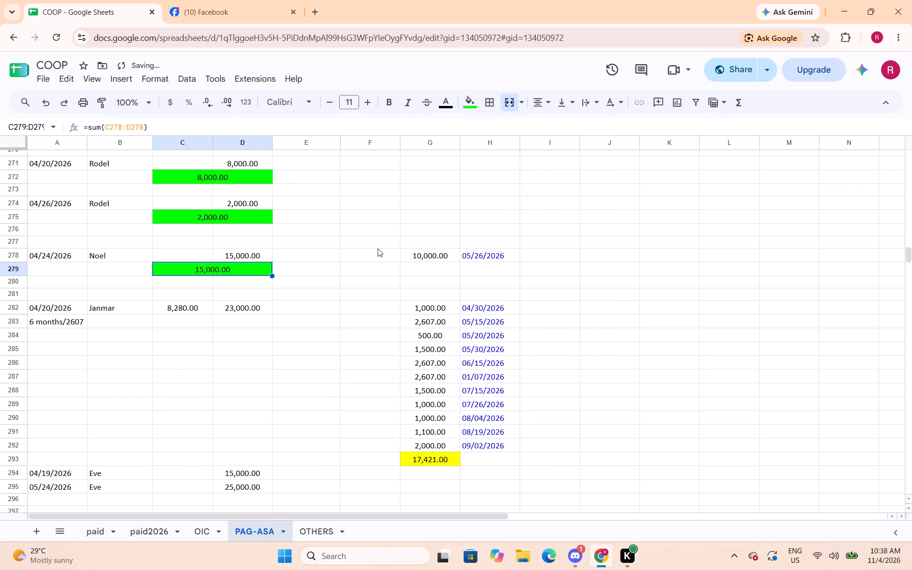
# Total Janmar's 04/20/2026 loan in merged cells C283:D283 with a SUM formula over C282:D282 and fill the total green.
pyautogui.scroll(-1, 377, 248)
pyautogui.moveTo(199, 260); pyautogui.dragTo(229, 259)
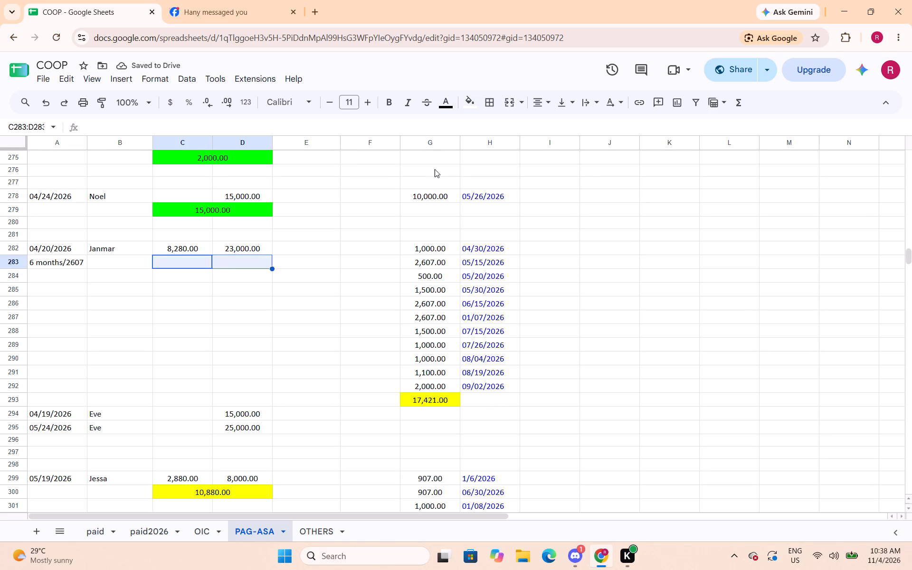
pyautogui.click(508, 104)
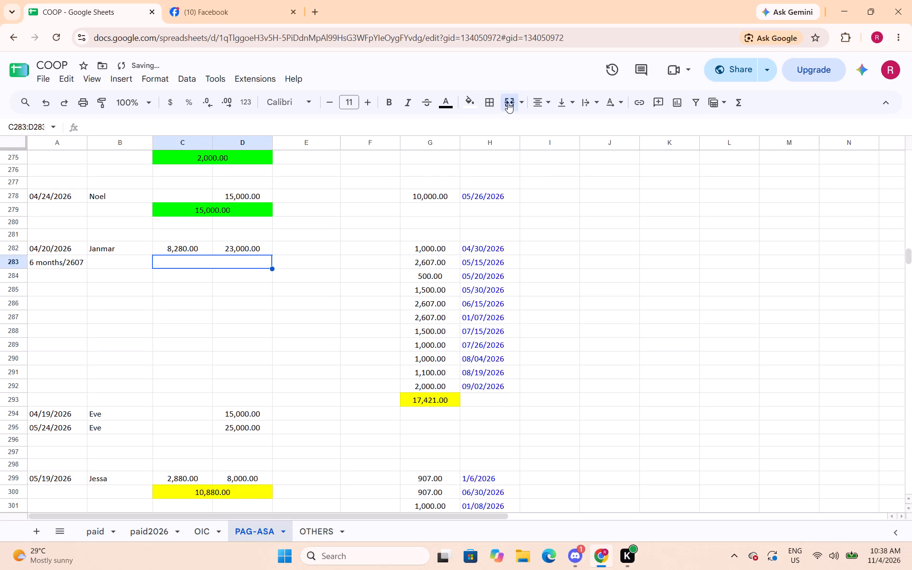
pyautogui.write('=sum(')
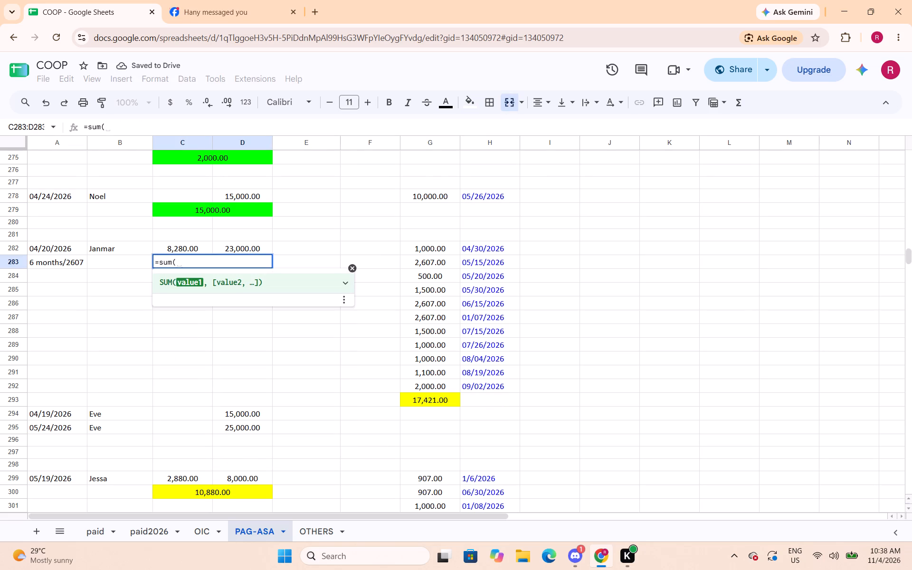
pyautogui.moveTo(201, 246); pyautogui.dragTo(230, 246)
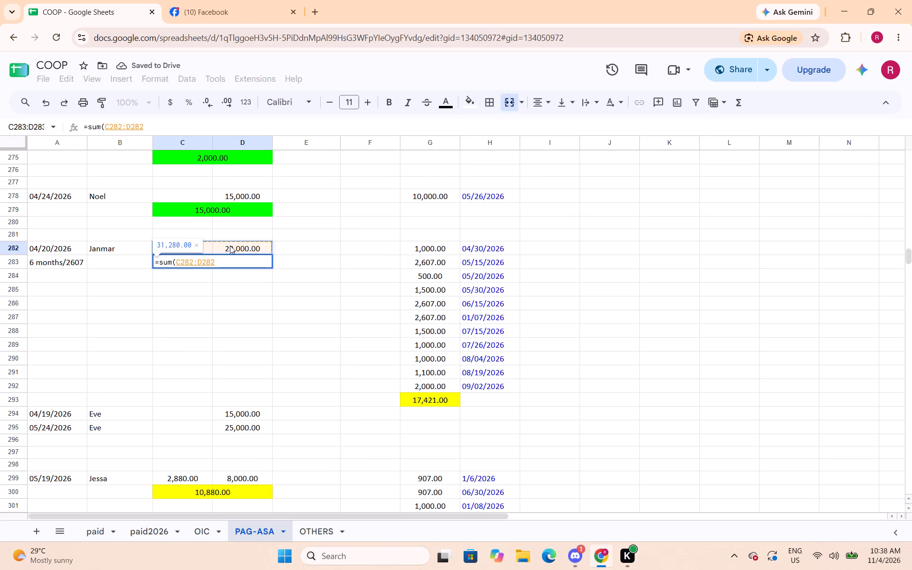
pyautogui.hotkey('shift', ')')
pyautogui.press('Return')
pyautogui.press('Up')
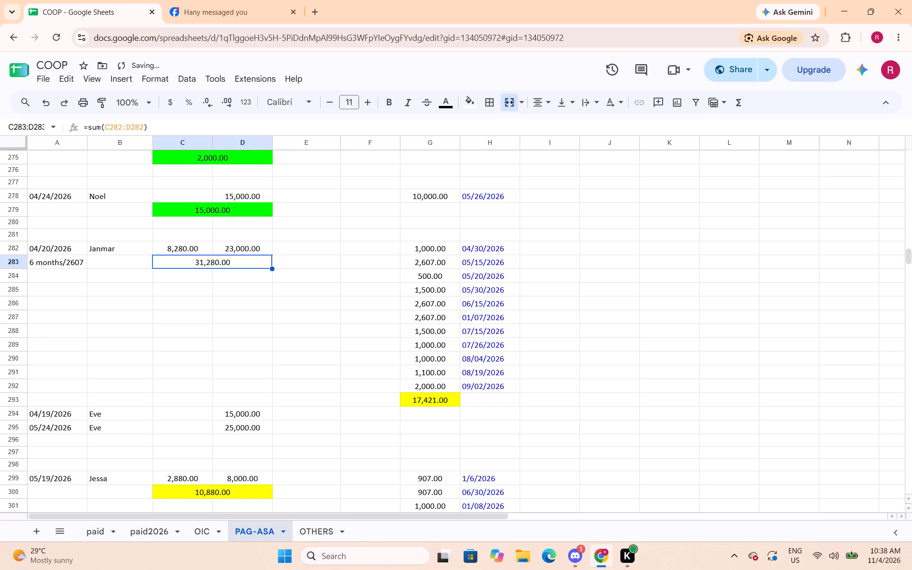
pyautogui.click(469, 101)
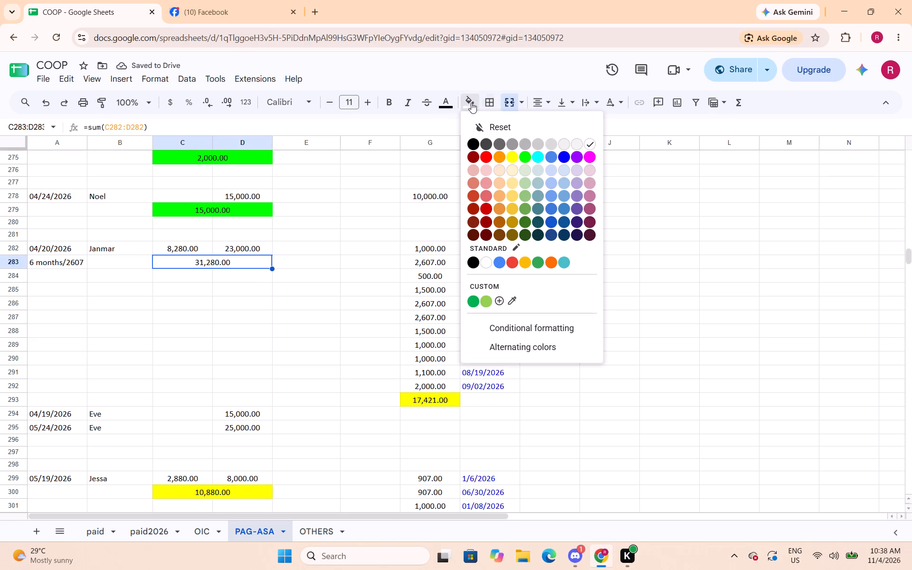
pyautogui.click(525, 154)
# Insert two blank rows between Eve's 04/19/2026 and 05/24/2026 loans, above row 295.
pyautogui.scroll(-2, 274, 334)
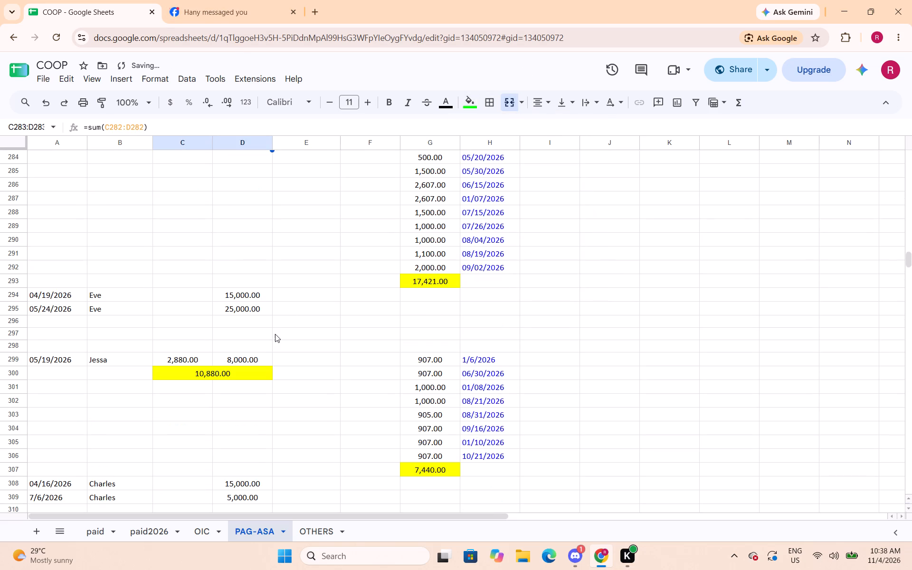
pyautogui.scroll(-1, 270, 326)
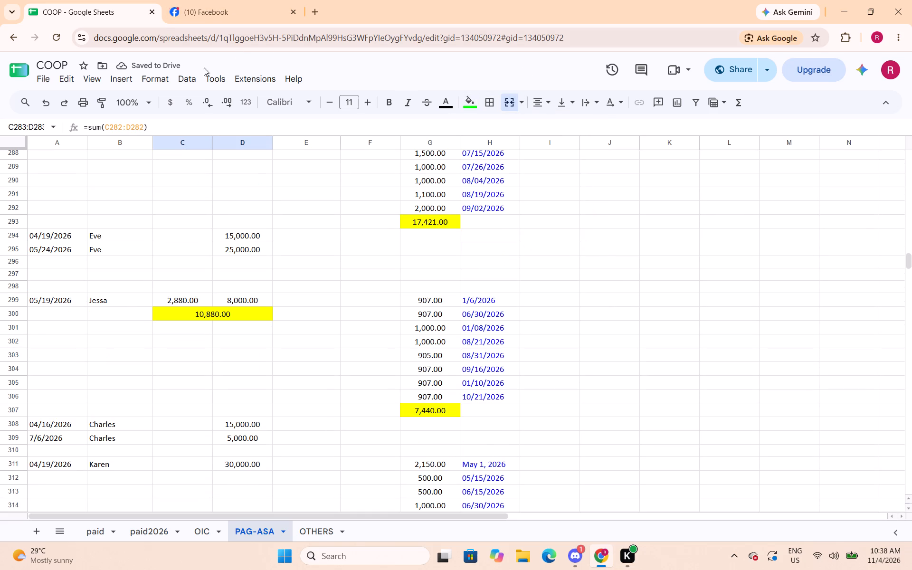
pyautogui.click(18, 247)
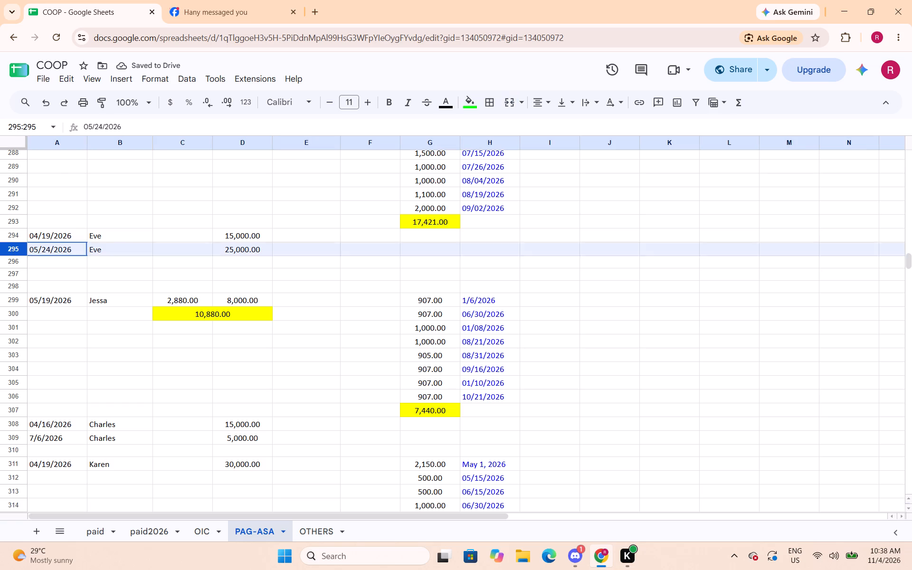
pyautogui.rightClick(18, 248)
pyautogui.click(77, 329)
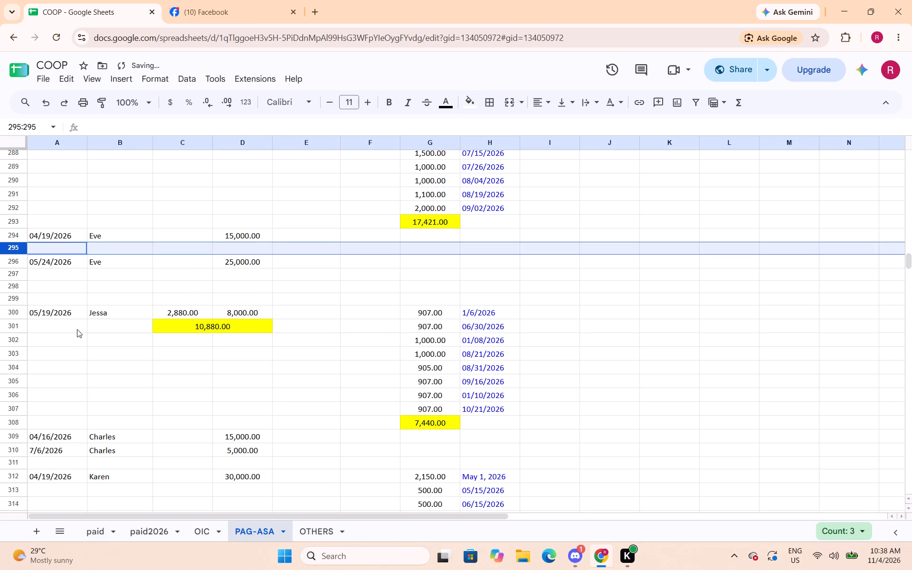
pyautogui.rightClick(17, 252)
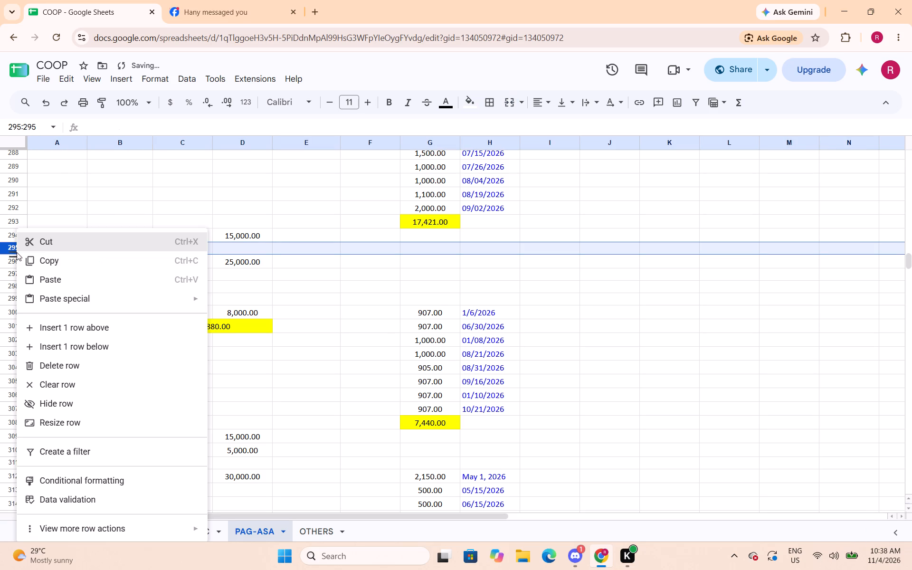
pyautogui.click(82, 330)
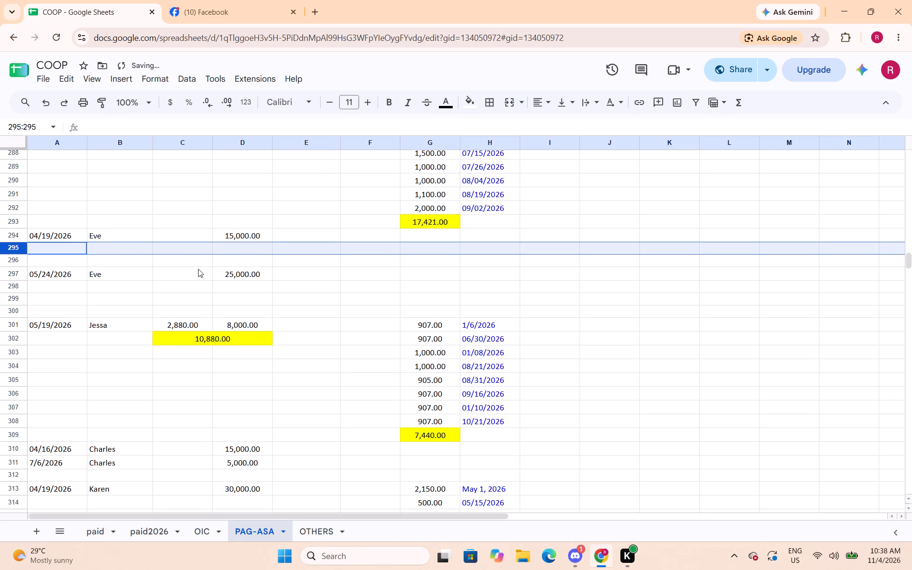
# Total Eve's 04/19/2026 loan in merged cells C295:D295 with a SUM formula over C294:D294, using the 1,000.12 number format.
pyautogui.moveTo(202, 253); pyautogui.dragTo(224, 251)
pyautogui.click(508, 105)
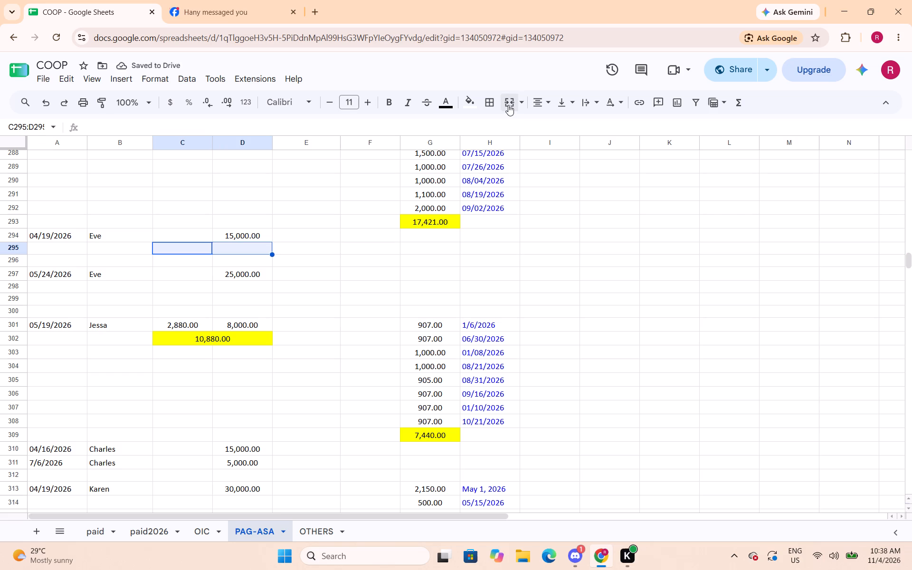
pyautogui.write('=sum(')
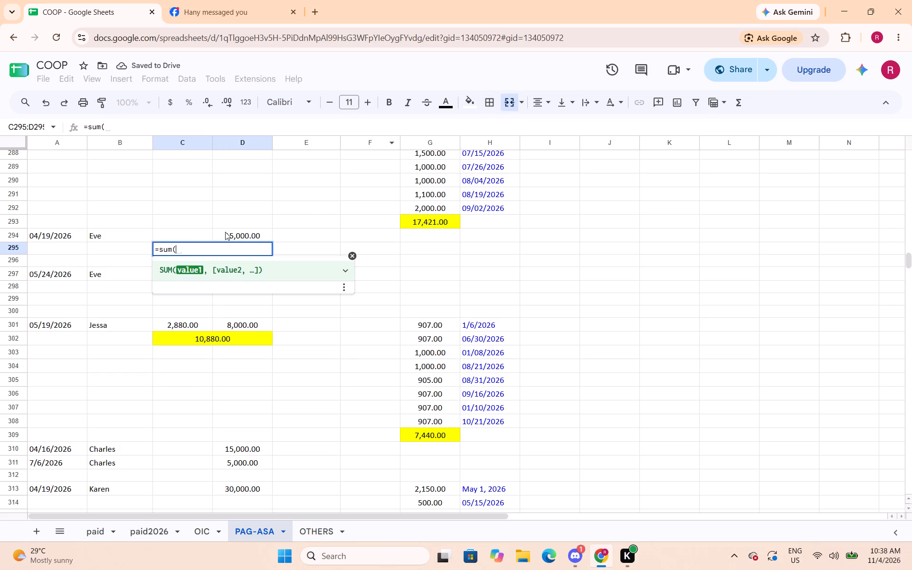
pyautogui.moveTo(201, 233); pyautogui.dragTo(222, 232)
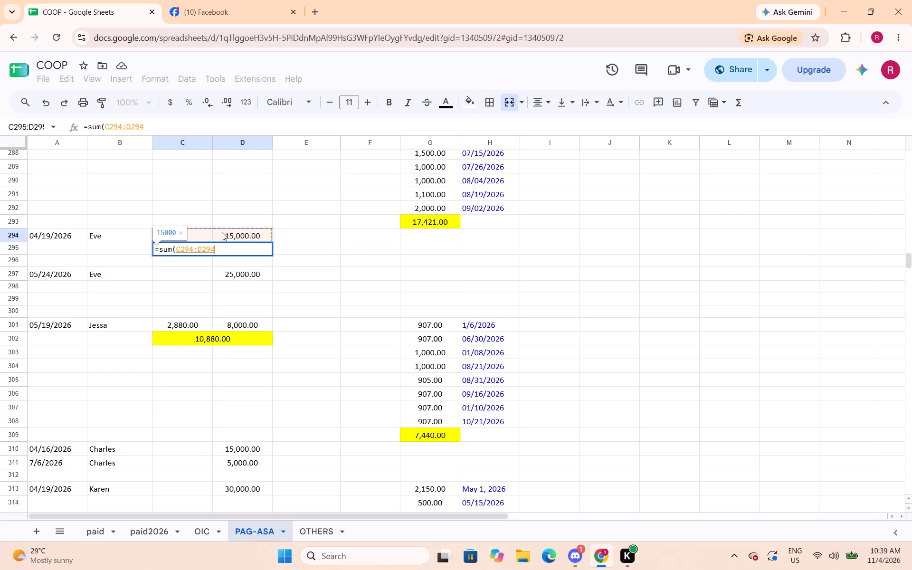
pyautogui.hotkey('shift', ')')
pyautogui.press('Return')
pyautogui.press('Up')
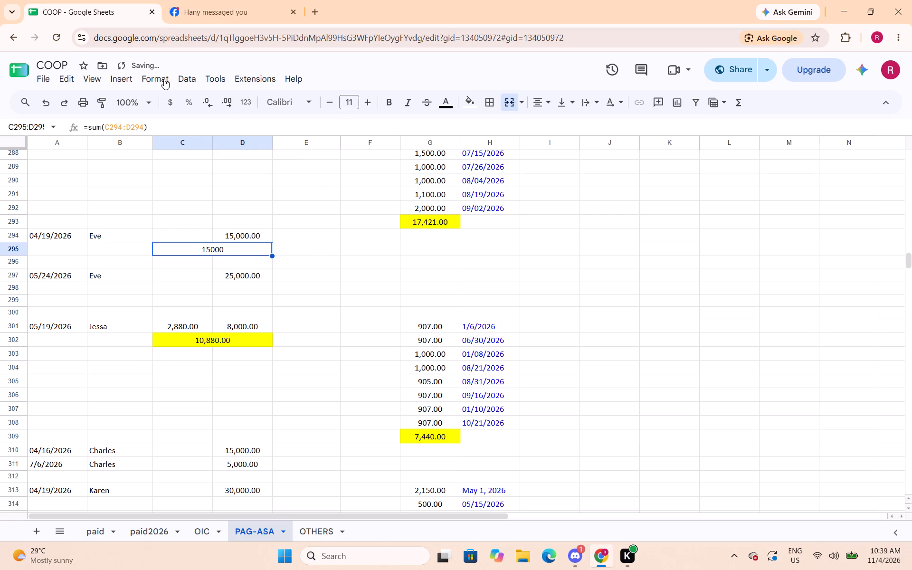
pyautogui.click(163, 81)
pyautogui.click(370, 181)
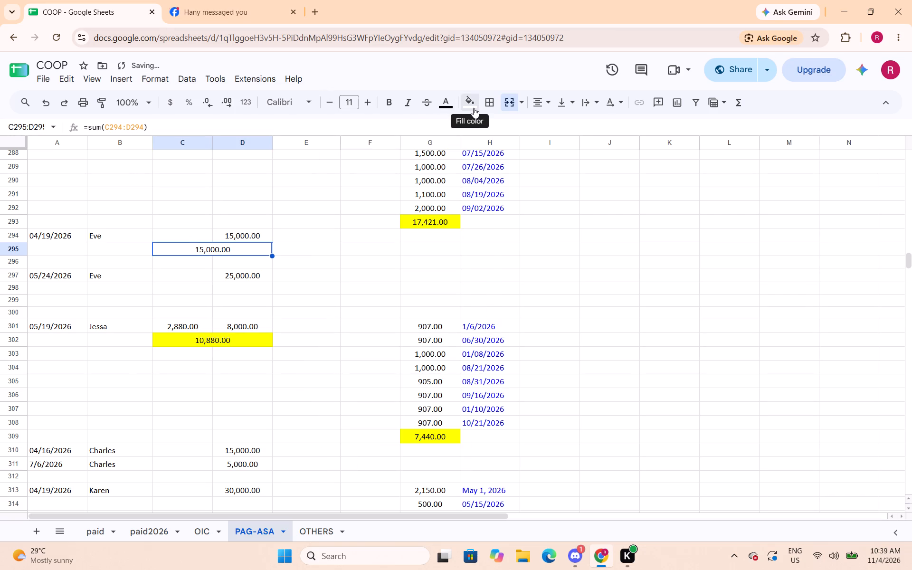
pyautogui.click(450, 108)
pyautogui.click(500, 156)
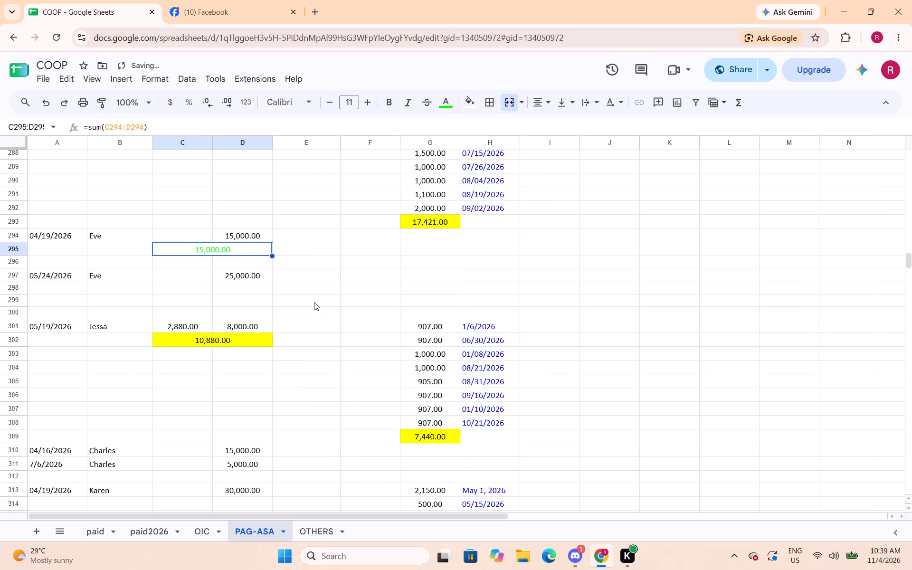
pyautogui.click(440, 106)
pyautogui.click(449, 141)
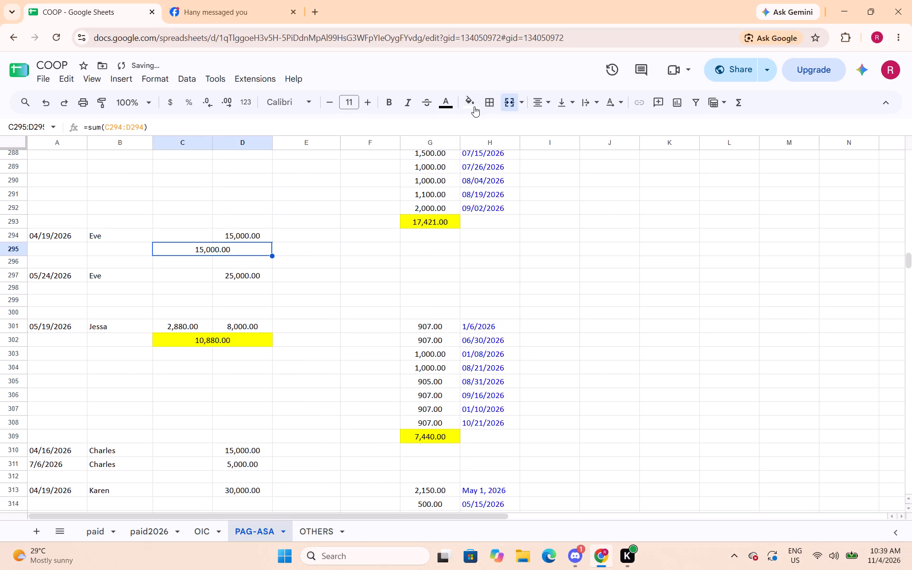
# Fill the total of Eve's 04/19/2026 loan in C295:D295 green.
pyautogui.click(472, 105)
pyautogui.click(522, 157)
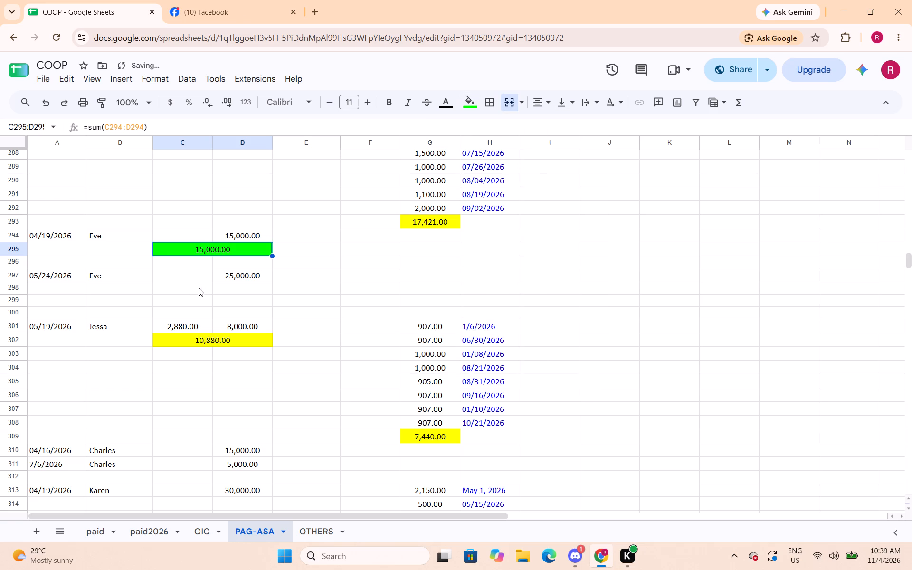
# Total Eve's 05/24/2026 loan in merged cells C298:D298 with a SUM formula over C297:D297 and fill the total green.
pyautogui.moveTo(199, 289); pyautogui.dragTo(235, 284)
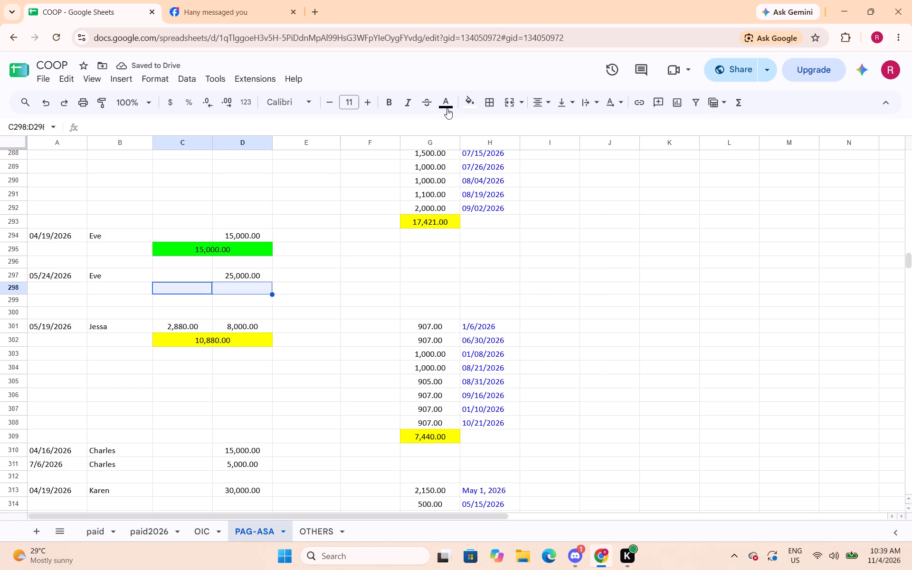
pyautogui.click(508, 104)
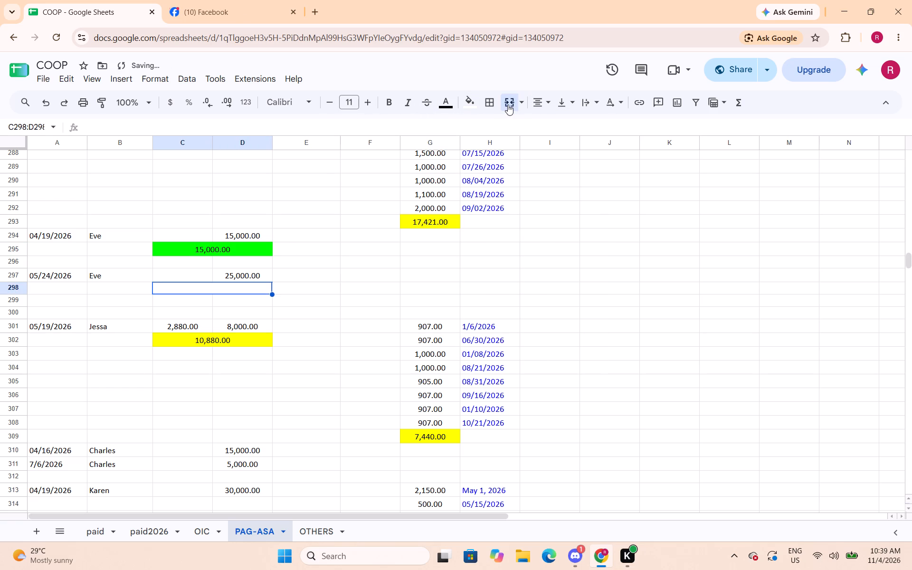
pyautogui.write('=sum(')
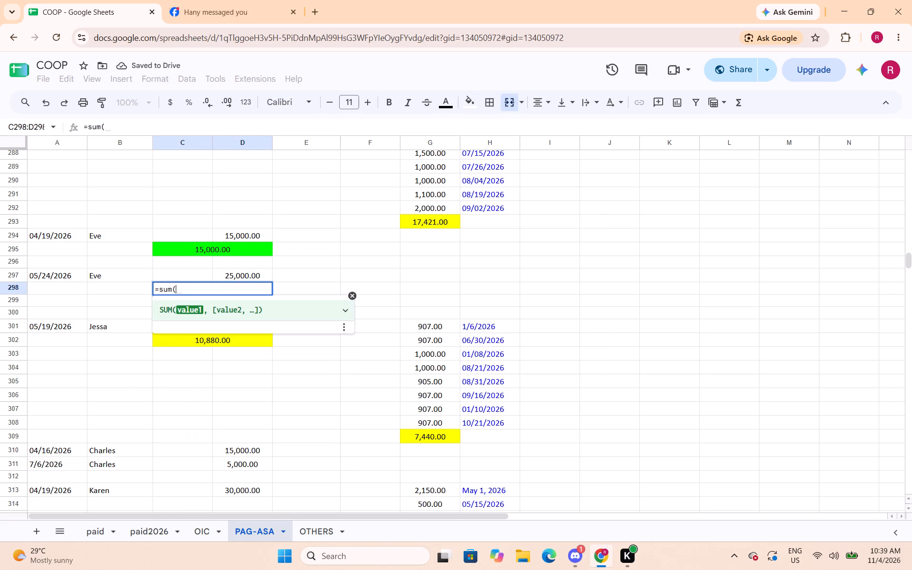
pyautogui.moveTo(203, 276); pyautogui.dragTo(224, 276)
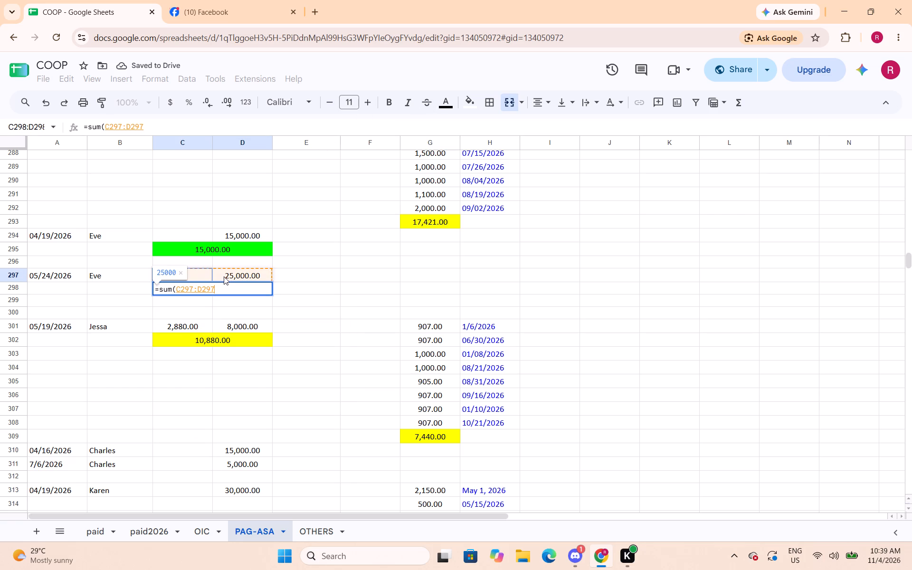
pyautogui.moveTo(224, 276); pyautogui.dragTo(224, 276)
pyautogui.hotkey('shift', ')')
pyautogui.hotkey('shift', 'Return')
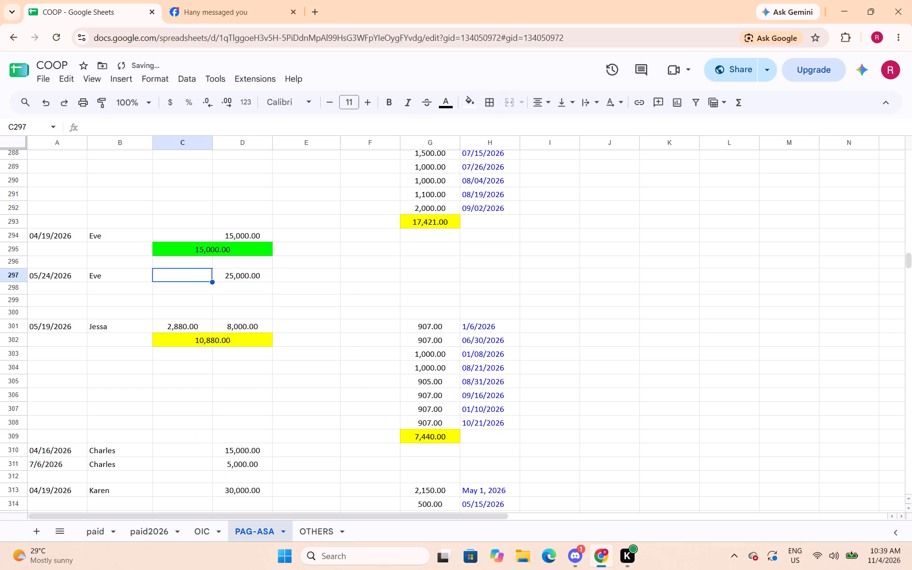
pyautogui.press('Up')
pyautogui.press('Down')
pyautogui.press('Down')
pyautogui.press('Right')
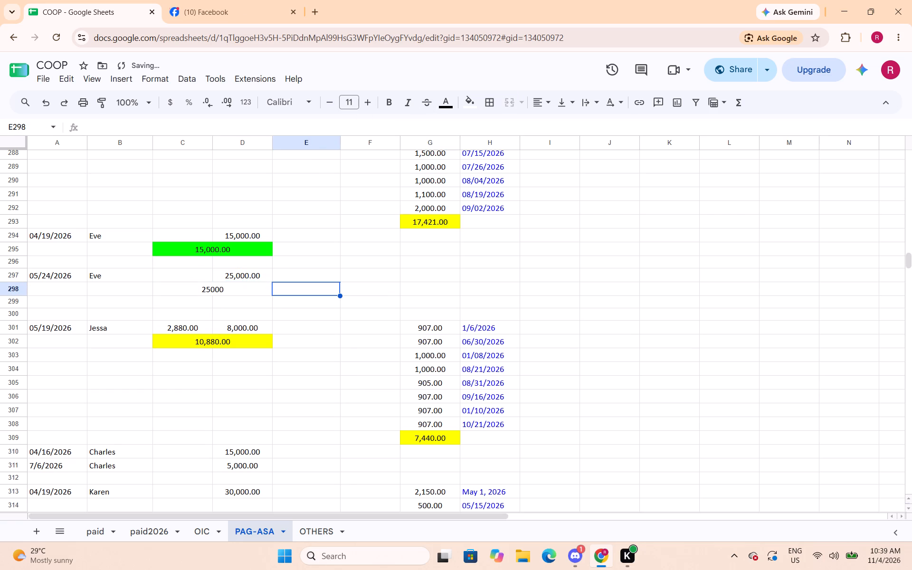
pyautogui.press('Left')
pyautogui.click(470, 104)
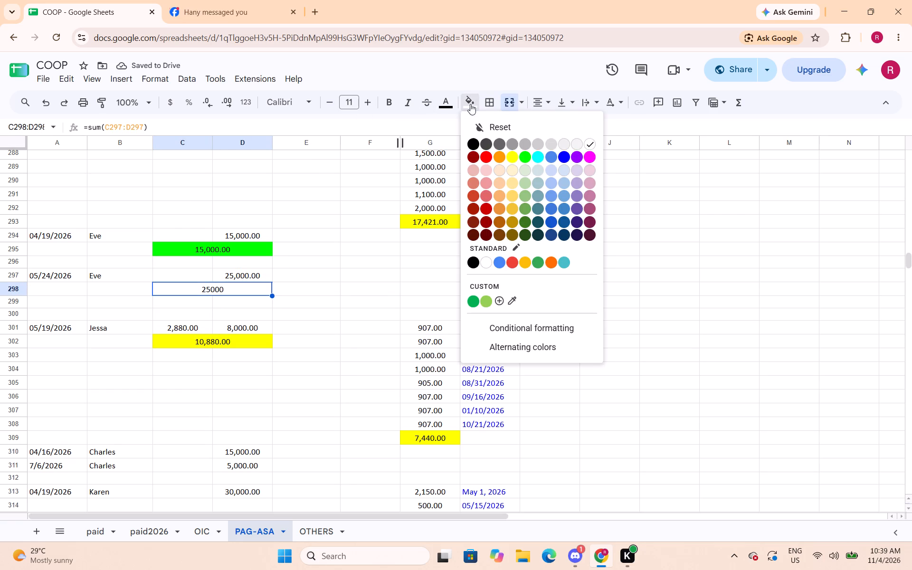
pyautogui.click(523, 154)
# Change the fill of Jessa's interest-plus-capital total in C302:D302 to green.
pyautogui.scroll(-1, 236, 287)
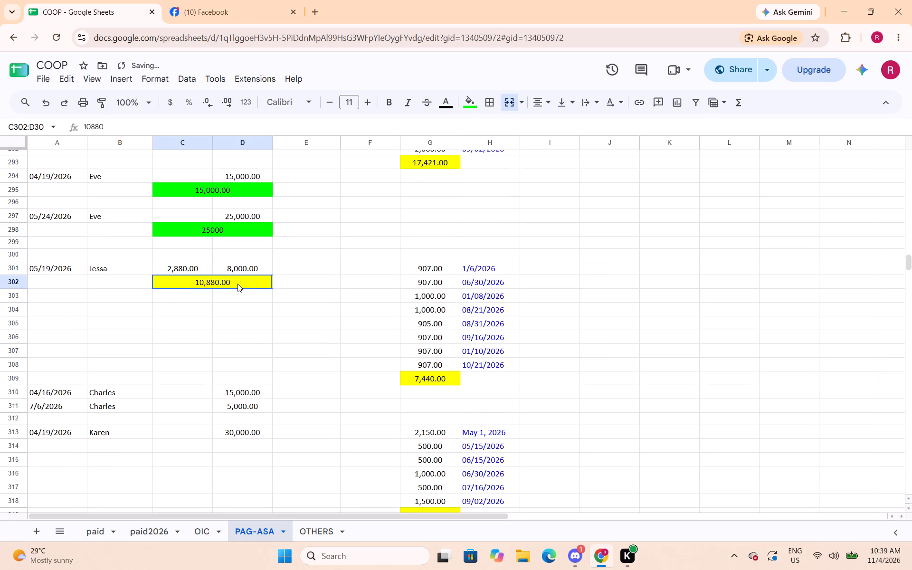
pyautogui.click(237, 284)
pyautogui.click(475, 109)
pyautogui.click(526, 159)
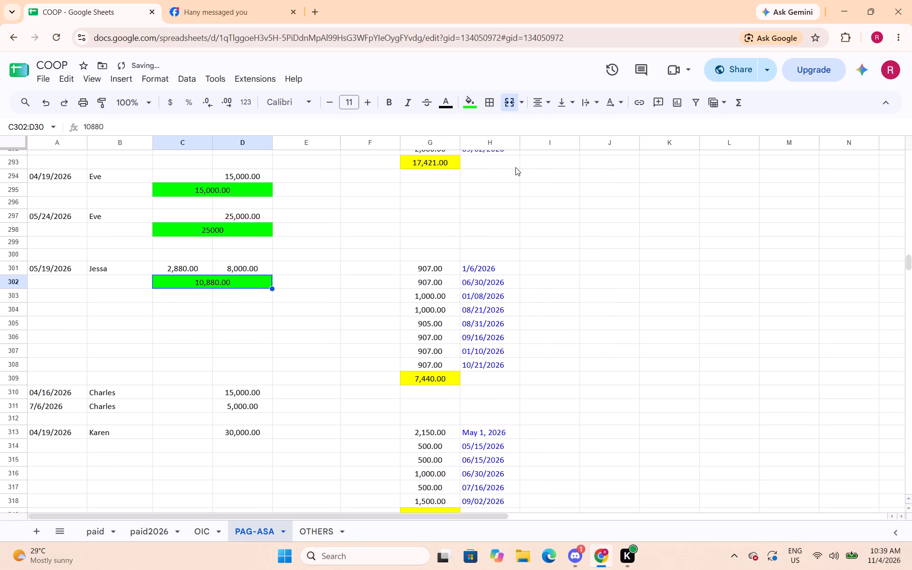
# Insert two blank rows between Charles's 04/16/2026 and 7/6/2026 loans, above row 311.
pyautogui.scroll(-2, 293, 281)
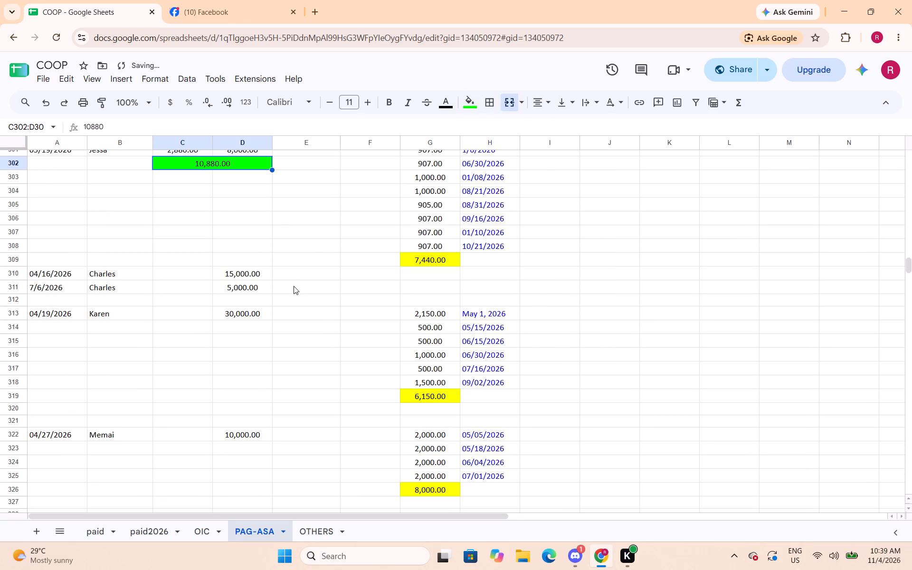
pyautogui.click(19, 290)
pyautogui.rightClick(19, 290)
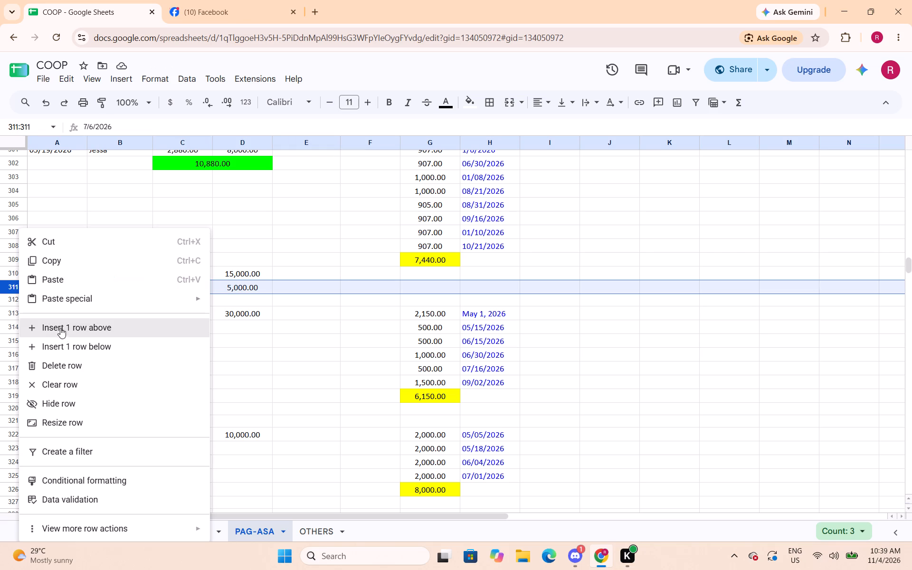
pyautogui.click(61, 330)
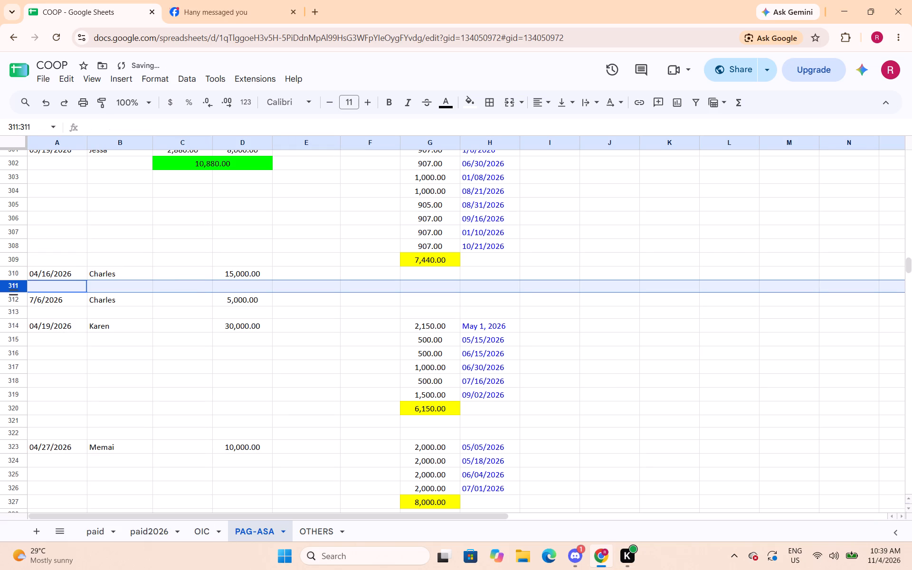
pyautogui.click(17, 288)
pyautogui.rightClick(17, 288)
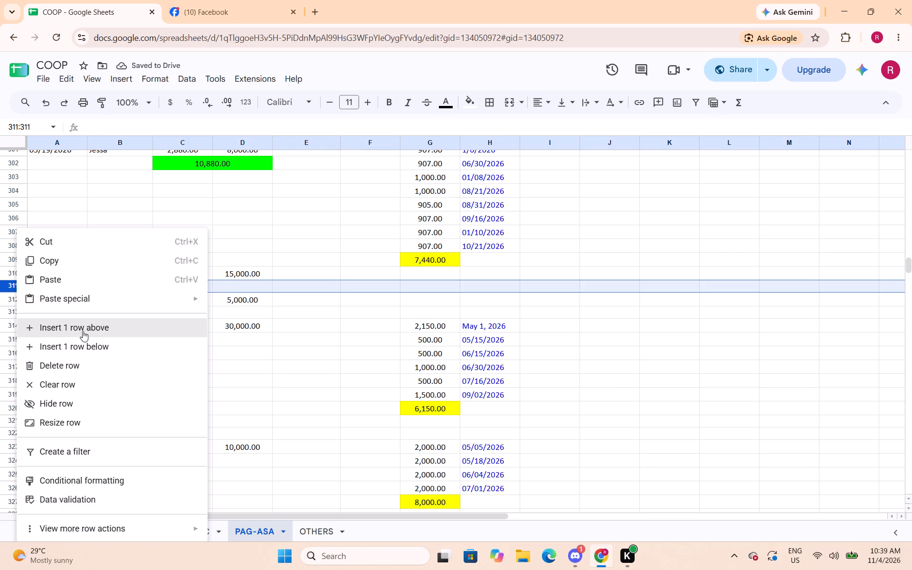
pyautogui.click(83, 330)
# Total Charles's 04/16/2026 loan in merged cells C311:D311 with a SUM over C310:D310, in Number format with a green fill.
pyautogui.moveTo(199, 290); pyautogui.dragTo(224, 288)
pyautogui.click(507, 106)
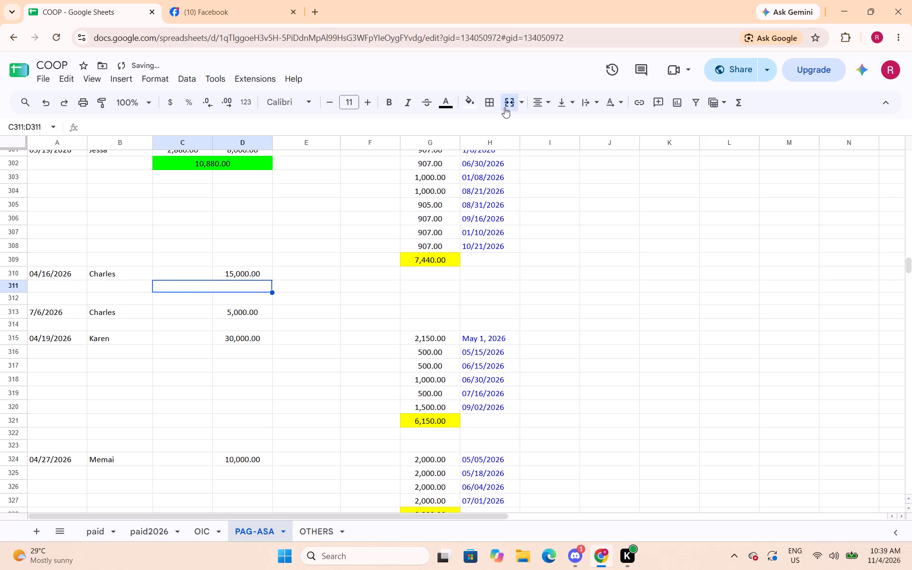
pyautogui.write('=sum(')
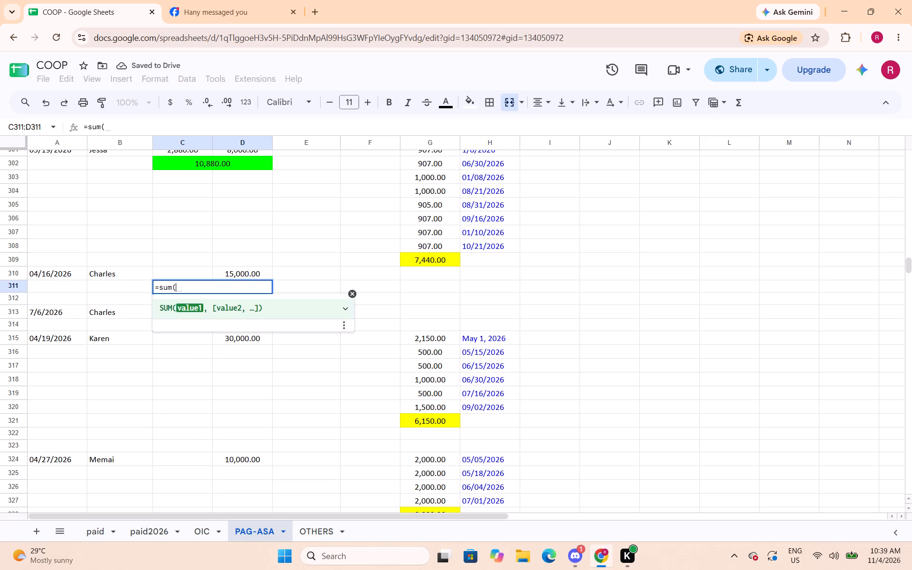
pyautogui.moveTo(209, 277); pyautogui.dragTo(222, 276)
pyautogui.hotkey('shift', ')')
pyautogui.press('Return')
pyautogui.press('Up')
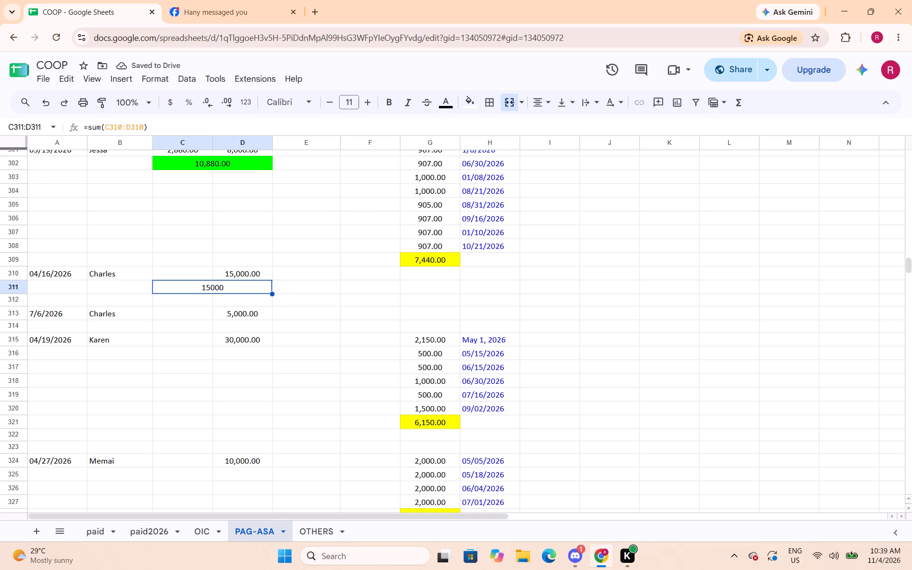
pyautogui.click(162, 76)
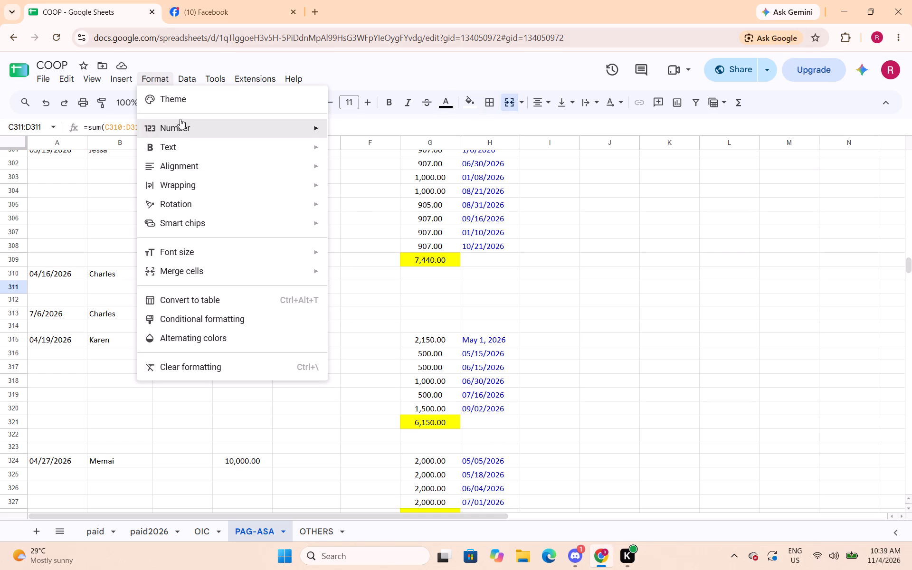
pyautogui.click(371, 181)
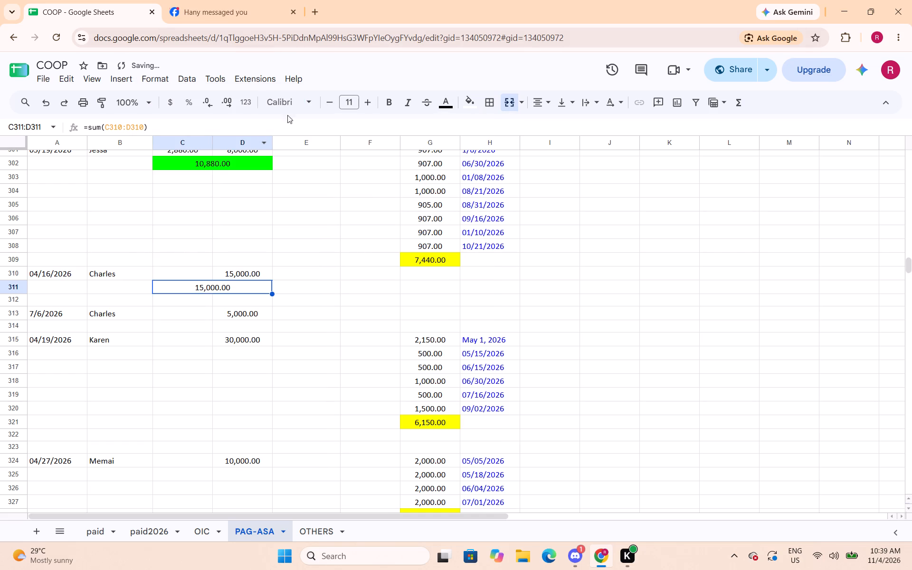
pyautogui.click(466, 112)
pyautogui.click(529, 158)
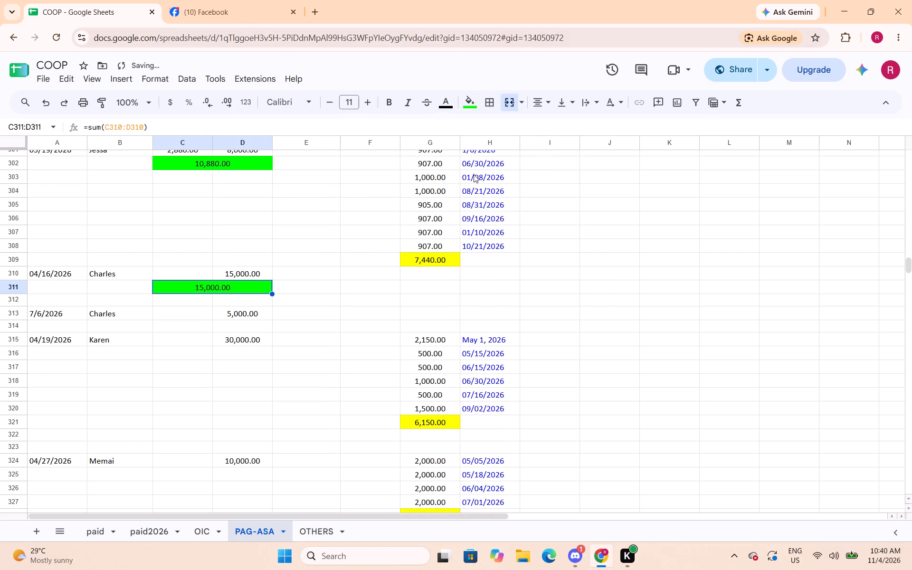
# Insert one blank row above row 314, between Charles's 7/6/2026 loan and Karen's 04/19/2026 loan.
pyautogui.scroll(-1, 284, 241)
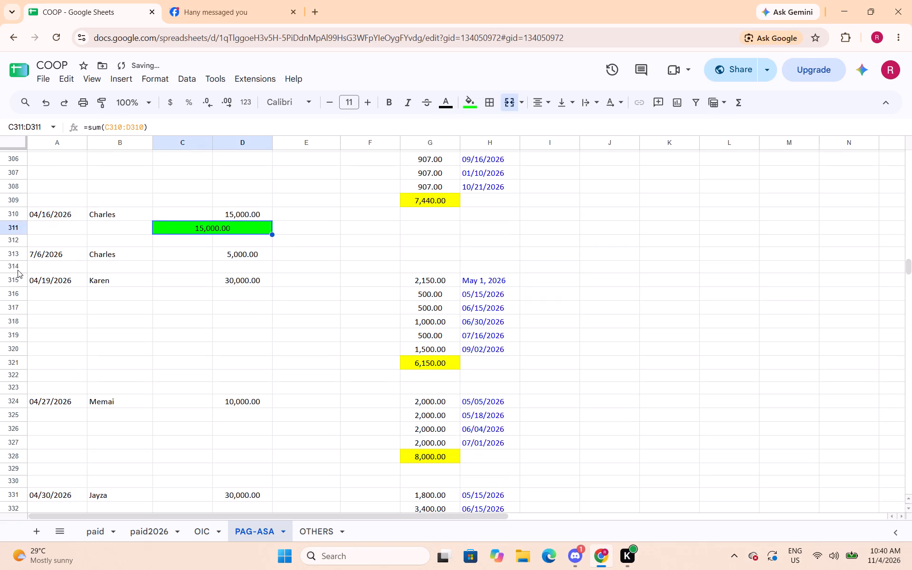
pyautogui.click(18, 270)
pyautogui.rightClick(18, 270)
pyautogui.click(80, 332)
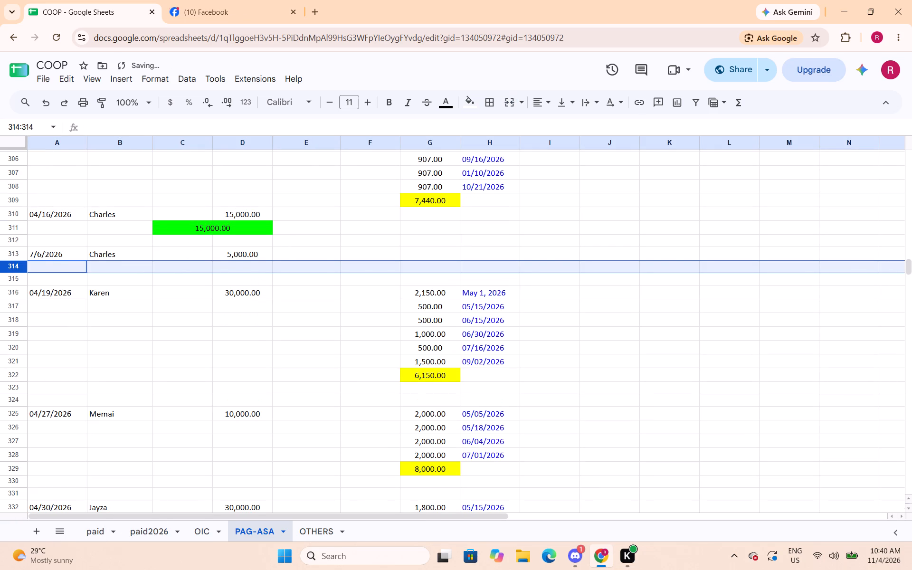
# Total Charles's 7/6/2026 loan in merged cells C314:D314 with a SUM formula over C313:D313 and fill the total green.
pyautogui.moveTo(186, 273); pyautogui.dragTo(210, 270)
pyautogui.click(220, 283)
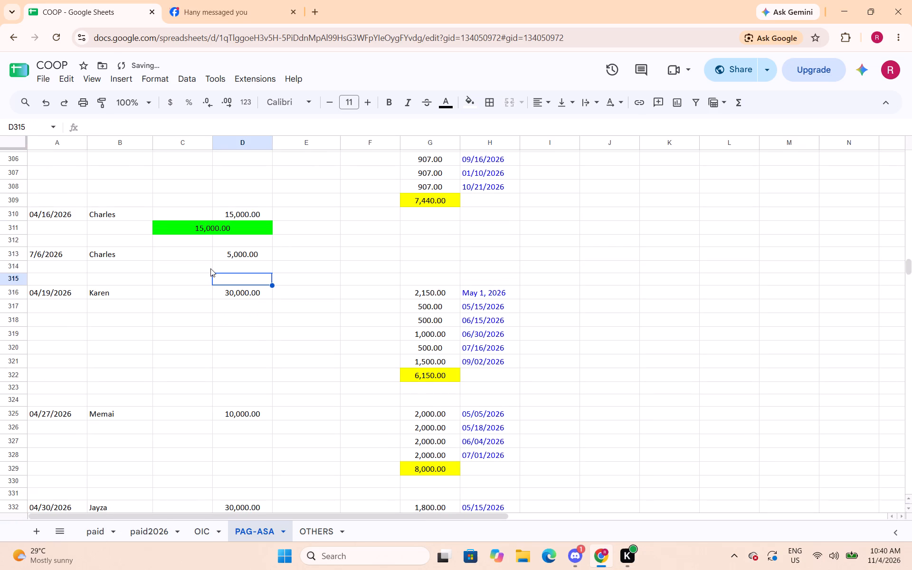
pyautogui.moveTo(208, 268); pyautogui.dragTo(226, 266)
pyautogui.click(514, 104)
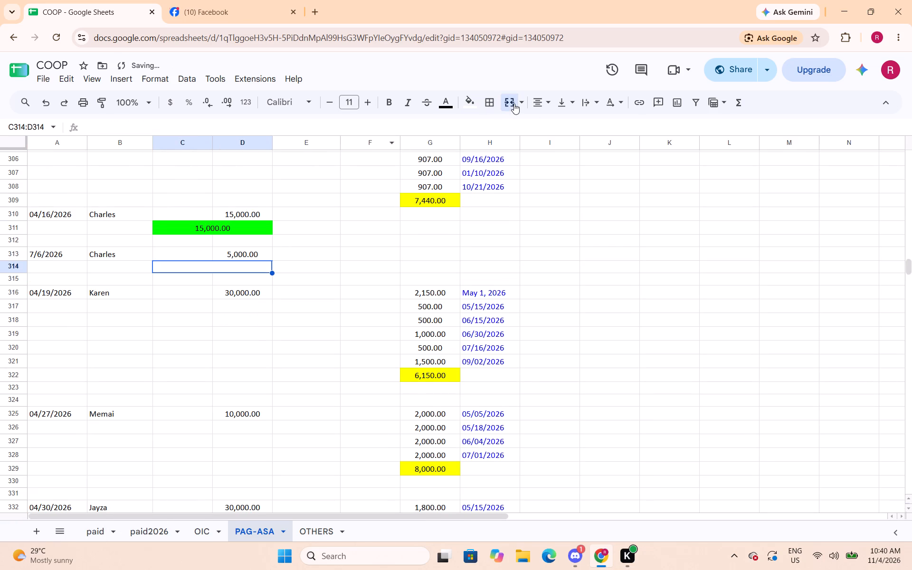
pyautogui.write('=sum(')
pyautogui.moveTo(205, 258); pyautogui.dragTo(227, 256)
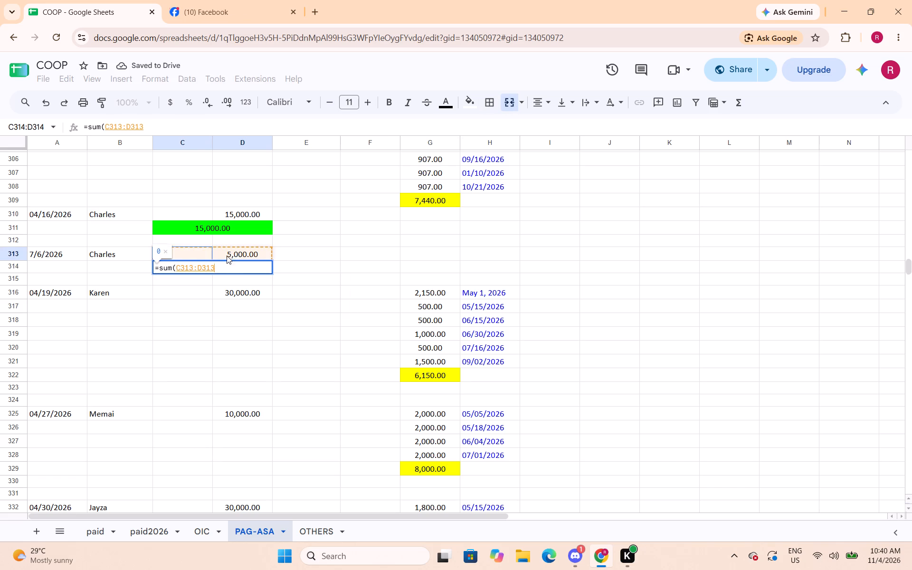
pyautogui.moveTo(227, 256); pyautogui.dragTo(237, 255)
pyautogui.hotkey('shift', ')')
pyautogui.press('Return')
pyautogui.press('Up')
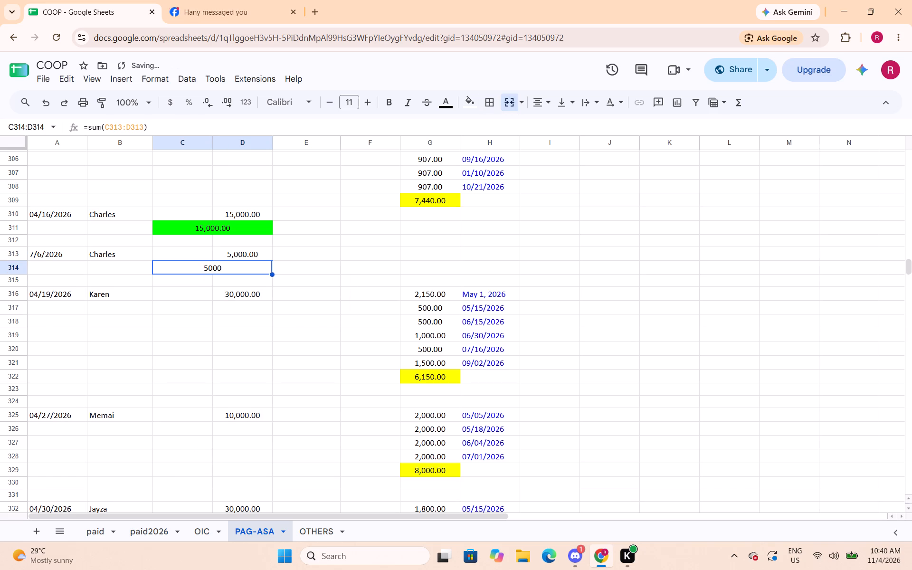
pyautogui.click(475, 96)
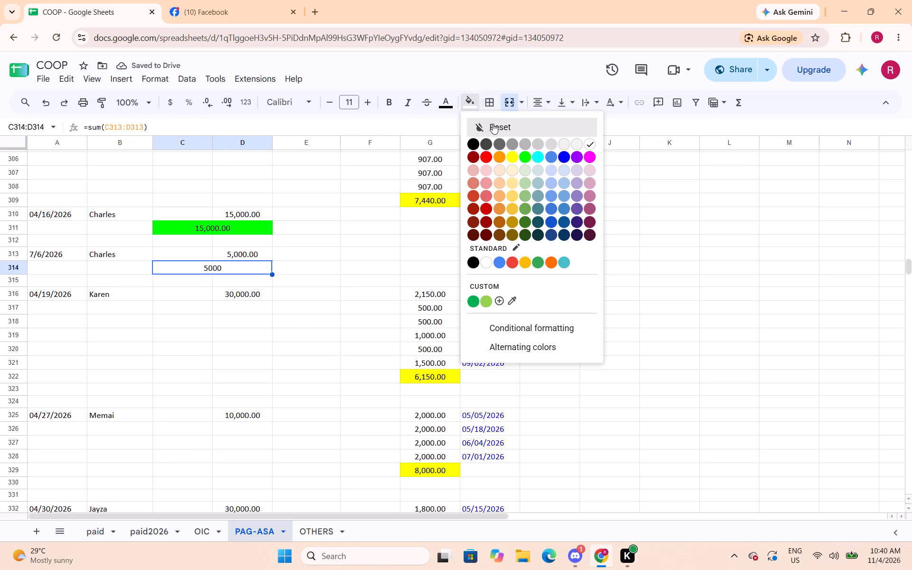
pyautogui.click(525, 157)
# Total Karen's 04/19/2026 loan in merged cells C317:D317 with a SUM formula over C316:D316 and fill the total green.
pyautogui.scroll(-2, 338, 163)
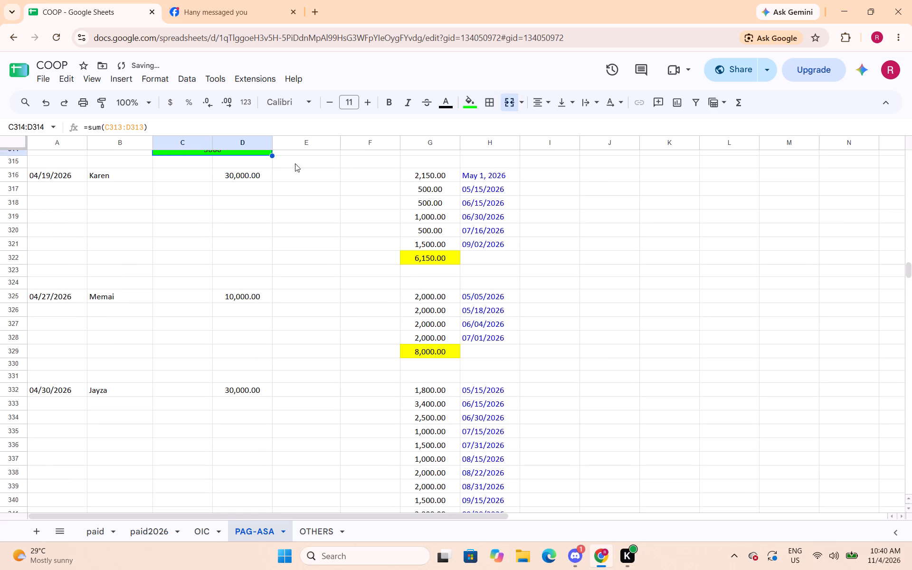
pyautogui.moveTo(205, 191); pyautogui.dragTo(220, 191)
pyautogui.click(511, 101)
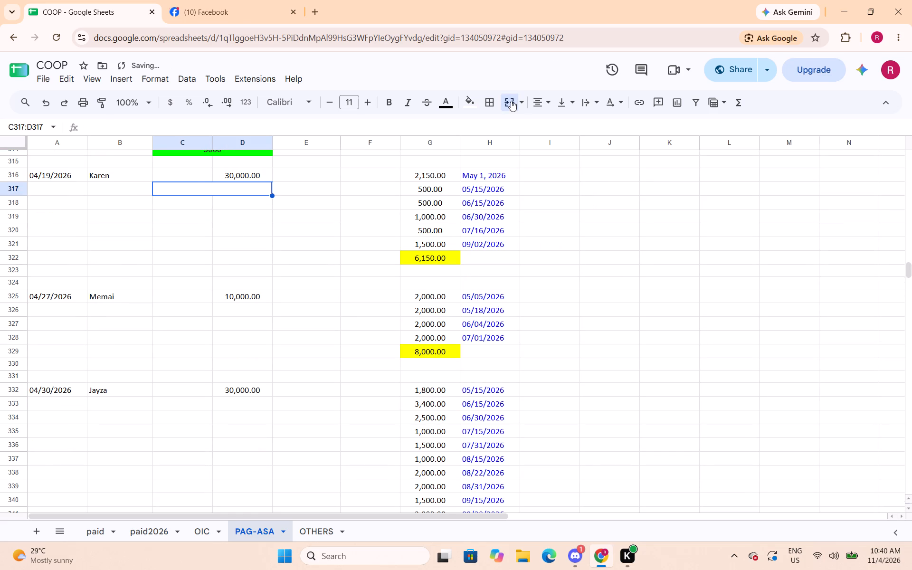
pyautogui.write('=sum(')
pyautogui.moveTo(204, 170); pyautogui.dragTo(222, 174)
pyautogui.hotkey('shift', ')')
pyautogui.press('Return')
pyautogui.press('Up')
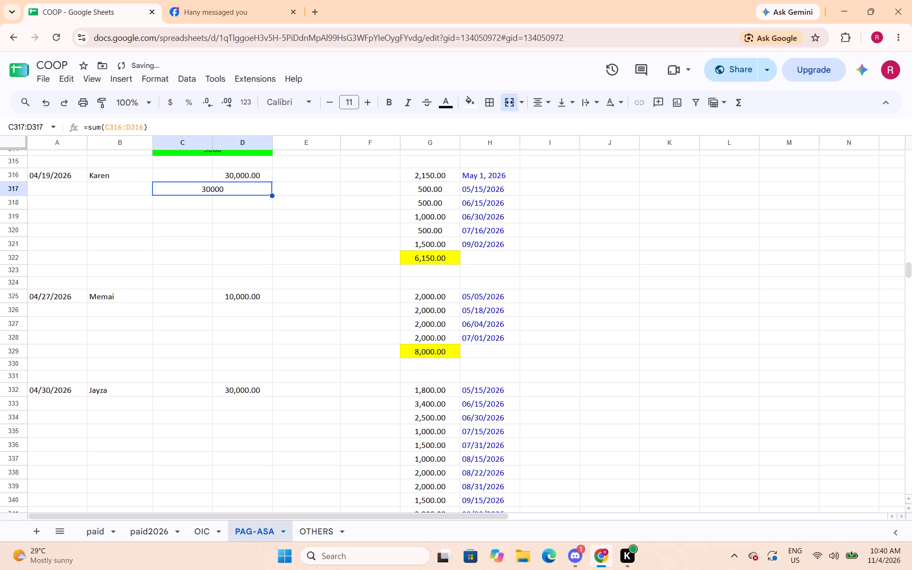
pyautogui.click(467, 101)
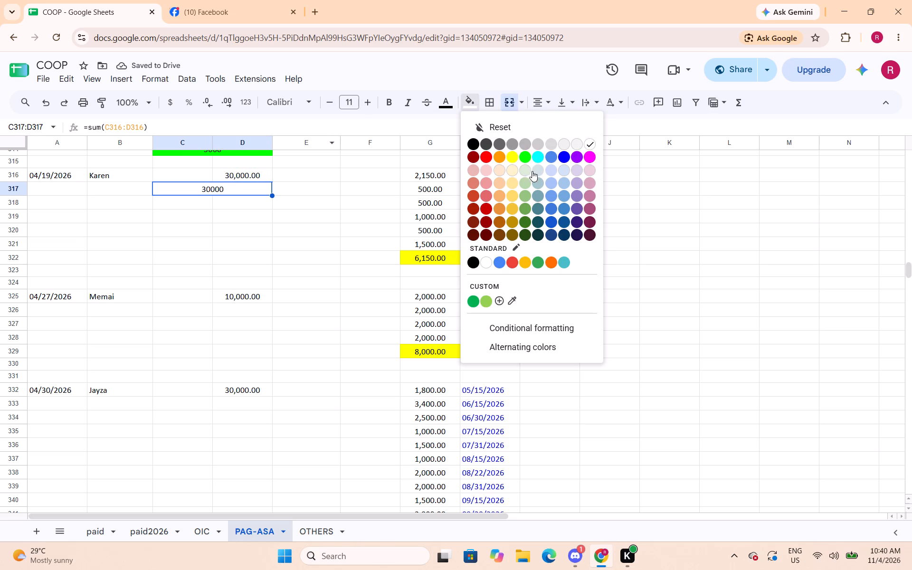
pyautogui.click(526, 158)
# Total Memai's 04/27/2026 loan in merged cells C326:D326 with a SUM over C325:D325, with a green fill and Number format.
pyautogui.scroll(-2, 278, 196)
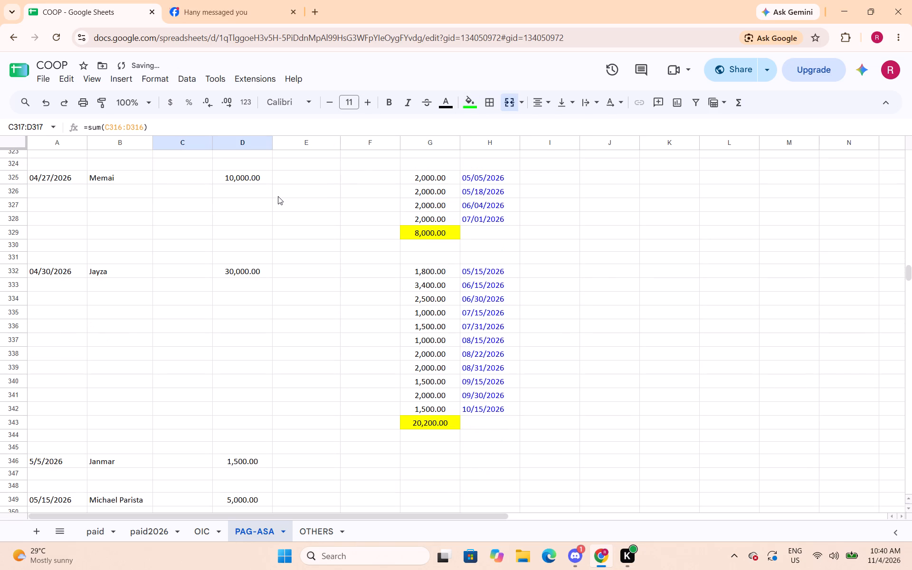
pyautogui.moveTo(200, 190); pyautogui.dragTo(236, 191)
pyautogui.click(508, 105)
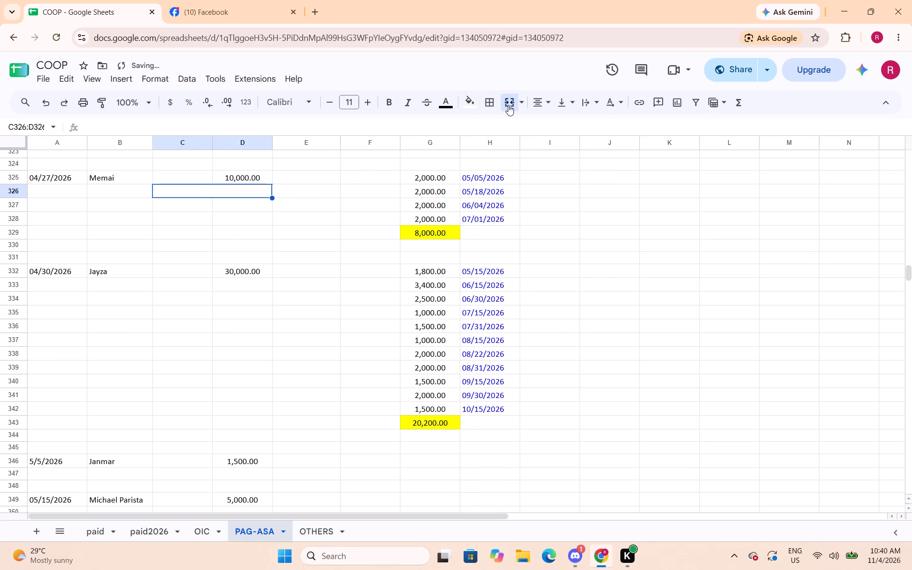
pyautogui.write('=sum(')
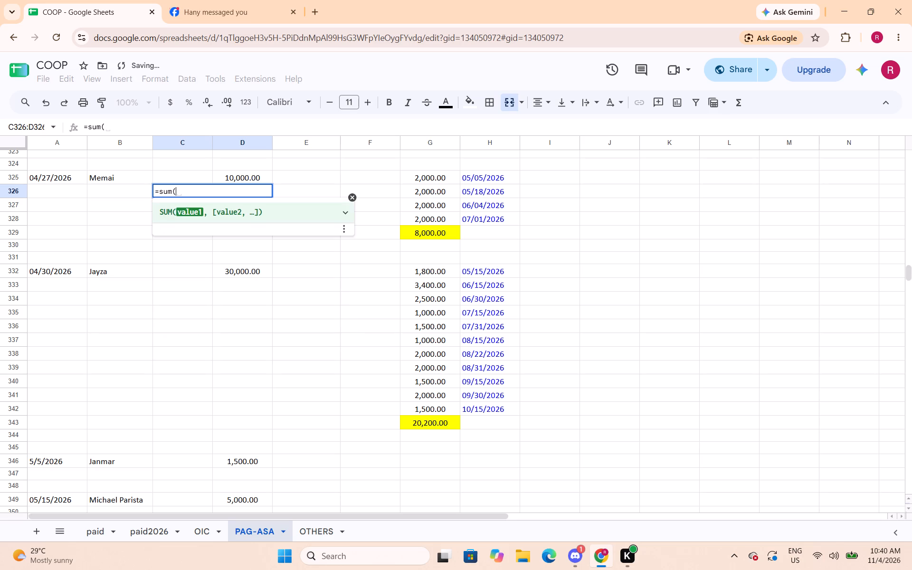
pyautogui.moveTo(197, 179); pyautogui.dragTo(220, 178)
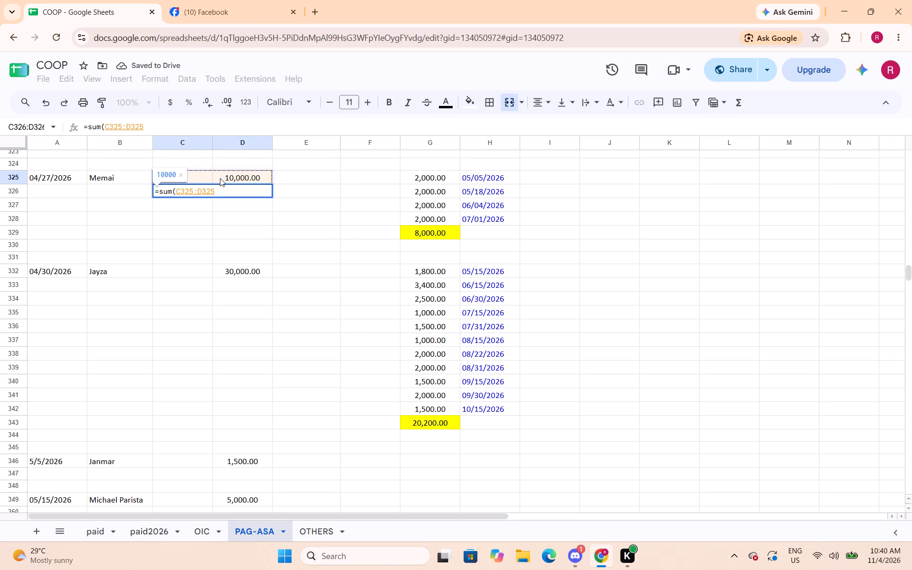
pyautogui.hotkey('shift', ')')
pyautogui.press('Return')
pyautogui.press('Up')
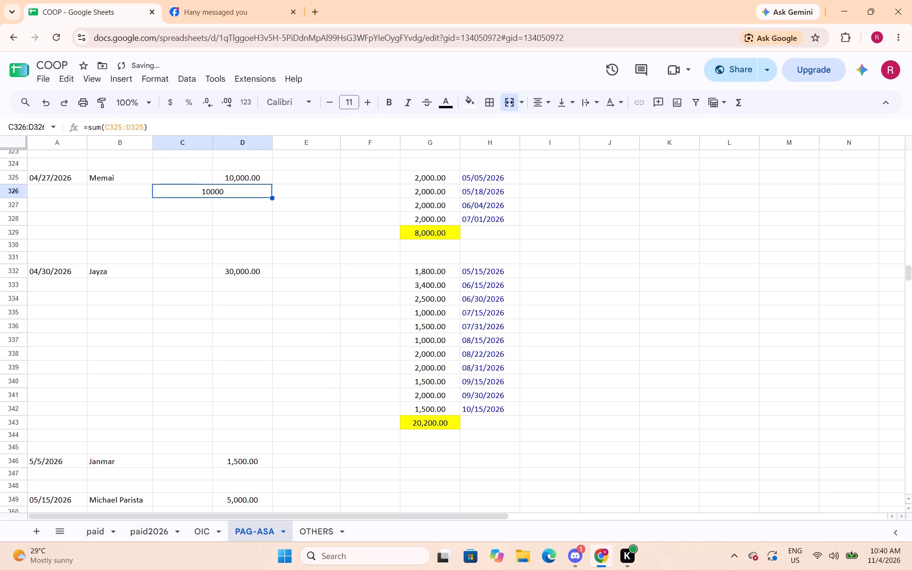
pyautogui.click(466, 104)
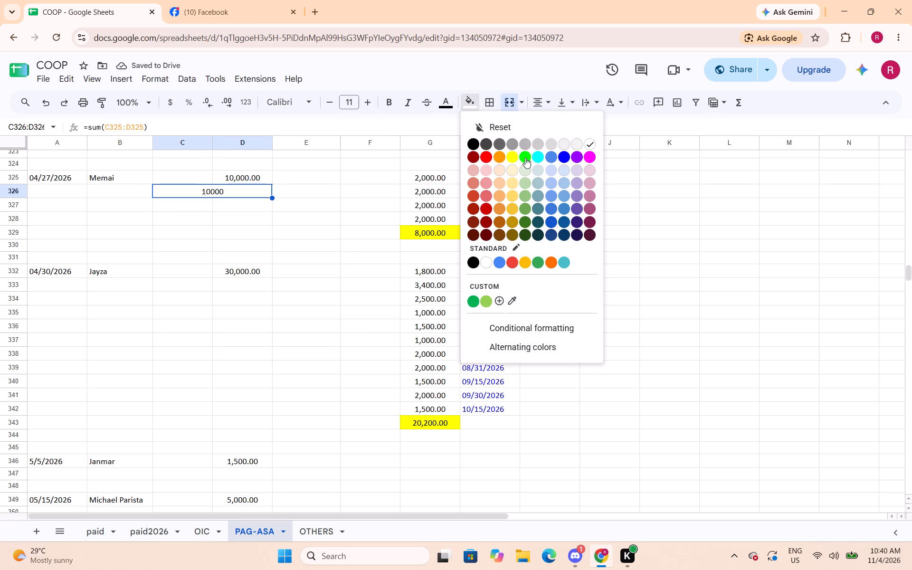
pyautogui.click(525, 158)
pyautogui.click(152, 80)
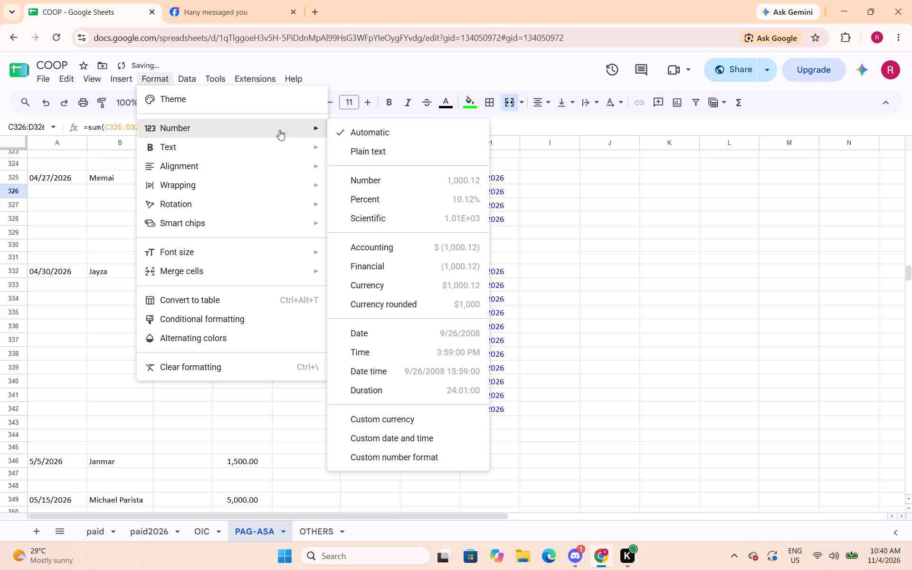
pyautogui.click(371, 179)
# Apply the Number format to Karen's total in C317:D317, Charles's in C314:D314 and Eve's in C298:D298.
pyautogui.scroll(3, 287, 204)
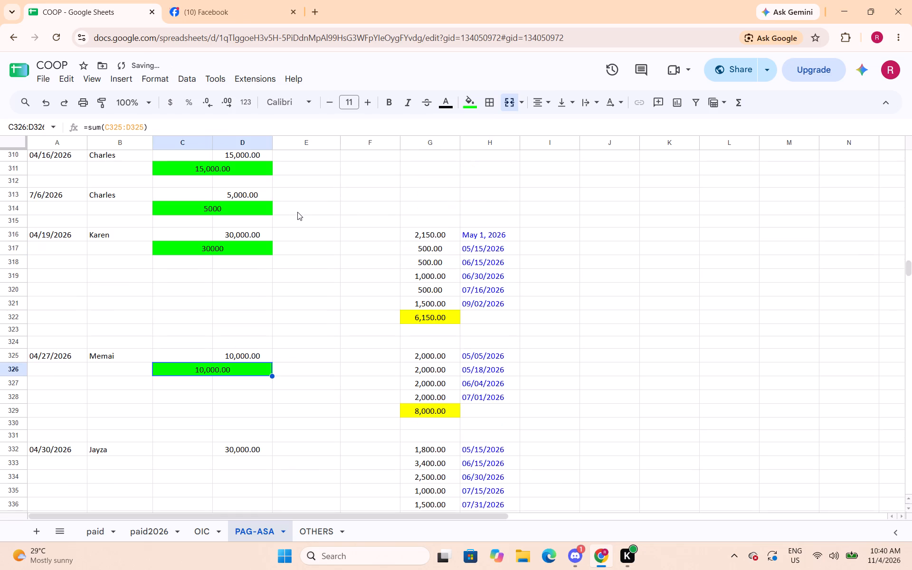
pyautogui.click(262, 251)
pyautogui.click(152, 76)
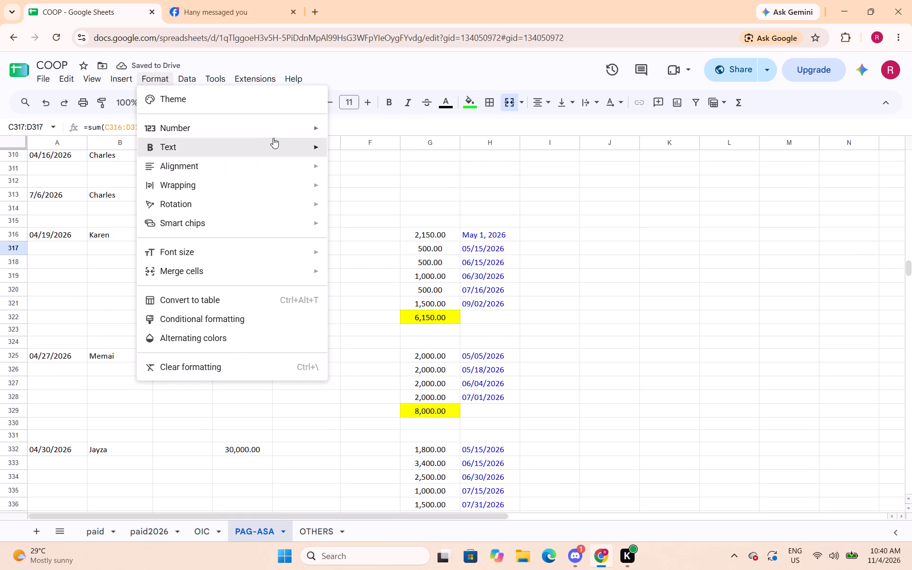
pyautogui.click(368, 183)
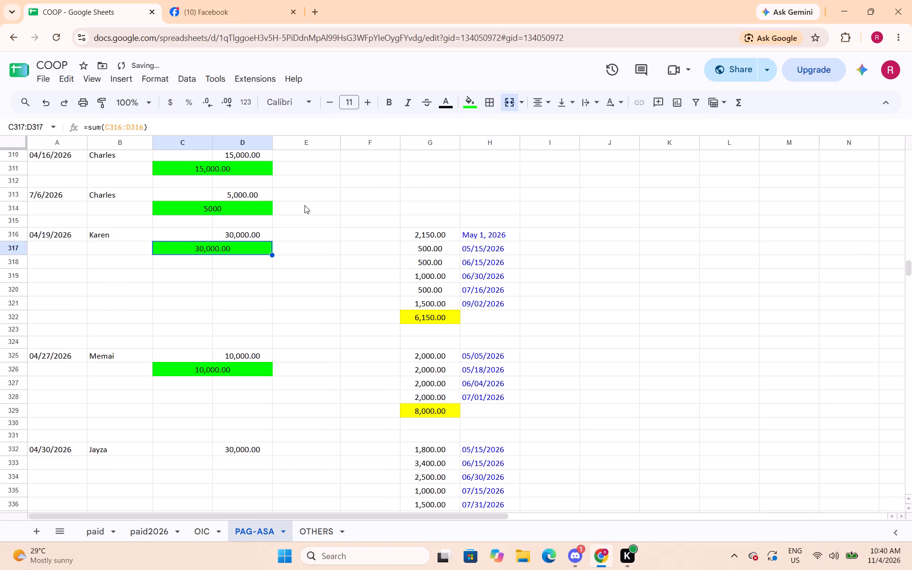
pyautogui.click(261, 212)
pyautogui.click(160, 78)
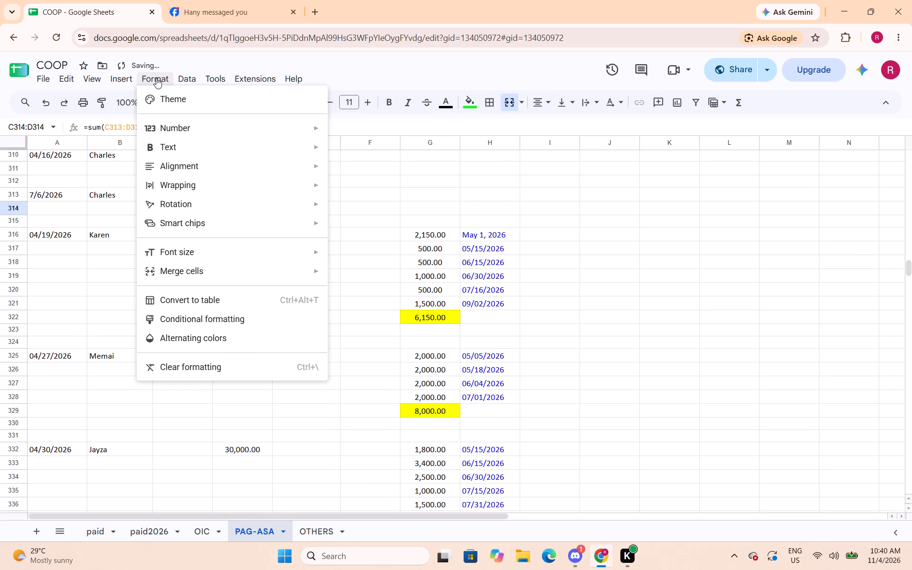
pyautogui.click(359, 177)
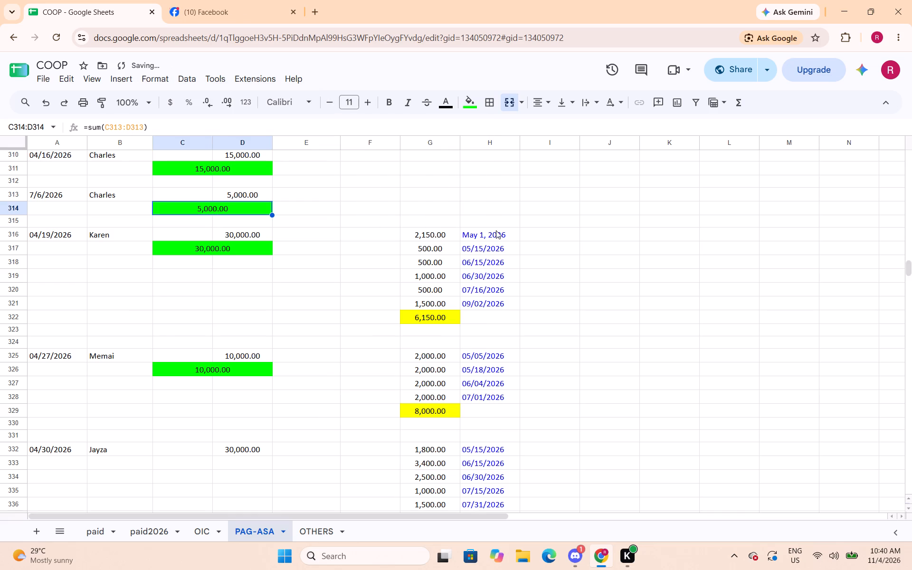
pyautogui.scroll(3, 500, 215)
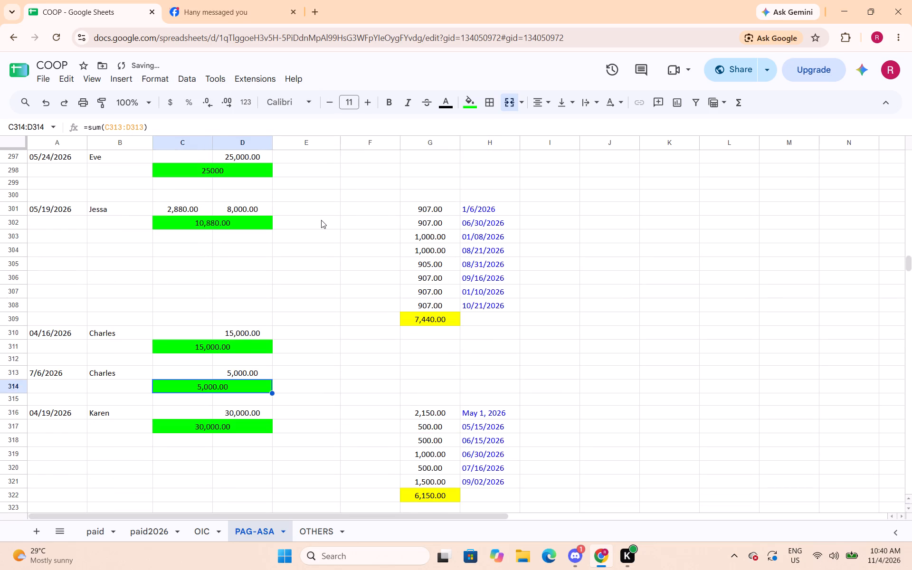
pyautogui.scroll(1, 321, 220)
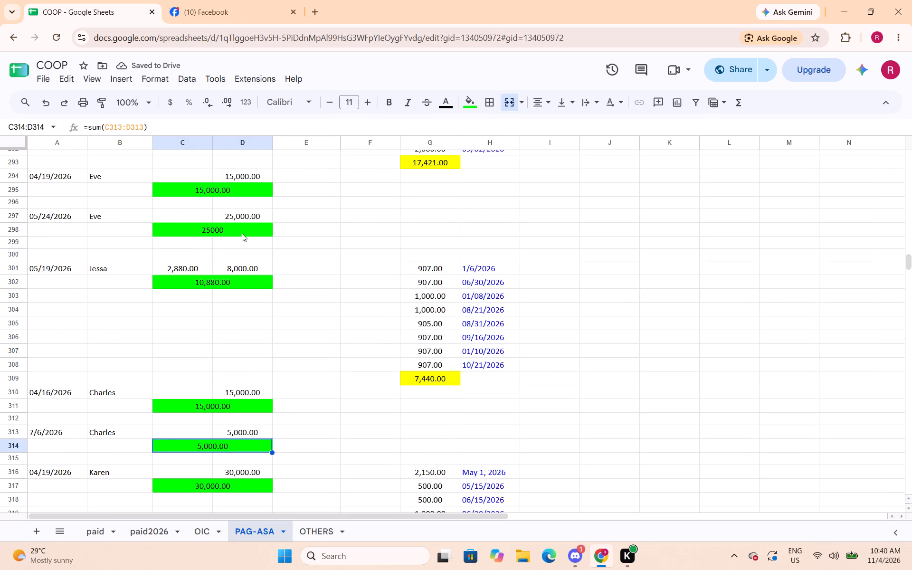
pyautogui.click(242, 233)
pyautogui.click(160, 82)
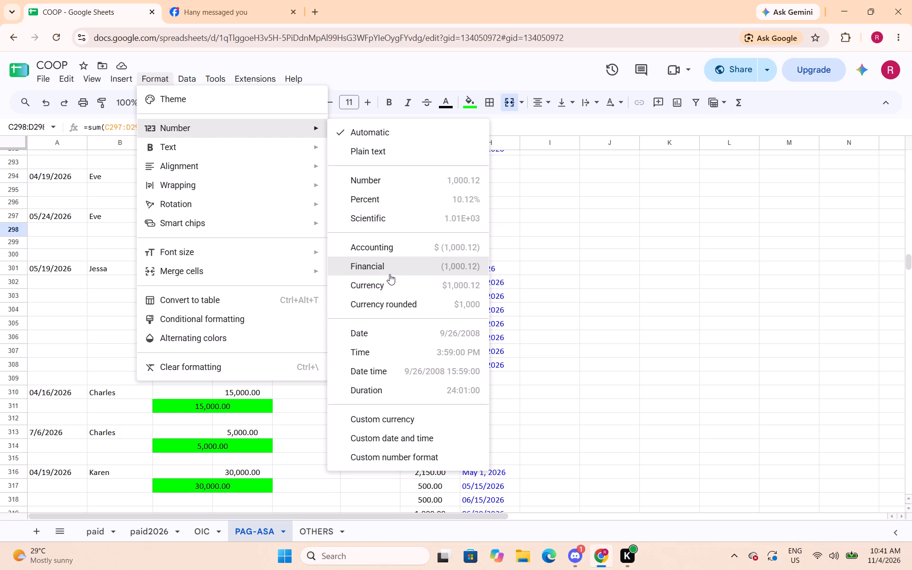
pyautogui.click(377, 180)
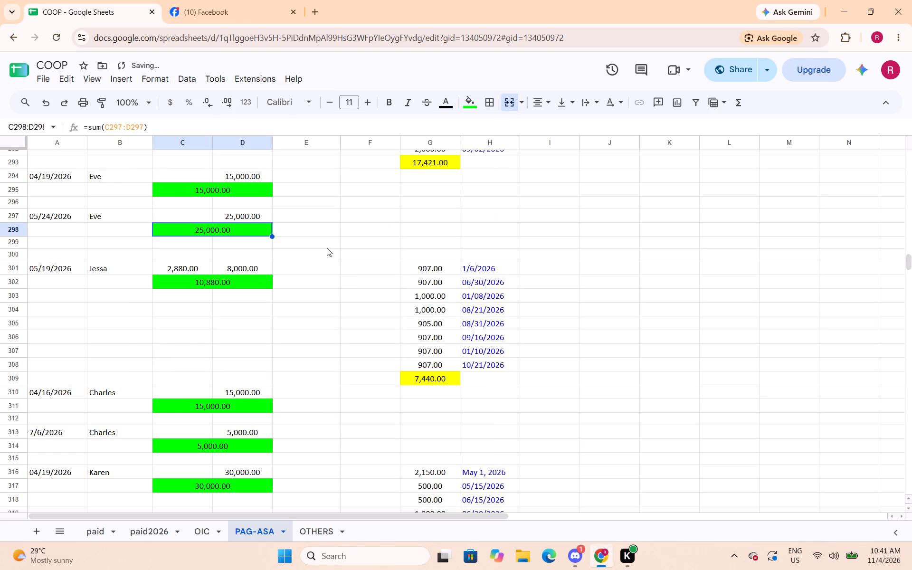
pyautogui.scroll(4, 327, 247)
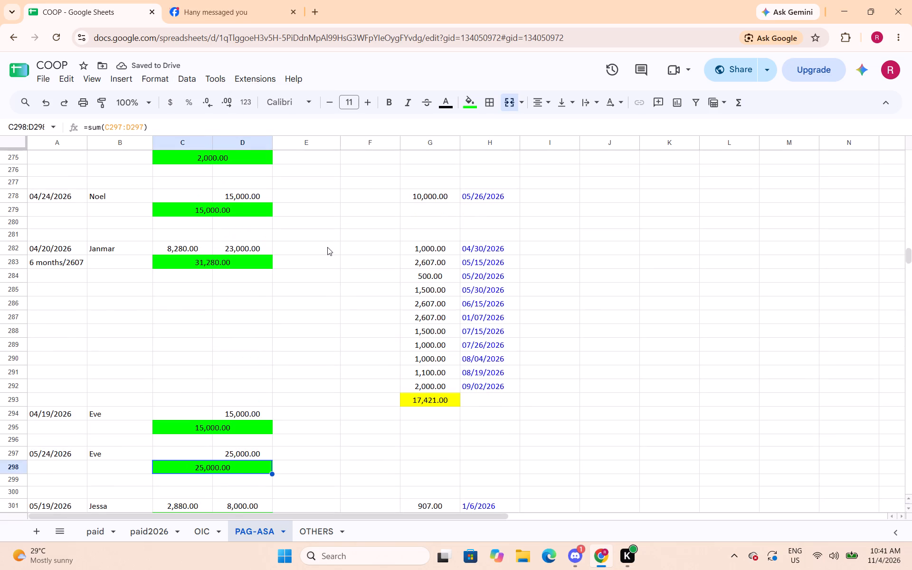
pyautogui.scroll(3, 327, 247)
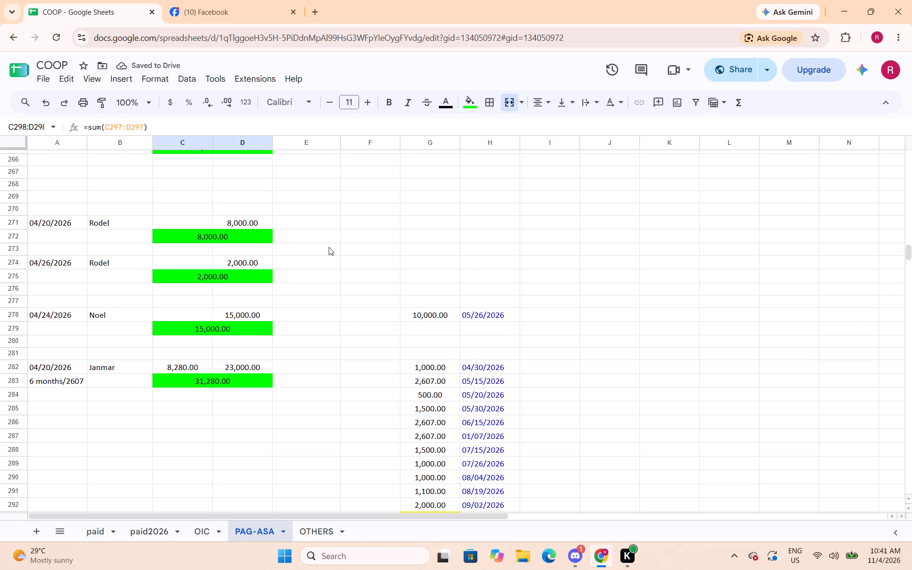
pyautogui.scroll(-2, 329, 247)
pyautogui.scroll(4, 329, 247)
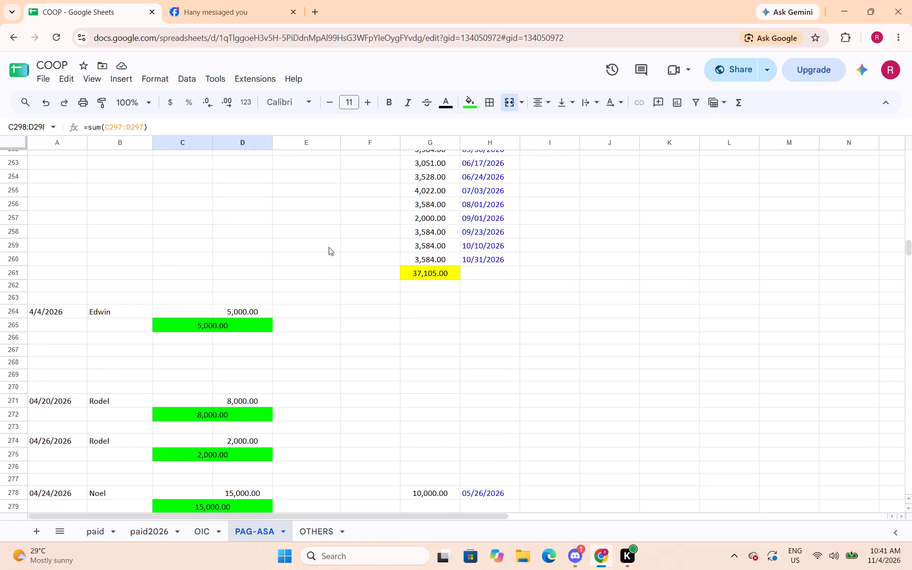
pyautogui.scroll(2, 329, 247)
pyautogui.scroll(-2, 325, 248)
pyautogui.scroll(8, 325, 248)
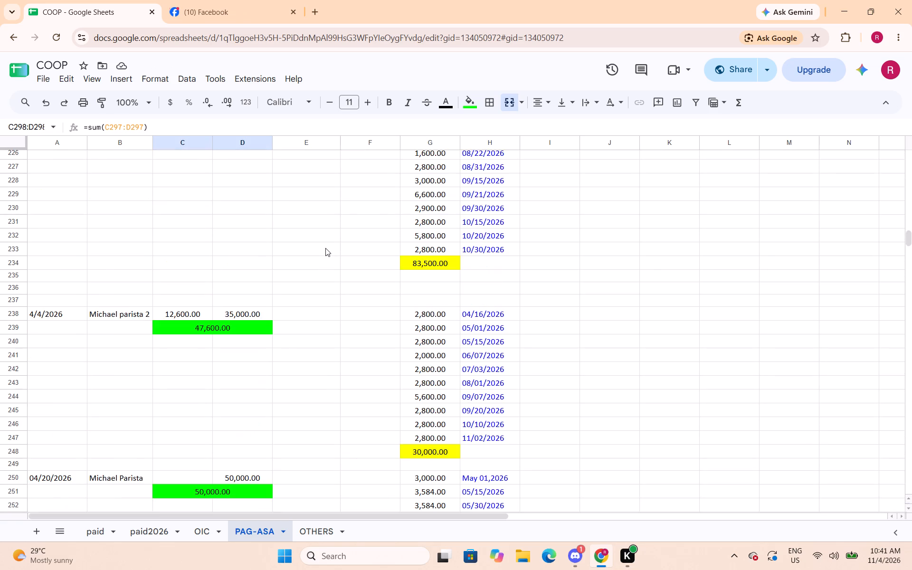
pyautogui.scroll(7, 325, 248)
pyautogui.scroll(-16, 325, 248)
pyautogui.scroll(-10, 319, 259)
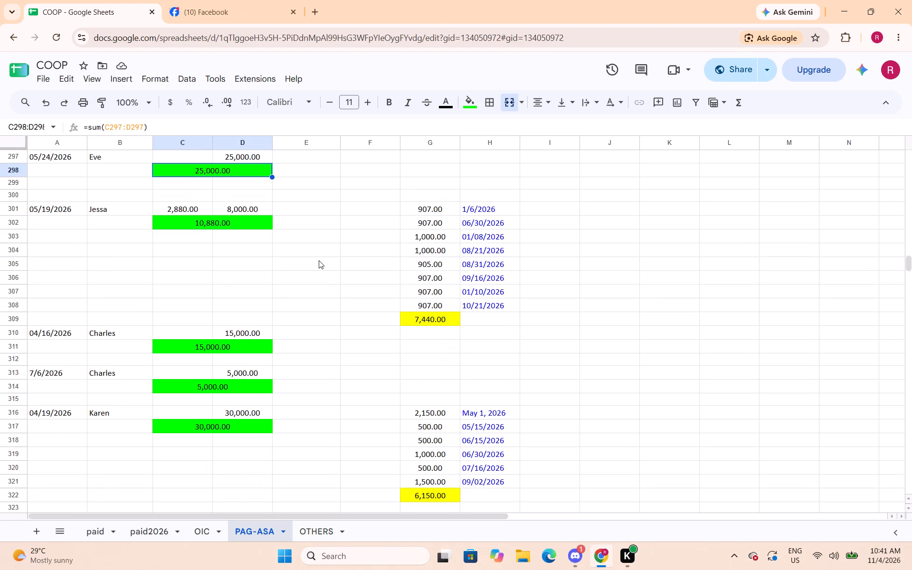
# Select cells C333:D333 beneath Jayza's 04/30/2026 loan as the place for its total.
pyautogui.scroll(-2, 319, 260)
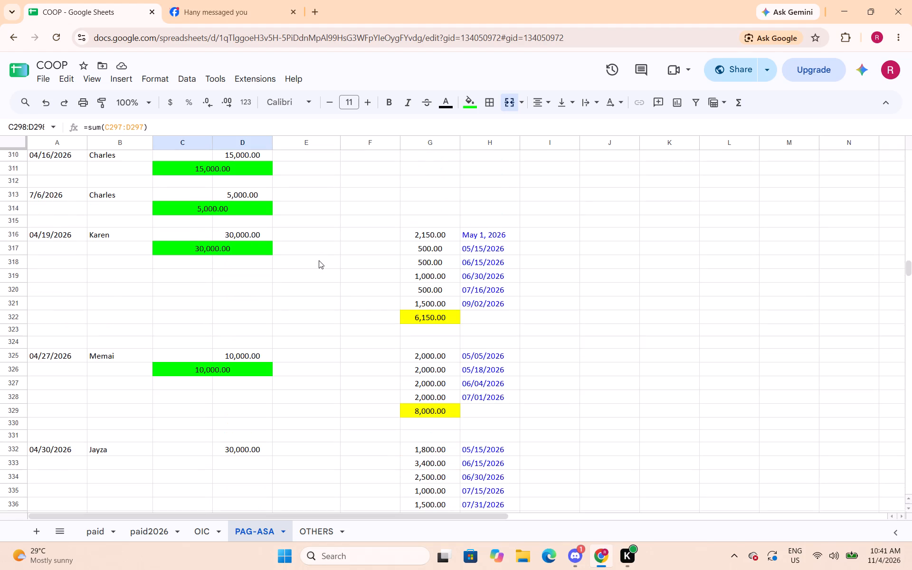
pyautogui.scroll(-2, 313, 271)
pyautogui.scroll(-1, 324, 315)
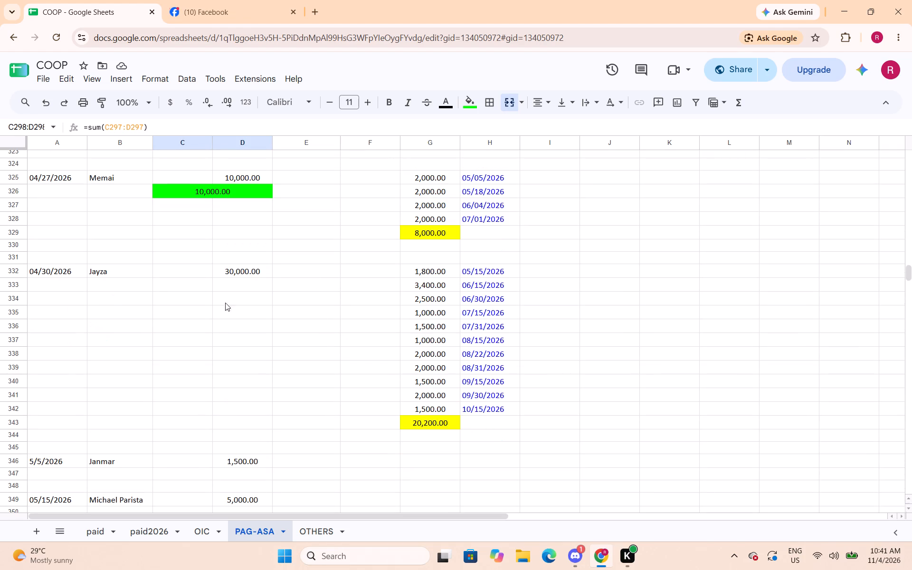
pyautogui.moveTo(192, 287); pyautogui.dragTo(228, 287)
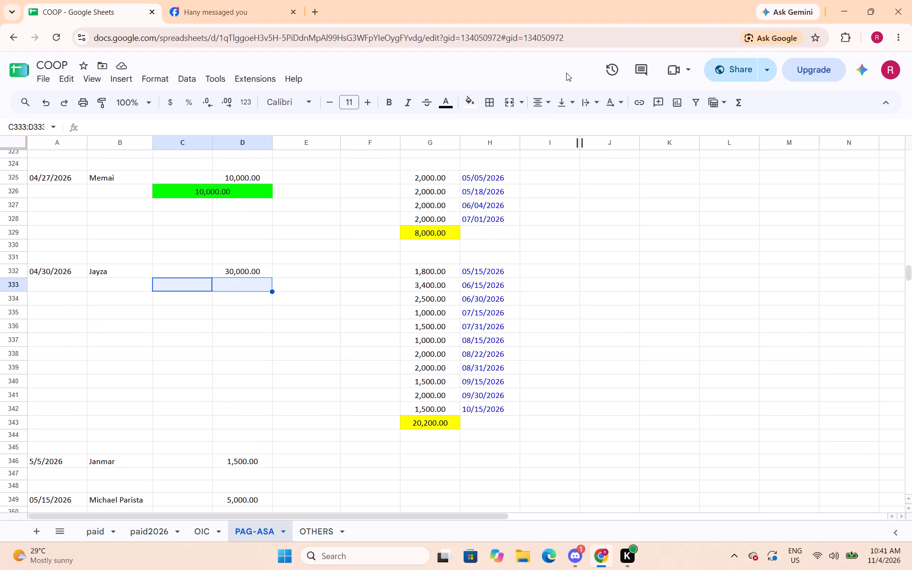
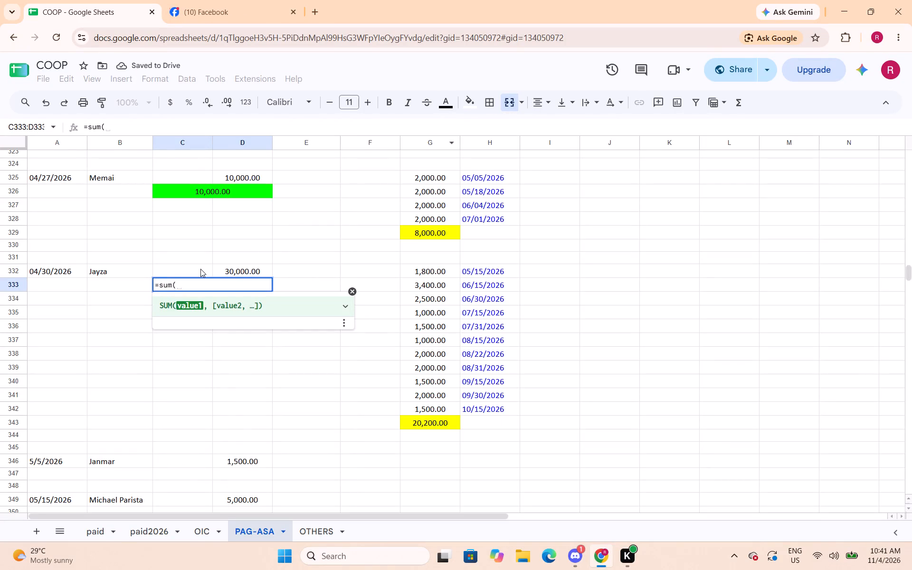
# Total Jayza's 04/30/2026 loan in C333:D333 with a SUM over C332:D332, using the Number format and a green fill.
pyautogui.moveTo(200, 269); pyautogui.dragTo(234, 271)
pyautogui.hotkey('shift', ')')
pyautogui.press('Return')
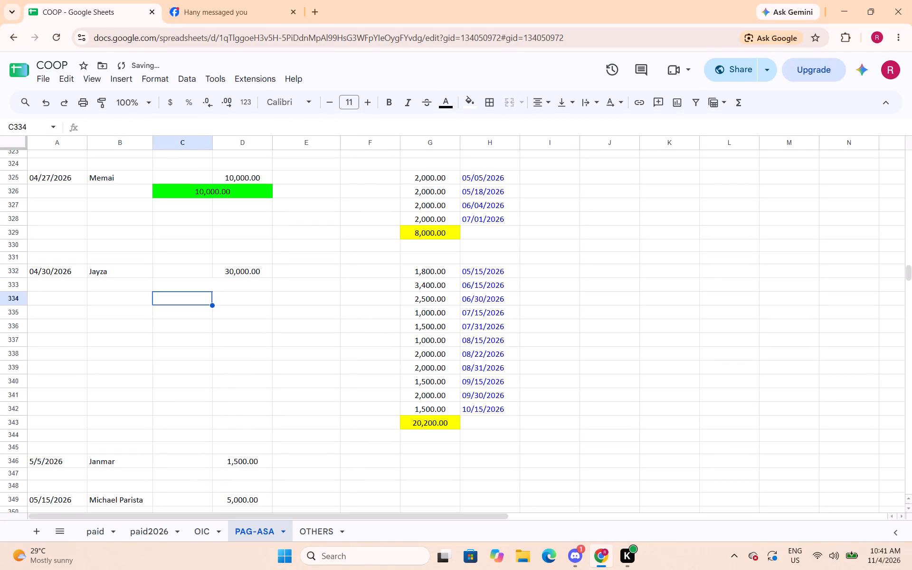
pyautogui.press('Up')
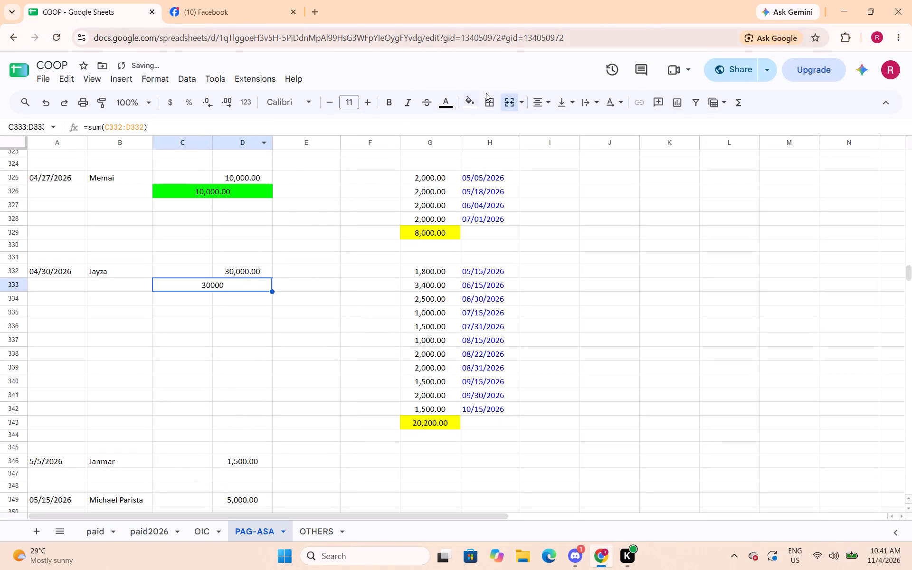
pyautogui.click(149, 76)
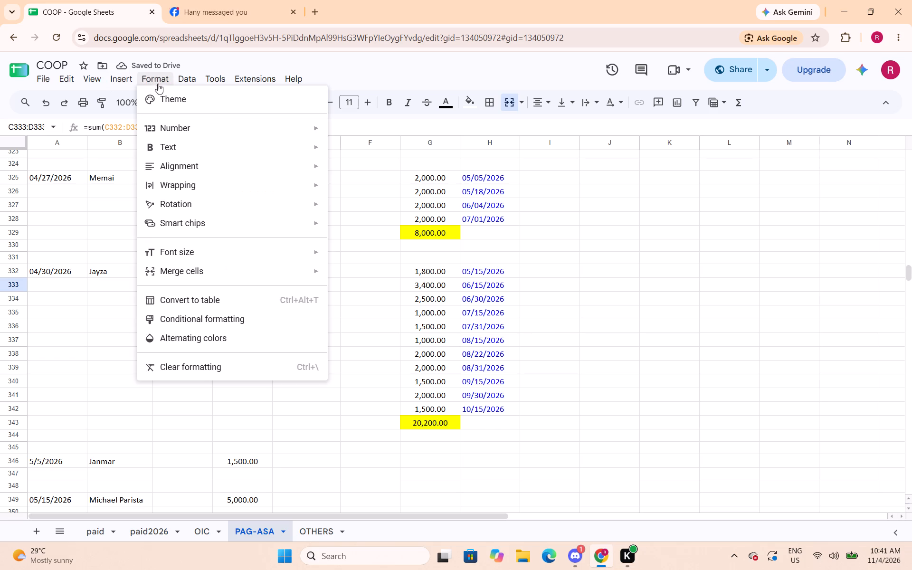
pyautogui.click(395, 186)
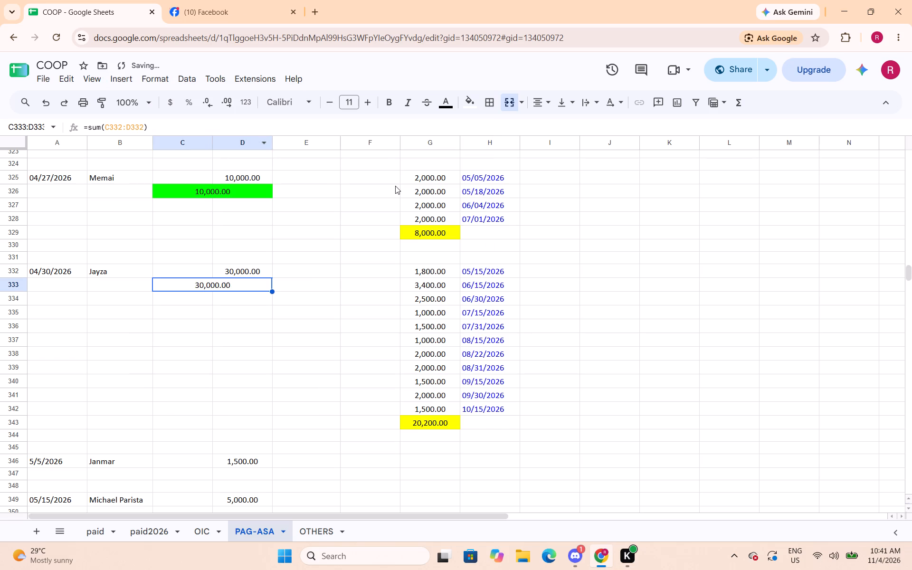
pyautogui.click(468, 103)
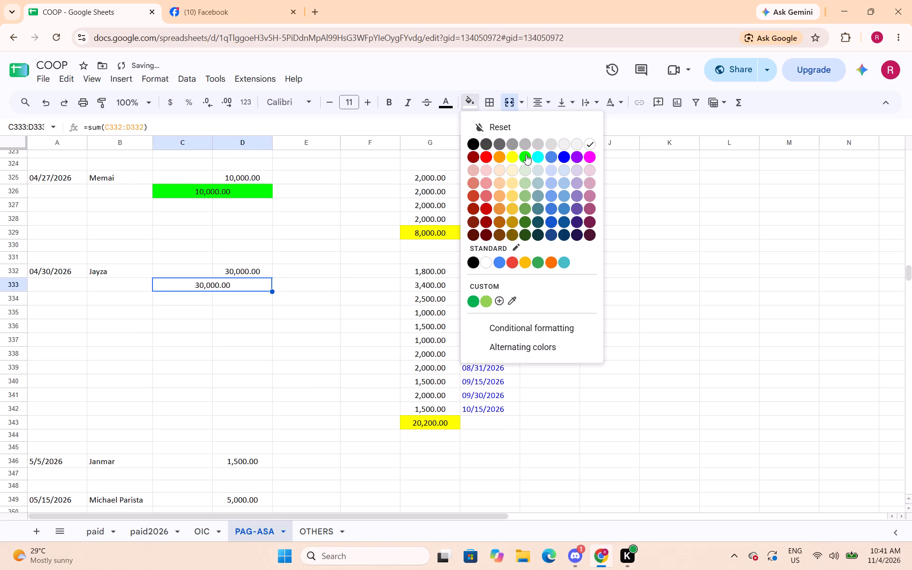
pyautogui.click(527, 155)
# Total Janmar's 5/5/2026 loan in merged cells C347:D347 with a SUM over C346:D346, with a green fill and Number format.
pyautogui.scroll(-5, 277, 275)
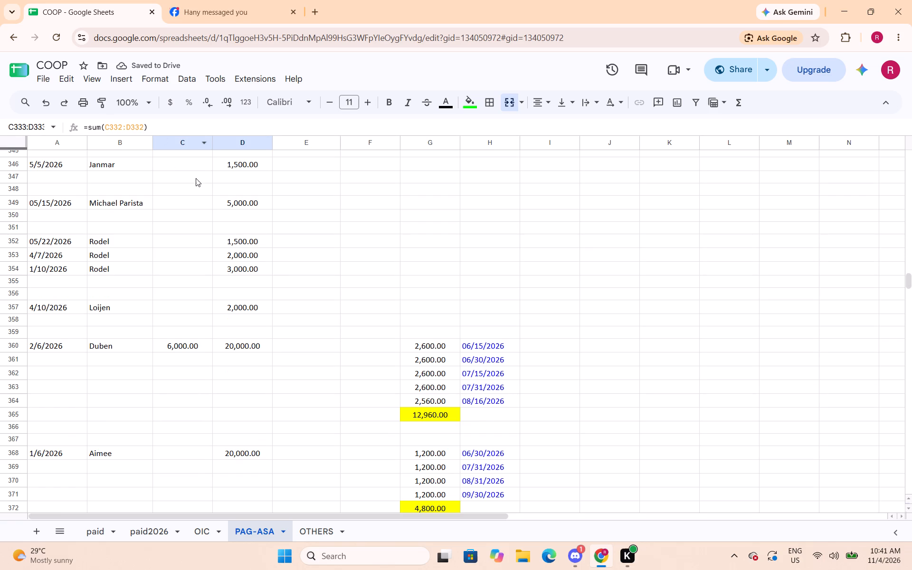
pyautogui.moveTo(196, 178); pyautogui.dragTo(240, 180)
pyautogui.click(512, 105)
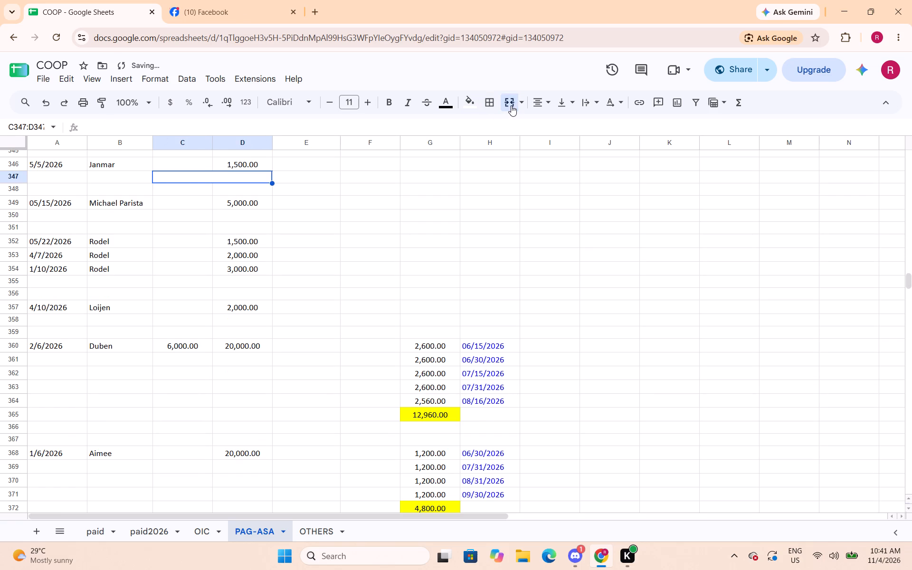
pyautogui.write('=sum(')
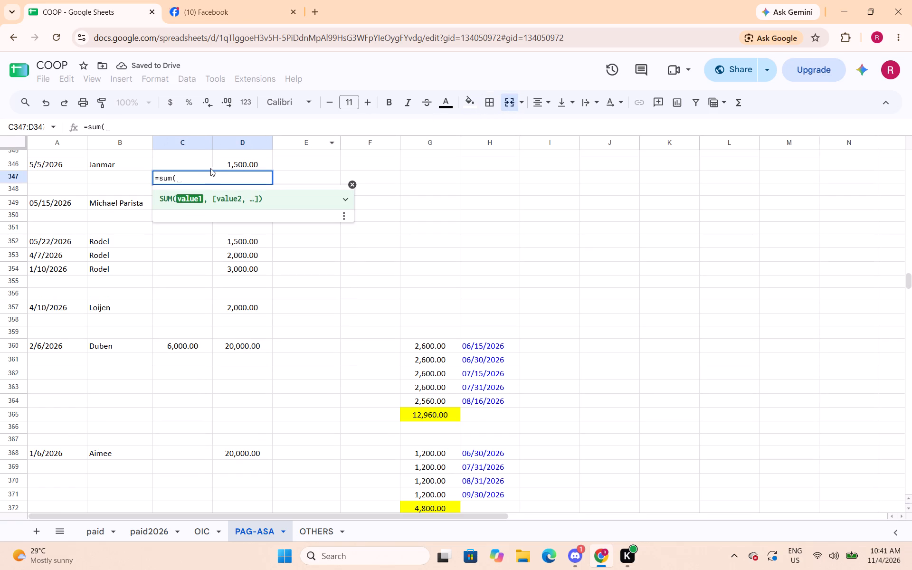
pyautogui.moveTo(204, 162); pyautogui.dragTo(233, 162)
pyautogui.hotkey('shift', ')')
pyautogui.press('Return')
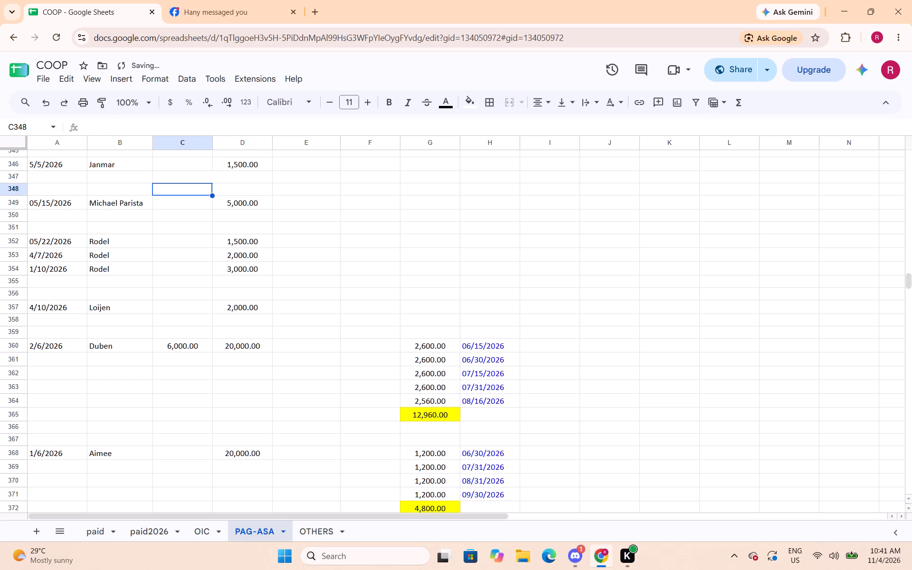
pyautogui.press('Up')
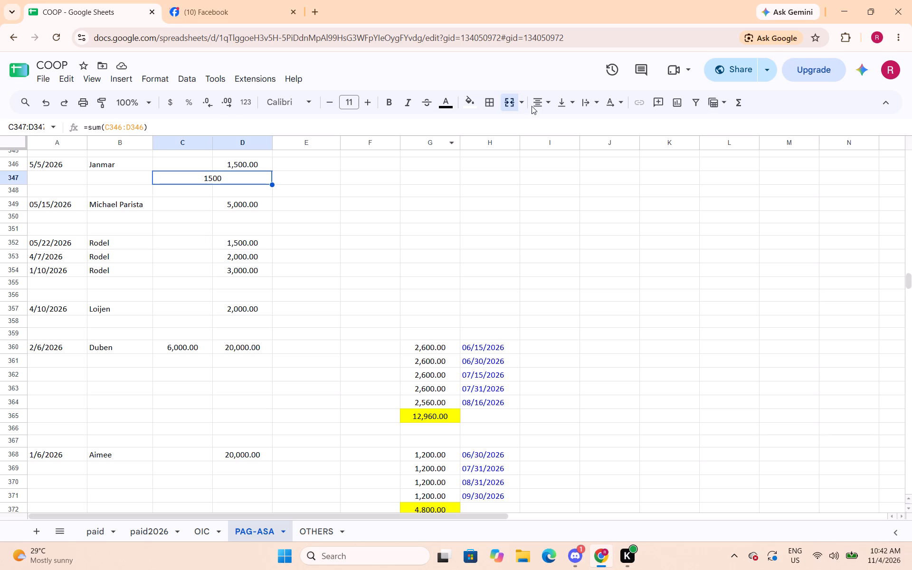
pyautogui.click(472, 109)
pyautogui.click(525, 156)
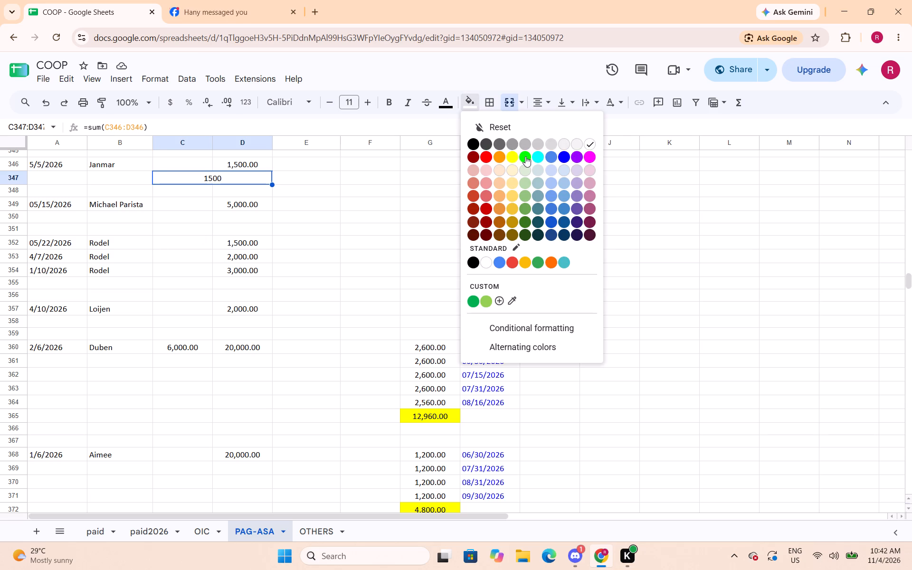
pyautogui.click(162, 82)
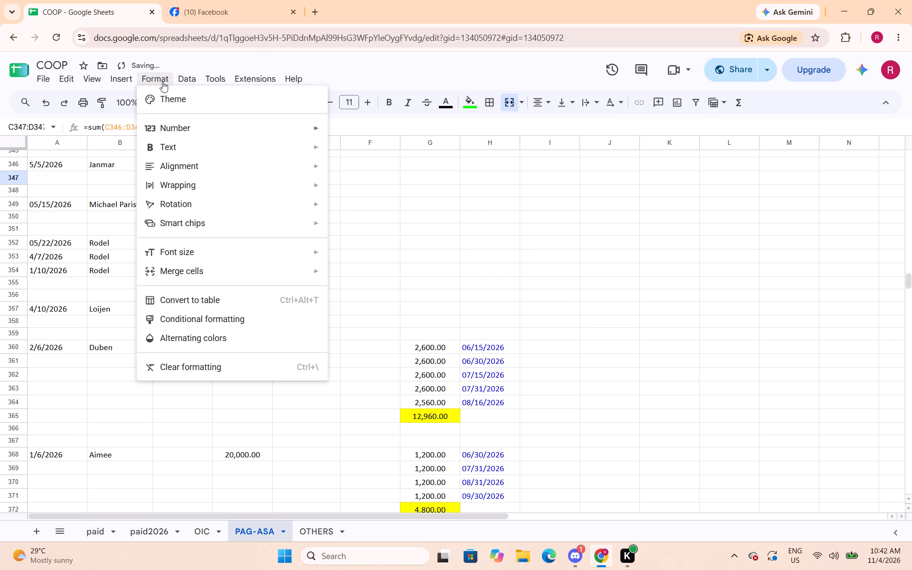
pyautogui.click(174, 124)
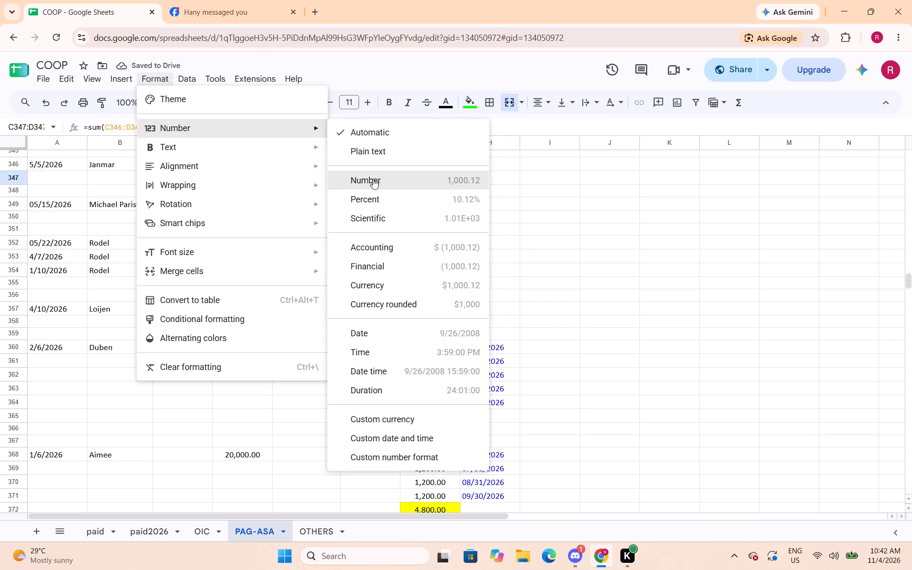
pyautogui.click(370, 184)
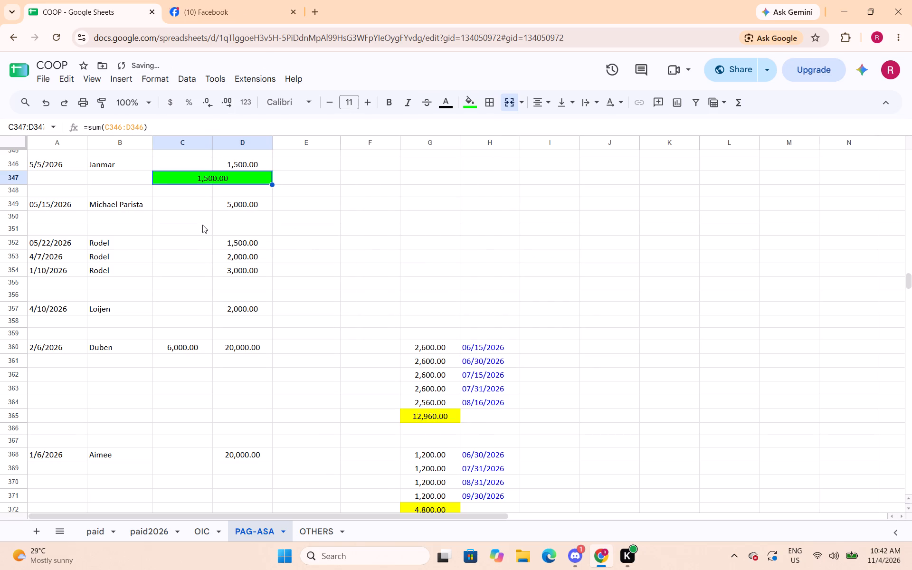
# Total Michael's 05/15/2026 loan in merged cells C350:D350 with a SUM over C349:D349, with a green fill and Number format.
pyautogui.moveTo(202, 222); pyautogui.dragTo(232, 219)
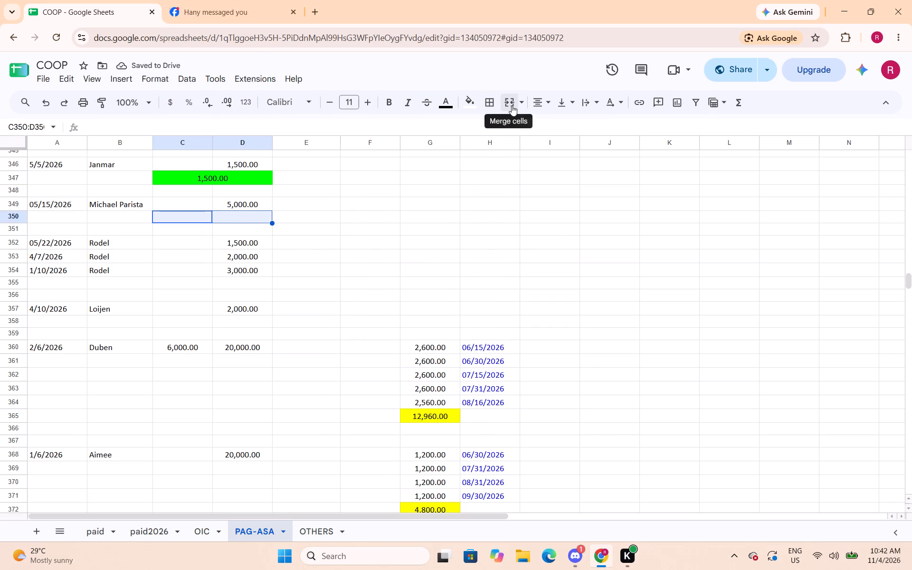
pyautogui.click(512, 105)
pyautogui.write('=sum(')
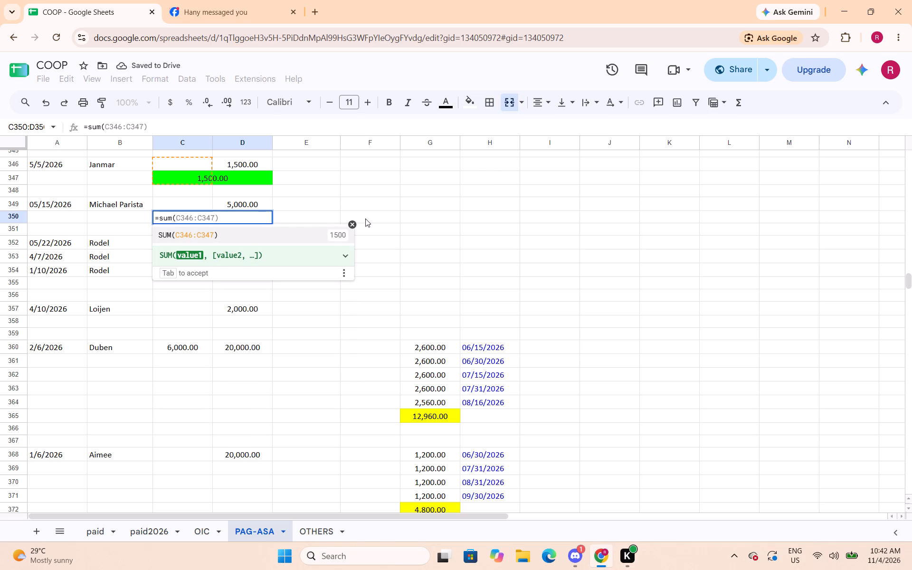
pyautogui.moveTo(205, 208); pyautogui.dragTo(226, 206)
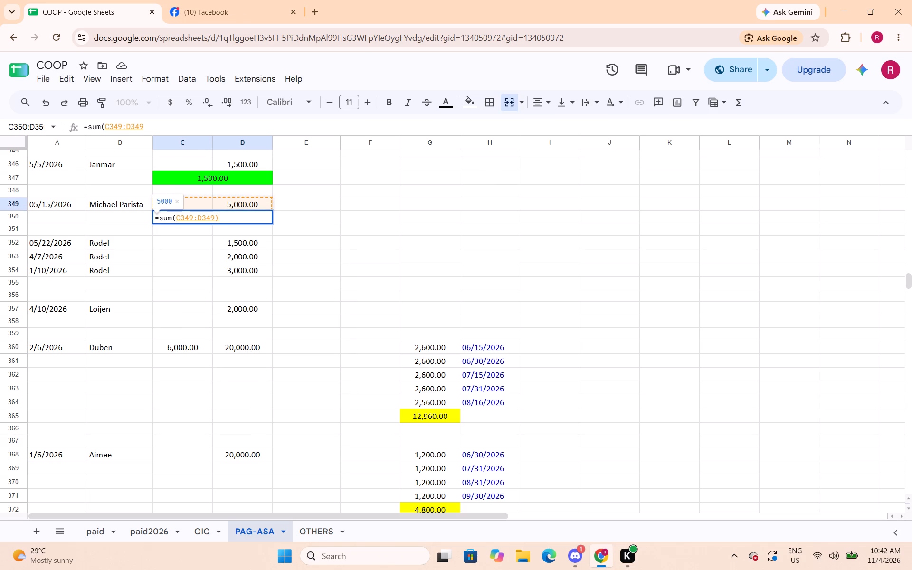
pyautogui.hotkey('shift', ')')
pyautogui.press('Return')
pyautogui.press('Up')
pyautogui.press('Right')
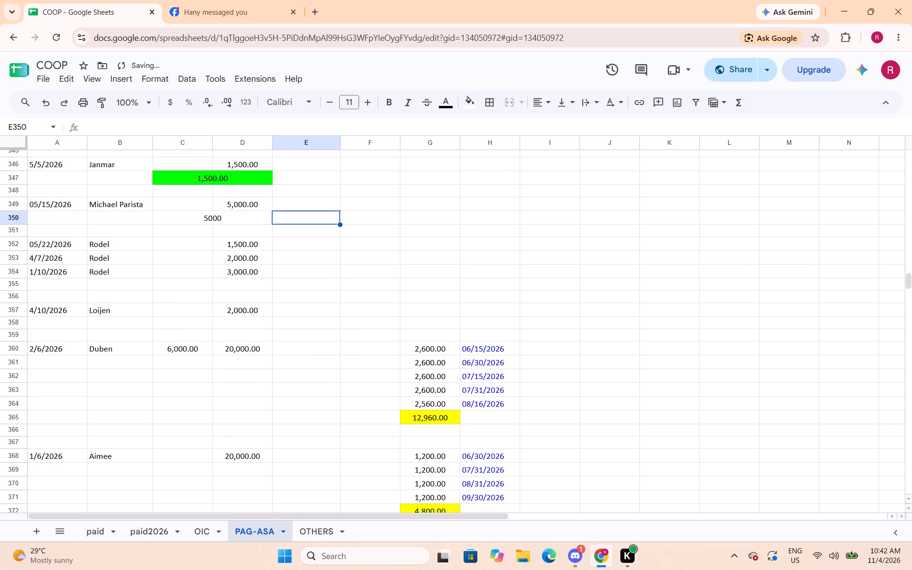
pyautogui.press('Left')
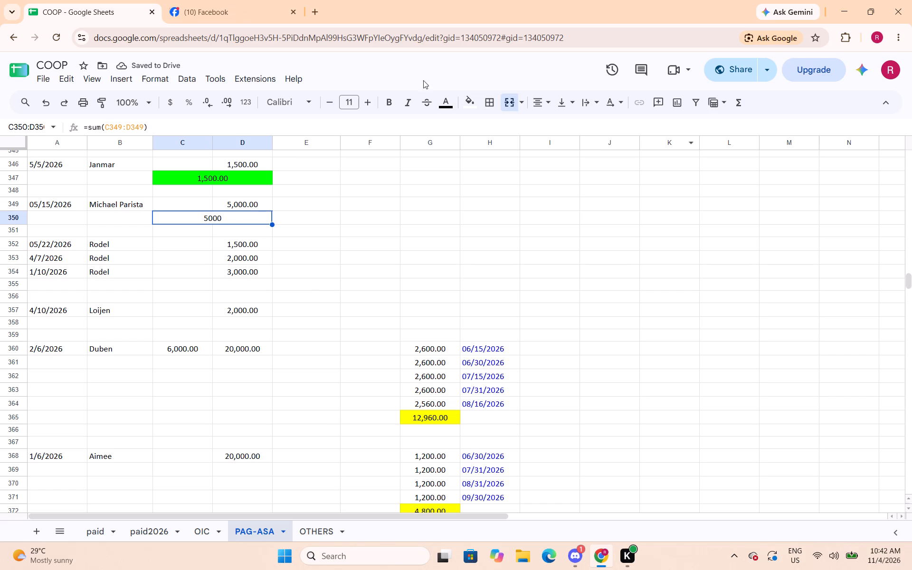
pyautogui.click(465, 101)
pyautogui.click(529, 156)
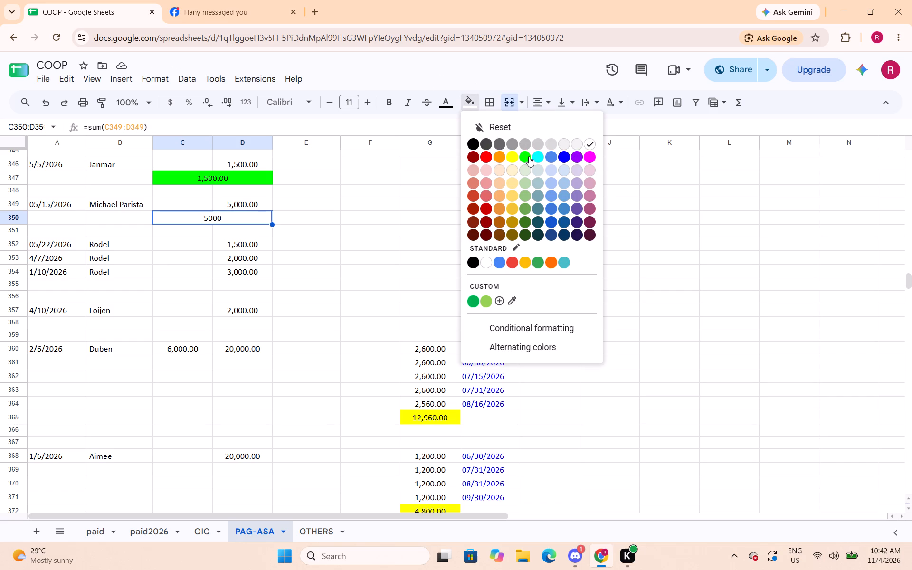
pyautogui.click(157, 80)
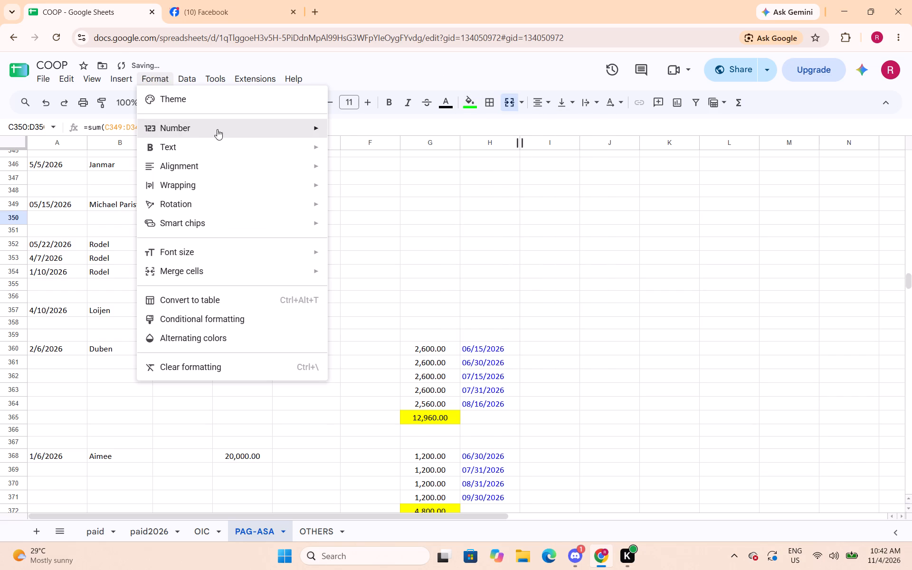
pyautogui.click(365, 181)
# Total Rodel's three loans in merged cells C355:D355 with a SUM over C352:D354, with Number format and a green fill.
pyautogui.scroll(-1, 295, 252)
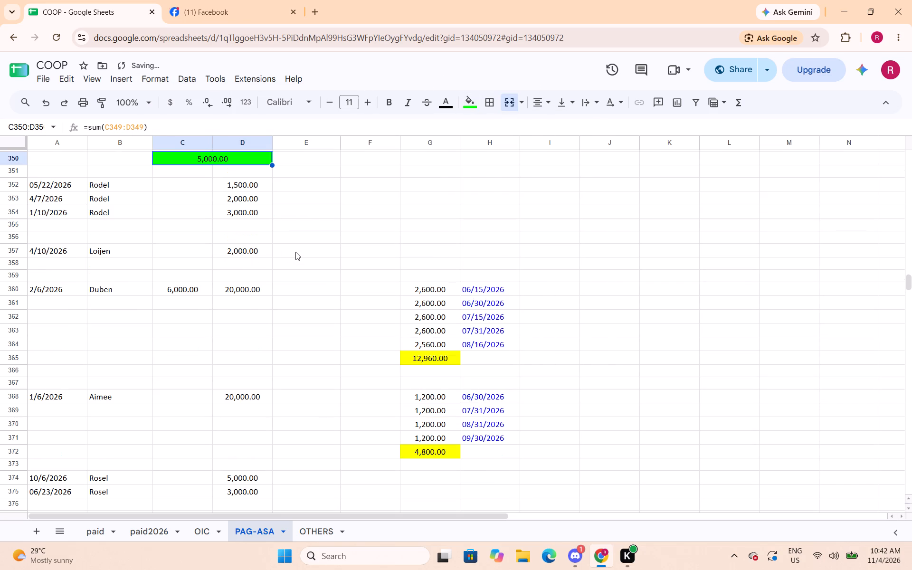
pyautogui.moveTo(178, 229); pyautogui.dragTo(221, 229)
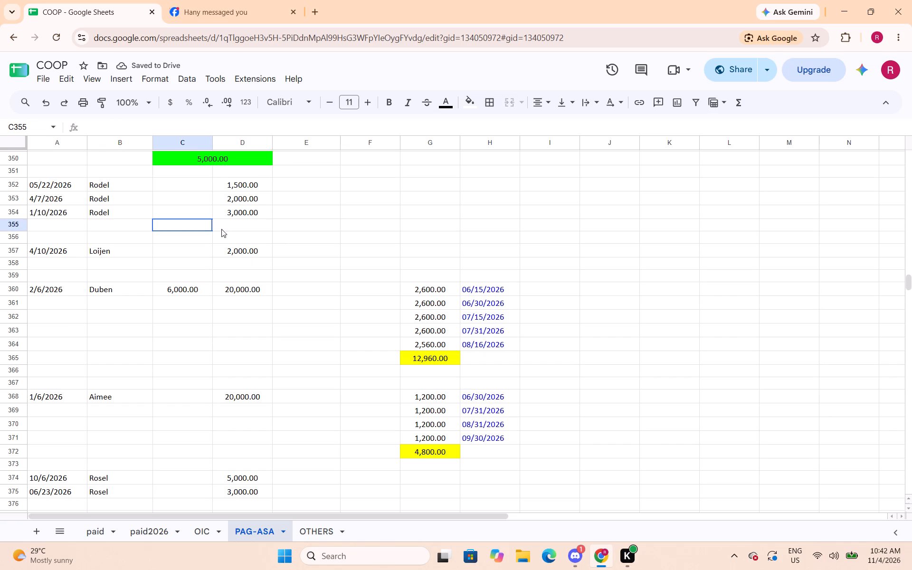
pyautogui.moveTo(221, 229); pyautogui.dragTo(229, 229)
pyautogui.click(512, 103)
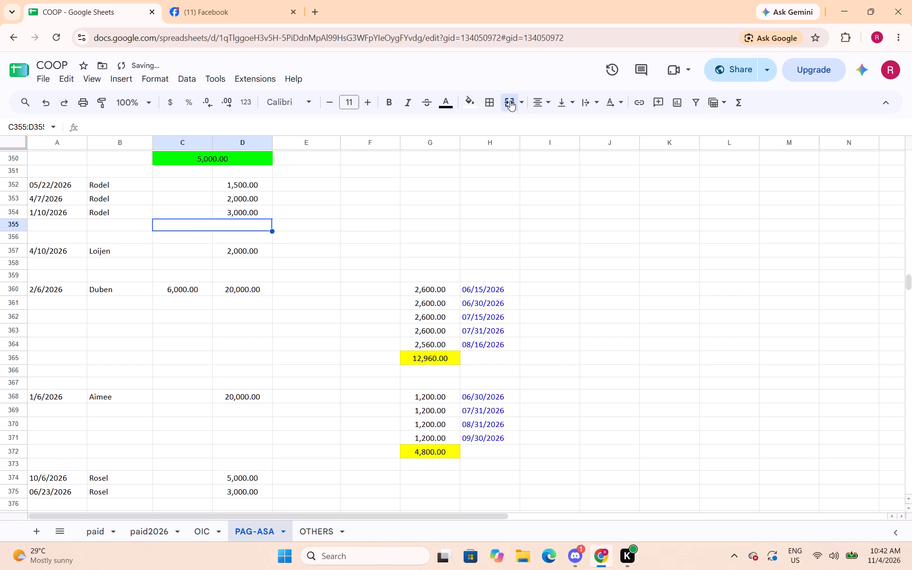
pyautogui.write('=sum(')
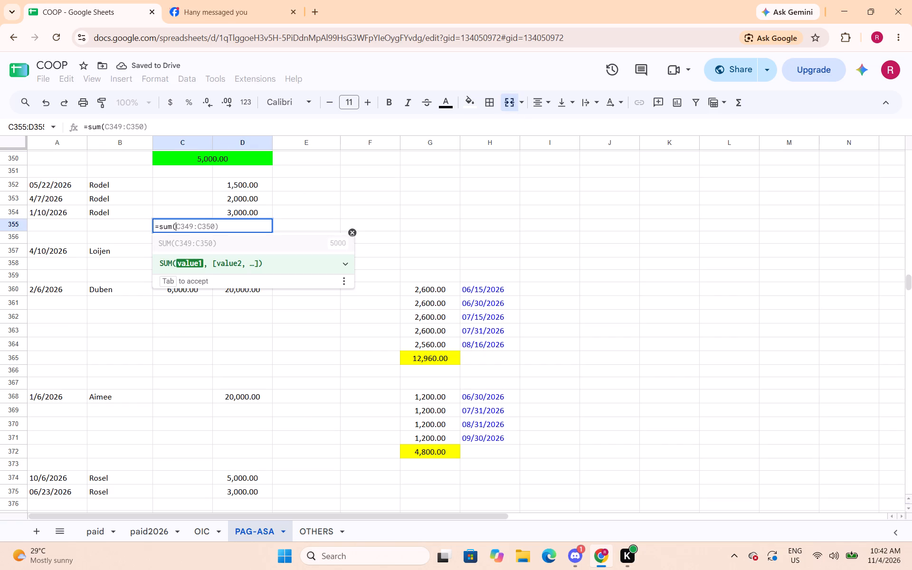
pyautogui.moveTo(202, 182); pyautogui.dragTo(209, 206)
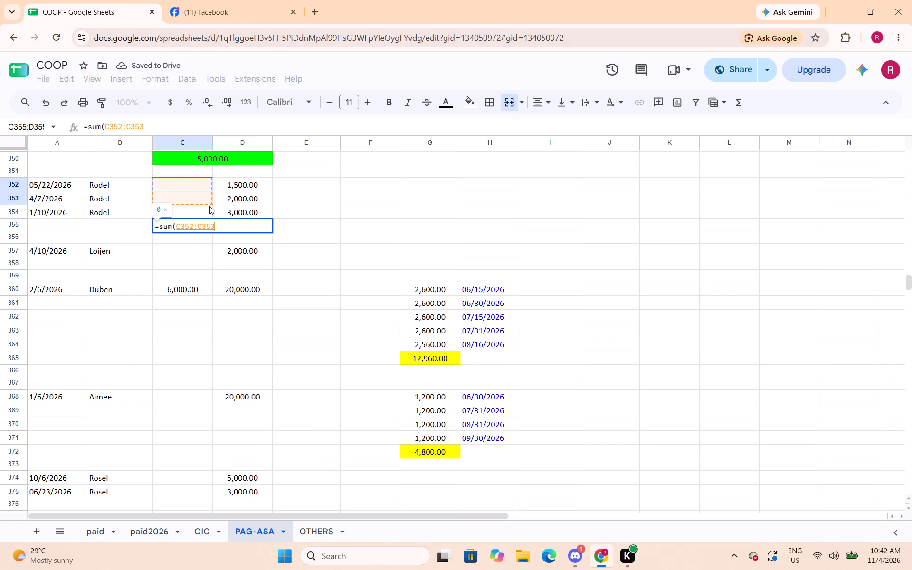
pyautogui.moveTo(209, 206); pyautogui.dragTo(241, 213)
pyautogui.hotkey('shift', ')')
pyautogui.press('Return')
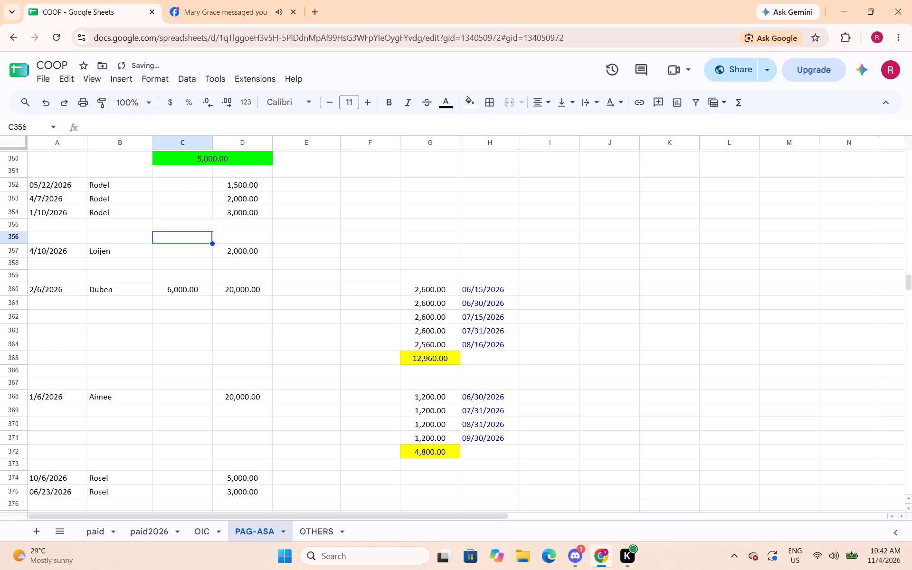
pyautogui.press('Up')
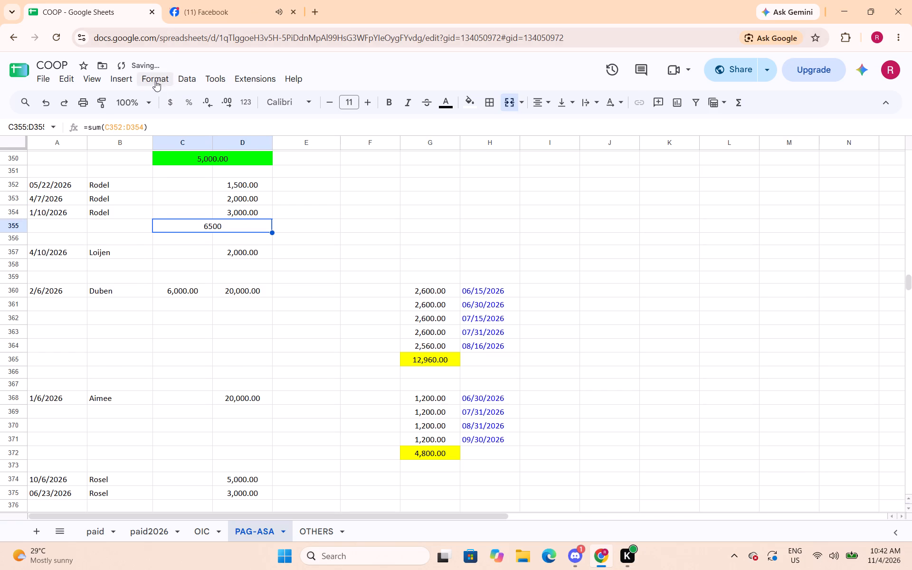
pyautogui.click(155, 81)
pyautogui.click(373, 183)
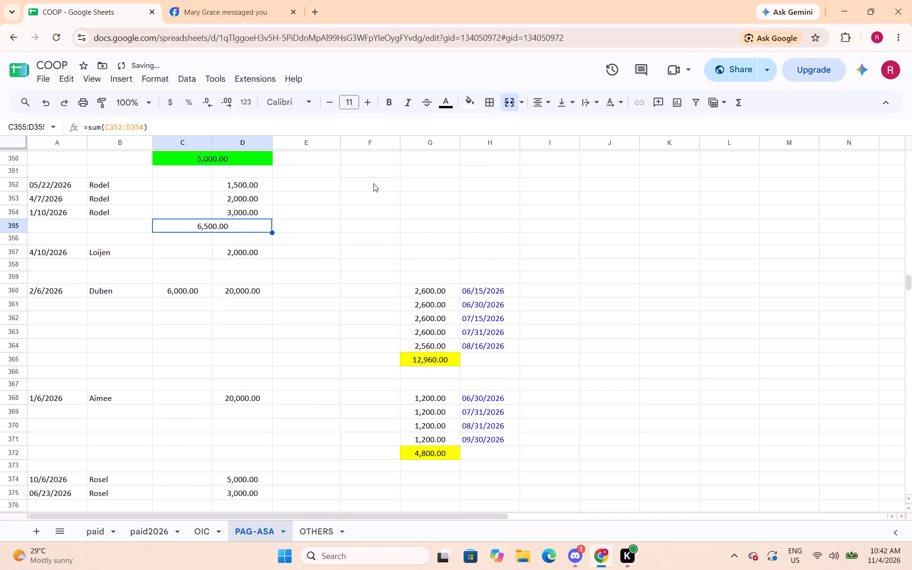
pyautogui.click(467, 106)
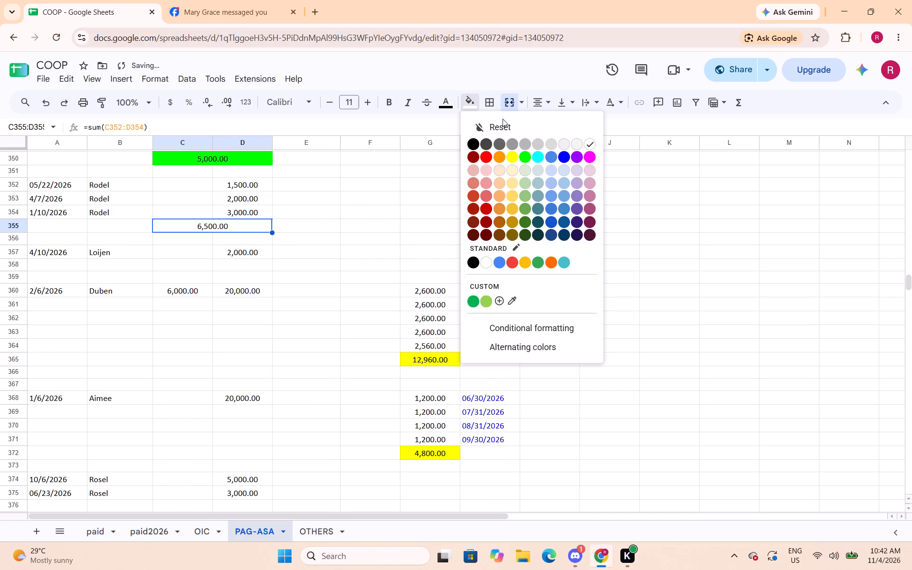
pyautogui.click(520, 154)
pyautogui.click(374, 233)
# Total Loijen's 4/10/2026 loan in merged cells C358:D358 with a SUM over C357:D357, with Number format and a green fill.
pyautogui.scroll(-1, 374, 232)
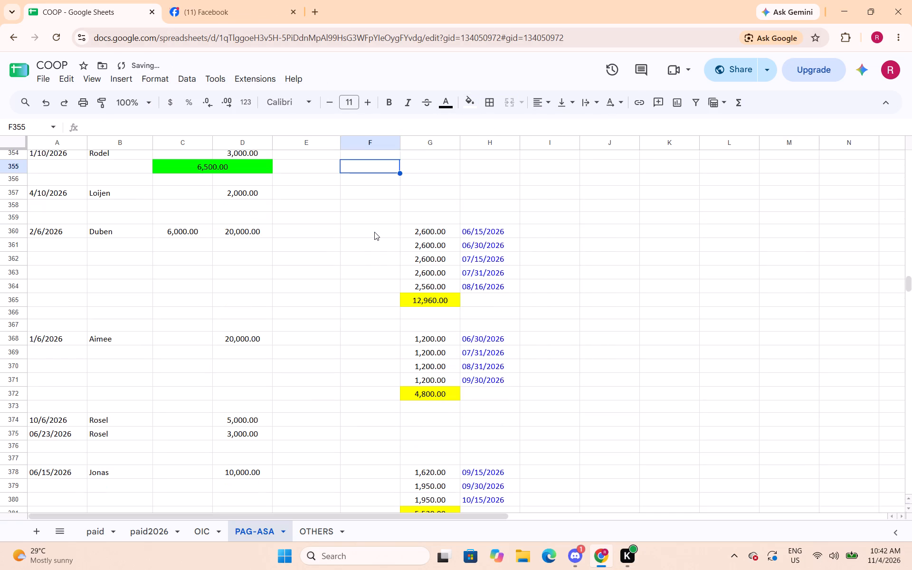
pyautogui.moveTo(199, 205); pyautogui.dragTo(222, 205)
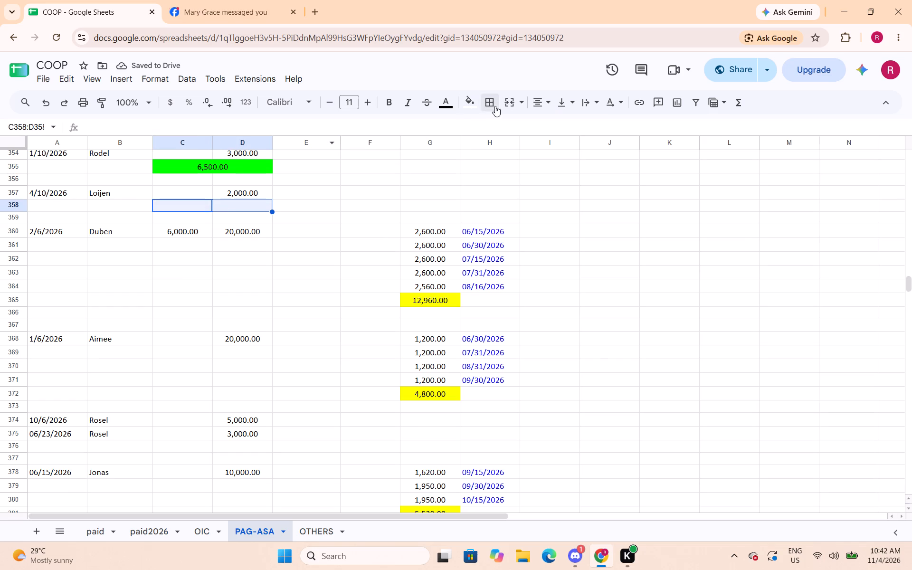
pyautogui.click(507, 107)
pyautogui.write('=sum(')
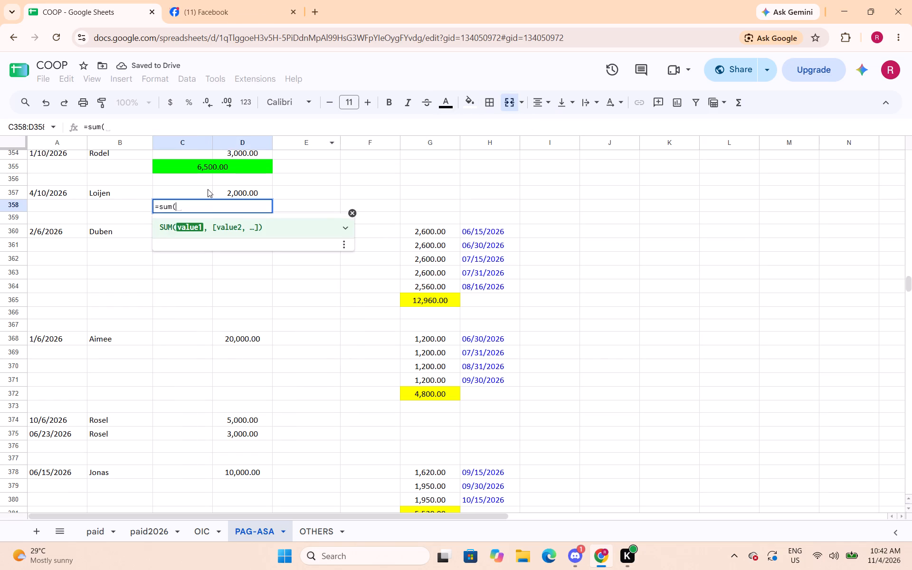
pyautogui.moveTo(198, 192); pyautogui.dragTo(221, 193)
pyautogui.hotkey('shift', ')')
pyautogui.press('Return')
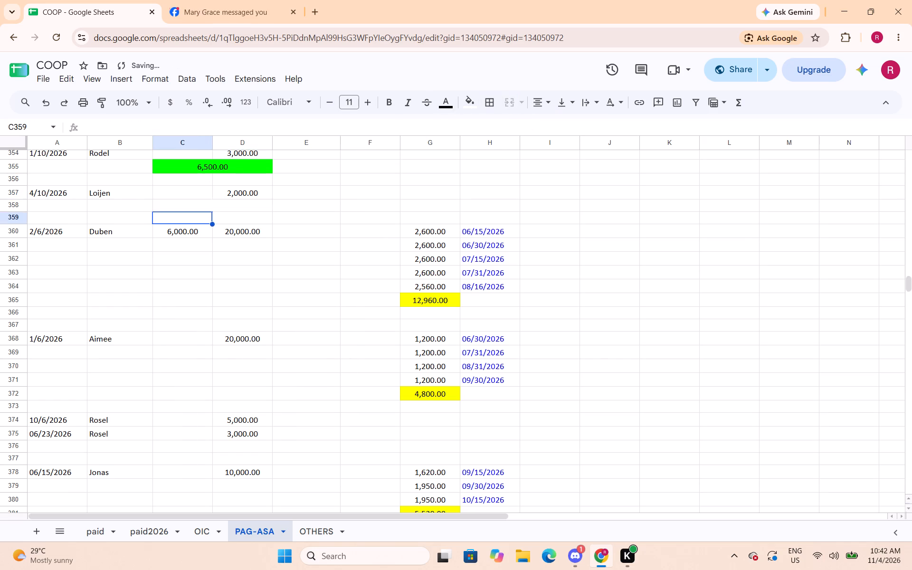
pyautogui.press('Up')
pyautogui.click(141, 76)
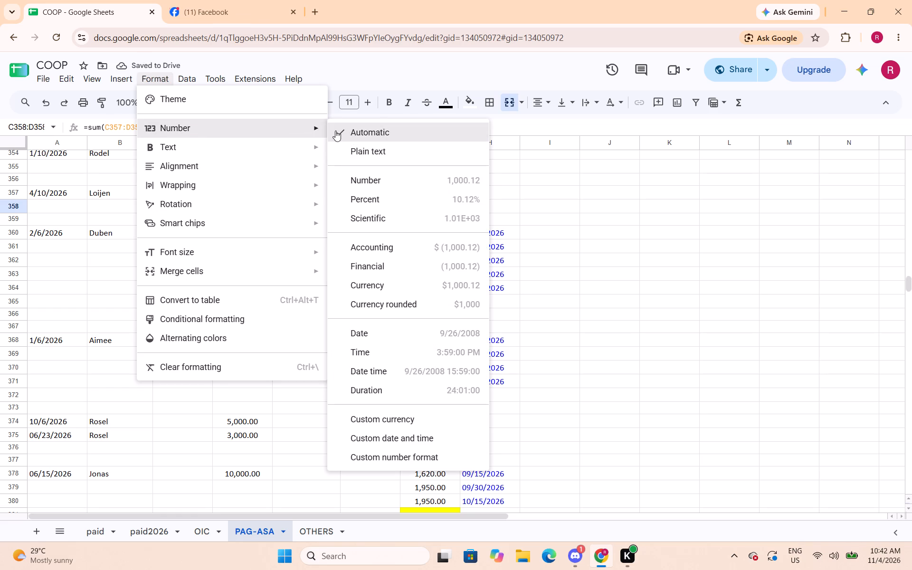
pyautogui.click(355, 185)
pyautogui.click(331, 206)
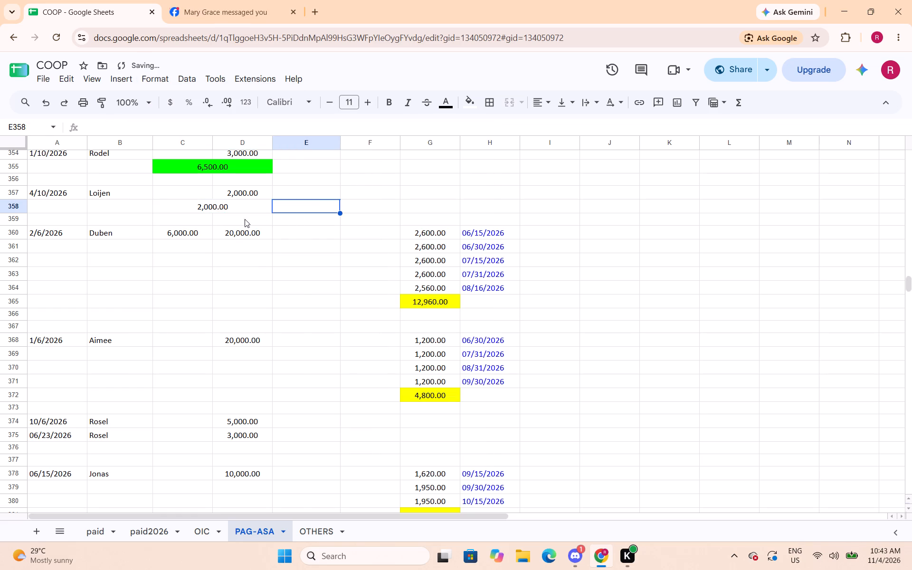
pyautogui.click(245, 216)
pyautogui.click(244, 208)
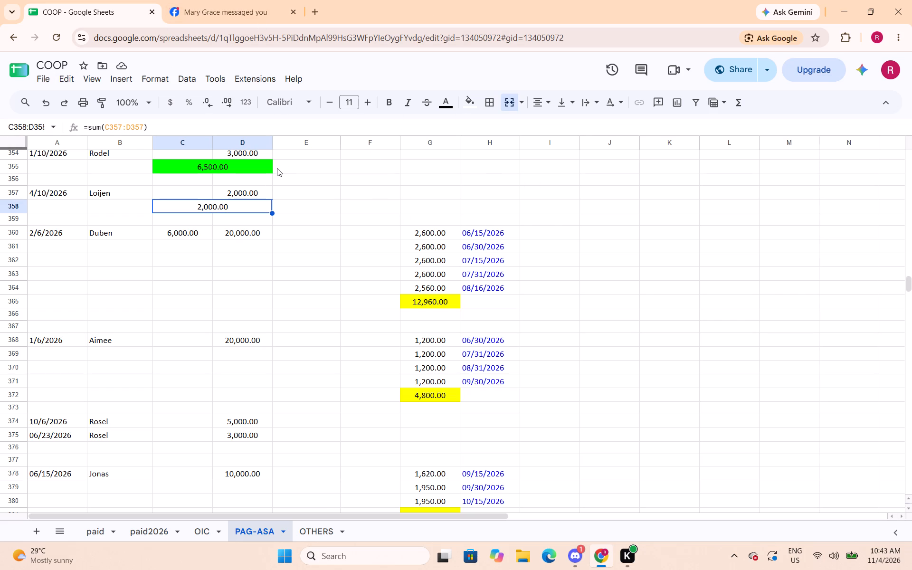
pyautogui.click(468, 106)
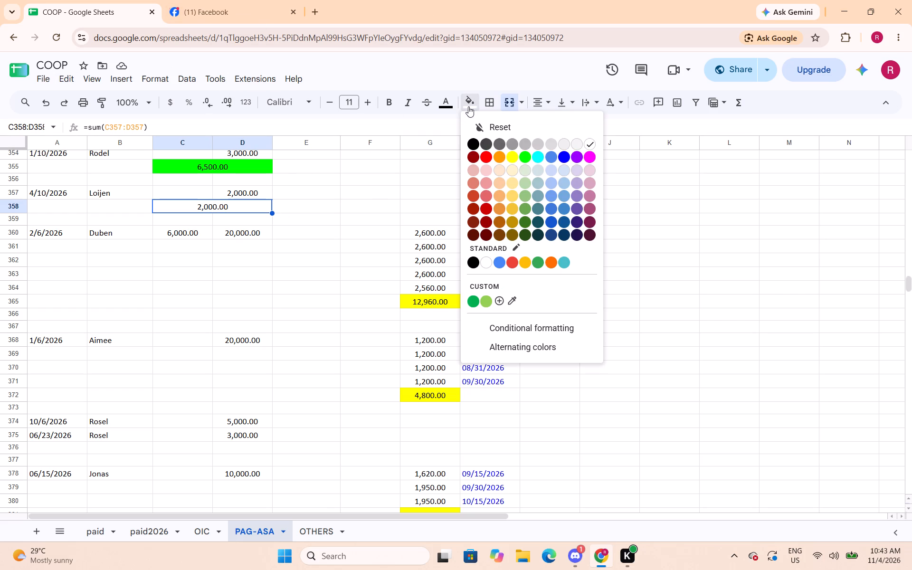
pyautogui.click(520, 150)
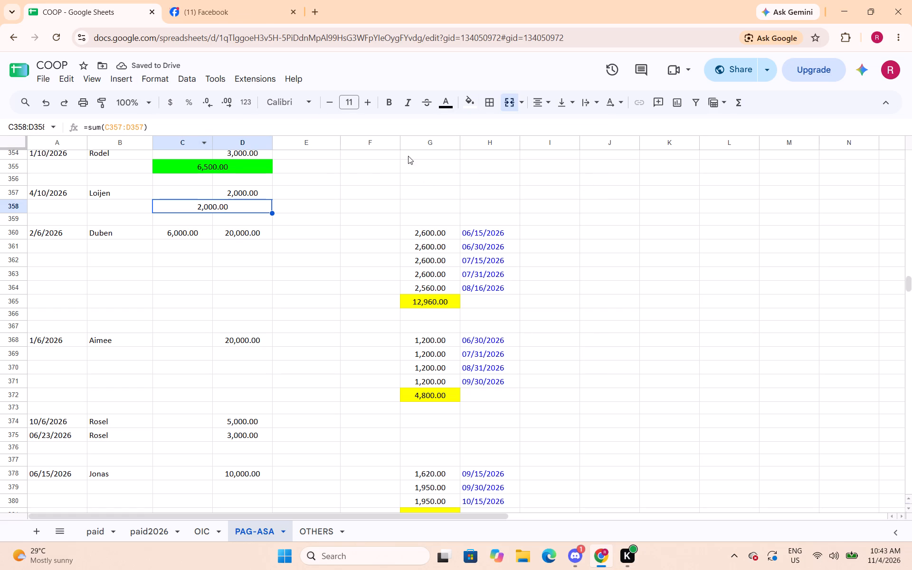
pyautogui.click(469, 106)
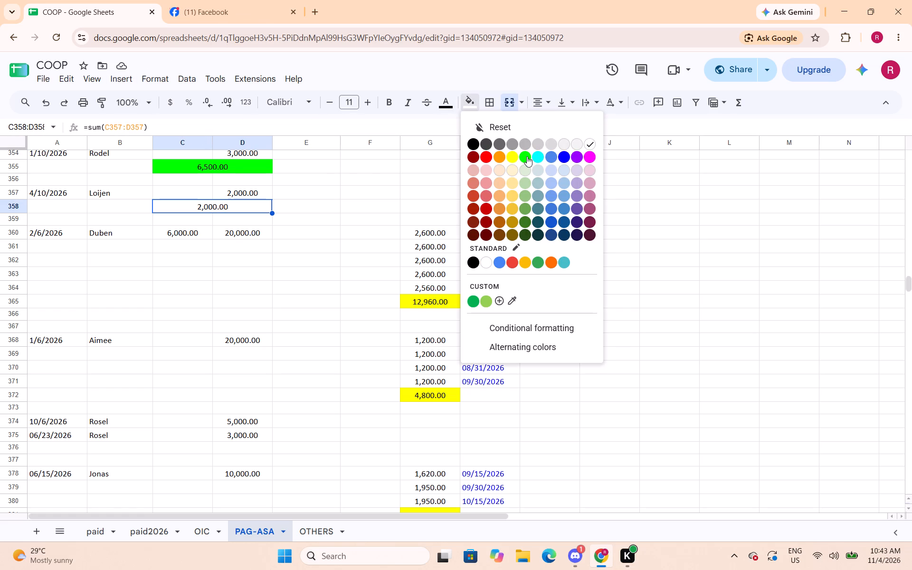
pyautogui.click(526, 157)
# Total Duben's 2/6/2026 loan in merged cells C361:D361 with a SUM over C360:D360 and a green fill.
pyautogui.scroll(-1, 327, 273)
pyautogui.scroll(1, 170, 201)
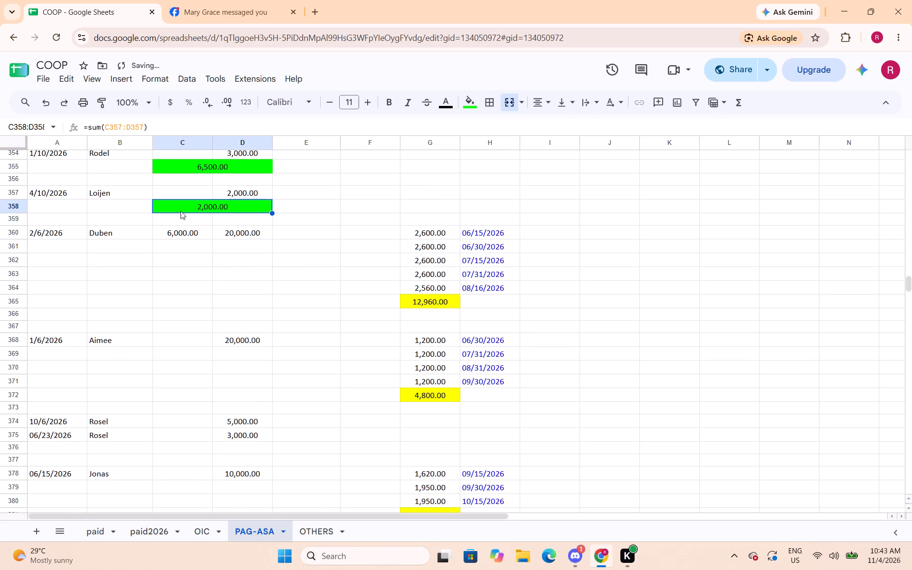
pyautogui.moveTo(208, 248); pyautogui.dragTo(225, 248)
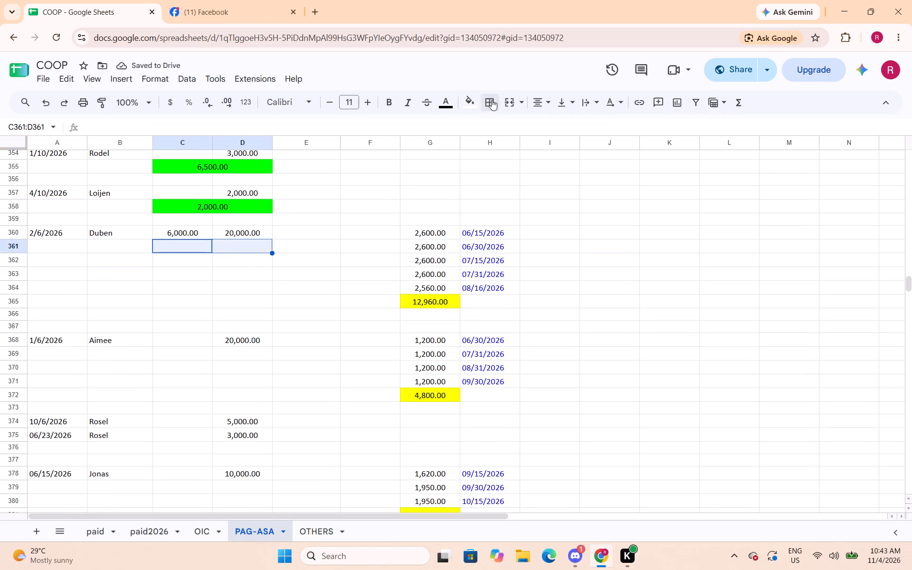
pyautogui.click(503, 103)
pyautogui.write('=sum(')
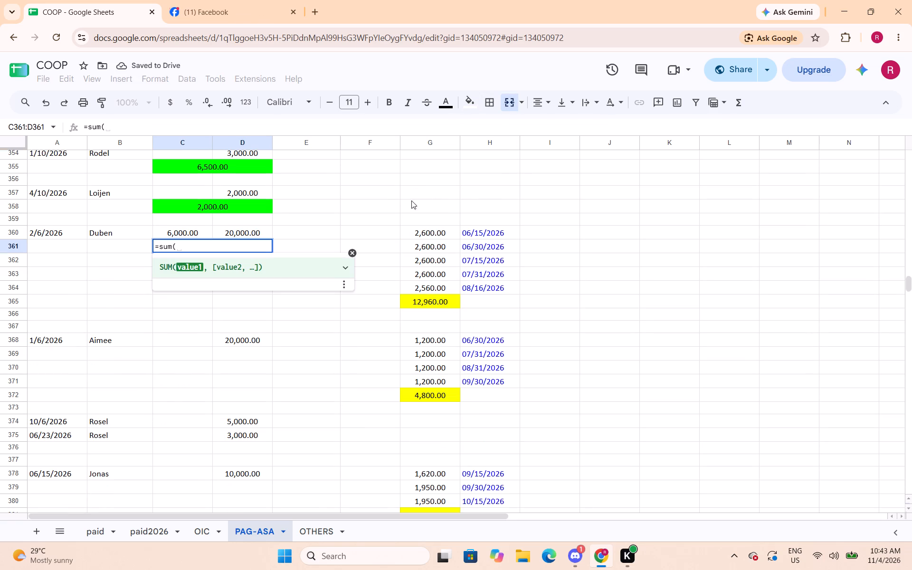
pyautogui.moveTo(206, 235); pyautogui.dragTo(223, 235)
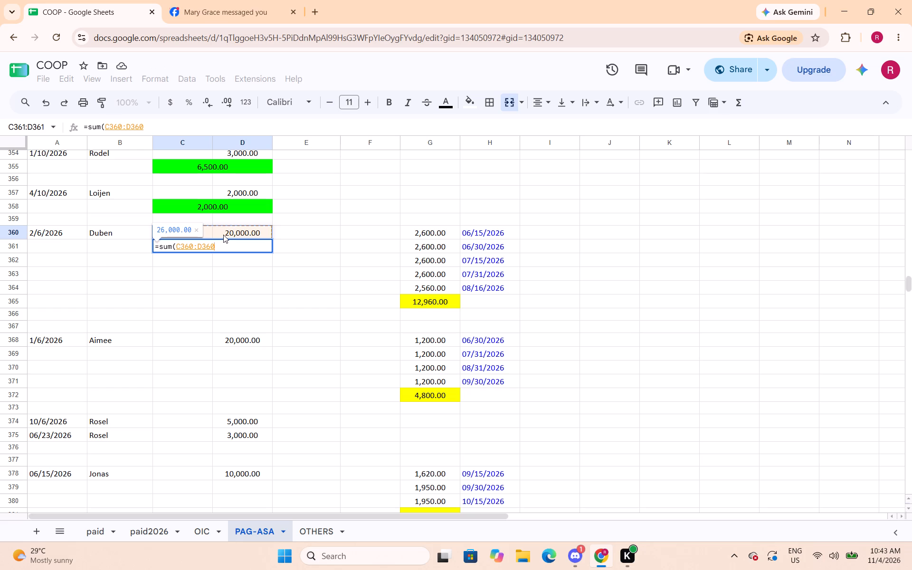
pyautogui.hotkey('shift', ')')
pyautogui.press('Return')
pyautogui.press('Up')
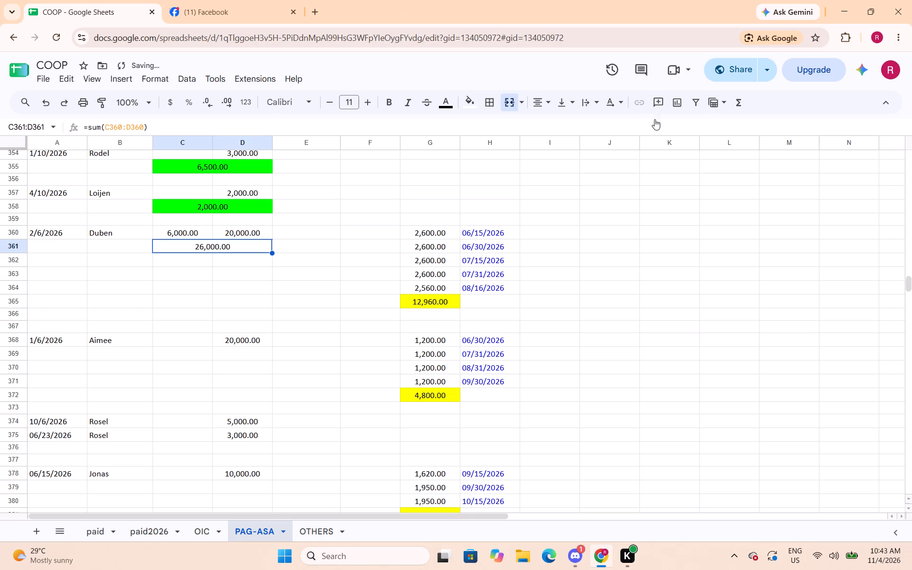
pyautogui.click(473, 108)
pyautogui.click(532, 157)
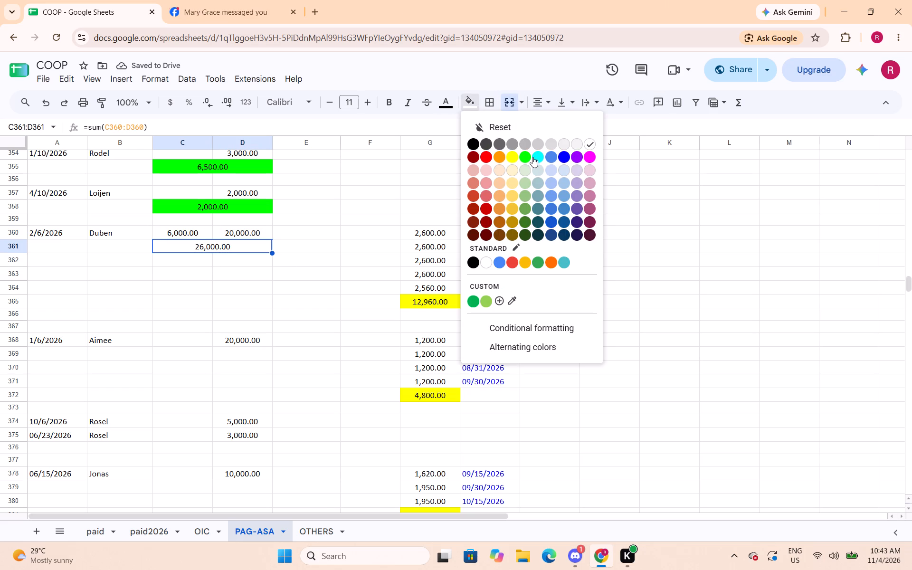
pyautogui.click(462, 104)
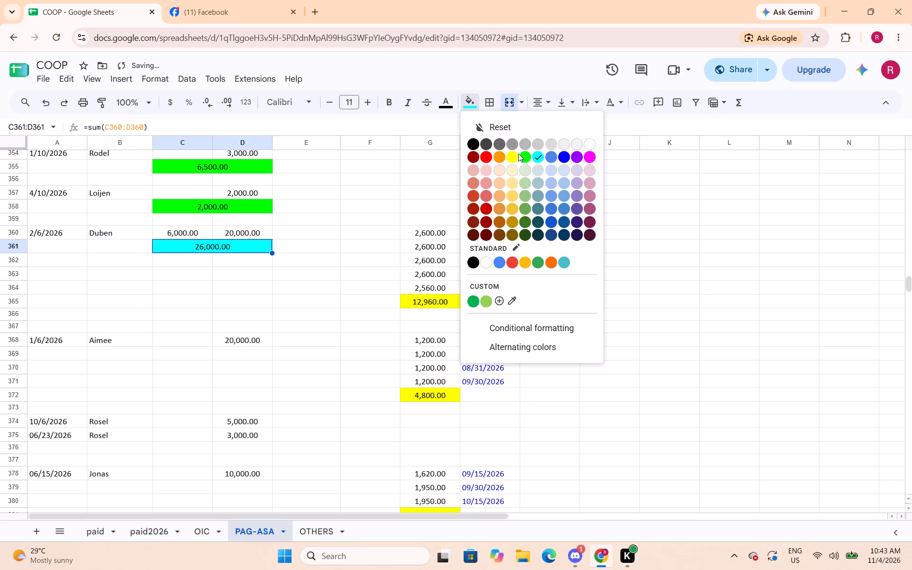
pyautogui.click(524, 155)
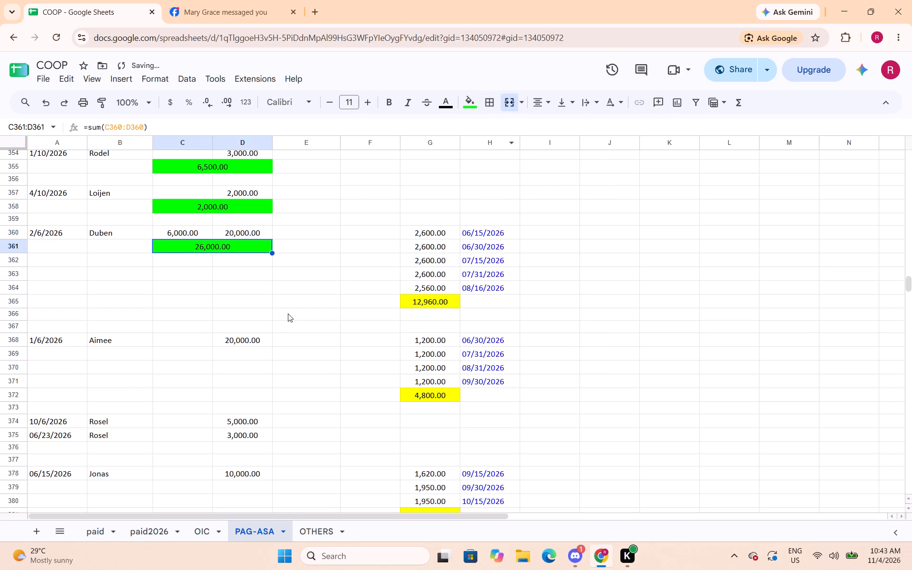
# Total Aimee's 1/6/2026 loan in merged cells C369:D369 with a SUM over C368:D368, with a green fill and Number format.
pyautogui.scroll(-1, 288, 313)
pyautogui.moveTo(180, 282); pyautogui.dragTo(234, 282)
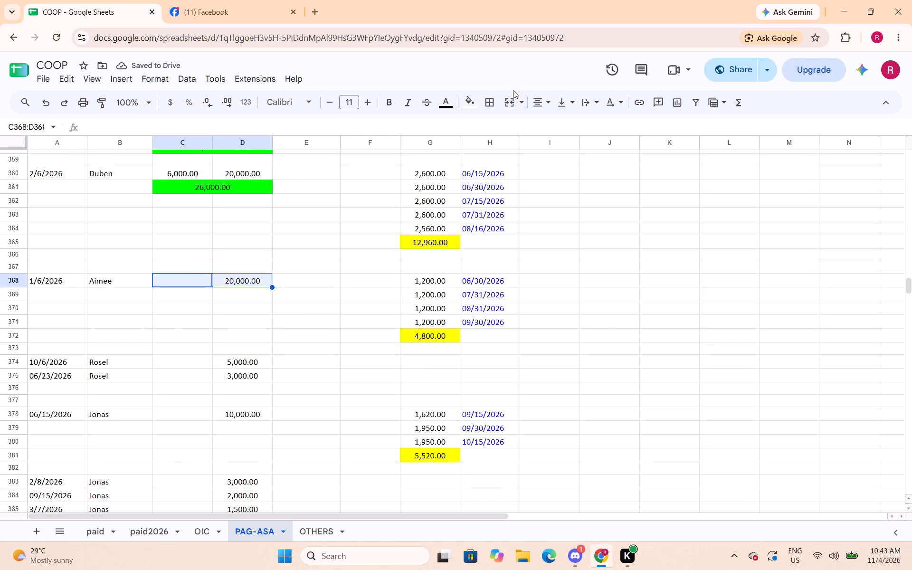
pyautogui.click(468, 104)
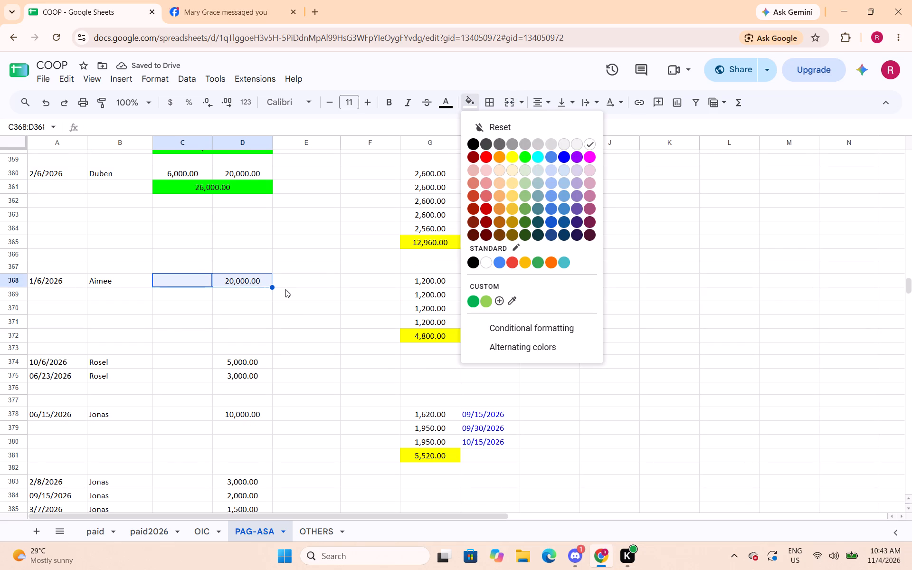
pyautogui.moveTo(201, 294); pyautogui.dragTo(232, 298)
pyautogui.click(508, 106)
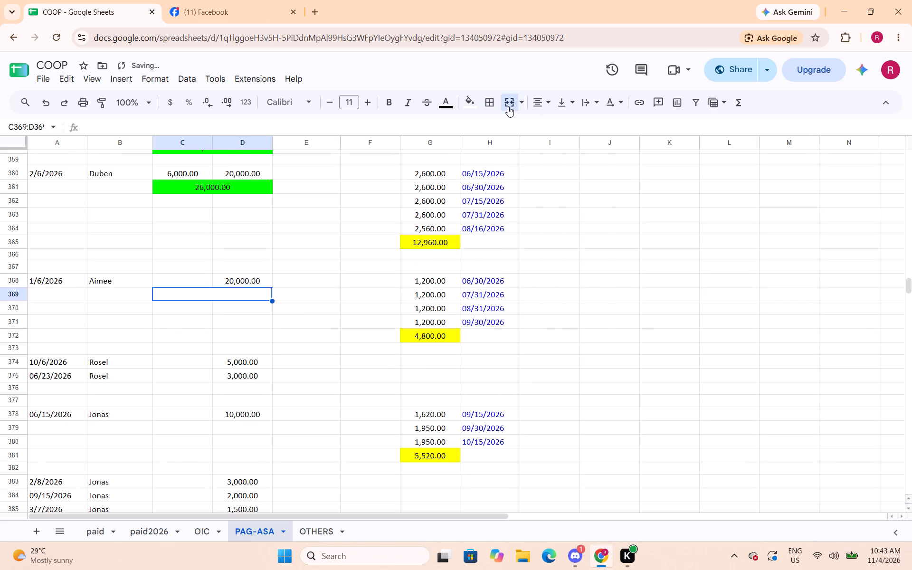
pyautogui.write('=sum(')
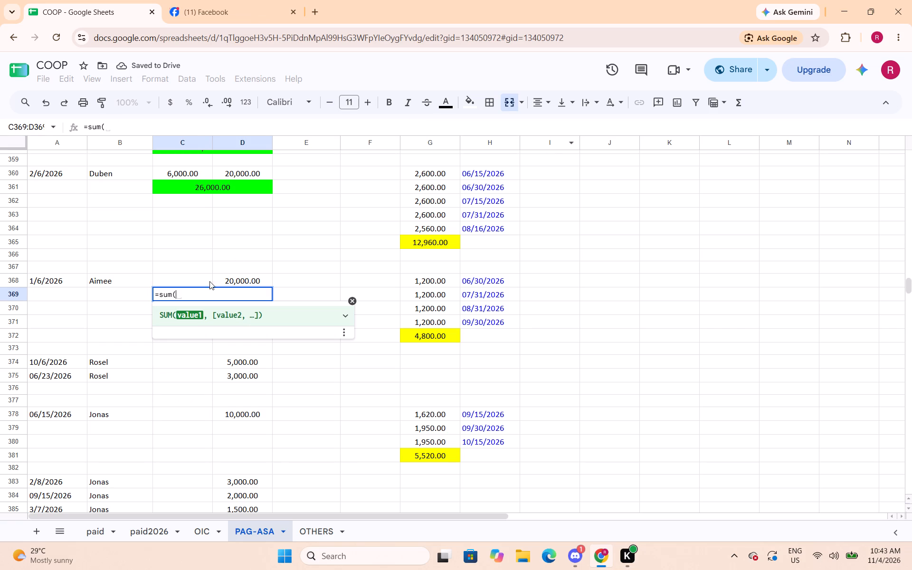
pyautogui.moveTo(209, 281); pyautogui.dragTo(230, 284)
pyautogui.hotkey('shift', ')')
pyautogui.press('Return')
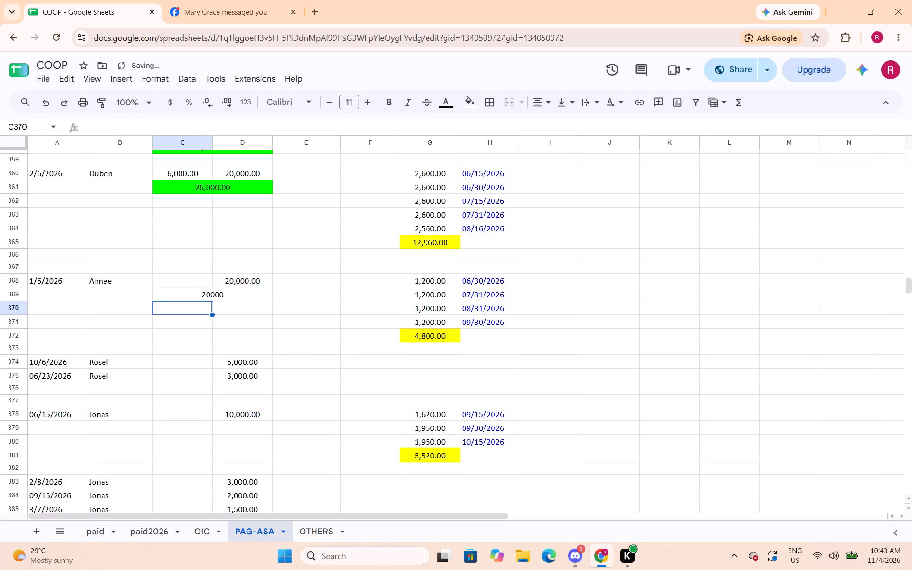
pyautogui.press('Up')
pyautogui.click(468, 107)
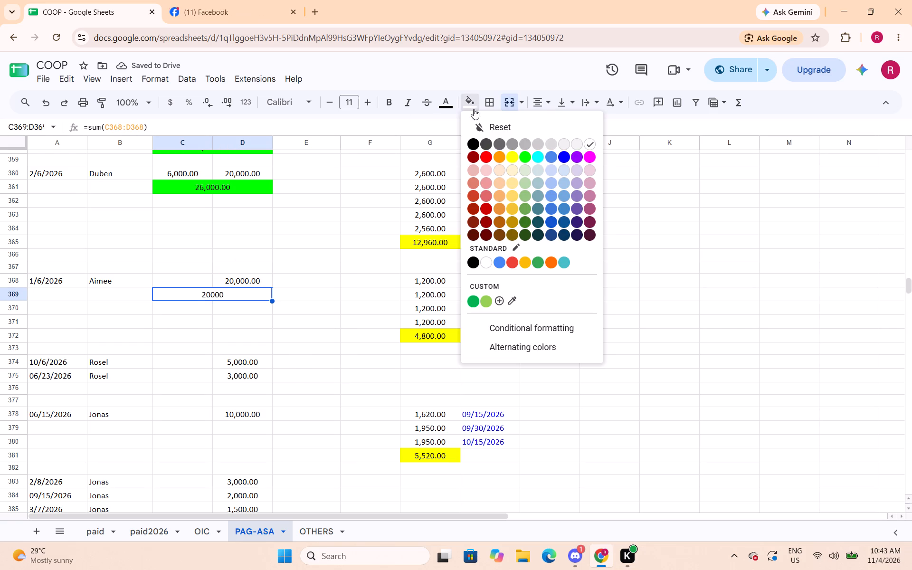
pyautogui.click(523, 157)
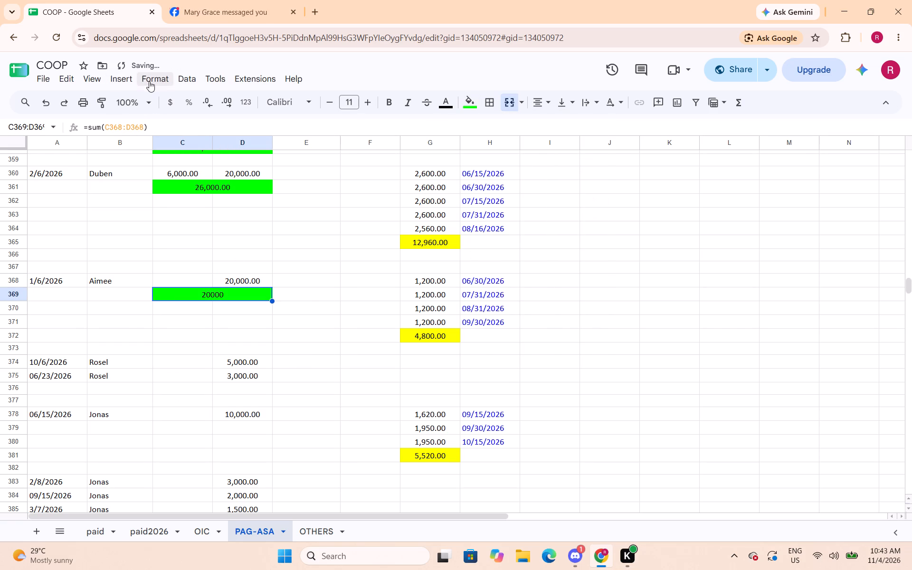
pyautogui.click(149, 81)
pyautogui.click(169, 124)
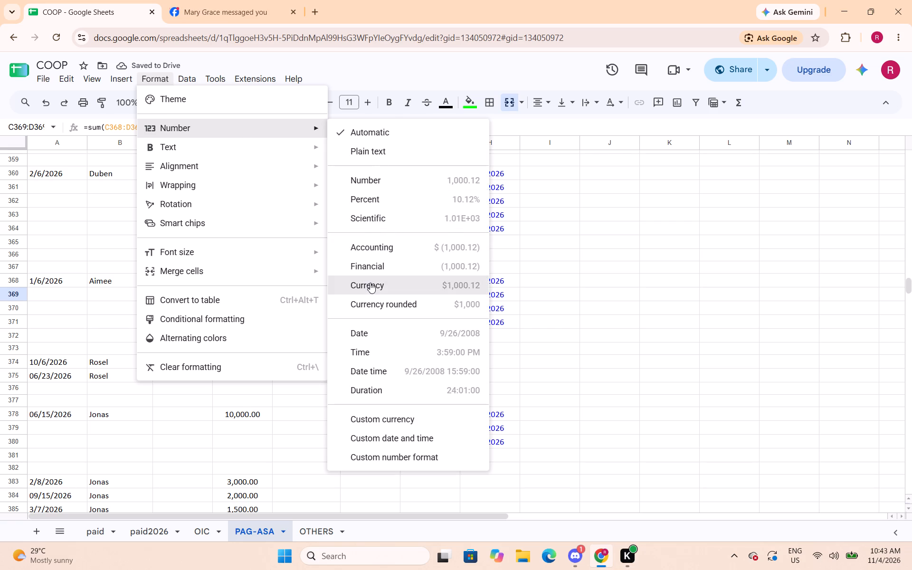
pyautogui.click(380, 182)
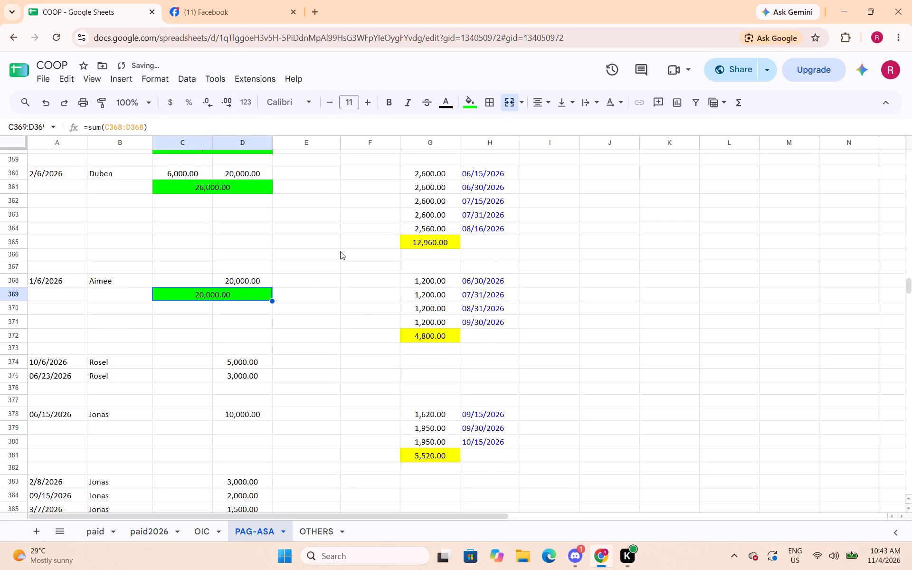
# Insert two blank rows between Rosel's 10/6/2026 and 06/23/2026 loans.
pyautogui.scroll(-2, 360, 304)
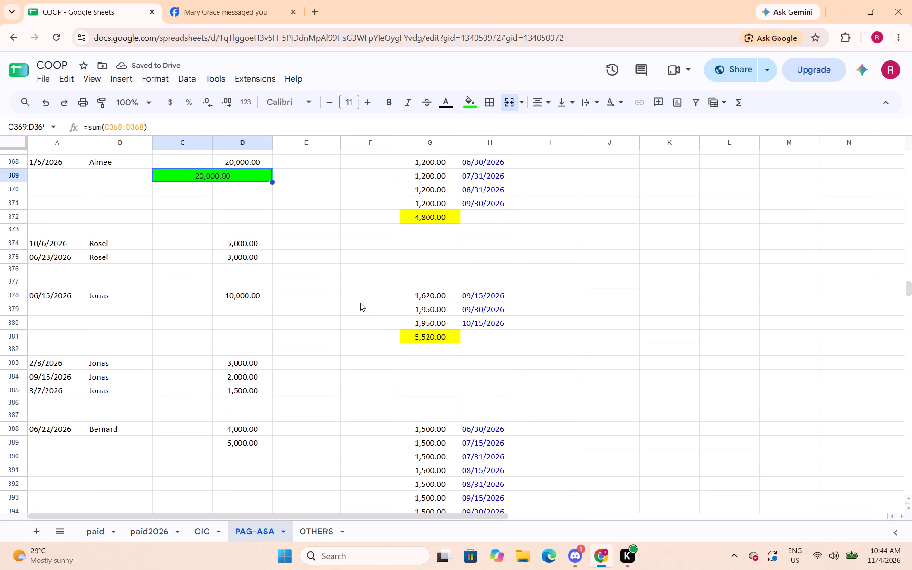
pyautogui.scroll(-1, 342, 303)
pyautogui.scroll(1, 342, 303)
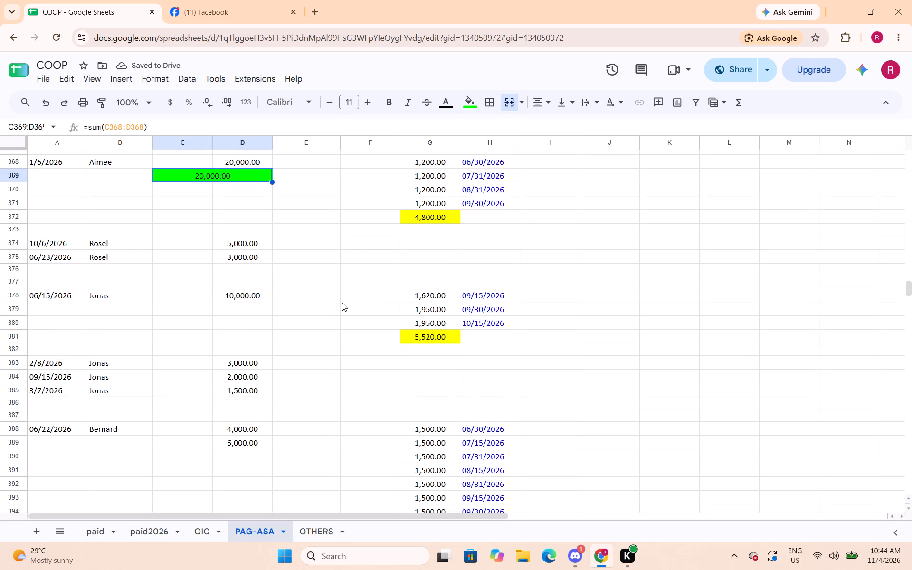
pyautogui.scroll(-1, 342, 303)
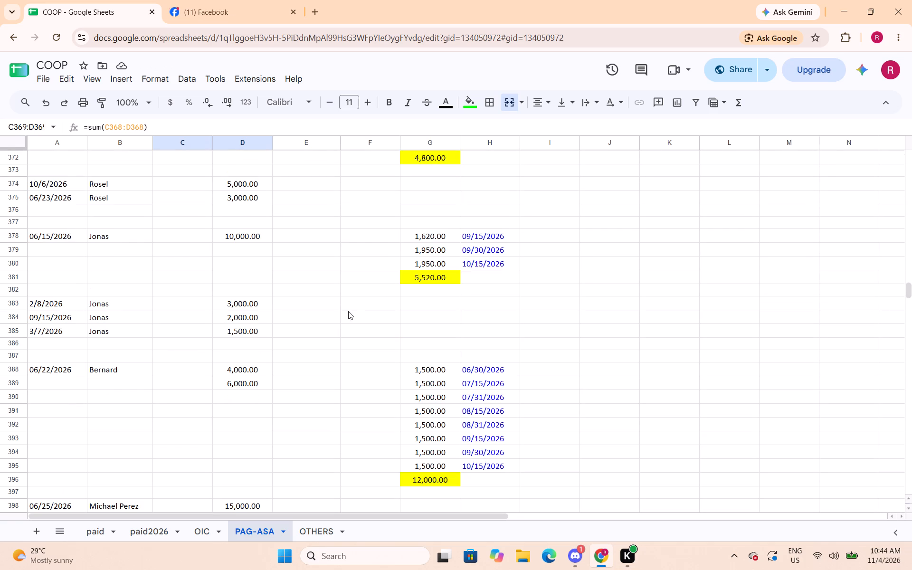
pyautogui.scroll(1, 333, 281)
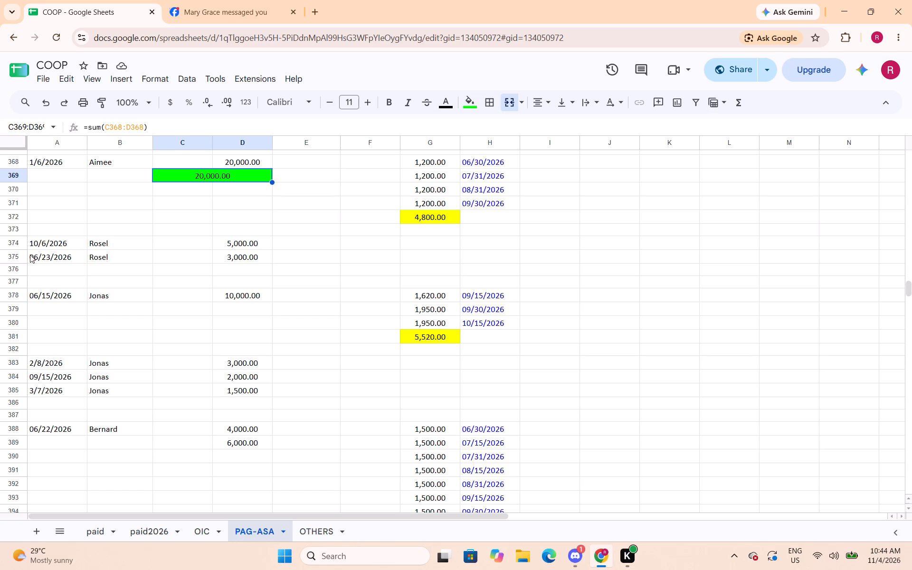
pyautogui.click(9, 256)
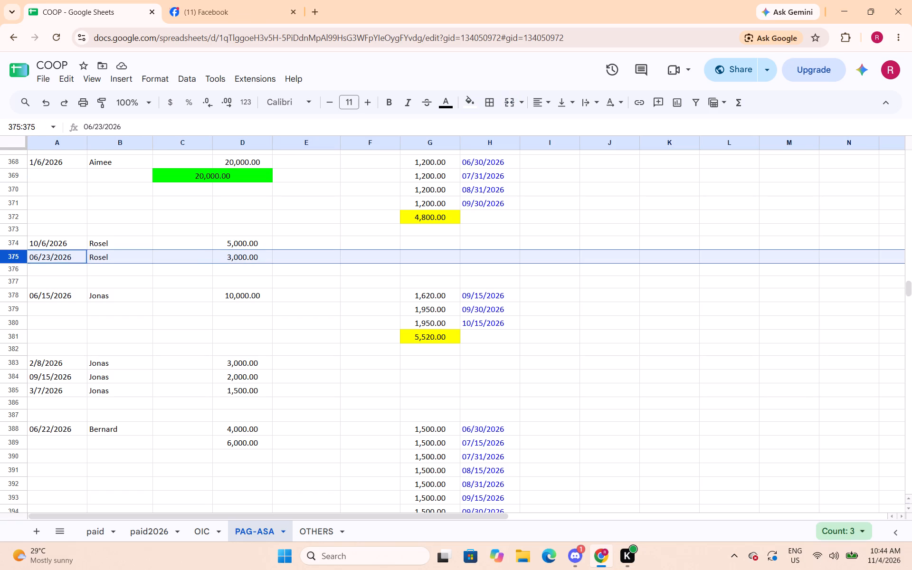
pyautogui.rightClick(6, 256)
pyautogui.click(54, 325)
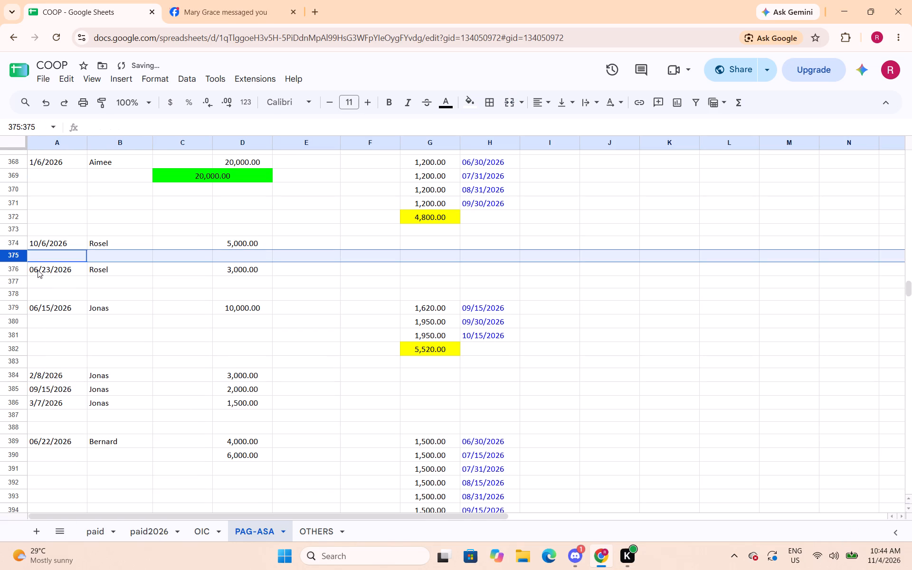
pyautogui.rightClick(15, 259)
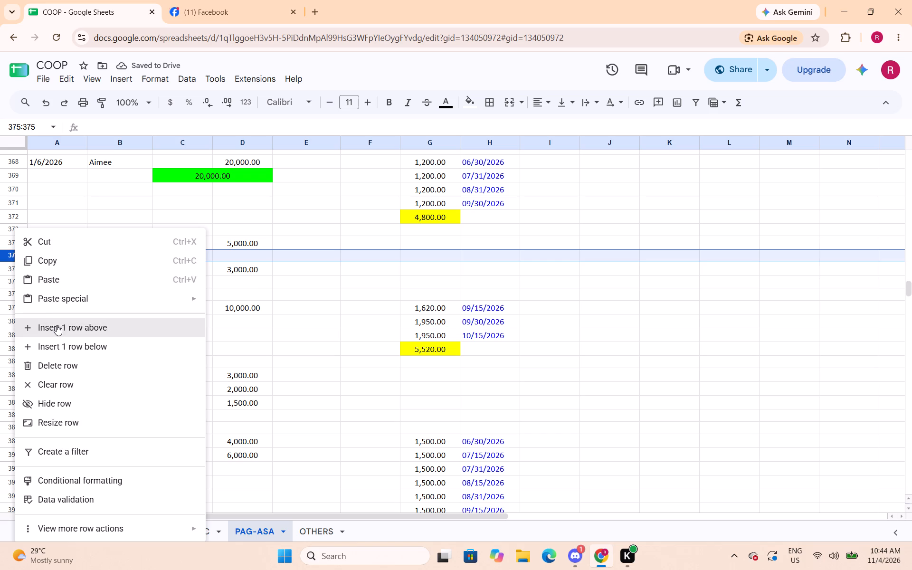
pyautogui.click(57, 325)
pyautogui.click(191, 243)
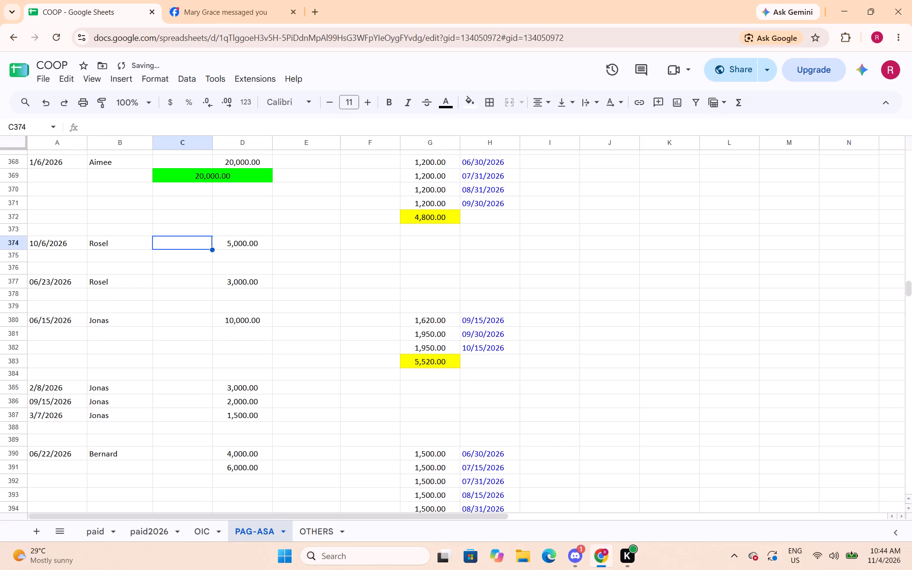
# Total Rosel's 10/6/2026 loan in merged cells C375:D375 with a SUM over C374:D374, with Number format and a green fill.
pyautogui.moveTo(197, 256); pyautogui.dragTo(221, 258)
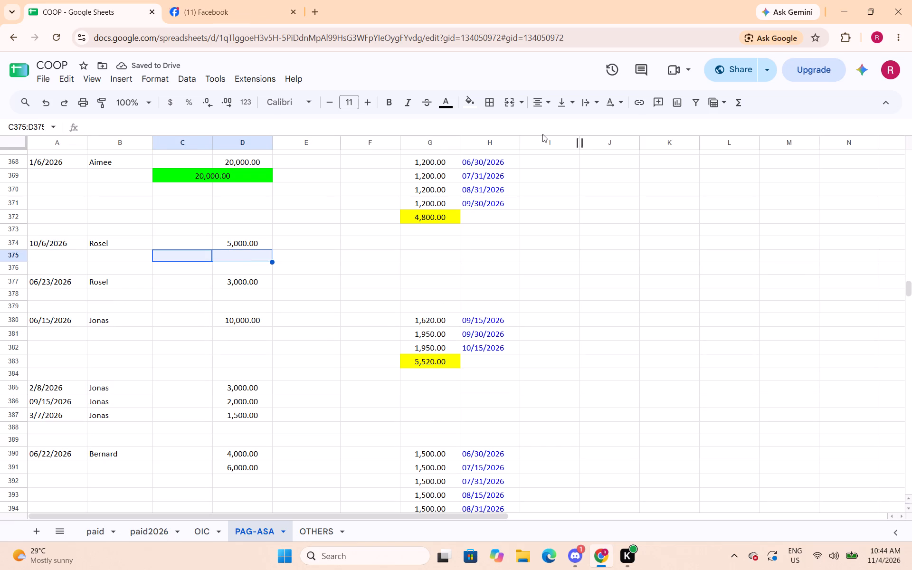
pyautogui.click(504, 107)
pyautogui.write('=sum(')
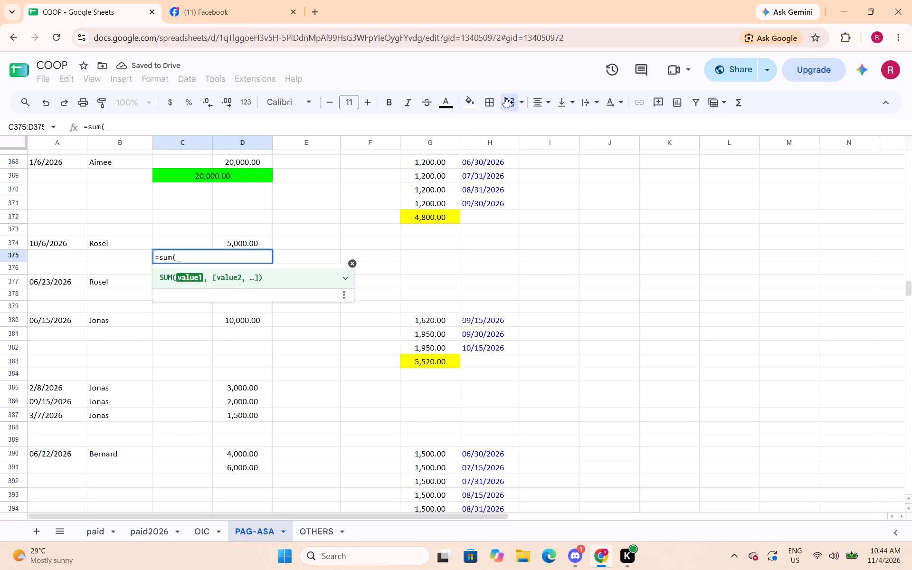
pyautogui.moveTo(208, 241); pyautogui.dragTo(219, 242)
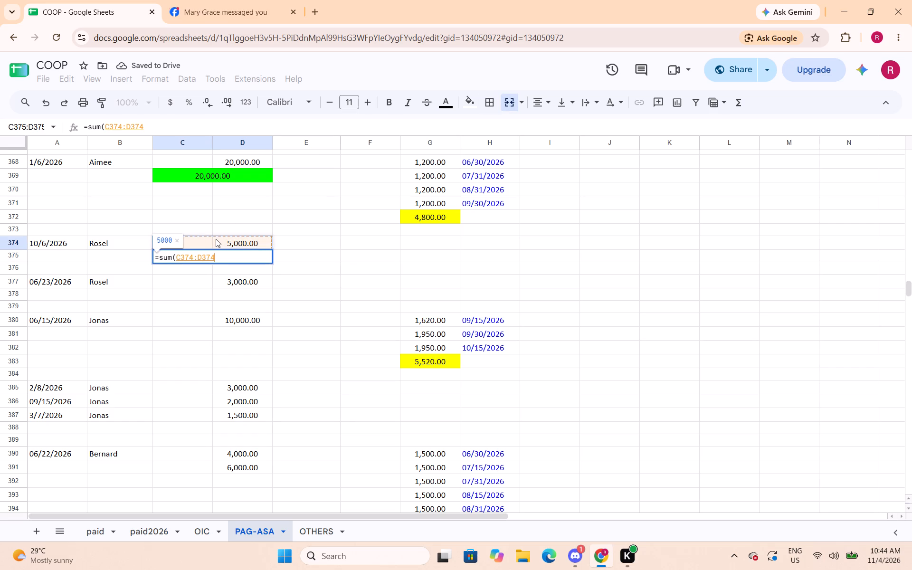
pyautogui.hotkey('shift', ')')
pyautogui.press('Return')
pyautogui.press('Up')
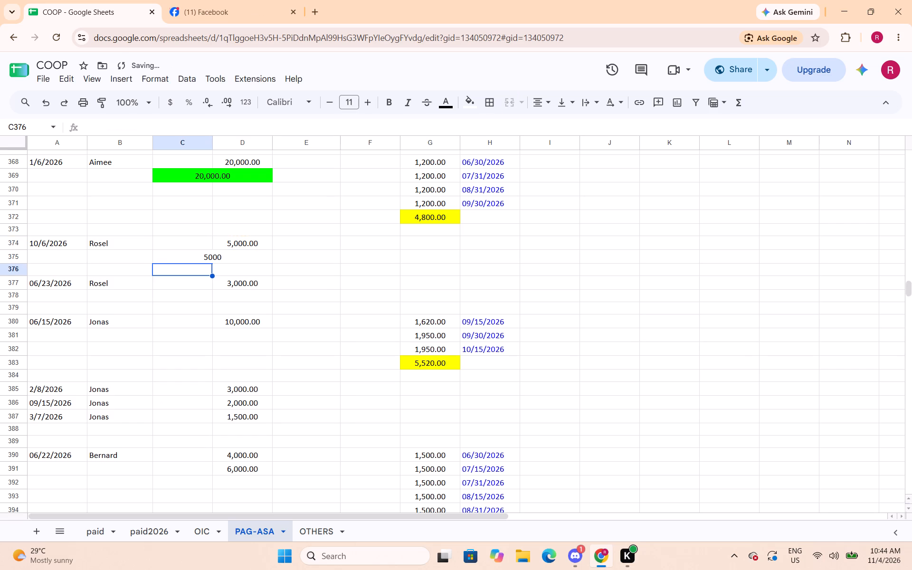
pyautogui.click(156, 81)
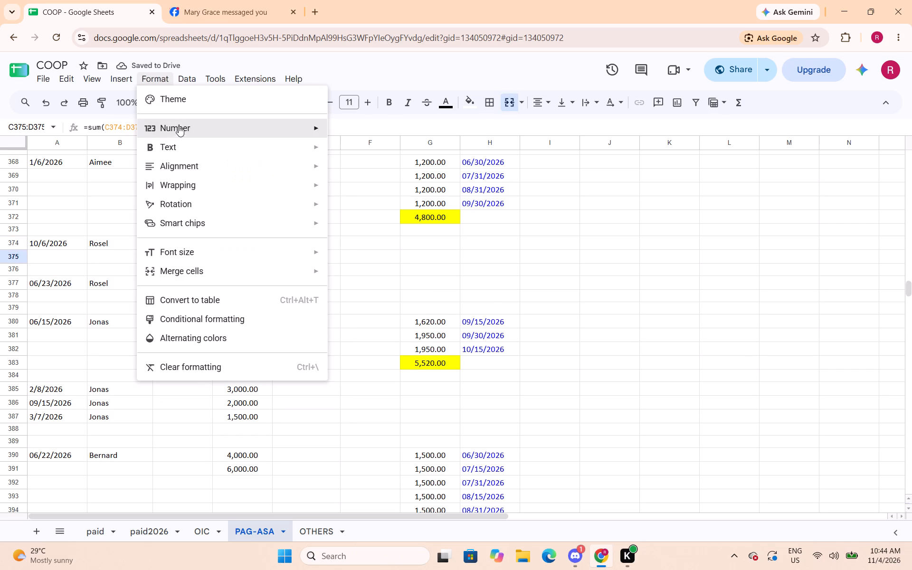
pyautogui.click(178, 128)
pyautogui.click(393, 180)
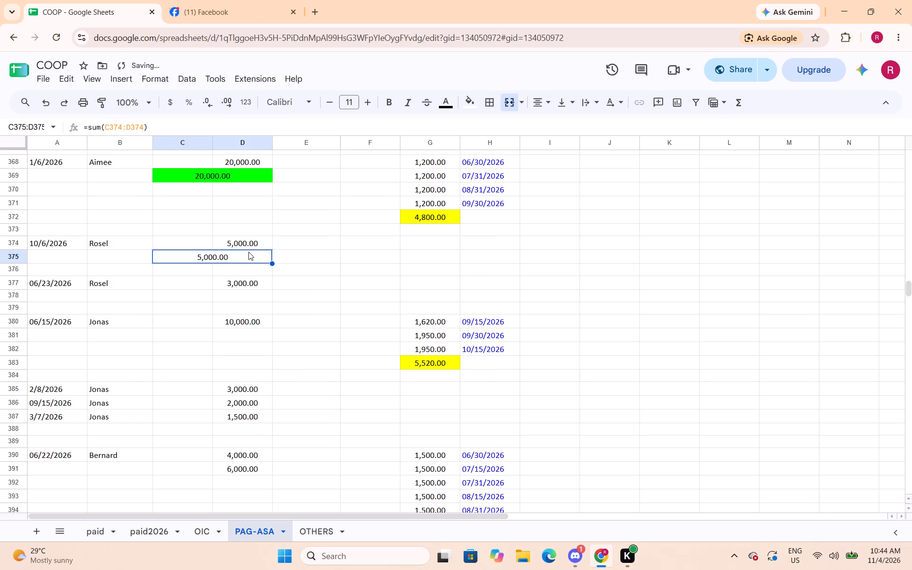
pyautogui.click(465, 107)
pyautogui.click(526, 155)
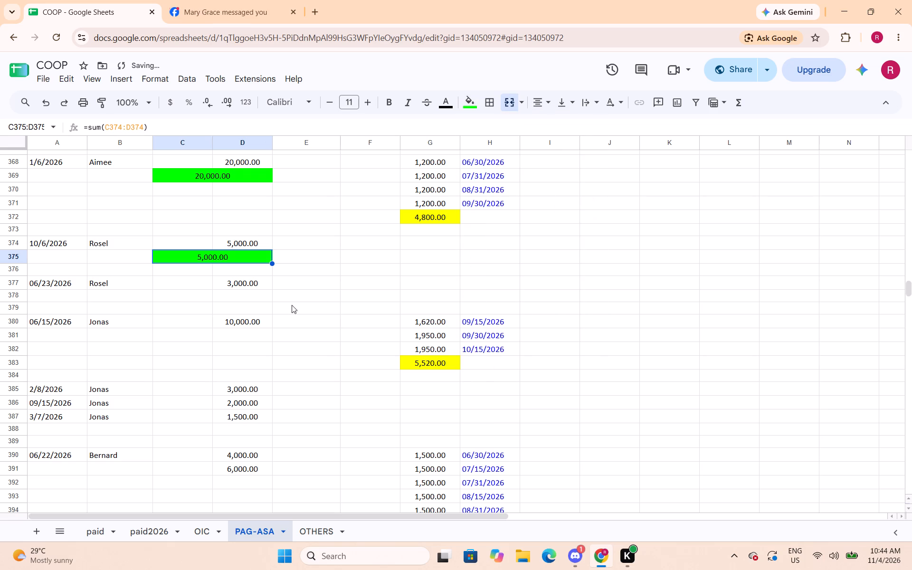
# Total Rosel's 06/23/2026 loan in merged cells C378:D378 with a SUM over C377:D377, with a green fill and Number format.
pyautogui.moveTo(207, 296); pyautogui.dragTo(222, 296)
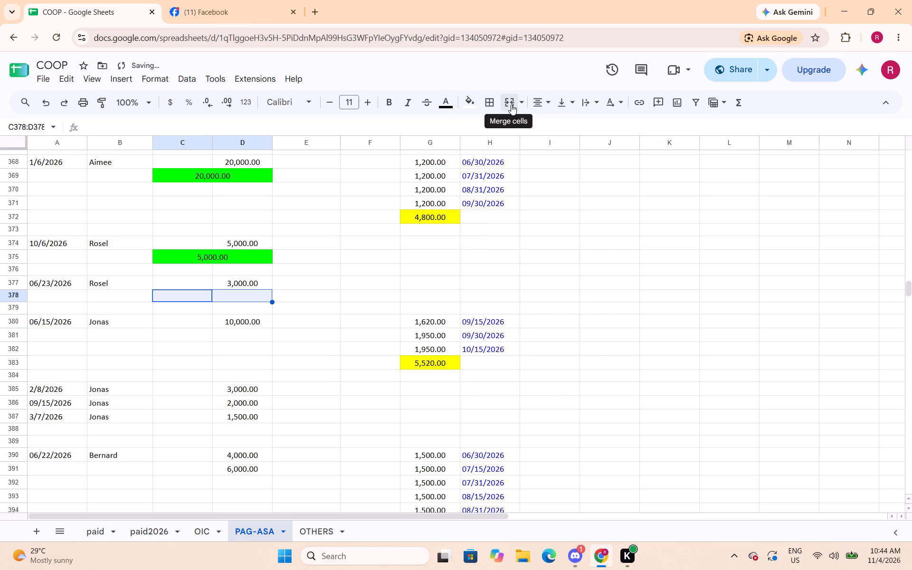
pyautogui.click(511, 104)
pyautogui.write('=sum(')
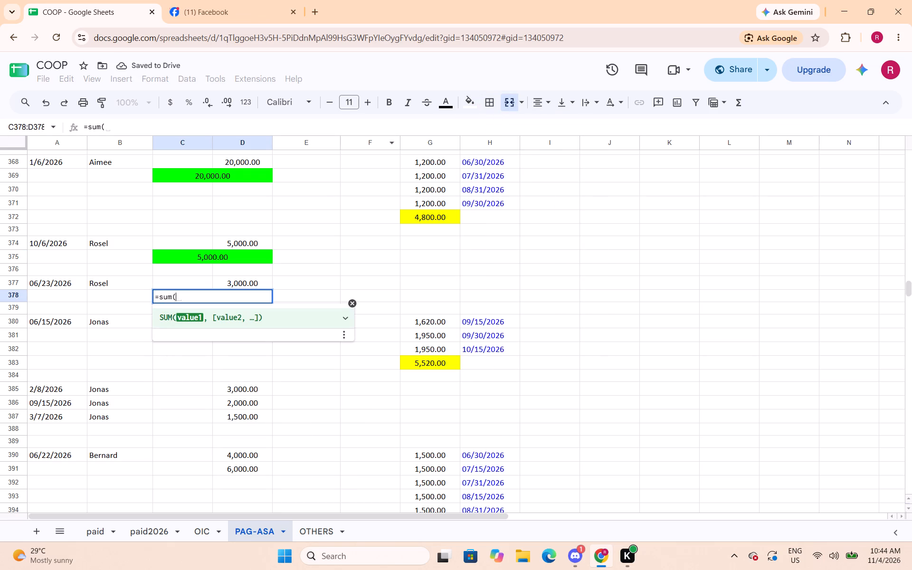
pyautogui.moveTo(209, 282); pyautogui.dragTo(219, 284)
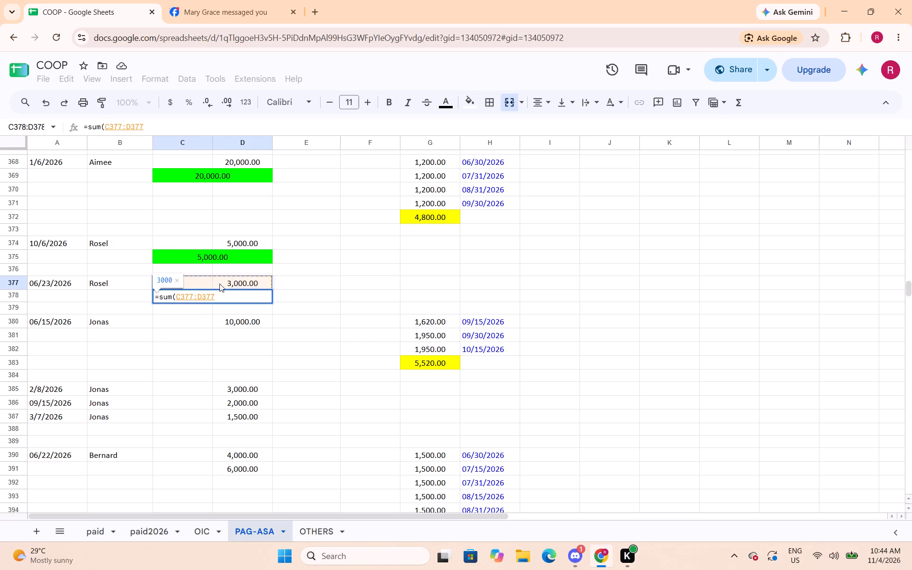
pyautogui.hotkey('shift', ')')
pyautogui.press('Return')
pyautogui.press('Up')
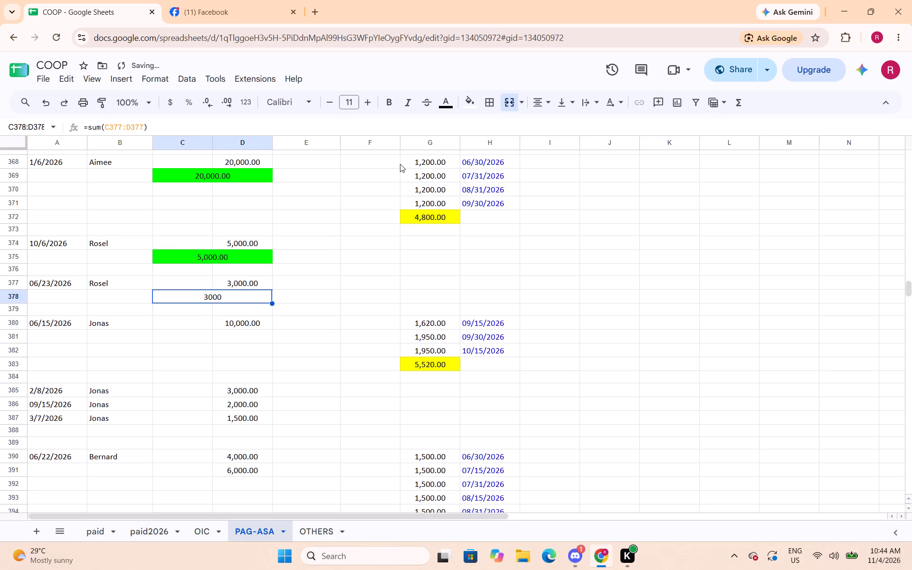
pyautogui.click(472, 102)
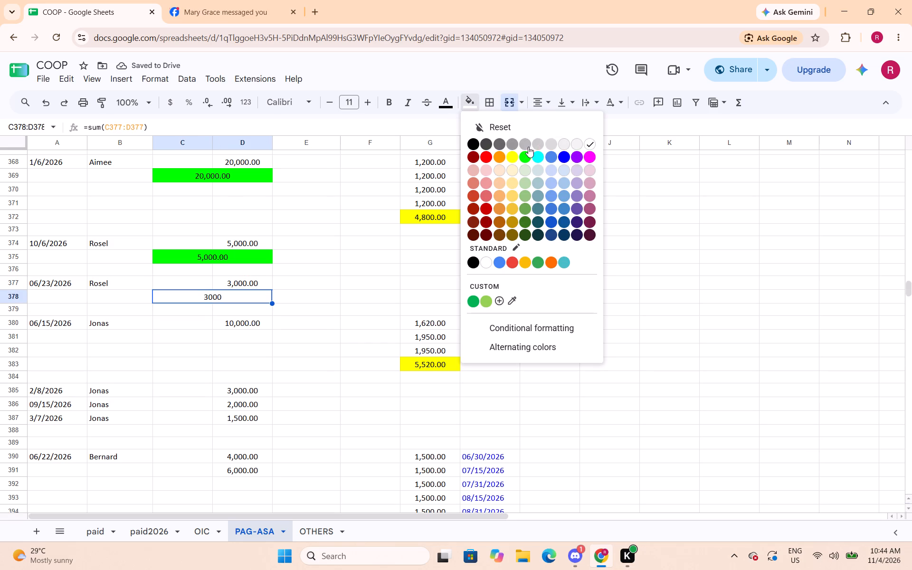
pyautogui.click(526, 156)
pyautogui.click(143, 84)
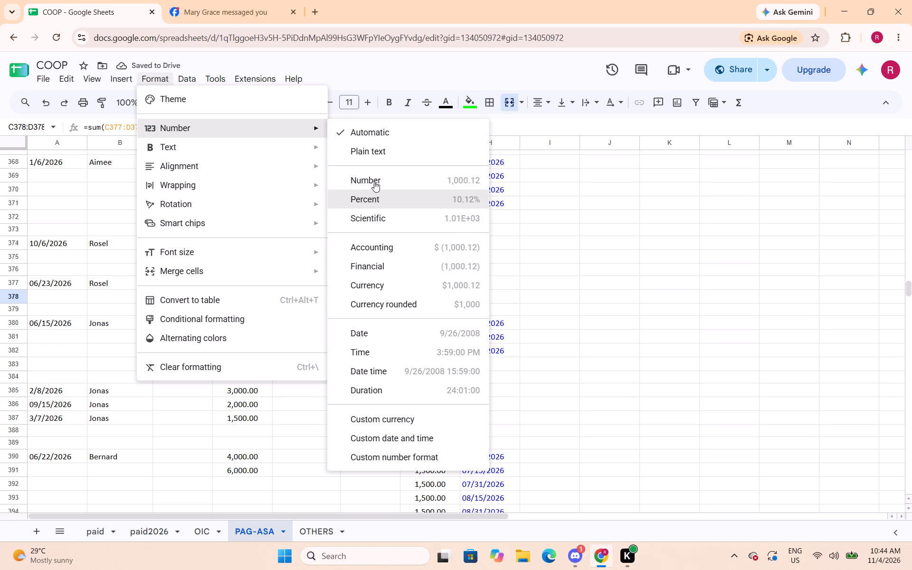
pyautogui.click(374, 181)
# Total Jonas's 06/15/2026 loan in merged cells C381:D381 with a SUM over C380:D380, with Number format and a green fill.
pyautogui.scroll(-2, 338, 220)
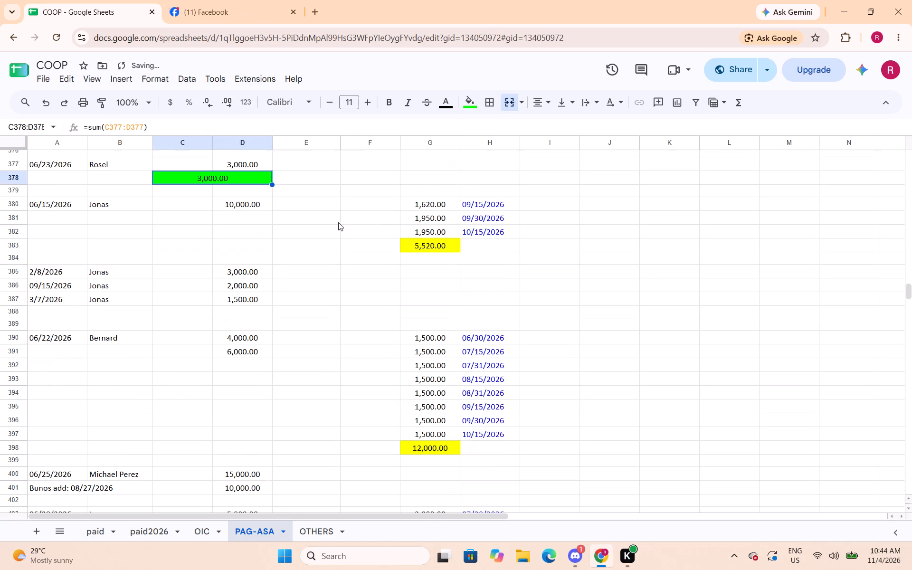
pyautogui.moveTo(192, 216); pyautogui.dragTo(226, 219)
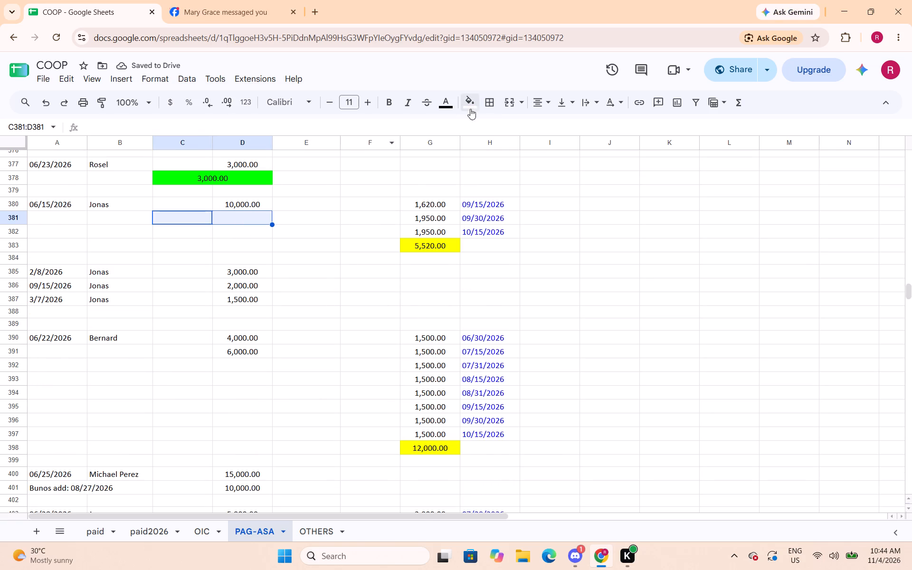
pyautogui.click(514, 103)
pyautogui.write('=sum(')
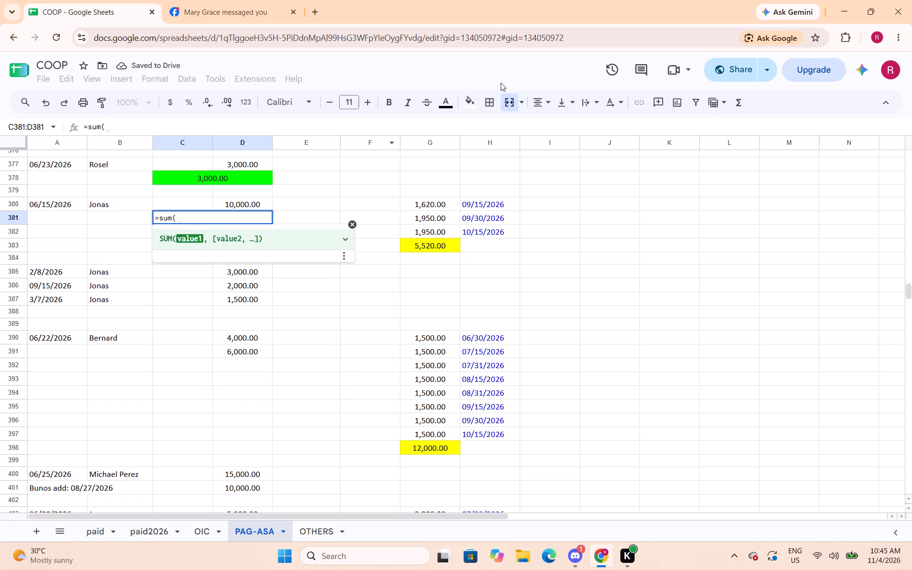
pyautogui.moveTo(202, 205); pyautogui.dragTo(222, 204)
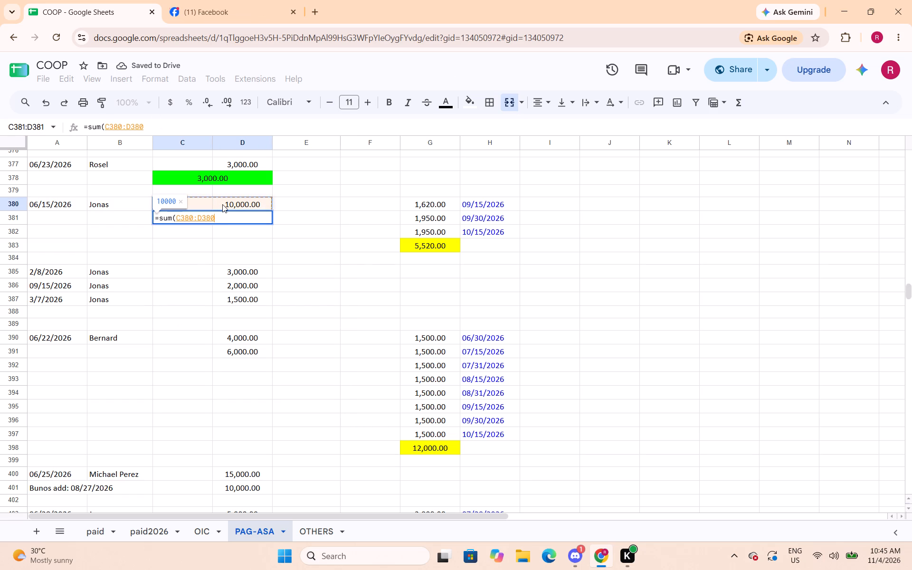
pyautogui.hotkey('shift', ')')
pyautogui.press('Return')
pyautogui.press('Up')
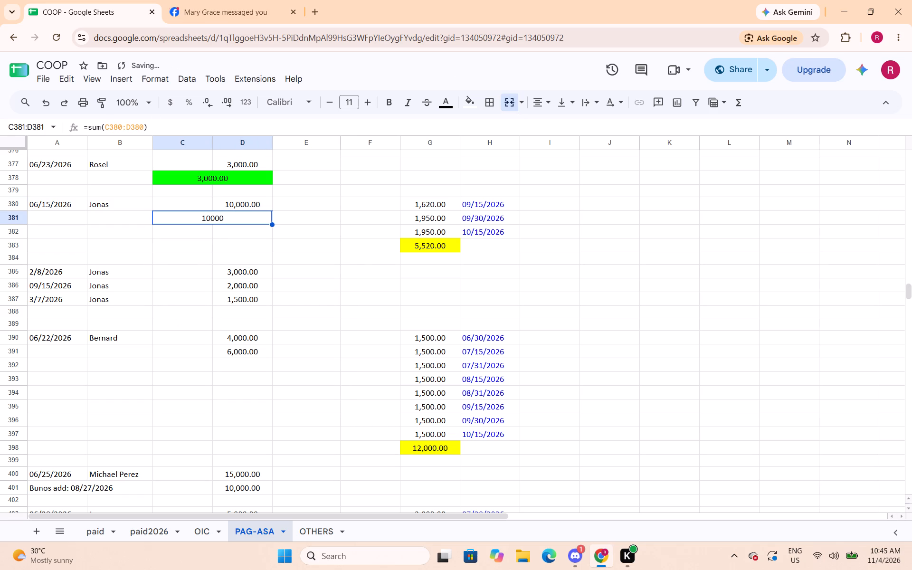
pyautogui.click(158, 84)
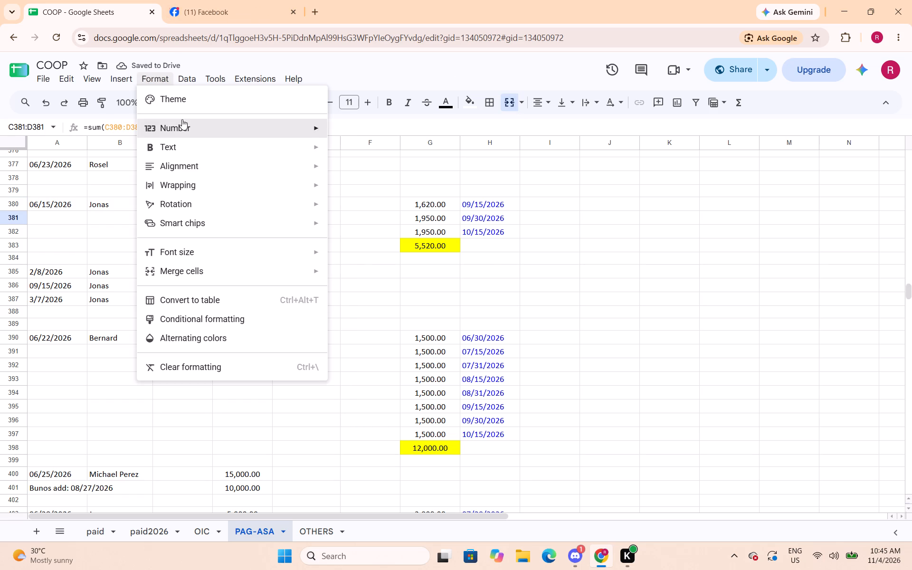
pyautogui.click(178, 126)
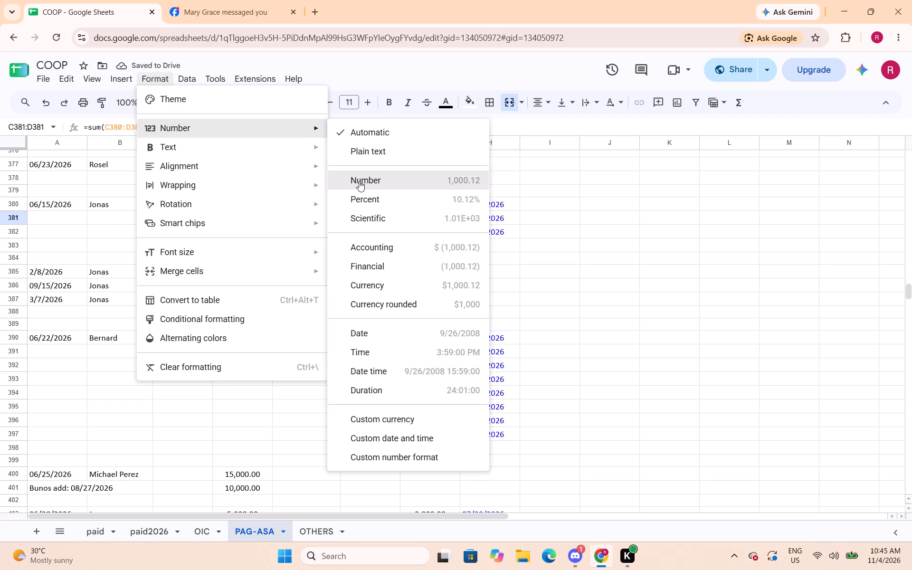
pyautogui.click(359, 181)
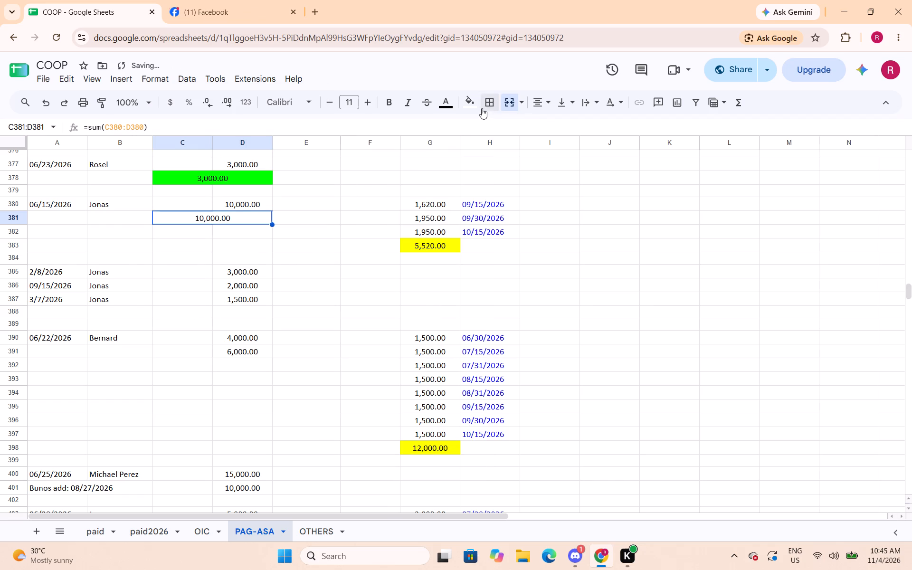
pyautogui.click(466, 102)
pyautogui.click(523, 155)
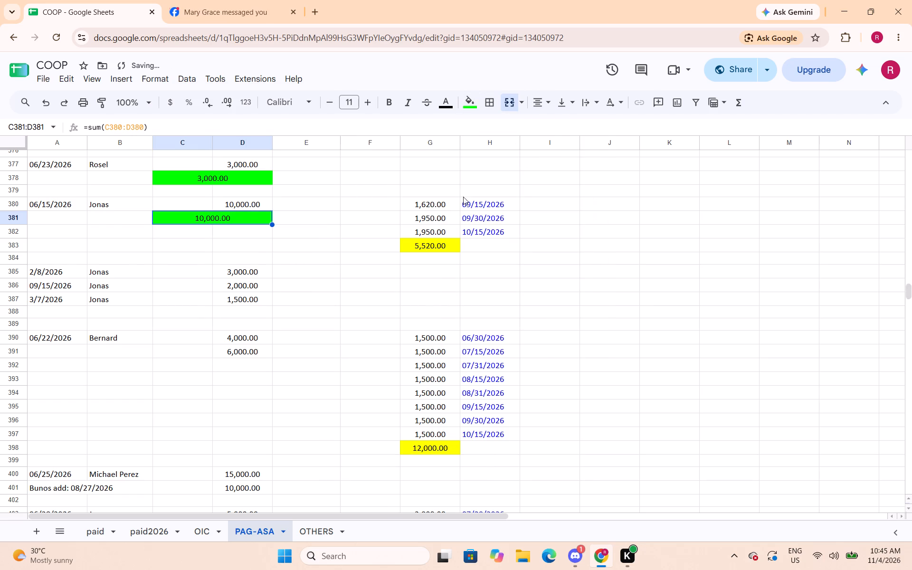
# Add a new loan entry in row 543, below Jay's loan, with date 10/31/2026, name Jonas and amount 10000 in column D.
pyautogui.scroll(-1, 363, 231)
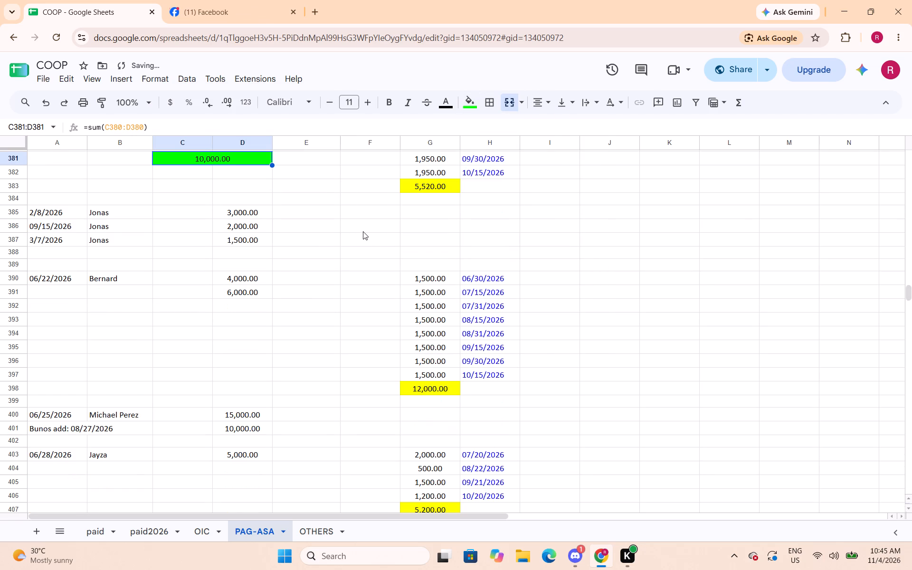
pyautogui.scroll(1, 363, 231)
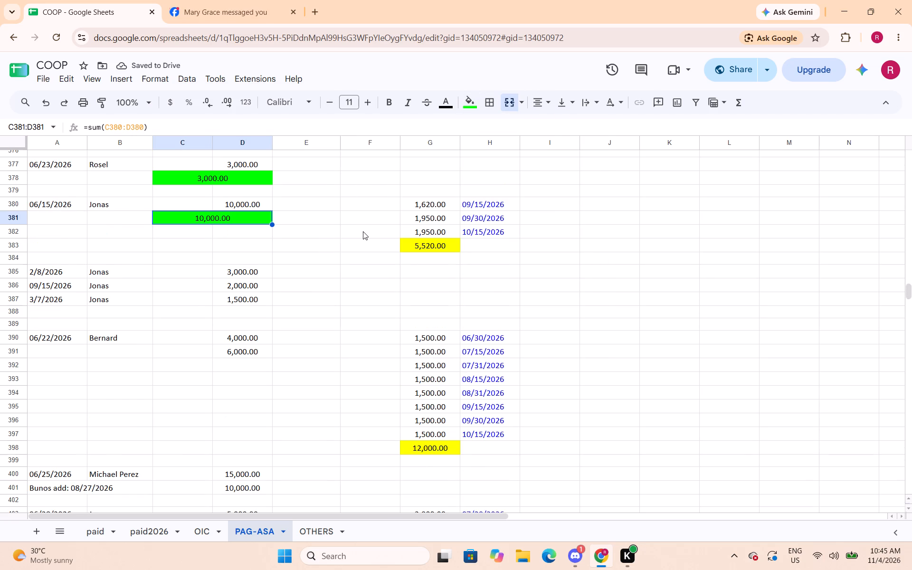
pyautogui.scroll(-1, 358, 234)
pyautogui.scroll(1, 358, 234)
pyautogui.scroll(-1, 358, 234)
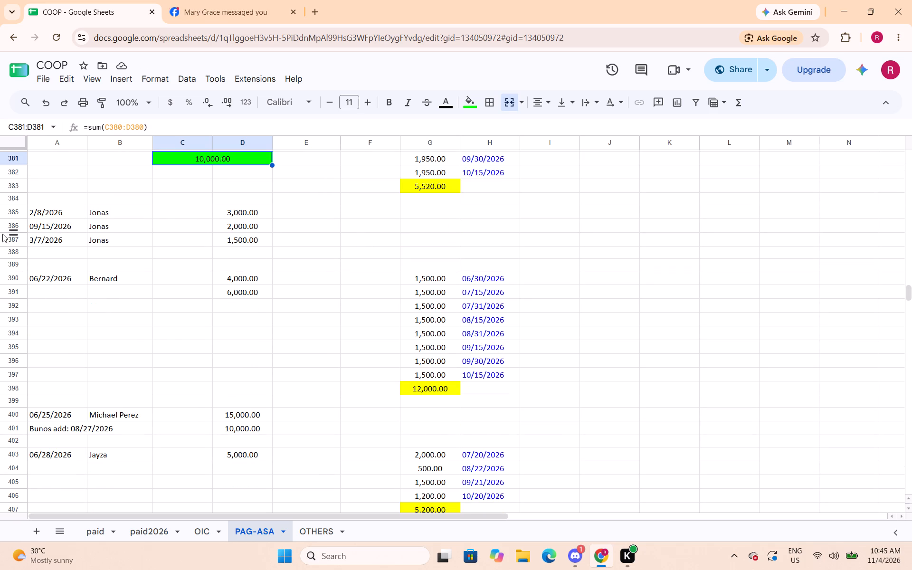
pyautogui.scroll(-1, 79, 224)
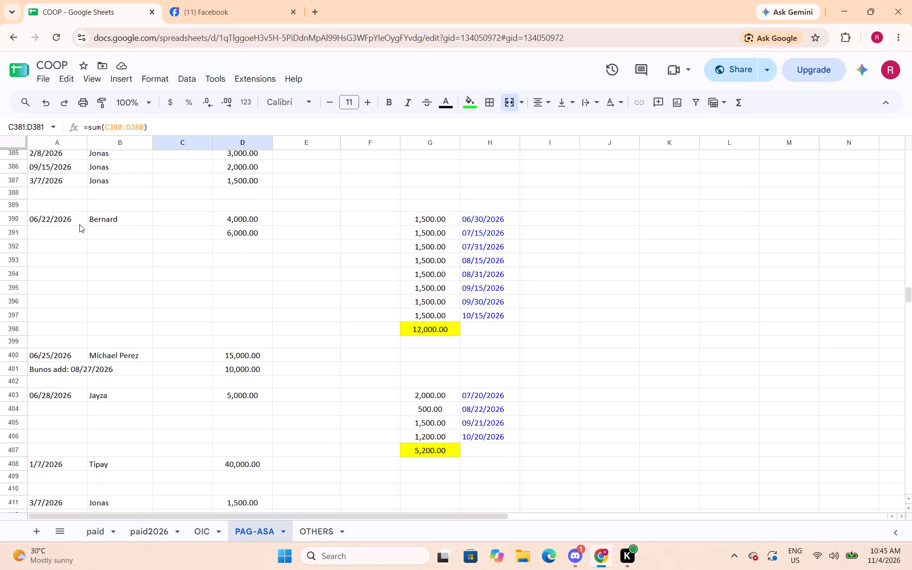
pyautogui.scroll(-4, 79, 224)
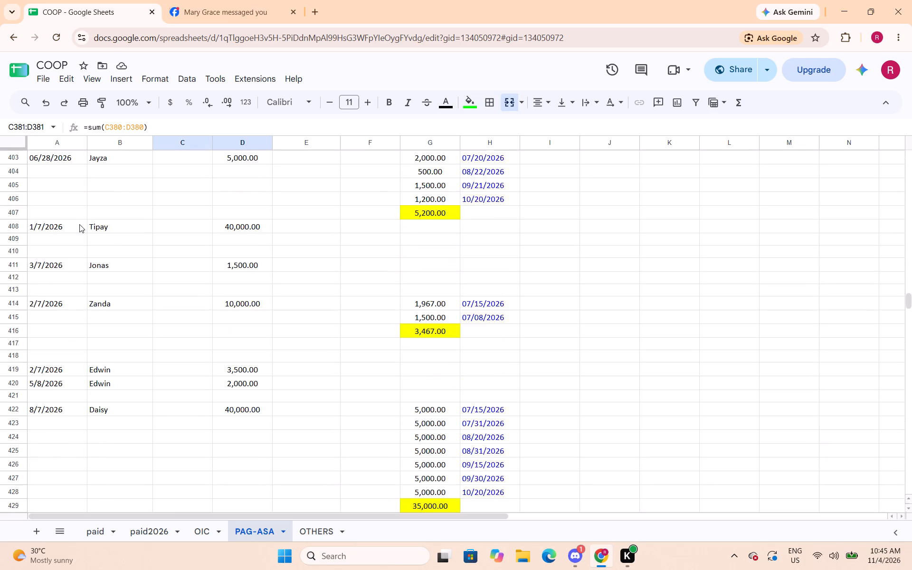
pyautogui.scroll(-14, 79, 224)
pyautogui.scroll(-9, 79, 225)
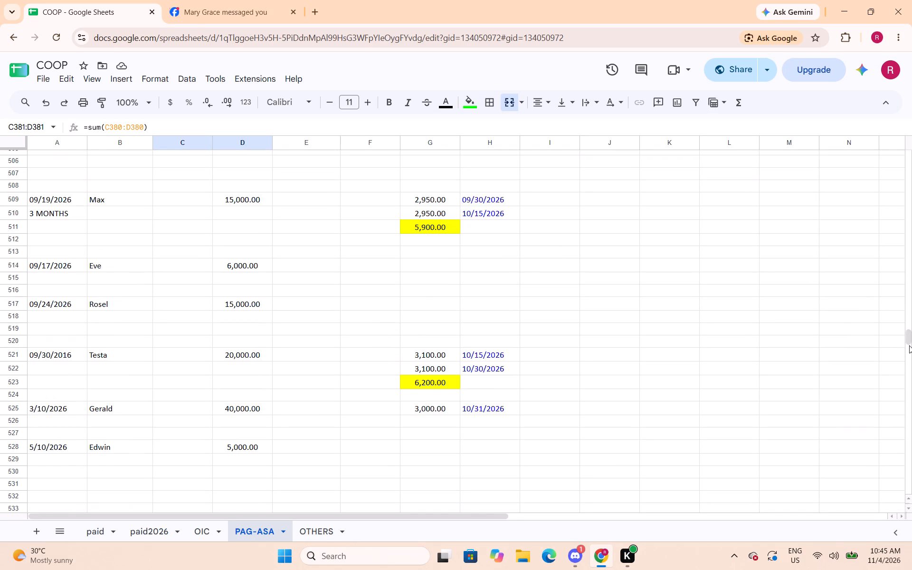
pyautogui.moveTo(910, 340); pyautogui.dragTo(911, 364)
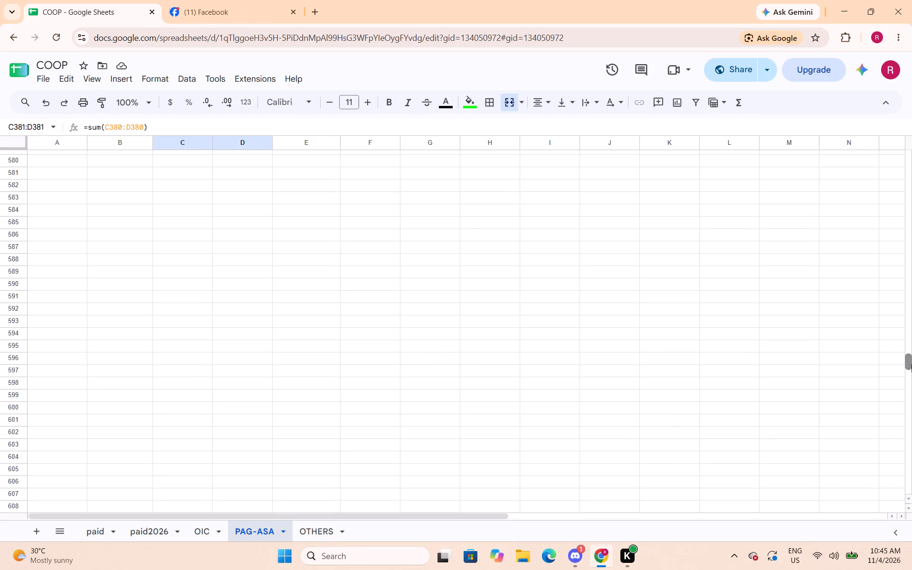
pyautogui.moveTo(911, 364); pyautogui.dragTo(911, 345)
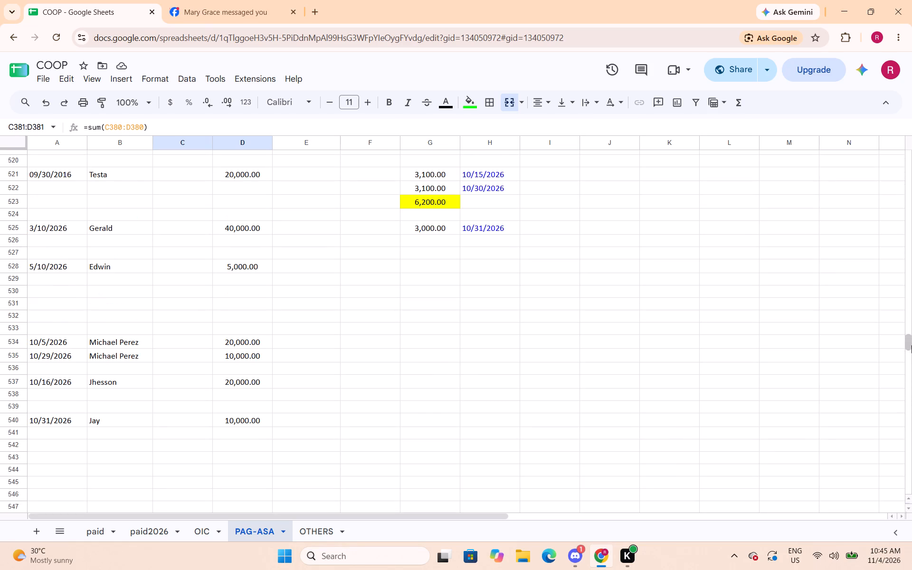
pyautogui.click(73, 462)
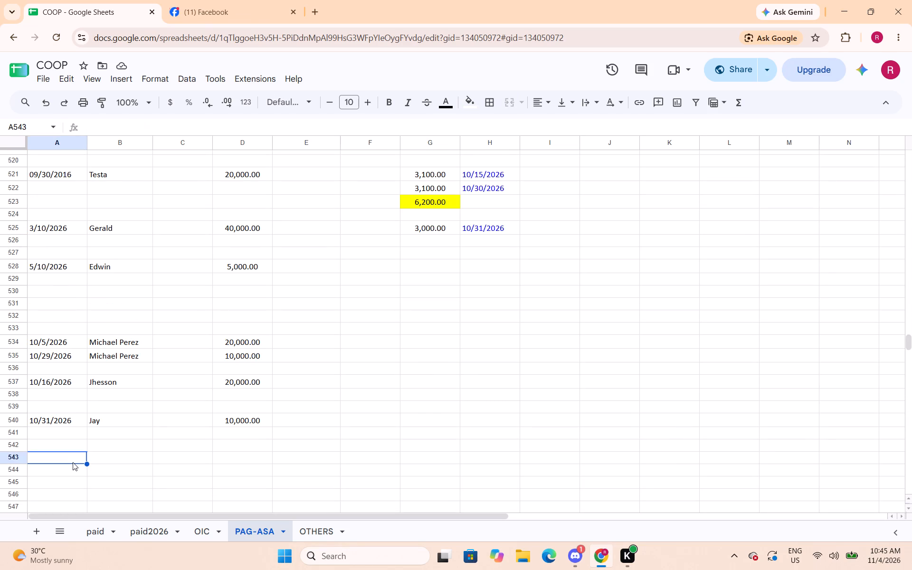
pyautogui.write('10')
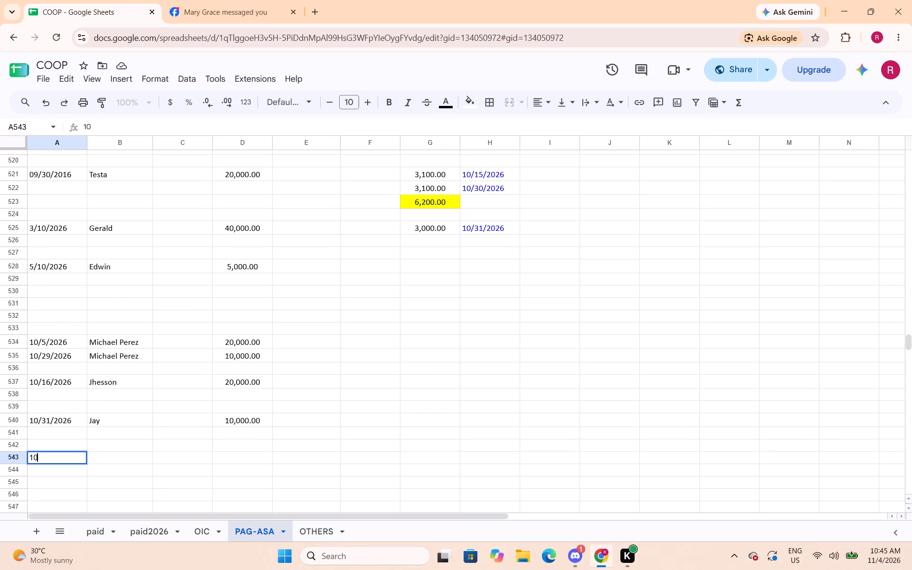
pyautogui.press('/')
pyautogui.write('31/20')
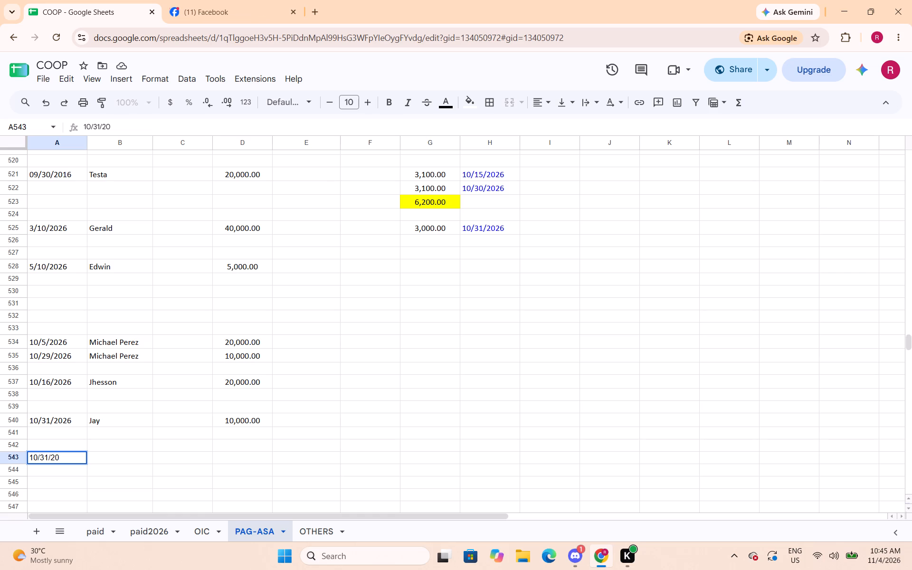
pyautogui.write('11')
pyautogui.press('BackSpace')
pyautogui.press('BackSpace')
pyautogui.write('26')
pyautogui.press('Right')
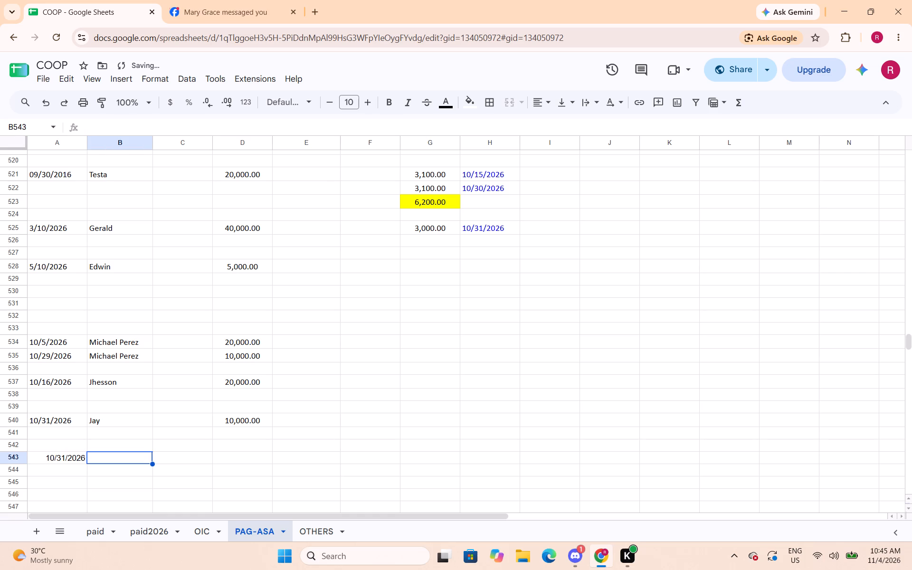
pyautogui.write('JOnas')
pyautogui.press('BackSpace')
pyautogui.press('BackSpace')
pyautogui.press('BackSpace')
pyautogui.press('BackSpace')
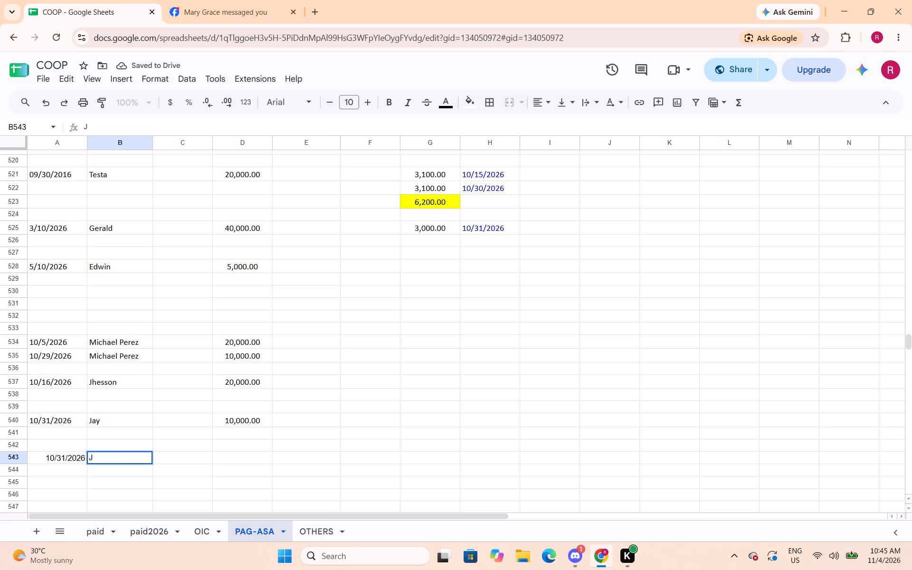
pyautogui.write('onas')
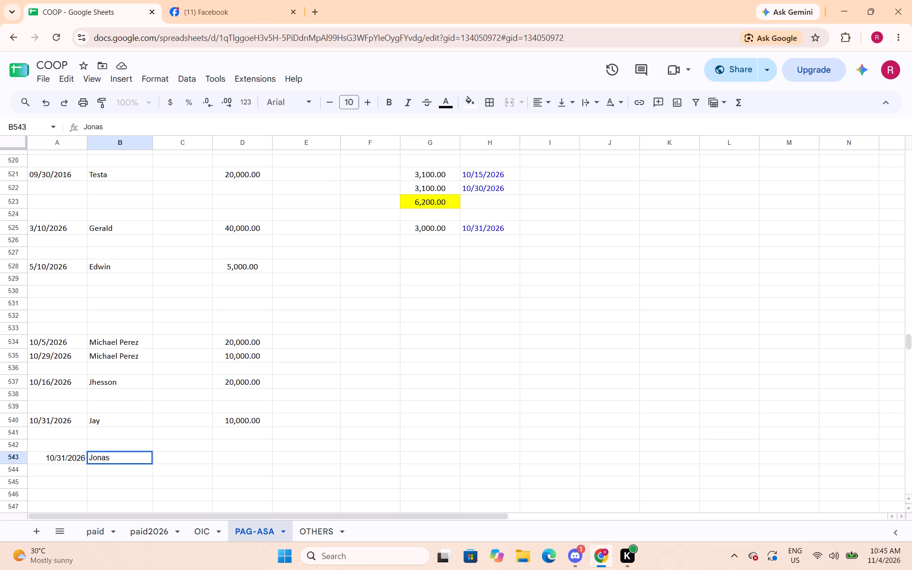
pyautogui.press('Right')
pyautogui.press('Right')
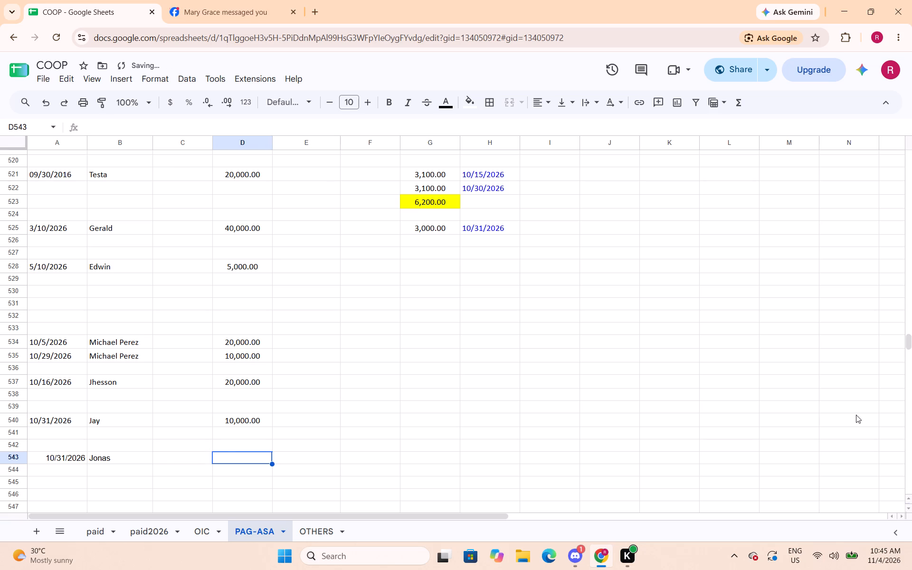
pyautogui.write('10000')
pyautogui.press('Right')
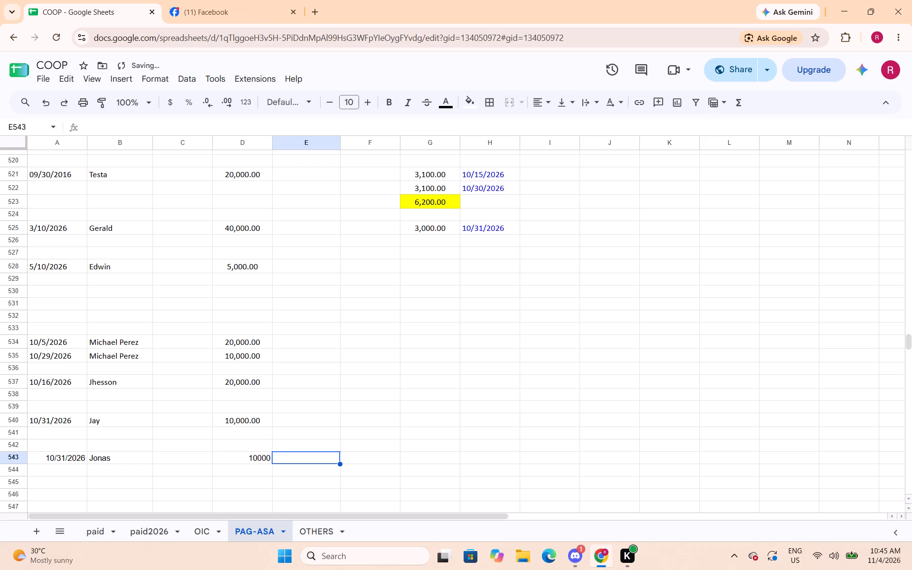
pyautogui.press('Left')
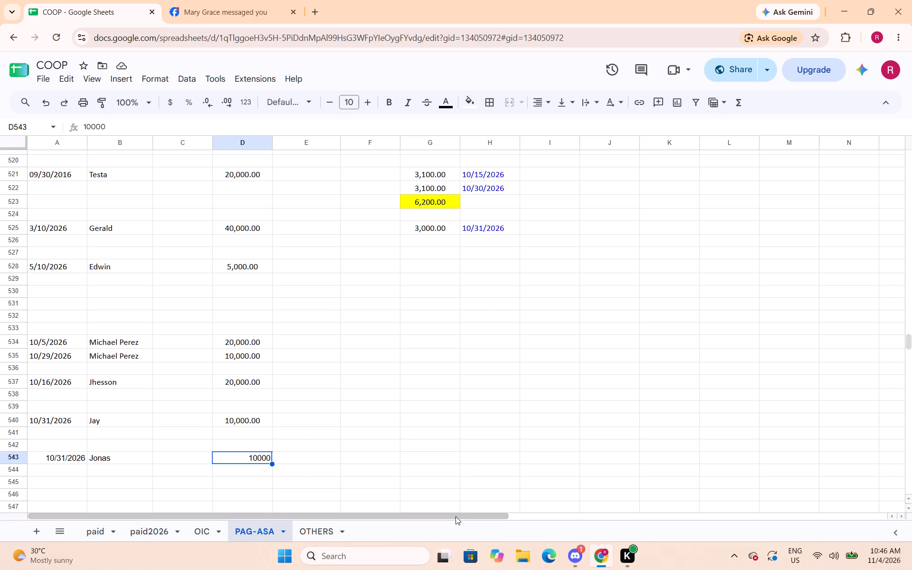
pyautogui.click(371, 432)
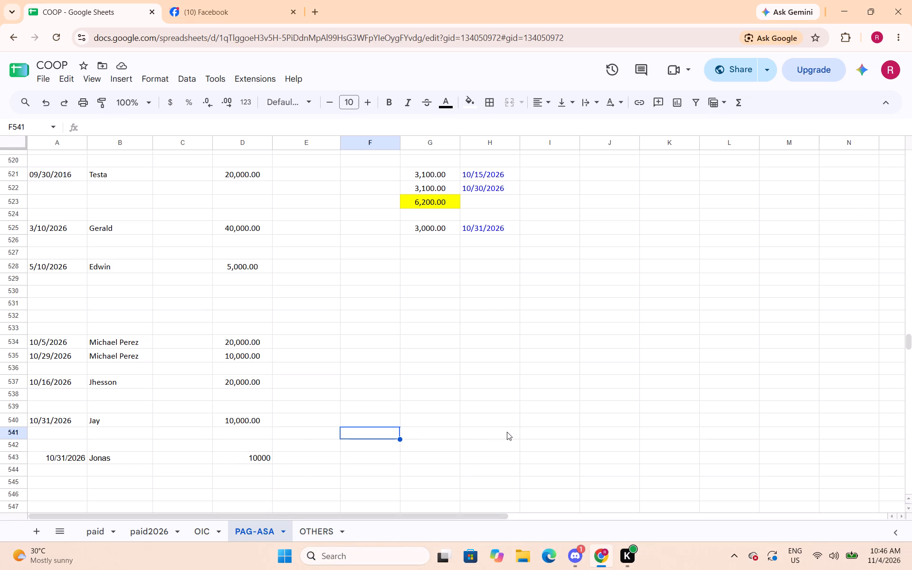
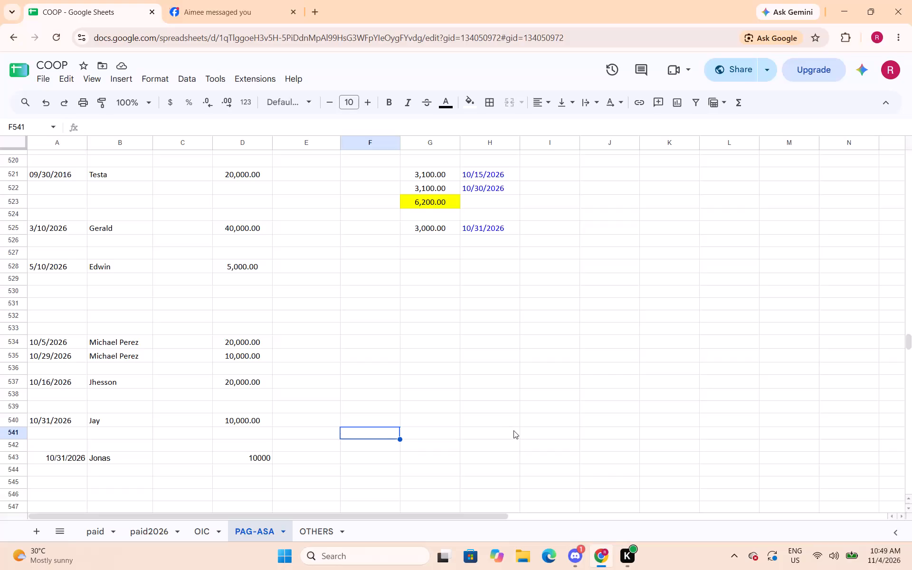
# Save the COOP spreadsheet.
pyautogui.hotkey('ctrl', 's')
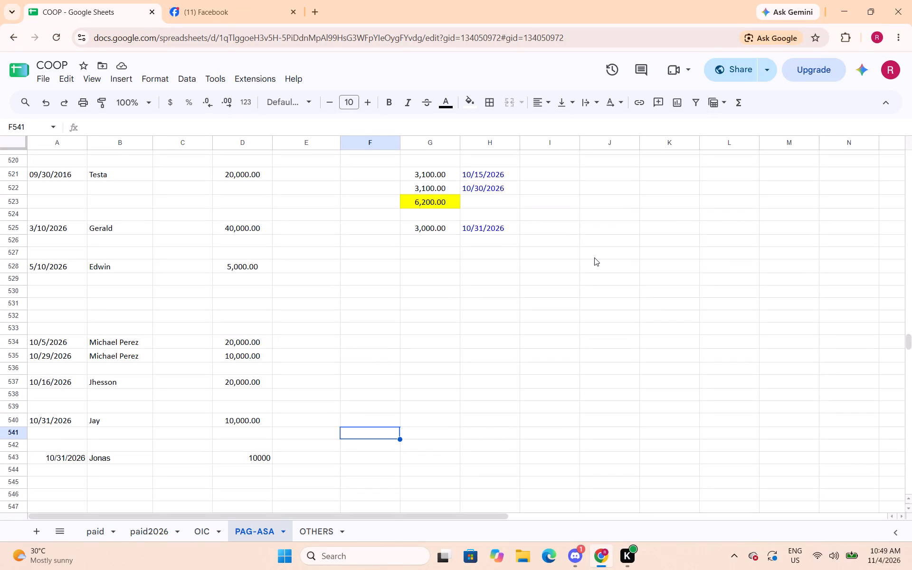
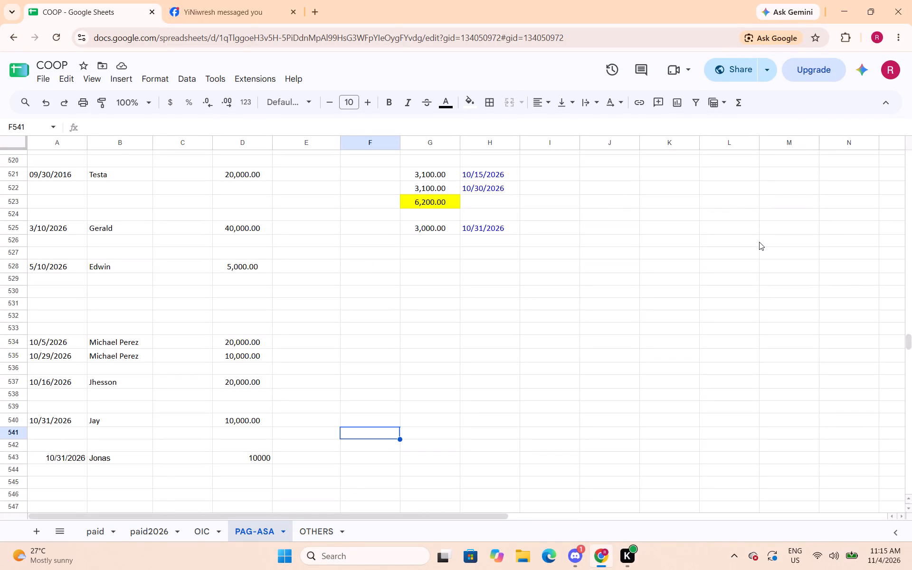
# Find Edwin's 12/24/2025 loan record and insert a blank row directly above its yellow payment total.
pyautogui.hotkey('ctrl', 'f')
pyautogui.write('edwin')
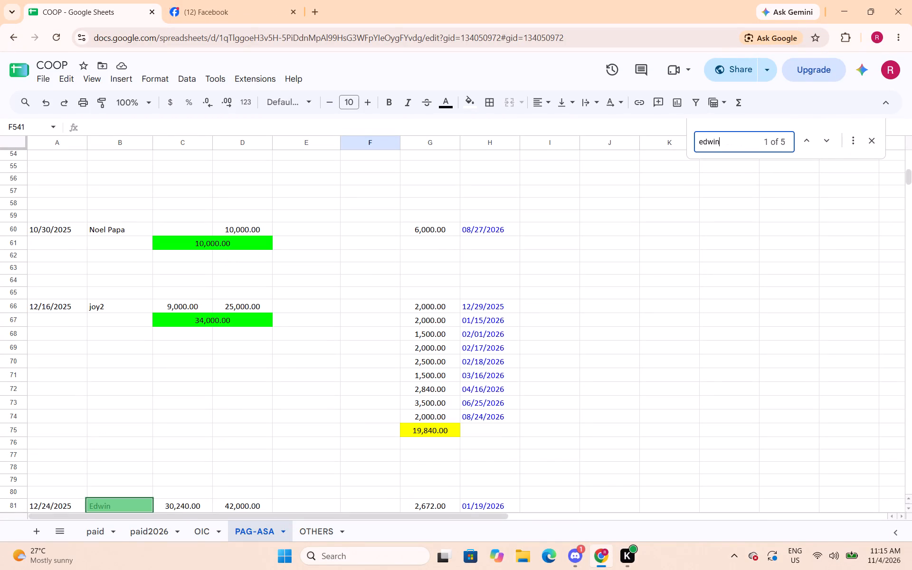
pyautogui.scroll(-6, 439, 273)
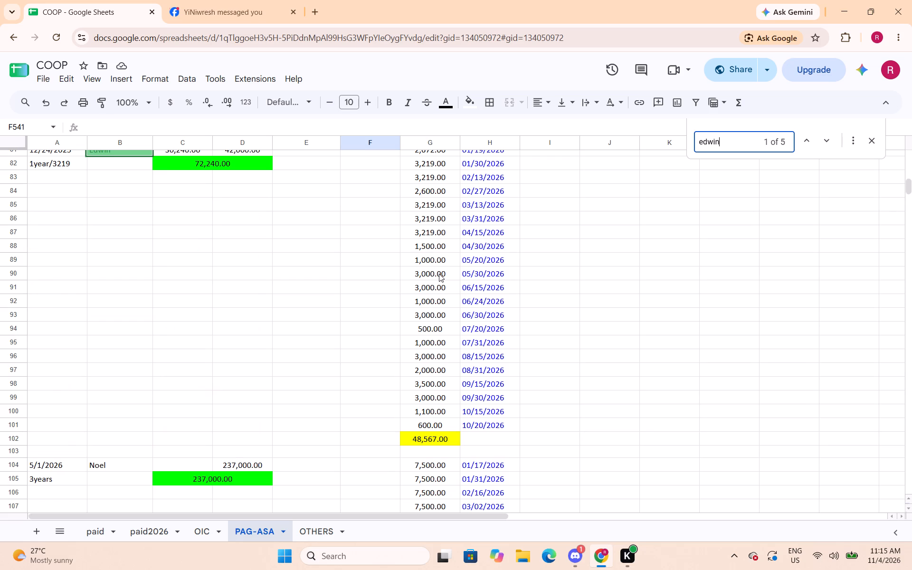
pyautogui.scroll(1, 434, 276)
pyautogui.scroll(-1, 433, 276)
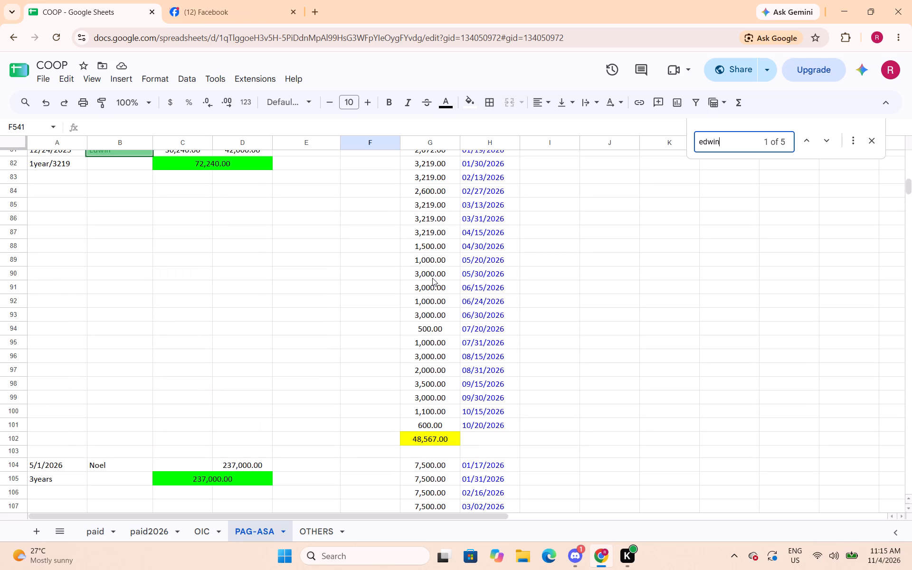
pyautogui.scroll(-1, 432, 278)
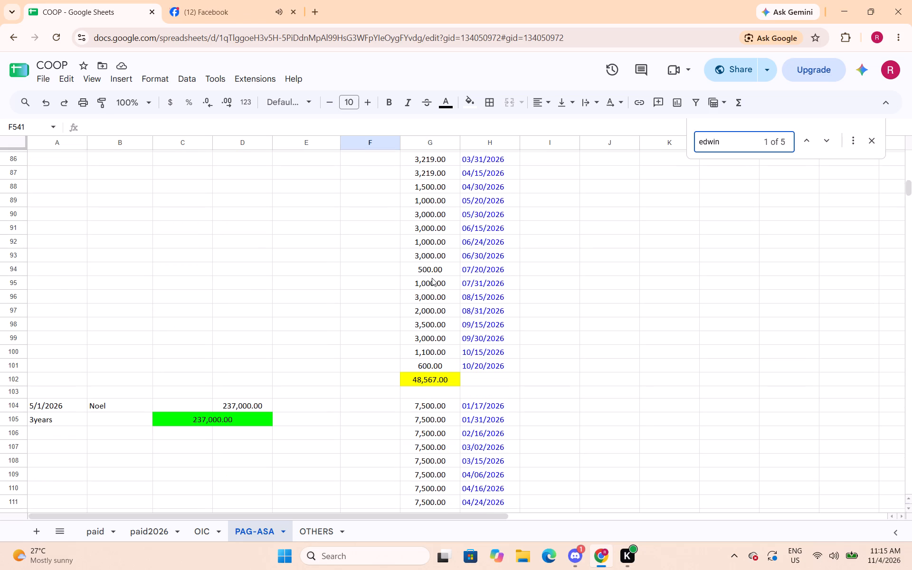
pyautogui.scroll(-1, 432, 278)
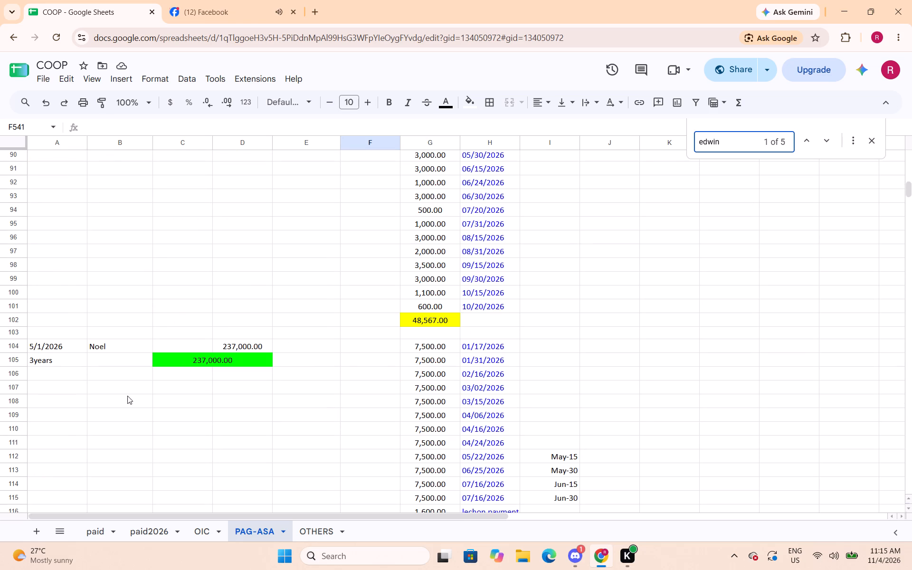
pyautogui.click(9, 321)
pyautogui.rightClick(10, 321)
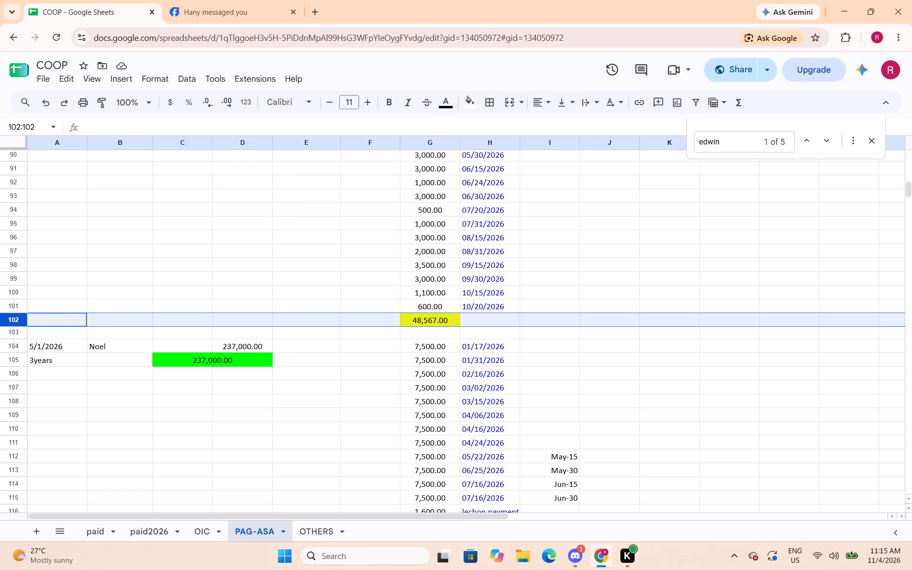
pyautogui.click(26, 327)
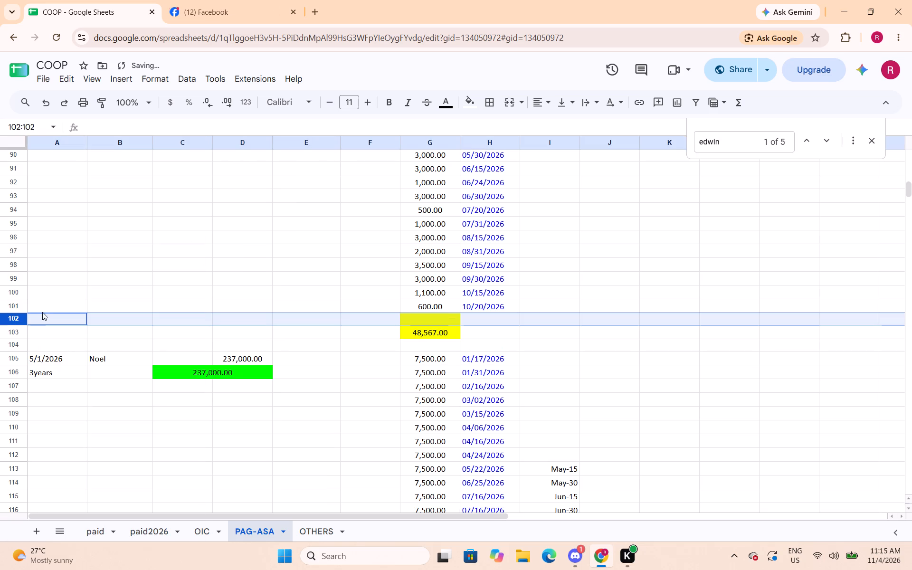
# Remove the yellow fill from the payment cell G102 in Edwin's new row.
pyautogui.click(442, 319)
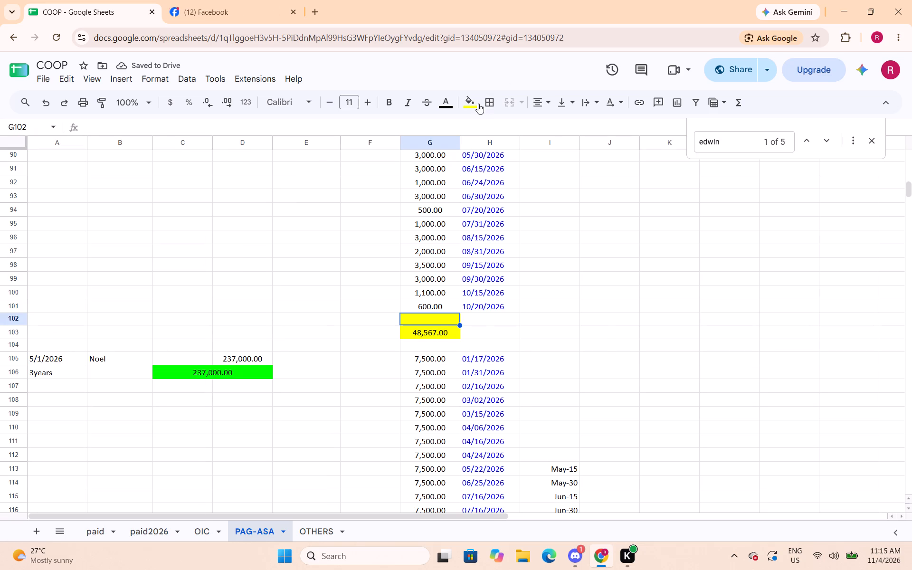
pyautogui.click(478, 104)
pyautogui.click(487, 267)
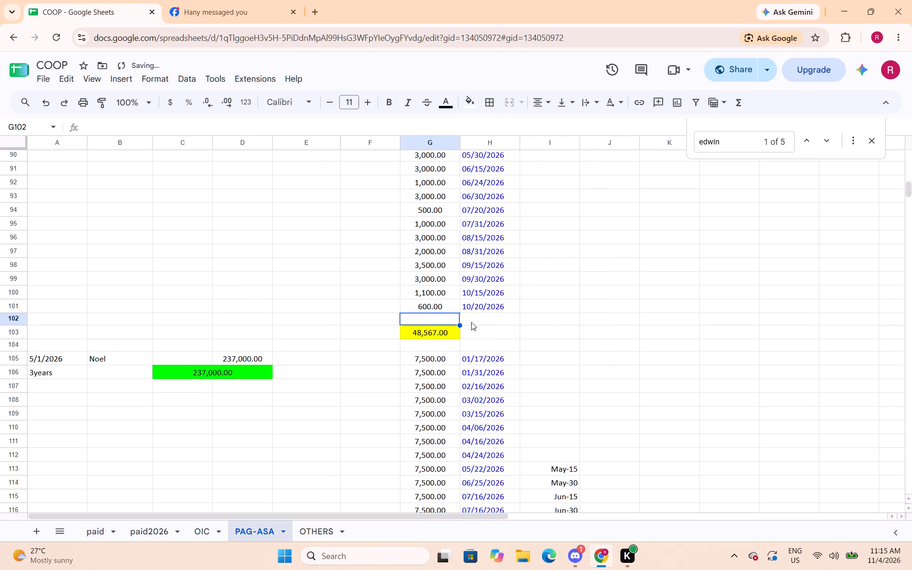
pyautogui.click(498, 340)
# Record a 2500 payment dated 10/30/2026 in row 102 of Edwin's payment list.
pyautogui.click(437, 323)
pyautogui.scroll(1, 129, 233)
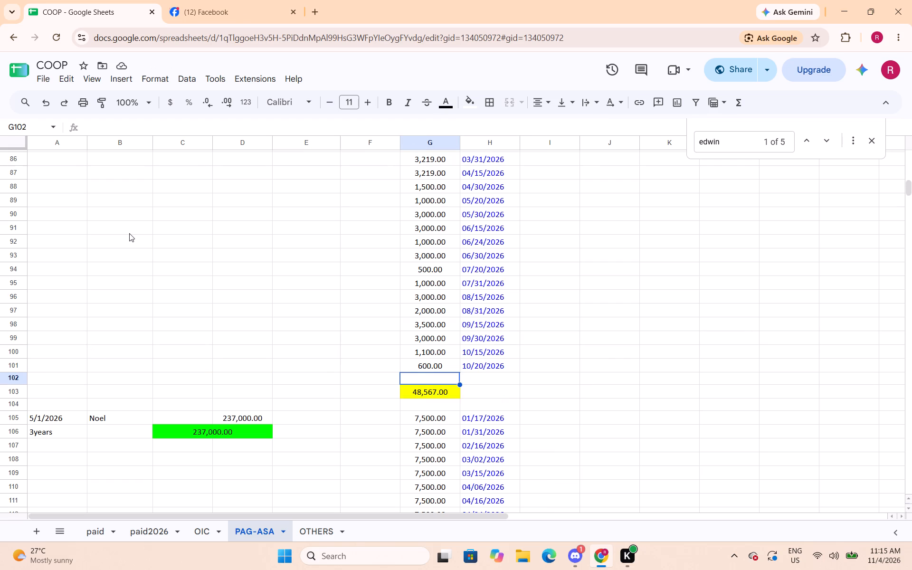
pyautogui.scroll(-1, 130, 233)
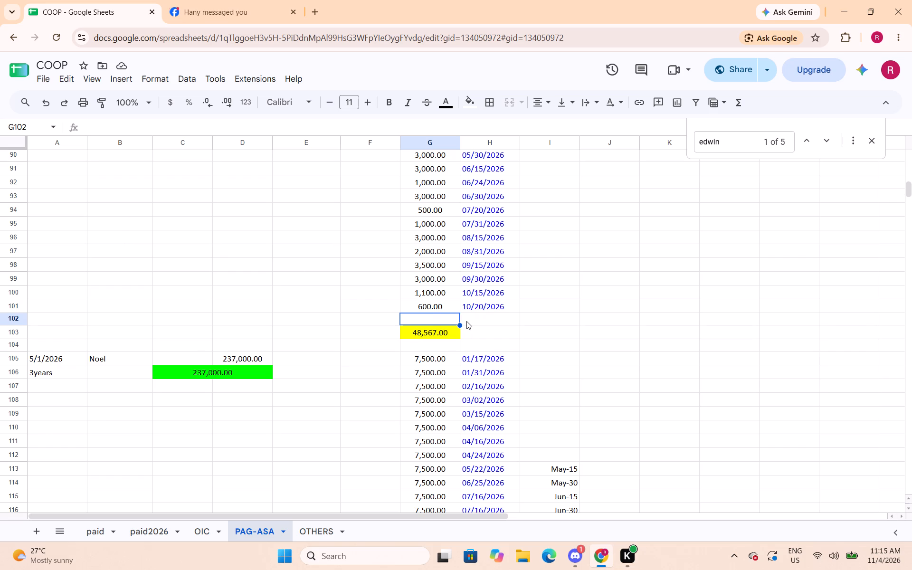
pyautogui.write('2500')
pyautogui.press('Right')
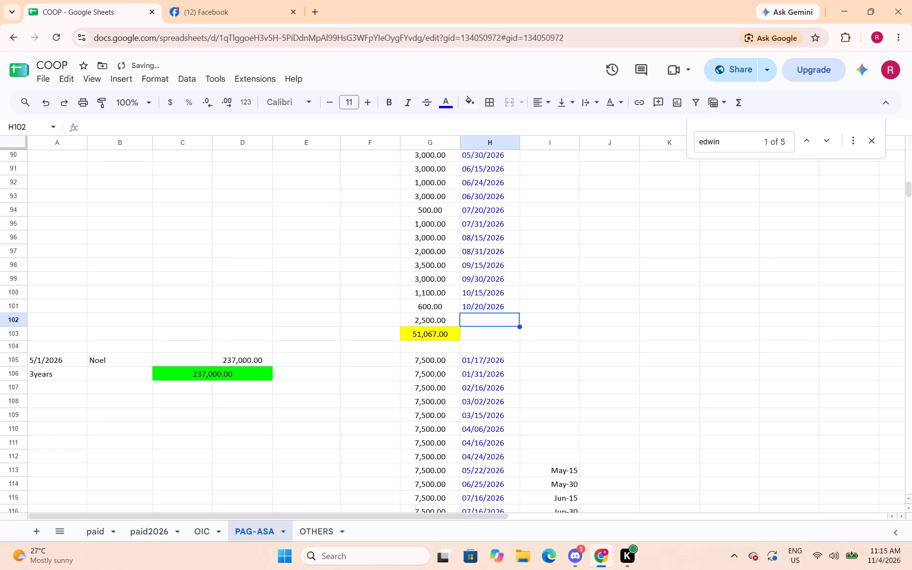
pyautogui.write('10/30/202')
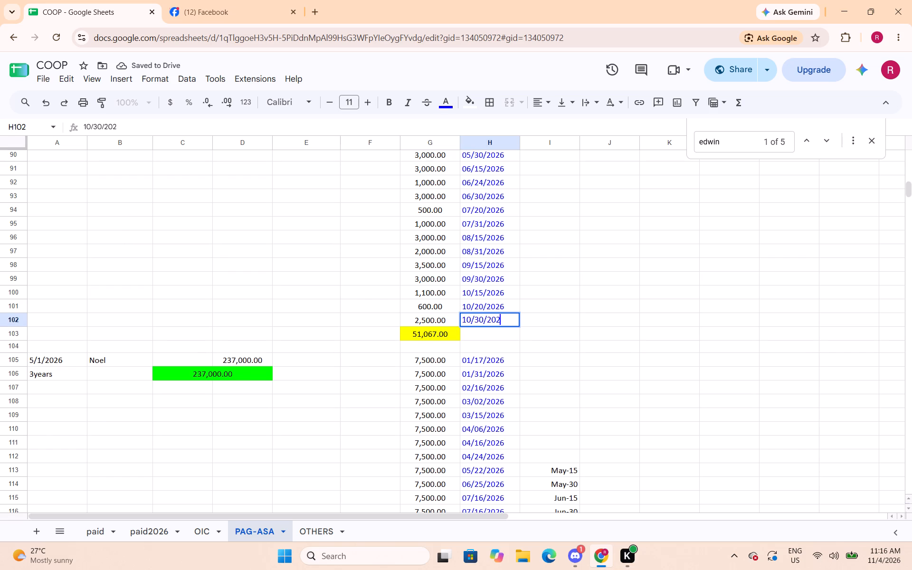
pyautogui.press('6')
pyautogui.press('Down')
pyautogui.press('Up')
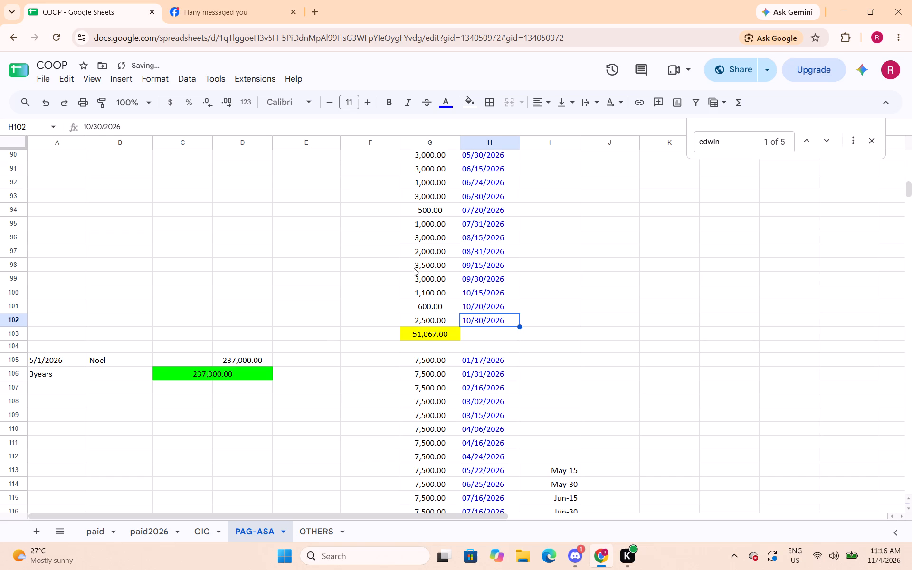
# Review Edwin's updated payment list and total, along with Noel's payments below it.
pyautogui.scroll(3, 303, 250)
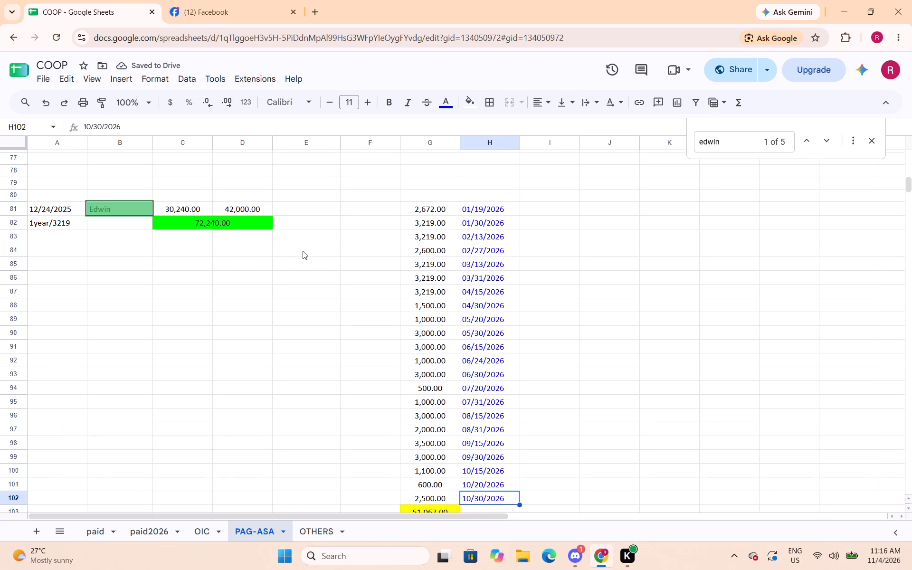
pyautogui.scroll(-1, 303, 253)
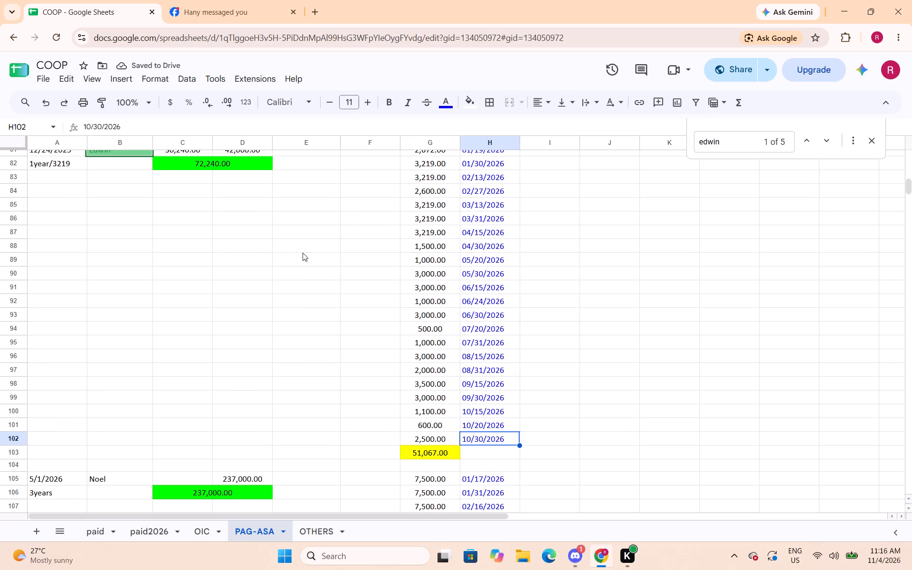
pyautogui.scroll(-2, 303, 253)
pyautogui.scroll(2, 303, 253)
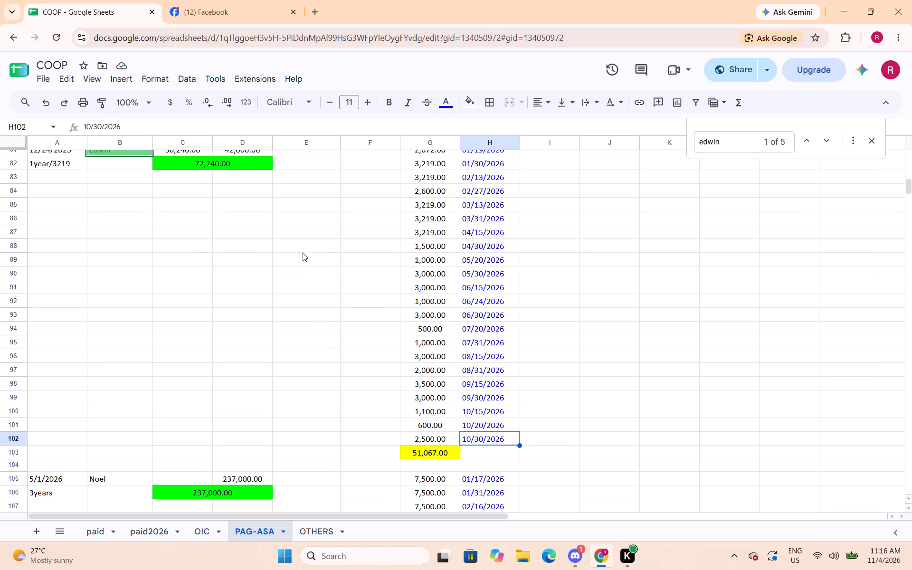
pyautogui.scroll(1, 303, 253)
pyautogui.scroll(-3, 303, 253)
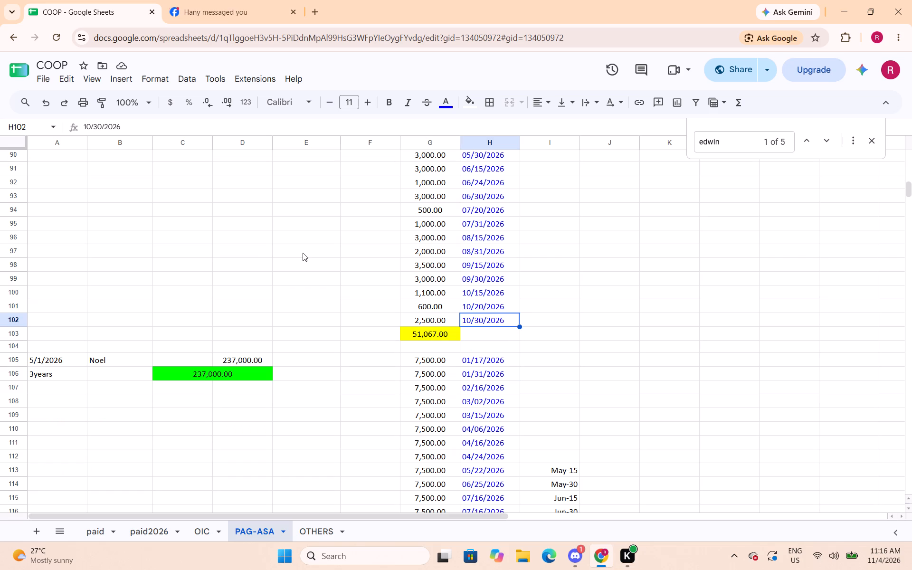
pyautogui.scroll(-1, 303, 253)
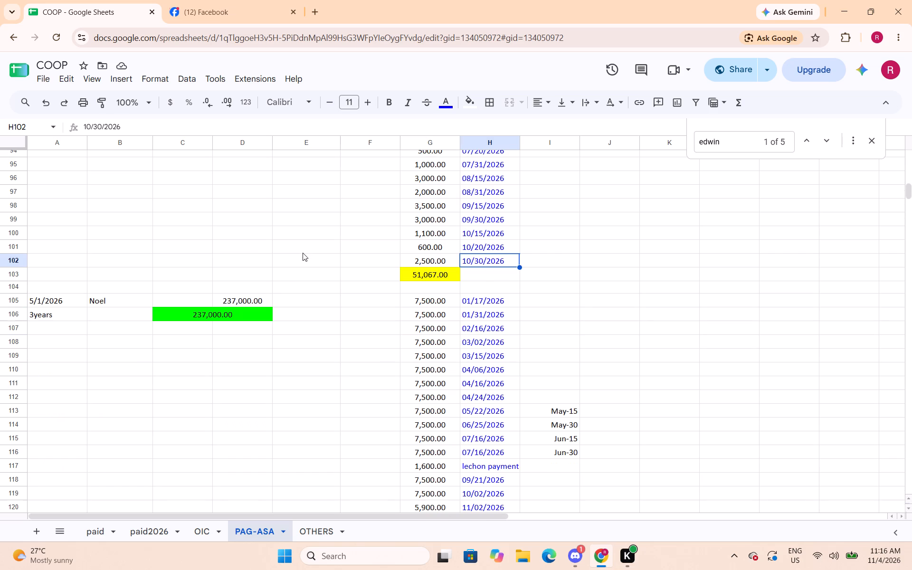
pyautogui.scroll(-1, 303, 253)
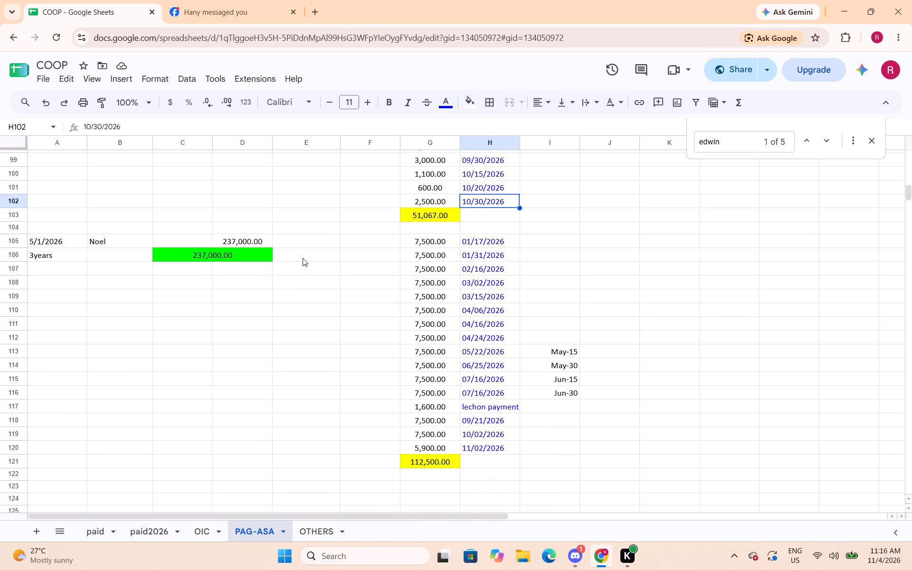
pyautogui.scroll(6, 303, 258)
pyautogui.scroll(-2, 303, 258)
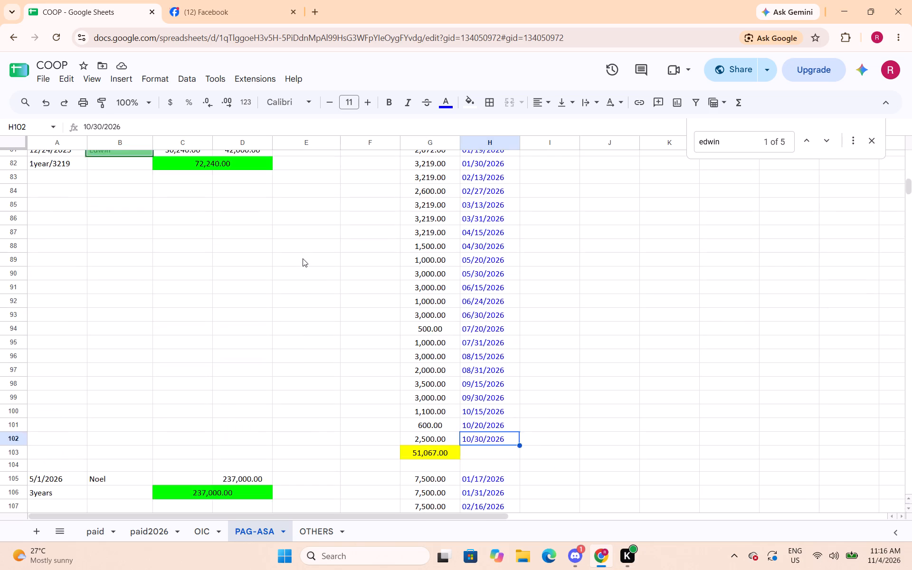
pyautogui.scroll(-4, 303, 258)
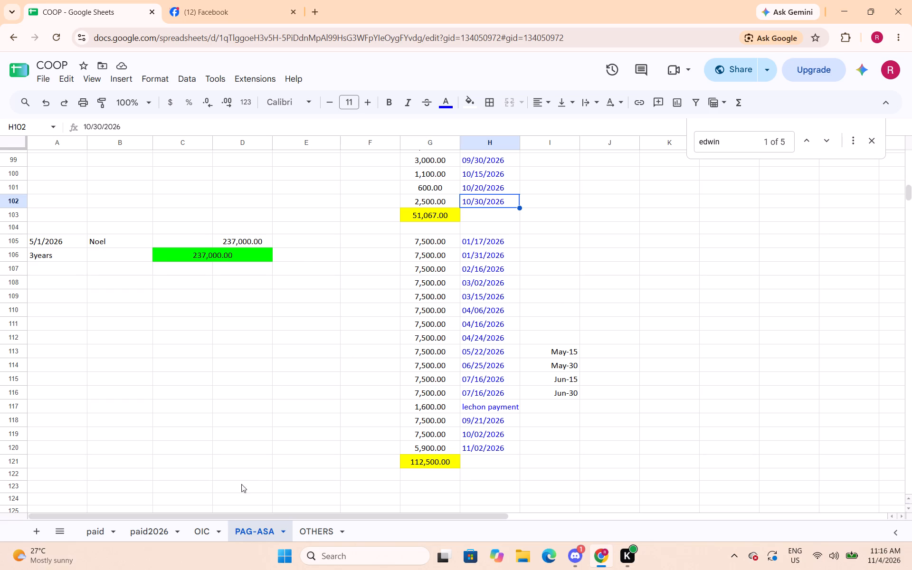
pyautogui.scroll(1, 291, 452)
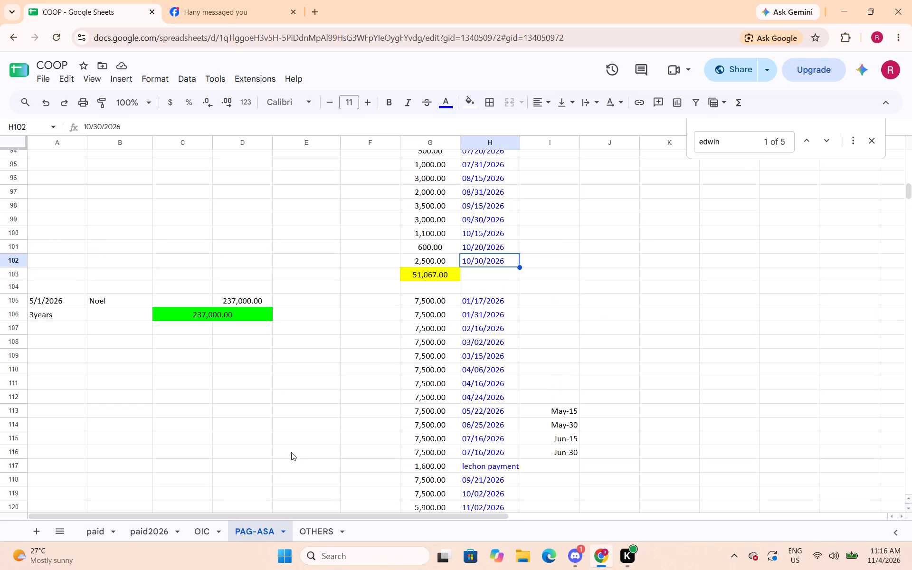
pyautogui.scroll(-1, 291, 452)
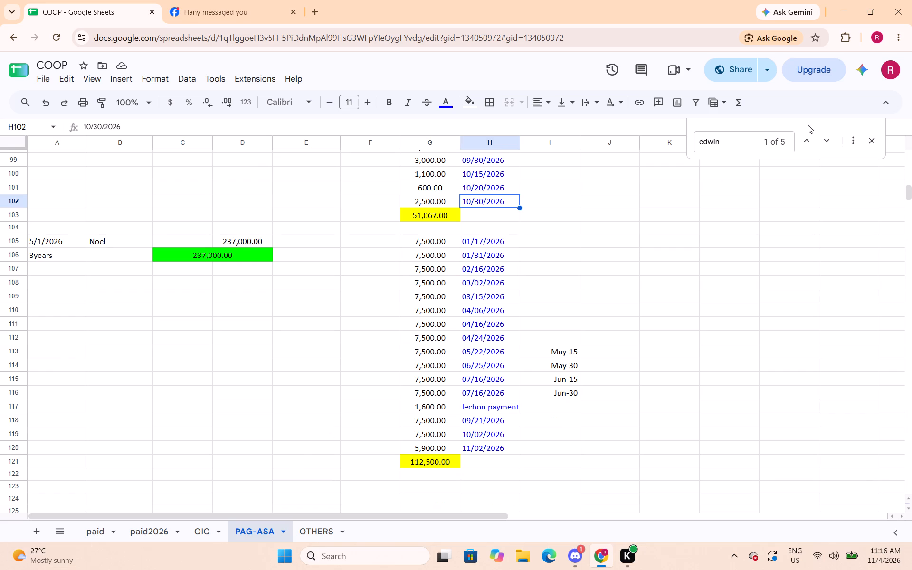
# Go through the remaining Edwin matches and set the date of his 5,000.00 loan in row 529 to 10/05/2026.
pyautogui.click(735, 148)
pyautogui.press('Return')
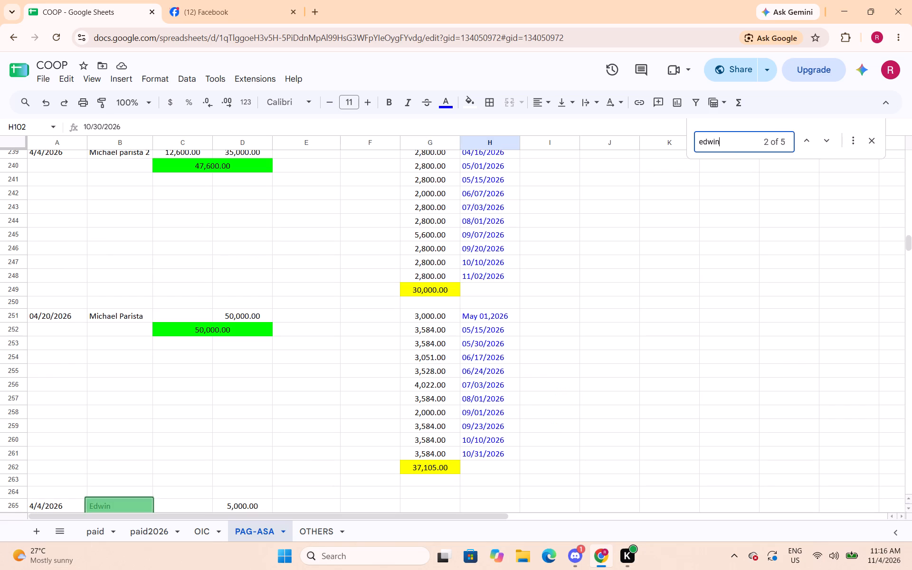
pyautogui.scroll(-3, 717, 261)
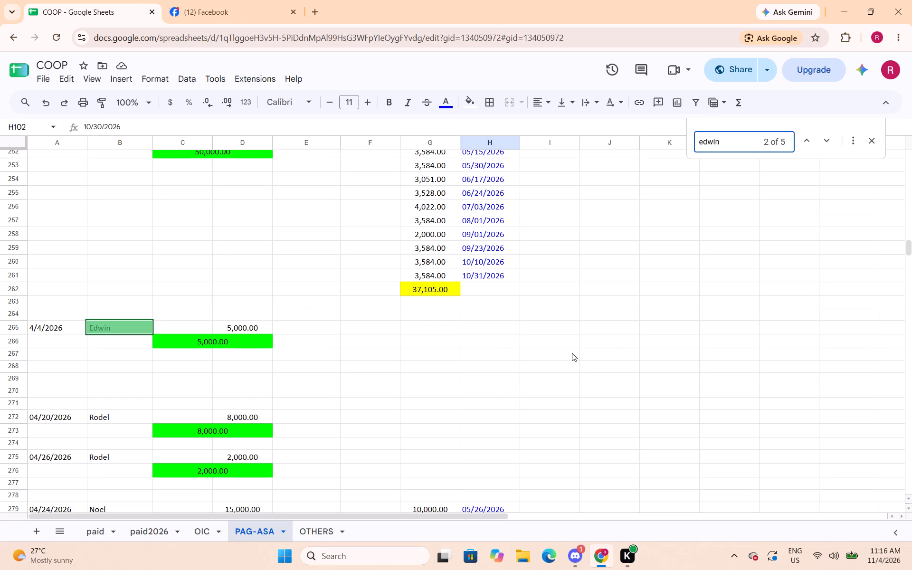
pyautogui.press('Return')
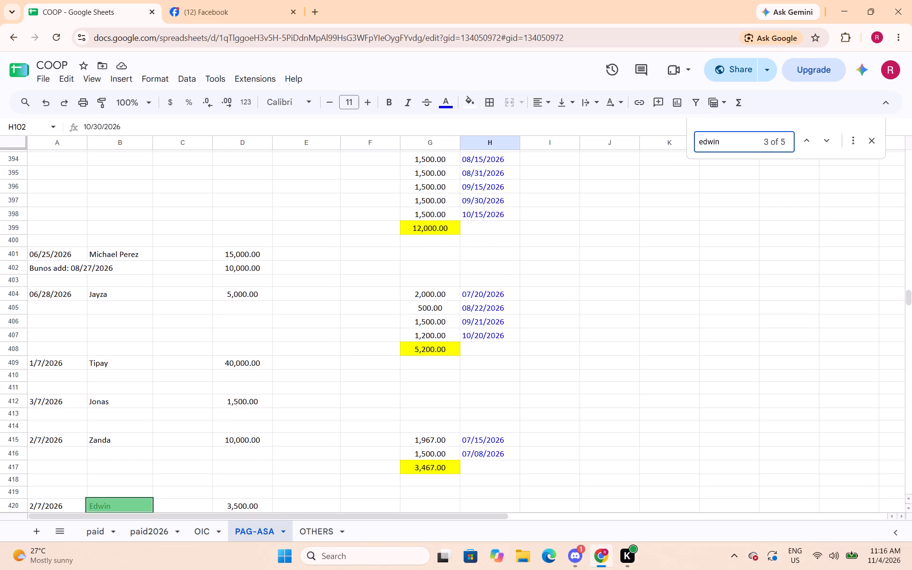
pyautogui.press('Return')
pyautogui.press('Return')
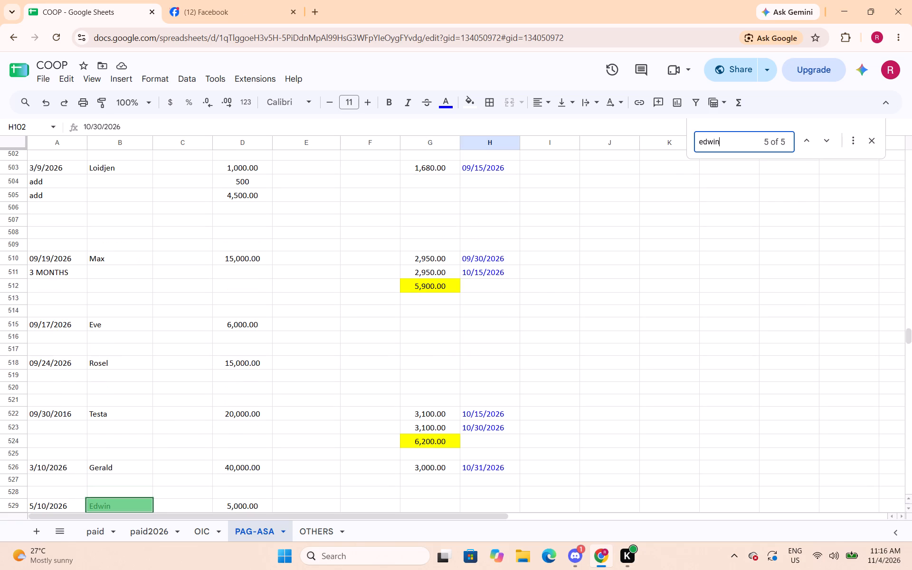
pyautogui.scroll(-3, 627, 447)
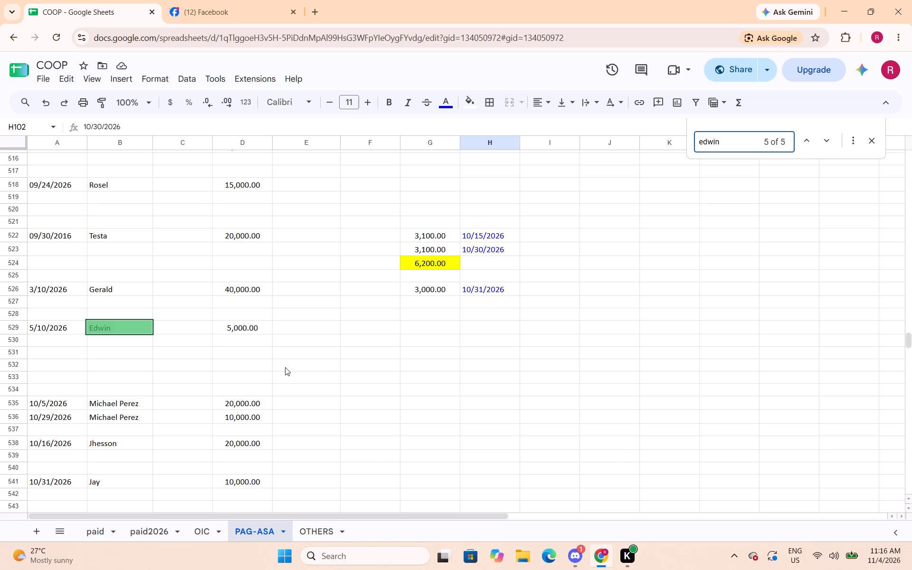
pyautogui.click(48, 325)
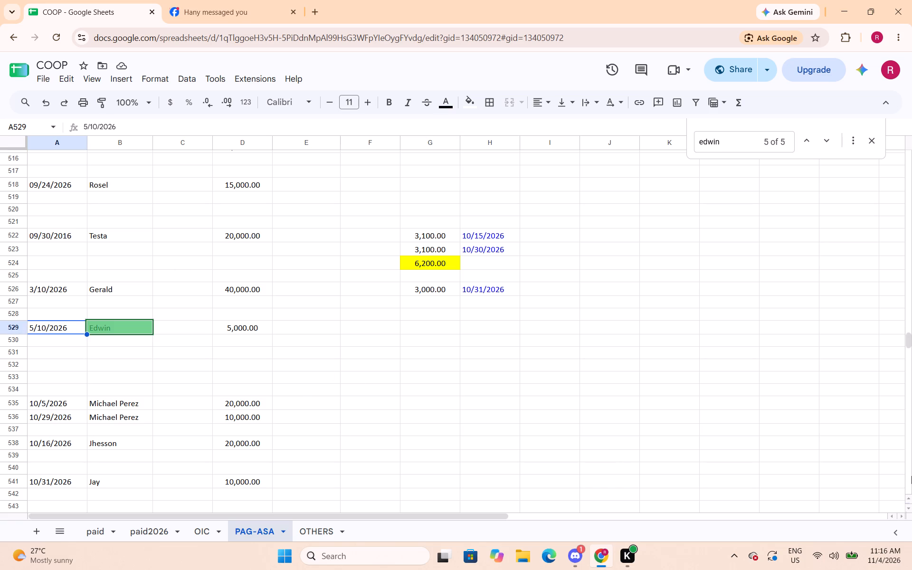
pyautogui.write('10/05/2026')
pyautogui.press('Right')
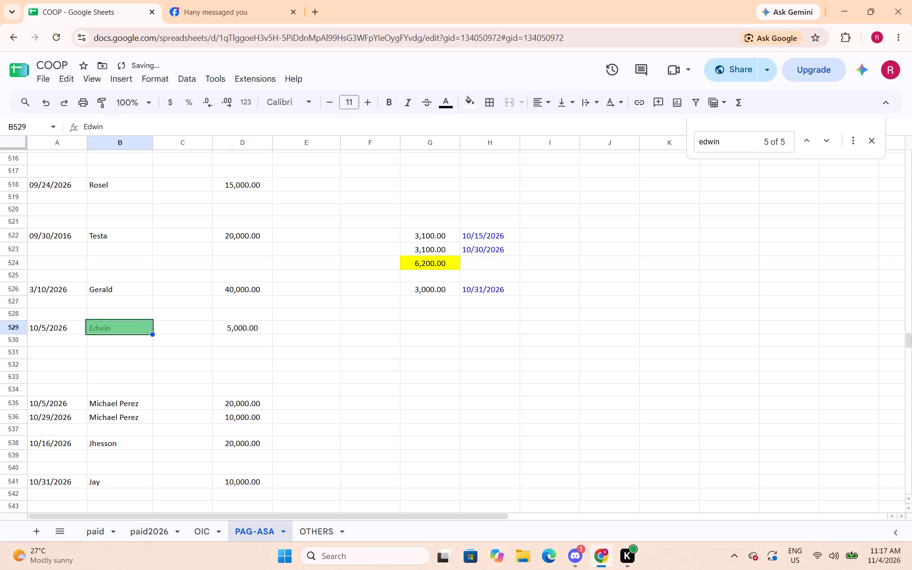
pyautogui.press('Up')
# Save the COOP spreadsheet.
pyautogui.hotkey('ctrl', 's')
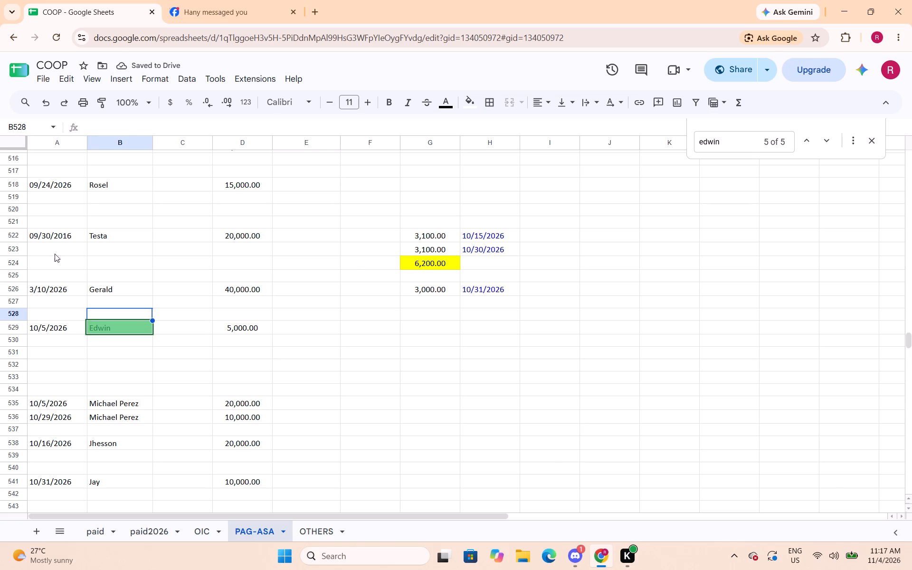
# Correct the date of Gerald's 40,000.00 loan in row 526 to 10/3/2026 and save the spreadsheet.
pyautogui.click(46, 294)
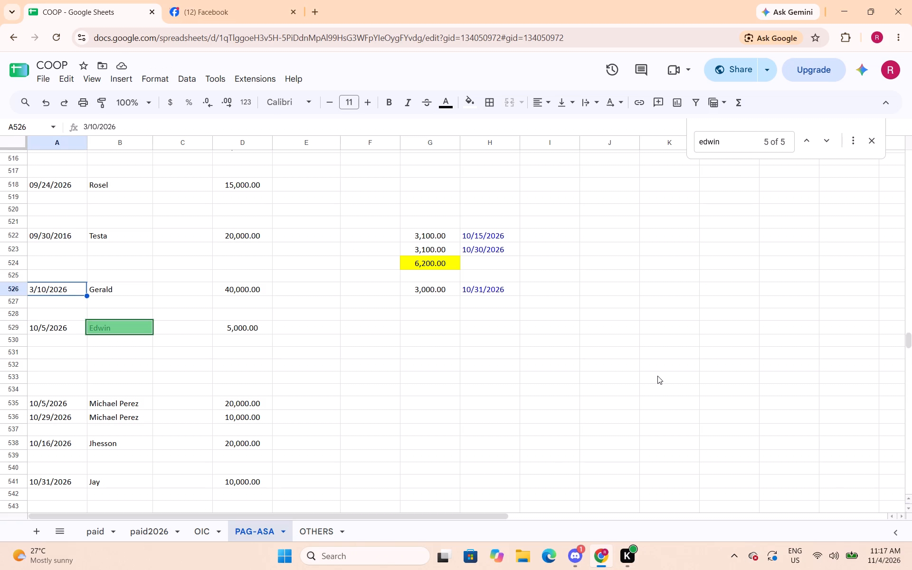
pyautogui.write('10')
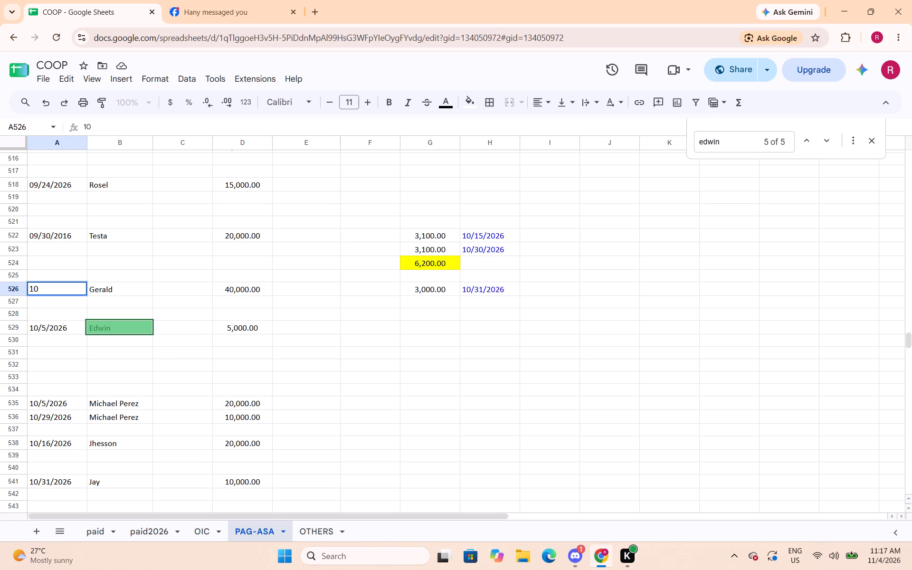
pyautogui.press('/')
pyautogui.press('3')
pyautogui.press('/')
pyautogui.write('2026')
pyautogui.press('Right')
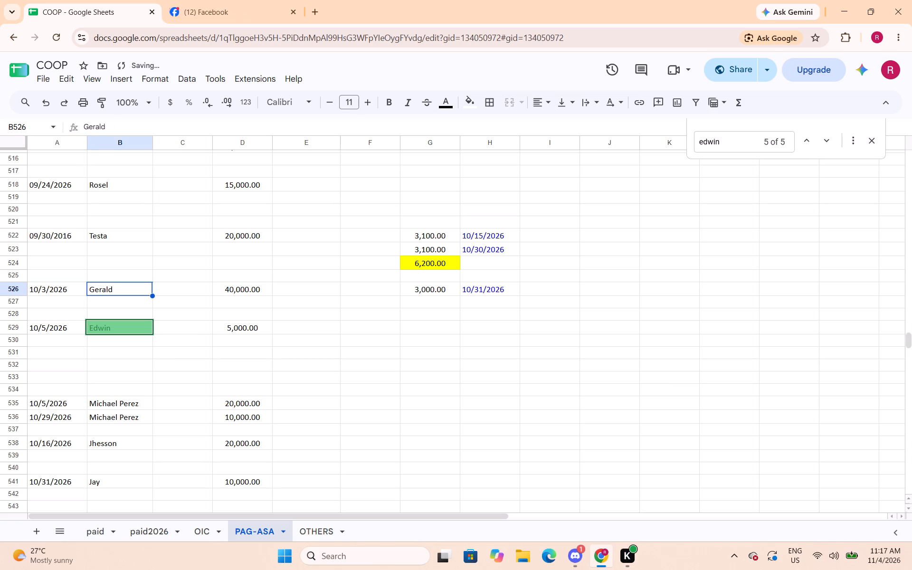
pyautogui.hotkey('ctrl', 's')
# Enter 2400 in C526 beside Gerald's loan amount and sum C526:D526 in the merged cells C527:D527.
pyautogui.click(185, 292)
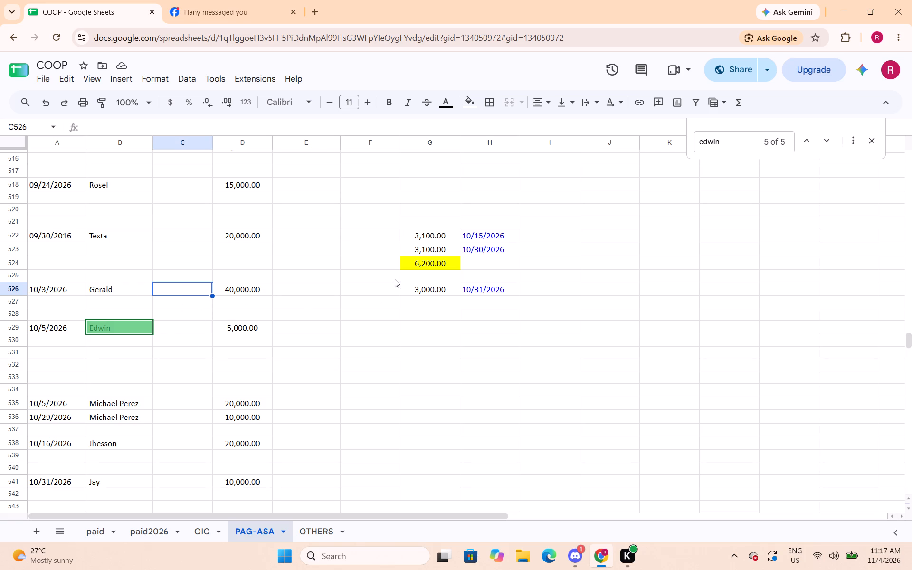
pyautogui.write('2400')
pyautogui.press('Down')
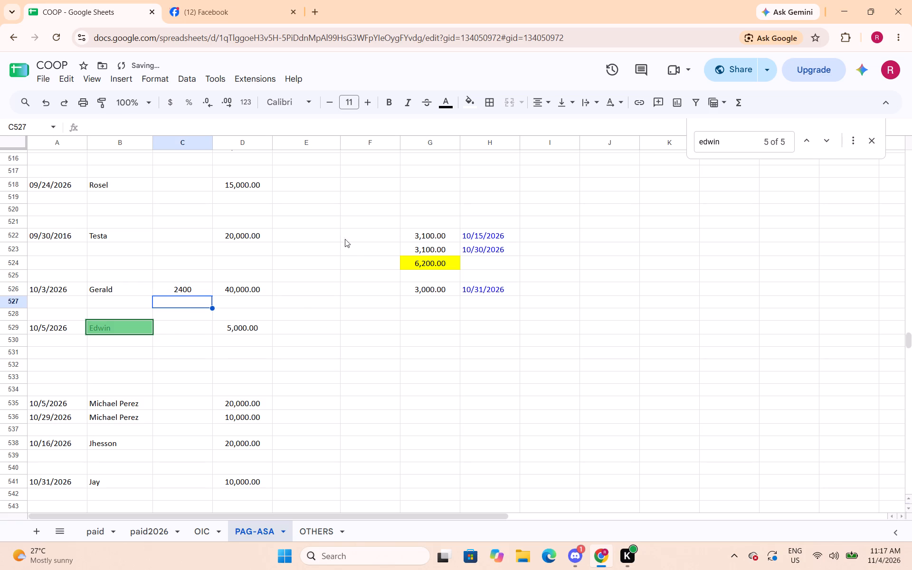
pyautogui.moveTo(195, 304); pyautogui.dragTo(215, 302)
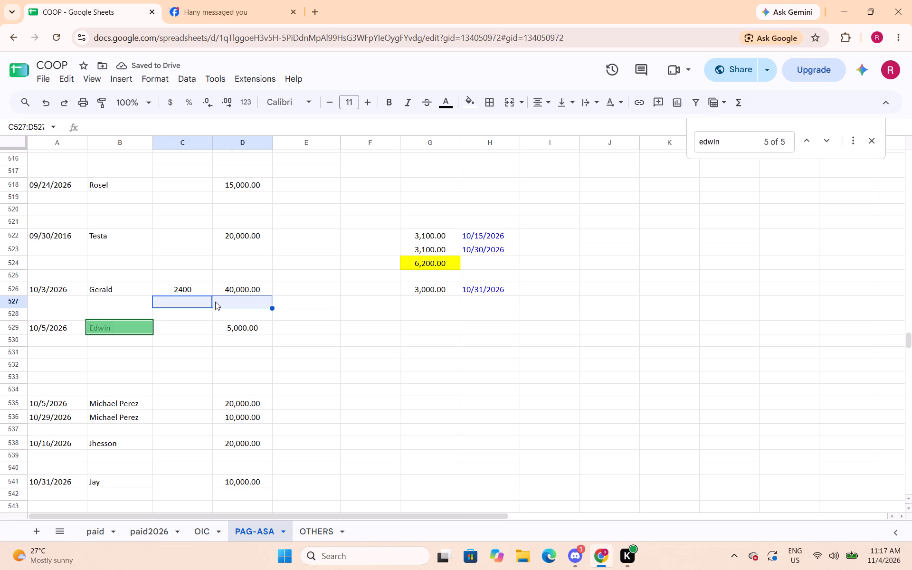
pyautogui.click(508, 104)
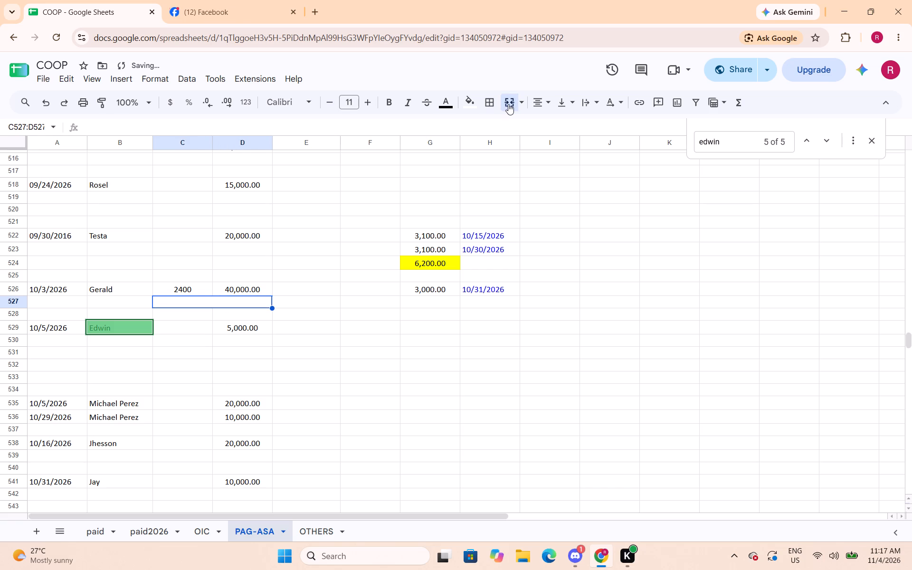
pyautogui.write('=sum(')
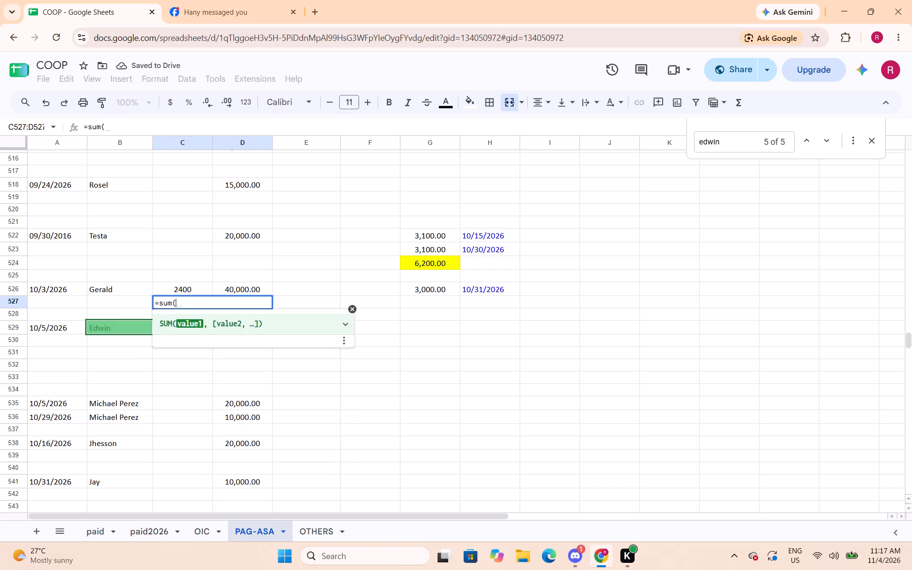
pyautogui.moveTo(194, 293); pyautogui.dragTo(224, 289)
pyautogui.hotkey('shift', ')')
pyautogui.press('Return')
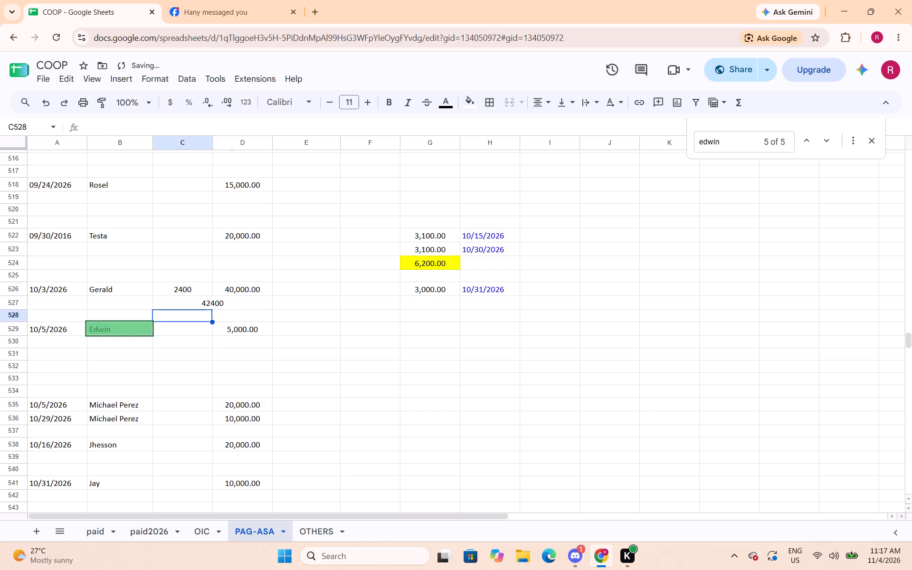
# Apply the Number format and a bright green fill to Gerald's loan total in C527:D527.
pyautogui.press('Up')
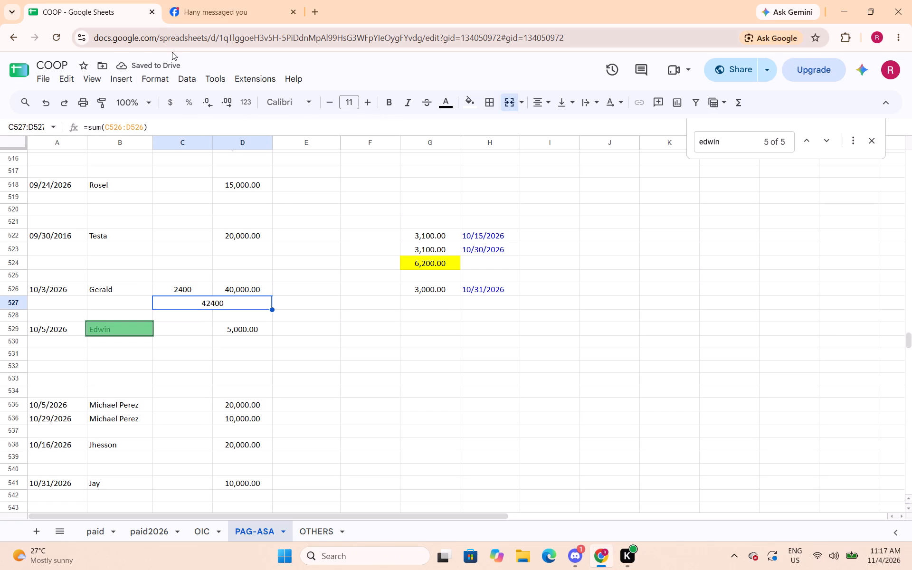
pyautogui.click(157, 76)
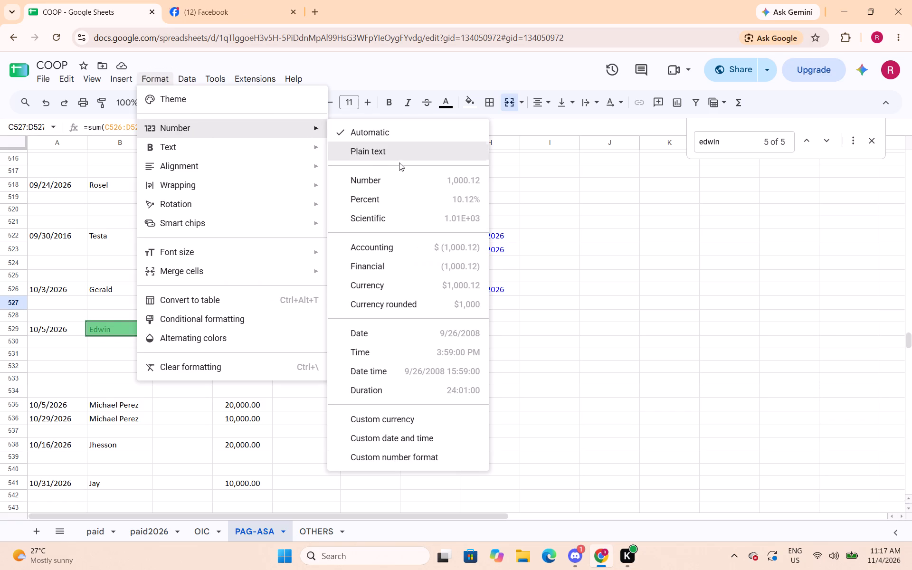
pyautogui.click(389, 179)
pyautogui.click(470, 103)
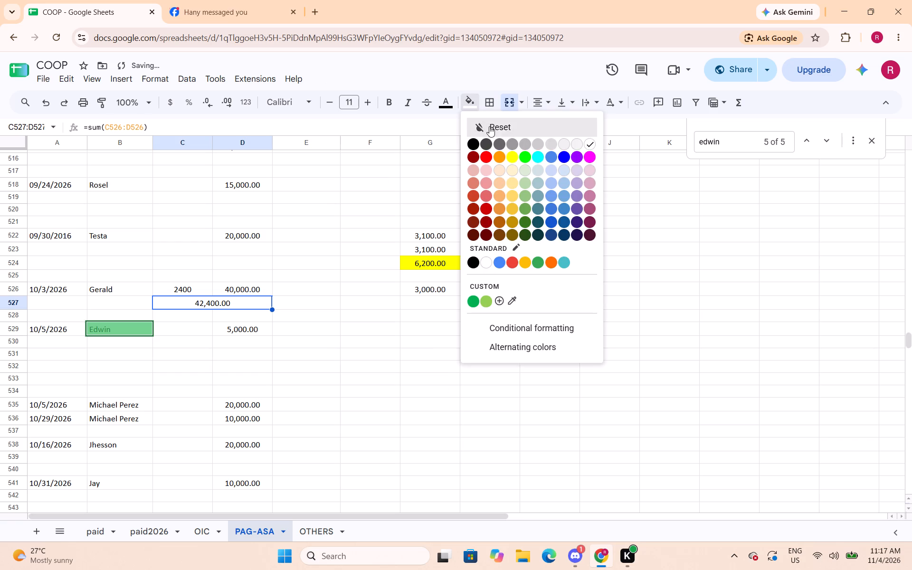
pyautogui.click(525, 158)
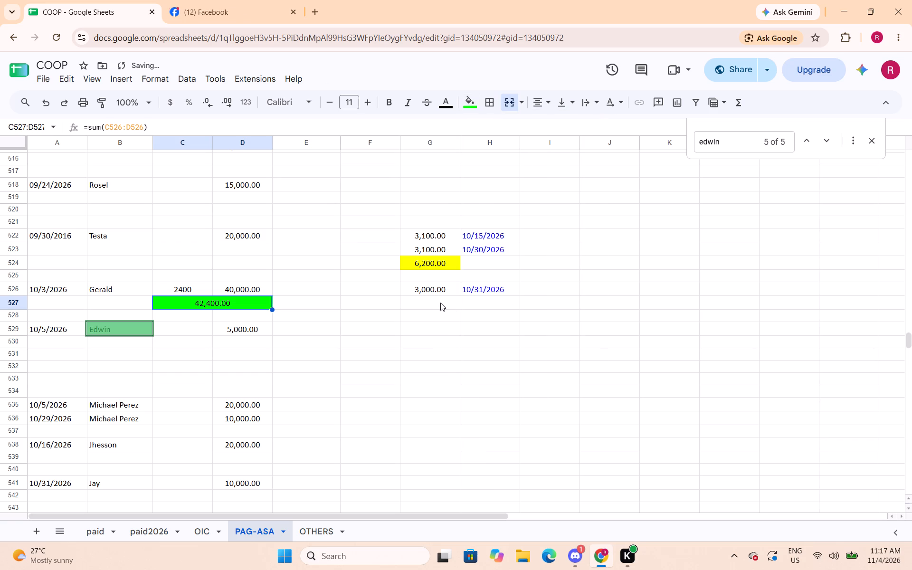
# Record a 17000 payment dated 11/3/2026 for Gerald in row 527, below his first payment.
pyautogui.click(440, 303)
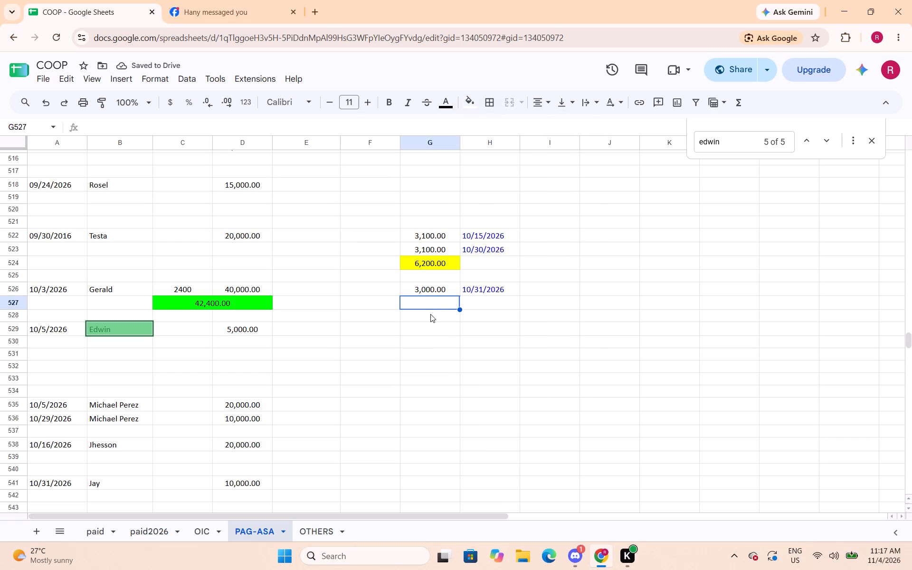
pyautogui.write('17000')
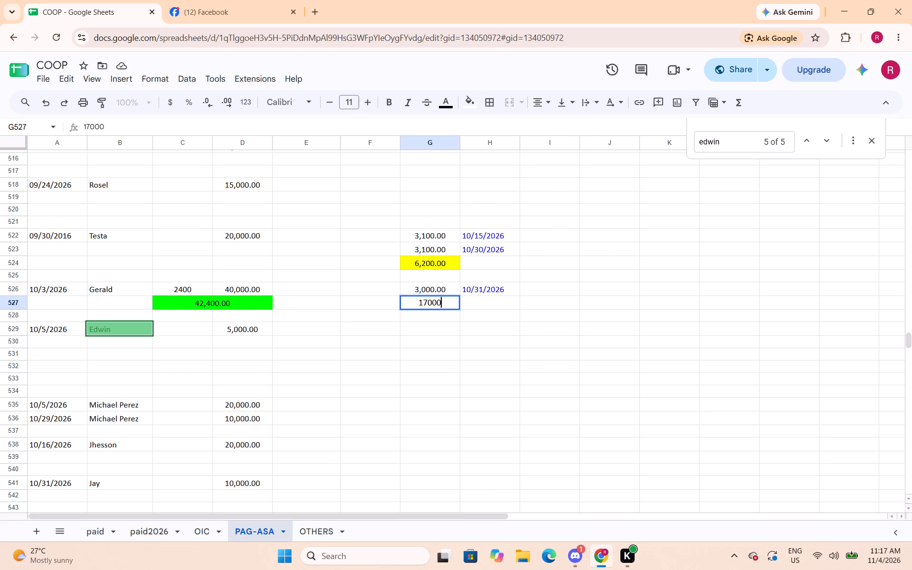
pyautogui.press('Right')
pyautogui.write('11/3/2026')
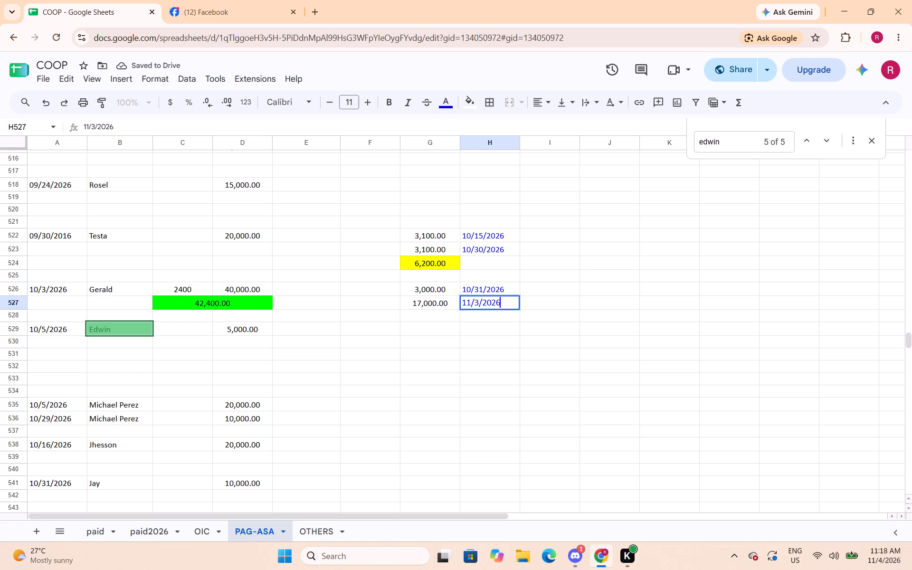
pyautogui.press('Down')
# Sum Gerald's payments G526:G527 in G528 and fill the total cell yellow.
pyautogui.press('Left')
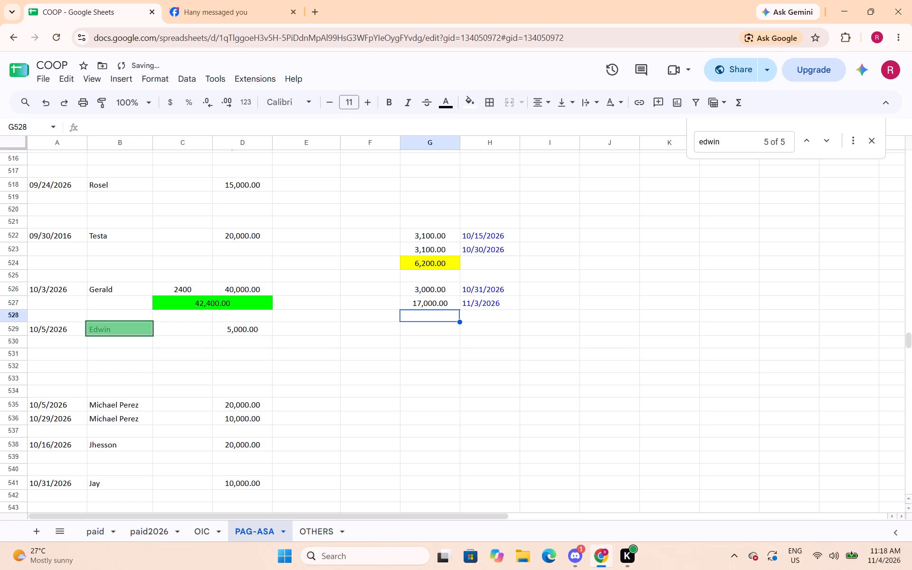
pyautogui.write('=sum(')
pyautogui.moveTo(447, 289); pyautogui.dragTo(446, 298)
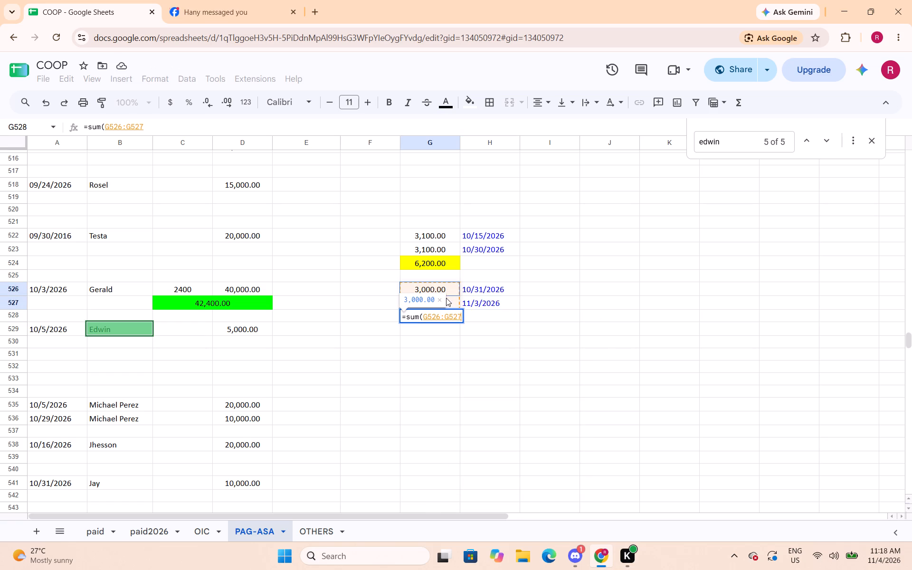
pyautogui.moveTo(446, 298); pyautogui.dragTo(446, 299)
pyautogui.hotkey('shift', ')')
pyautogui.press('Return')
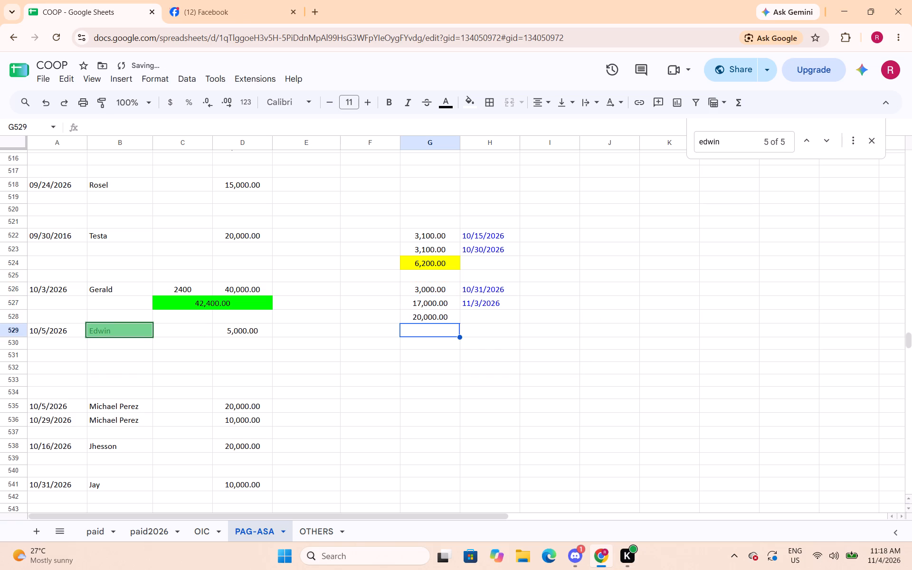
pyautogui.press('Up')
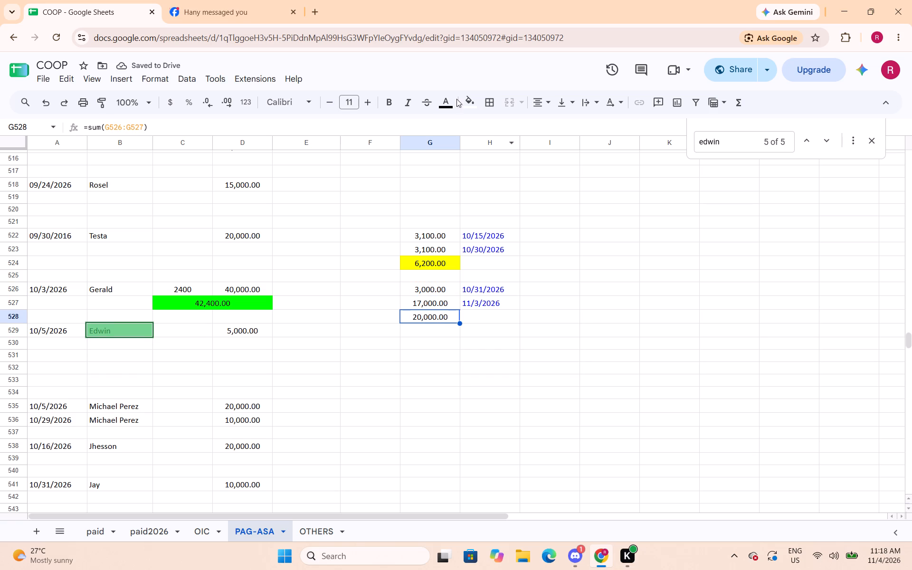
pyautogui.click(477, 106)
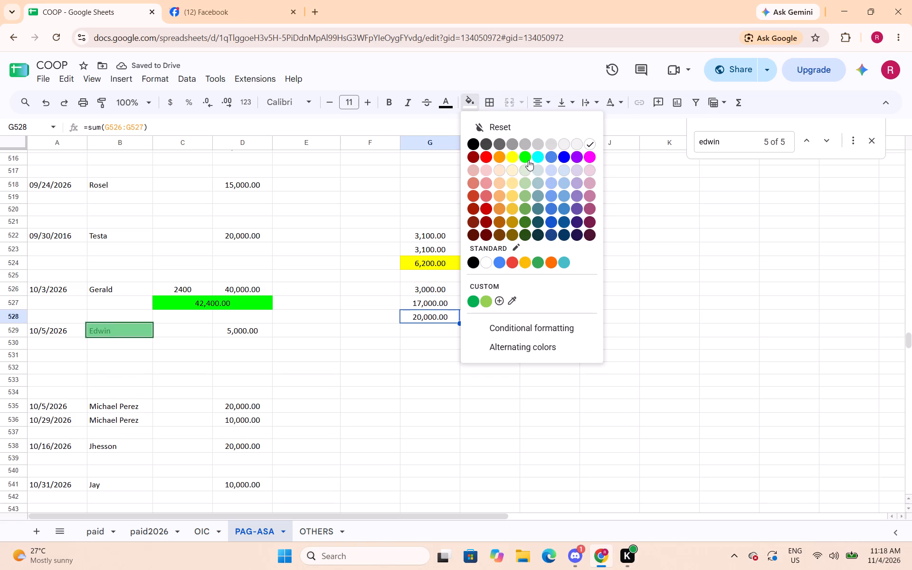
pyautogui.click(510, 157)
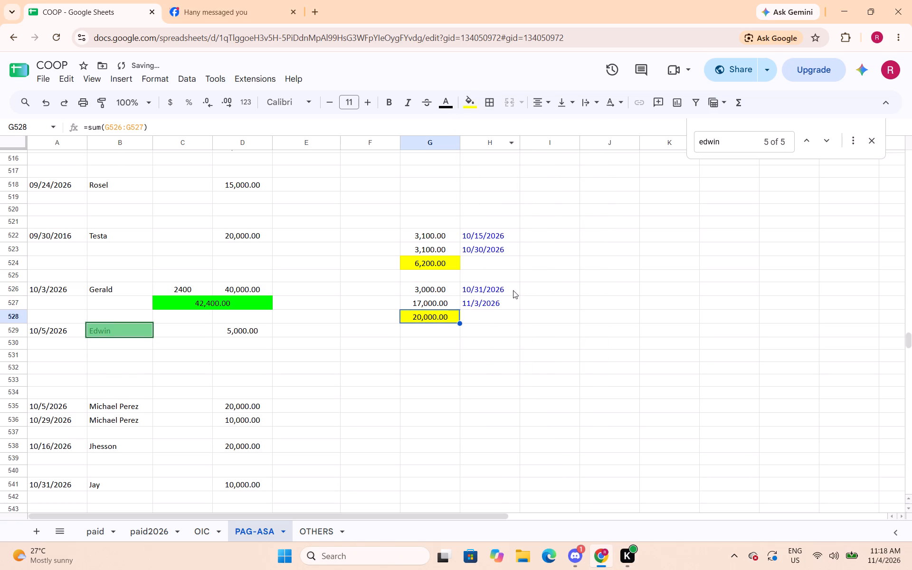
pyautogui.click(443, 347)
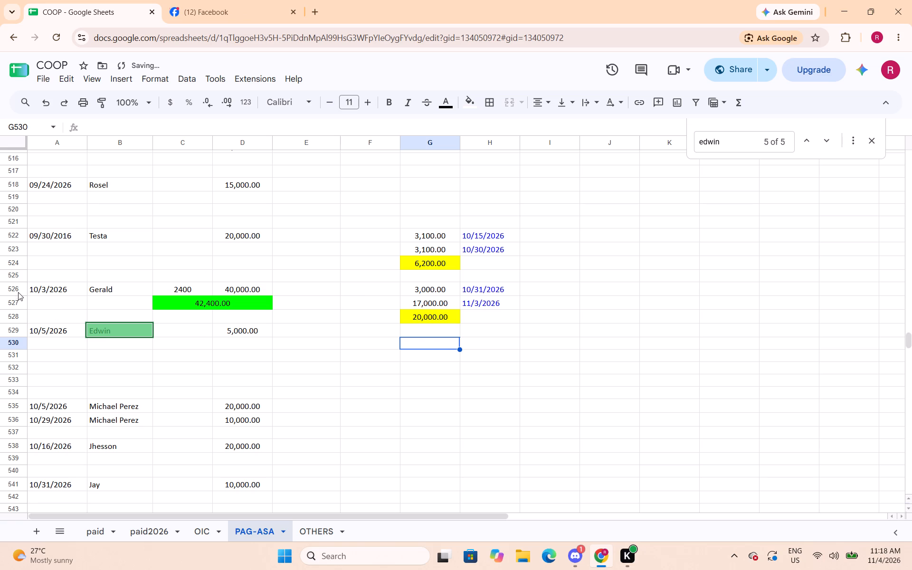
# Start a new record in row 547 by copying Gerald's name into B547 and entering the date 11/03/2026 in A547.
pyautogui.click(16, 289)
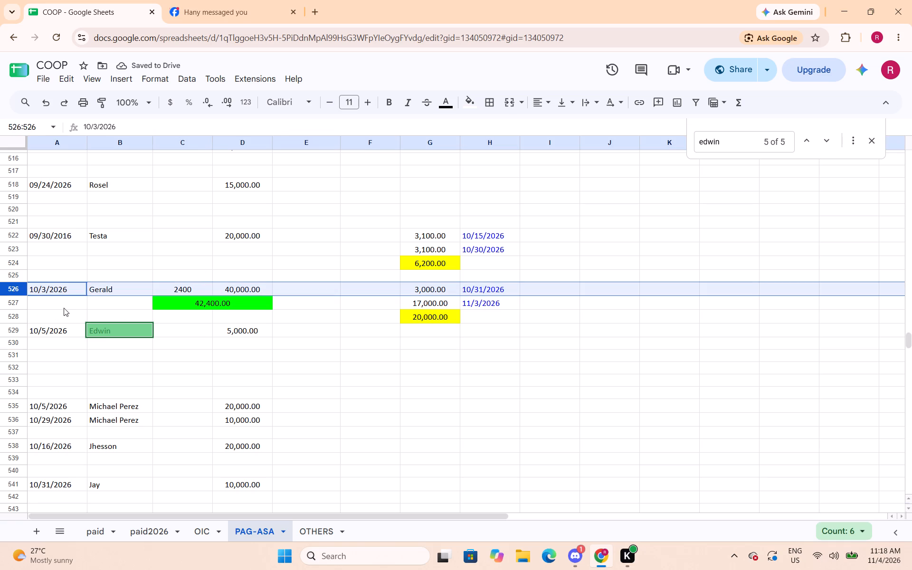
pyautogui.click(64, 308)
pyautogui.click(96, 292)
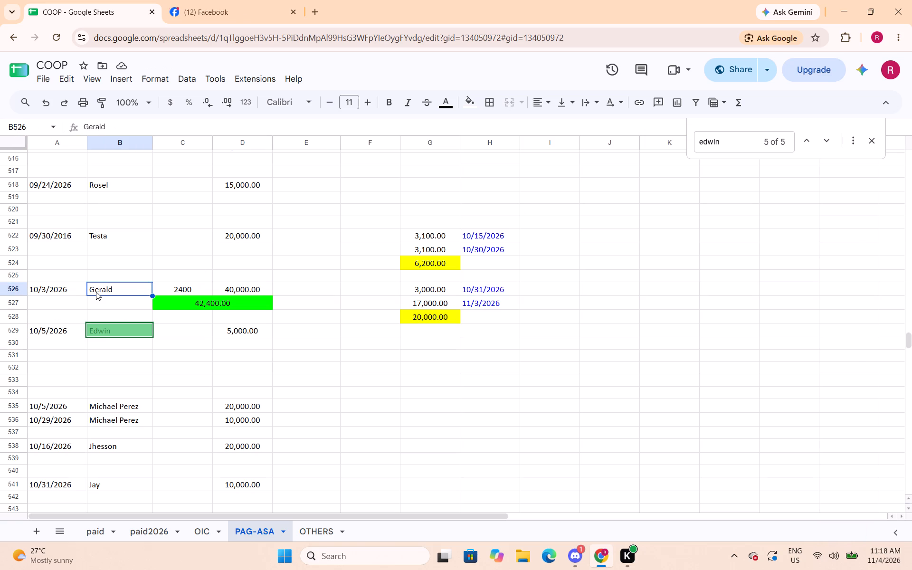
pyautogui.hotkey('ctrl', 'c')
pyautogui.scroll(-4, 611, 407)
pyautogui.scroll(1, 606, 402)
pyautogui.click(116, 373)
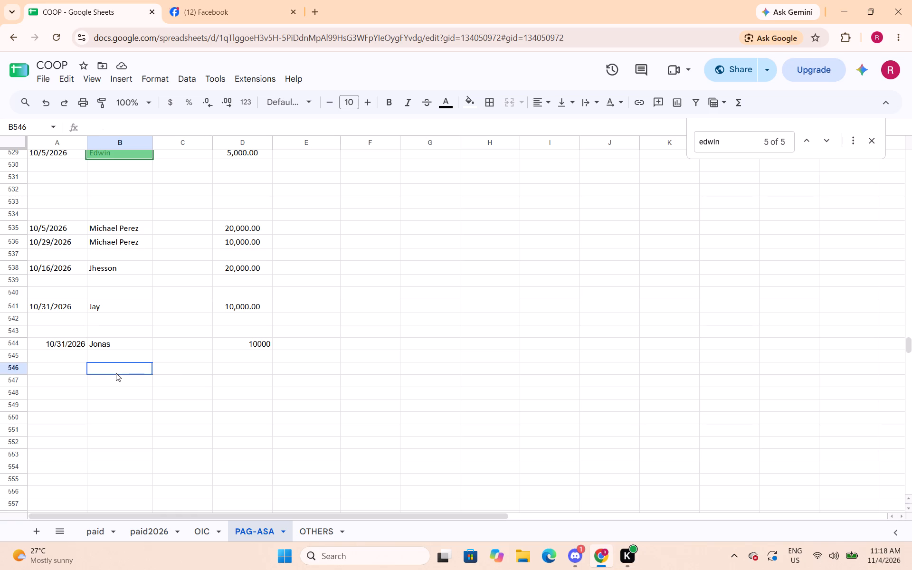
pyautogui.click(116, 379)
pyautogui.hotkey('ctrl', 'v')
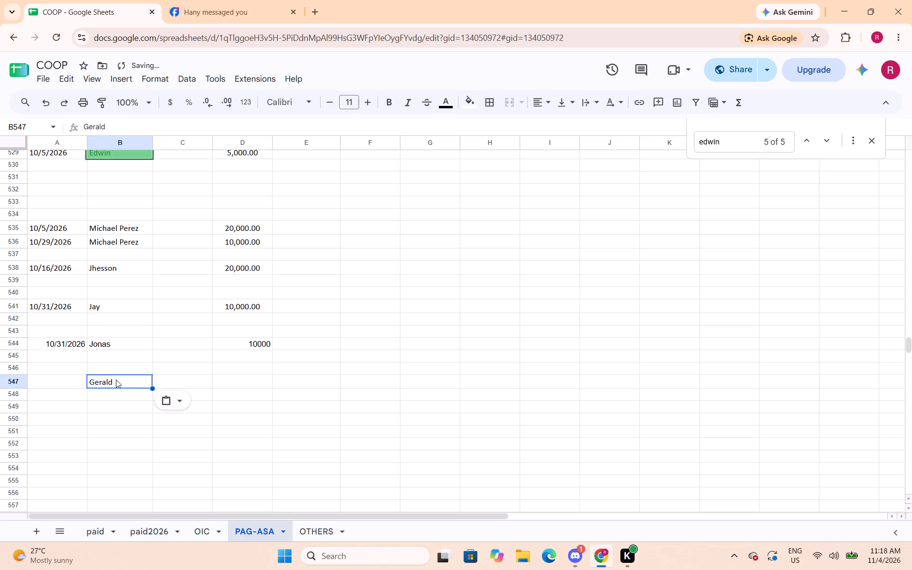
pyautogui.click(50, 385)
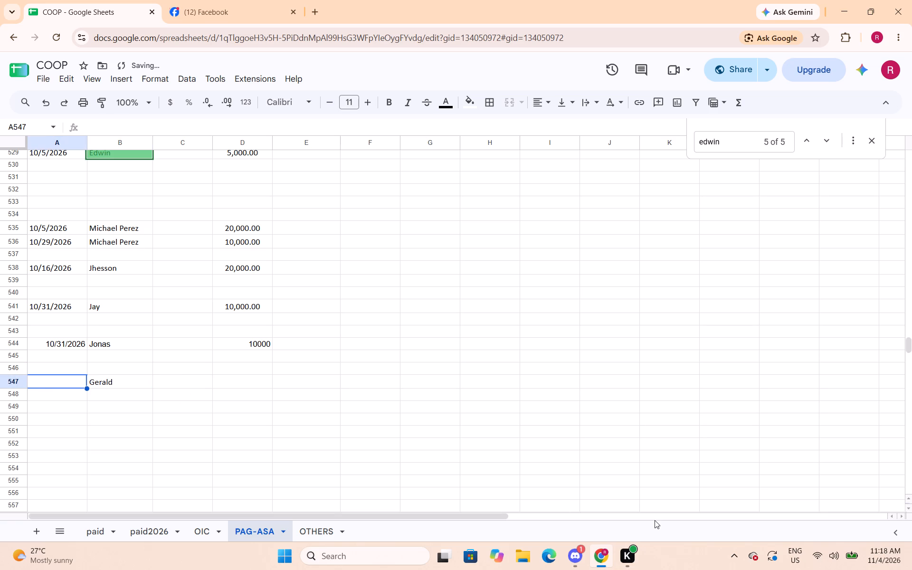
pyautogui.write('11/03/2026')
pyautogui.press('Up')
# Left-align the dates of Jonas's record in A544 and Gerald's new record in A547.
pyautogui.press('Up')
pyautogui.press('Up')
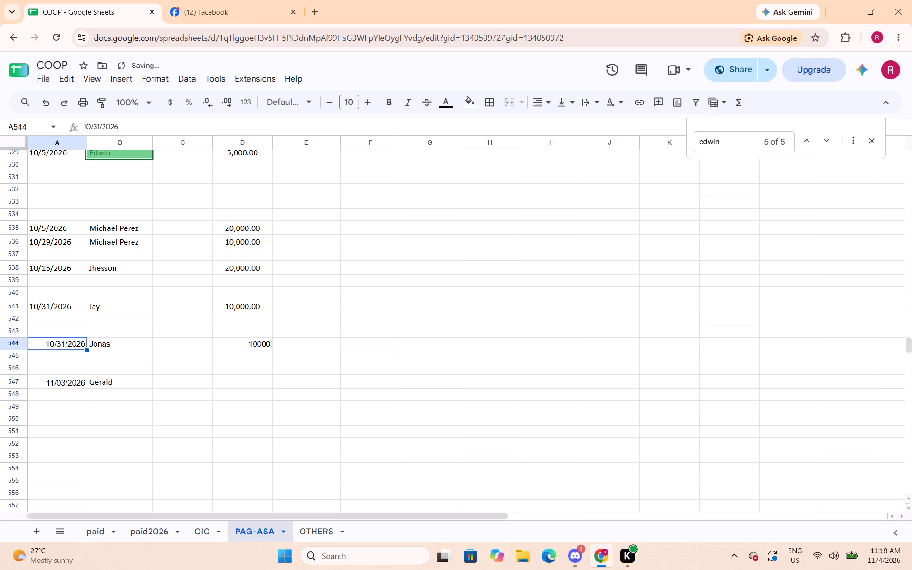
pyautogui.click(539, 101)
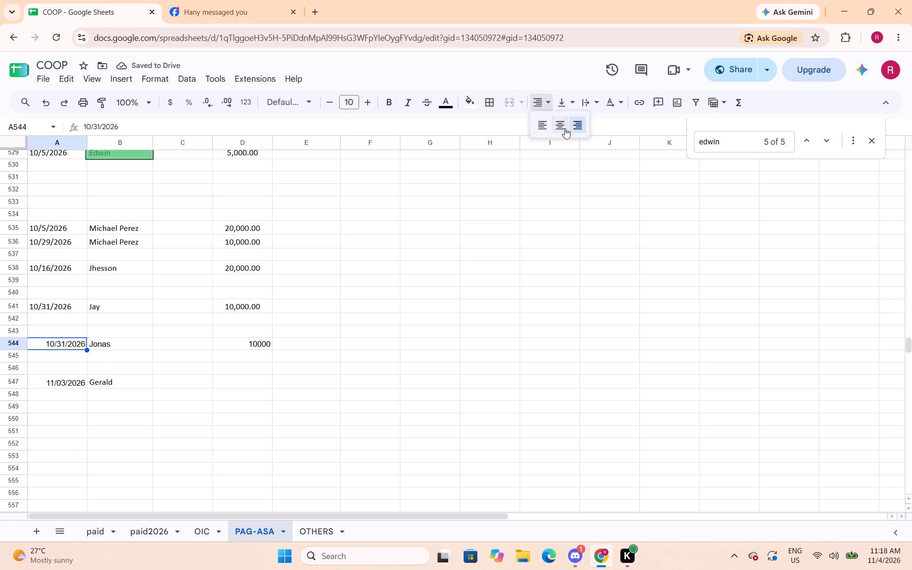
pyautogui.click(544, 127)
pyautogui.click(78, 389)
pyautogui.click(77, 382)
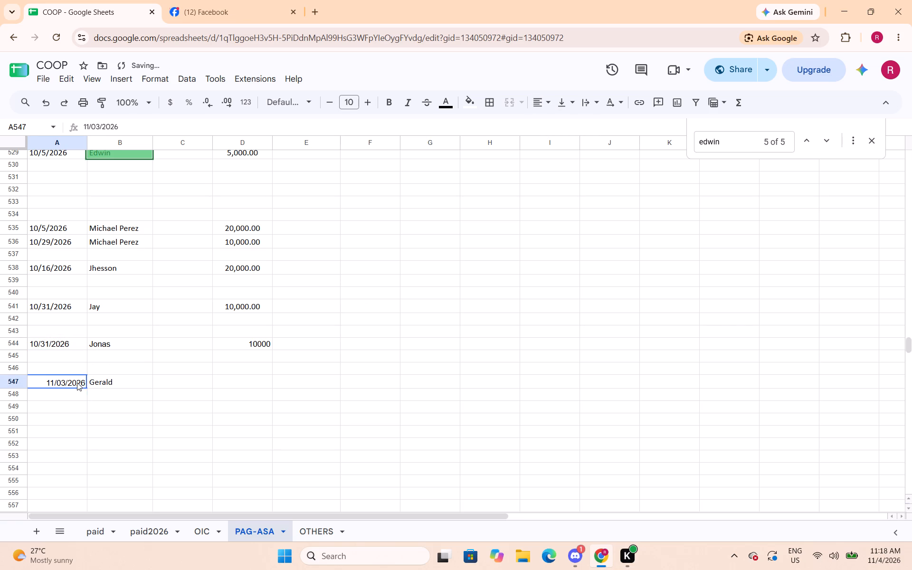
pyautogui.click(536, 97)
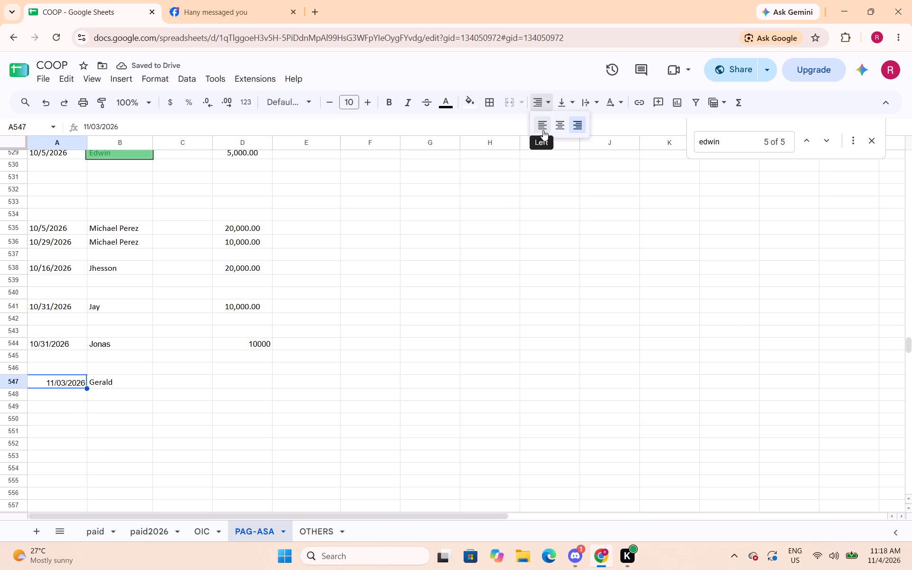
pyautogui.click(543, 130)
# Insert a row above Gerald's payment total in row 528 and fill the new cell G528 white.
pyautogui.scroll(4, 246, 460)
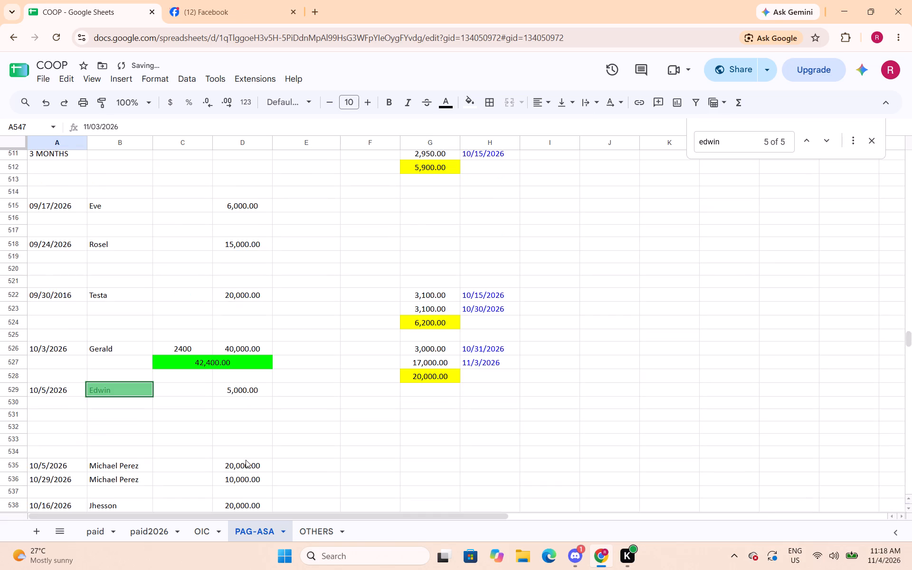
pyautogui.click(353, 409)
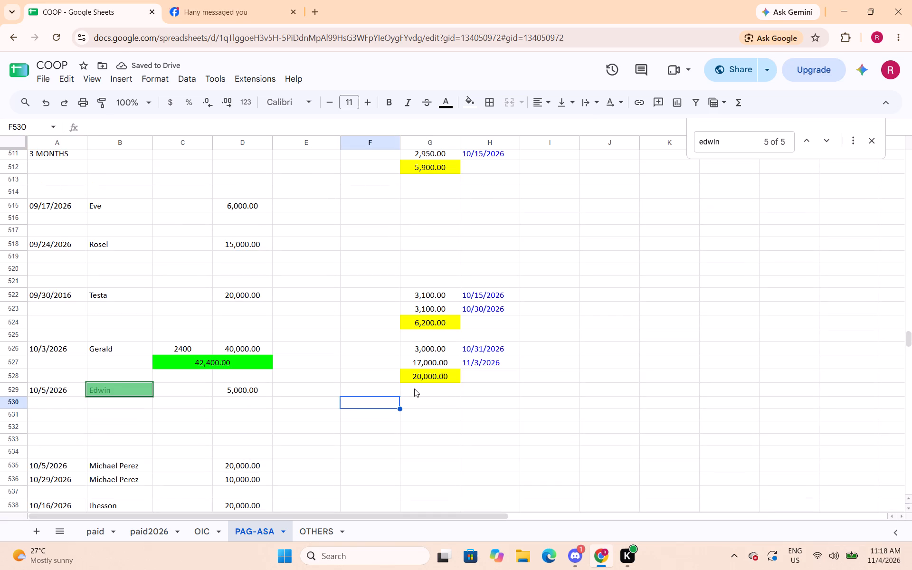
pyautogui.click(18, 377)
pyautogui.rightClick(18, 377)
pyautogui.click(66, 162)
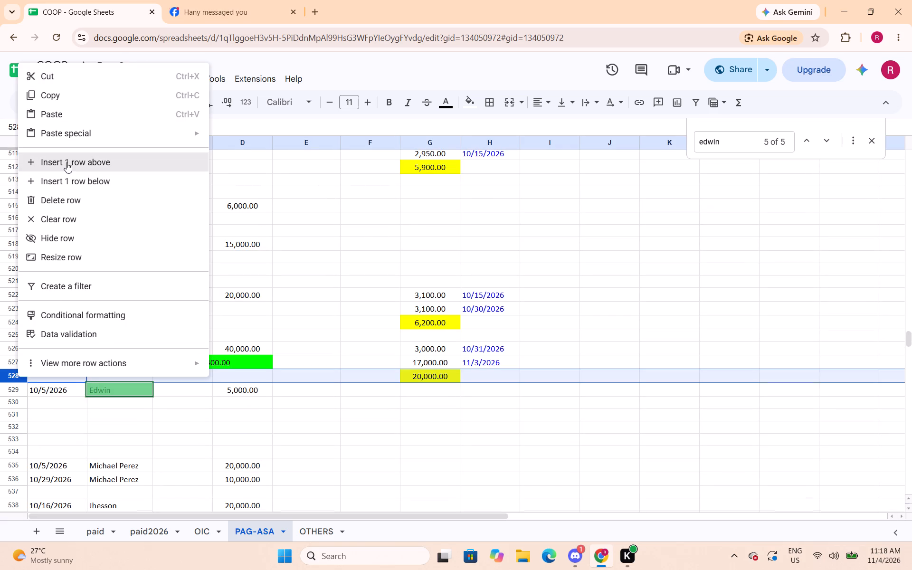
pyautogui.click(433, 378)
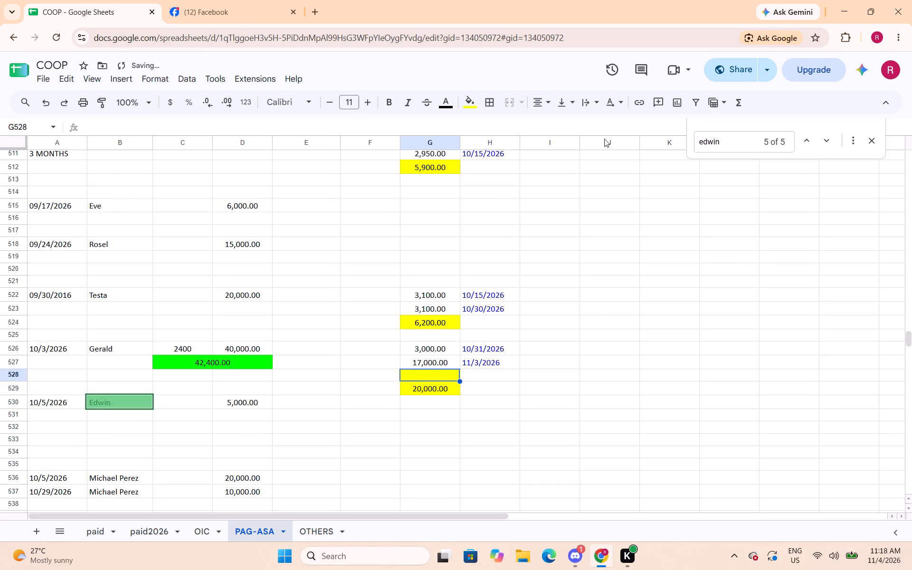
pyautogui.click(472, 104)
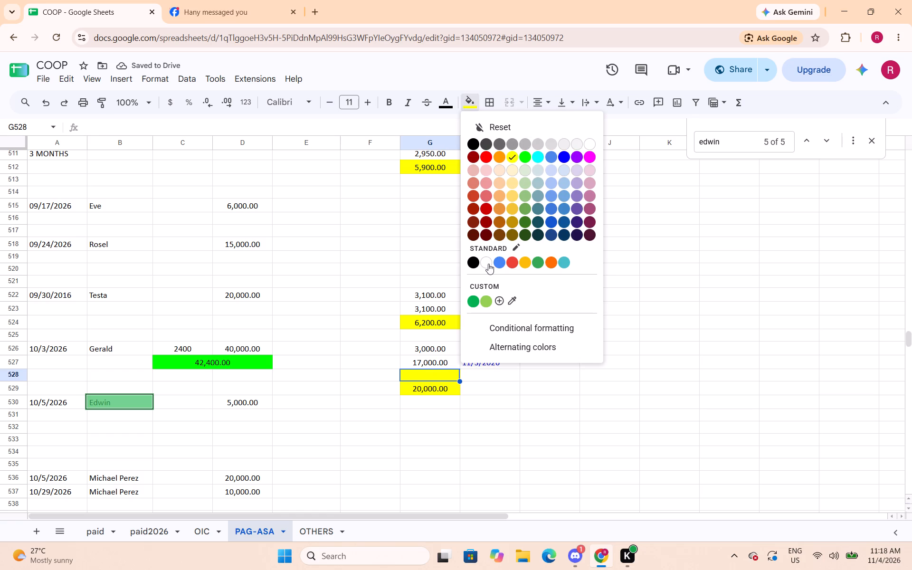
pyautogui.click(488, 264)
# Enter a payment of 22400 for Gerald in G528.
pyautogui.click(440, 376)
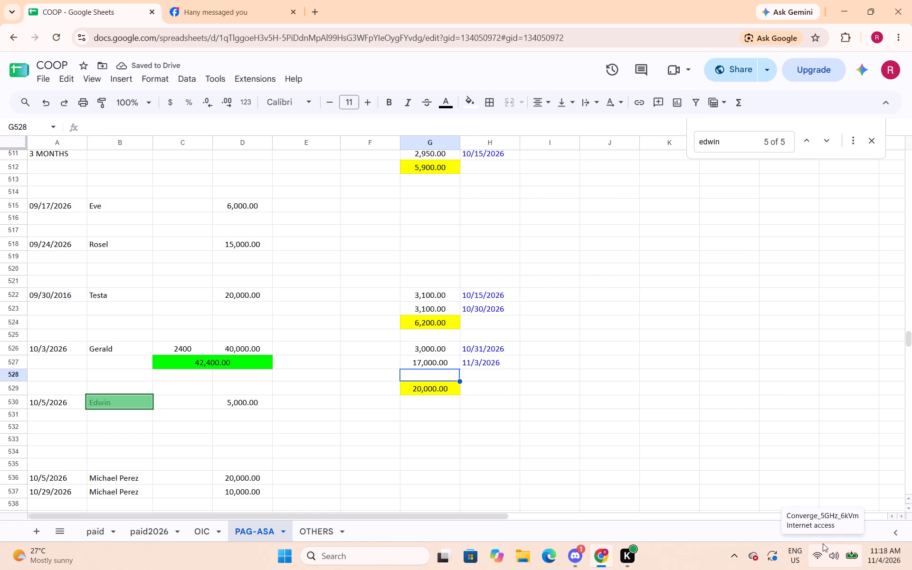
pyautogui.write('22400')
pyautogui.press('Right')
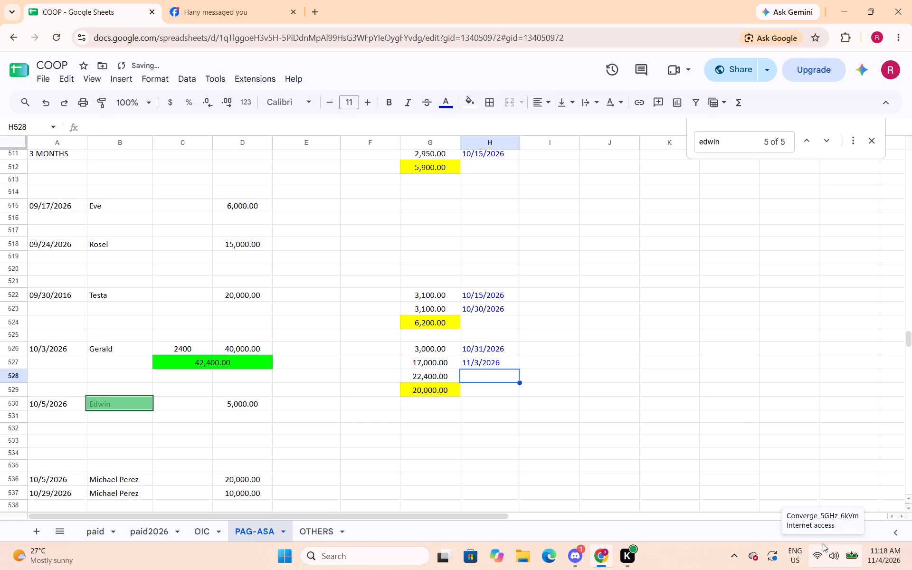
pyautogui.press('Left')
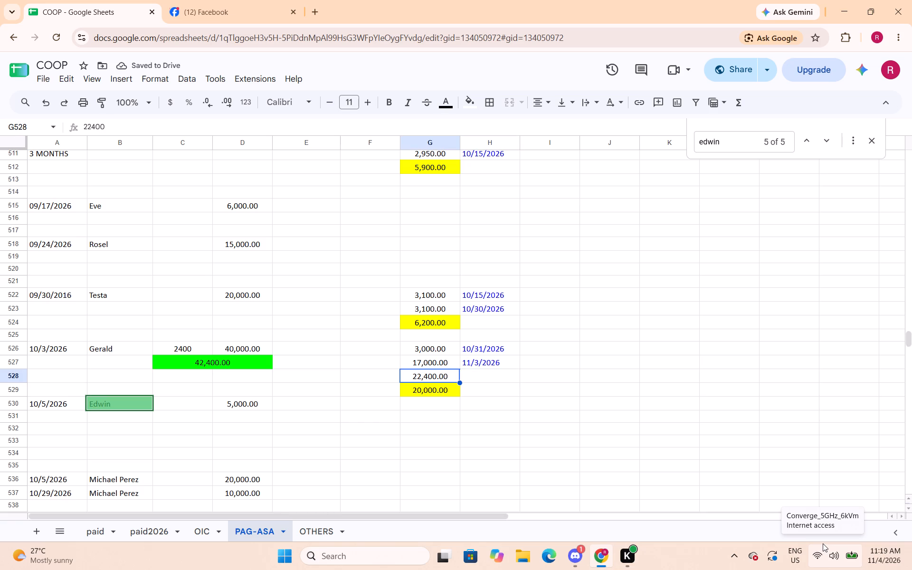
# Replace Gerald's payment total in G529 with a sum of G526:G528.
pyautogui.press('Down')
pyautogui.write('=sum(')
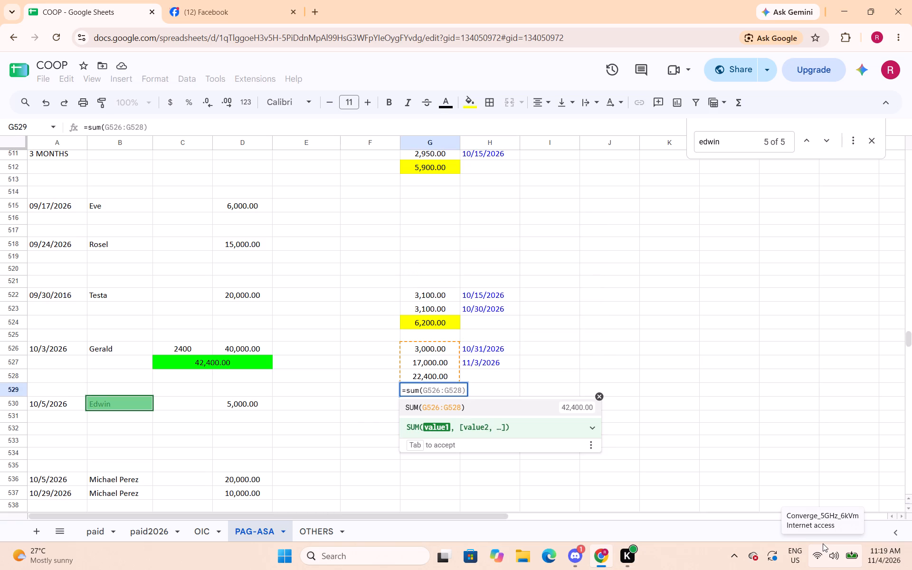
pyautogui.moveTo(444, 350); pyautogui.dragTo(439, 373)
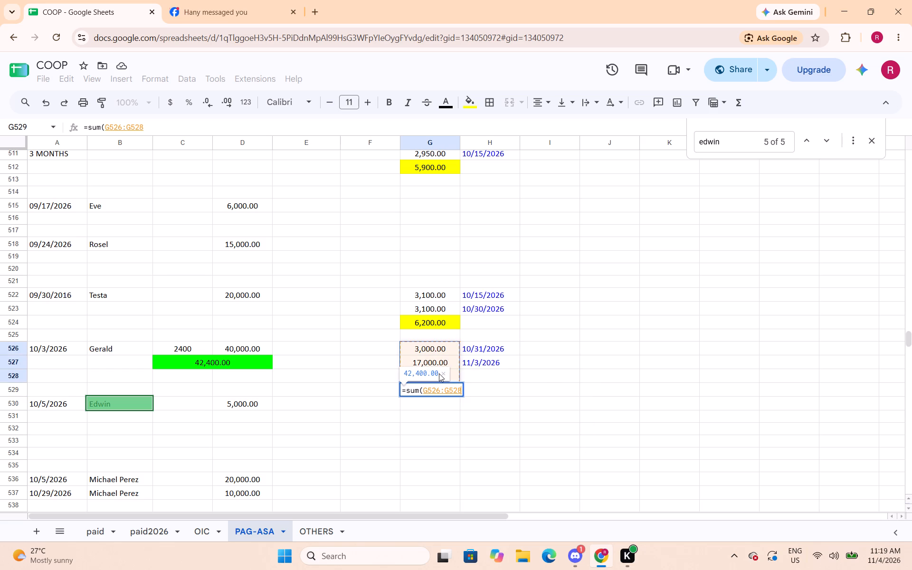
pyautogui.hotkey('shift', ')')
pyautogui.press('Return')
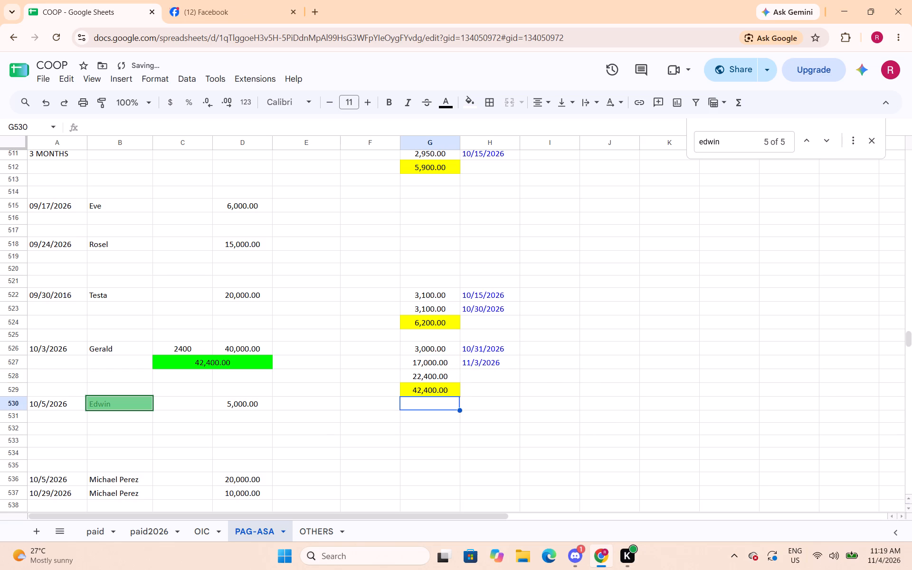
# Enter the note "11/3/2026 offset" in H528 beside Gerald's 22,400 payment.
pyautogui.press('Up')
pyautogui.press('Right')
pyautogui.press('Up')
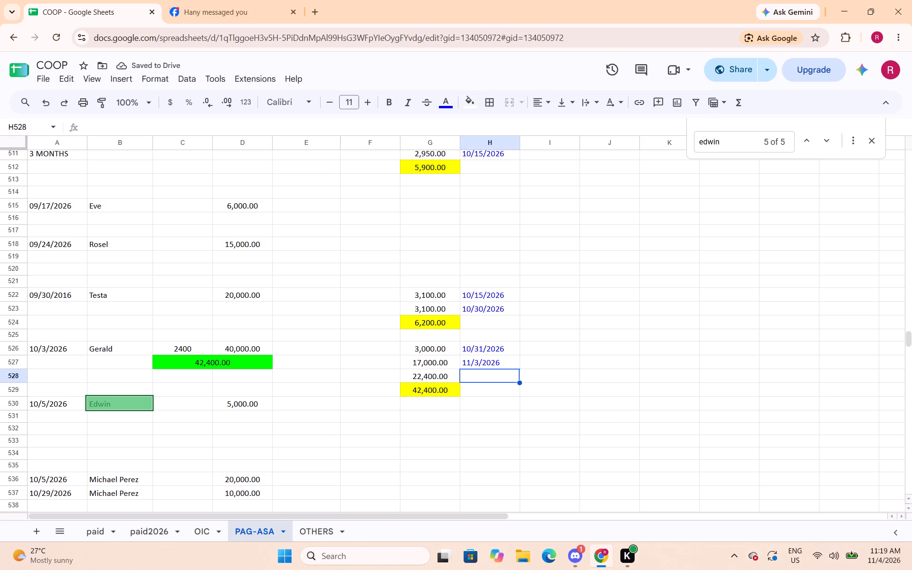
pyautogui.write('11/3/2026')
pyautogui.press('space')
pyautogui.write('offset')
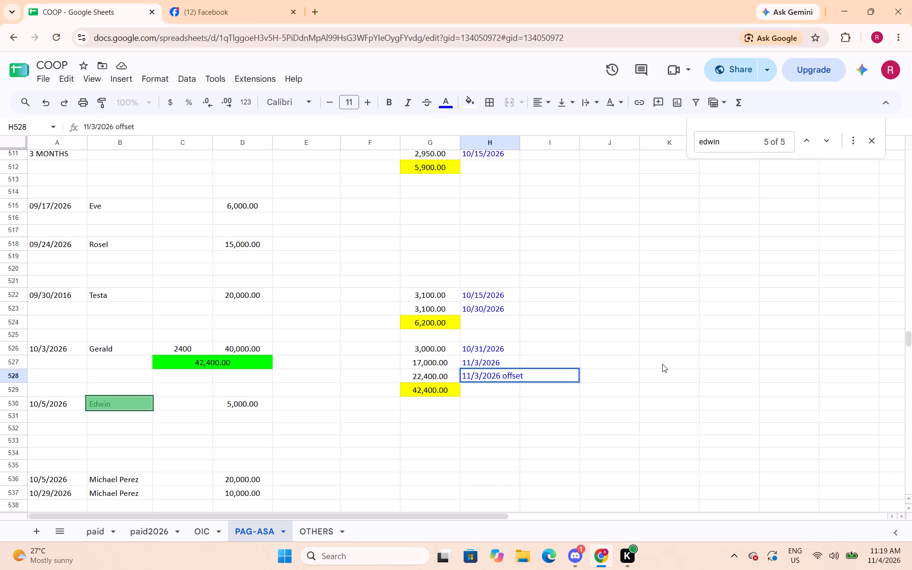
pyautogui.click(239, 384)
# Move Gerald's complete record, rows 526 to 529, to the paid2026 sheet starting at A1402.
pyautogui.click(208, 361)
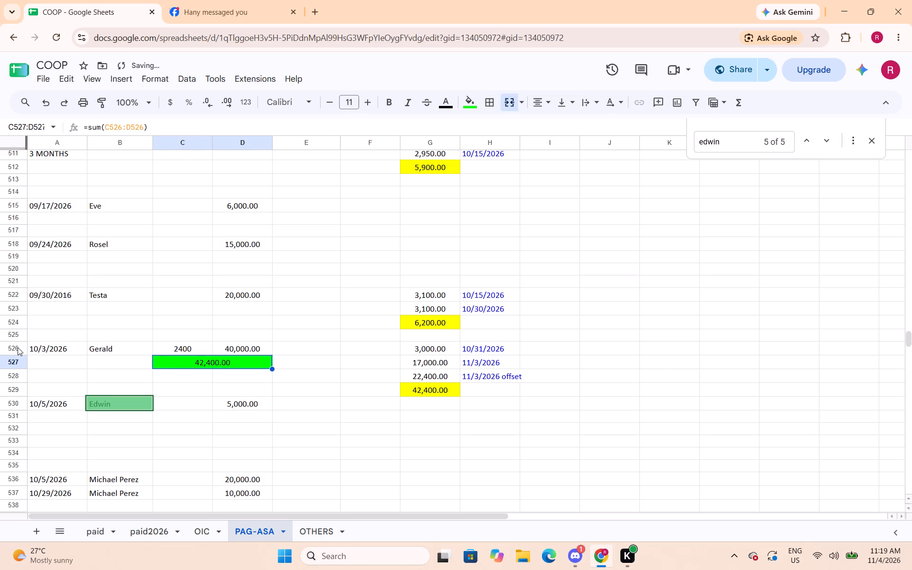
pyautogui.moveTo(13, 347); pyautogui.dragTo(22, 390)
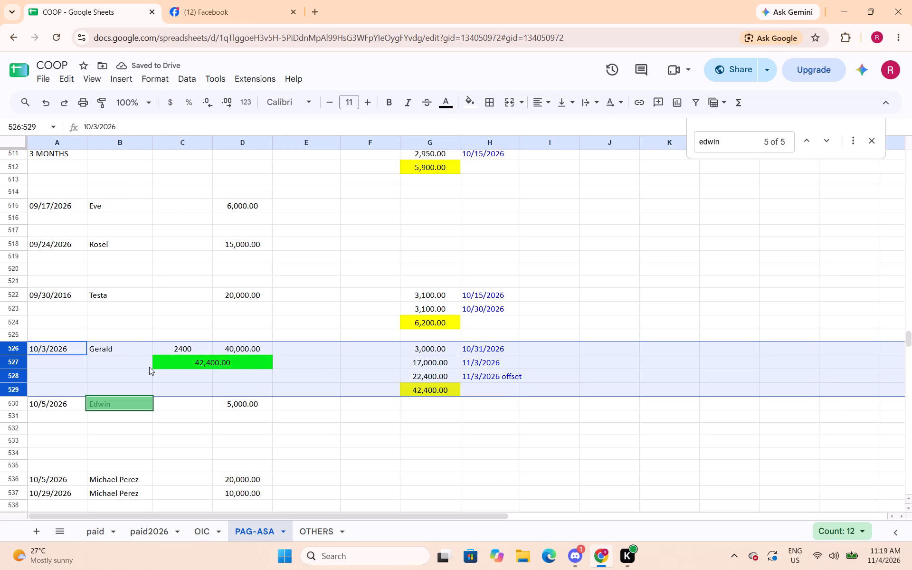
pyautogui.rightClick(153, 373)
pyautogui.click(193, 76)
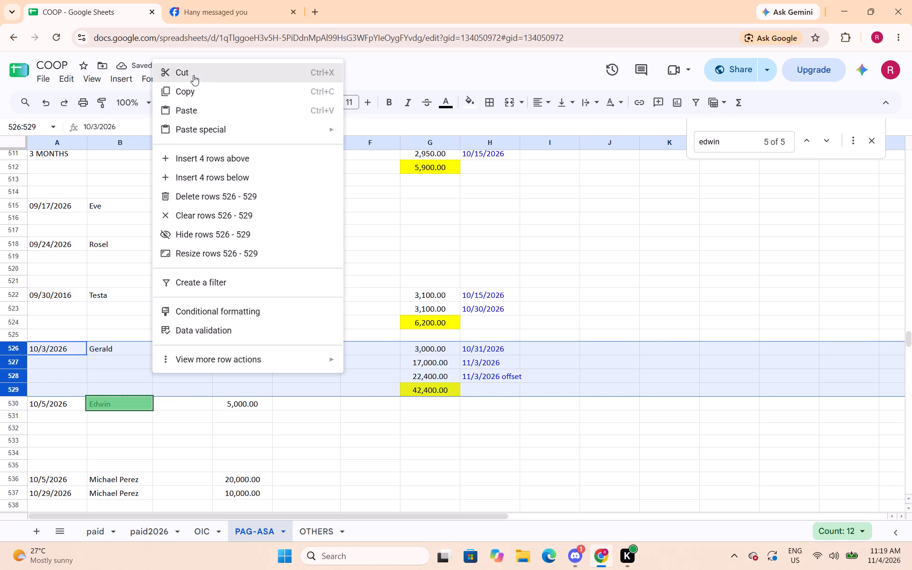
pyautogui.click(149, 533)
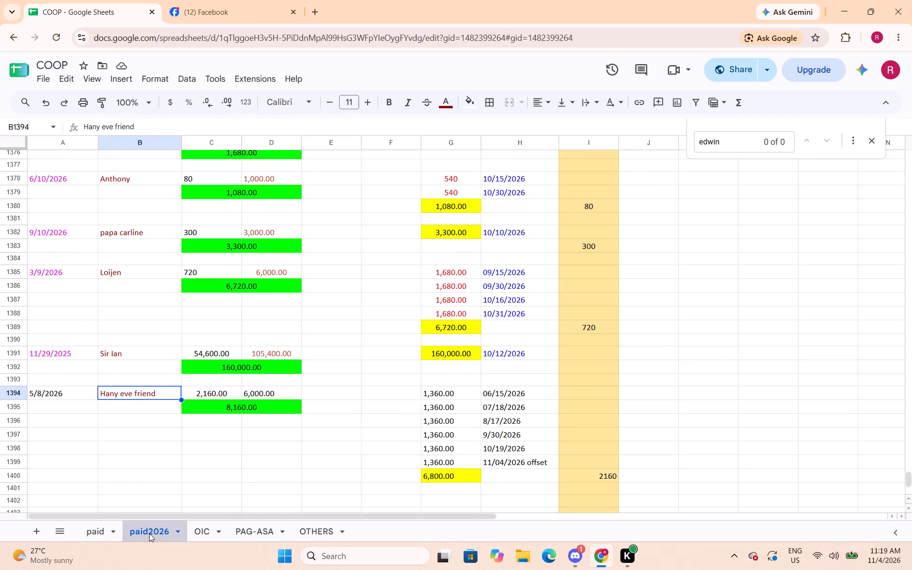
pyautogui.scroll(-5, 171, 398)
pyautogui.scroll(1, 171, 398)
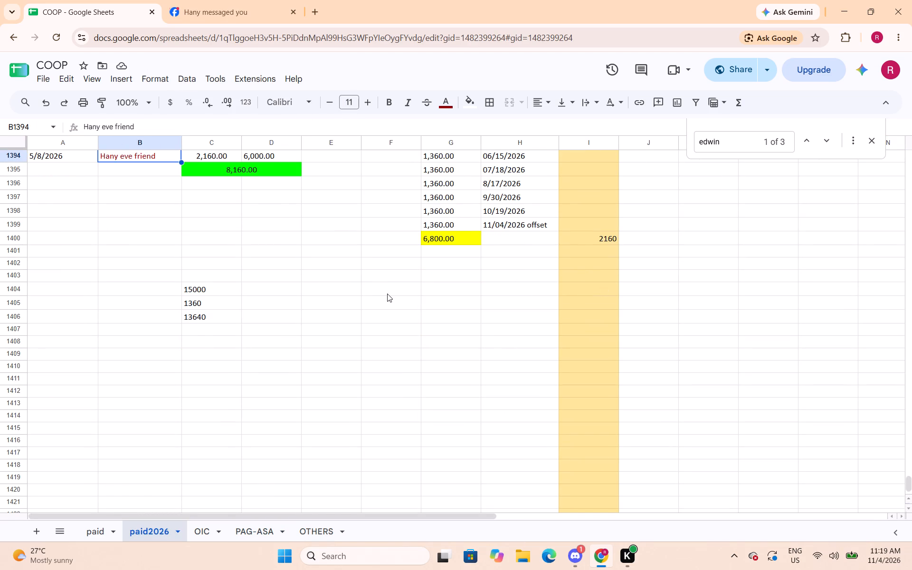
pyautogui.scroll(1, 387, 294)
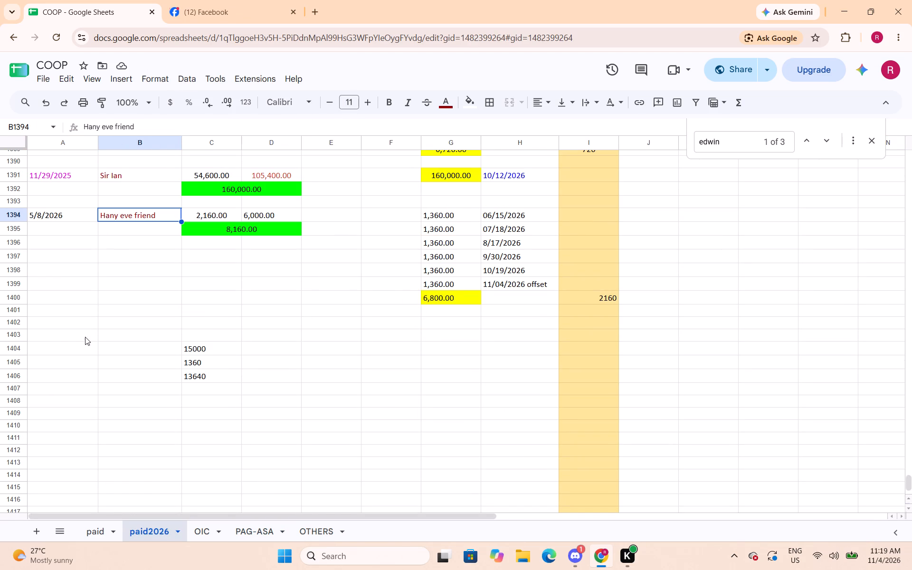
pyautogui.click(64, 322)
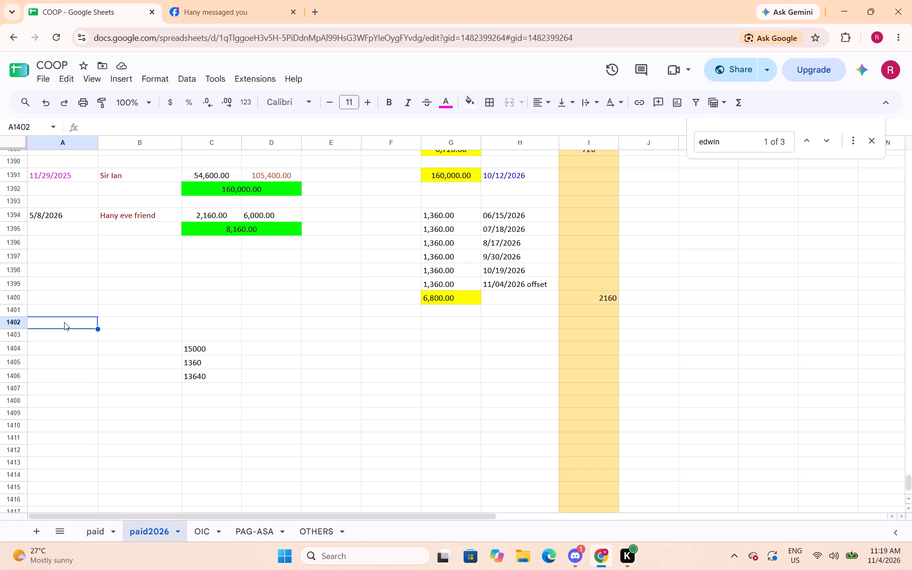
pyautogui.hotkey('ctrl', 'v')
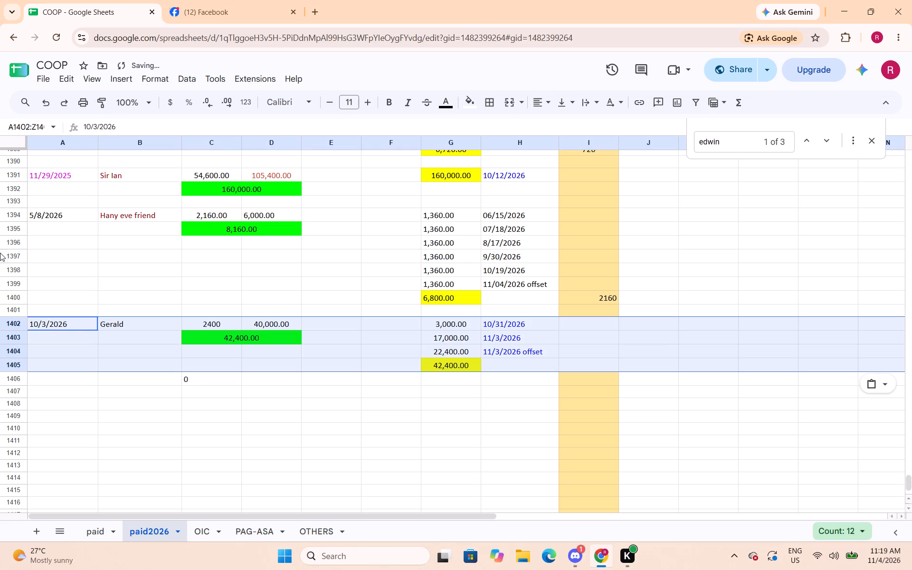
# Clear the leftover calculation in C1406 below Gerald's moved record.
pyautogui.click(204, 380)
pyautogui.press('BackSpace')
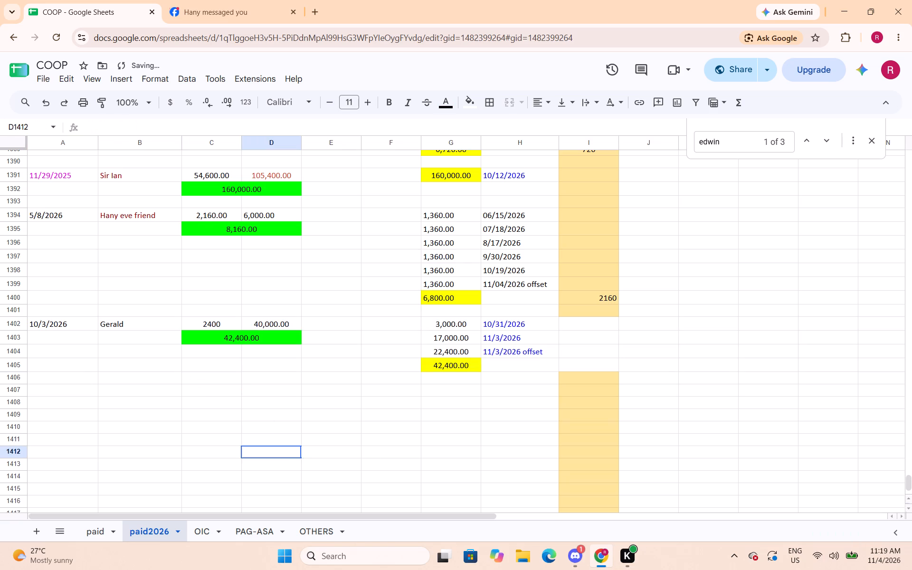
pyautogui.click(295, 458)
# Fill I1402:I1405 with the light yellow-orange used in the rest of column I.
pyautogui.moveTo(601, 323); pyautogui.dragTo(592, 361)
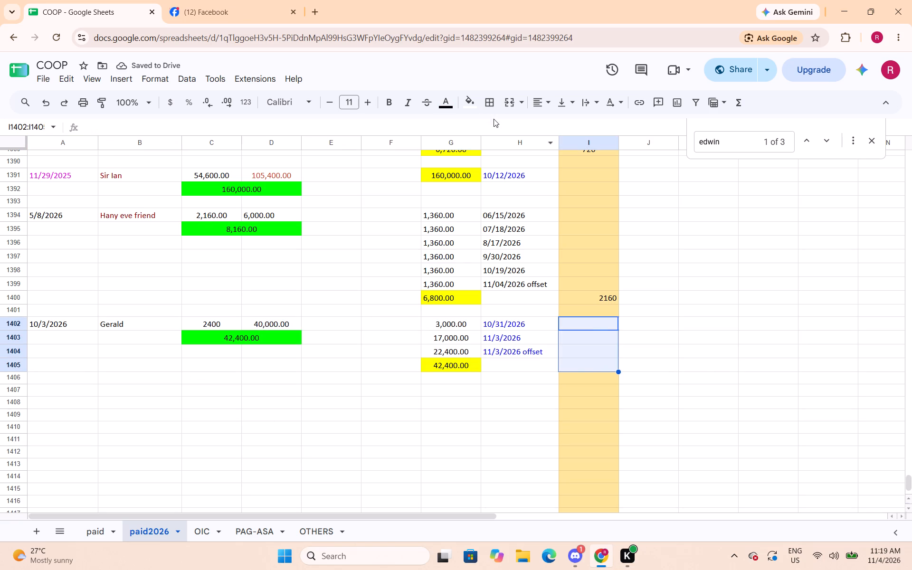
pyautogui.click(468, 109)
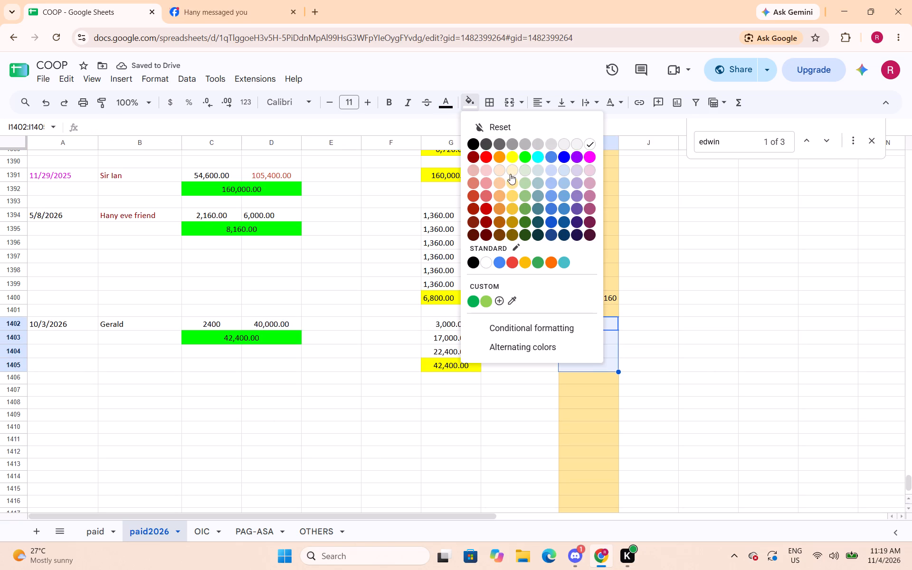
pyautogui.click(513, 184)
pyautogui.click(734, 406)
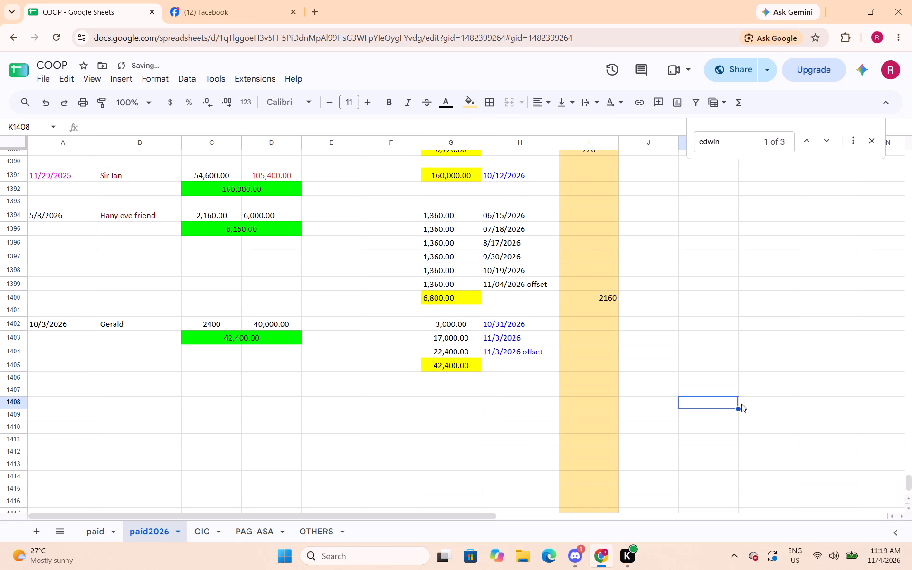
# Enter 2400 in I1405, in the total row of Gerald's record.
pyautogui.click(264, 326)
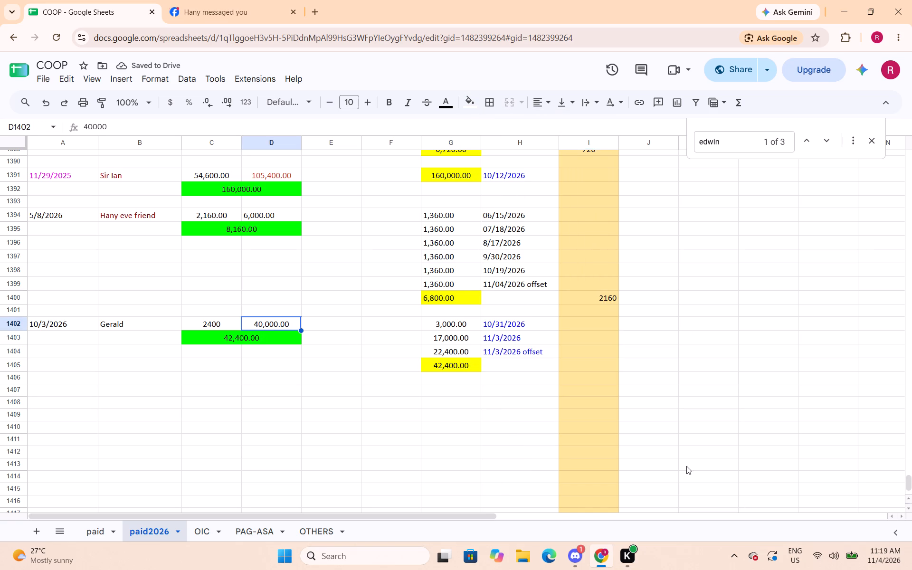
pyautogui.click(576, 367)
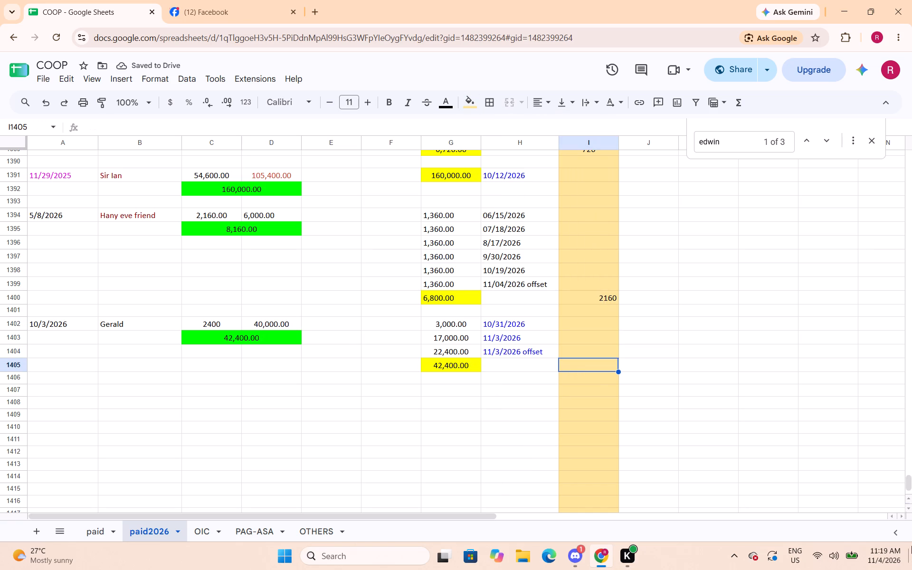
pyautogui.write('2400')
pyautogui.press('Down')
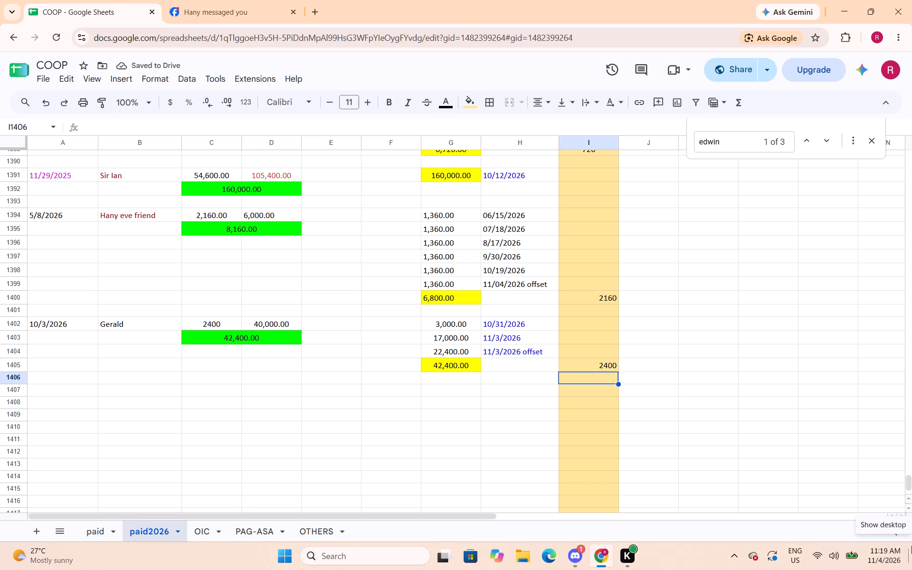
# Apply the Number format to Gerald's 2400 amounts in C1402 and I1405.
pyautogui.click(212, 324)
pyautogui.click(150, 82)
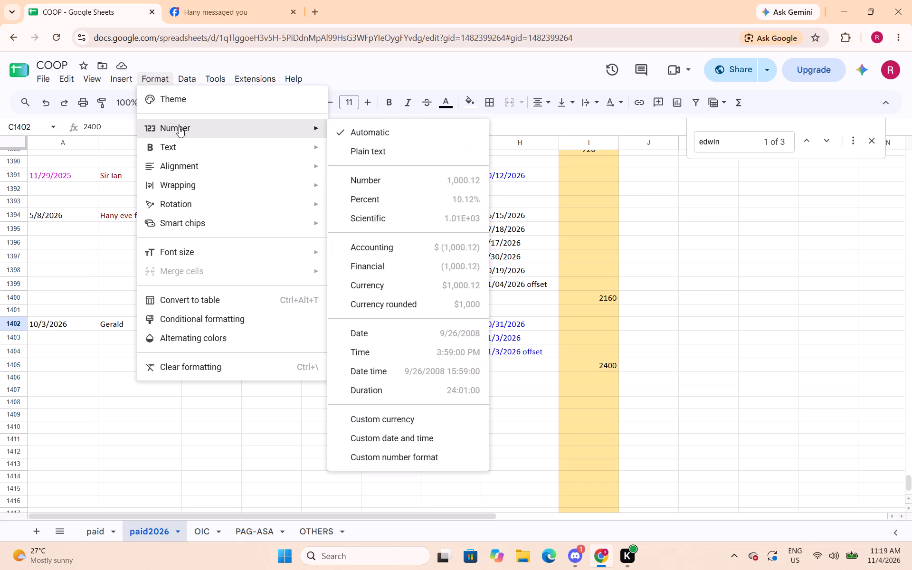
pyautogui.click(358, 181)
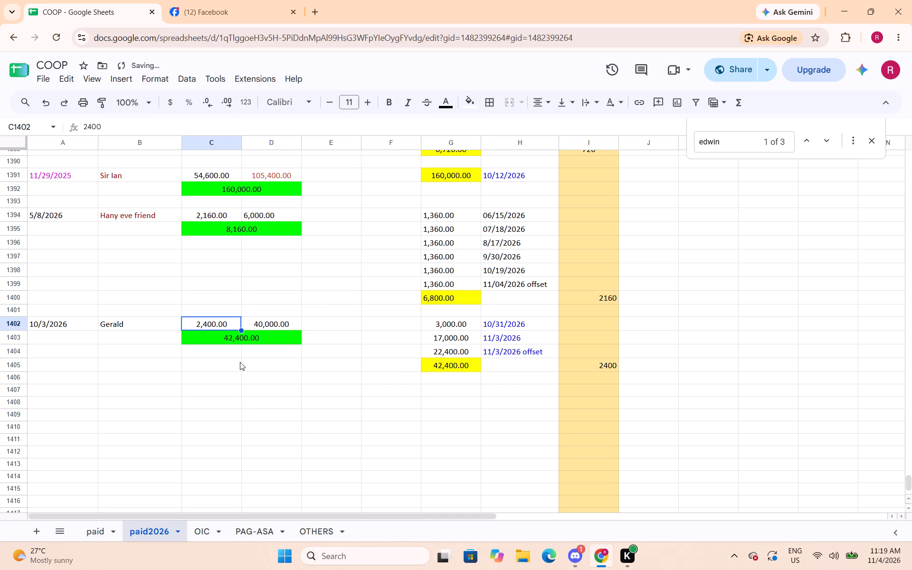
pyautogui.click(608, 364)
pyautogui.scroll(4, 643, 312)
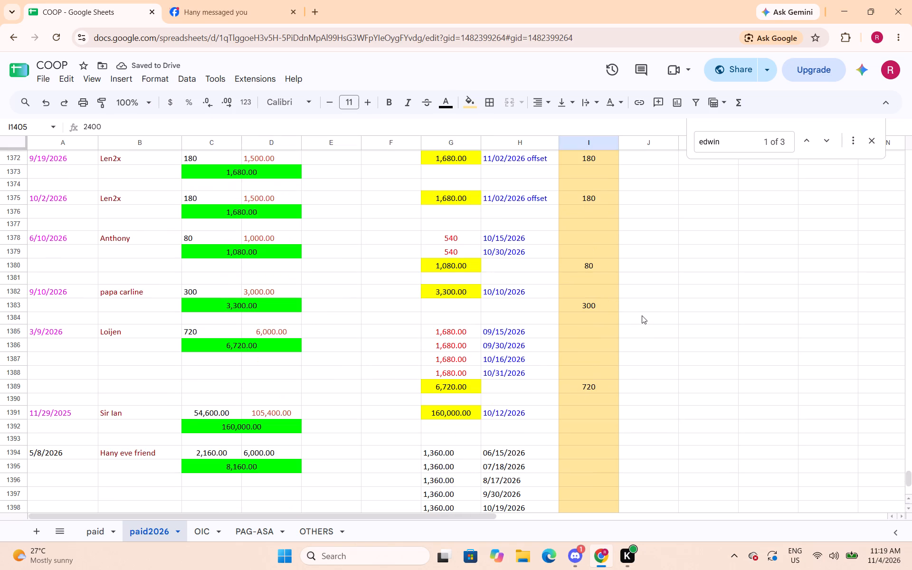
pyautogui.scroll(-3, 639, 316)
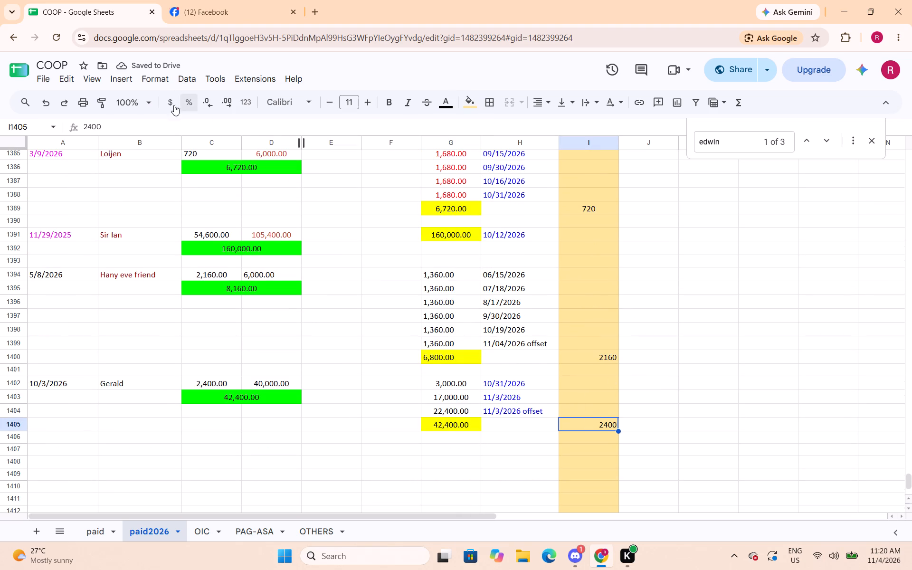
pyautogui.click(161, 86)
pyautogui.click(162, 80)
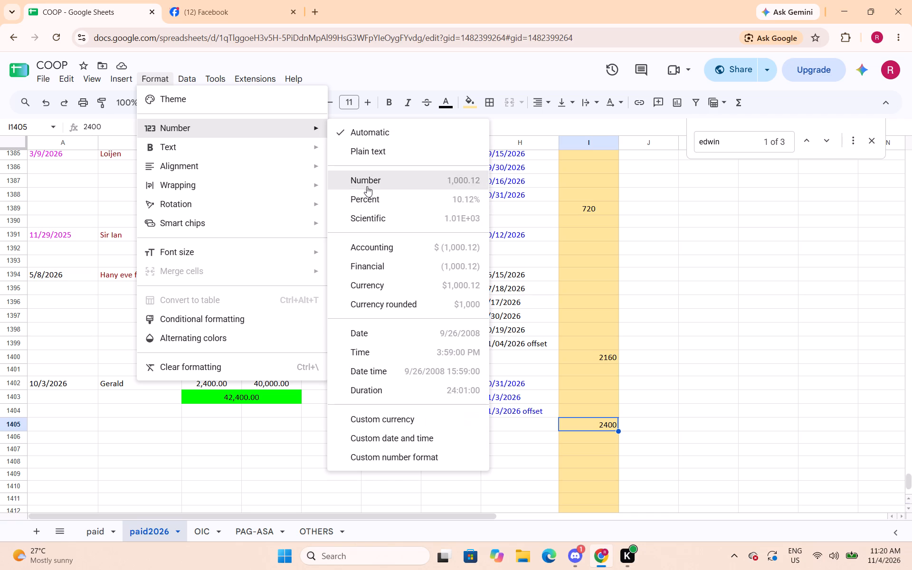
pyautogui.click(367, 185)
# Apply the Number format to the 2160 amount in I1400 of Hany eve friend's record.
pyautogui.click(593, 359)
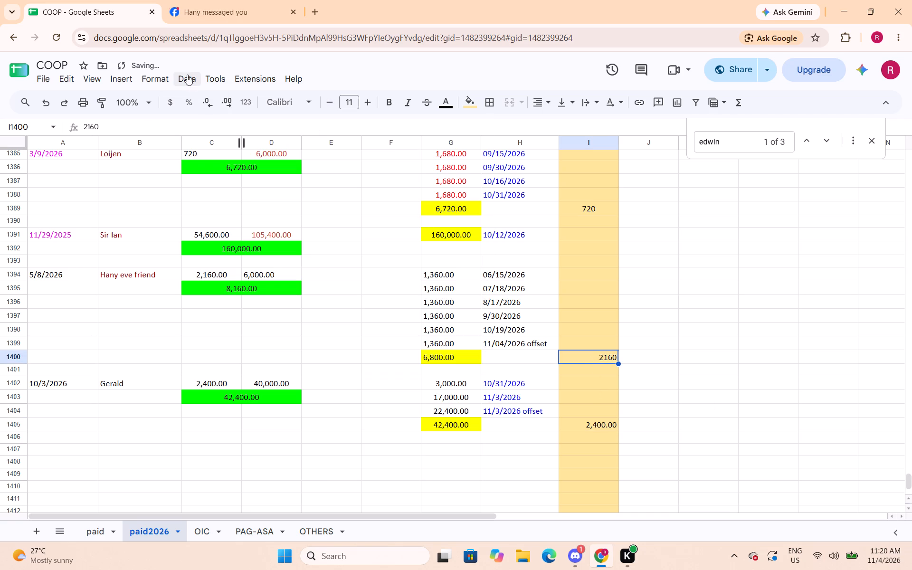
pyautogui.click(159, 78)
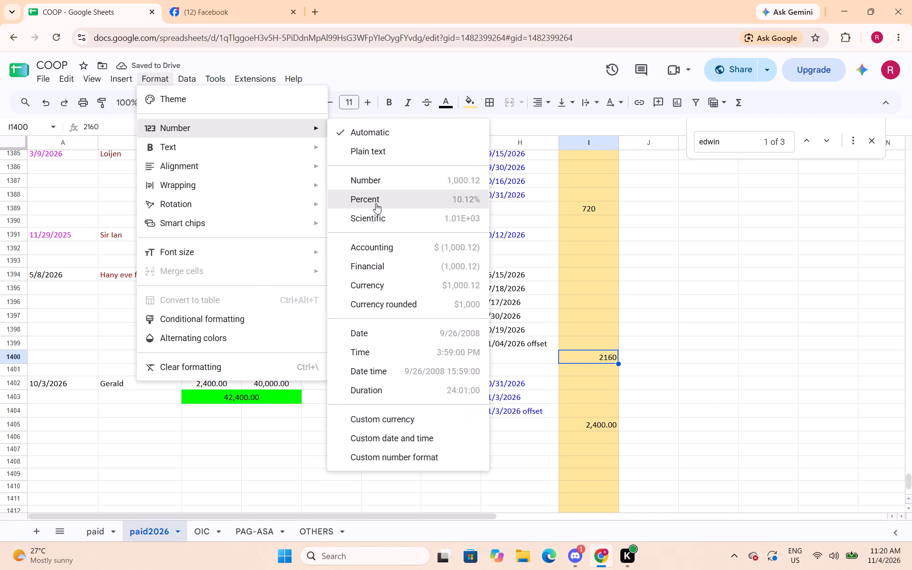
pyautogui.click(373, 180)
# Center the amounts in I1400 and I1405 horizontally within their cells.
pyautogui.scroll(2, 631, 335)
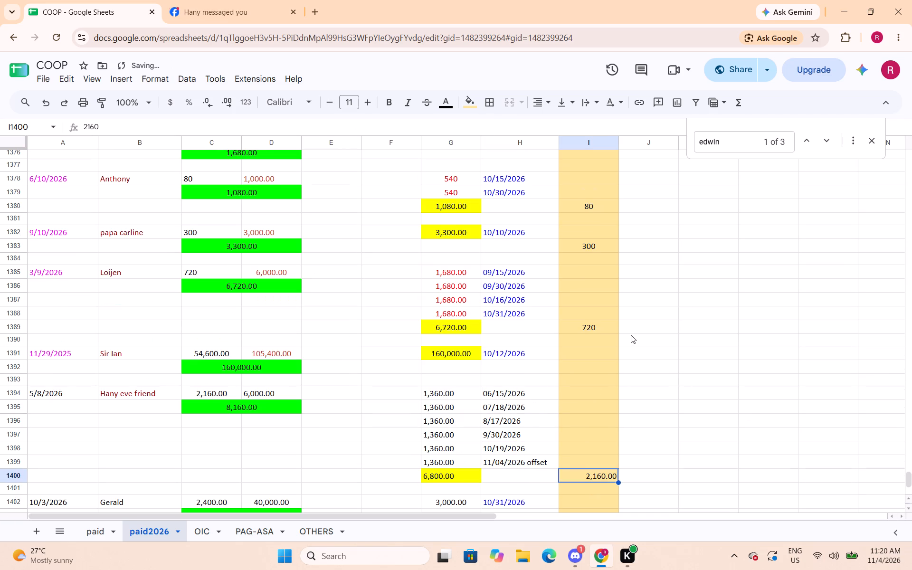
pyautogui.scroll(-3, 631, 335)
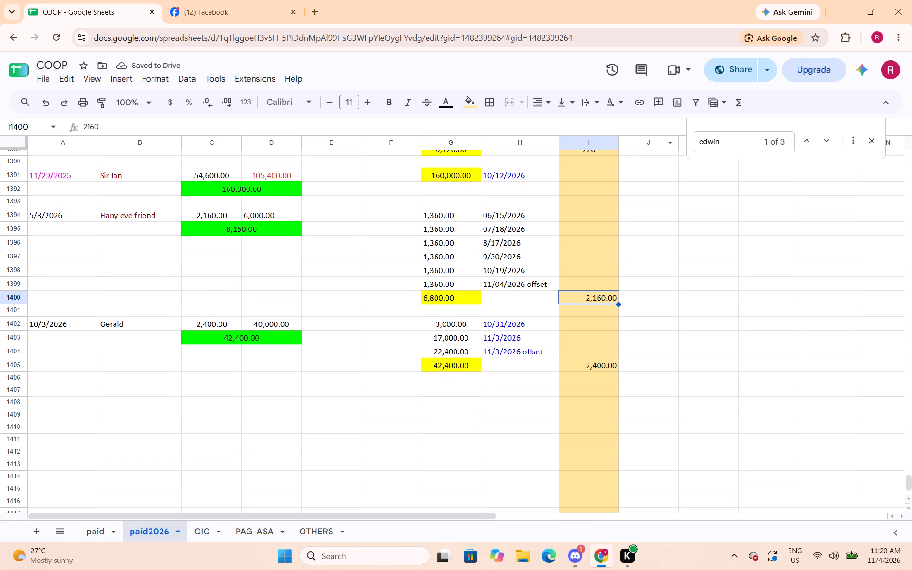
pyautogui.click(542, 104)
pyautogui.click(543, 124)
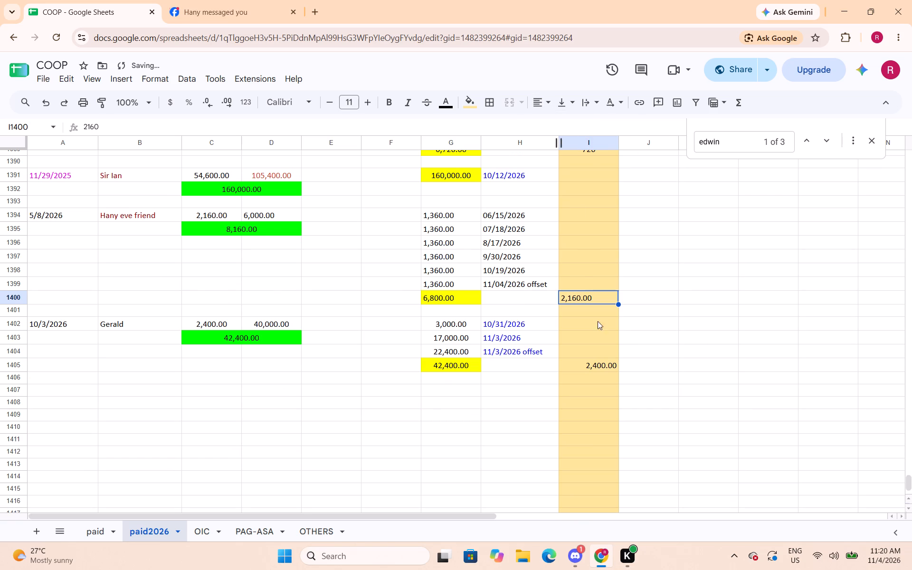
pyautogui.click(539, 103)
pyautogui.click(563, 123)
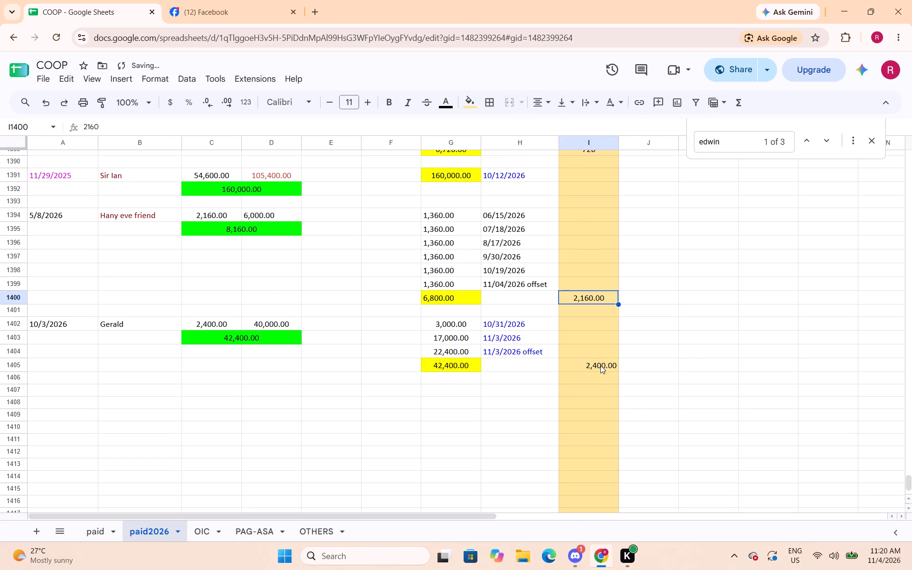
pyautogui.click(600, 364)
pyautogui.click(537, 100)
pyautogui.click(563, 131)
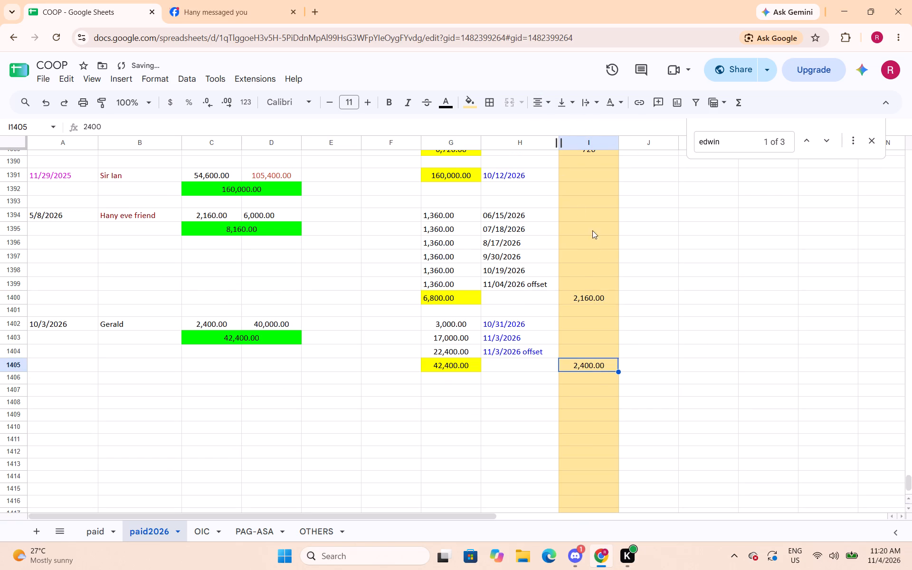
# Review the earlier paid2026 records and their column I amounts above Gerald's entry.
pyautogui.scroll(3, 589, 246)
pyautogui.scroll(-3, 599, 242)
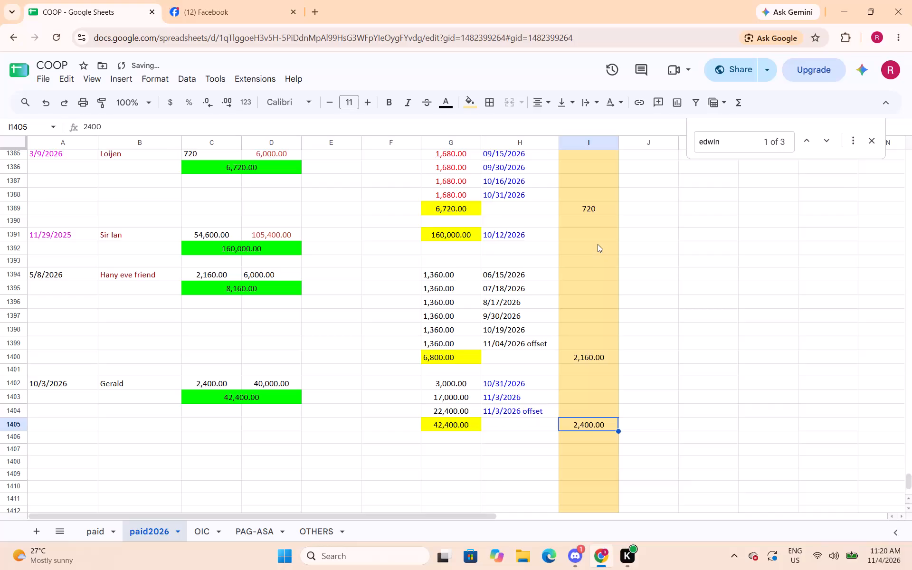
pyautogui.scroll(-2, 598, 244)
pyautogui.scroll(4, 598, 244)
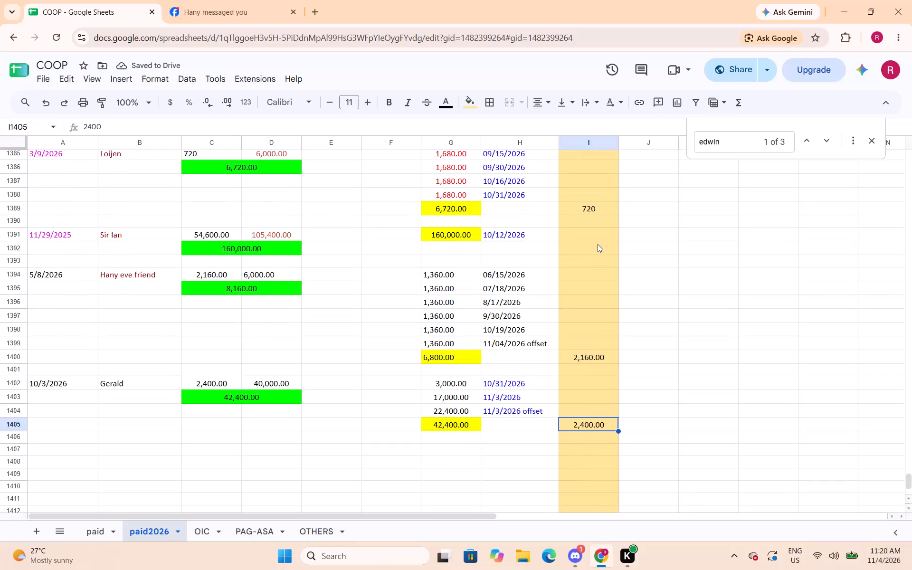
pyautogui.scroll(6, 598, 244)
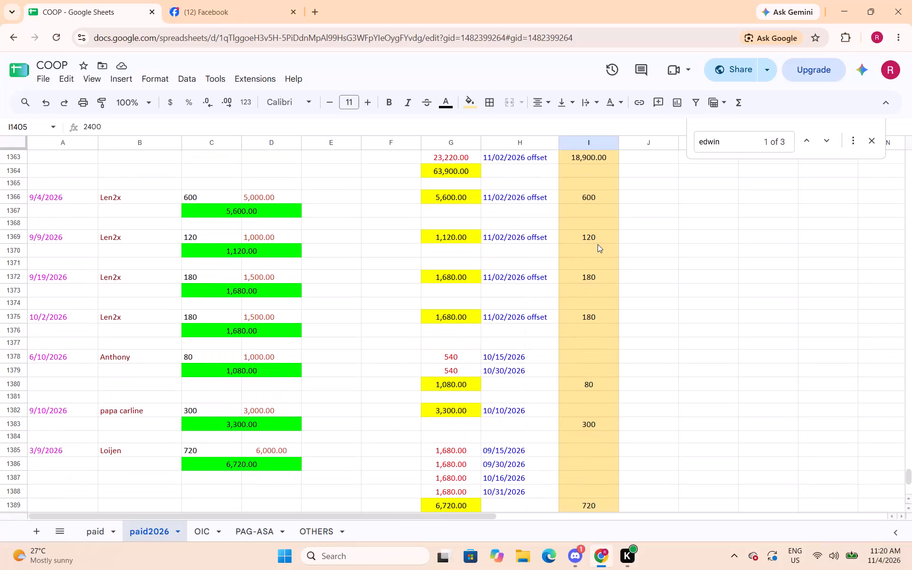
pyautogui.scroll(4, 598, 244)
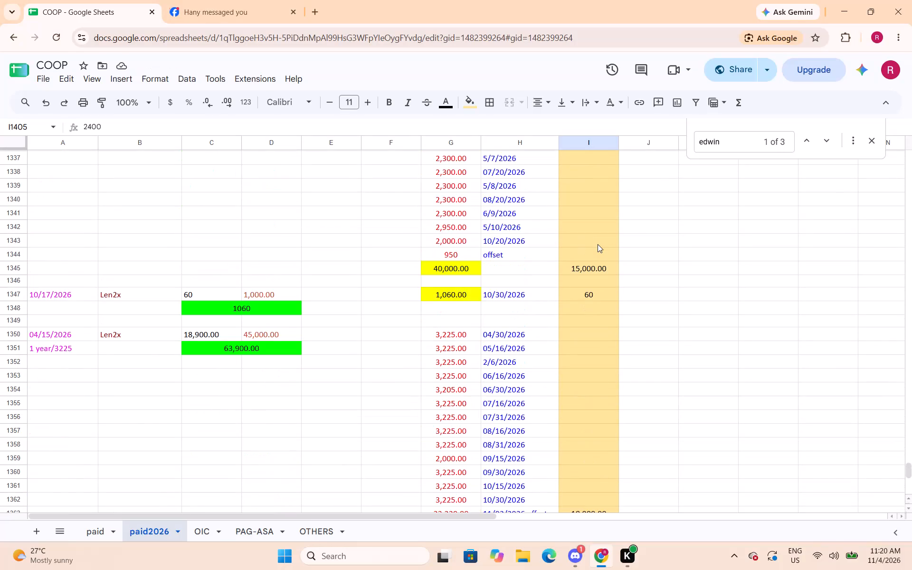
pyautogui.scroll(2, 598, 244)
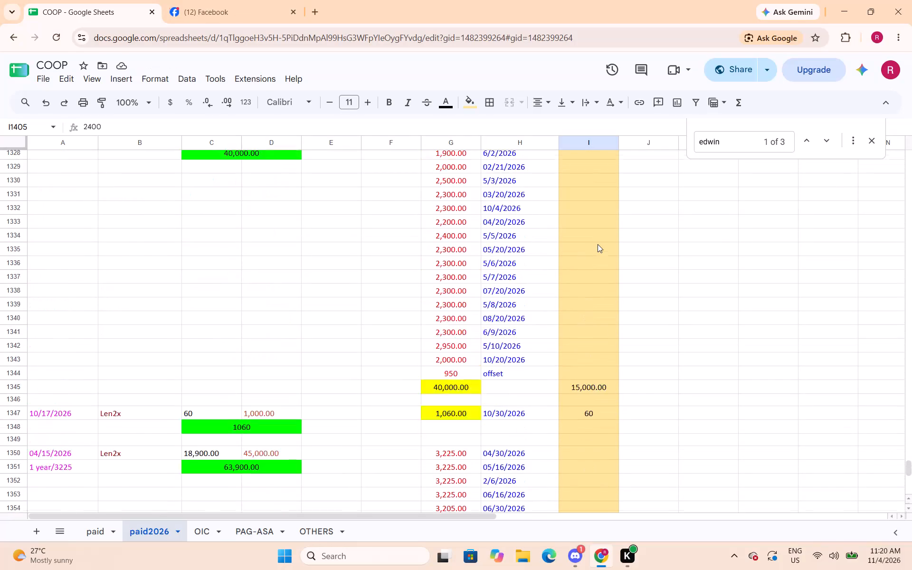
pyautogui.scroll(8, 598, 244)
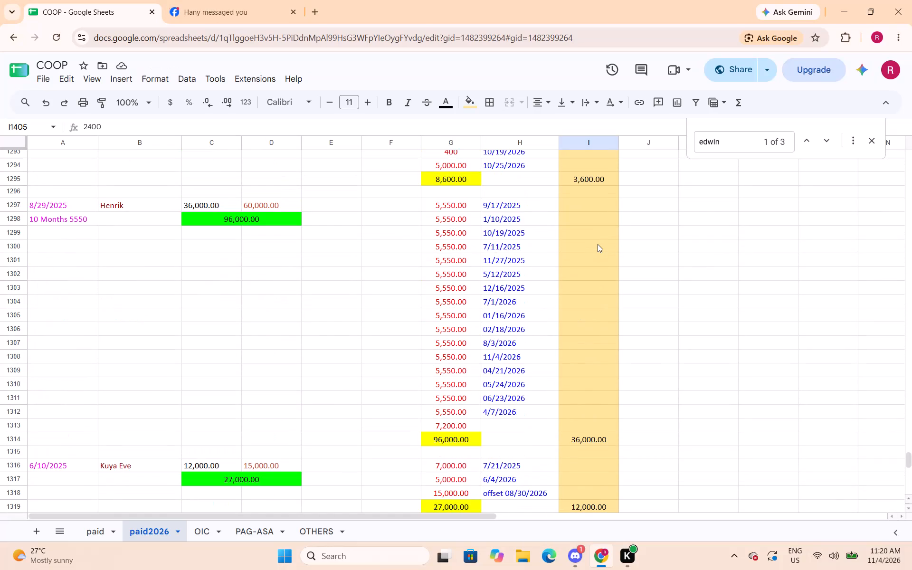
pyautogui.scroll(5, 598, 244)
pyautogui.scroll(-1, 598, 244)
pyautogui.scroll(11, 598, 244)
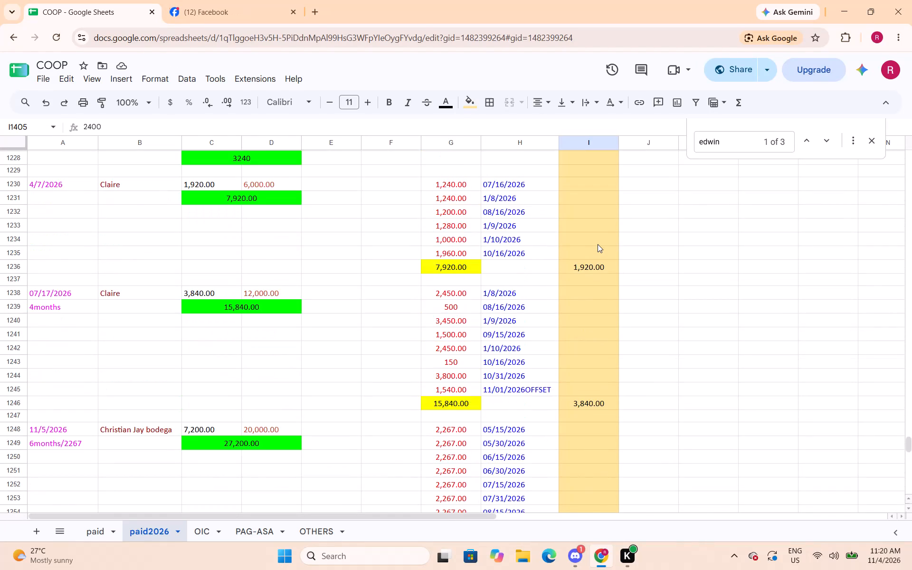
pyautogui.scroll(9, 598, 244)
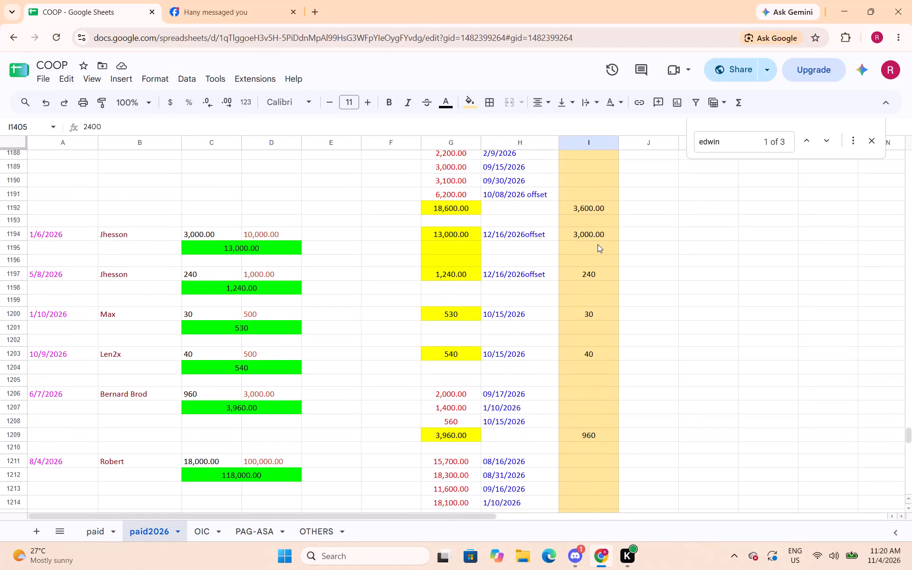
pyautogui.scroll(15, 598, 244)
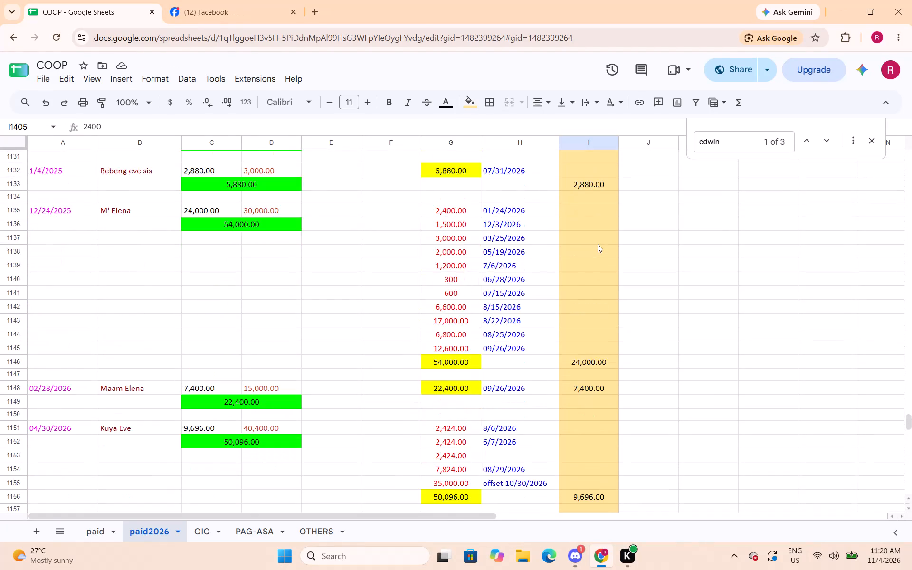
pyautogui.scroll(-11, 598, 244)
# Return to the empty rows below Gerald's record in paid2026 and save the spreadsheet.
pyautogui.moveTo(911, 430); pyautogui.dragTo(911, 487)
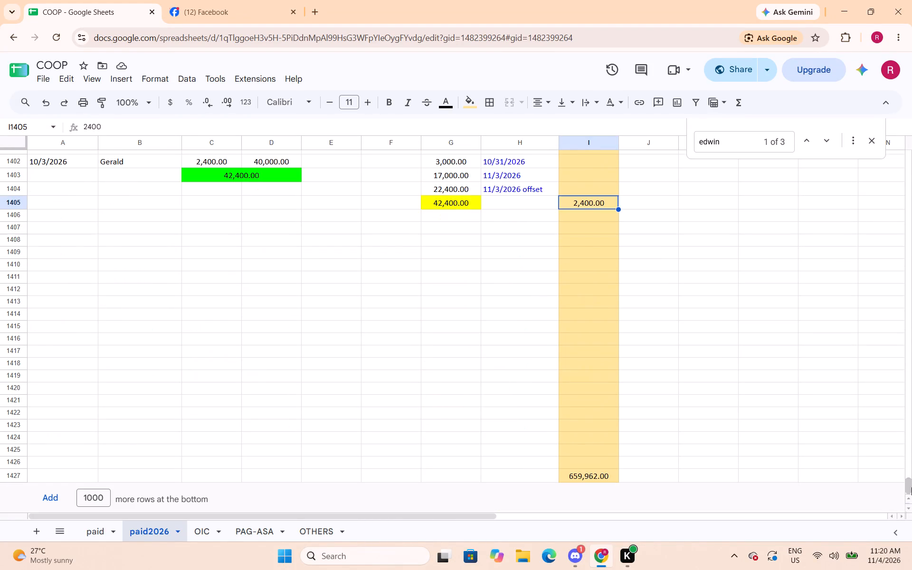
pyautogui.click(81, 222)
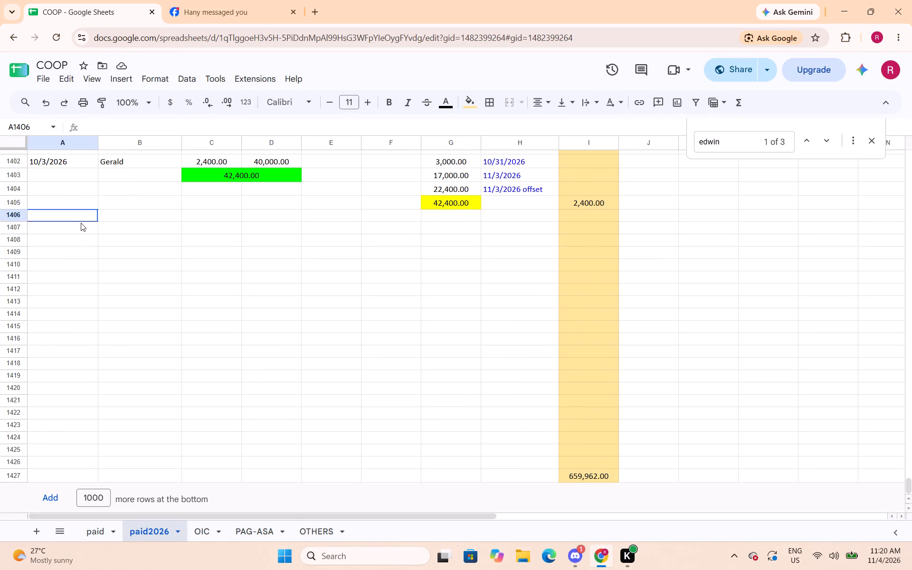
pyautogui.click(80, 227)
pyautogui.hotkey('ctrl', 's')
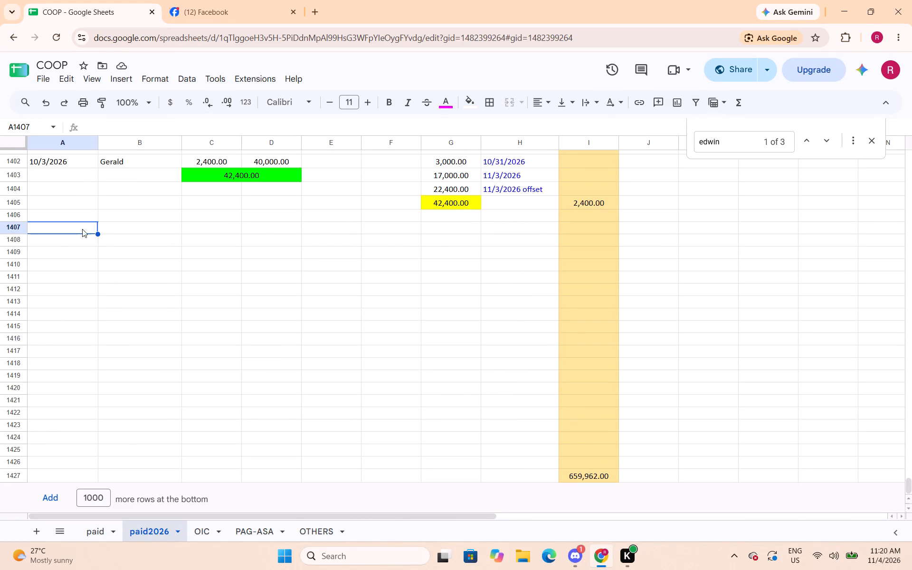
# Delete the empty rows 526–529 above Edwin's 10/5/2026 record on the PAG-ASA sheet.
pyautogui.click(263, 535)
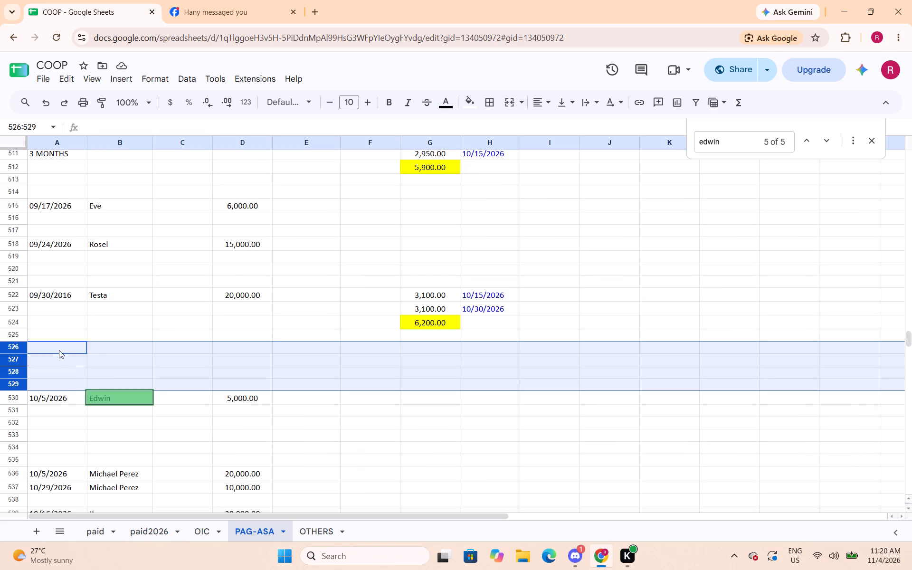
pyautogui.rightClick(78, 356)
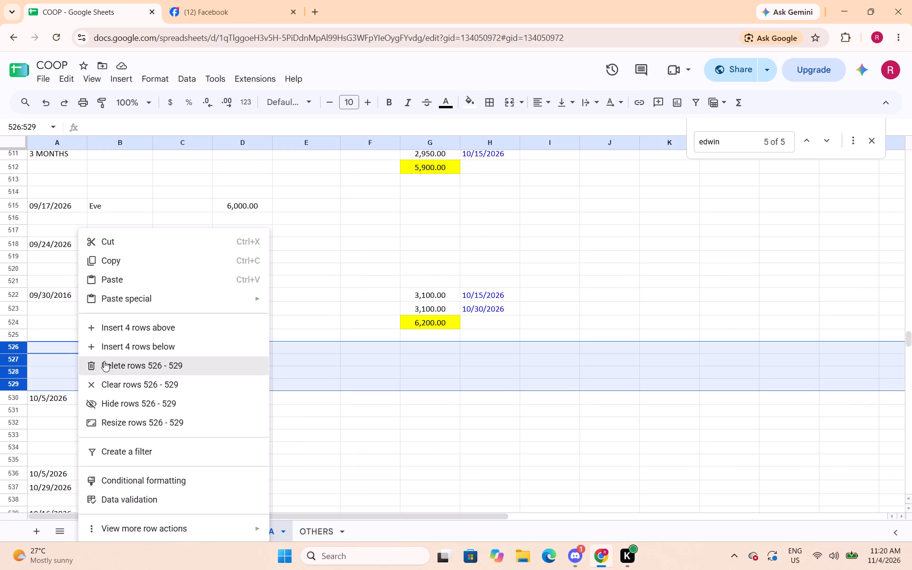
pyautogui.click(124, 367)
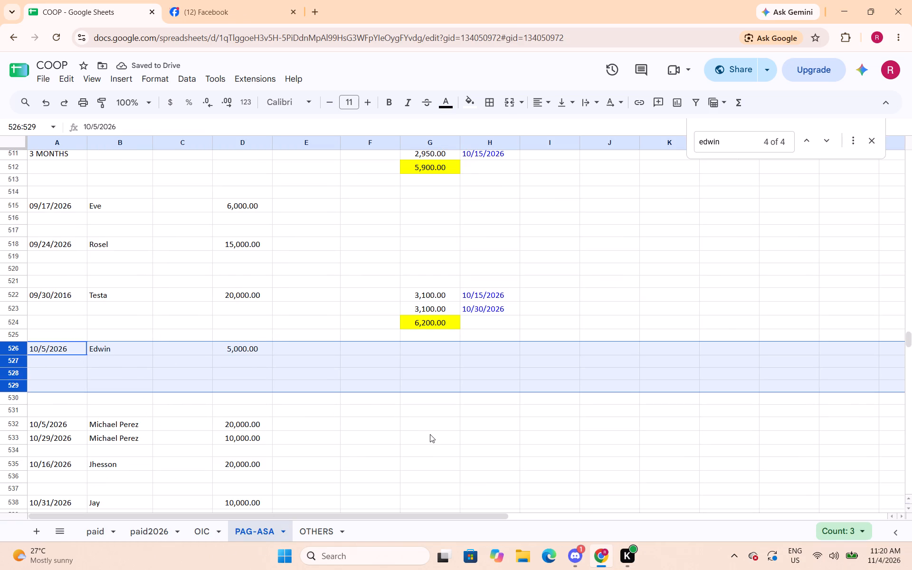
pyautogui.click(430, 434)
pyautogui.click(224, 353)
pyautogui.click(429, 358)
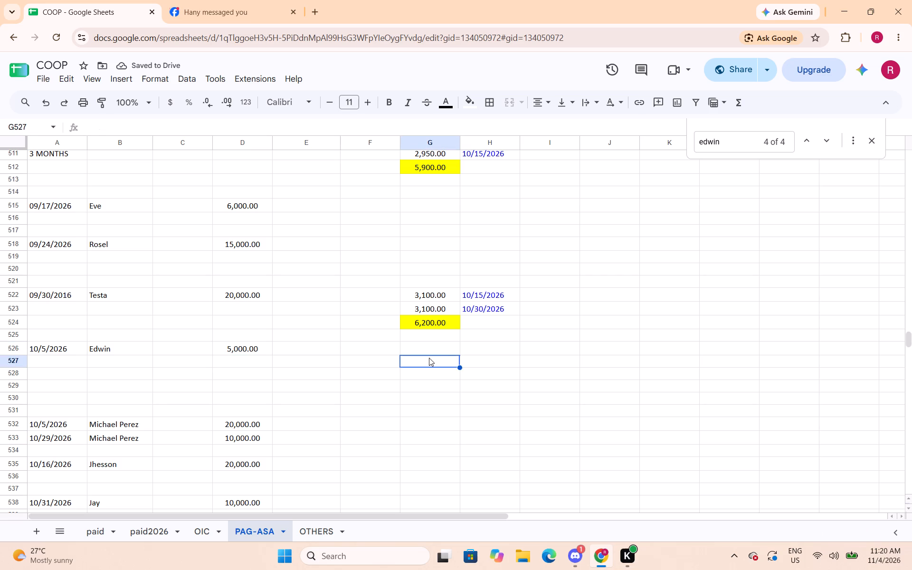
pyautogui.click(438, 349)
pyautogui.scroll(-1, 217, 391)
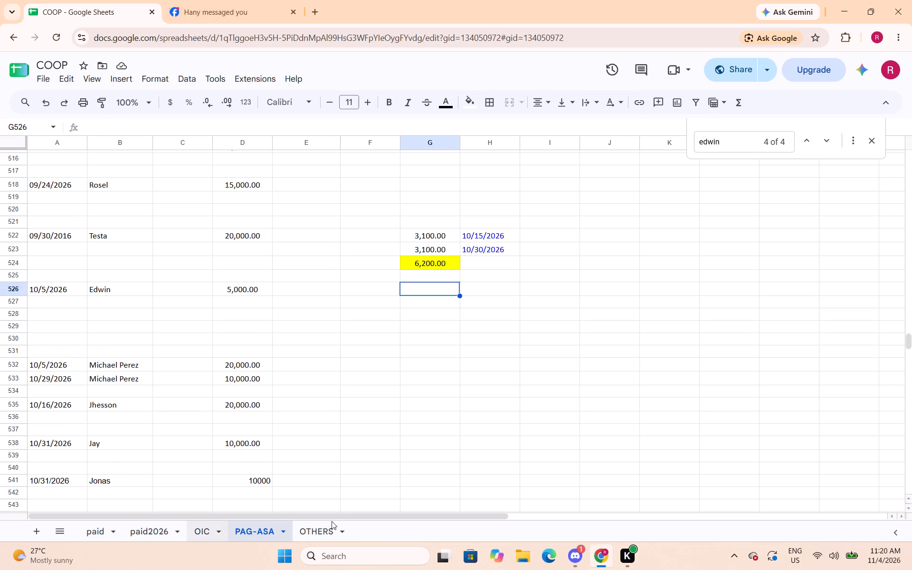
# Delete the surplus empty rows 529–531 below Edwin's record on PAG-ASA and save the spreadsheet.
pyautogui.moveTo(11, 324); pyautogui.dragTo(10, 343)
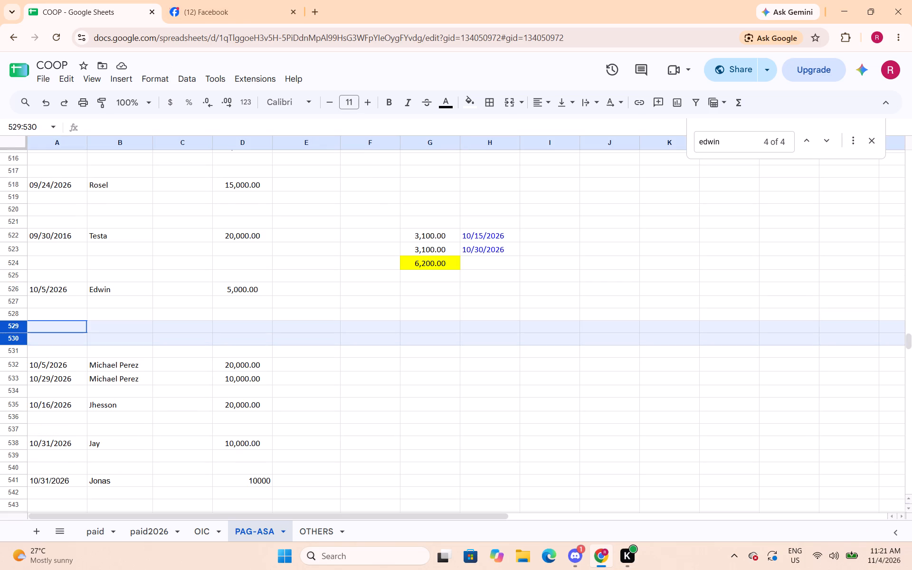
pyautogui.moveTo(10, 343); pyautogui.dragTo(11, 349)
pyautogui.rightClick(144, 338)
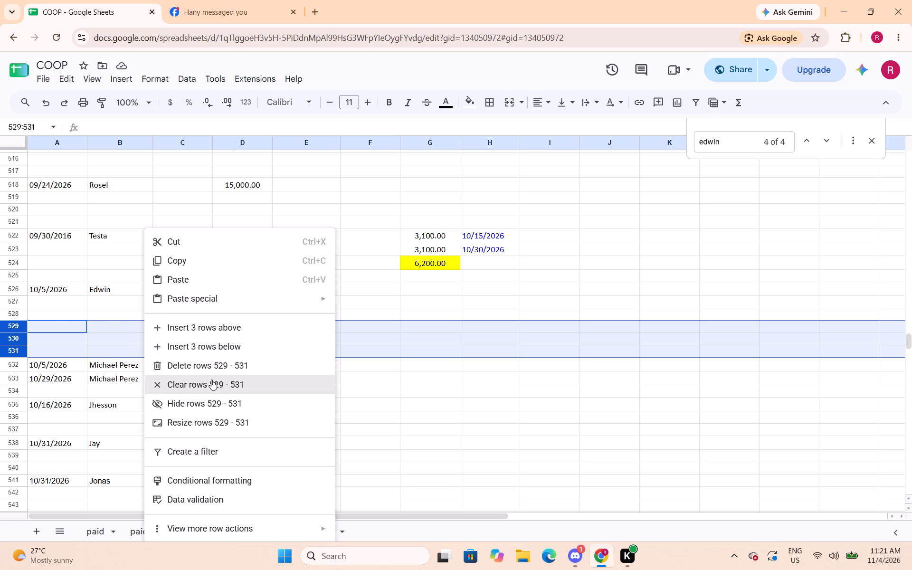
pyautogui.click(213, 367)
pyautogui.click(498, 388)
pyautogui.scroll(1, 386, 339)
pyautogui.scroll(-4, 386, 340)
pyautogui.scroll(1, 384, 343)
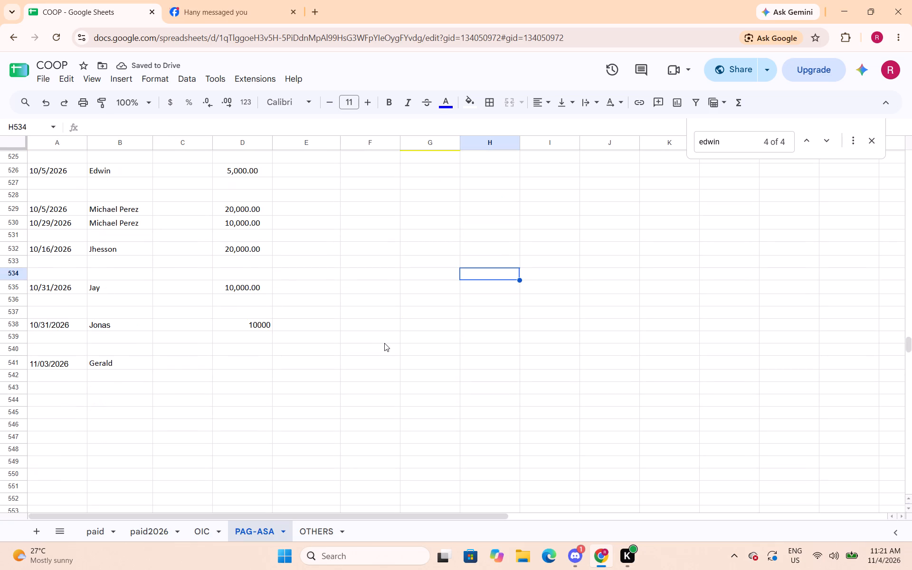
pyautogui.hotkey('ctrl', 's')
pyautogui.scroll(9, 390, 354)
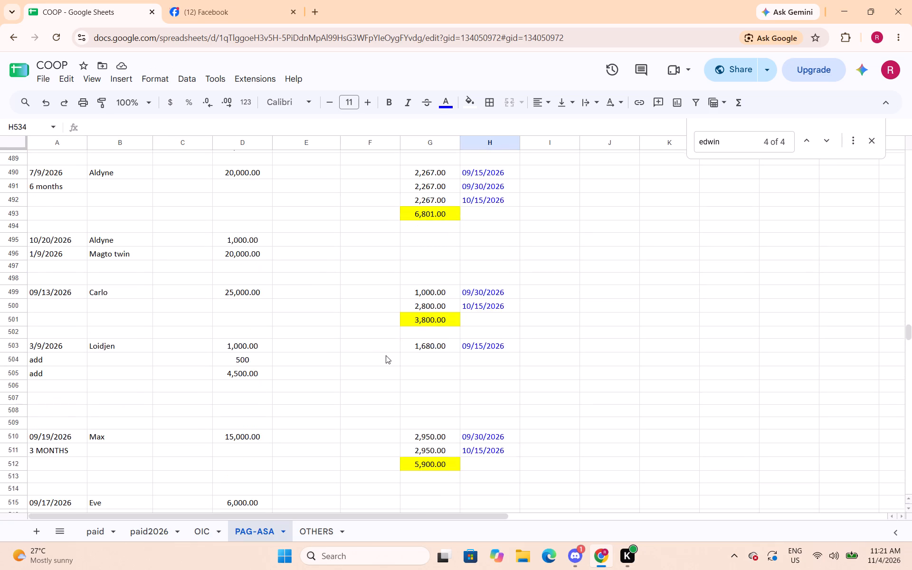
pyautogui.scroll(6, 386, 355)
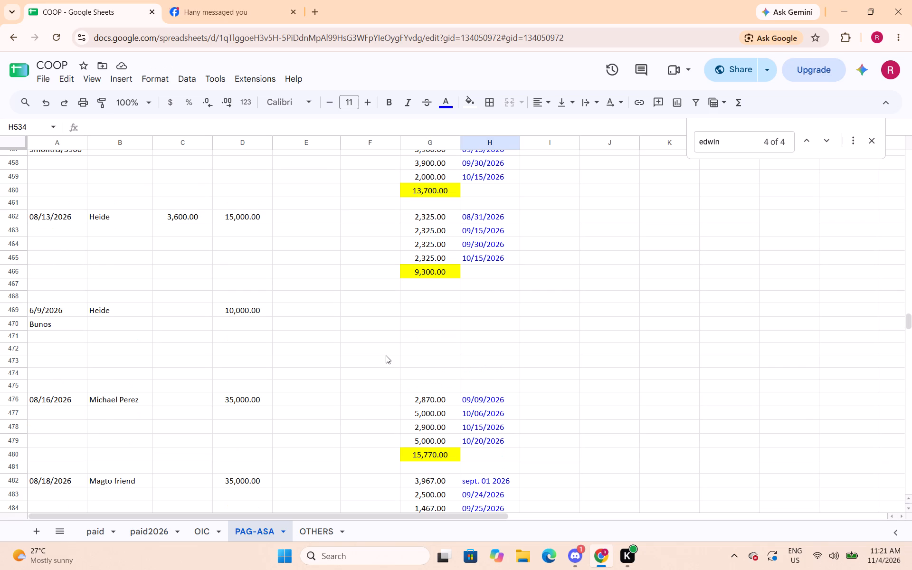
pyautogui.scroll(1, 386, 355)
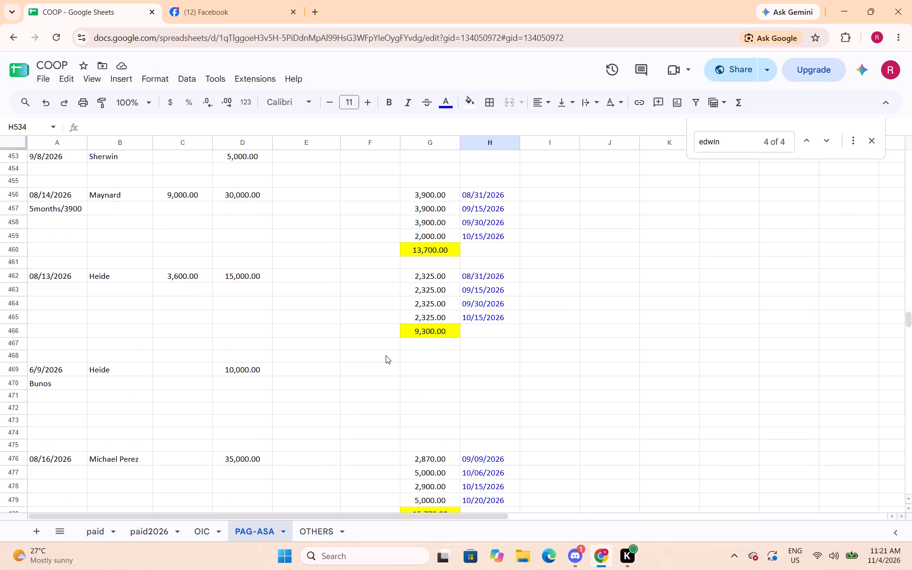
pyautogui.click(23, 333)
pyautogui.rightClick(23, 333)
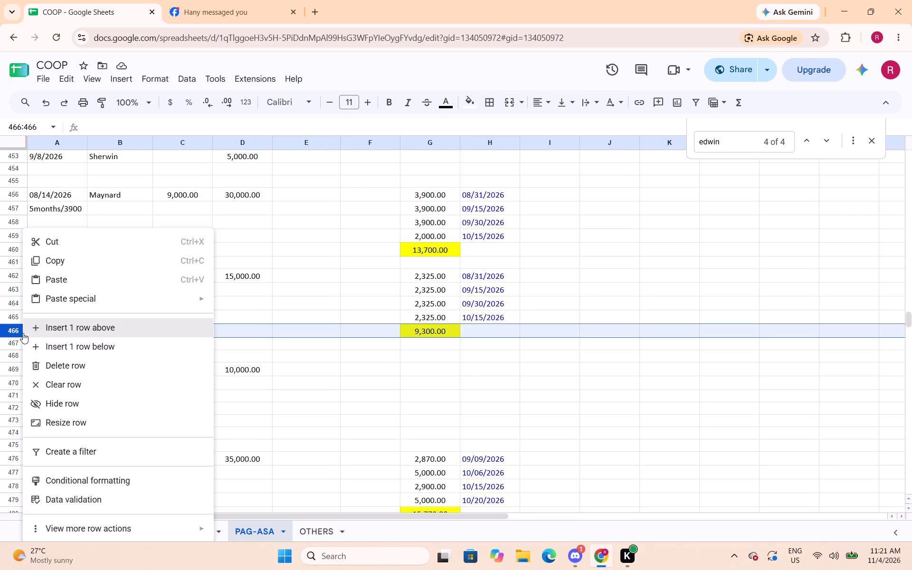
pyautogui.click(64, 331)
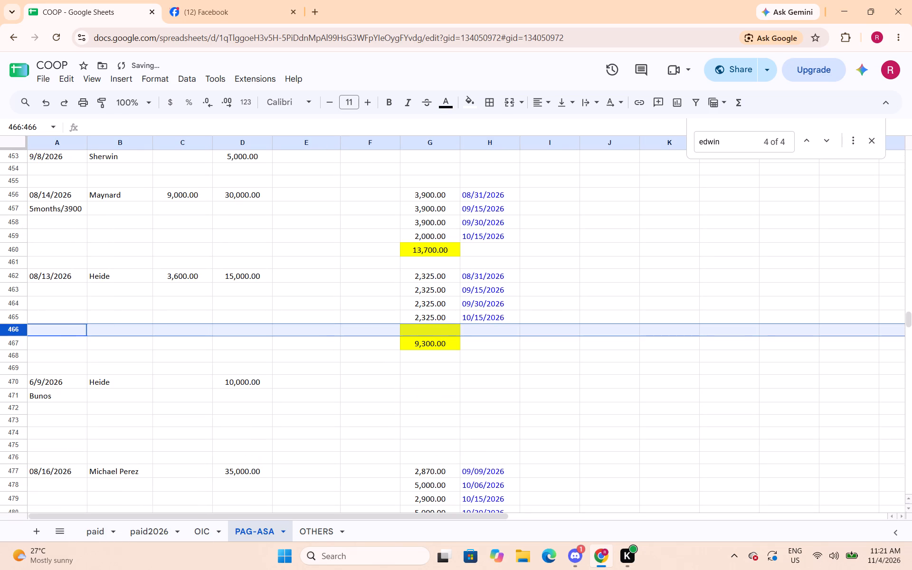
# Remove the yellow fill from G466 in the new row of Heide's loan.
pyautogui.click(418, 332)
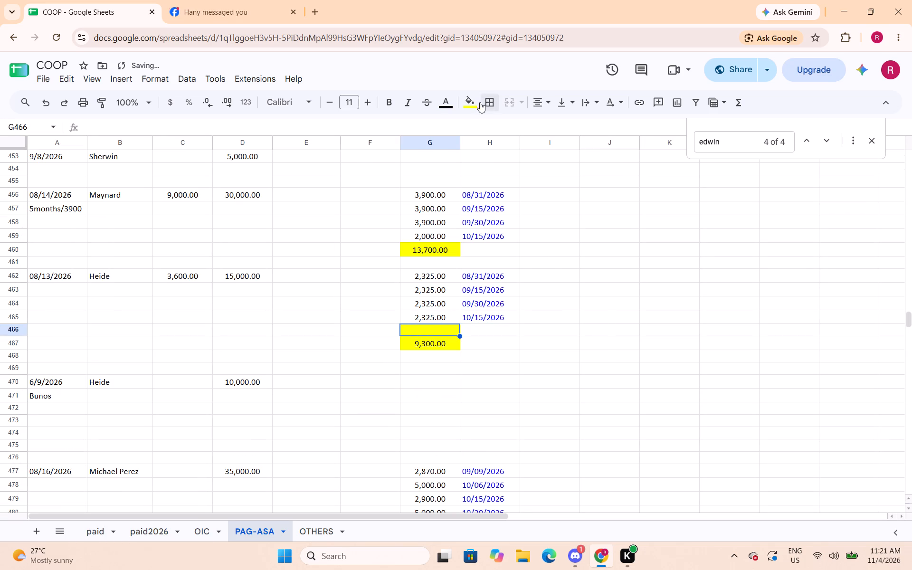
pyautogui.click(477, 102)
pyautogui.click(486, 265)
# Enter 2325 as Heide's payment amount in G466.
pyautogui.click(439, 331)
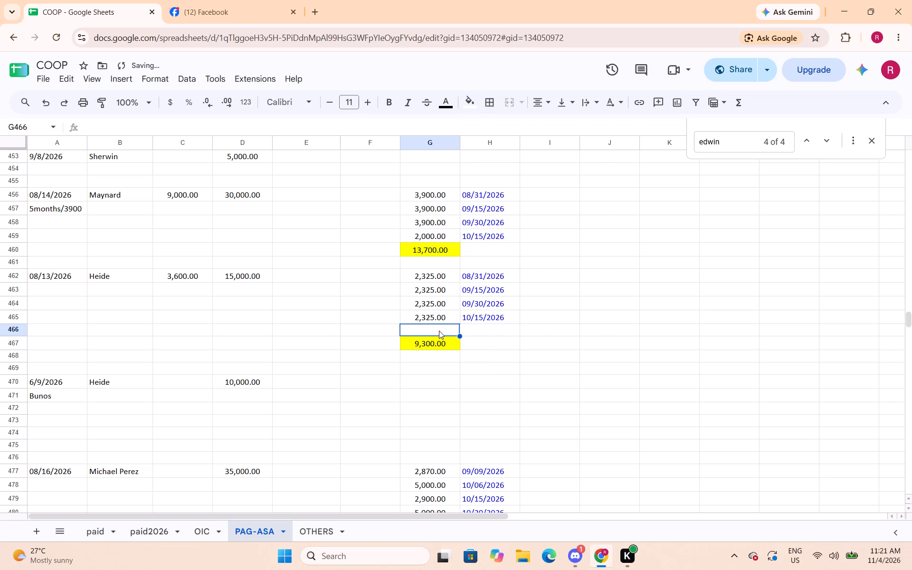
pyautogui.write('2325')
pyautogui.press('Right')
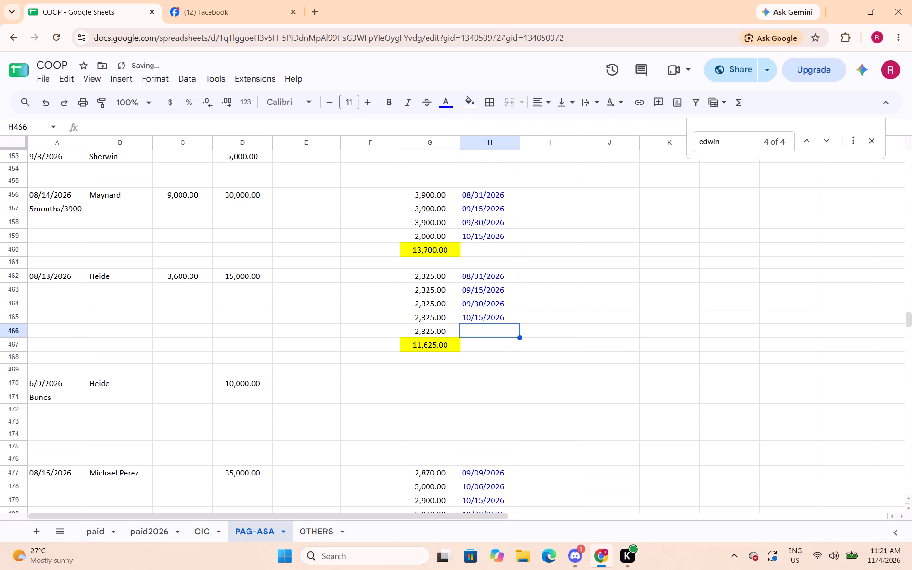
# Enter 10/30/2026 as the date of Heide's payment in H466.
pyautogui.write('10/30/2026')
pyautogui.press('Right')
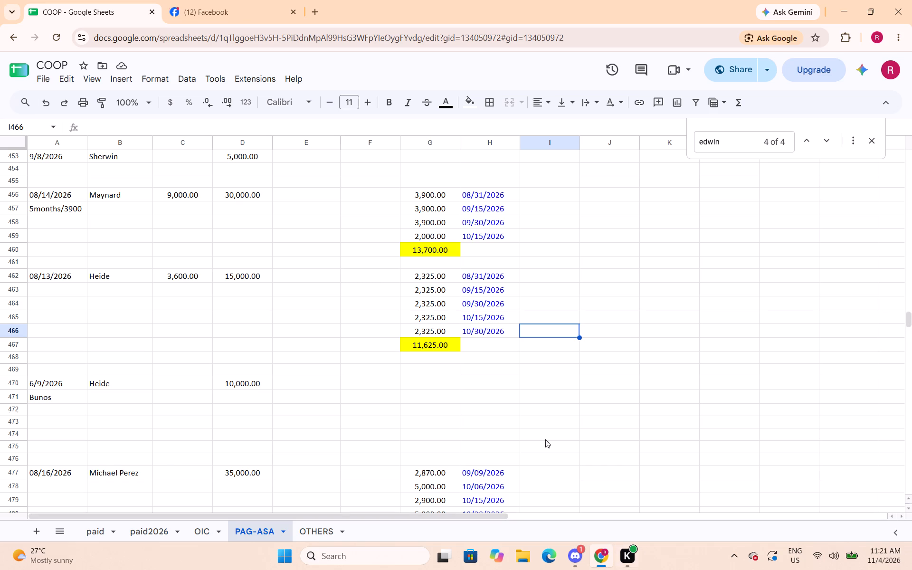
pyautogui.click(717, 405)
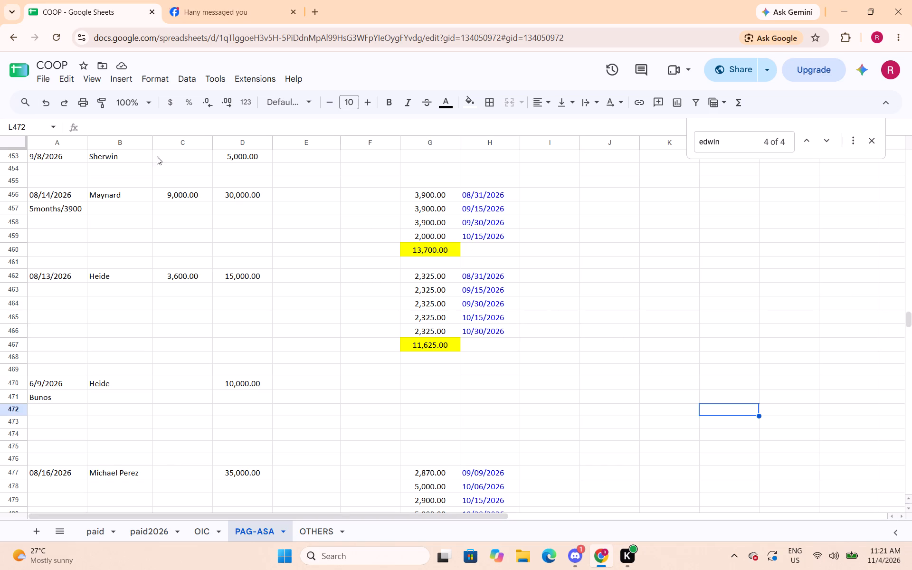
pyautogui.click(123, 91)
pyautogui.click(149, 223)
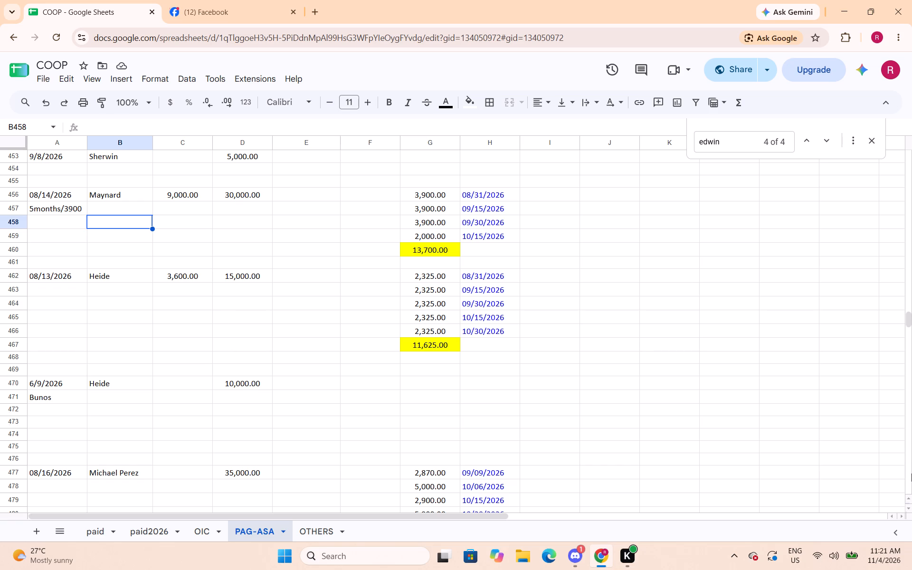
pyautogui.click(367, 396)
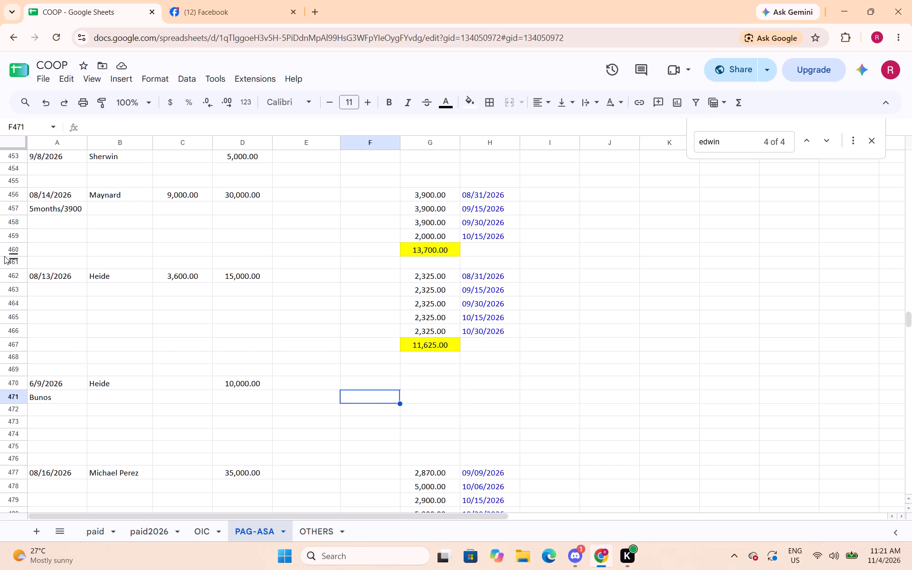
pyautogui.click(20, 250)
pyautogui.rightClick(20, 250)
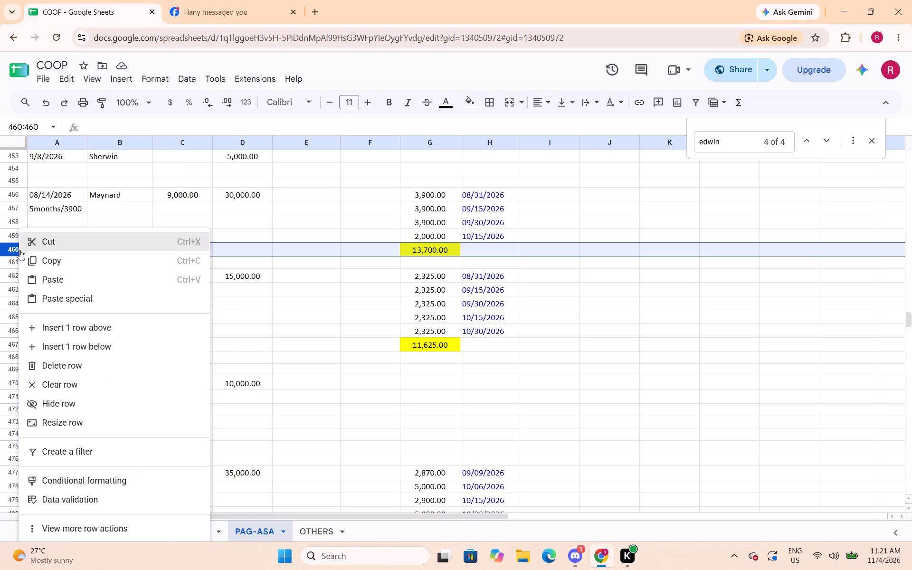
pyautogui.click(70, 331)
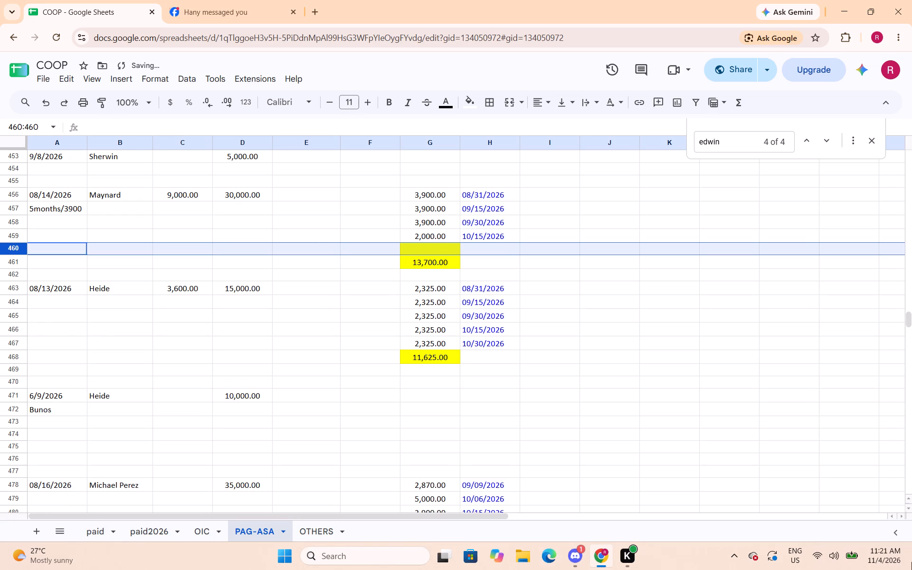
# Set the fill of the new row 460 in Maynard's loan to white.
pyautogui.click(466, 104)
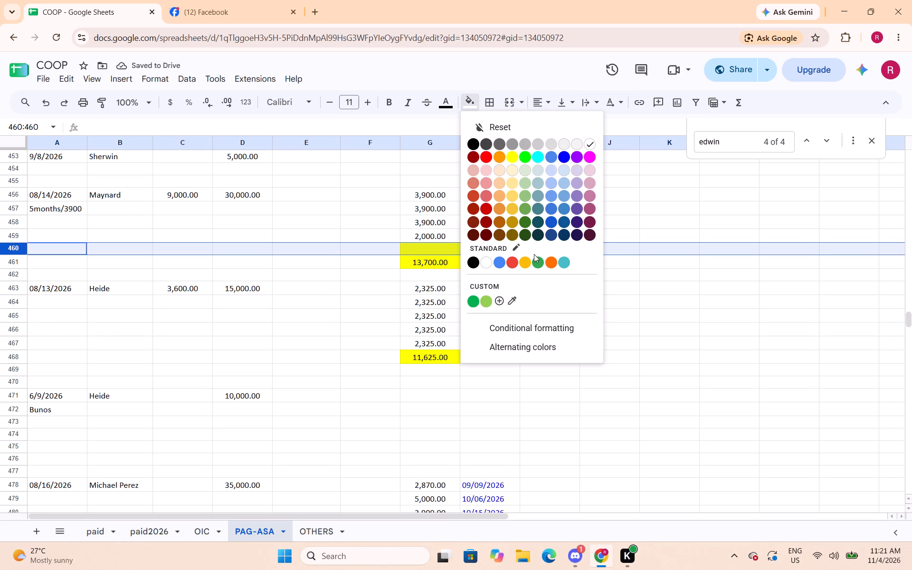
pyautogui.click(486, 260)
pyautogui.click(426, 250)
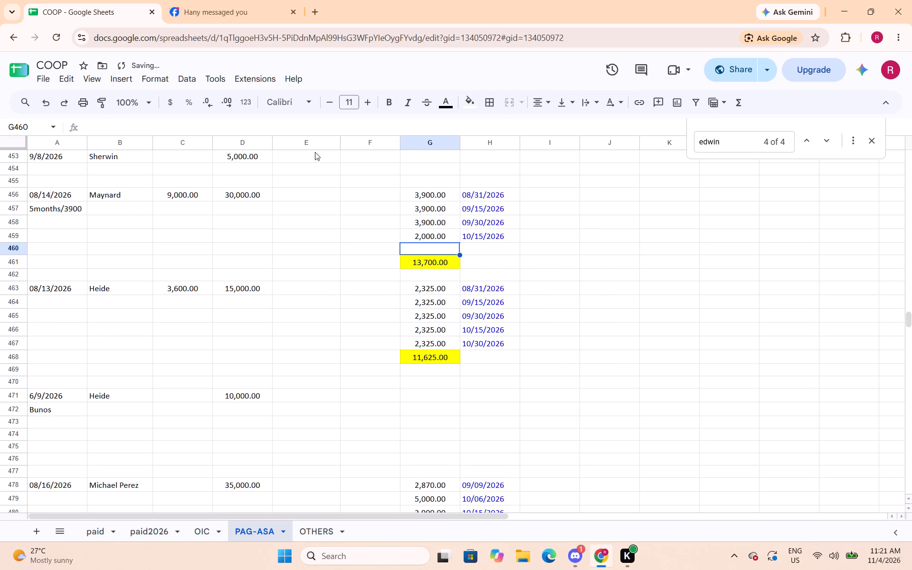
# Record Maynard's payment in row 460, with amount 5800 in G460 and date 10/30/2026 in H460.
pyautogui.click(438, 249)
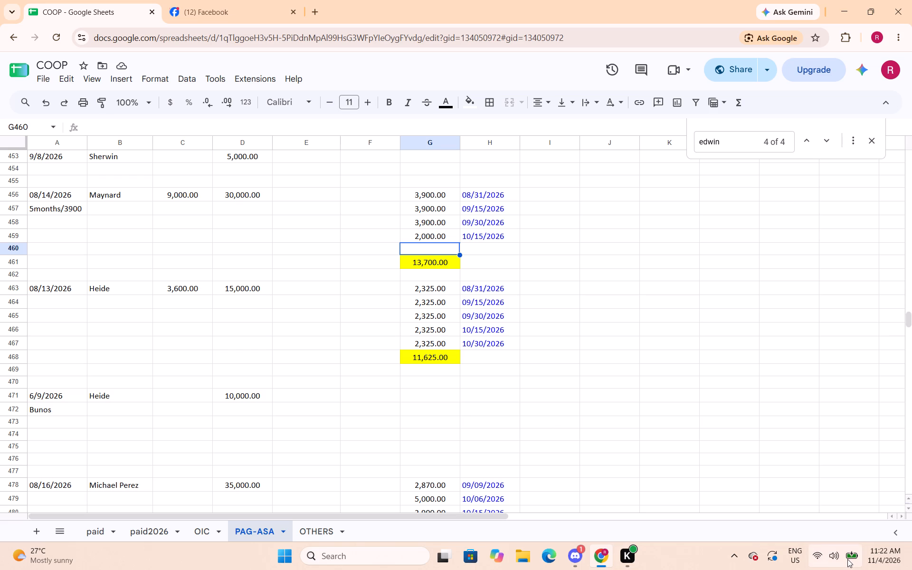
pyautogui.write('5800')
pyautogui.press('Right')
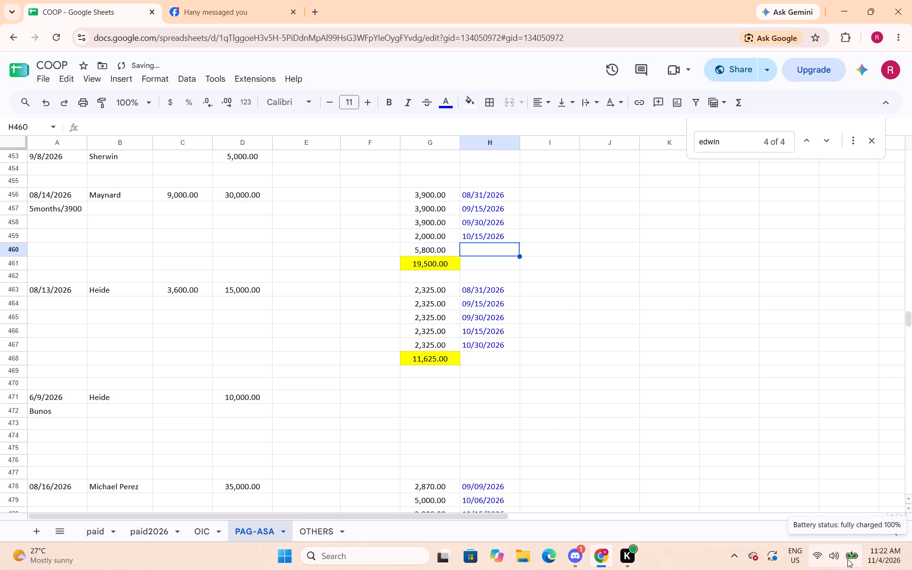
pyautogui.write('10/30/2026')
pyautogui.click(619, 302)
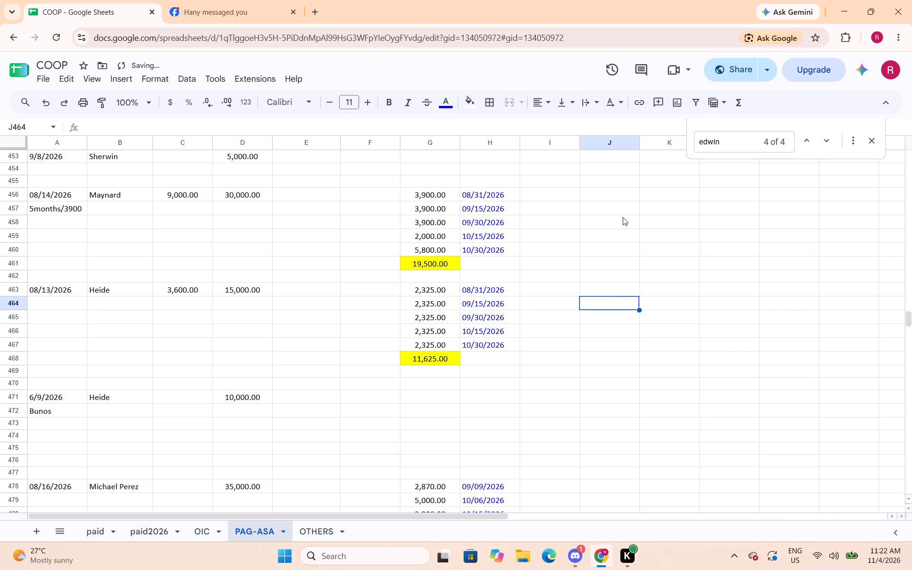
# Look through the PAG-ASA loan records from Maynard's and Heide's loans down to Gerald's entry.
pyautogui.scroll(-1, 589, 309)
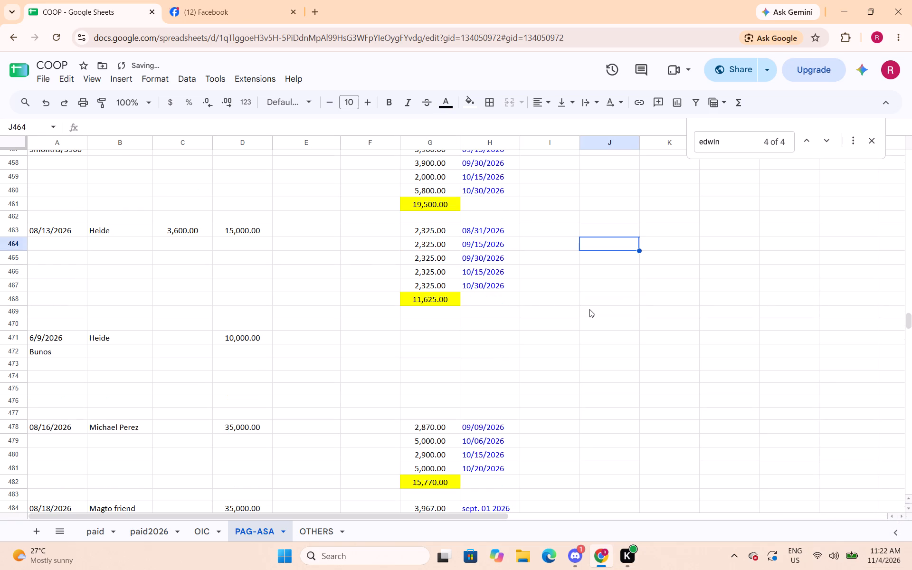
pyautogui.scroll(-5, 590, 309)
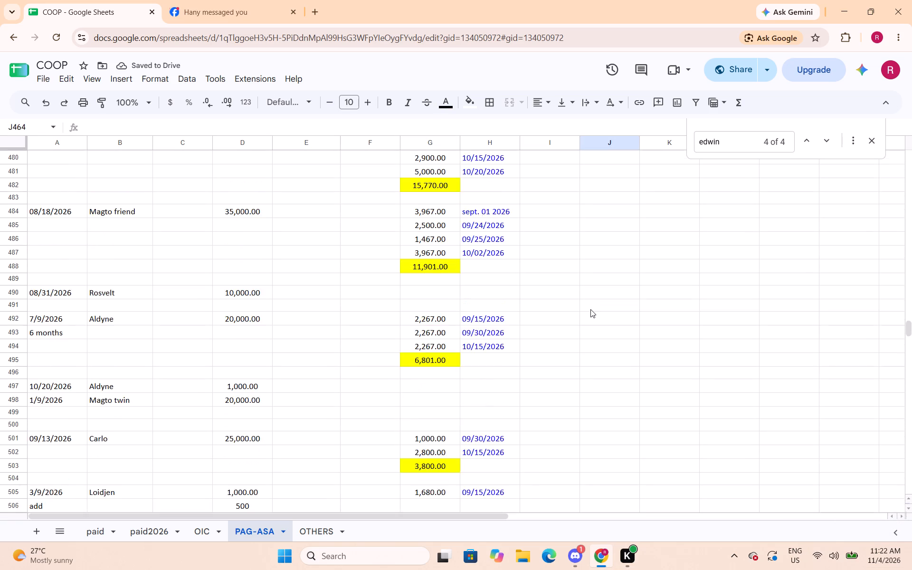
pyautogui.scroll(-8, 590, 309)
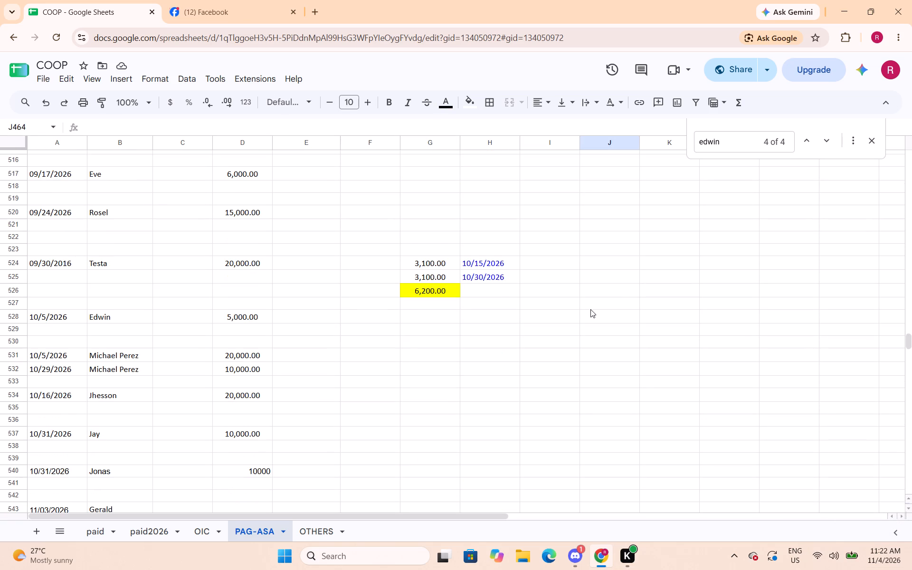
pyautogui.scroll(-2, 590, 309)
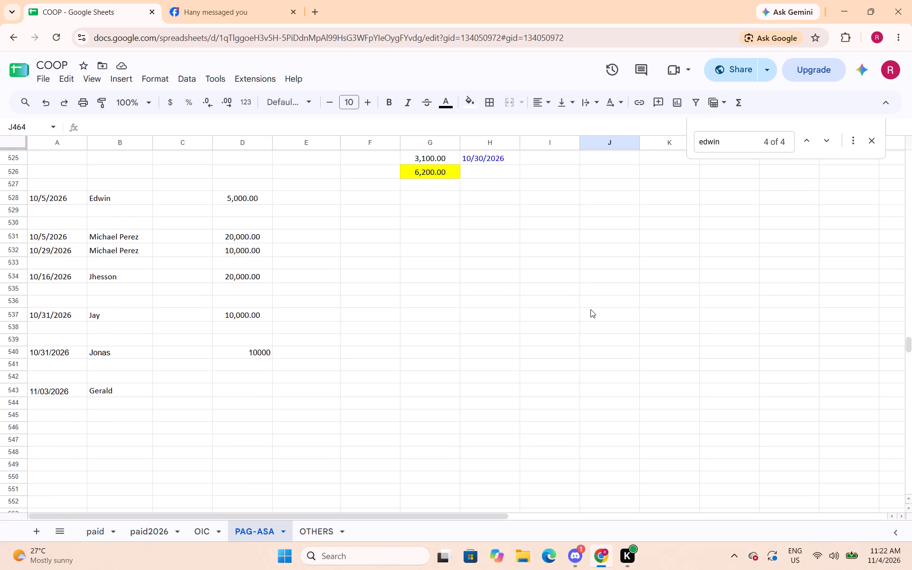
pyautogui.scroll(1, 590, 309)
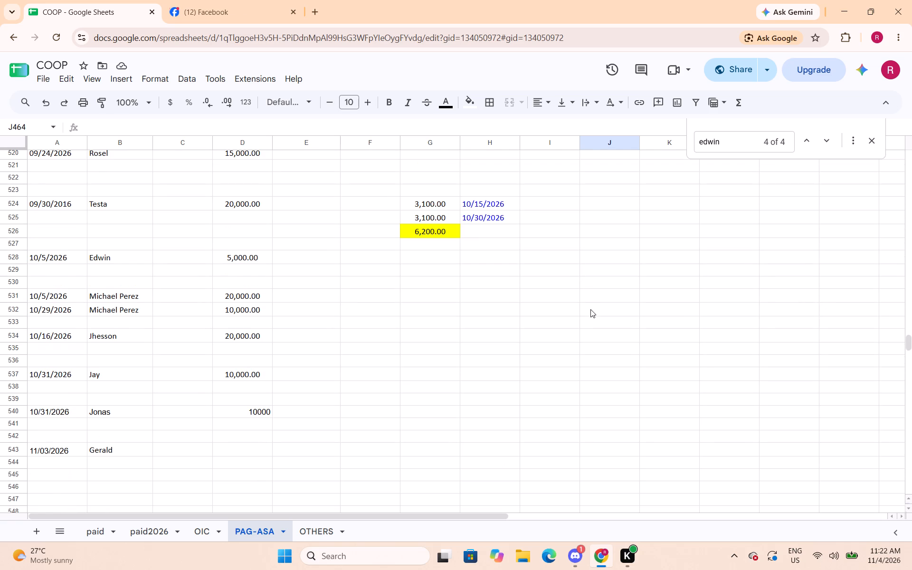
pyautogui.scroll(-2, 590, 309)
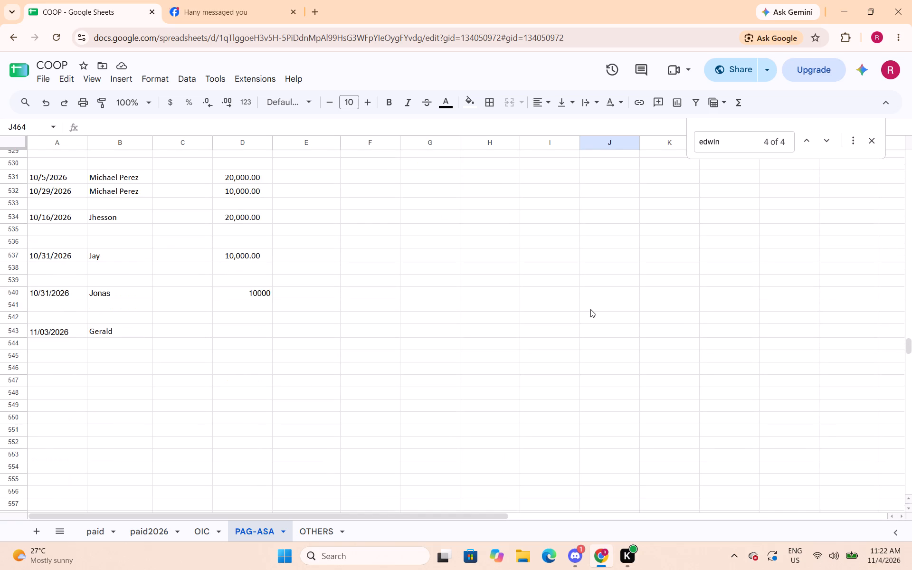
pyautogui.scroll(3, 590, 309)
pyautogui.scroll(-1, 590, 309)
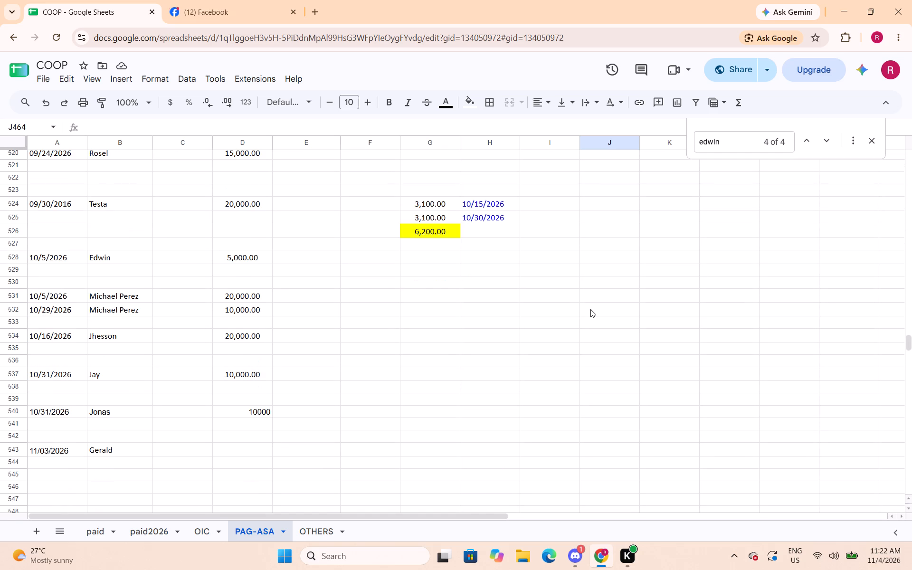
pyautogui.scroll(1, 590, 309)
pyautogui.scroll(-1, 590, 309)
pyautogui.moveTo(907, 342); pyautogui.dragTo(908, 315)
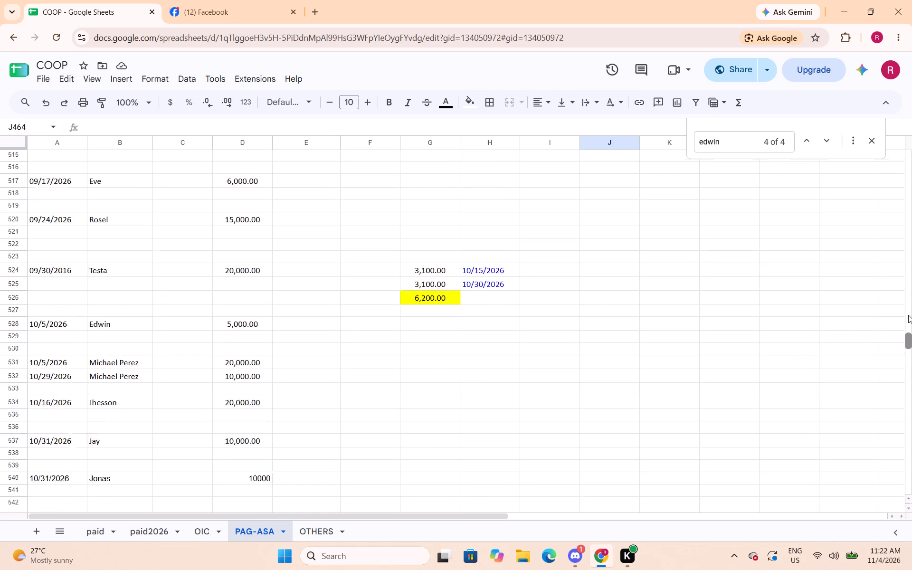
pyautogui.moveTo(908, 315); pyautogui.dragTo(907, 318)
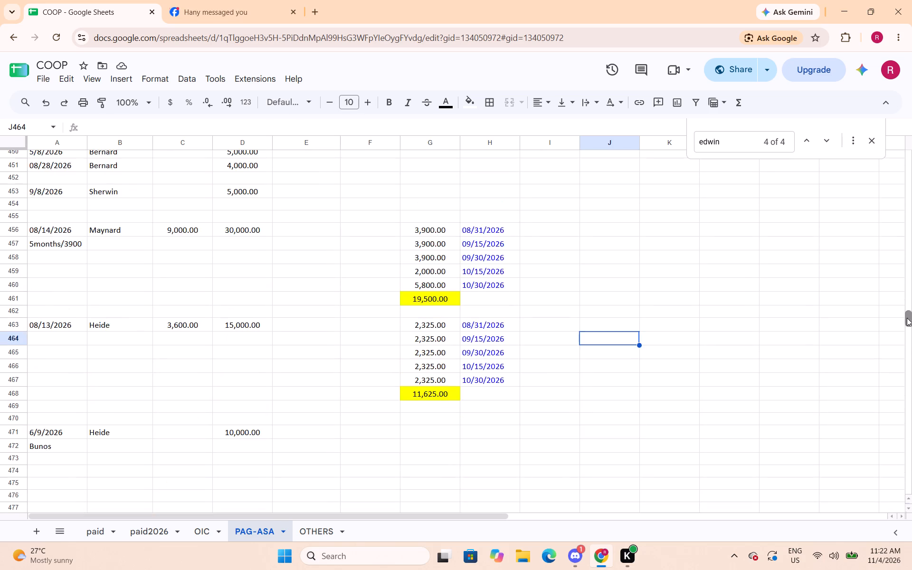
pyautogui.moveTo(907, 318); pyautogui.dragTo(908, 343)
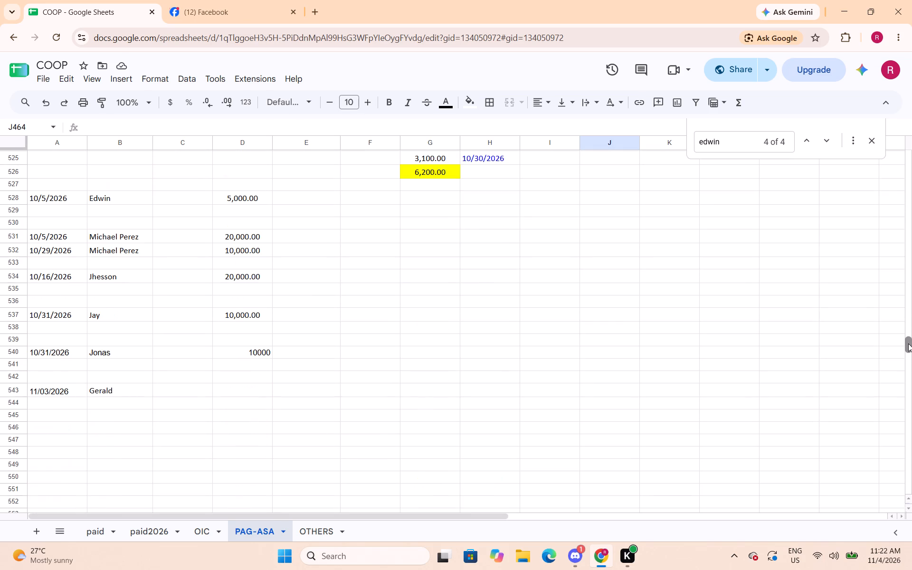
pyautogui.moveTo(908, 343); pyautogui.dragTo(911, 331)
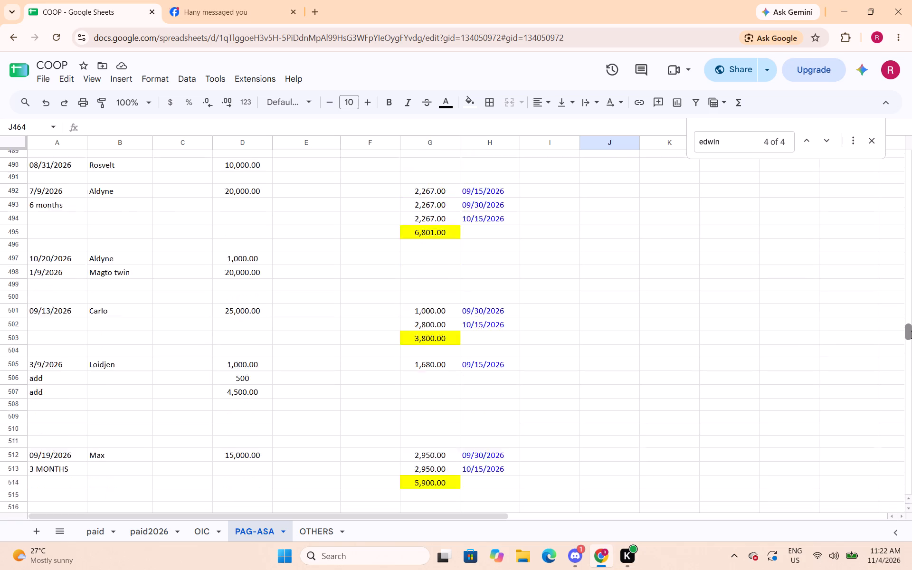
pyautogui.moveTo(911, 331); pyautogui.dragTo(911, 324)
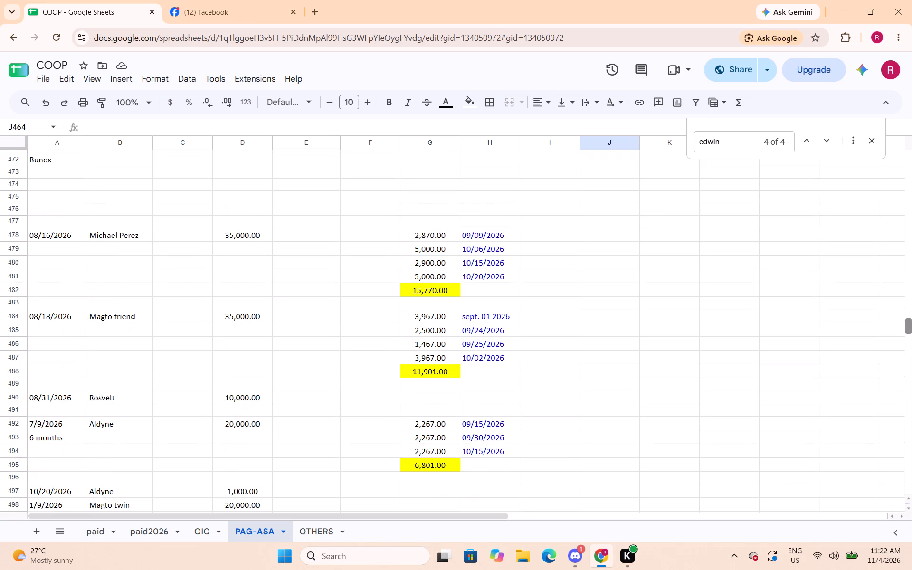
pyautogui.moveTo(911, 324); pyautogui.dragTo(911, 321)
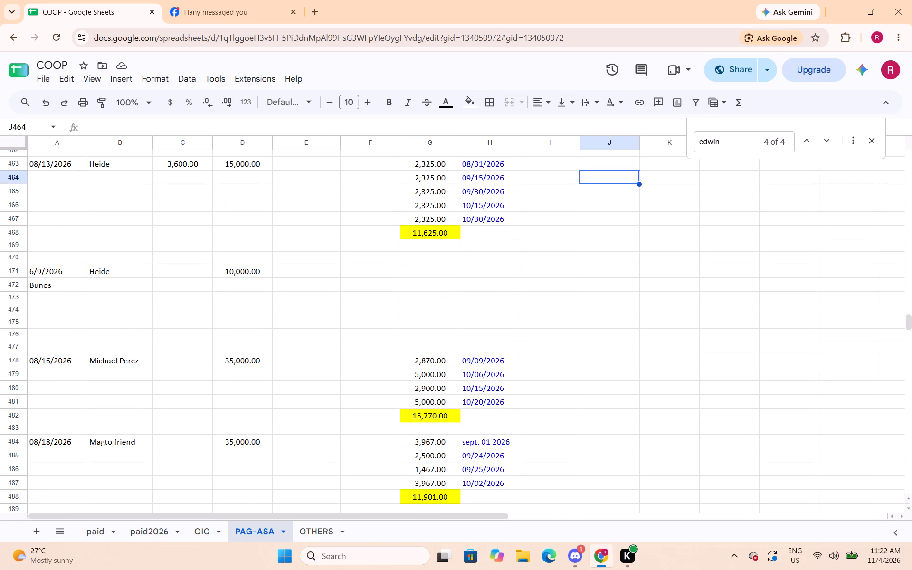
# Search the PAG-ASA sheet for "maynard" and review the matching loan record.
pyautogui.moveTo(746, 142); pyautogui.dragTo(636, 142)
pyautogui.write('maynard')
pyautogui.press('Return')
pyautogui.press('Return')
pyautogui.press('Return')
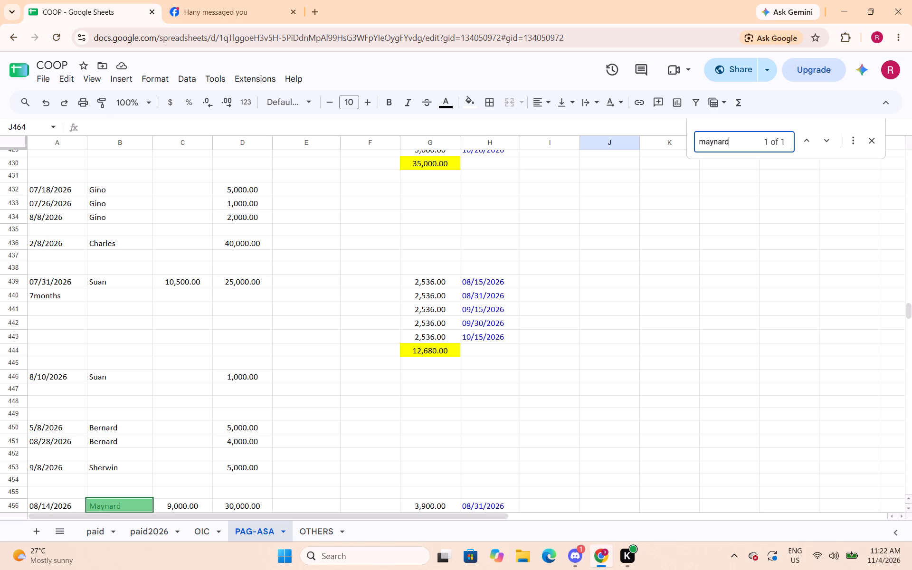
pyautogui.scroll(-6, 629, 335)
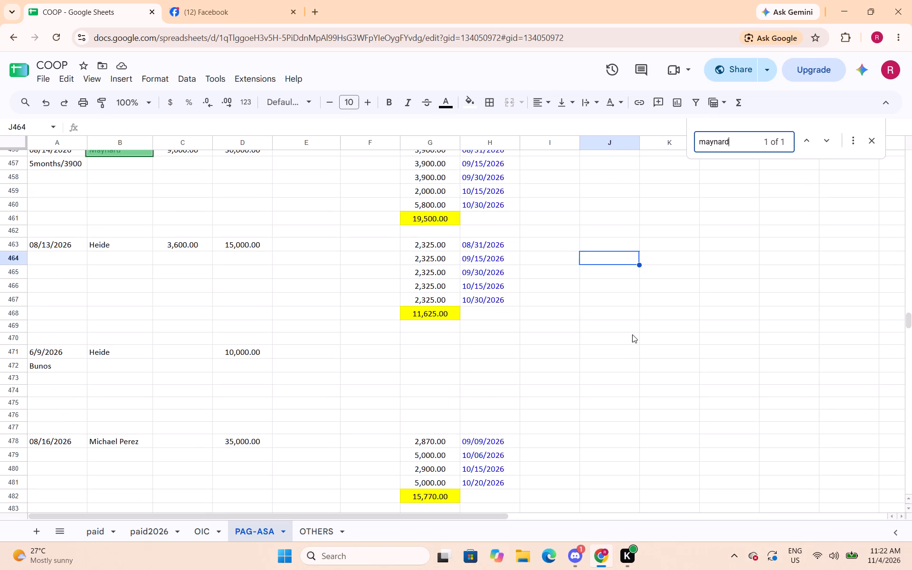
pyautogui.scroll(1, 210, 219)
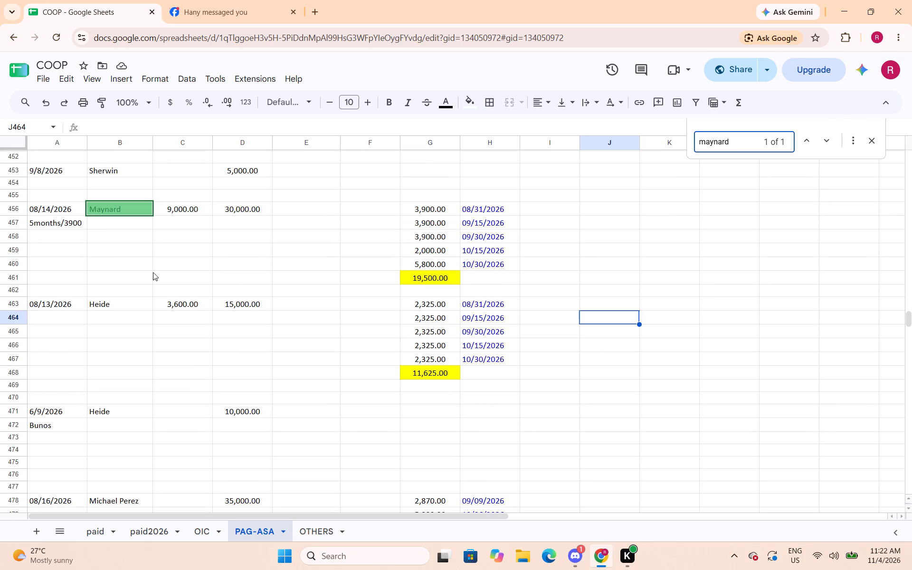
pyautogui.click(133, 268)
# Copy Maynard's name from B456 into the empty cell B536, between Jhesson's and Jay's records.
pyautogui.click(134, 209)
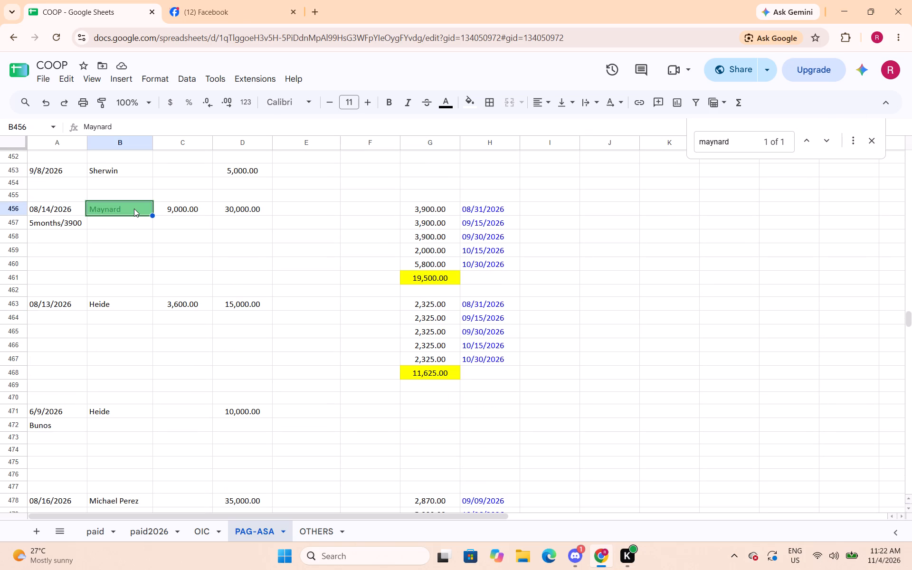
pyautogui.hotkey('ctrl', 'c')
pyautogui.scroll(-9, 355, 445)
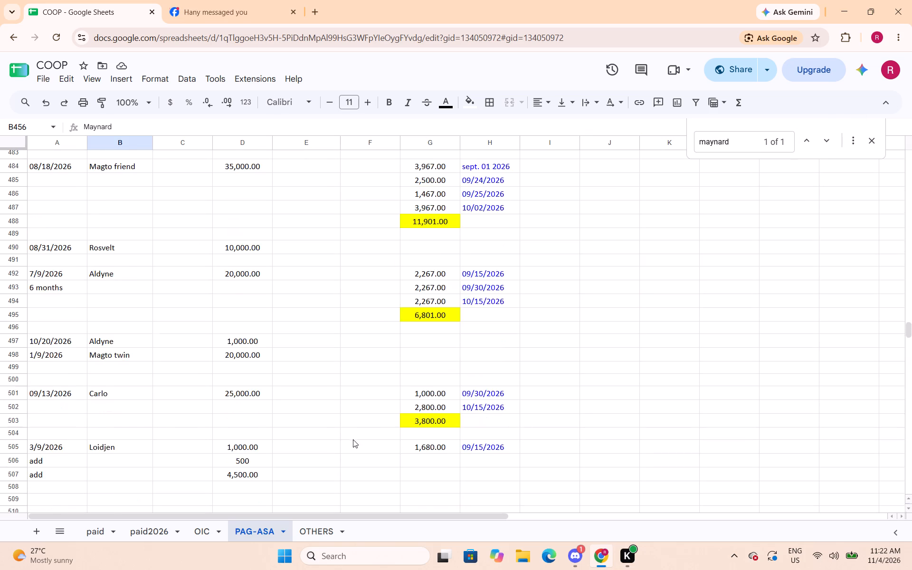
pyautogui.scroll(-8, 364, 433)
pyautogui.scroll(2, 357, 433)
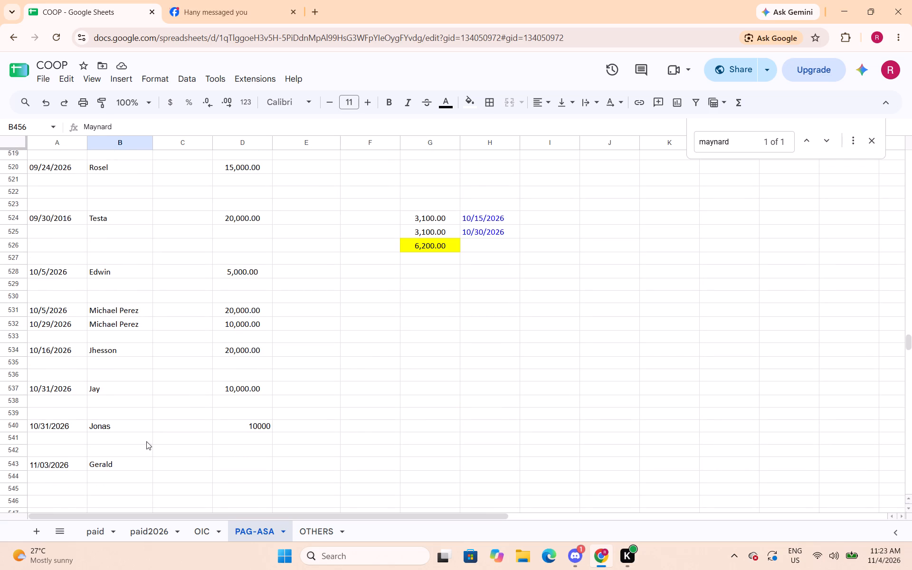
pyautogui.click(100, 374)
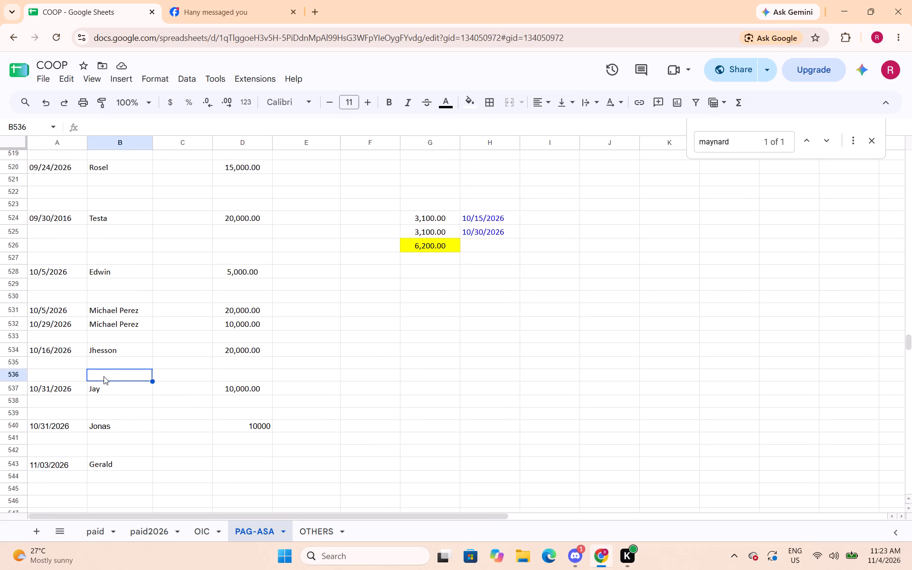
pyautogui.hotkey('ctrl', 'v')
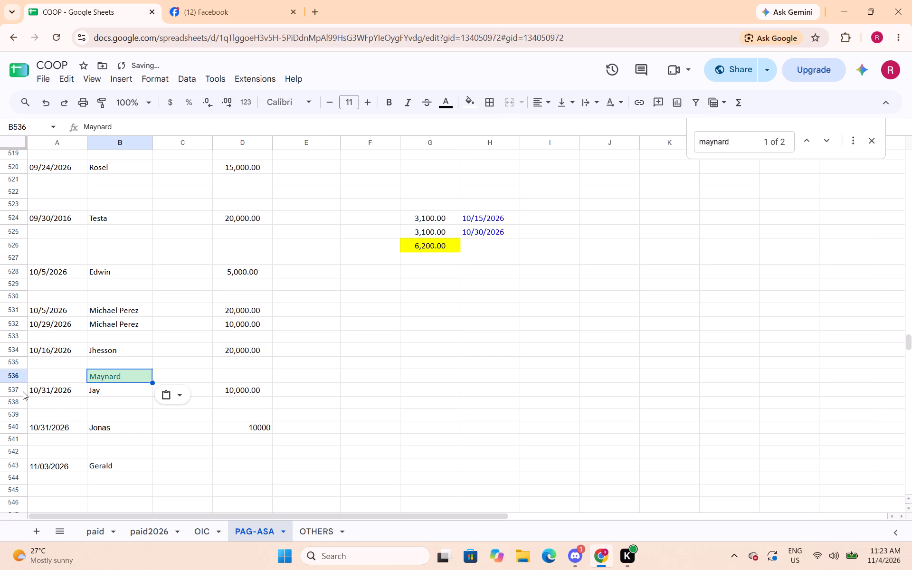
# Insert two blank rows between Maynard's new entry and Jay's record, and one blank row above Maynard's new entry.
pyautogui.click(23, 391)
pyautogui.rightClick(14, 392)
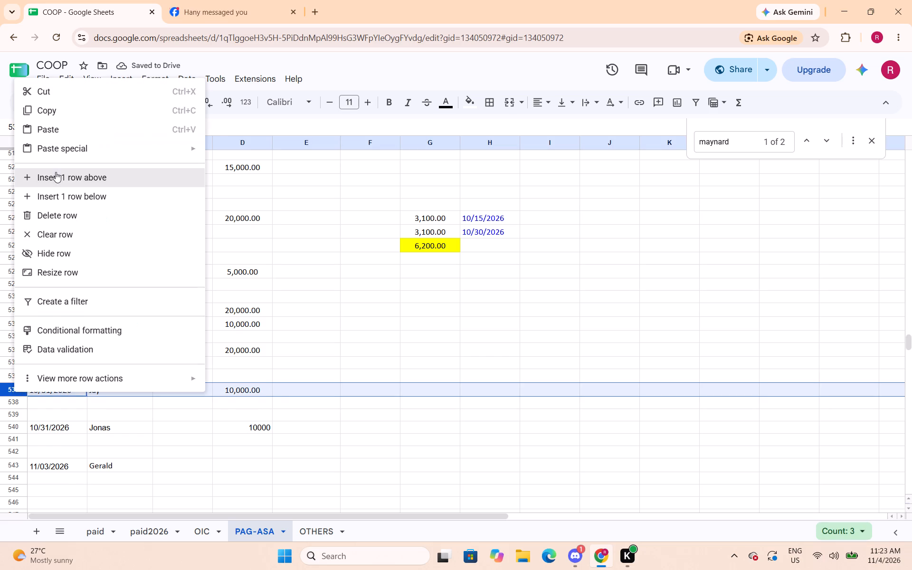
pyautogui.click(56, 172)
pyautogui.click(19, 391)
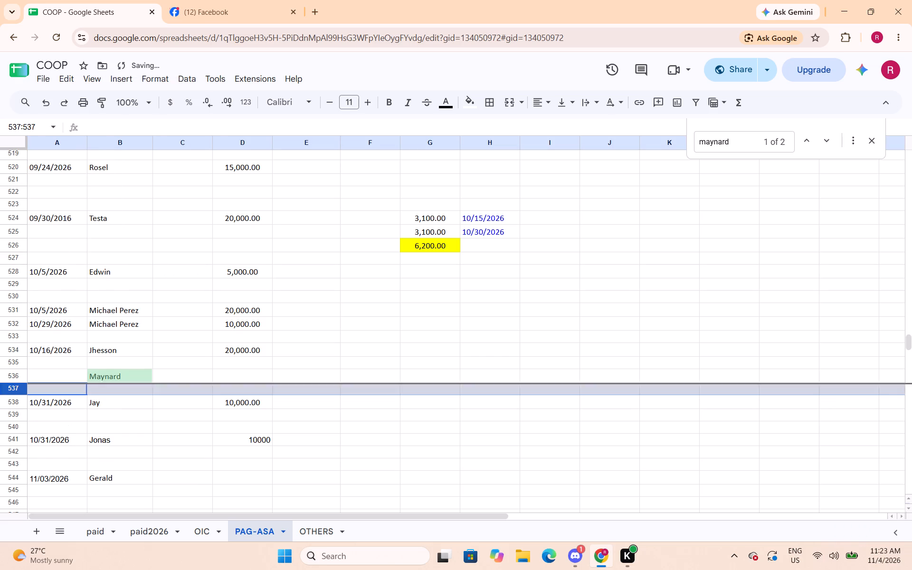
pyautogui.rightClick(19, 391)
pyautogui.click(45, 176)
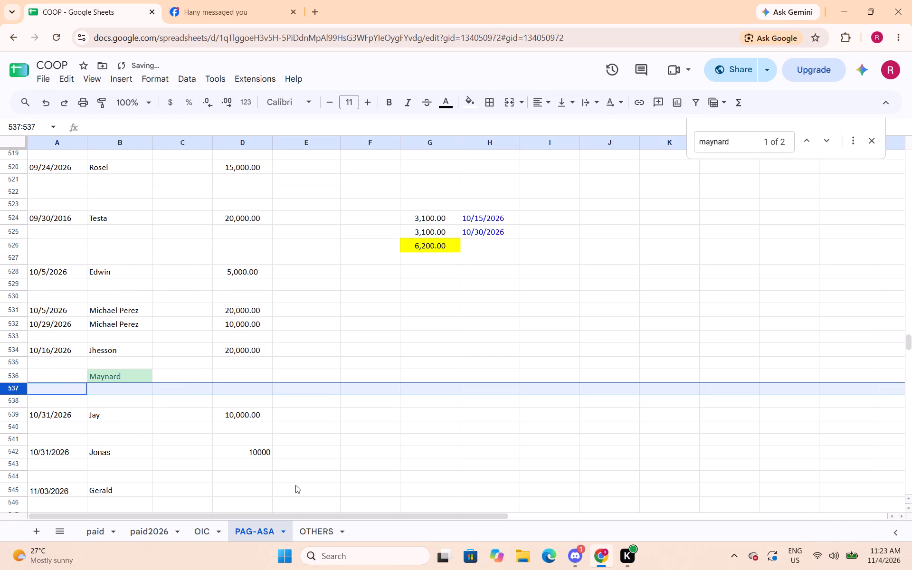
pyautogui.click(63, 373)
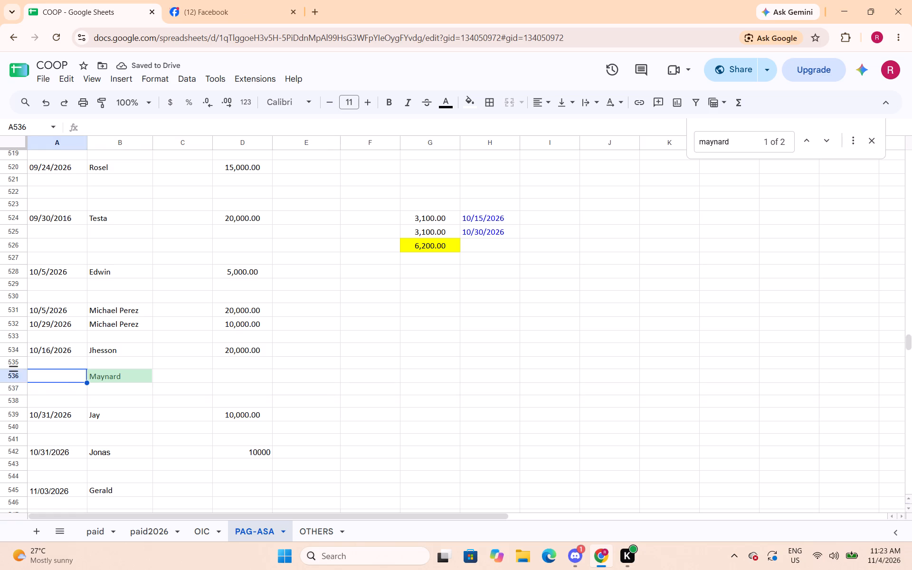
pyautogui.click(11, 375)
pyautogui.rightClick(11, 375)
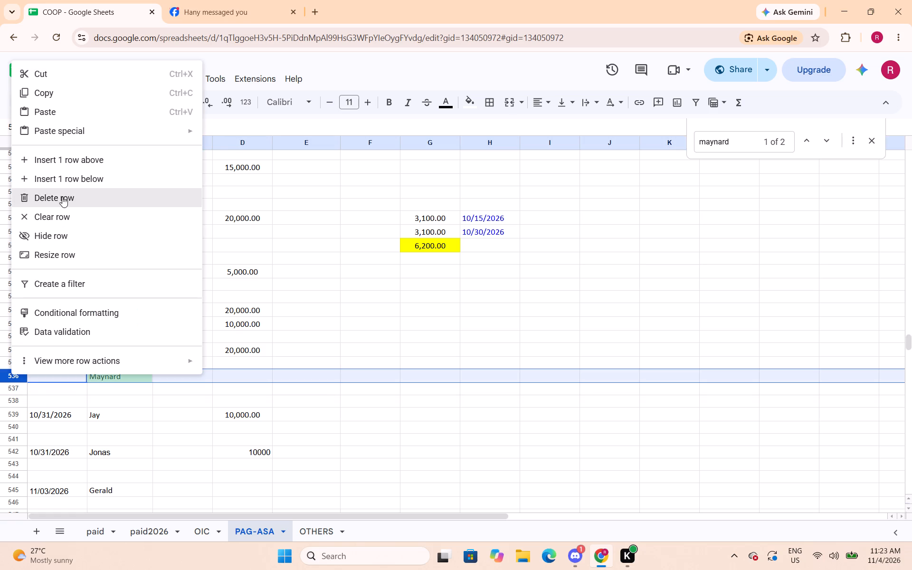
pyautogui.click(55, 161)
# Enter the loan date 10/16/2026 in A537 beside Maynard's new entry and save the sheet.
pyautogui.click(38, 387)
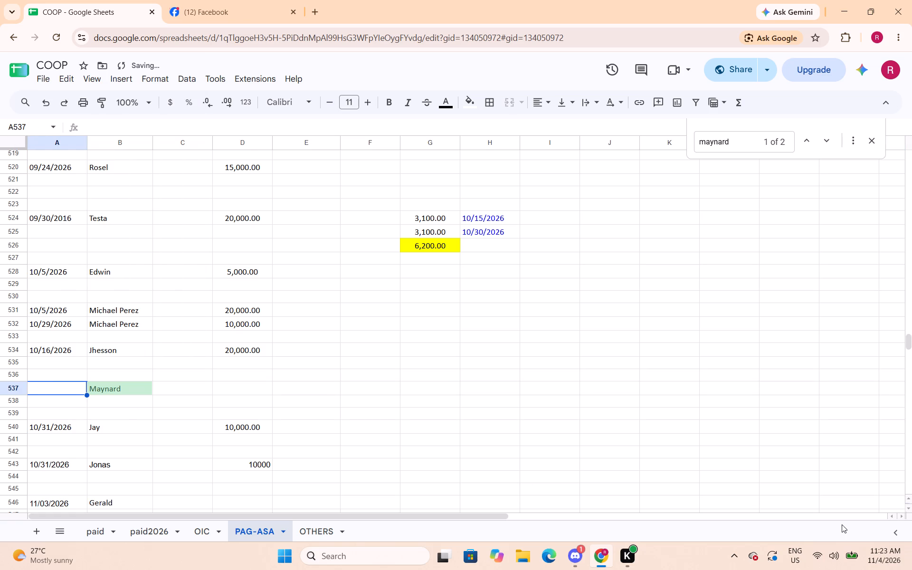
pyautogui.write('10/16/2026')
pyautogui.press('Right')
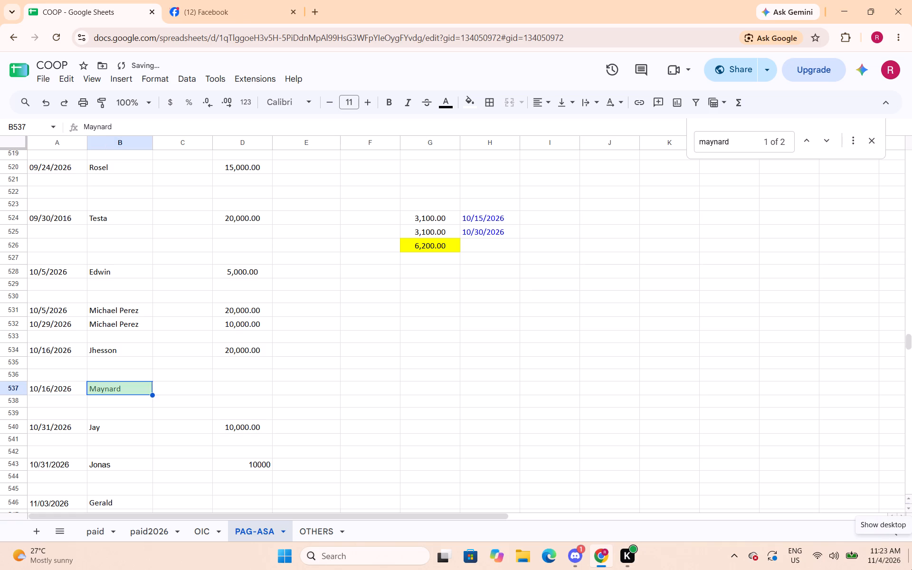
pyautogui.press('Up')
pyautogui.press('Left')
pyautogui.press('Down')
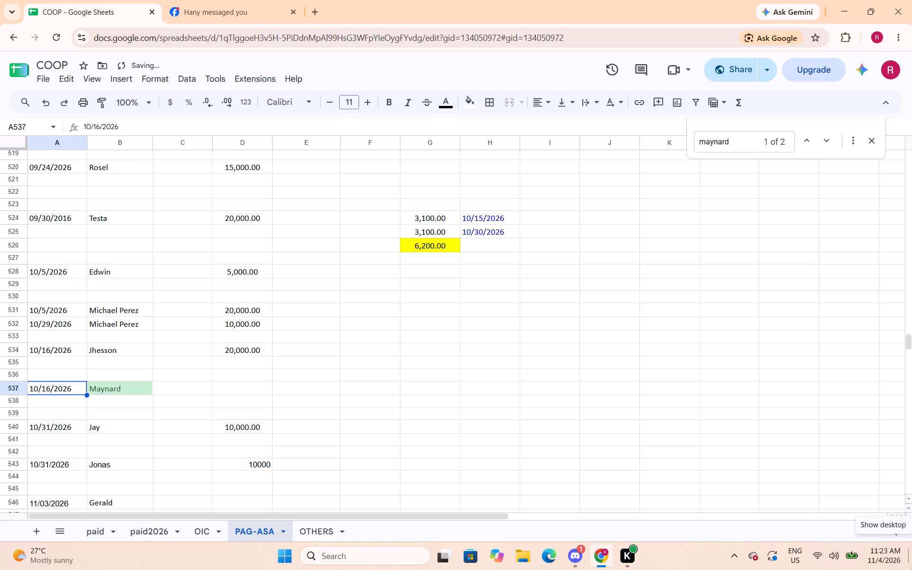
pyautogui.hotkey('ctrl', 's')
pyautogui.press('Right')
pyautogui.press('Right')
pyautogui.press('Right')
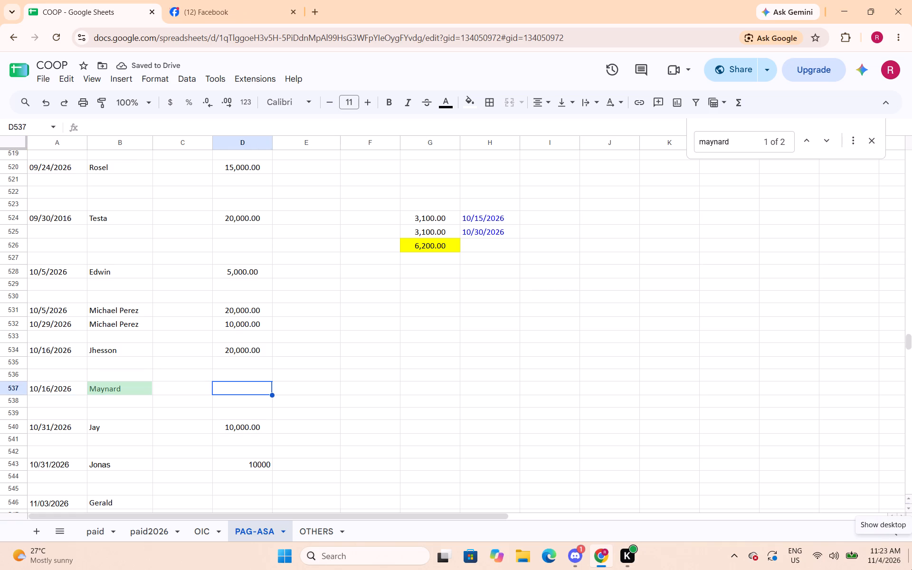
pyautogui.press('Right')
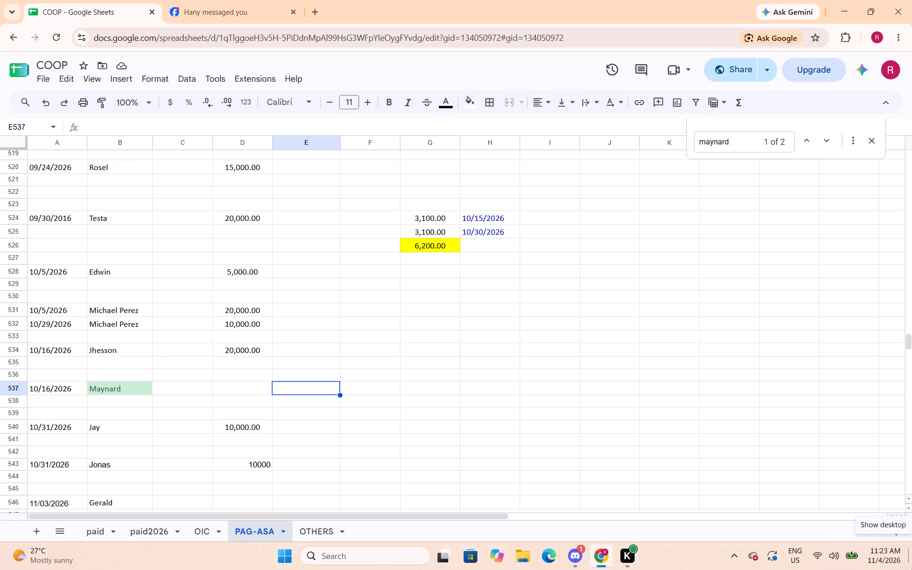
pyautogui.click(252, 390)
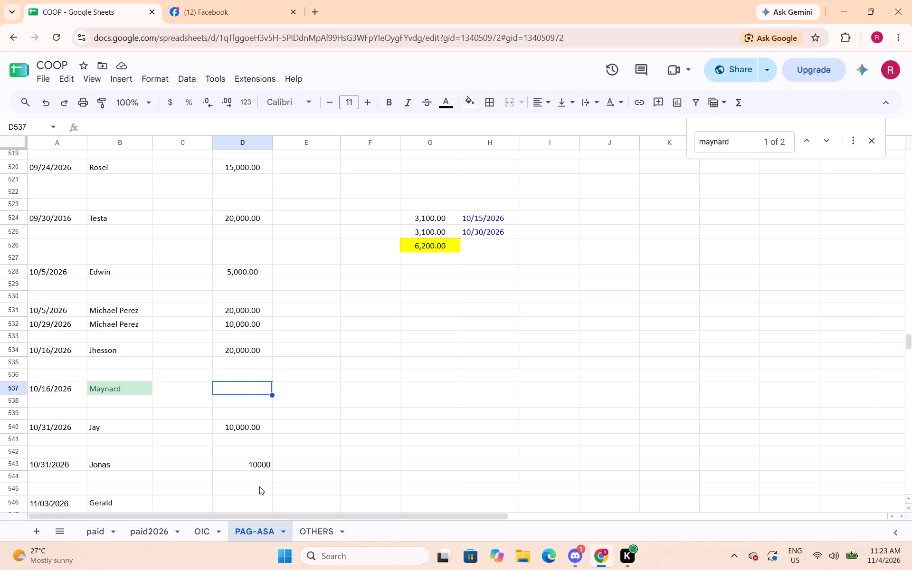
# Format Jonas's loan amount in D543 with the Number format and centre it in the cell.
pyautogui.click(250, 464)
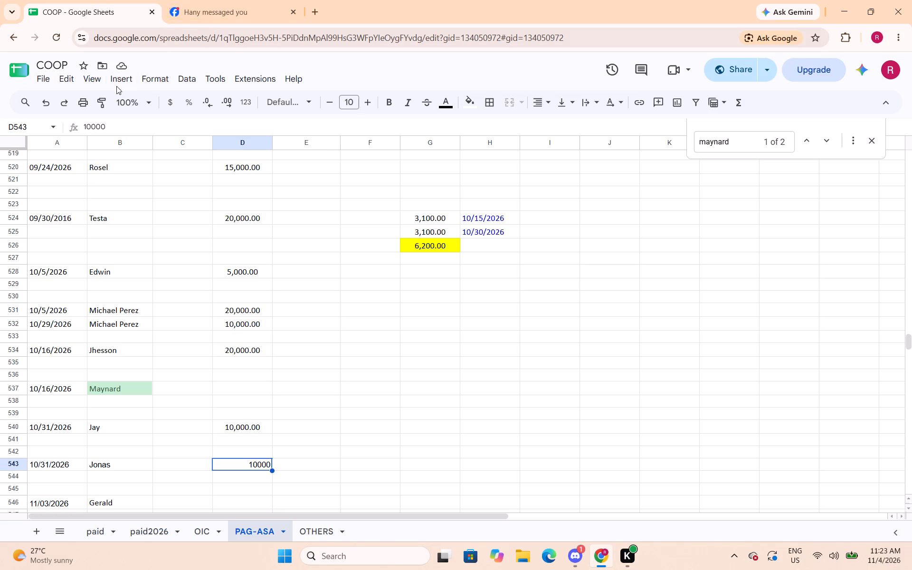
pyautogui.click(149, 80)
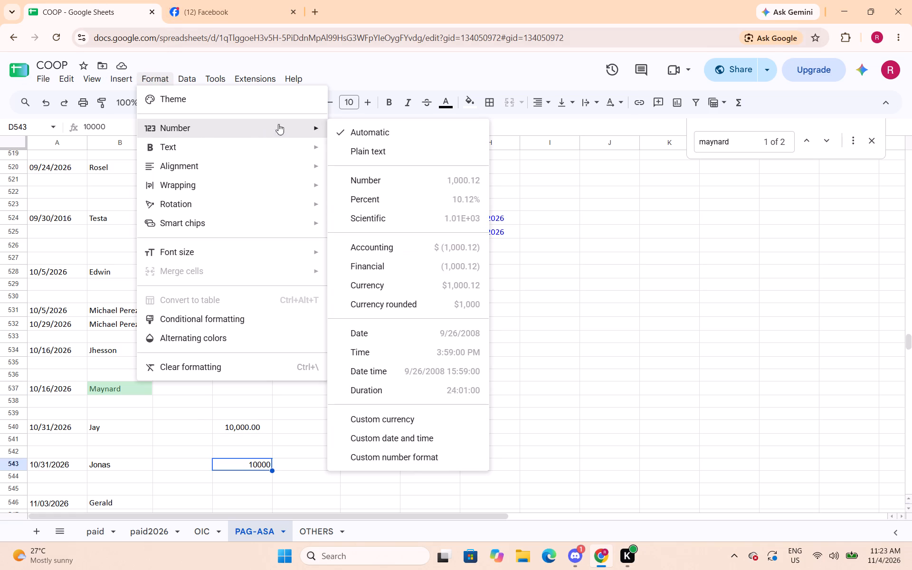
pyautogui.click(369, 180)
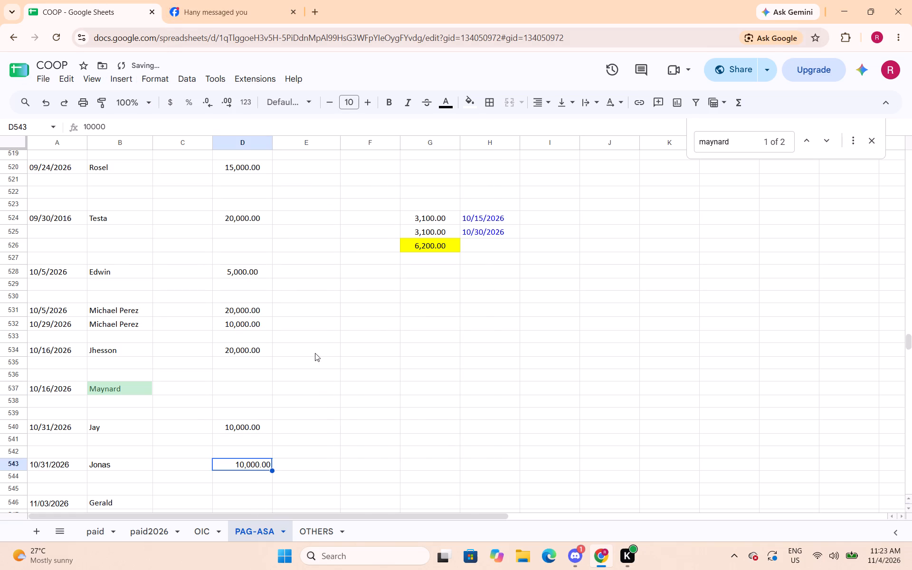
pyautogui.click(542, 107)
pyautogui.click(560, 122)
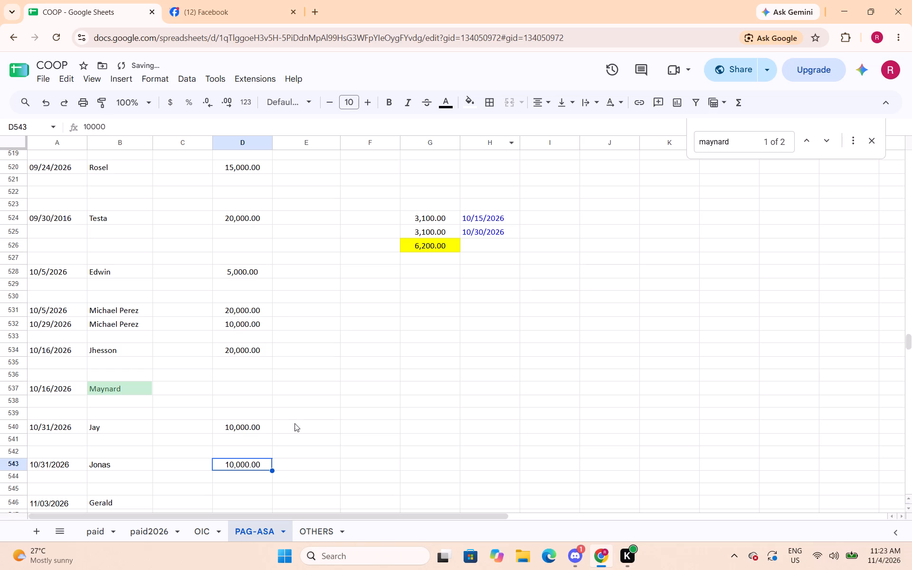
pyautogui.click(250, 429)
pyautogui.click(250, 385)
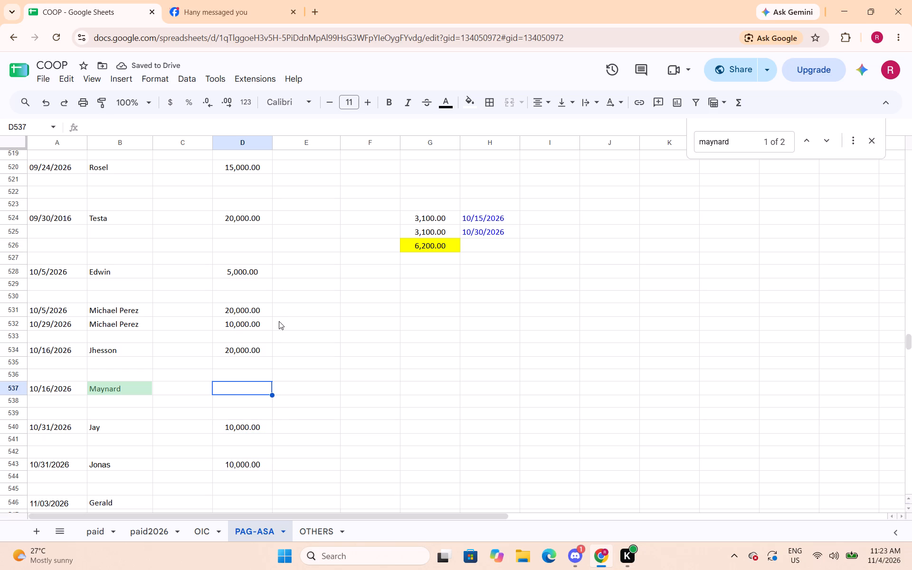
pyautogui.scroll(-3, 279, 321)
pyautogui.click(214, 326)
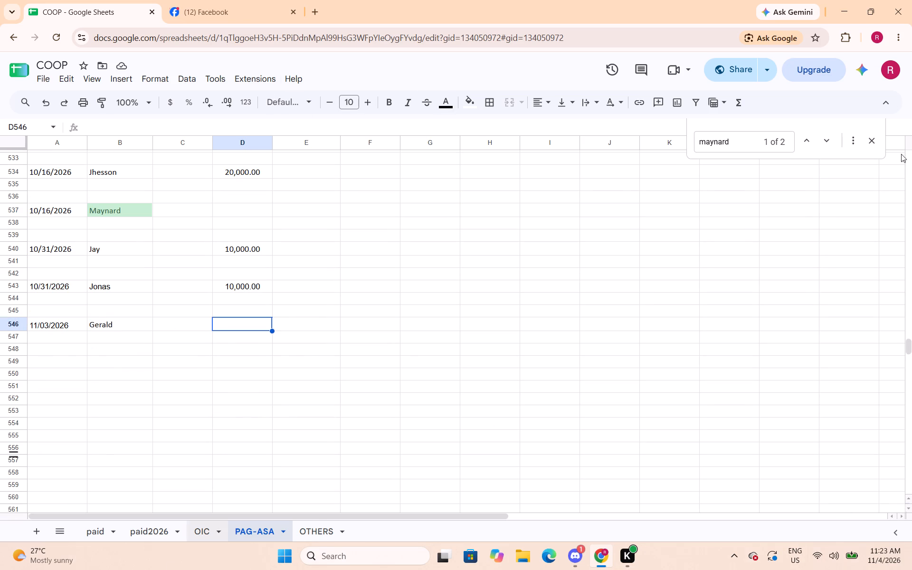
# Search the PAG-ASA sheet for "aldyn" and review the matching loan record's payments.
pyautogui.moveTo(739, 146); pyautogui.dragTo(654, 138)
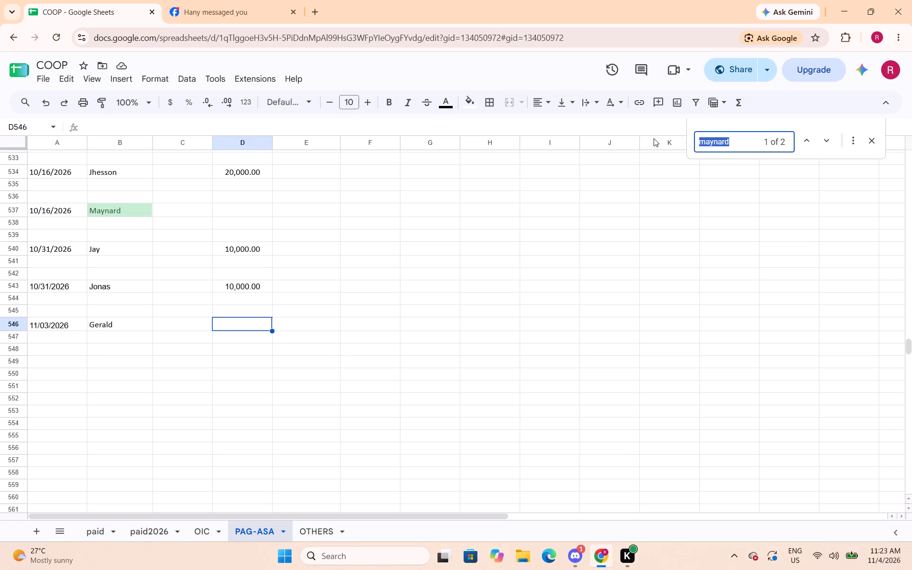
pyautogui.moveTo(654, 138); pyautogui.dragTo(644, 138)
pyautogui.press('a')
pyautogui.press('l')
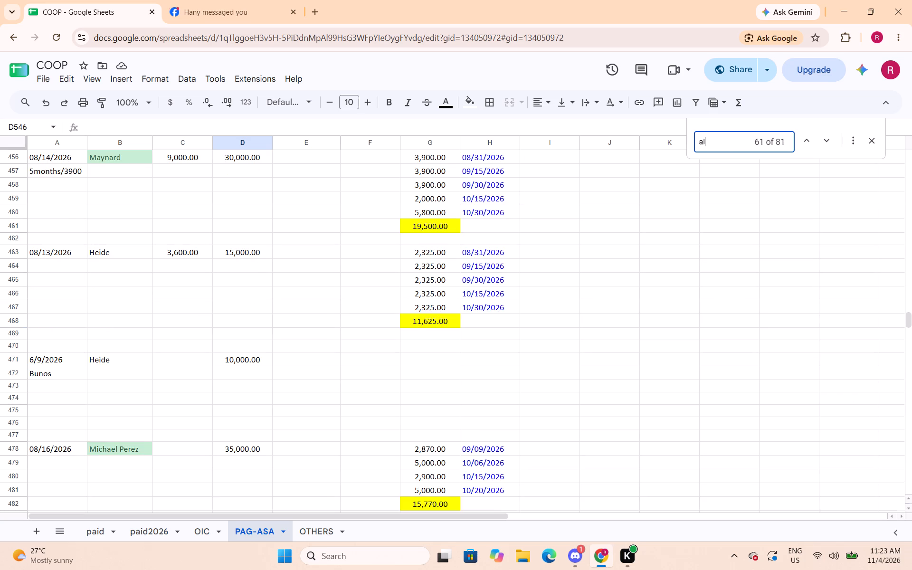
pyautogui.write('dy')
pyautogui.press('n')
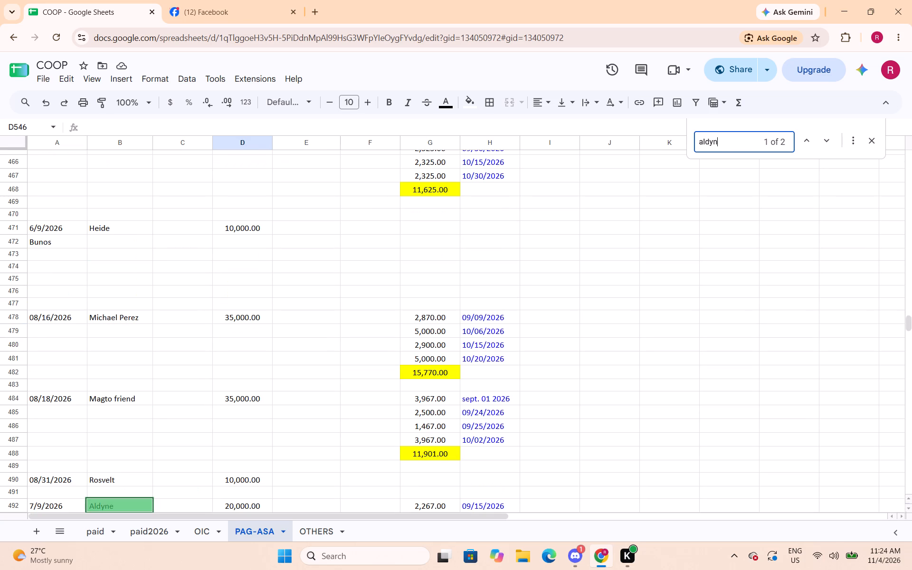
pyautogui.scroll(-2, 453, 314)
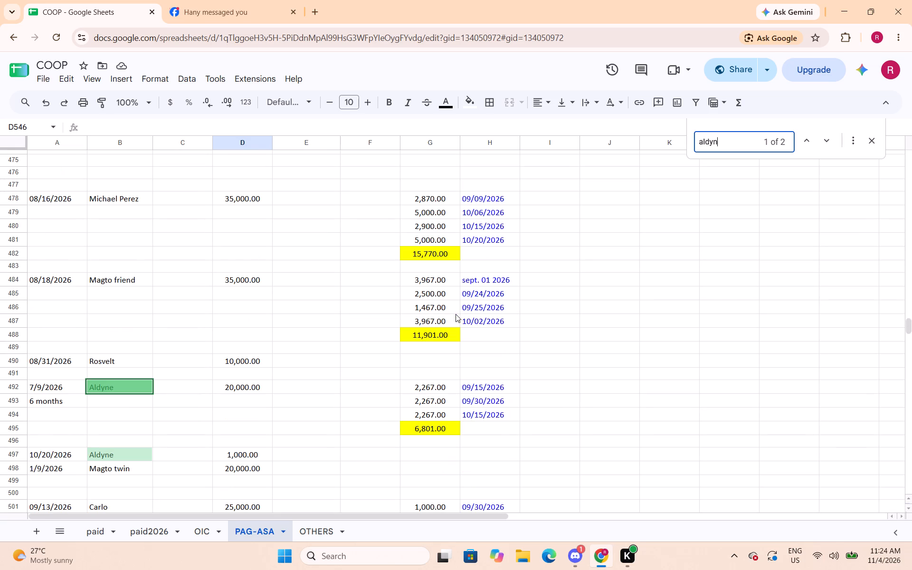
pyautogui.scroll(-1, 445, 314)
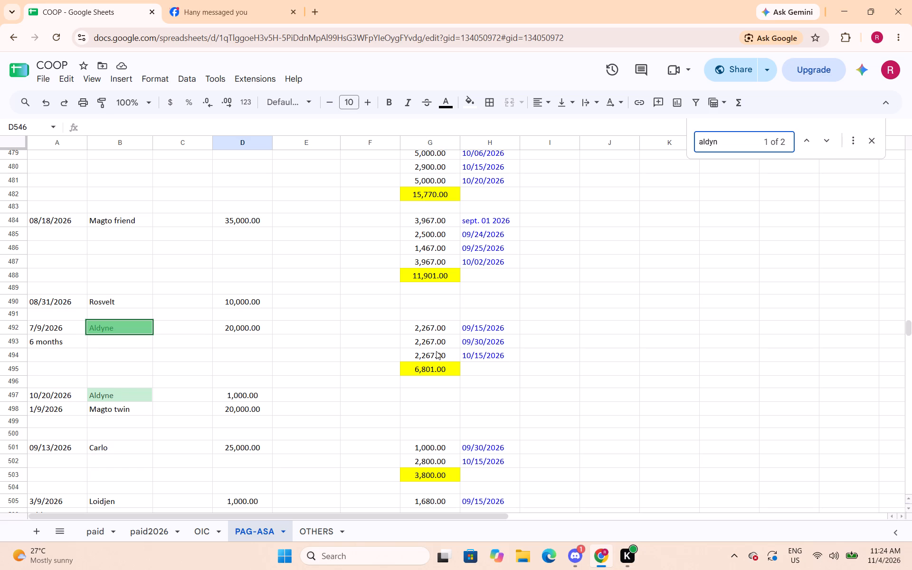
# Insert a blank row above the payment total of Aldyne's 20,000 loan and clear the yellow fill from G495.
pyautogui.click(17, 369)
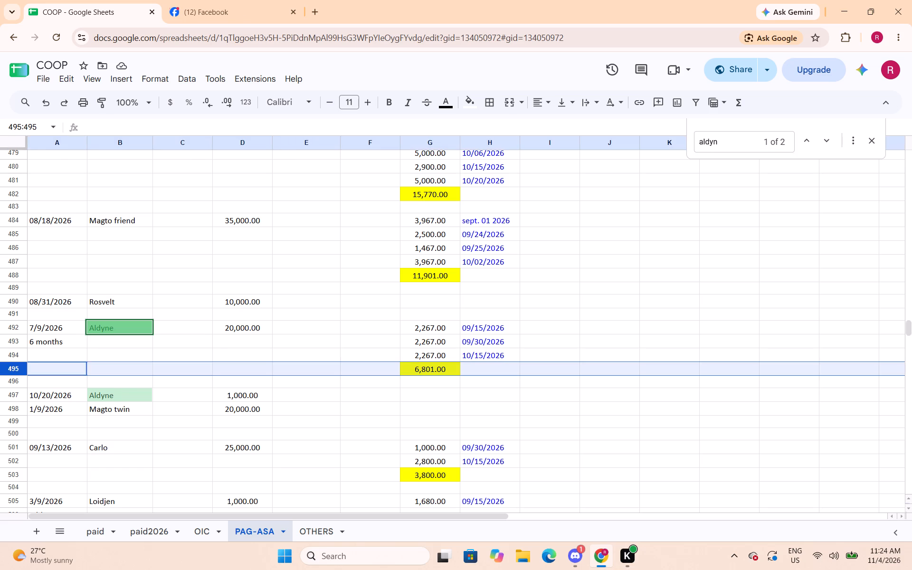
pyautogui.rightClick(17, 369)
pyautogui.click(80, 156)
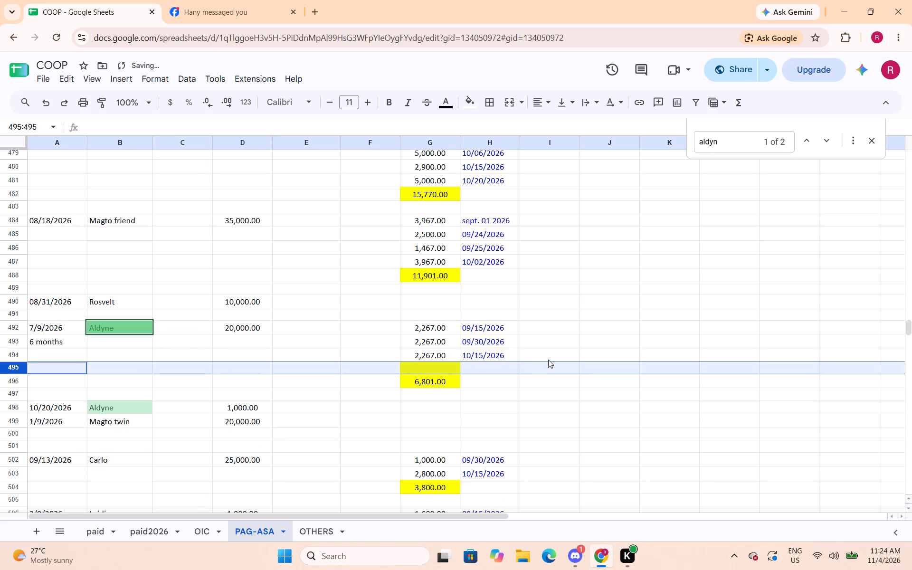
pyautogui.click(446, 366)
pyautogui.click(478, 105)
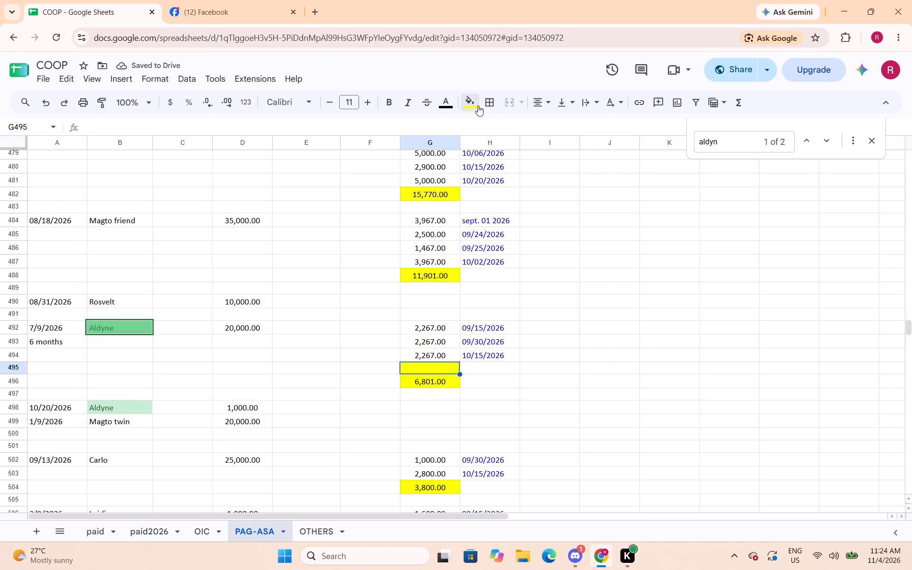
pyautogui.click(491, 260)
# Record Aldyne's payment in row 495, with amount 2267 in G495 and date 10/30/2026 in H495, and save.
pyautogui.click(433, 370)
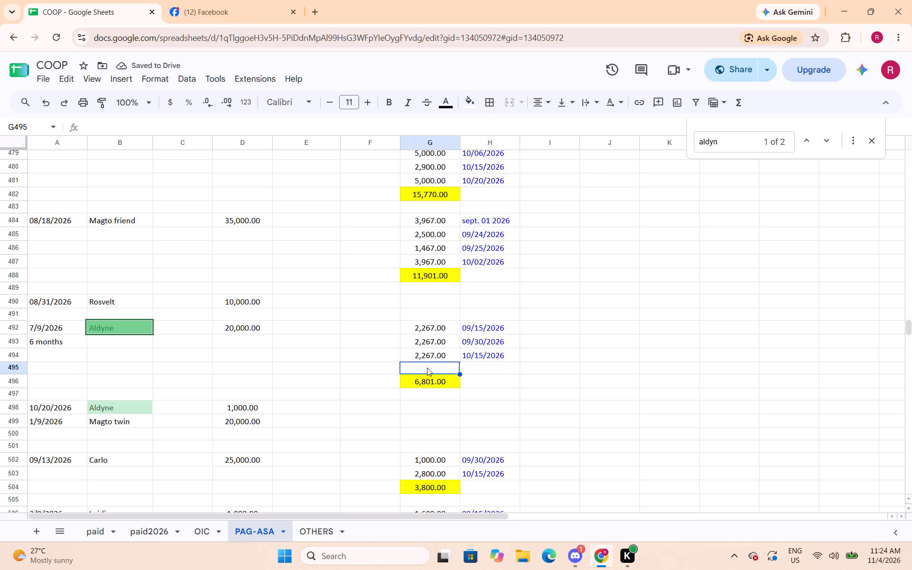
pyautogui.write('22')
pyautogui.write('67')
pyautogui.press('Right')
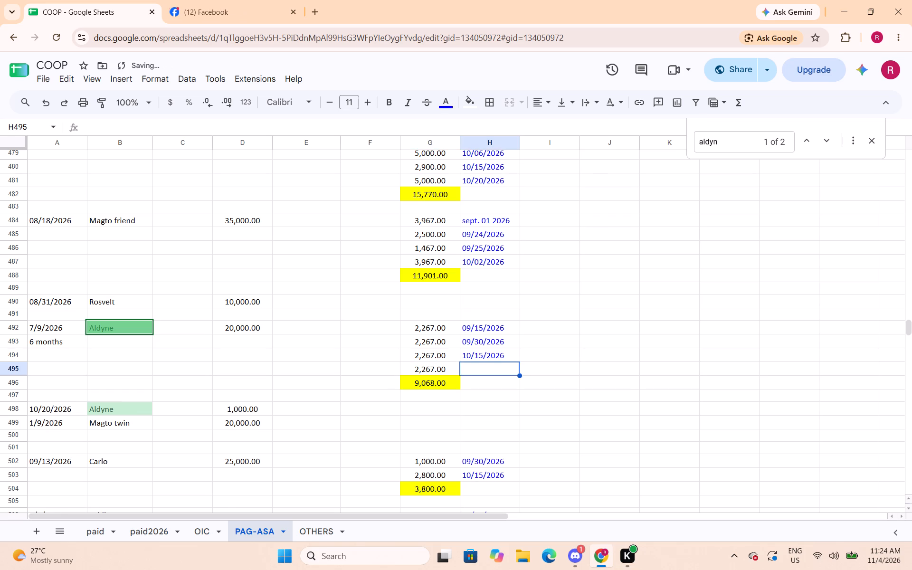
pyautogui.press('1')
pyautogui.press('0')
pyautogui.write('/3')
pyautogui.press('0')
pyautogui.write('/2')
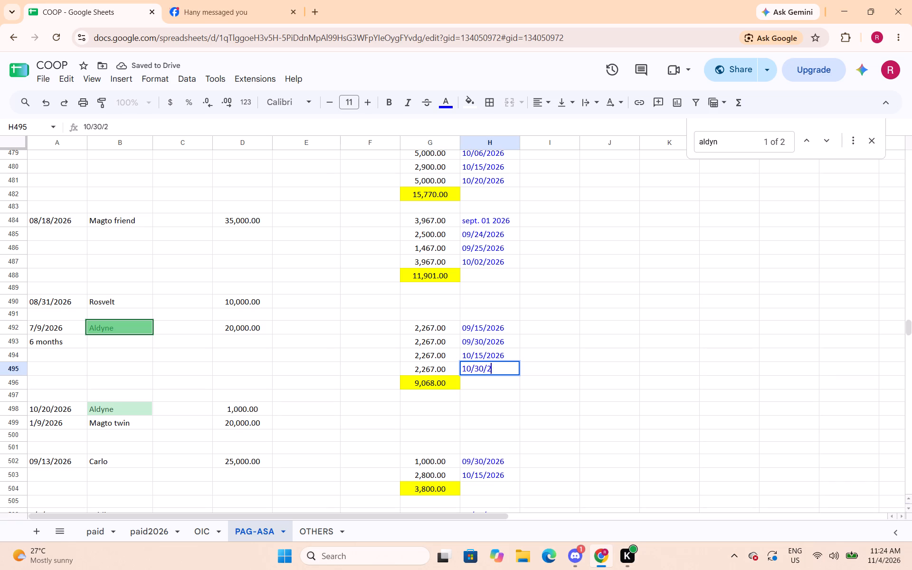
pyautogui.write('02')
pyautogui.press('6')
pyautogui.hotkey('ctrl', 's')
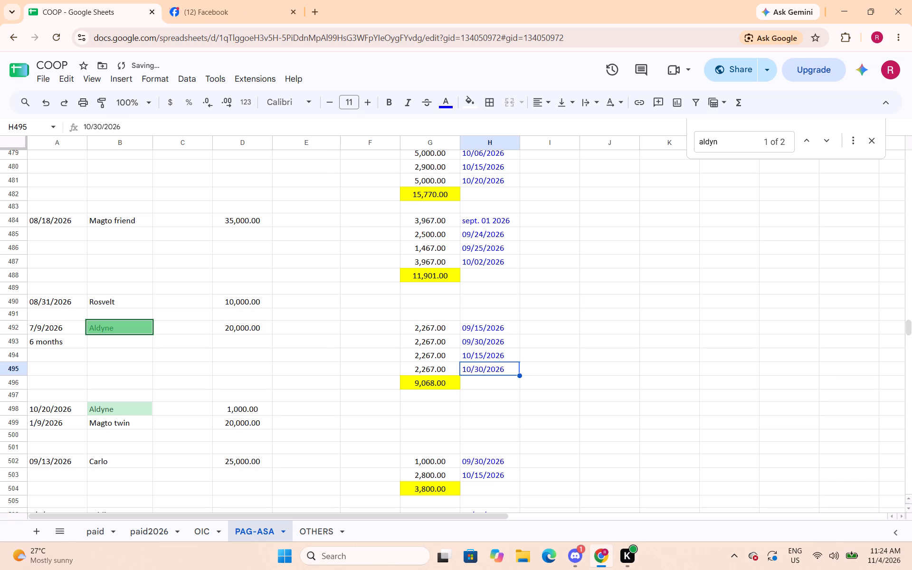
pyautogui.click(575, 385)
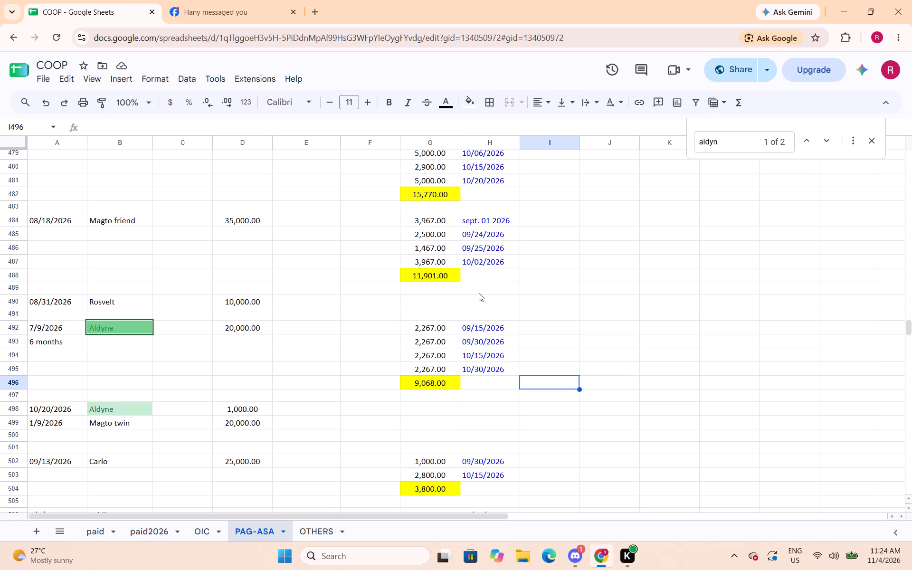
# Search the PAG-ASA sheet for "rodel" and go through the first matching loan's payments to its total.
pyautogui.moveTo(727, 147); pyautogui.dragTo(638, 142)
pyautogui.write('ro')
pyautogui.write('del')
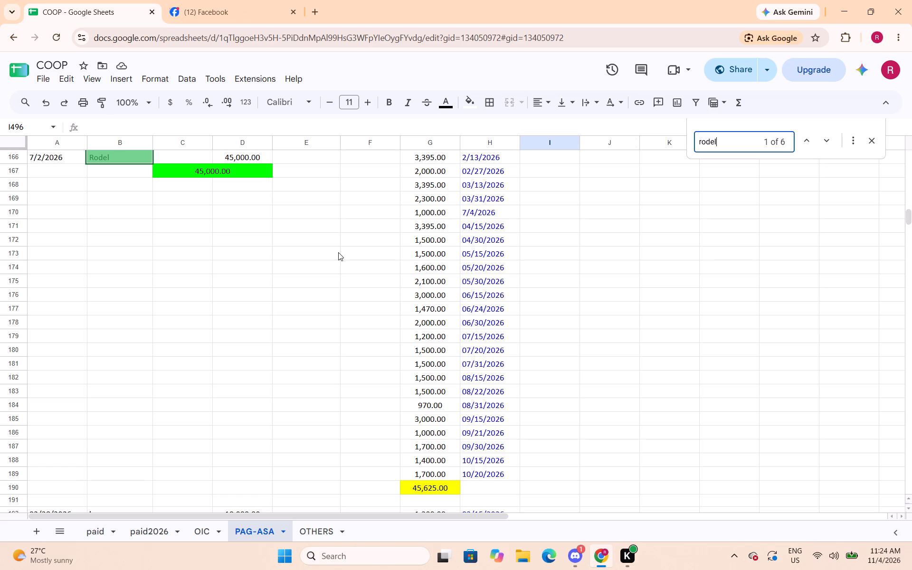
pyautogui.scroll(-1, 338, 252)
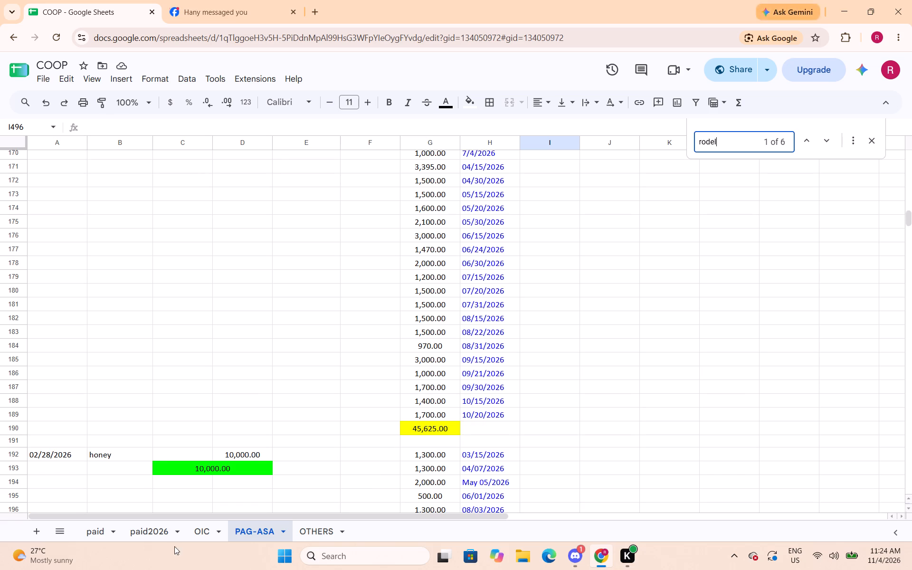
# Insert a blank row above the payment total of Rodel's first loan and set G190's fill to white.
pyautogui.click(11, 428)
pyautogui.rightClick(11, 428)
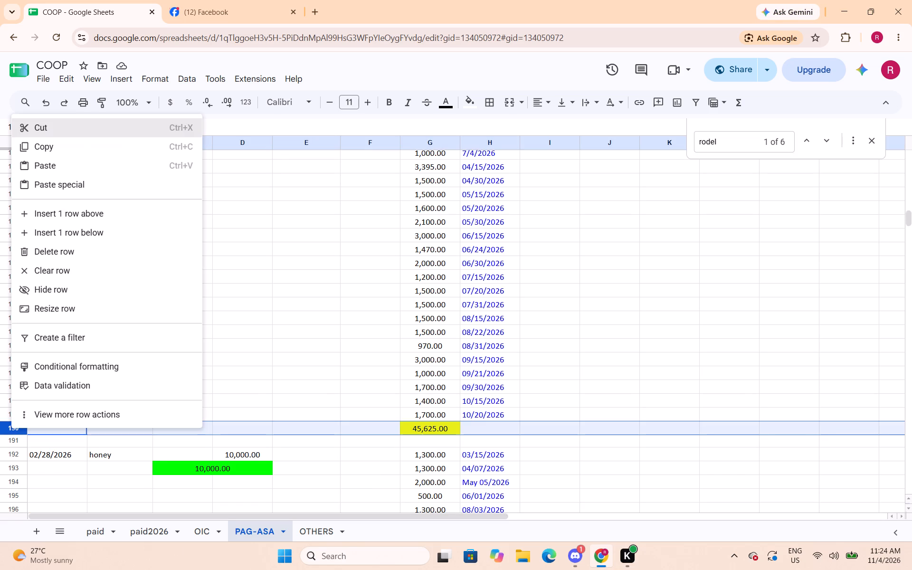
pyautogui.click(34, 219)
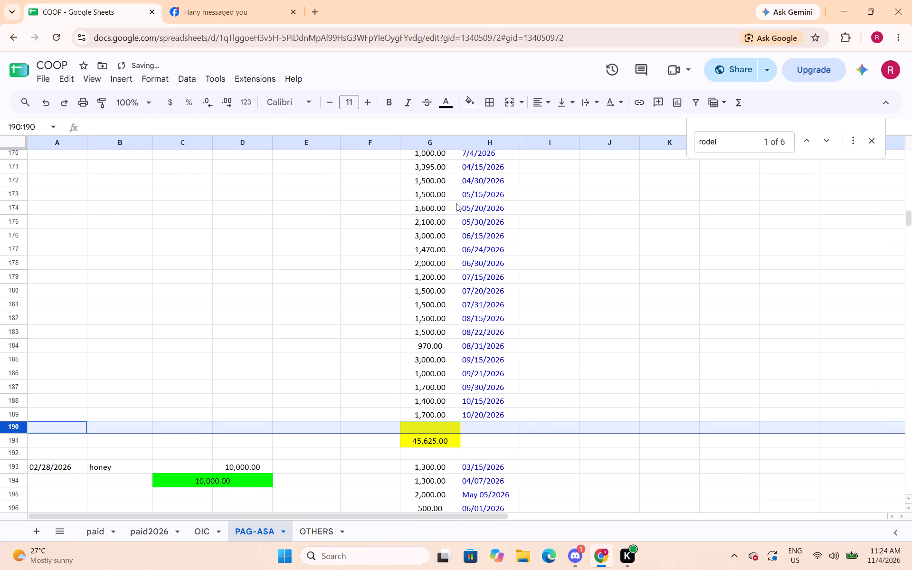
pyautogui.click(443, 430)
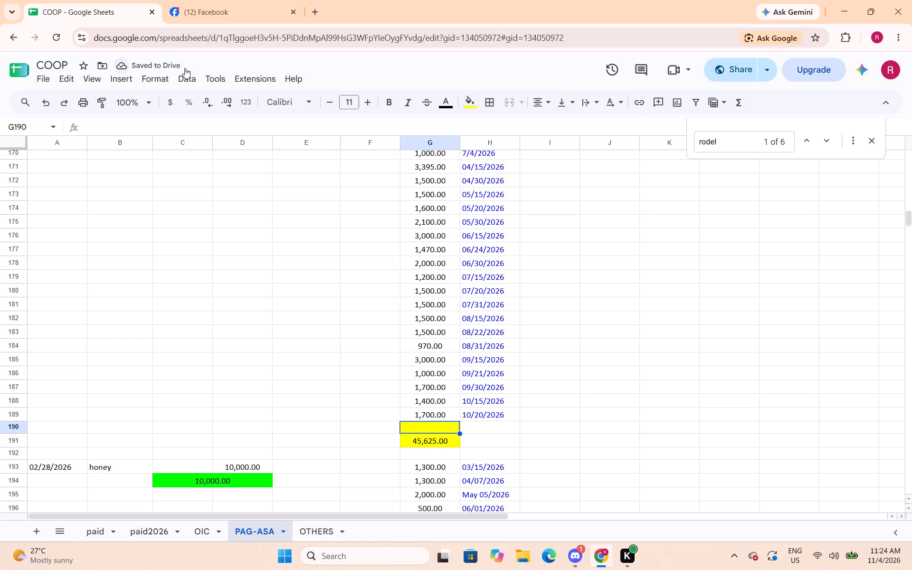
pyautogui.click(463, 103)
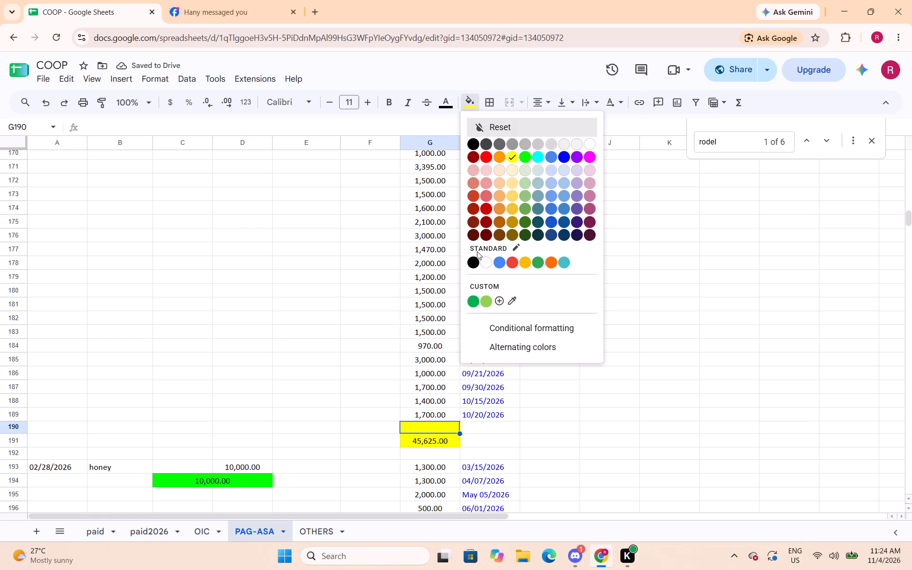
pyautogui.click(483, 262)
# Record Rodel's payment in row 190, with amount 1500 in G190 and date 10/30/2026 in H190, and save.
pyautogui.click(439, 428)
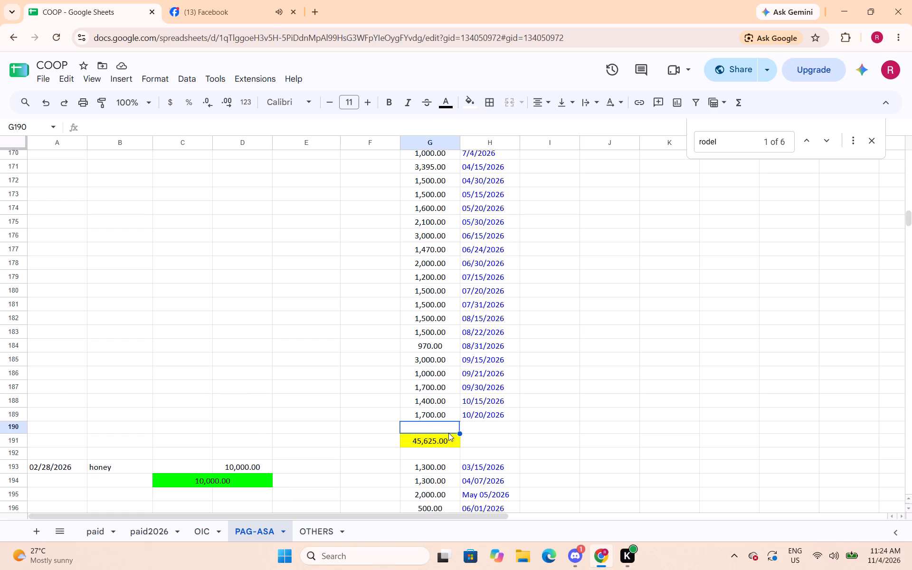
pyautogui.write('1500')
pyautogui.press('Right')
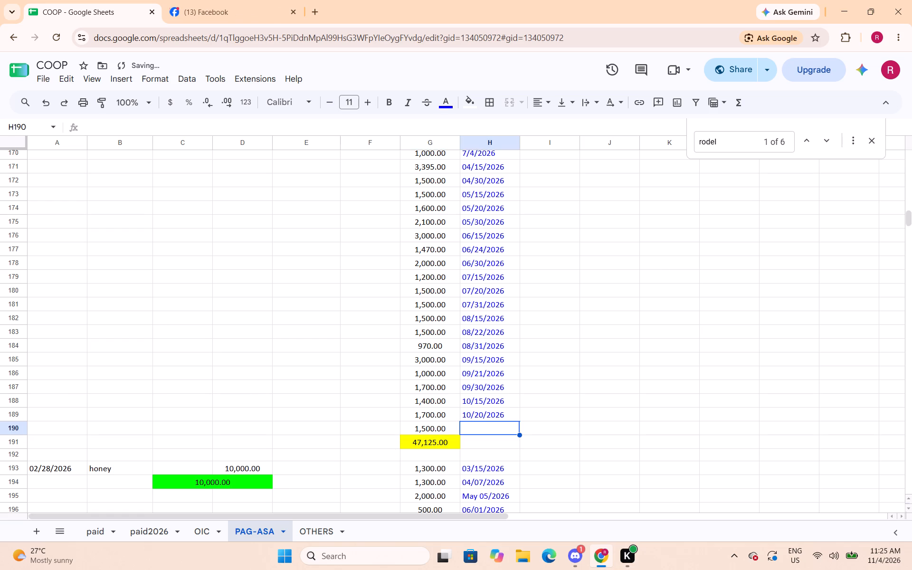
pyautogui.write('10/30/2026')
pyautogui.hotkey('ctrl', 's')
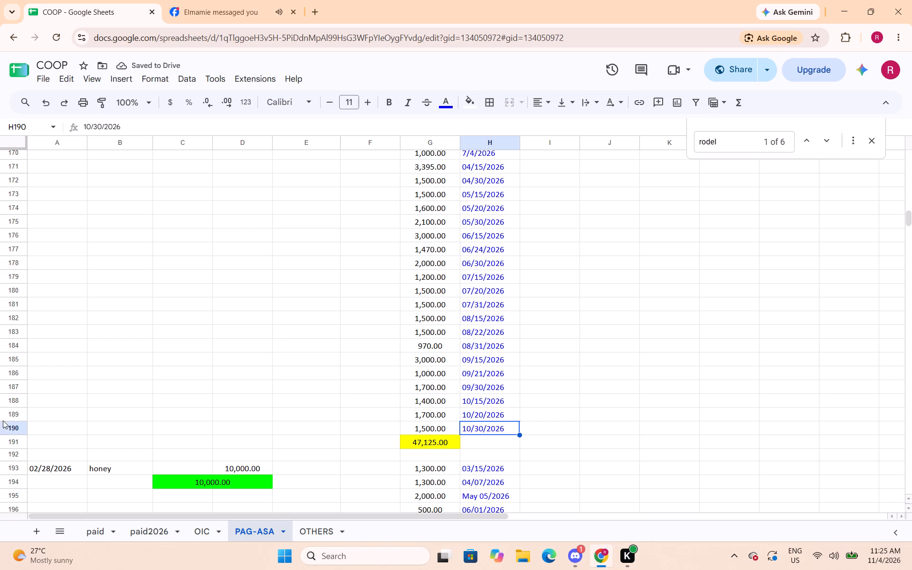
pyautogui.moveTo(734, 149); pyautogui.dragTo(635, 144)
pyautogui.write('pere')
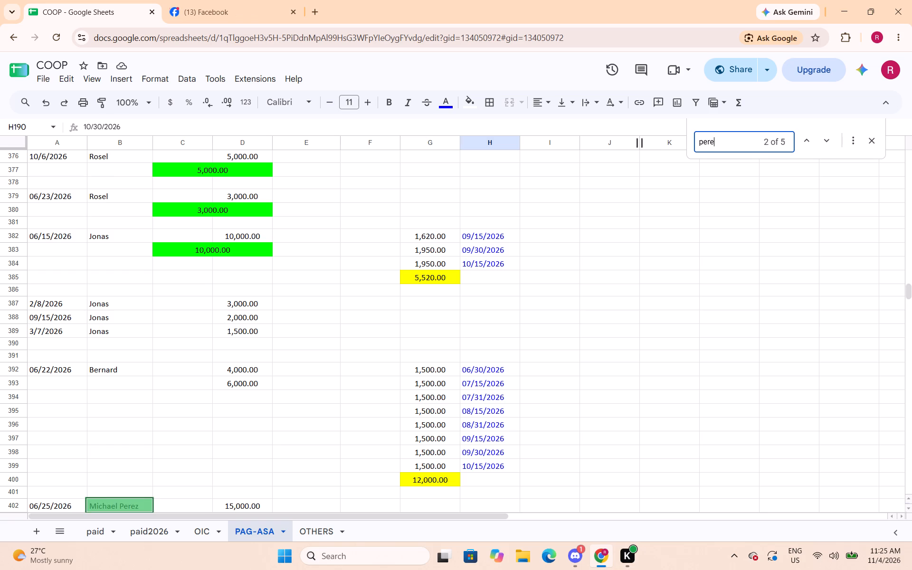
pyautogui.press('z')
pyautogui.scroll(-2, 446, 328)
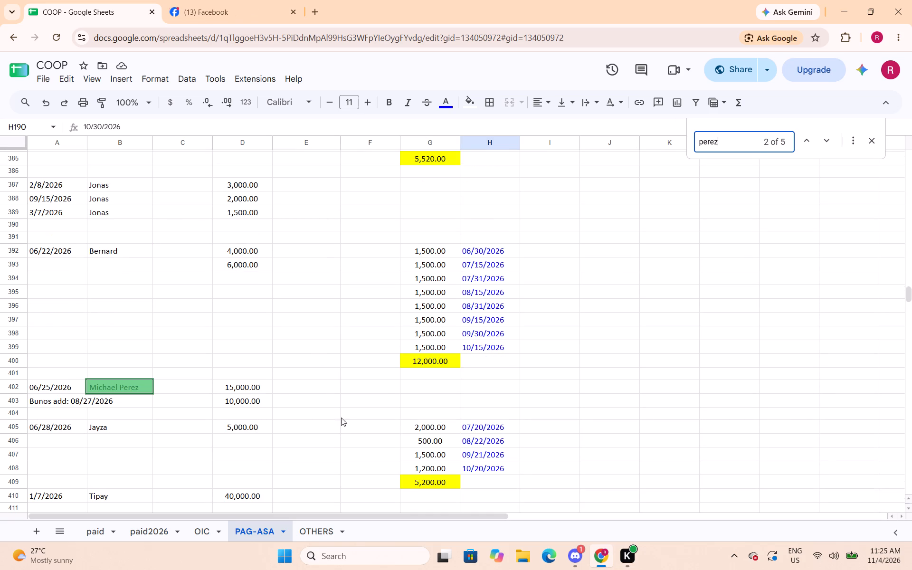
pyautogui.press('Return')
pyautogui.scroll(-2, 359, 431)
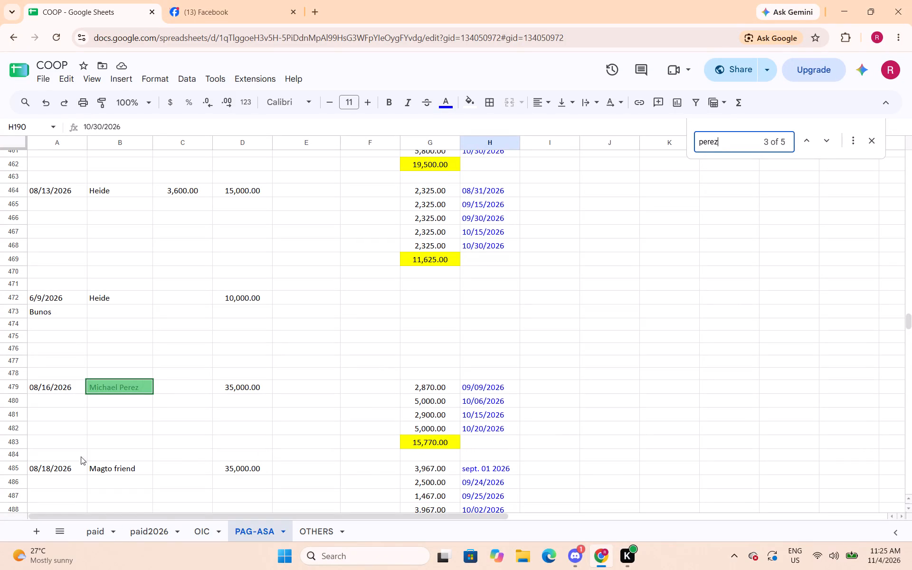
pyautogui.click(12, 439)
pyautogui.rightClick(12, 440)
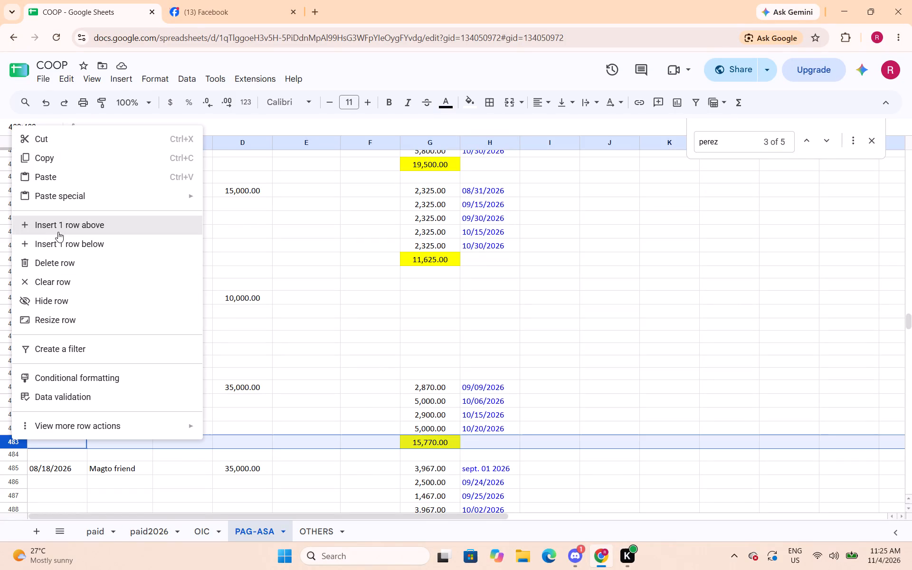
pyautogui.click(58, 226)
pyautogui.click(429, 444)
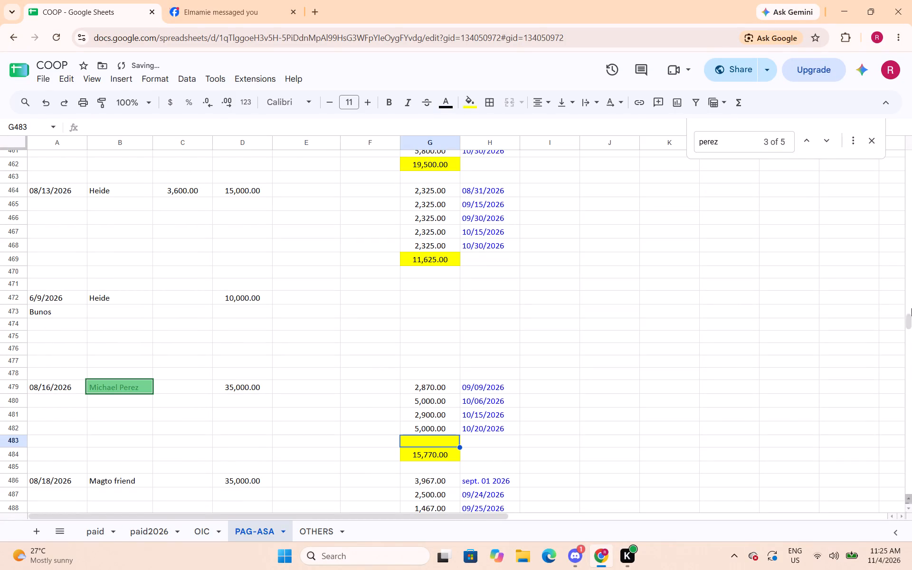
pyautogui.click(472, 104)
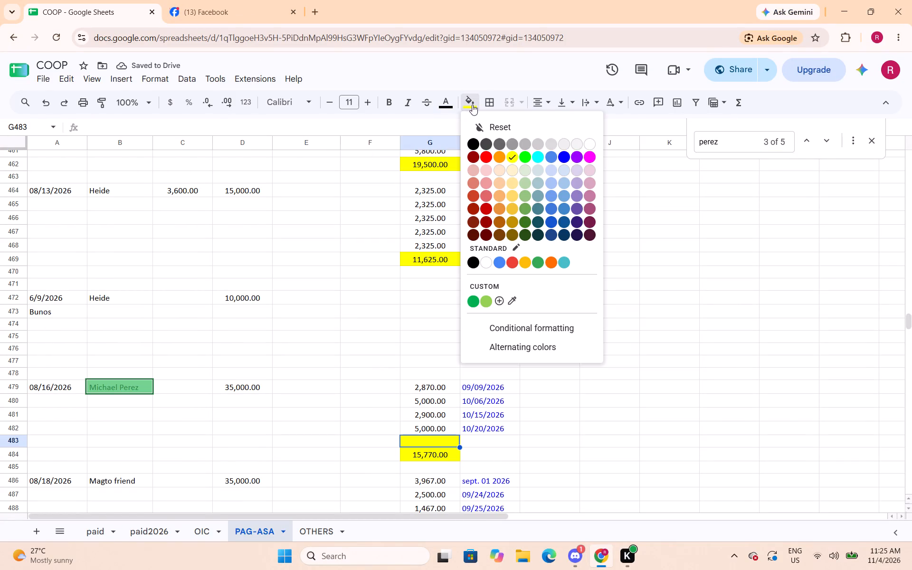
pyautogui.click(484, 263)
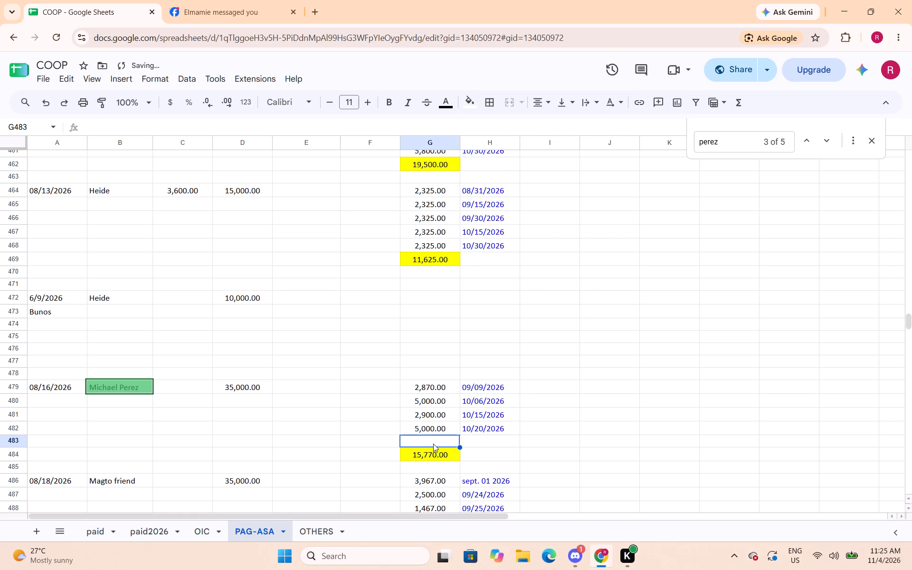
# Record Perez's payment in row 483, with amount 3900 in G483 and date 10/30/2026 in H483.
pyautogui.click(433, 444)
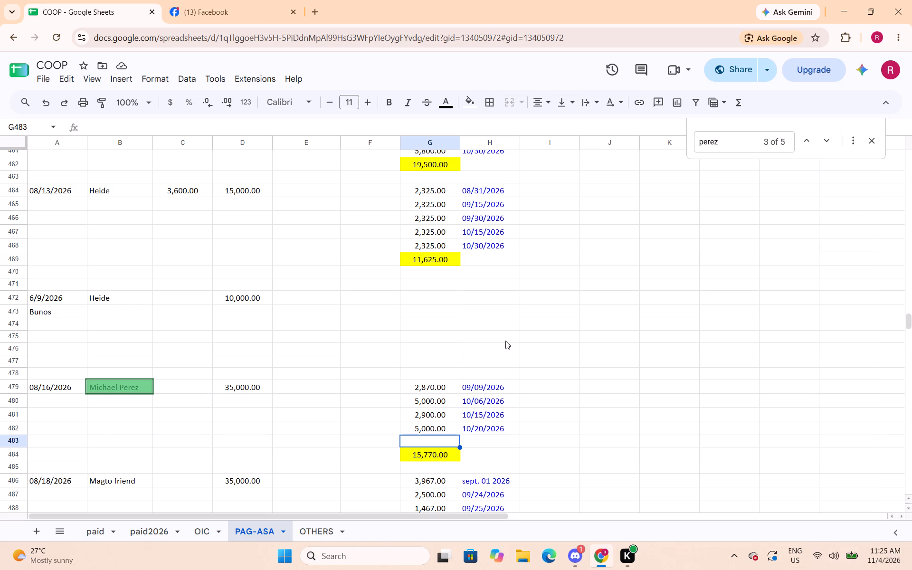
pyautogui.write('3900')
pyautogui.press('Right')
pyautogui.write('10/')
pyautogui.write('30/2026')
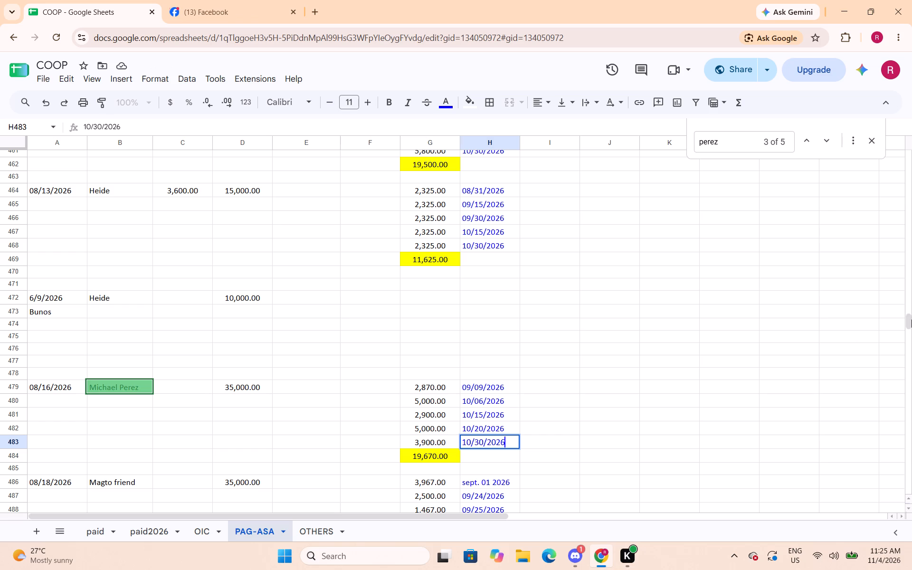
# Merge C480:D480 below Perez's 35,000 loan and enter the formula =sum(C479:D479) in it.
pyautogui.moveTo(202, 402); pyautogui.dragTo(240, 402)
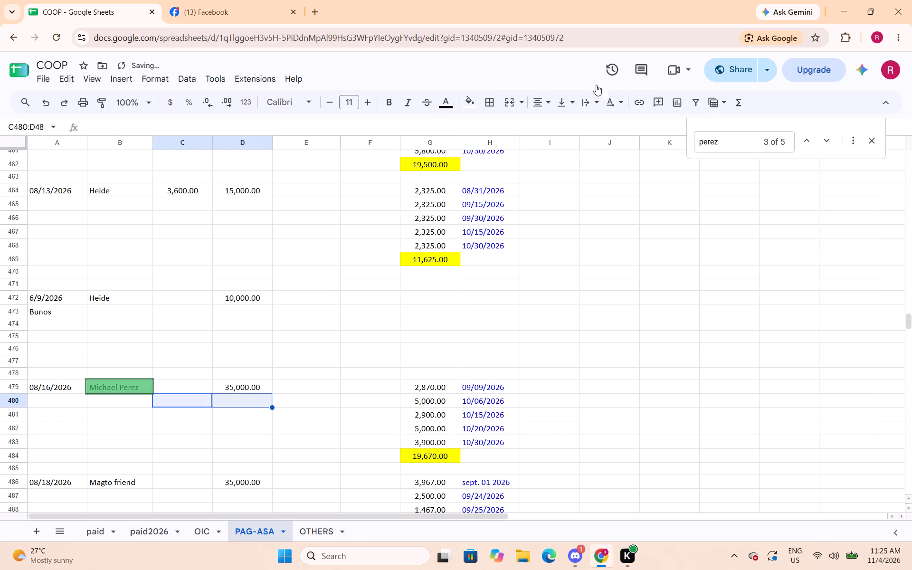
pyautogui.click(508, 103)
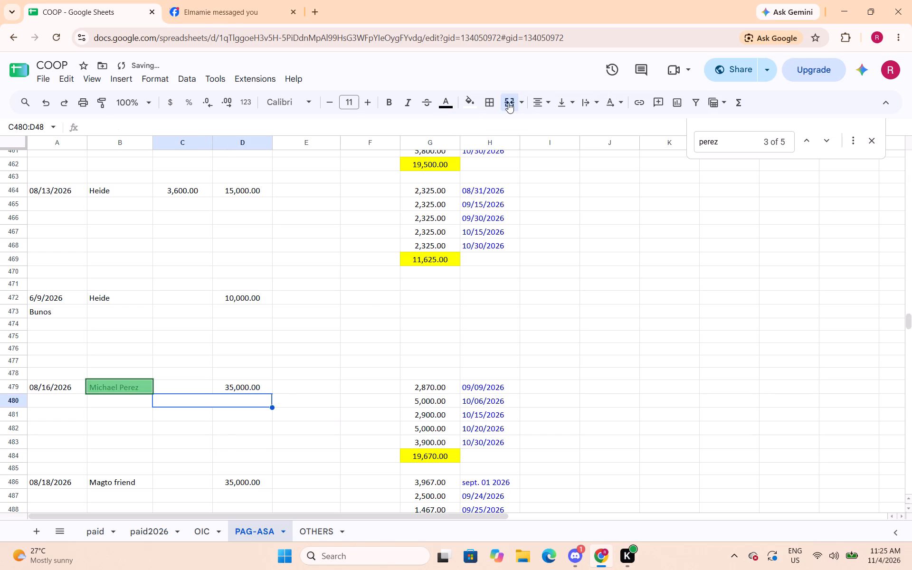
pyautogui.write('=sum(')
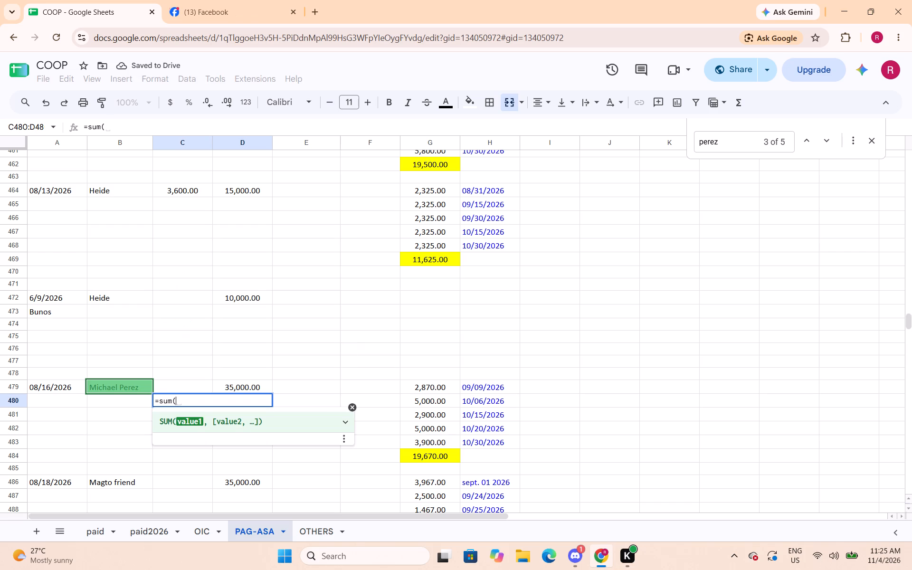
pyautogui.moveTo(208, 383); pyautogui.dragTo(221, 384)
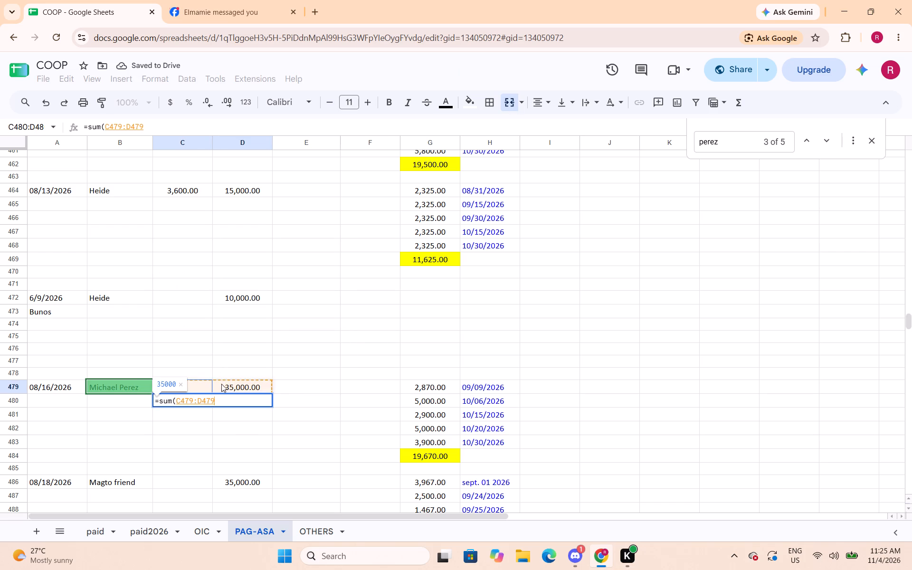
pyautogui.moveTo(221, 384); pyautogui.dragTo(222, 384)
pyautogui.hotkey('shift', ')')
pyautogui.press('Return')
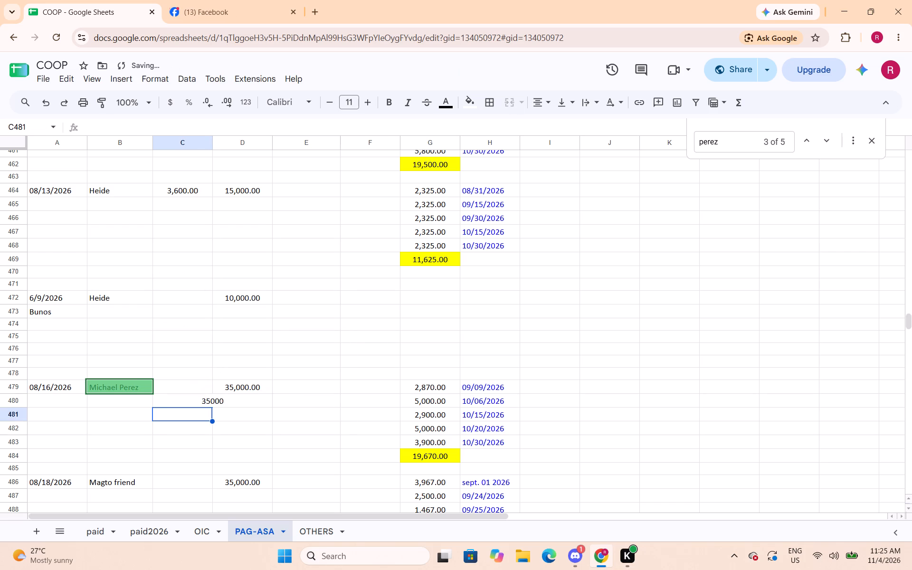
# Fill the merged loan total in C480:D480 with bright green and apply the Number format with two decimals.
pyautogui.press('Up')
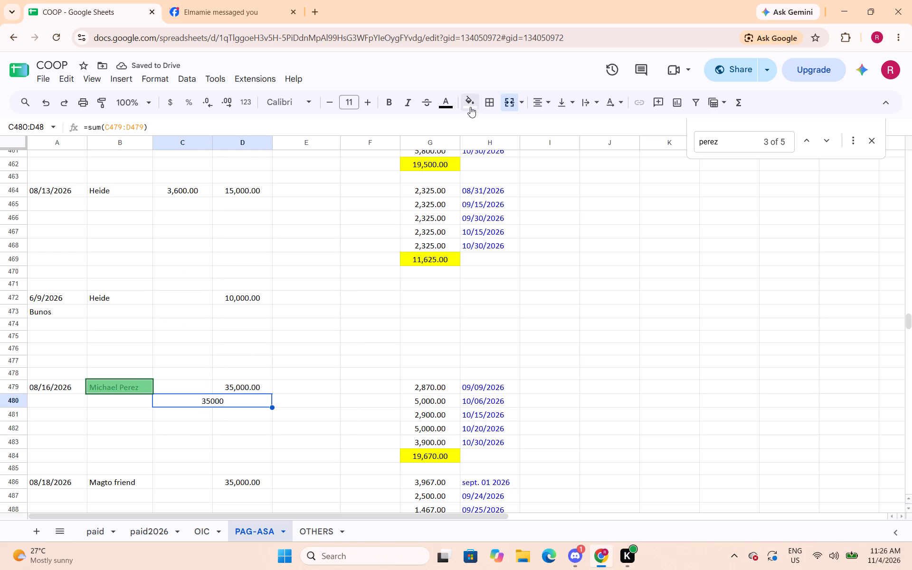
pyautogui.click(469, 103)
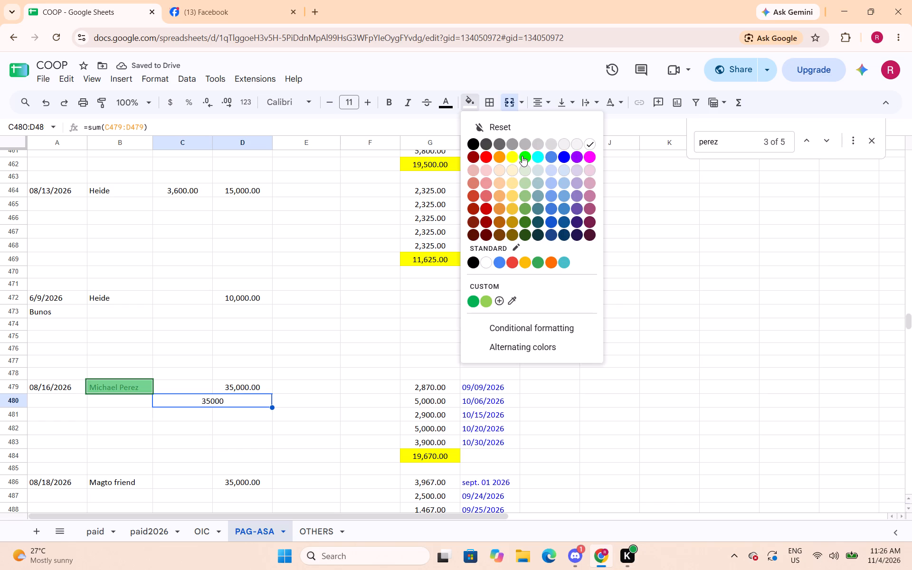
pyautogui.click(522, 156)
pyautogui.click(151, 80)
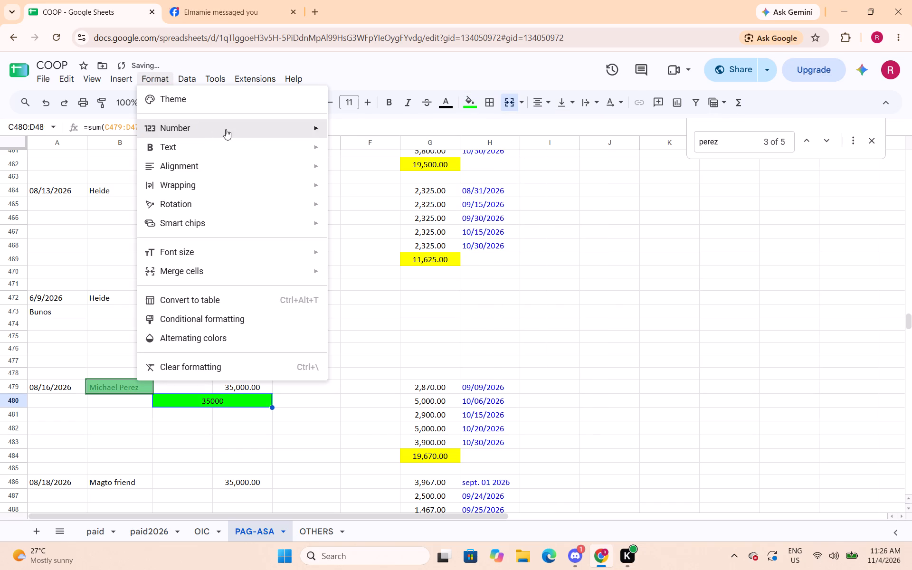
pyautogui.click(352, 177)
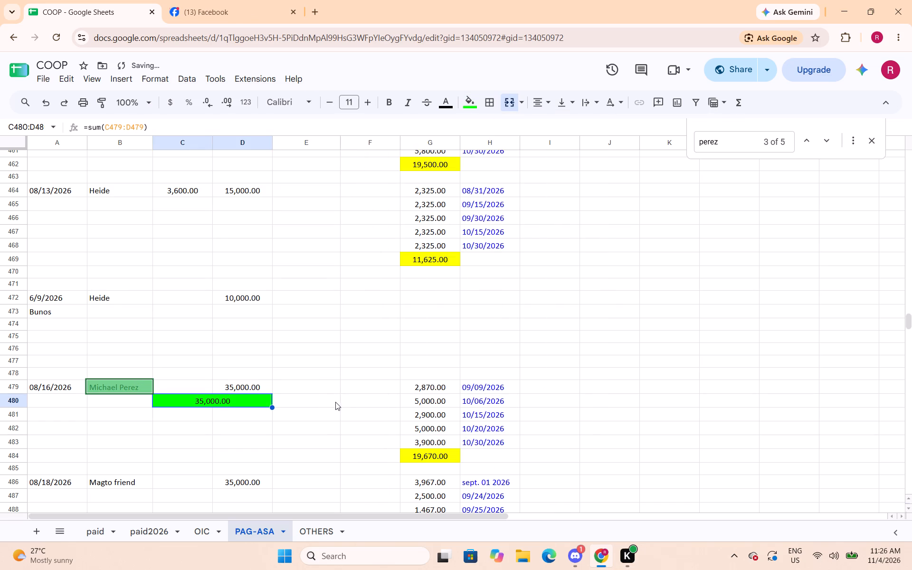
# Merge C473:D473 below Heide's 10,000 loan and enter the formula =sum(C472:D472) in it.
pyautogui.scroll(-2, 334, 399)
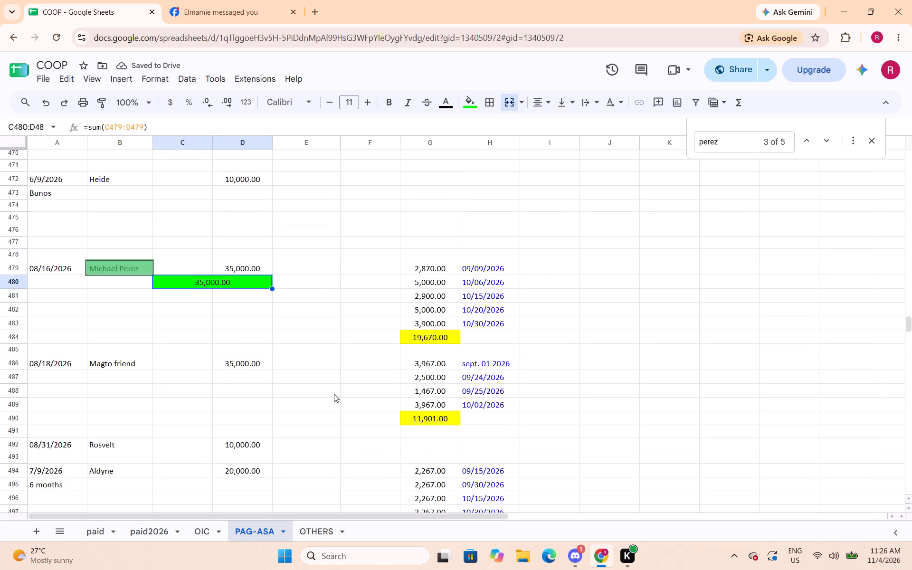
pyautogui.click(336, 412)
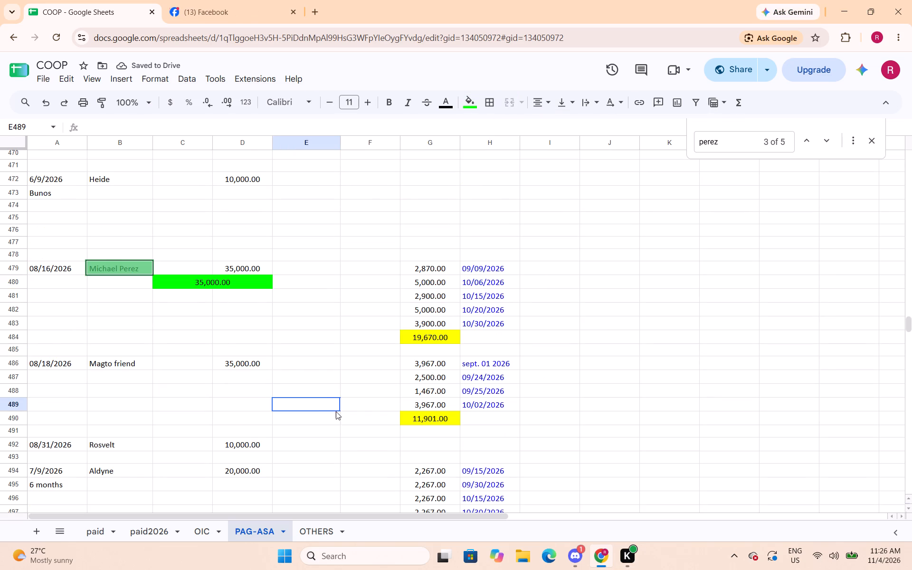
pyautogui.scroll(2, 310, 339)
pyautogui.scroll(-1, 311, 341)
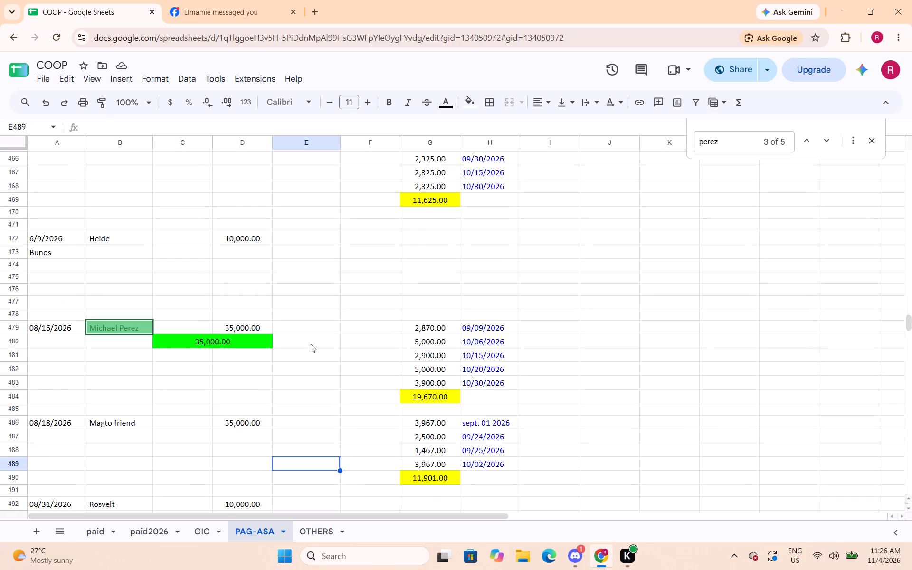
pyautogui.scroll(1, 311, 343)
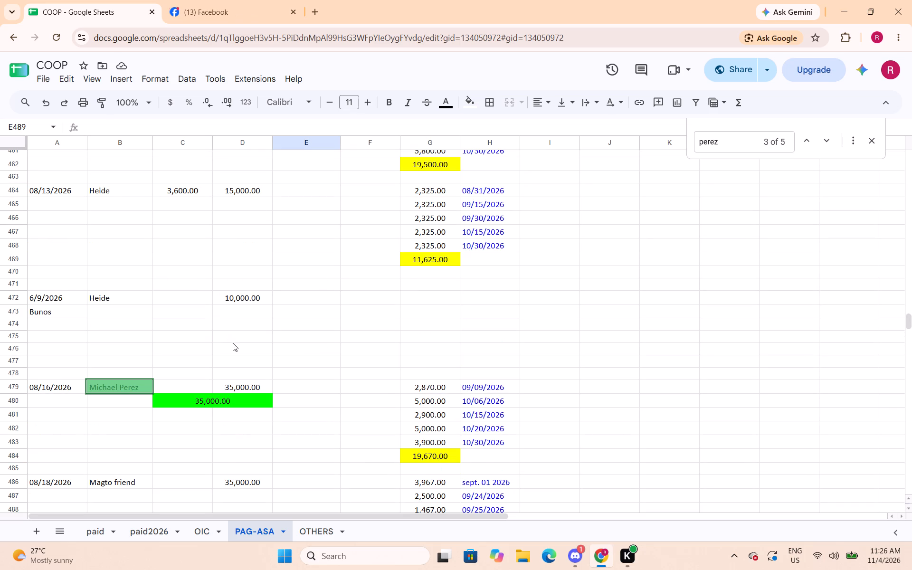
pyautogui.moveTo(200, 315); pyautogui.dragTo(227, 315)
pyautogui.click(507, 104)
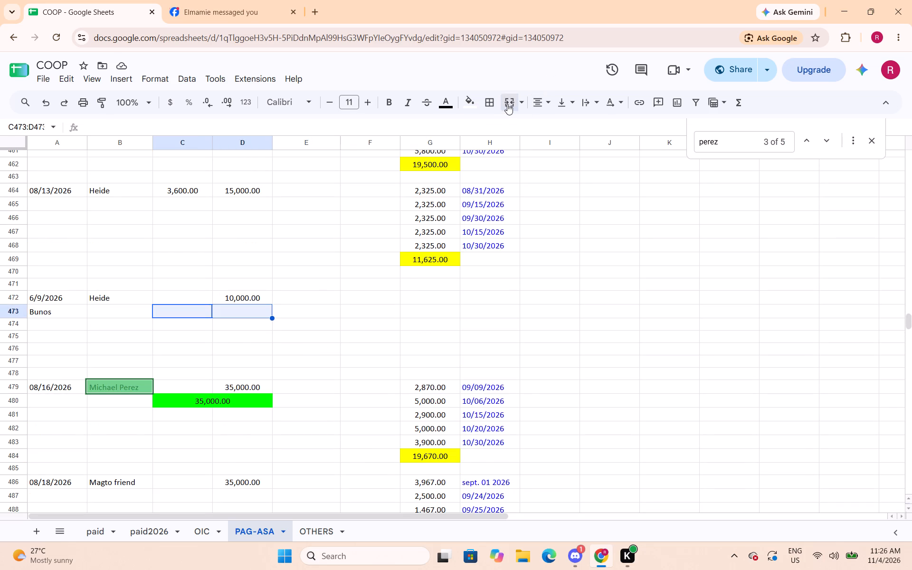
pyautogui.write('=sum(')
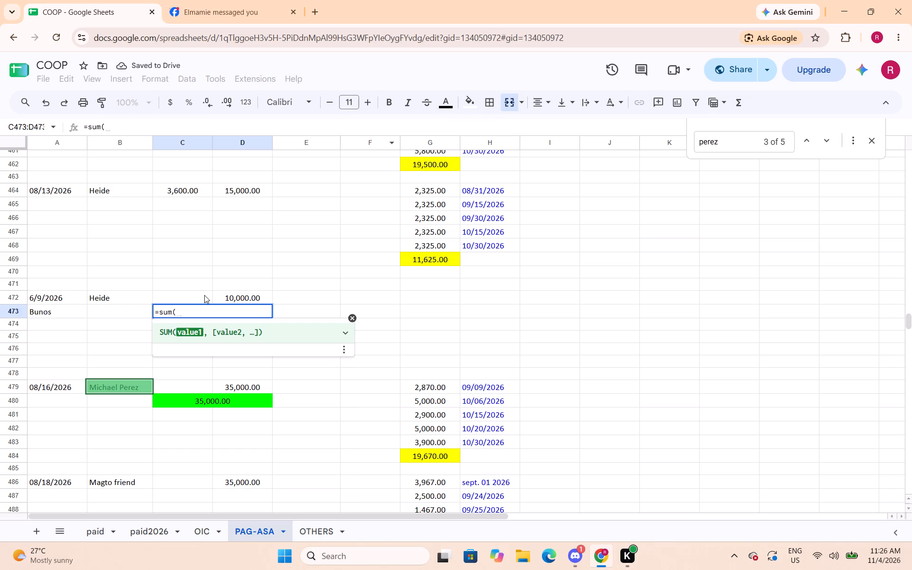
pyautogui.moveTo(204, 295); pyautogui.dragTo(219, 297)
pyautogui.hotkey('shift', ')')
pyautogui.press('Return')
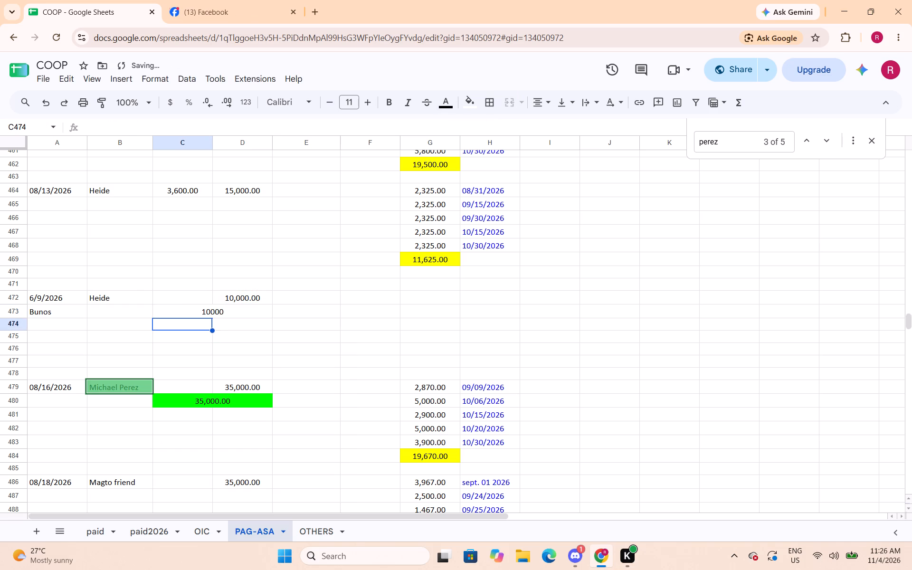
# Fill Heide's merged loan total in C473:D473 with bright green and apply the Number format with two decimals.
pyautogui.press('Up')
pyautogui.click(470, 106)
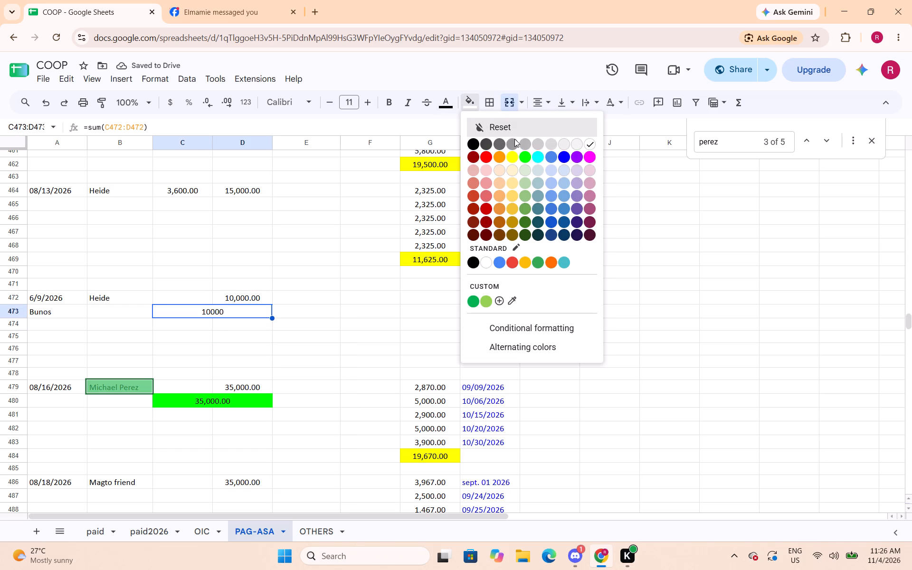
pyautogui.click(525, 155)
pyautogui.click(149, 83)
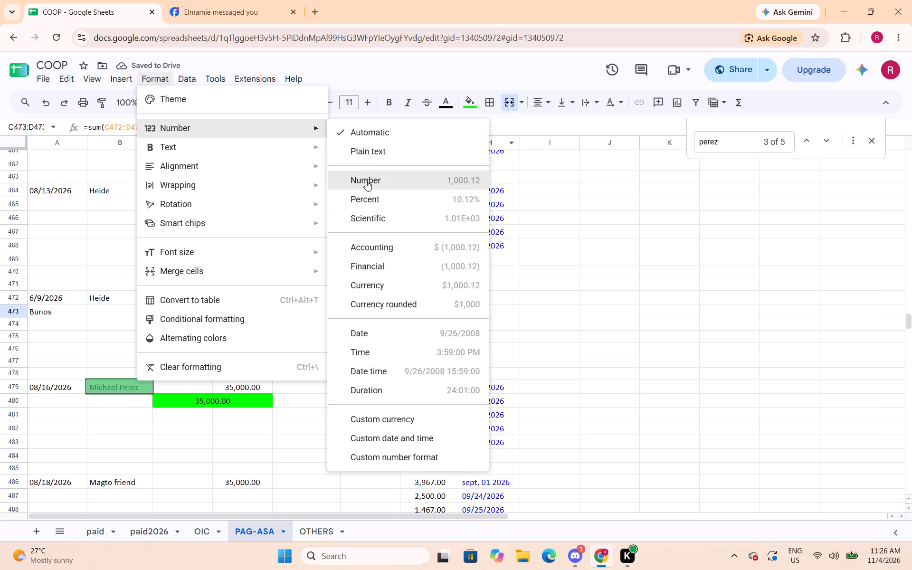
pyautogui.click(366, 180)
pyautogui.click(344, 340)
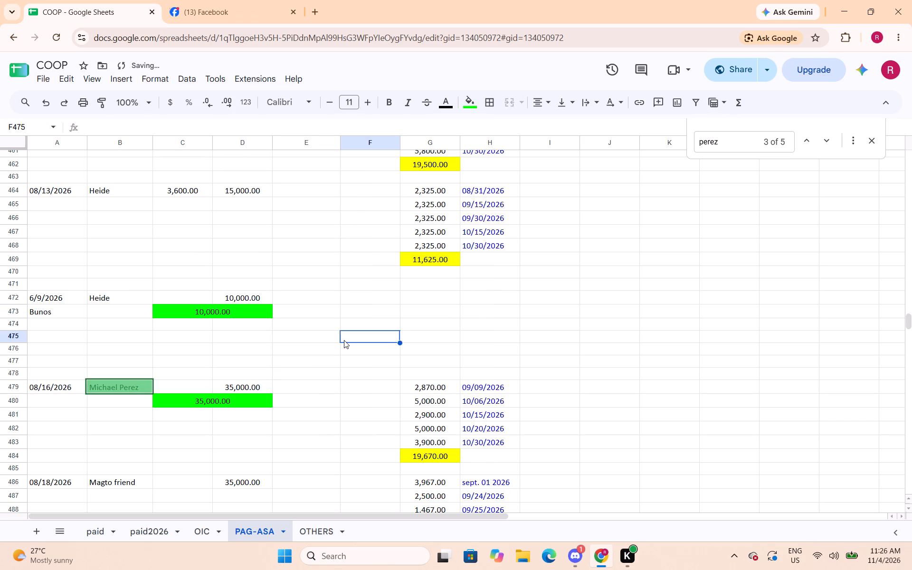
# Save the spreadsheet.
pyautogui.hotkey('ctrl', 's')
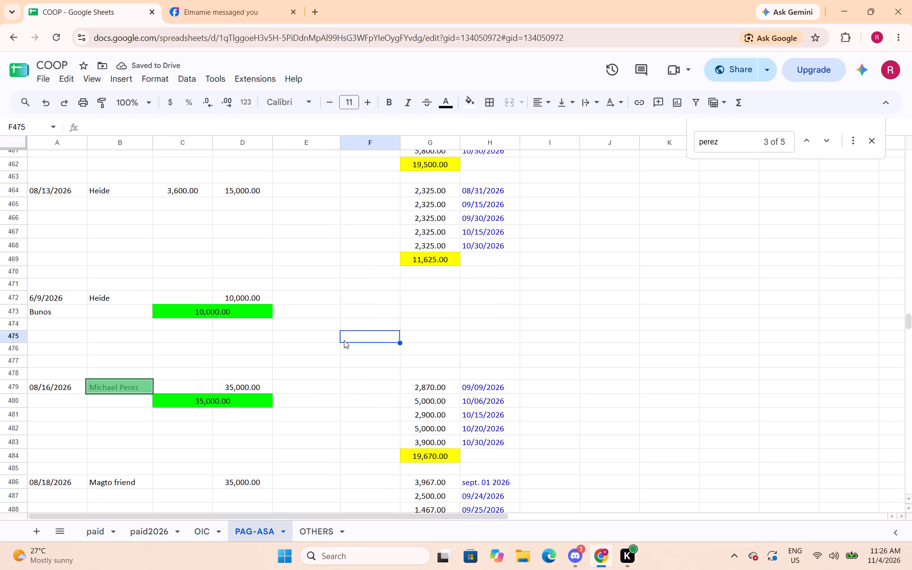
# Merge C487:D487 below Magto friend's 35,000 loan and enter the formula =sum(C486:D486) in it.
pyautogui.scroll(-1, 350, 324)
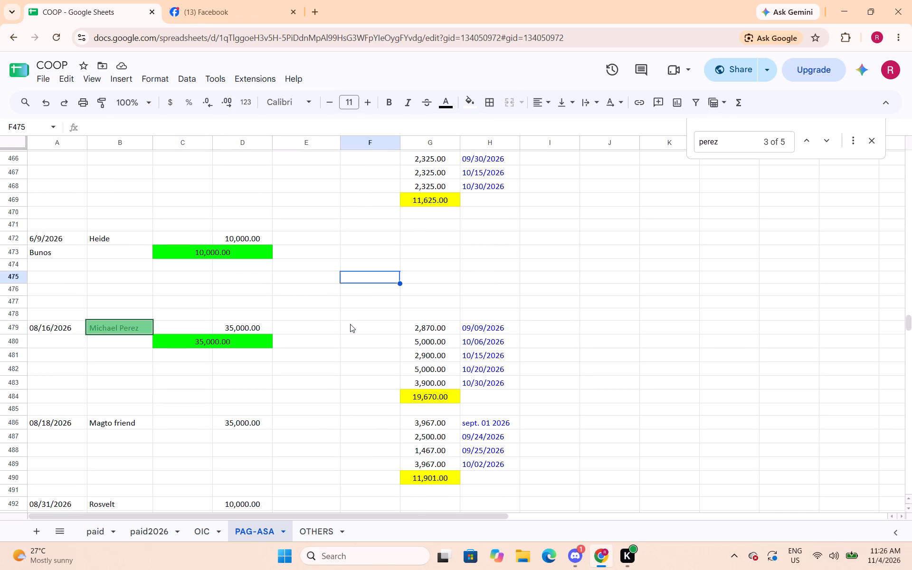
pyautogui.scroll(-2, 351, 324)
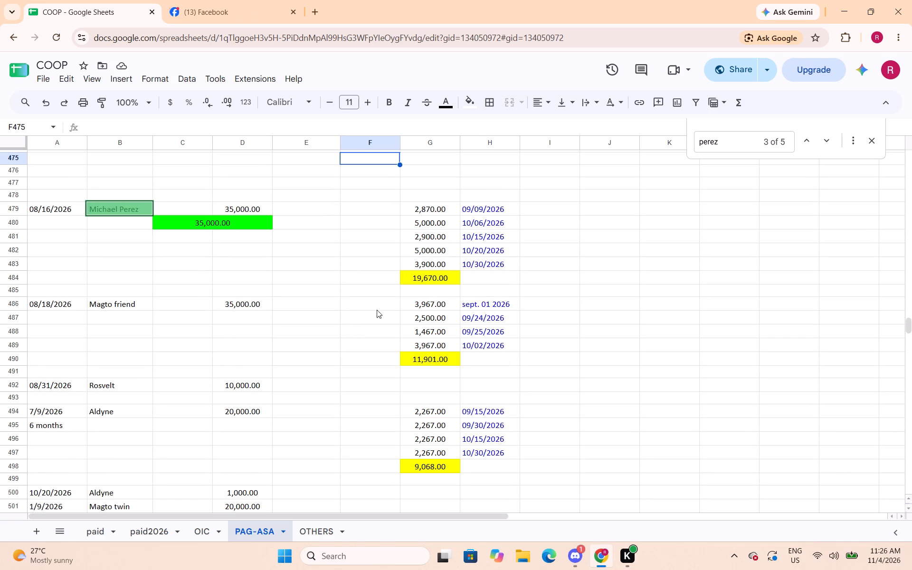
pyautogui.moveTo(199, 313); pyautogui.dragTo(220, 317)
pyautogui.click(508, 106)
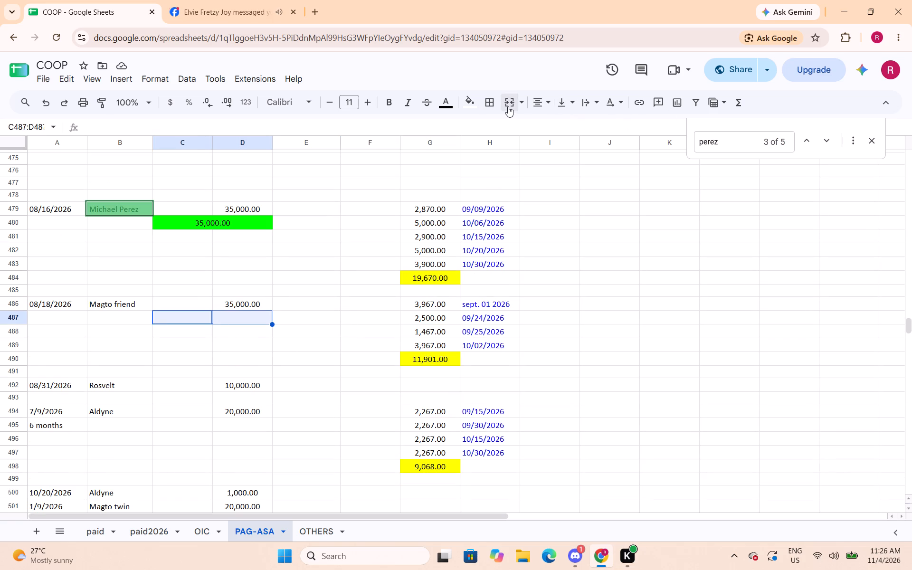
pyautogui.write('=sum(')
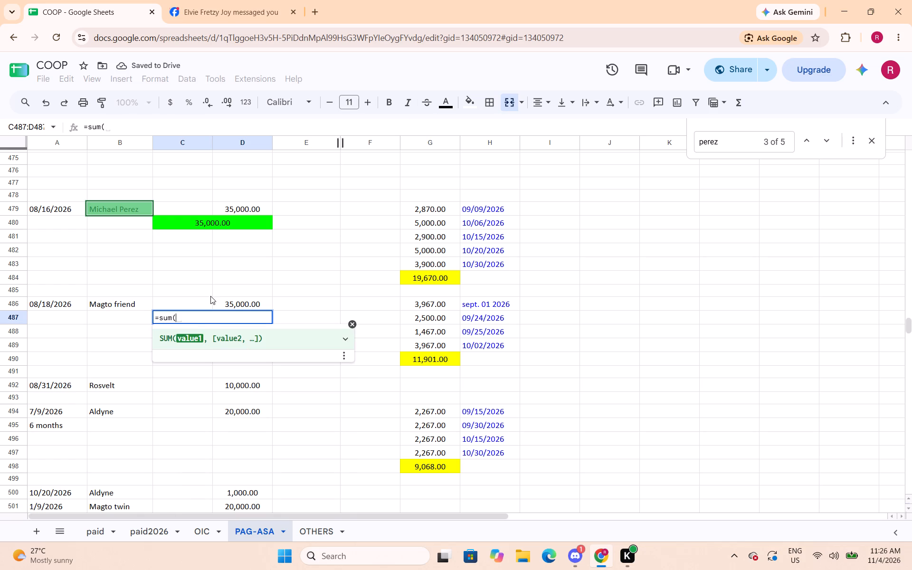
pyautogui.moveTo(209, 302); pyautogui.dragTo(218, 302)
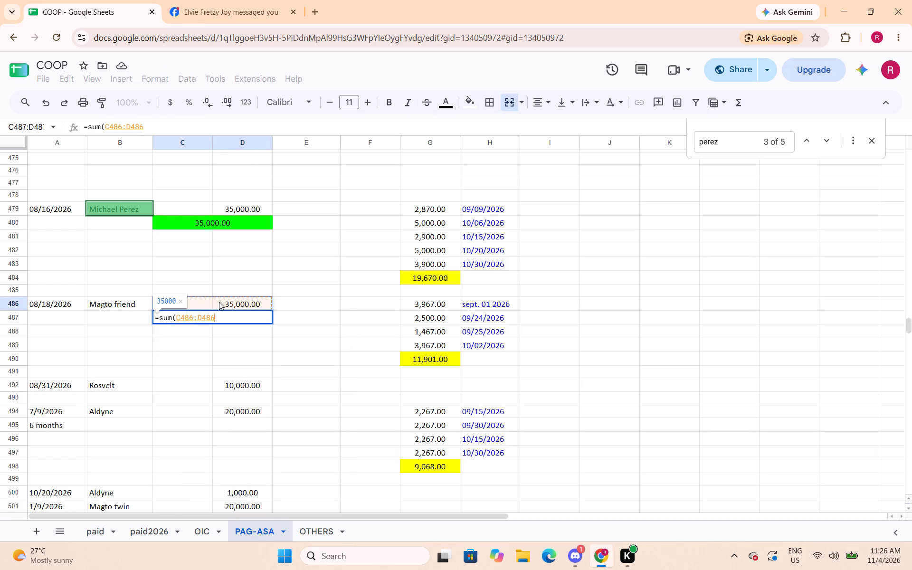
pyautogui.hotkey('shift', ')')
pyautogui.press('Return')
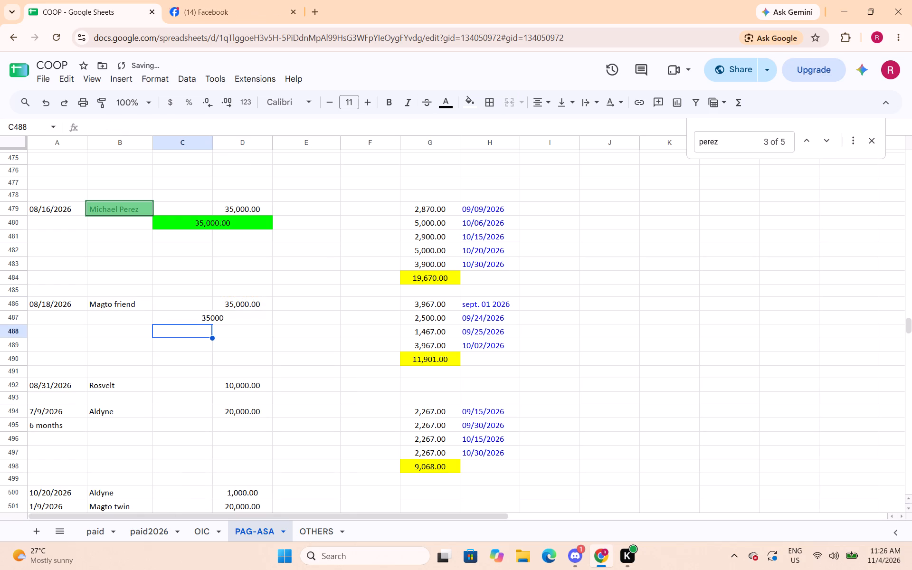
# Fill Magto friend's merged loan total in C487:D487 with bright green, apply the Number format with two decimals, and save.
pyautogui.press('Up')
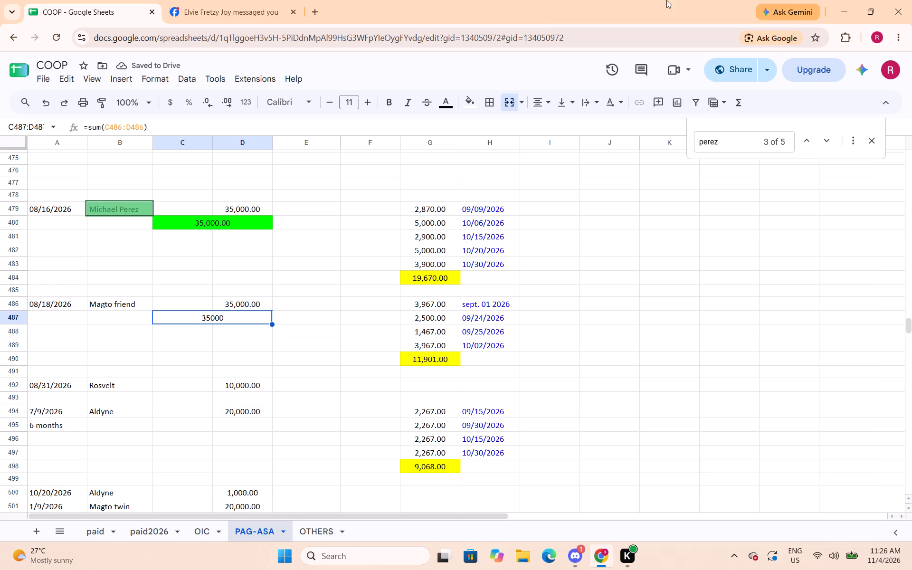
pyautogui.click(470, 108)
pyautogui.click(524, 152)
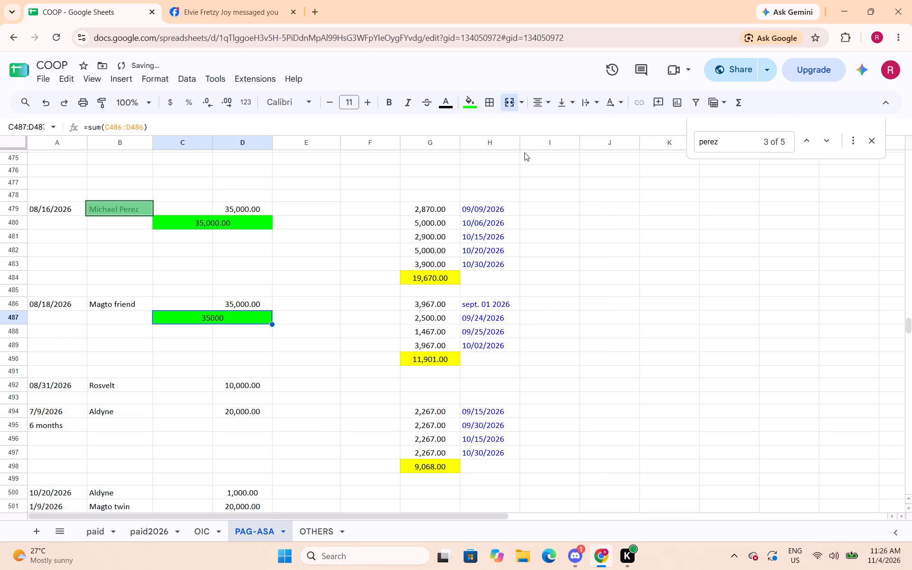
pyautogui.click(144, 73)
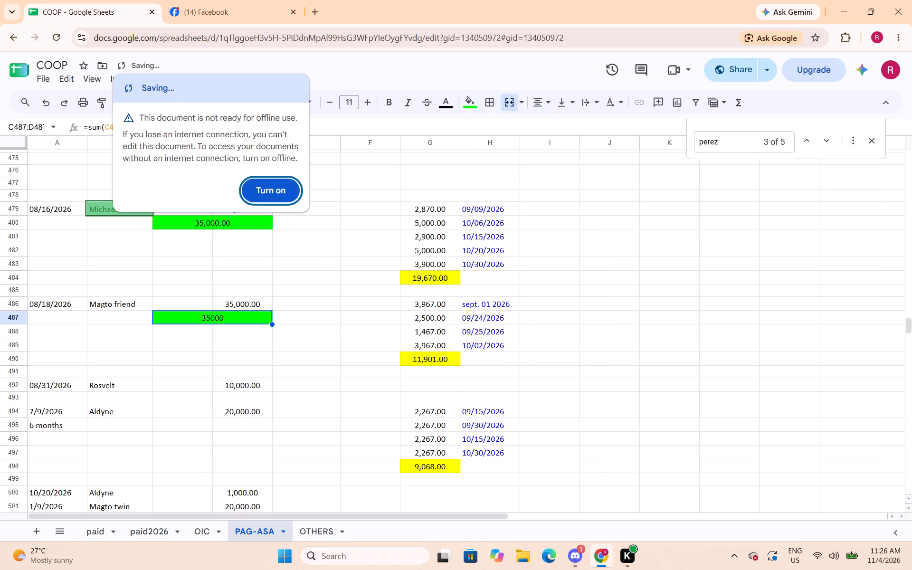
pyautogui.click(361, 79)
pyautogui.click(161, 83)
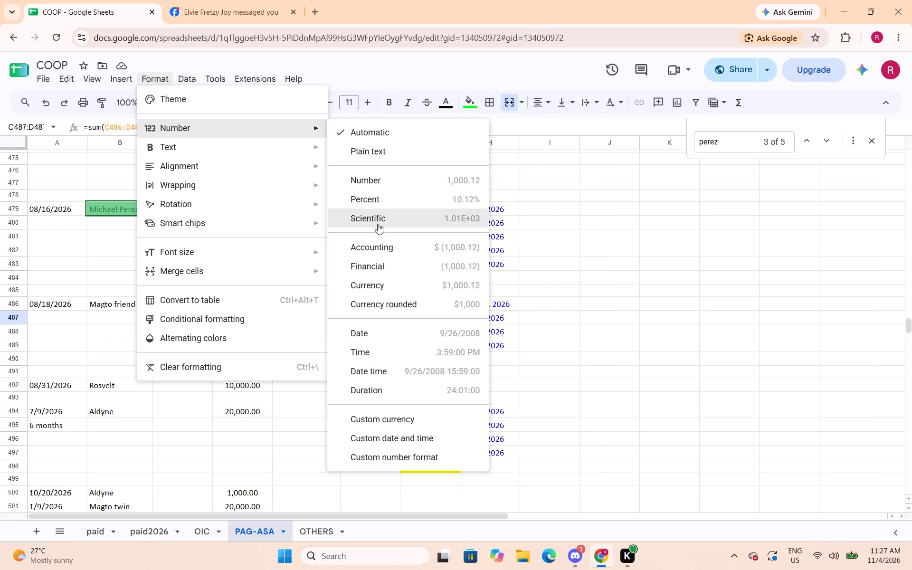
pyautogui.click(369, 181)
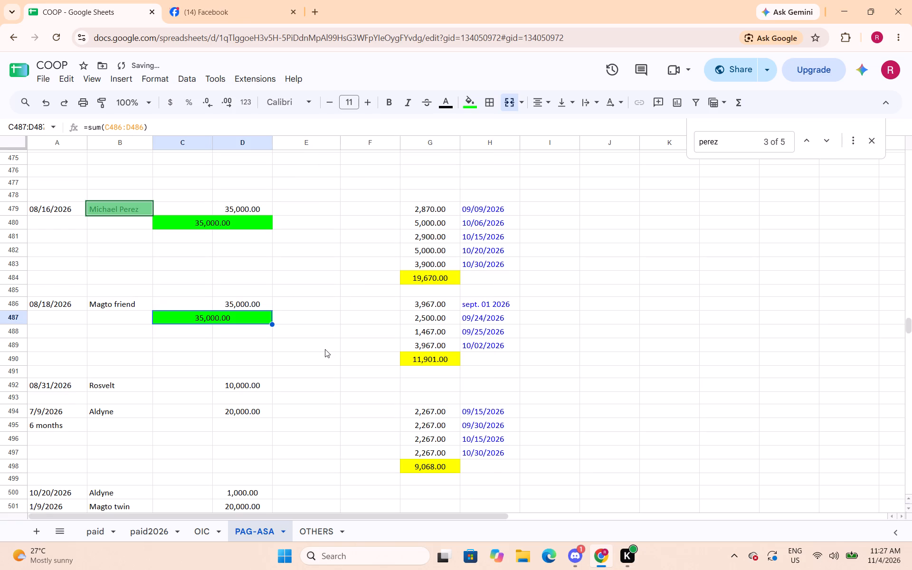
pyautogui.hotkey('ctrl', 's')
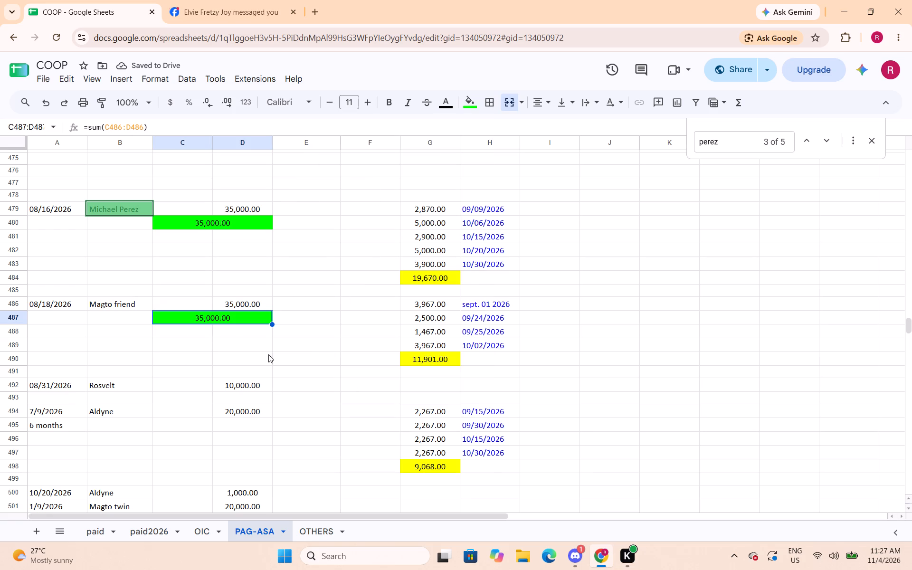
# Insert a row above Magto friend's yellow payment total in row 490 and fill the new cell G490 with white.
pyautogui.click(22, 358)
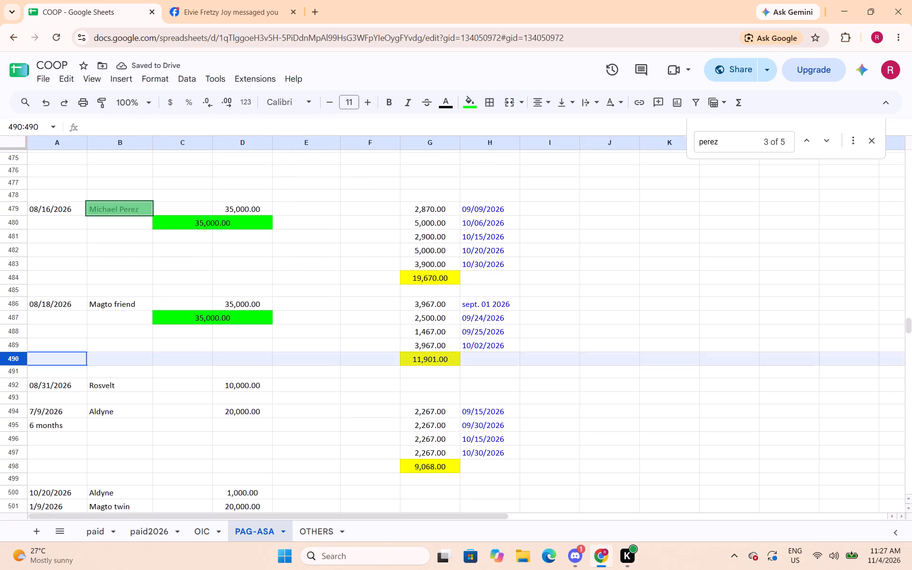
pyautogui.rightClick(22, 358)
pyautogui.click(94, 324)
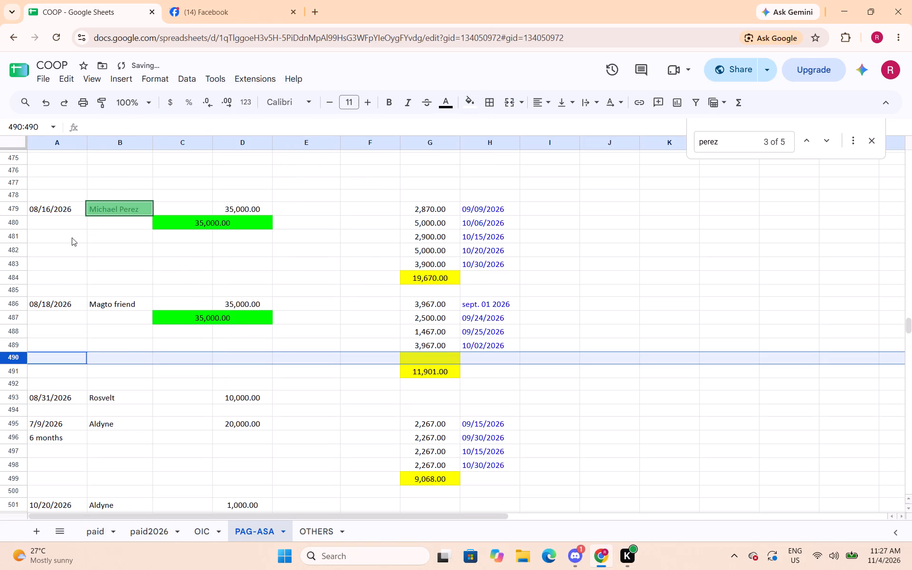
pyautogui.click(446, 356)
pyautogui.click(477, 108)
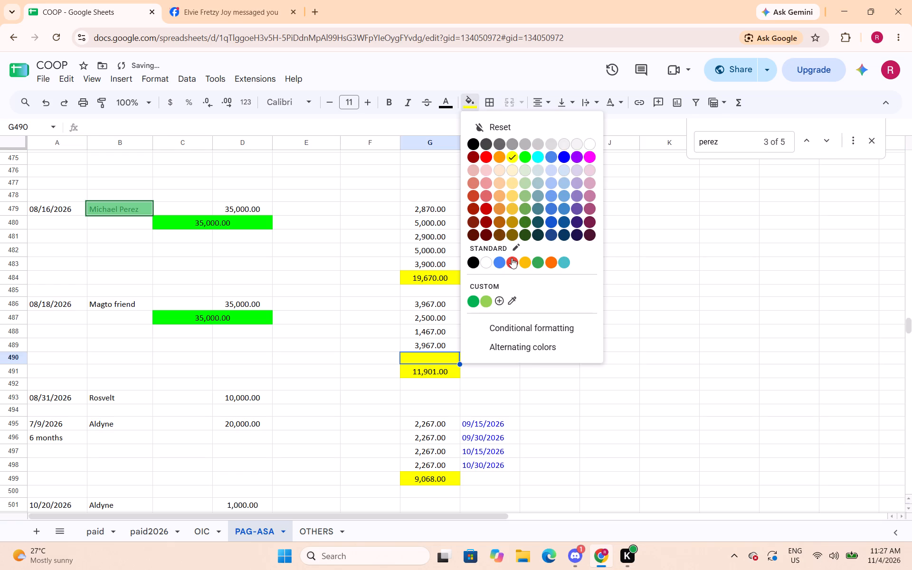
pyautogui.click(487, 262)
# Record Magto friend's payment of 2300 in G490 with the date 11/3/2026 in H490, and save.
pyautogui.click(448, 360)
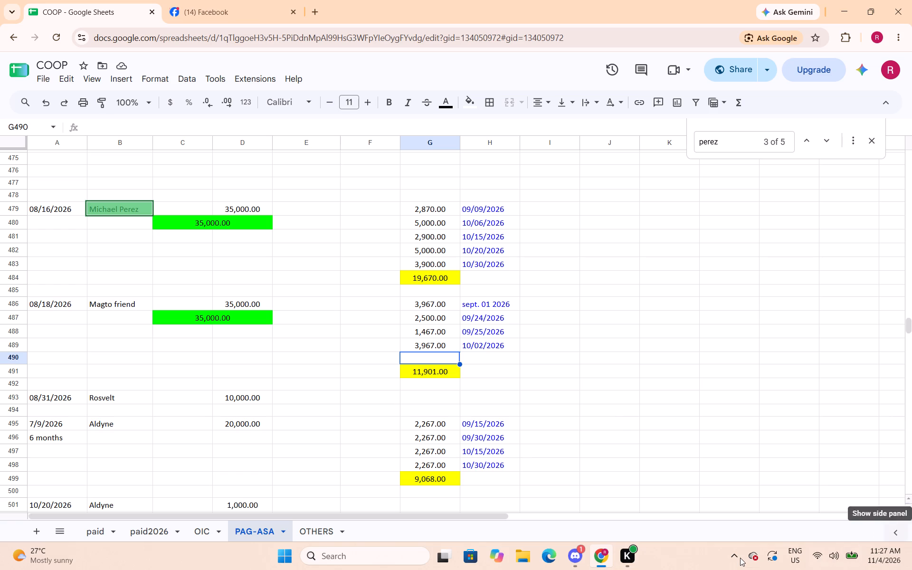
pyautogui.write('2300')
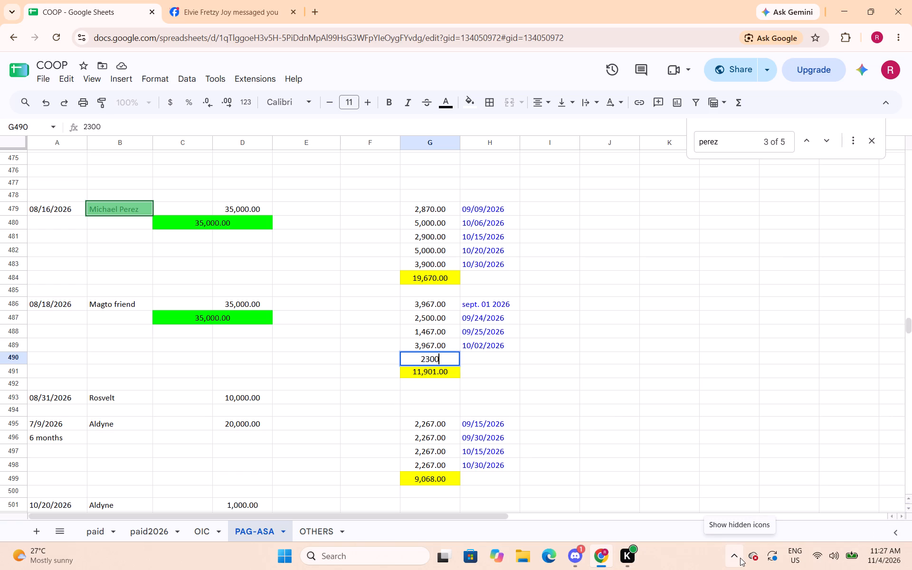
pyautogui.press('Right')
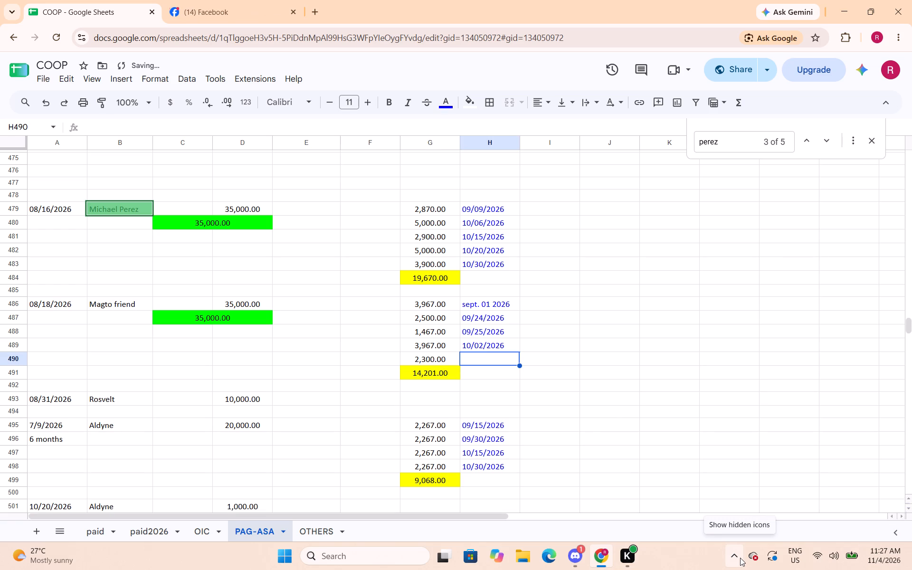
pyautogui.write('11')
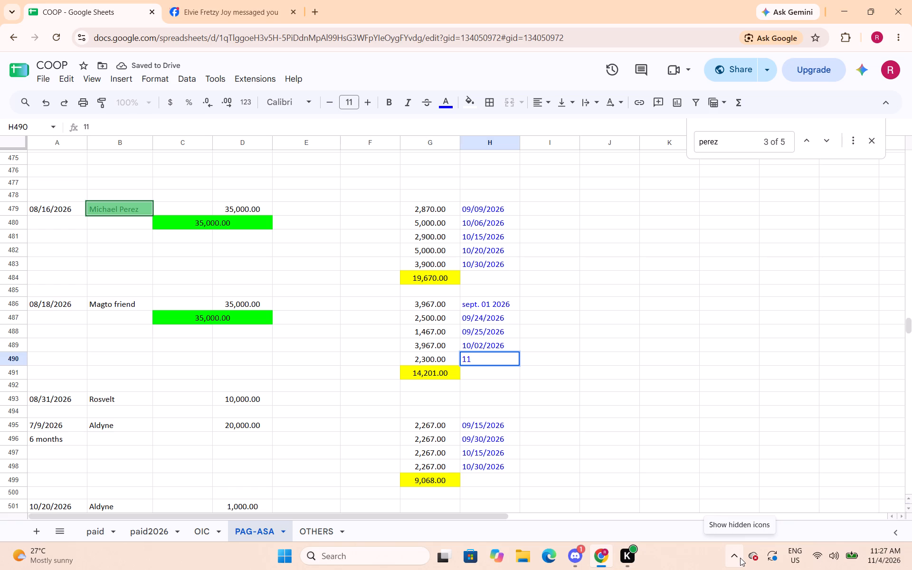
pyautogui.write('/3/202')
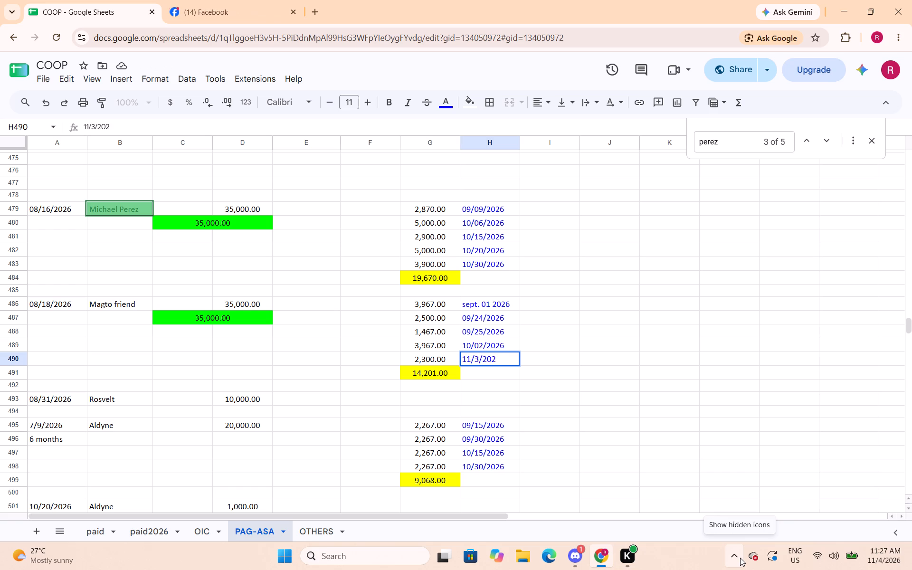
pyautogui.press('6')
pyautogui.press('Down')
pyautogui.press('Left')
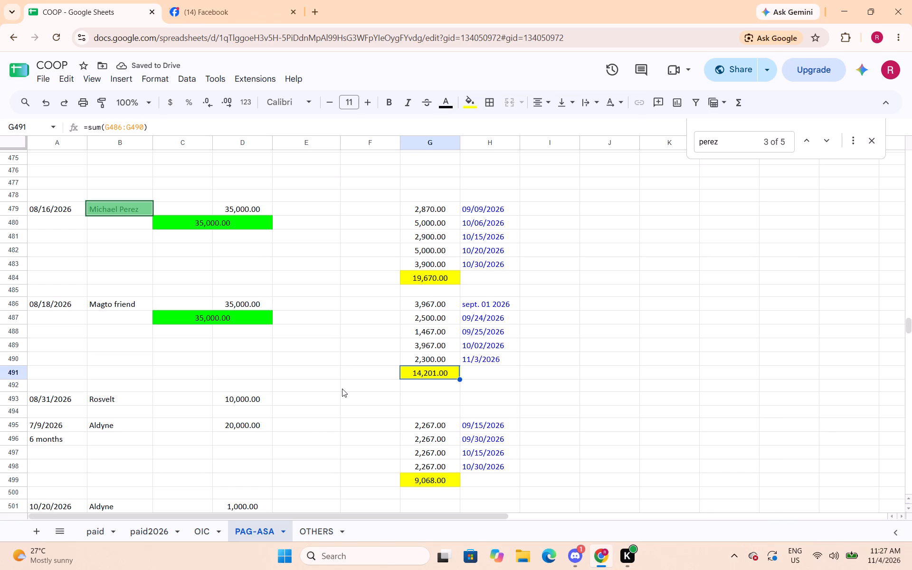
pyautogui.hotkey('ctrl', 's')
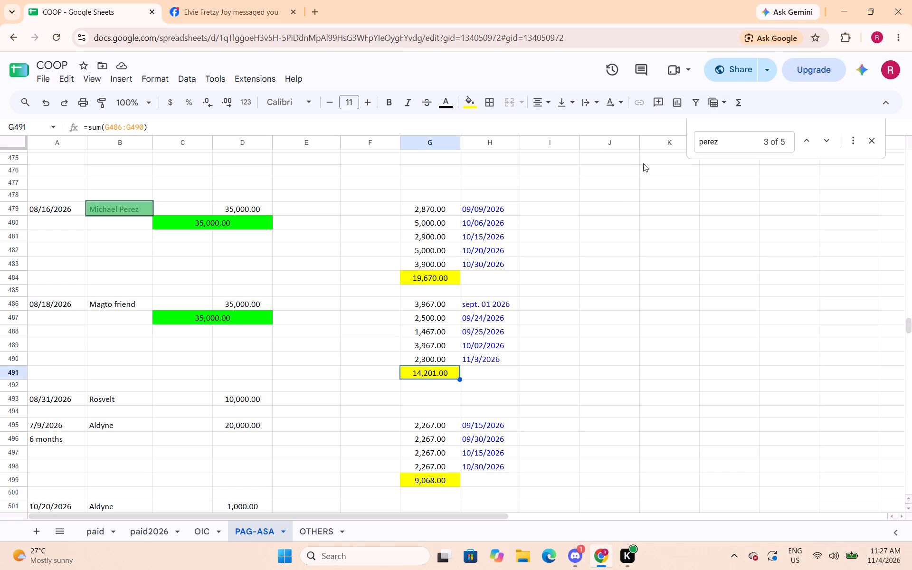
# Search for suan, insert a row above the yellow payment total of Suan's 25,000 loan, and fill G445 with white.
pyautogui.scroll(-1, 535, 384)
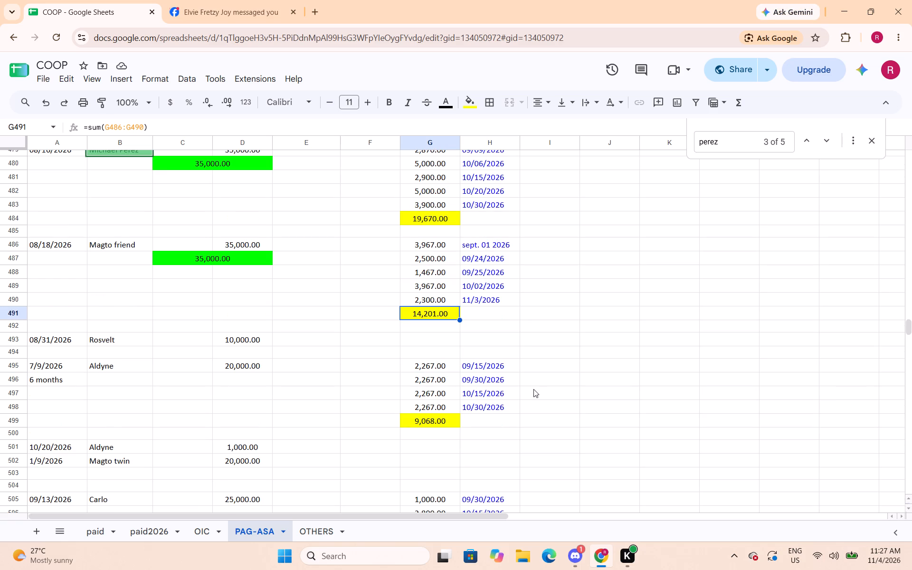
pyautogui.scroll(-1, 529, 390)
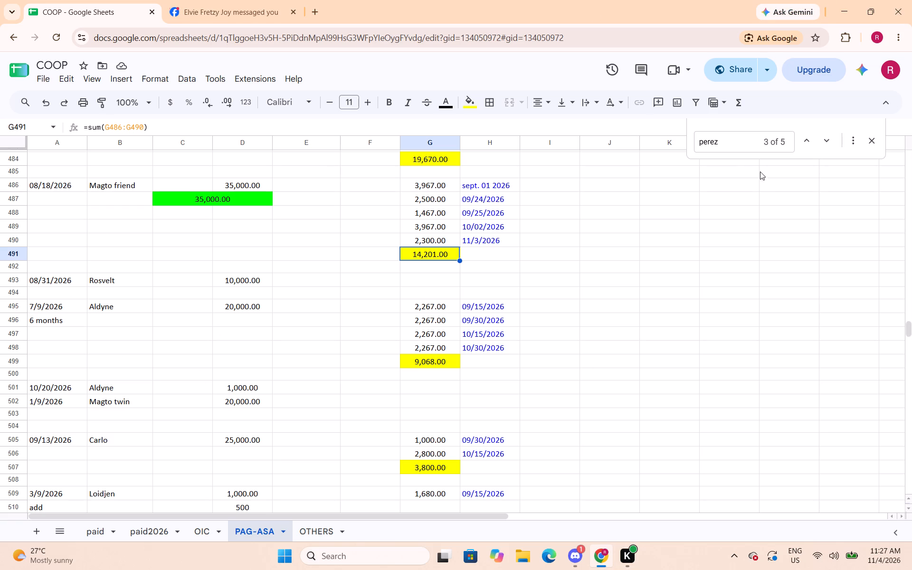
pyautogui.moveTo(741, 147); pyautogui.dragTo(631, 146)
pyautogui.write('suan')
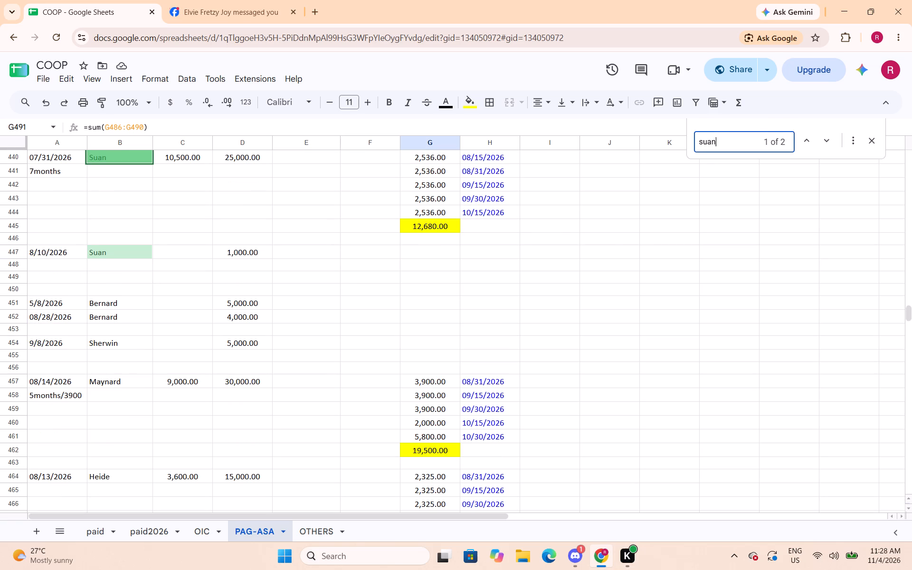
pyautogui.scroll(1, 680, 325)
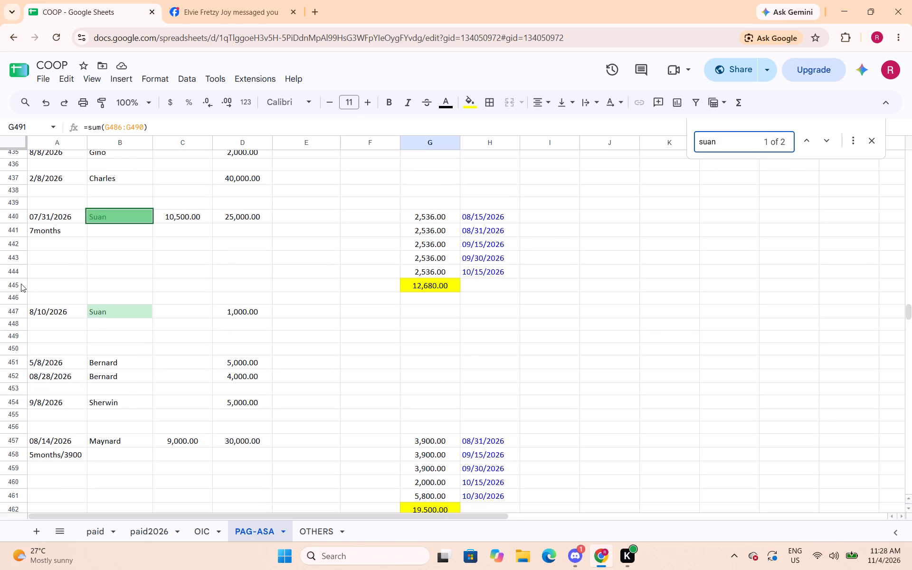
pyautogui.click(21, 284)
pyautogui.rightClick(21, 284)
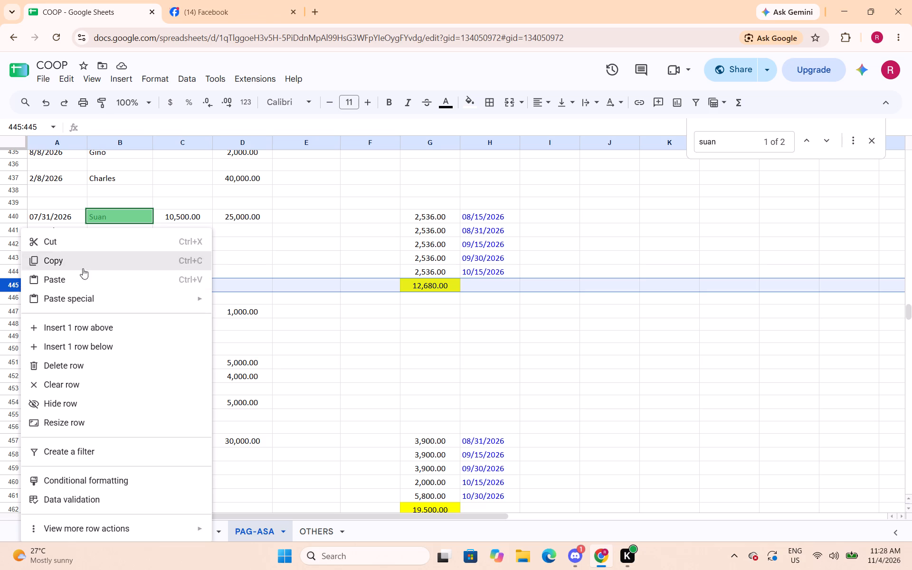
pyautogui.click(77, 328)
pyautogui.click(448, 285)
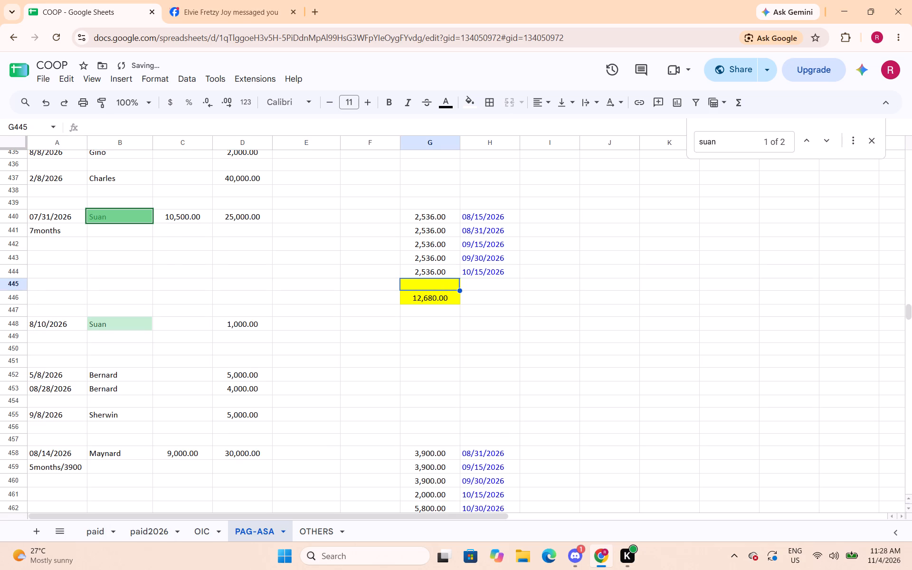
pyautogui.click(463, 104)
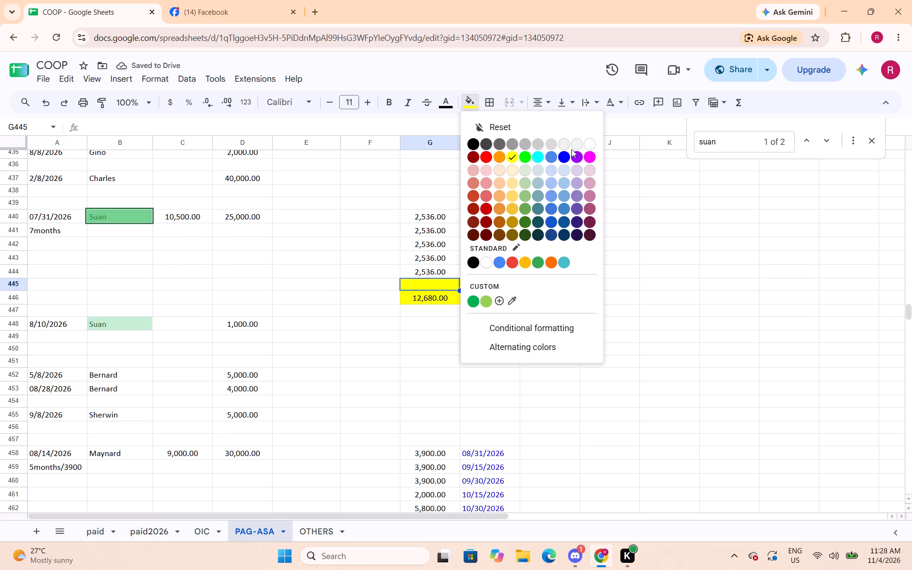
pyautogui.click(490, 262)
# Record Suan's payment of 2536 in G445 with the date 10/30/2026 in H445.
pyautogui.click(436, 284)
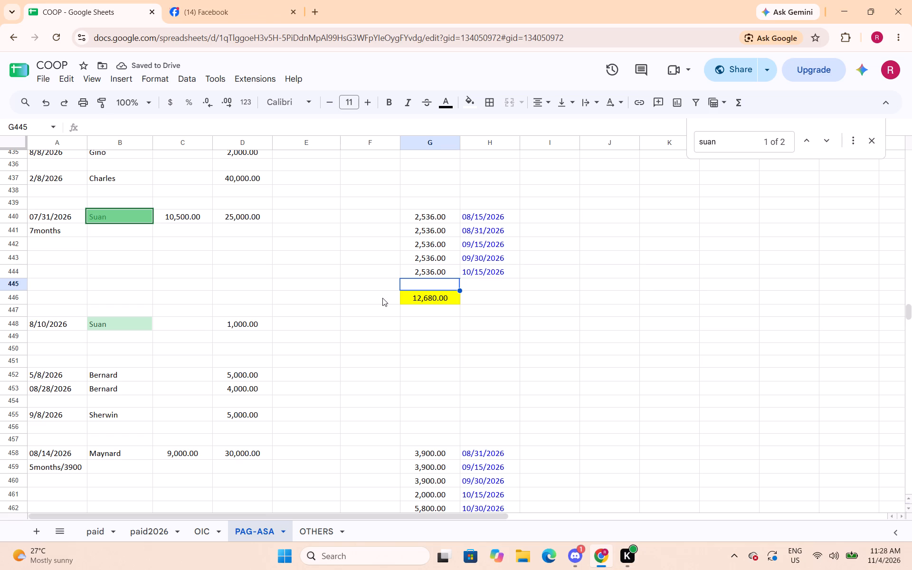
pyautogui.write('2536')
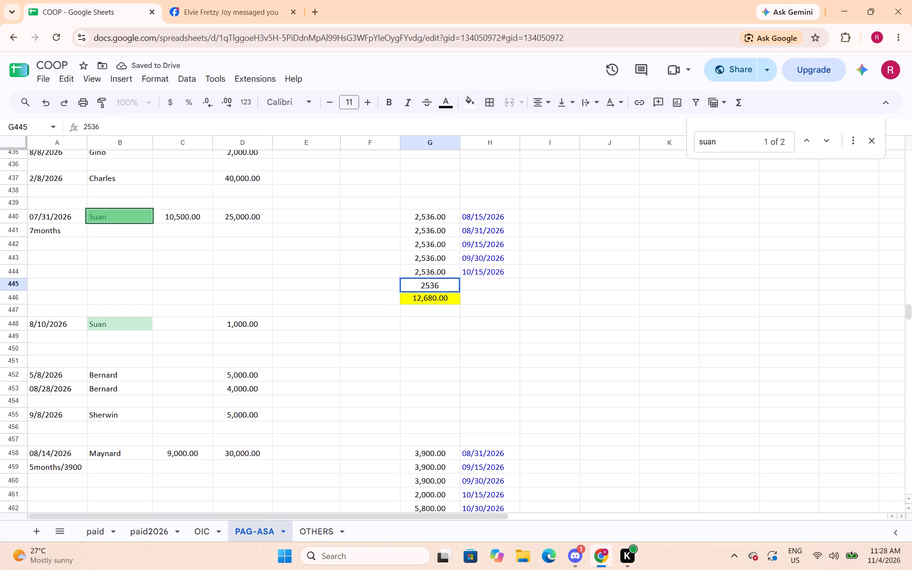
pyautogui.press('Right')
pyautogui.write('10/30/2026')
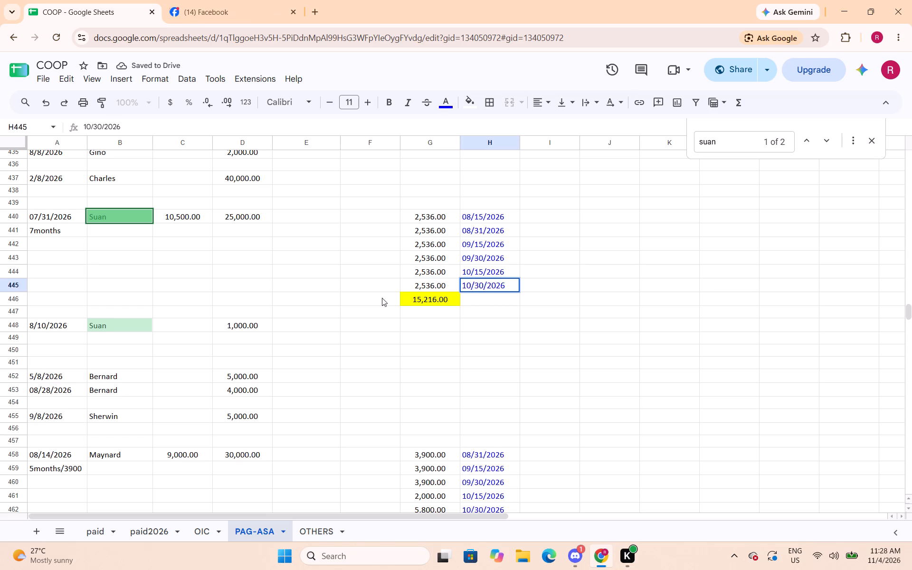
pyautogui.click(349, 389)
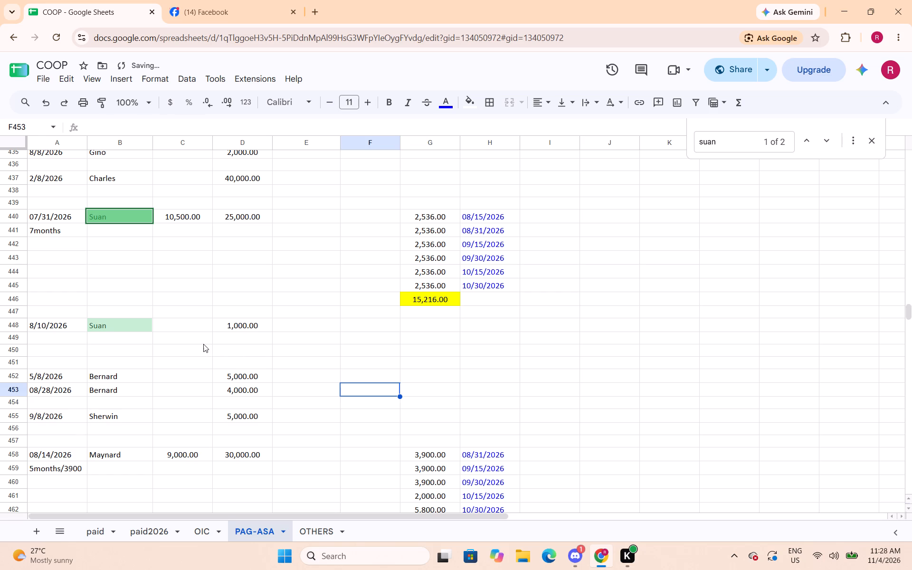
# Merge C449:D449 under Suan's 1,000 loan and enter a formula summing C448:D448 in it.
pyautogui.moveTo(203, 344); pyautogui.dragTo(233, 342)
pyautogui.click(504, 104)
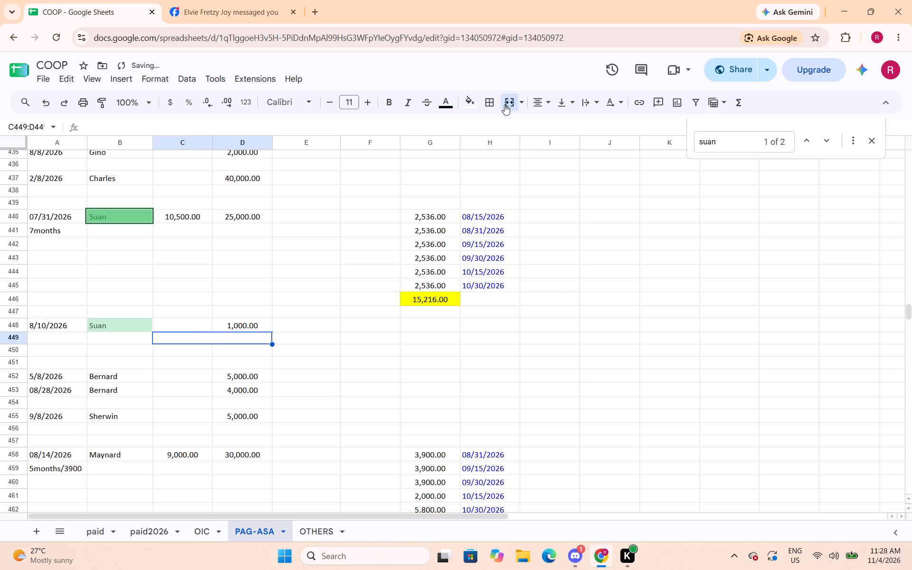
pyautogui.write('=sum(')
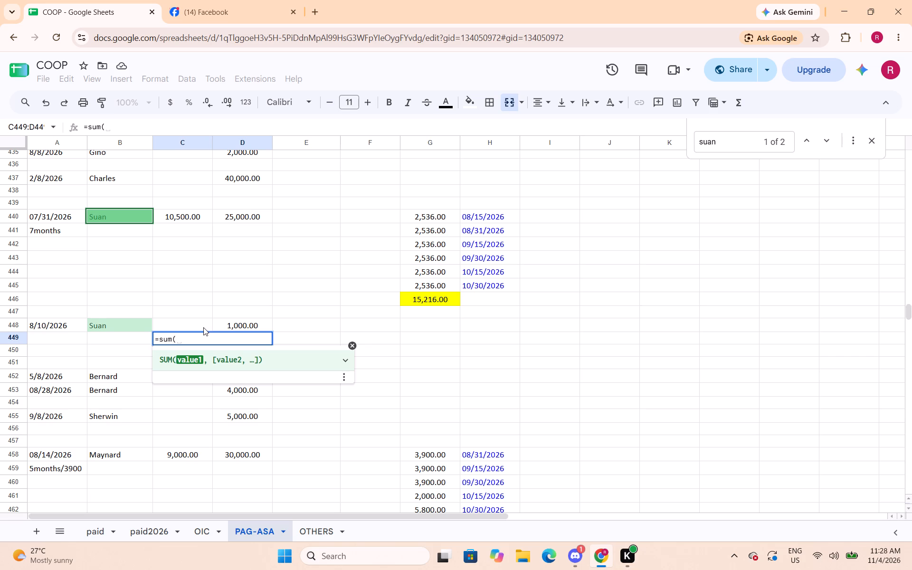
pyautogui.moveTo(202, 327); pyautogui.dragTo(220, 327)
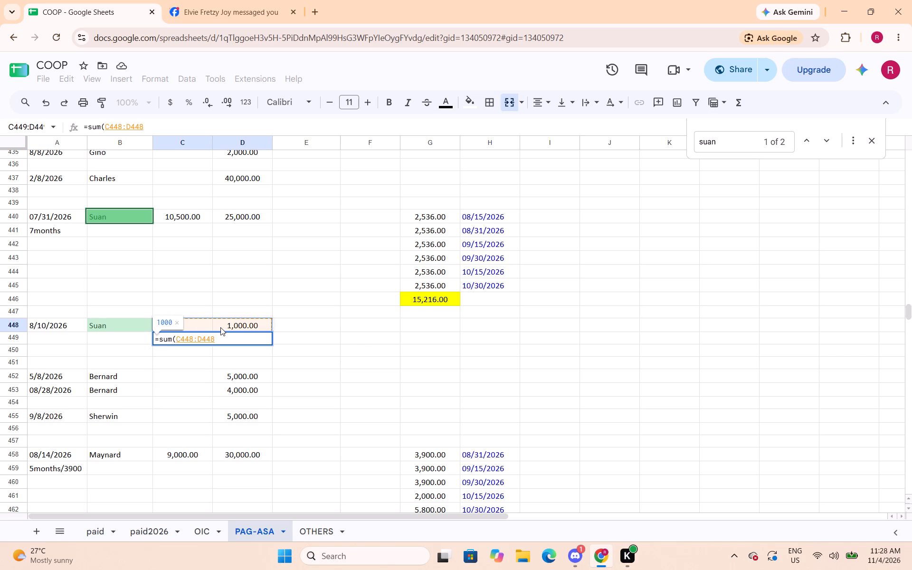
pyautogui.hotkey('shift', ')')
pyautogui.press('Return')
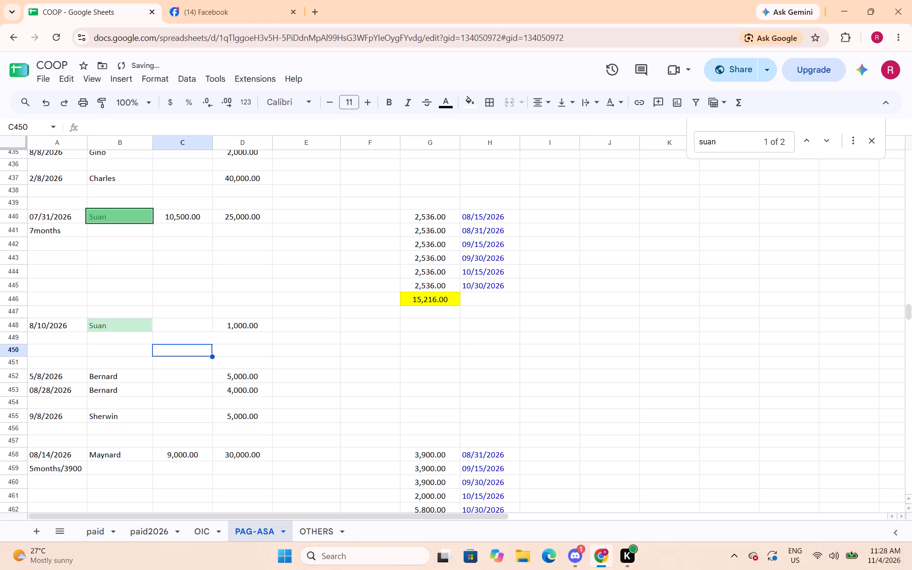
pyautogui.press('Up')
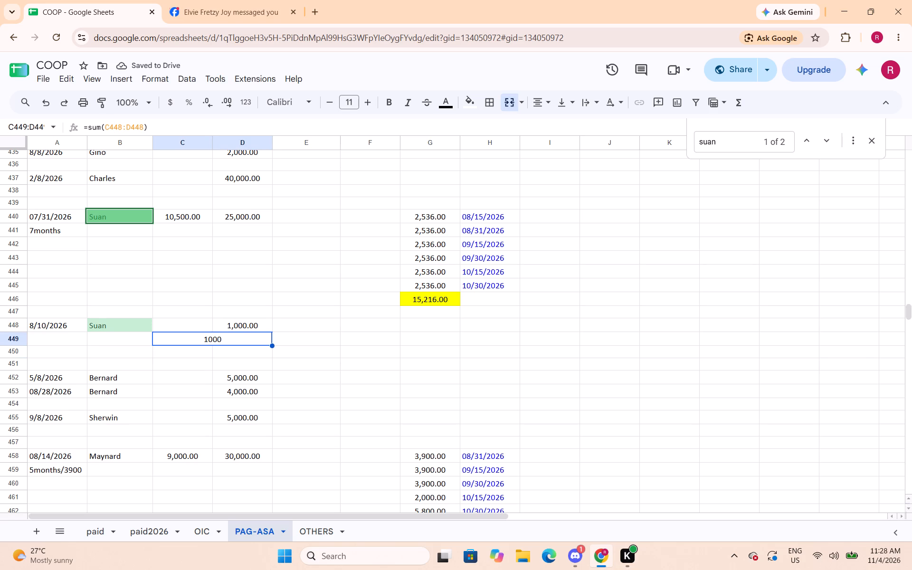
# Apply the Number format with two decimals to Suan's loan total in the merged cell C449:D449.
pyautogui.scroll(-5, 315, 370)
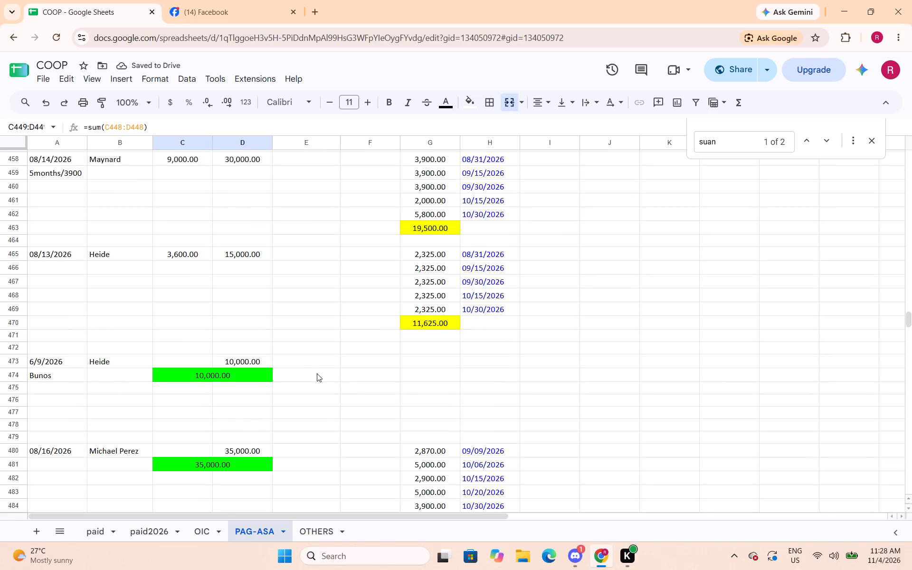
pyautogui.scroll(-4, 317, 373)
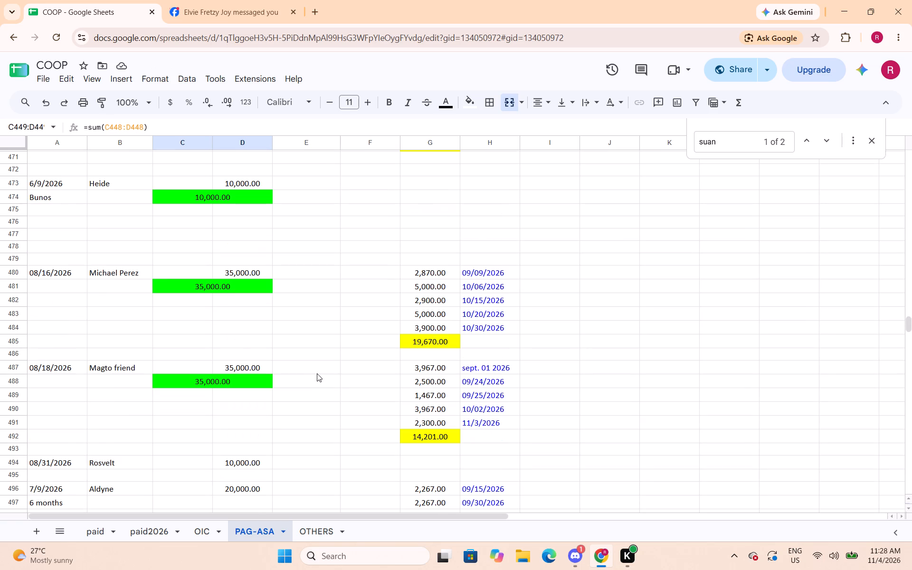
pyautogui.scroll(8, 317, 373)
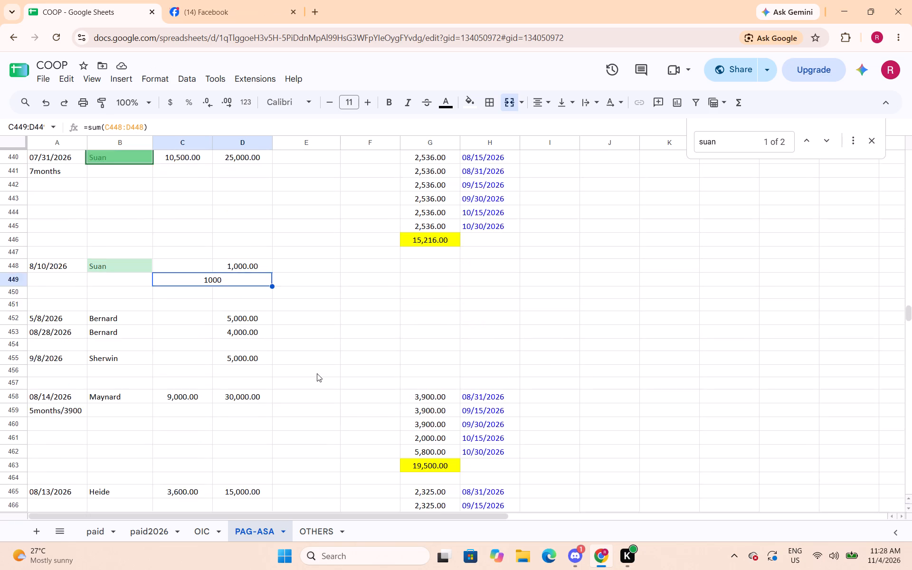
pyautogui.scroll(2, 317, 373)
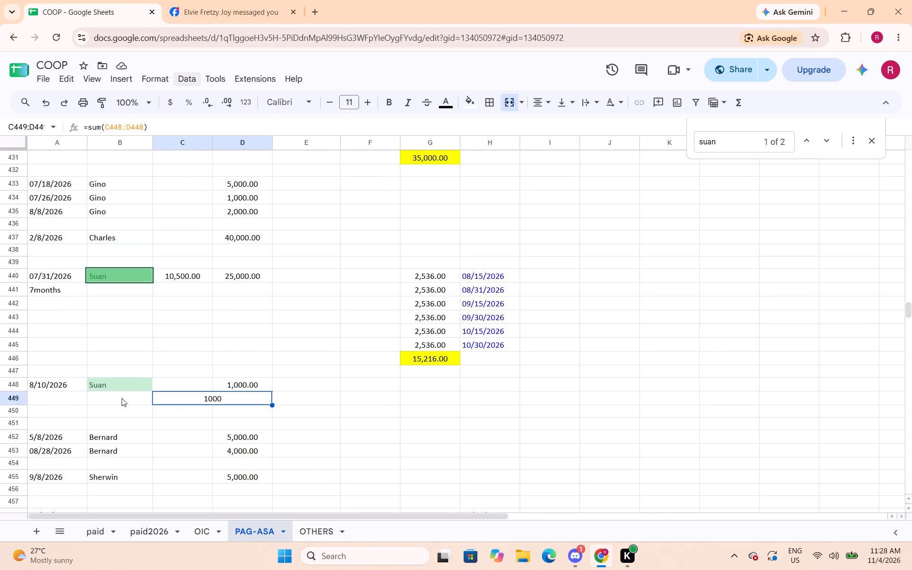
pyautogui.click(149, 84)
pyautogui.click(187, 126)
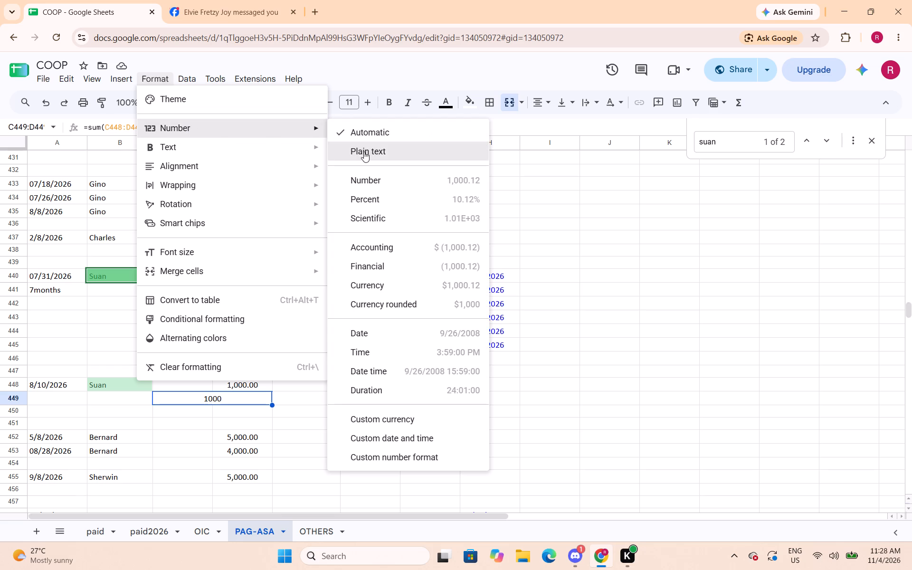
pyautogui.click(374, 179)
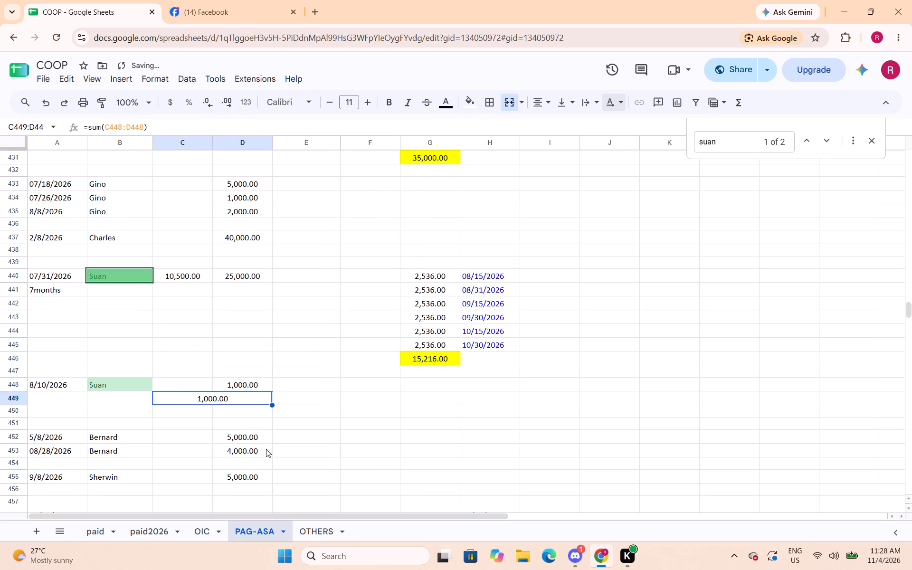
# Review the records around Suan's 1,000 loan and step through the search matches for suan.
pyautogui.click(420, 387)
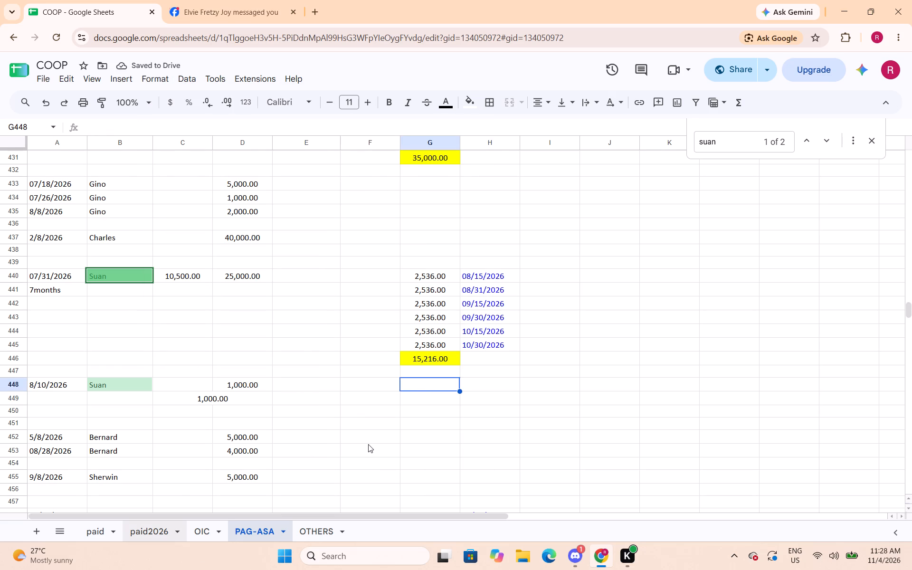
pyautogui.scroll(-1, 368, 444)
pyautogui.scroll(1, 361, 445)
pyautogui.scroll(-2, 358, 446)
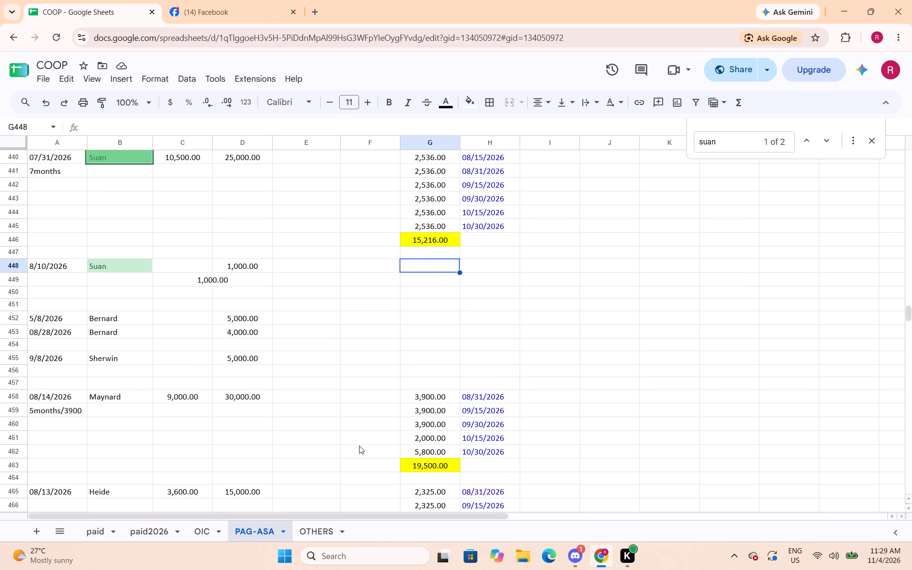
pyautogui.scroll(-1, 359, 446)
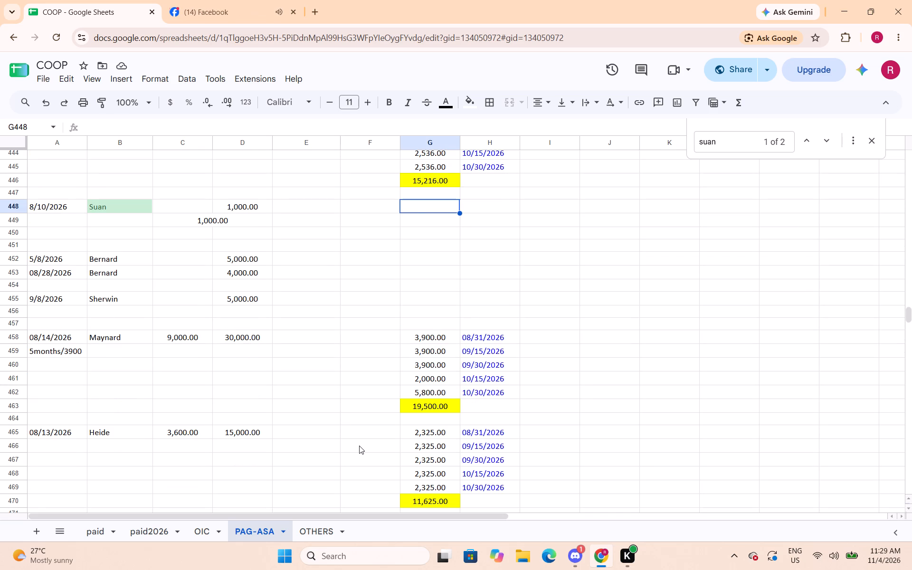
pyautogui.scroll(2, 360, 446)
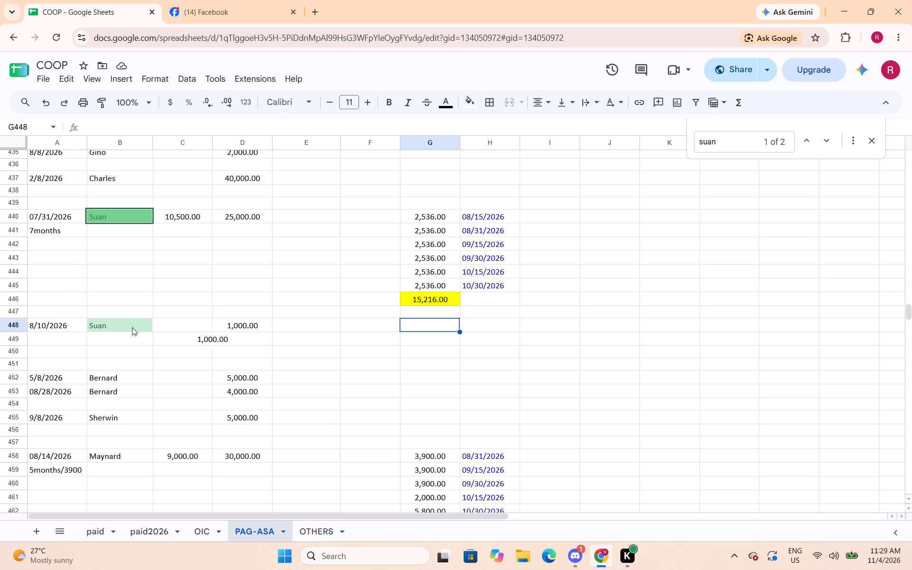
pyautogui.click(190, 323)
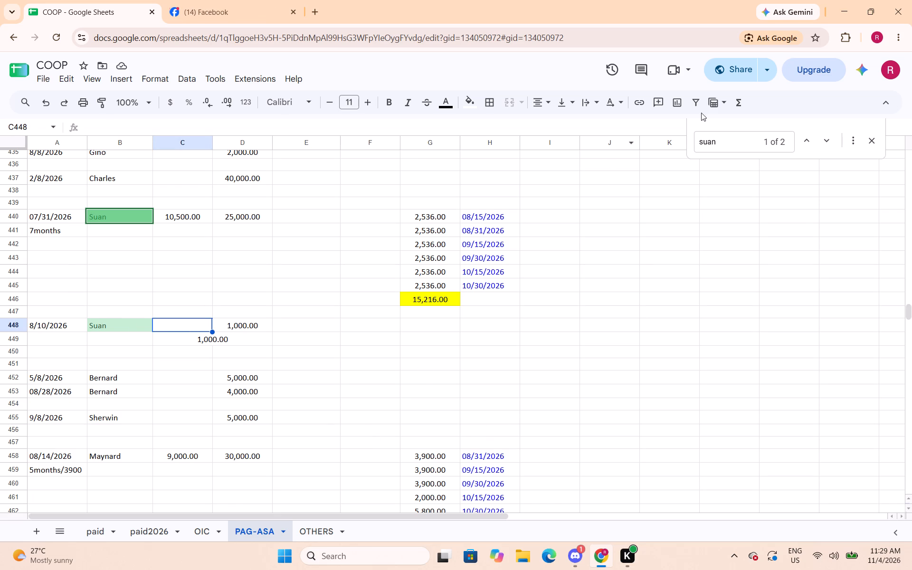
pyautogui.click(746, 144)
pyautogui.press('Return')
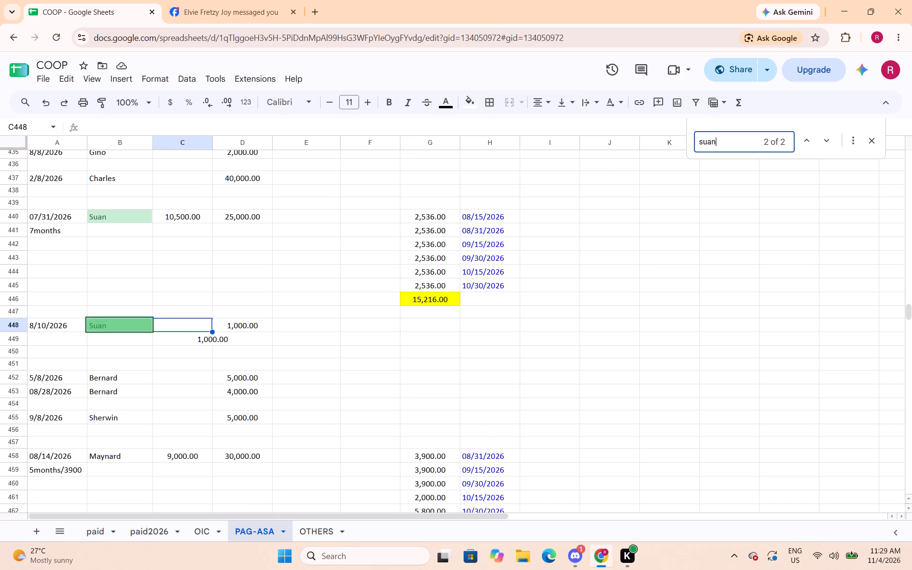
pyautogui.press('Return')
pyautogui.press('Return')
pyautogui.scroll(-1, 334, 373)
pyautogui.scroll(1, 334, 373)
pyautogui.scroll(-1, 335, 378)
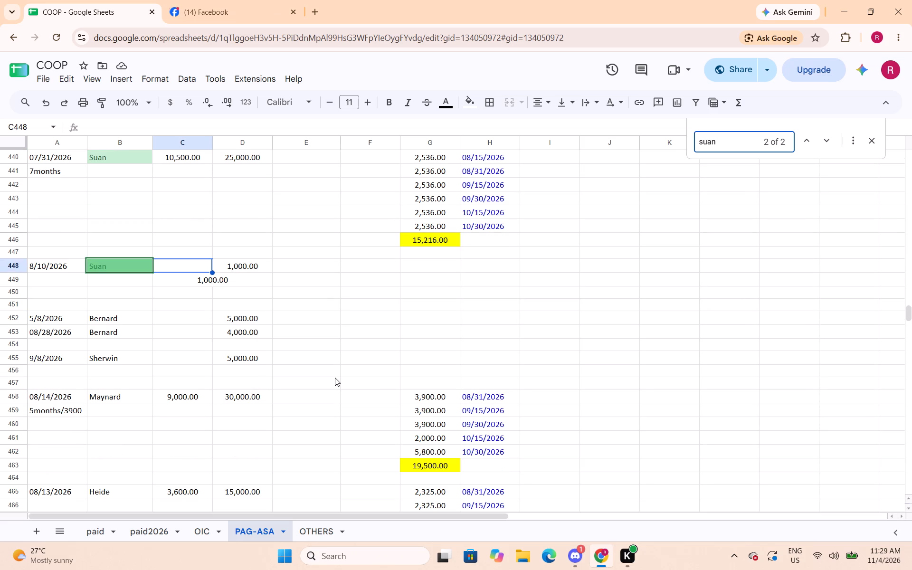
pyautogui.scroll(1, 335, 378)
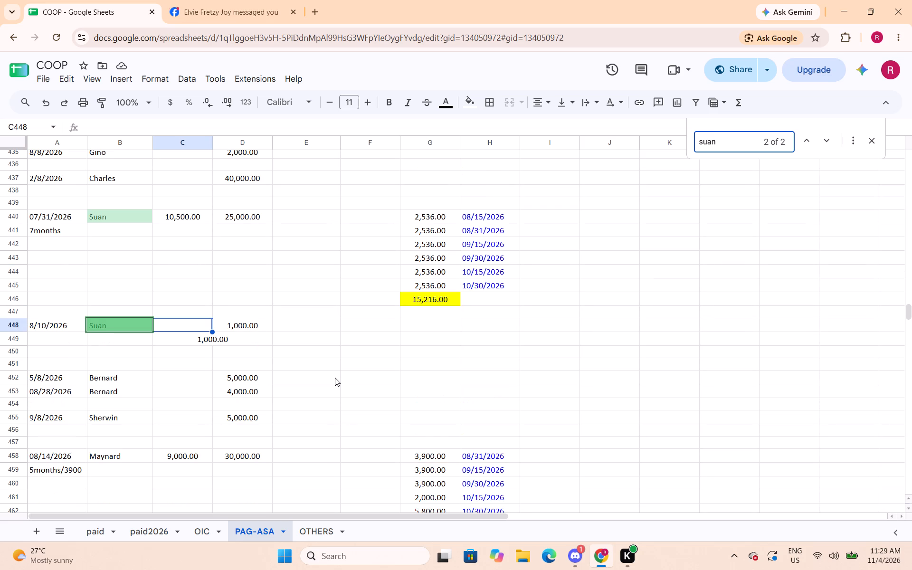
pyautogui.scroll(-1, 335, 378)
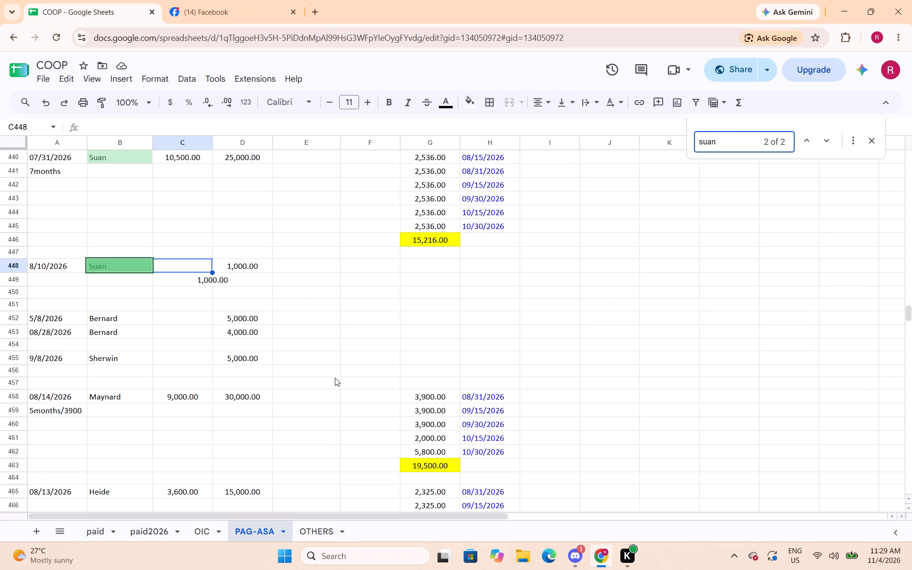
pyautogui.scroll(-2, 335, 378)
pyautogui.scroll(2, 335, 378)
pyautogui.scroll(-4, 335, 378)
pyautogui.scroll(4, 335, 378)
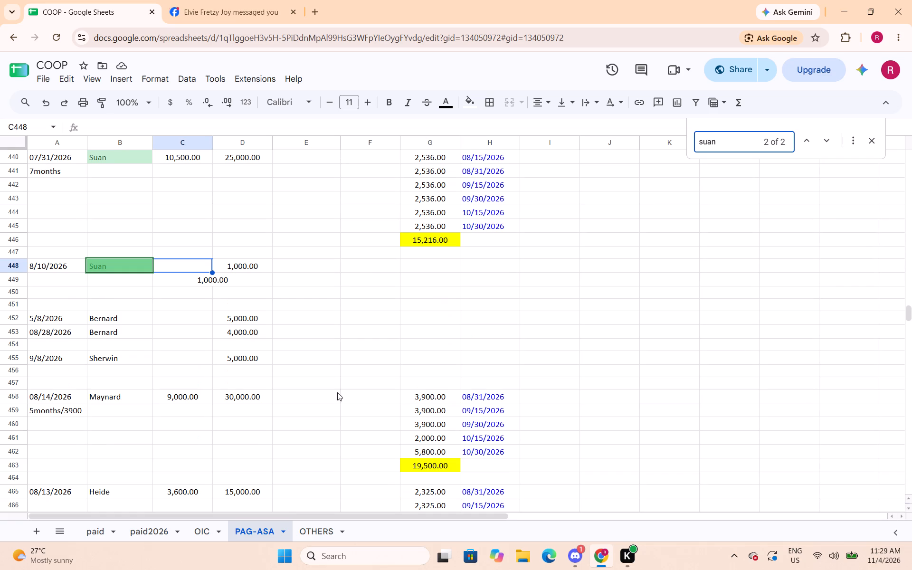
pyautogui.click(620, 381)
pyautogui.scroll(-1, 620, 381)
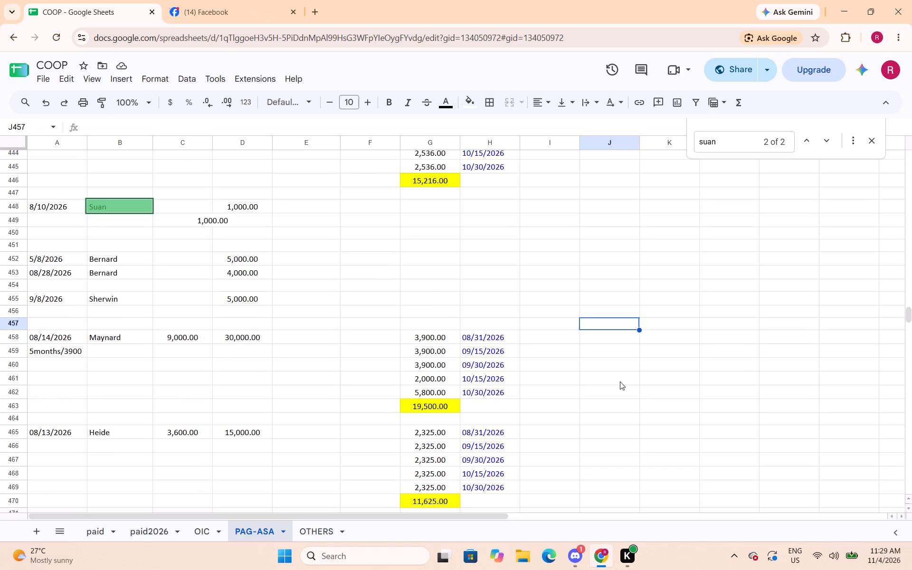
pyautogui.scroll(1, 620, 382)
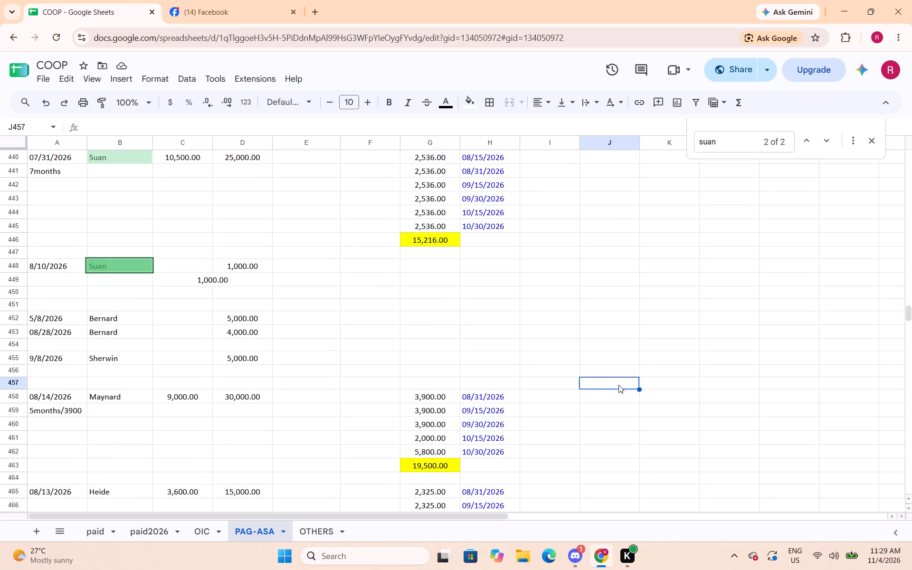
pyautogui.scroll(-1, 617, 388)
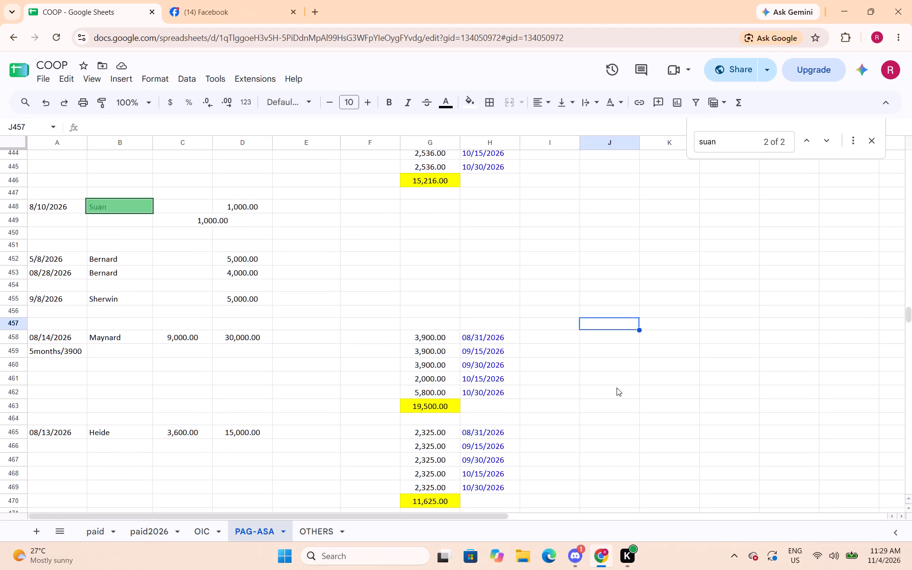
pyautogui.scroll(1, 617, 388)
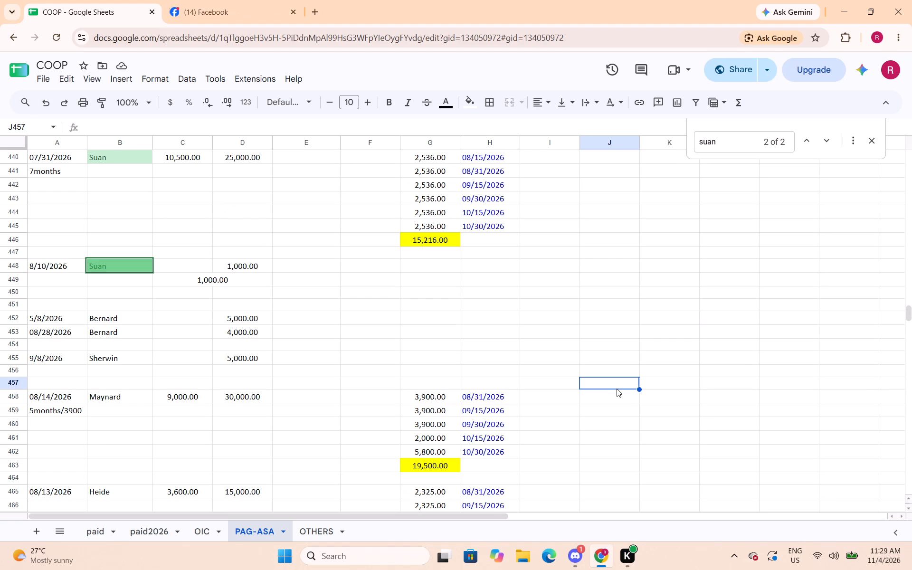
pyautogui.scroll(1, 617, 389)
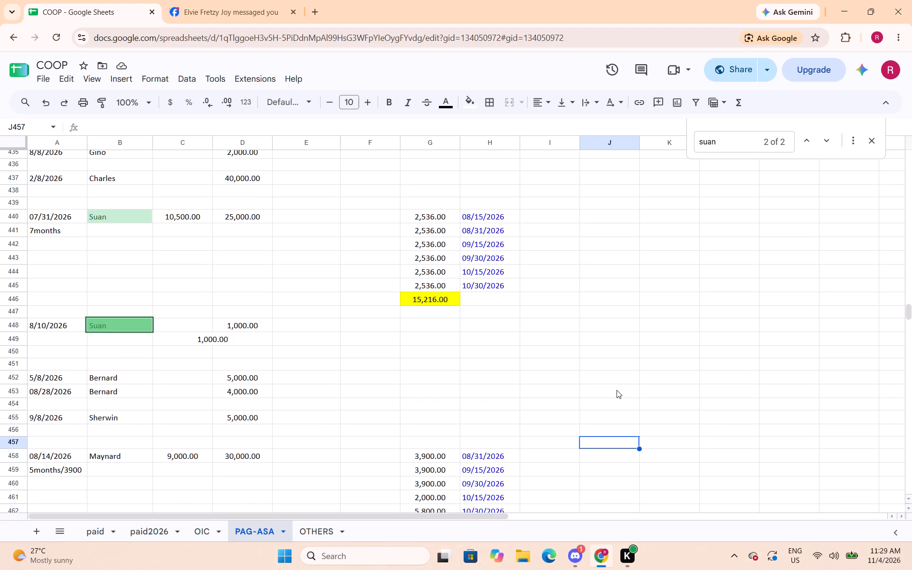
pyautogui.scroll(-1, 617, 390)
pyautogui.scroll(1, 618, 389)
# Change the date of Suan's 1,000 loan in A448 to 10/8/2026.
pyautogui.click(38, 328)
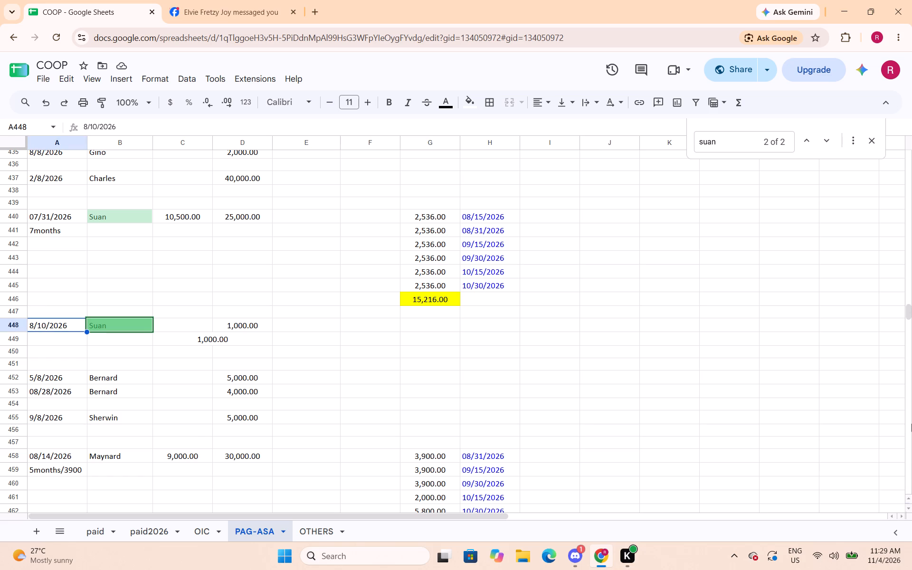
pyautogui.write('10/8/2026')
pyautogui.press('Right')
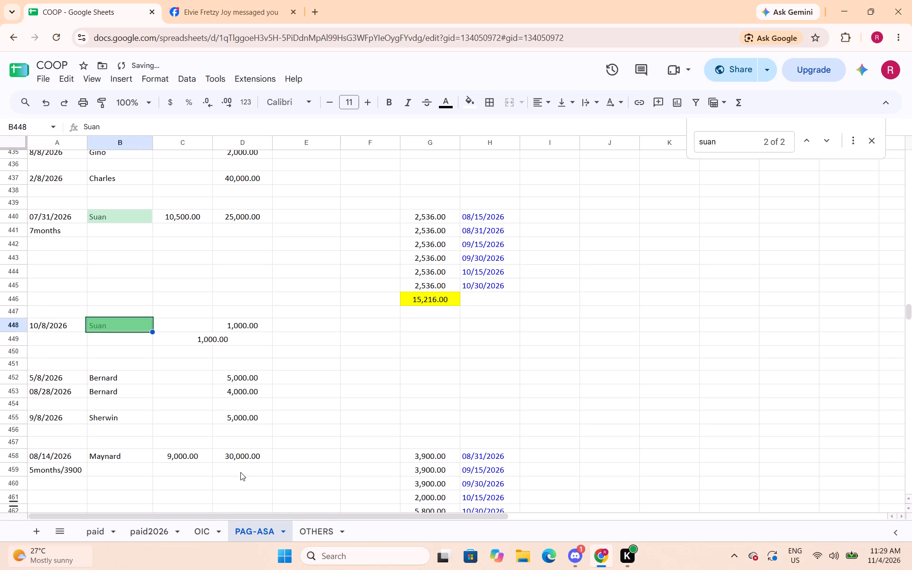
# Enter 60 as the interest on Suan's 1,000 loan in C448.
pyautogui.moveTo(8, 325); pyautogui.dragTo(18, 340)
pyautogui.click(186, 328)
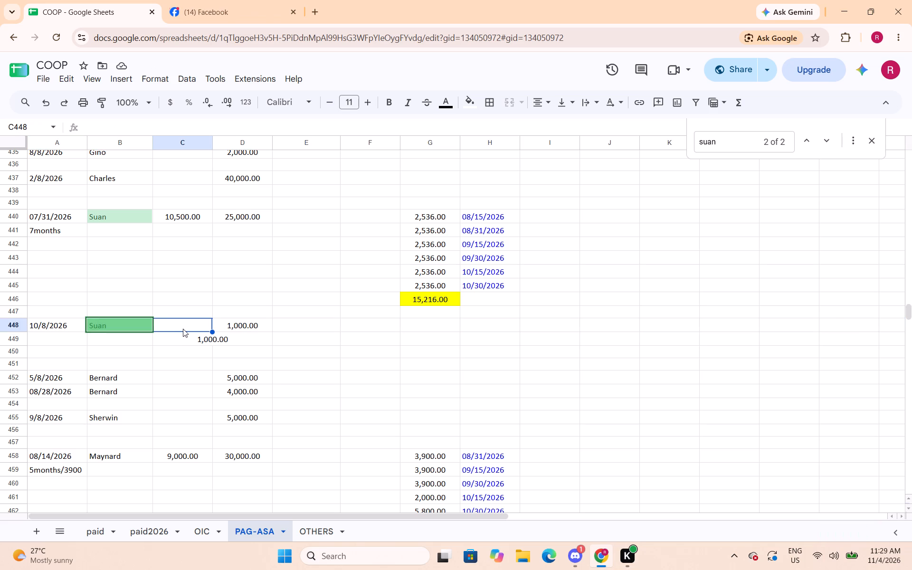
pyautogui.write('1060')
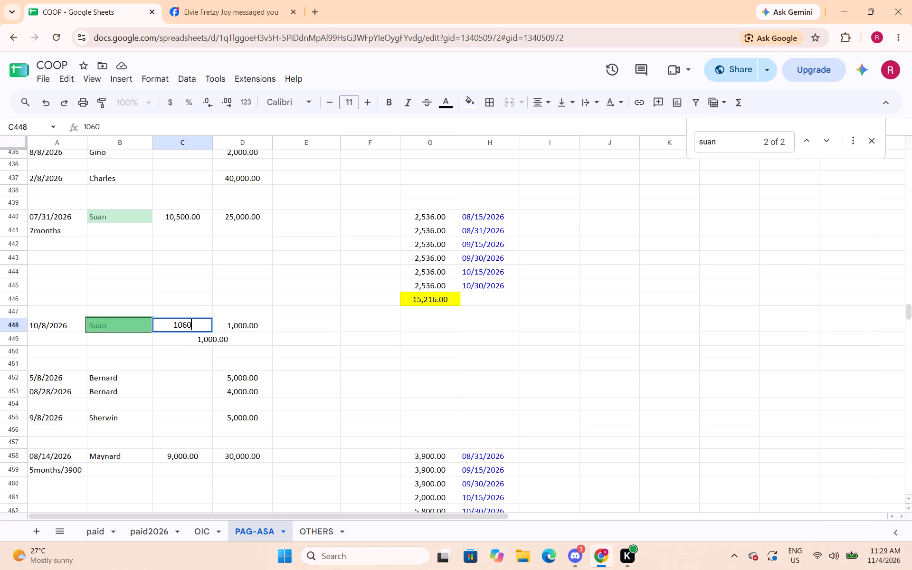
pyautogui.press('BackSpace')
pyautogui.press('BackSpace')
pyautogui.press('BackSpace')
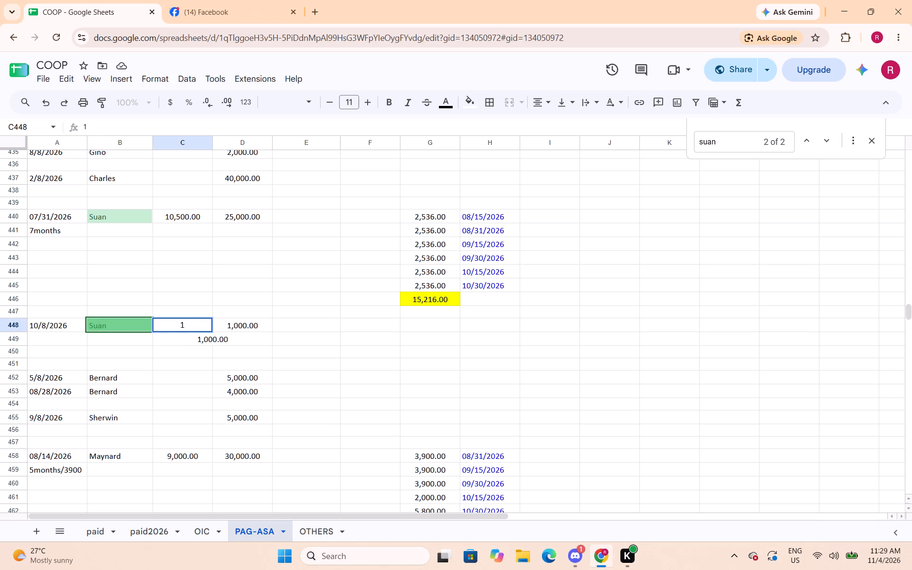
pyautogui.press('BackSpace')
pyautogui.write('60')
pyautogui.press('Right')
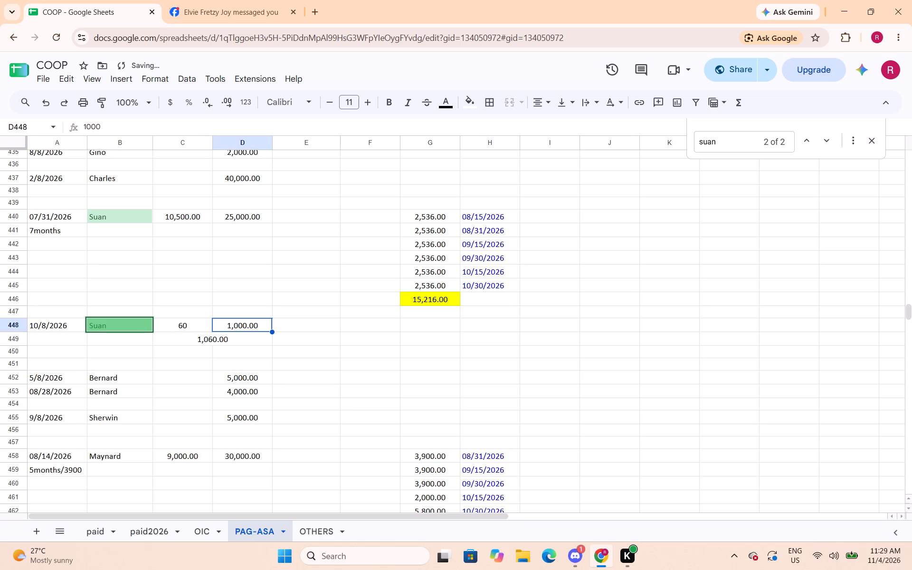
# Record Suan's 1,060 payment in G448 with the date 10/30/2026 in H448.
pyautogui.press('Right')
pyautogui.press('Right')
pyautogui.press('Right')
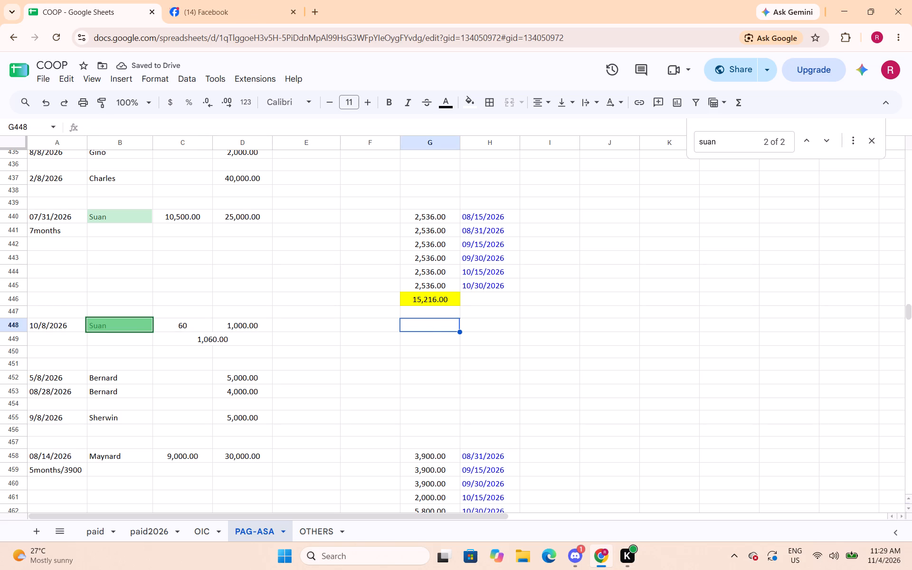
pyautogui.write('1060')
pyautogui.press('Right')
pyautogui.write('11/')
pyautogui.press('BackSpace')
pyautogui.press('BackSpace')
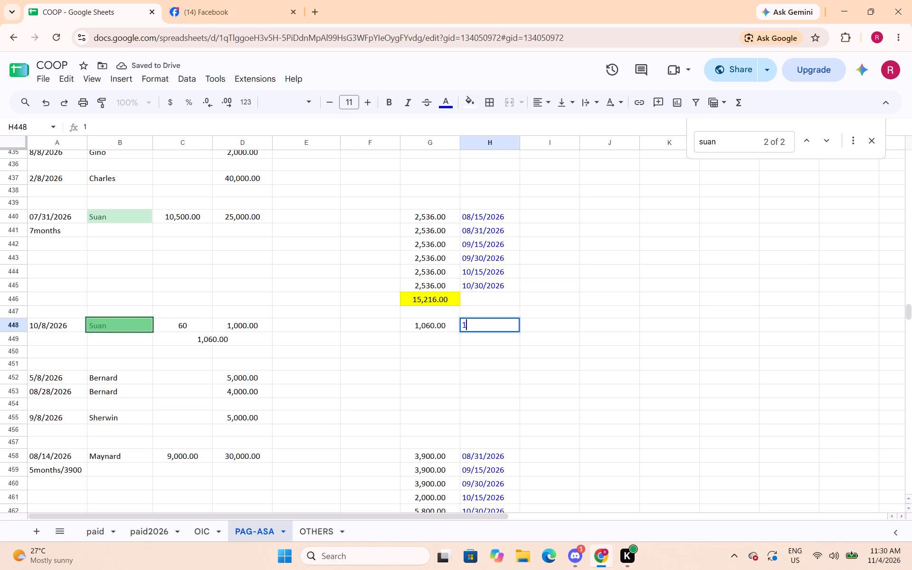
pyautogui.write('0/302')
pyautogui.press('BackSpace')
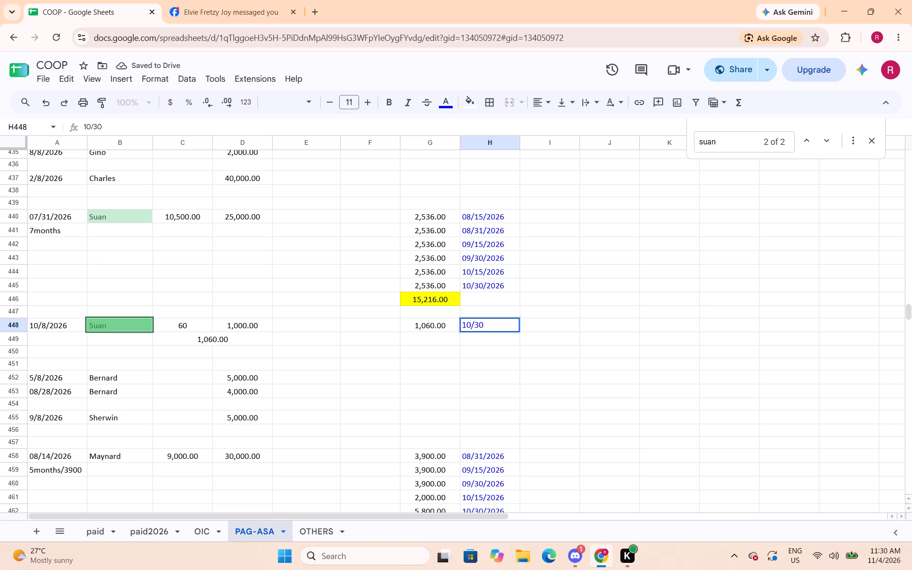
pyautogui.write('/2026')
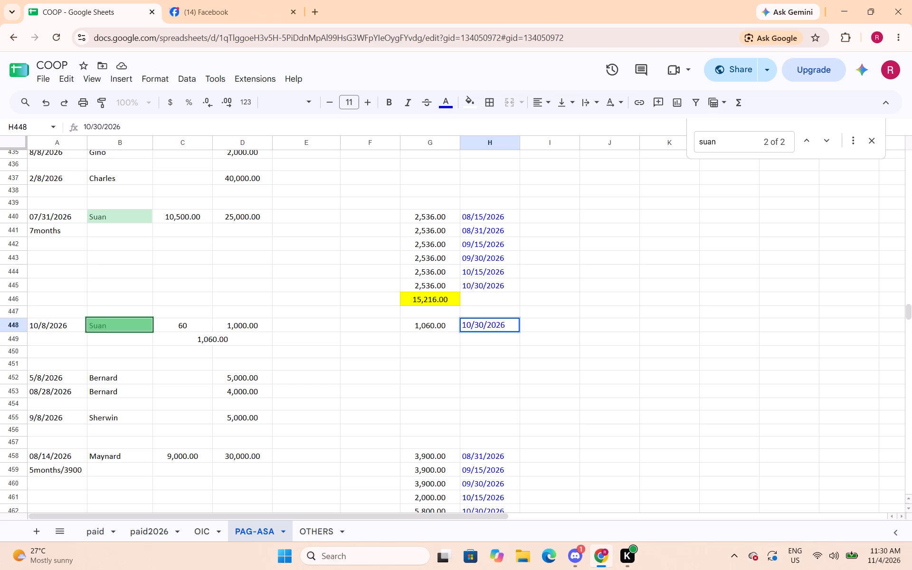
pyautogui.click(337, 368)
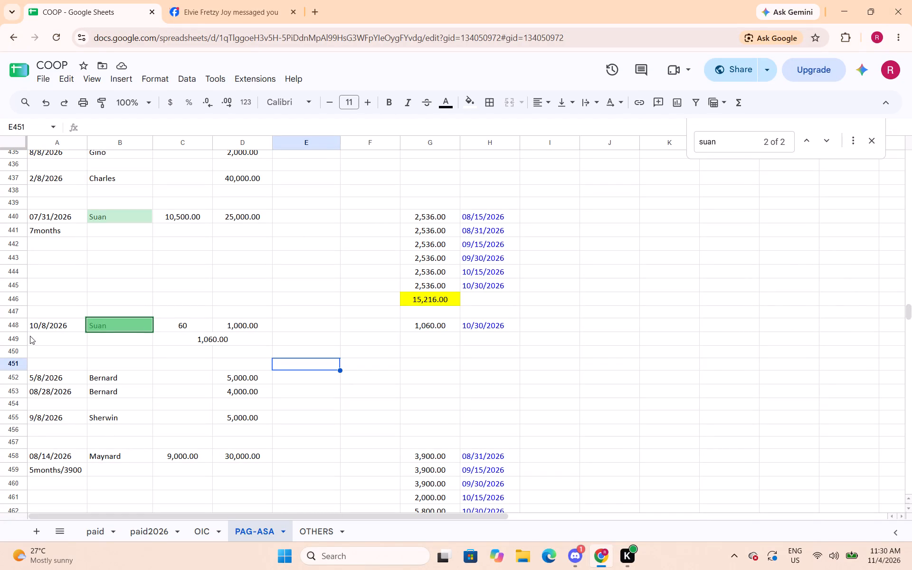
# Move Suan's loan rows 448:449 from the PAG-ASA sheet to row 1407 of the paid2026 sheet.
pyautogui.moveTo(21, 328); pyautogui.dragTo(31, 346)
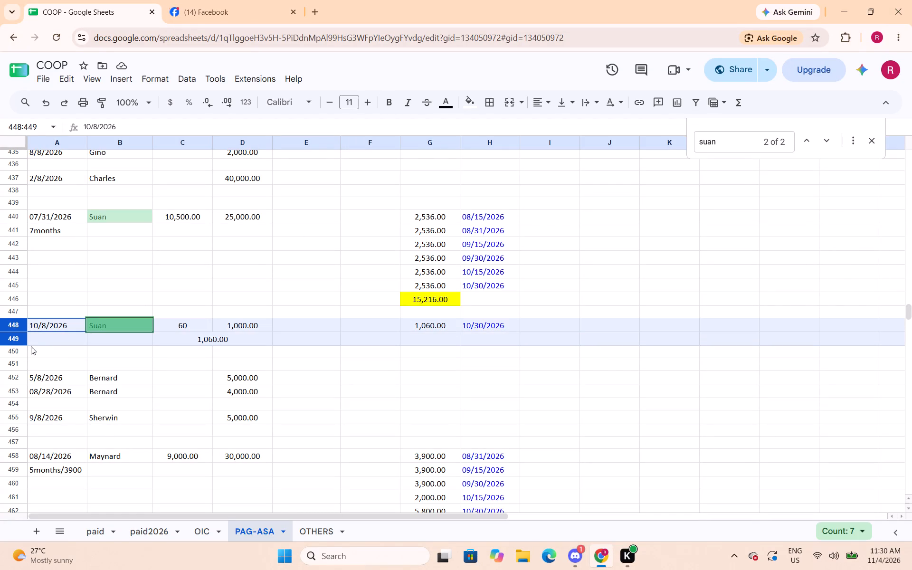
pyautogui.moveTo(31, 346); pyautogui.dragTo(31, 344)
pyautogui.rightClick(194, 340)
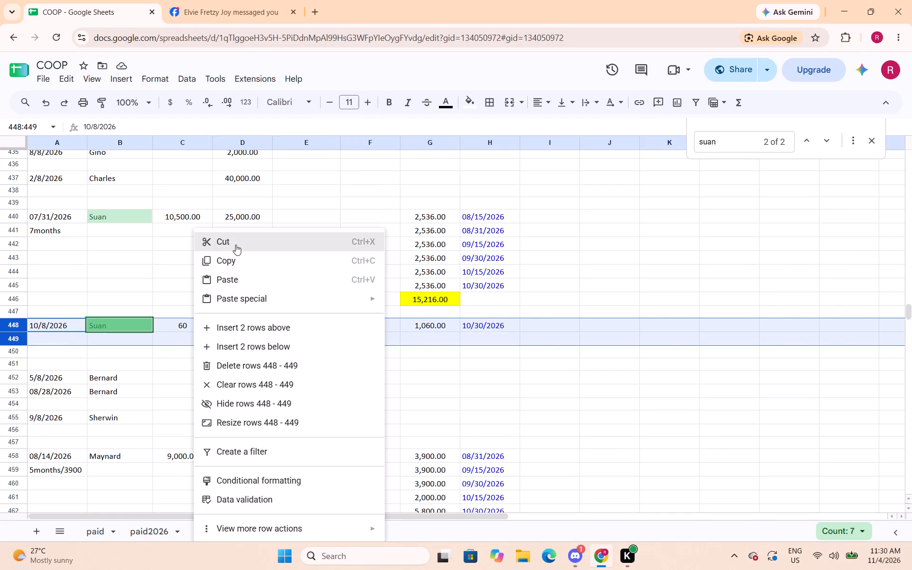
pyautogui.click(236, 245)
pyautogui.click(157, 533)
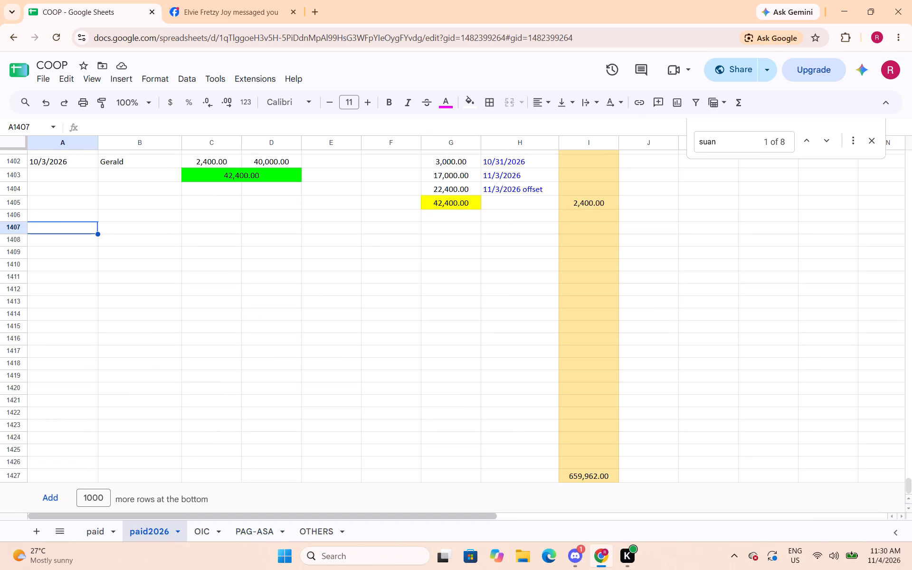
pyautogui.hotkey('ctrl', 'v')
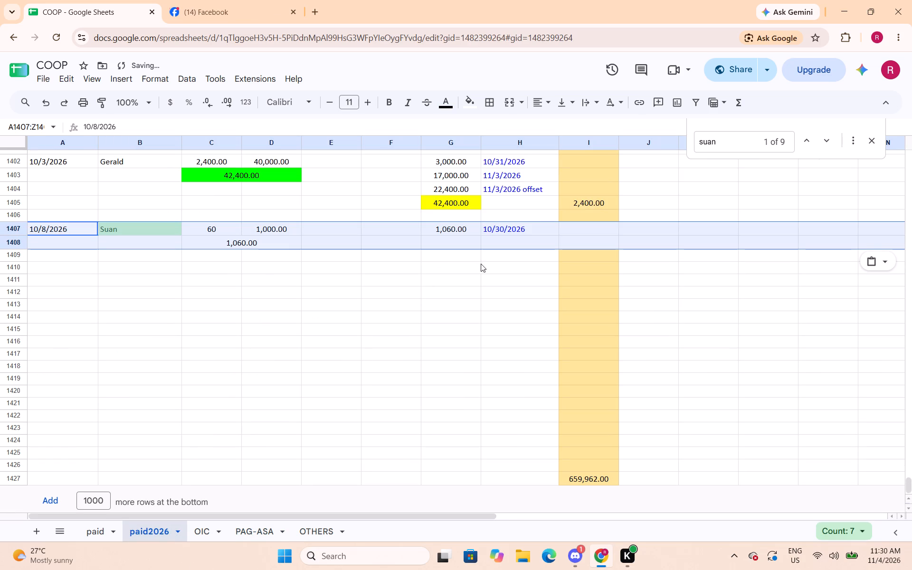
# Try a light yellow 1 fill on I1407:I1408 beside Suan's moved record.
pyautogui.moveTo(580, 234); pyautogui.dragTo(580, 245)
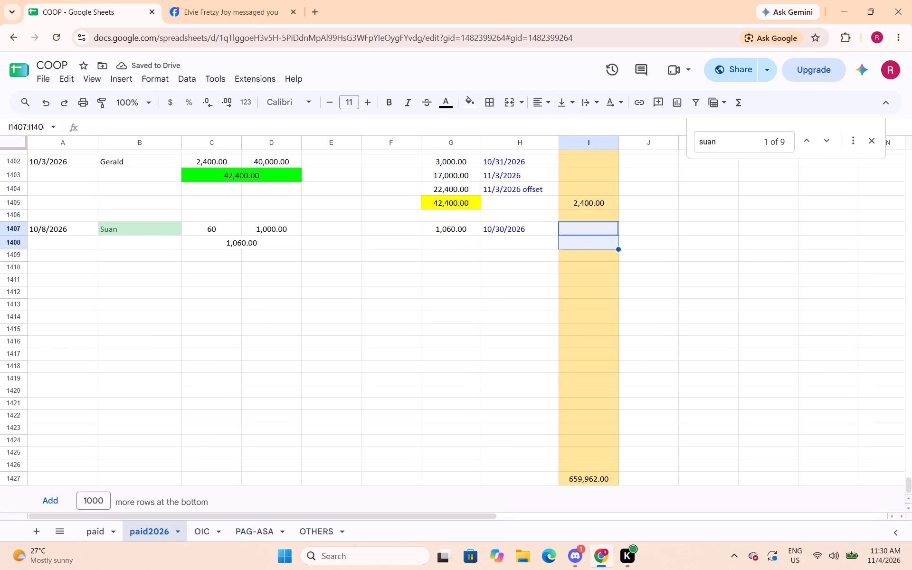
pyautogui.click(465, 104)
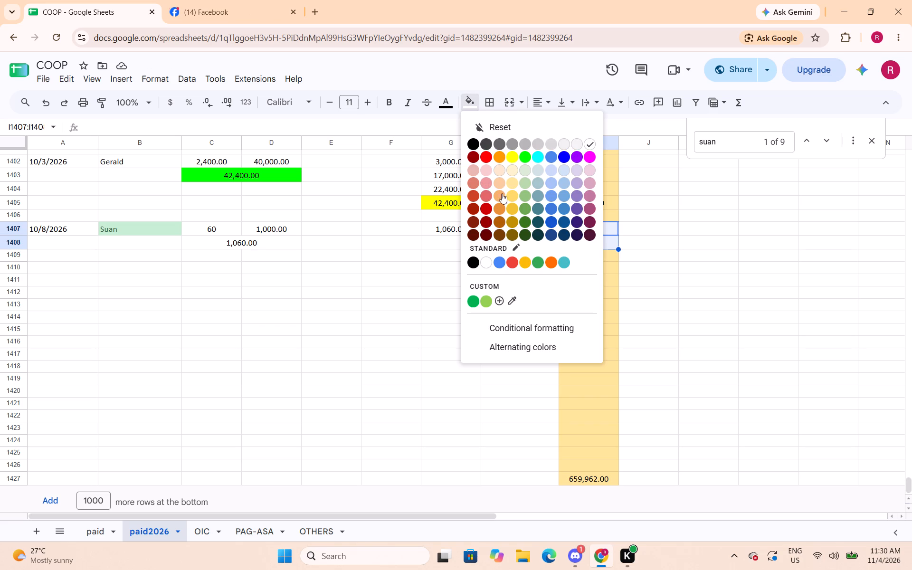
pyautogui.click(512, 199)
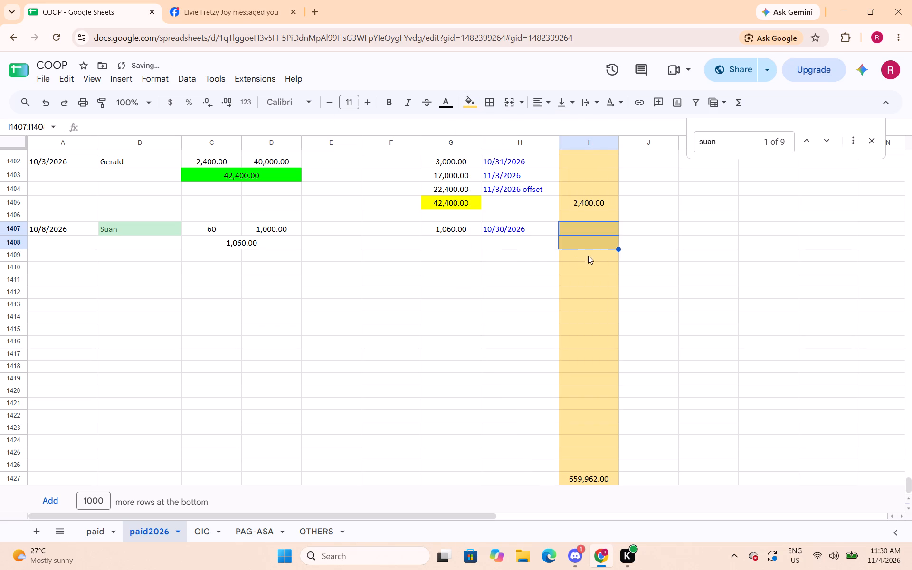
# Highlight Suan's 1,060 payment in G1407 with a yellow fill.
pyautogui.click(456, 242)
pyautogui.click(456, 232)
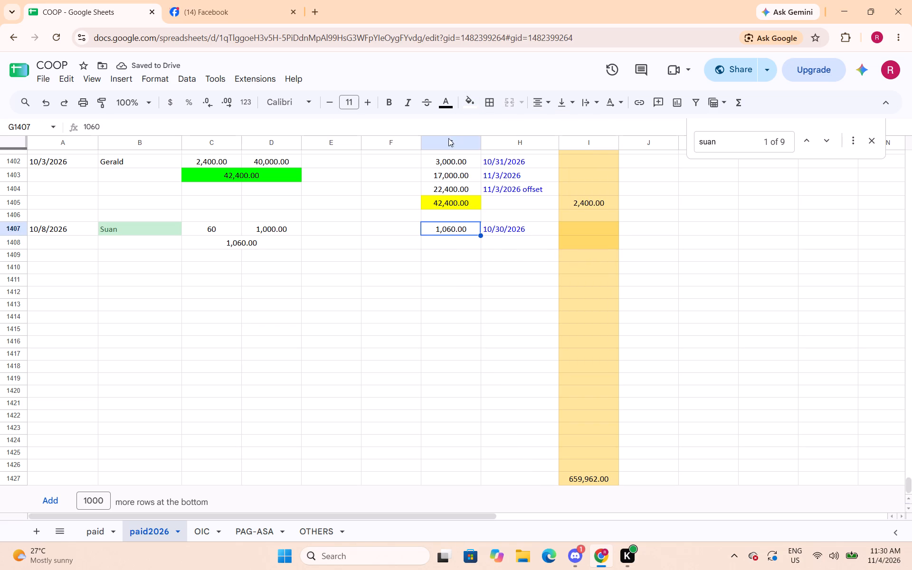
pyautogui.click(466, 109)
pyautogui.click(515, 156)
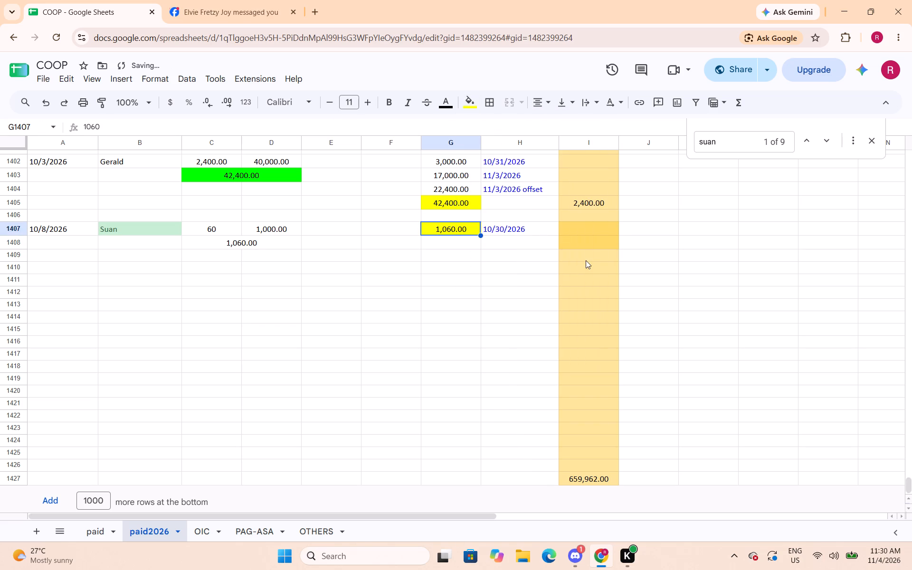
# Fill I1407:I1408 with light yellow 2 to match the rest of column I.
pyautogui.moveTo(597, 226); pyautogui.dragTo(596, 238)
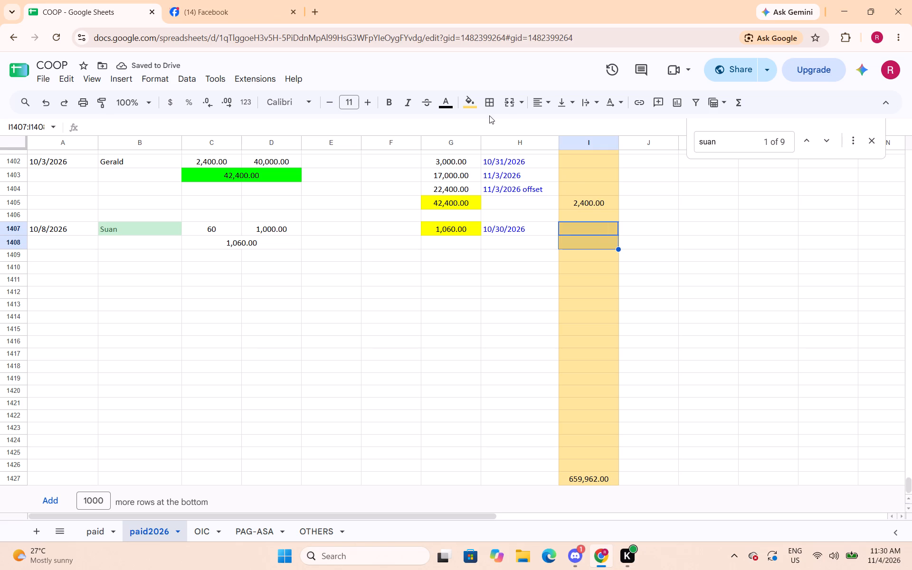
pyautogui.click(462, 103)
pyautogui.click(515, 181)
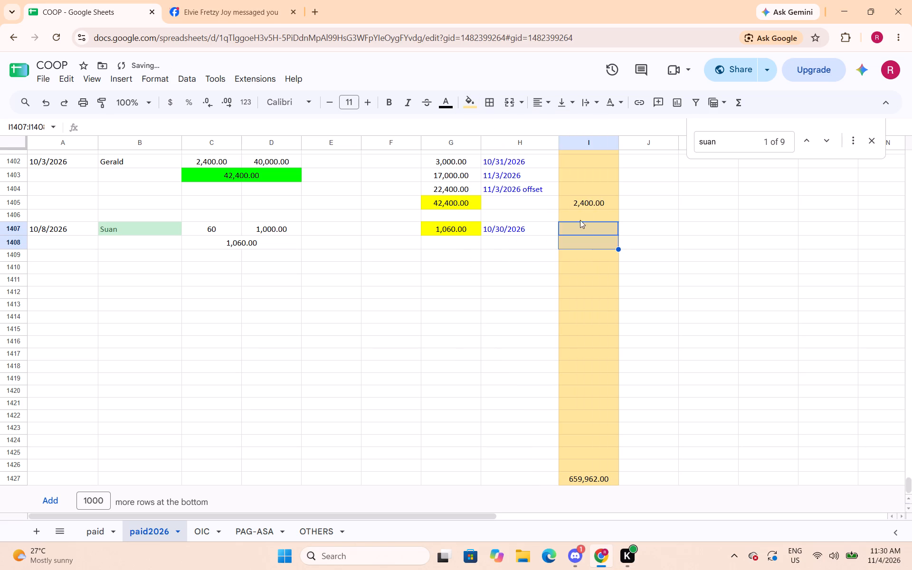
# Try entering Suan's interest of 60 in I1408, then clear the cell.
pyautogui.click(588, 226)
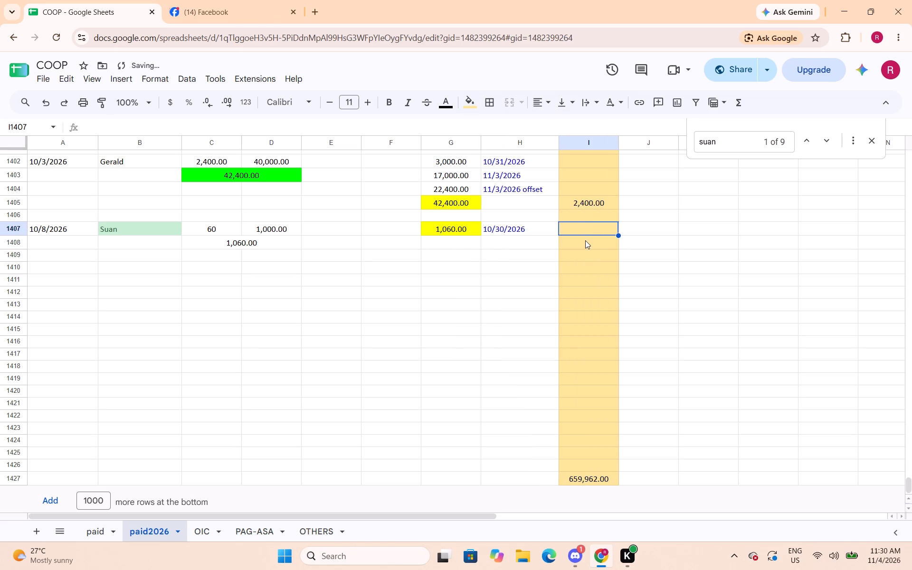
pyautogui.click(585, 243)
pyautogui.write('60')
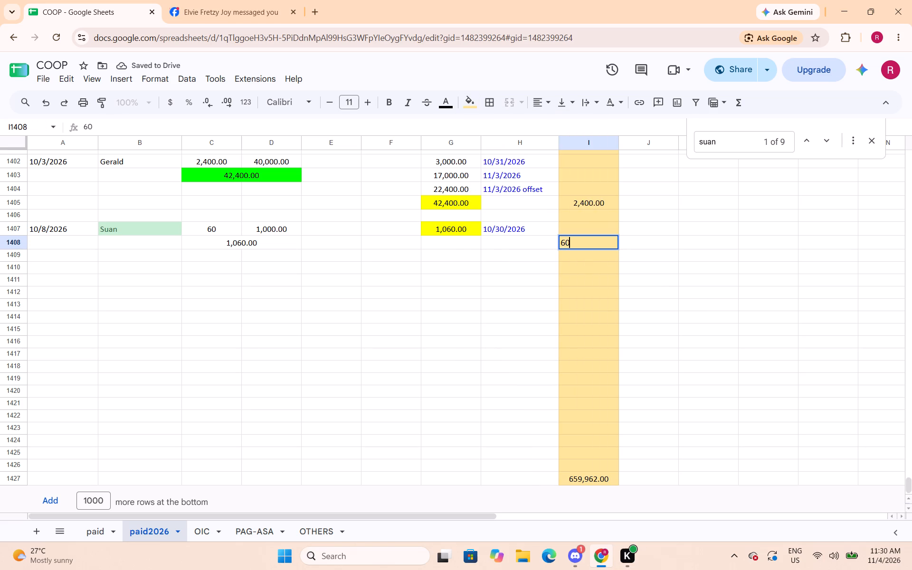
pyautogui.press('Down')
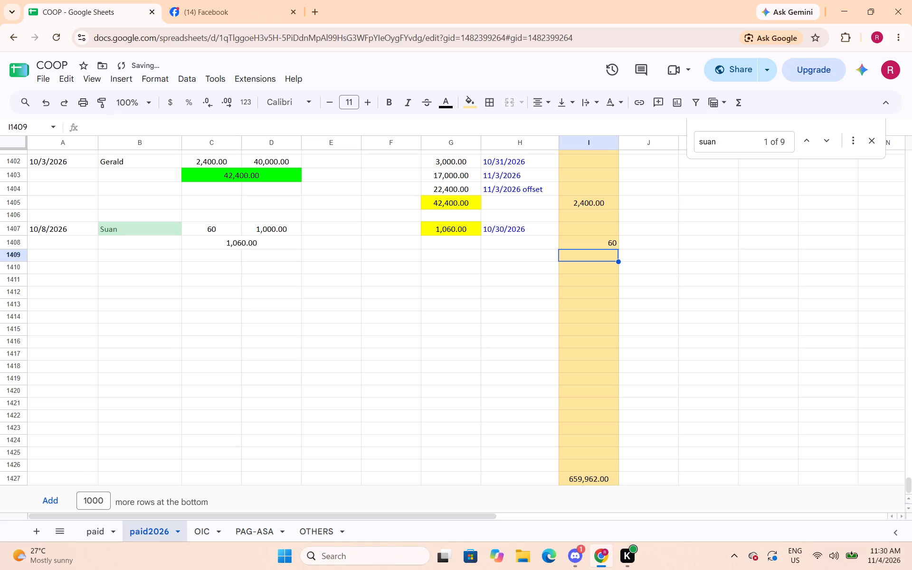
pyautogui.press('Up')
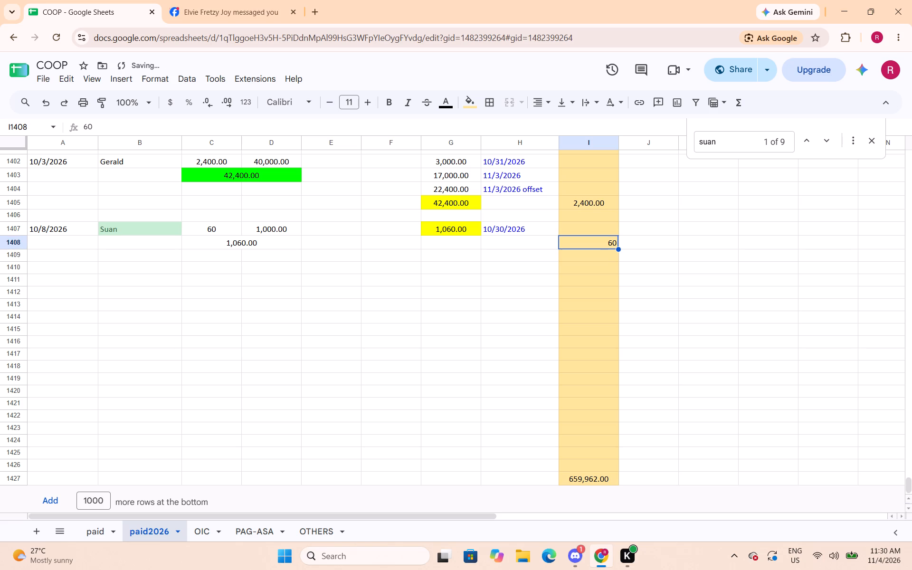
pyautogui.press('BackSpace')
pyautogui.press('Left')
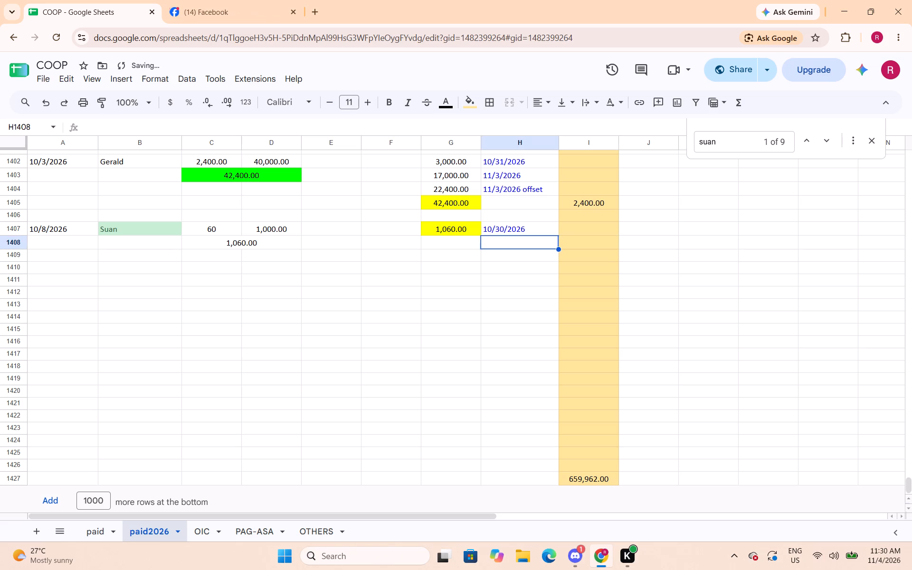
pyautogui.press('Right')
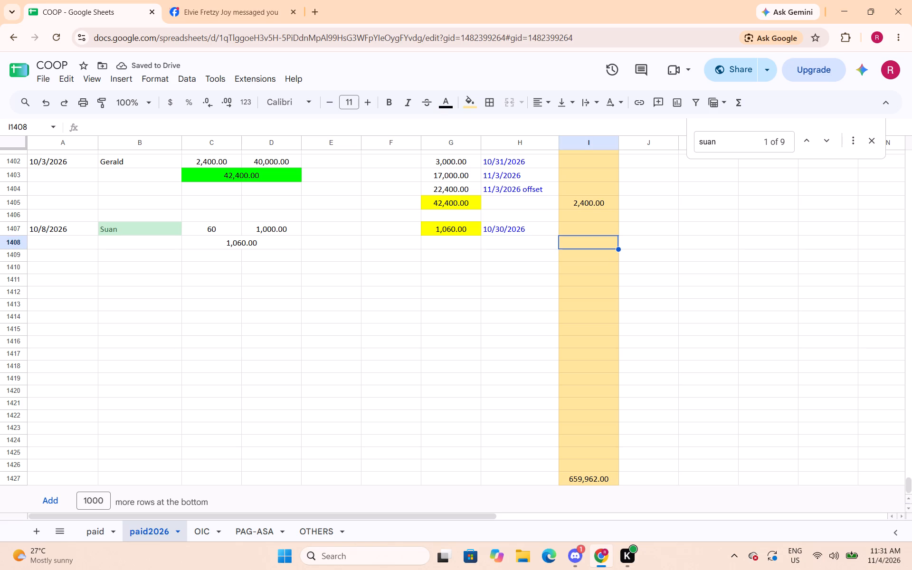
# Enter Suan's interest of 60 in I1407 of the paid2026 sheet.
pyautogui.press('Up')
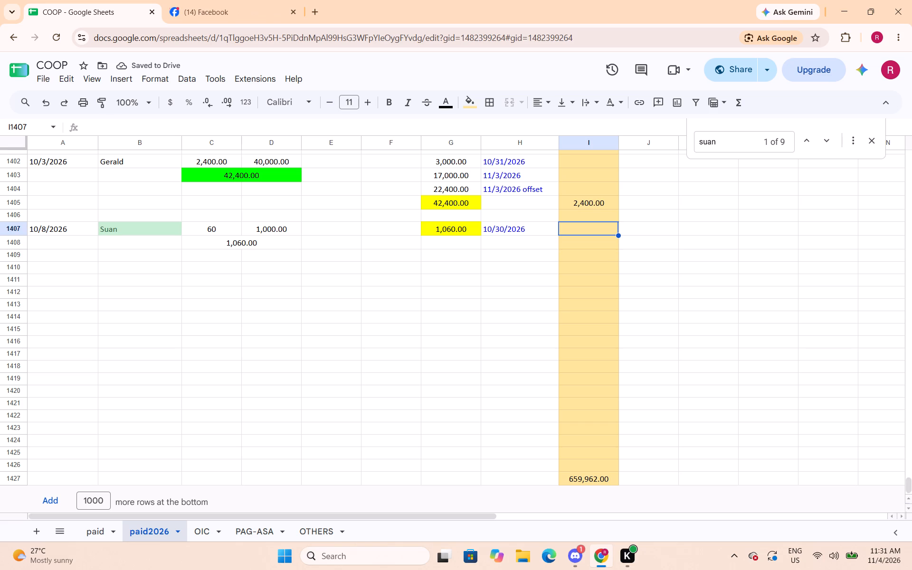
pyautogui.write('60')
pyautogui.press('Return')
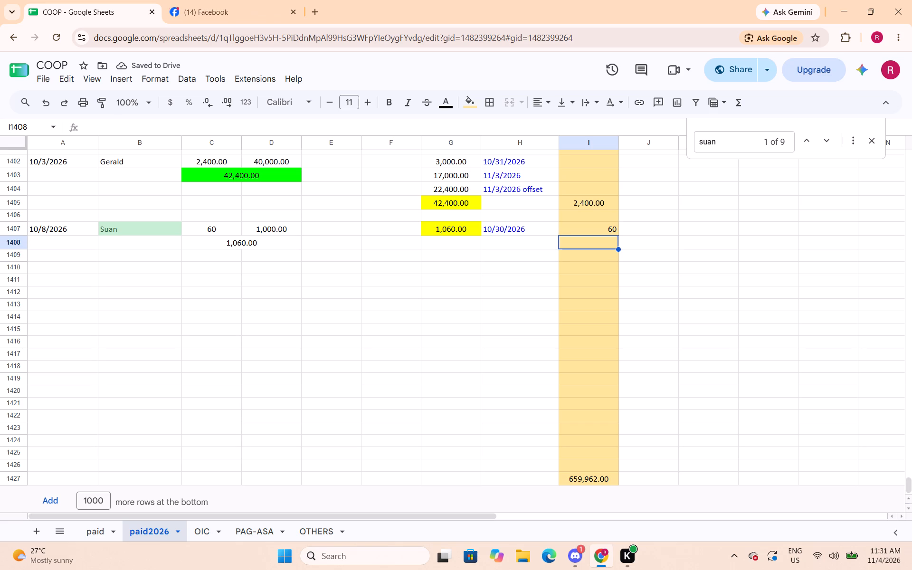
pyautogui.press('Up')
pyautogui.press('BackSpace')
pyautogui.press('Return')
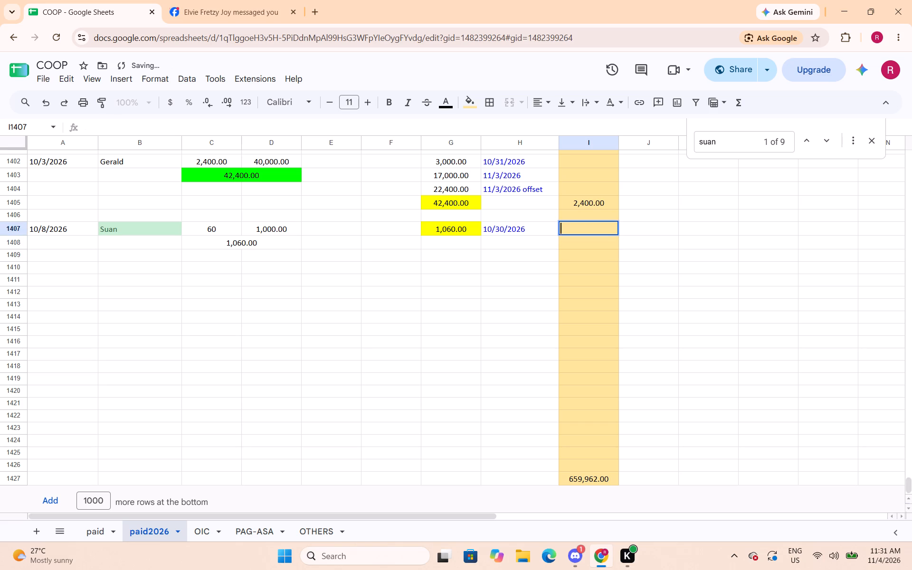
pyautogui.write('60')
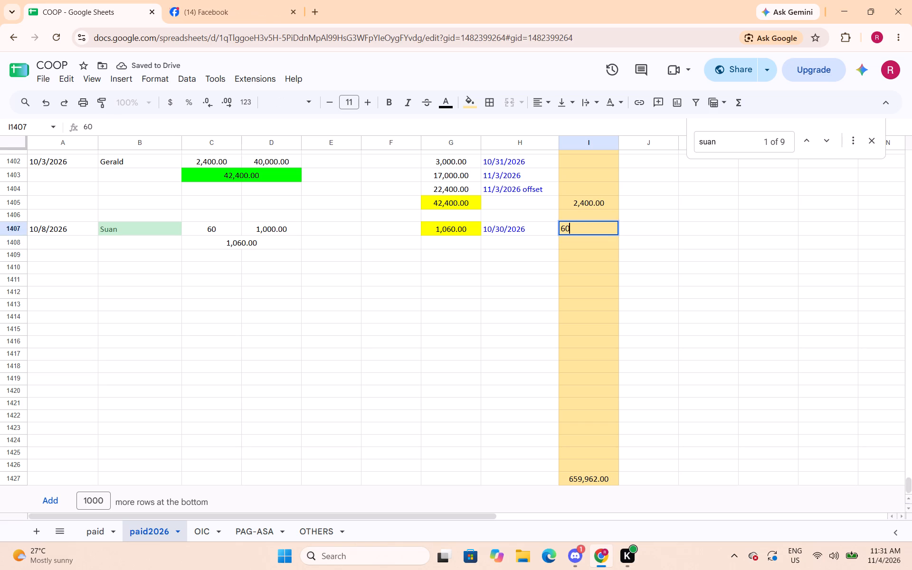
pyautogui.press('Down')
pyautogui.press('Right')
pyautogui.press('Down')
pyautogui.press('Right')
pyautogui.click(502, 289)
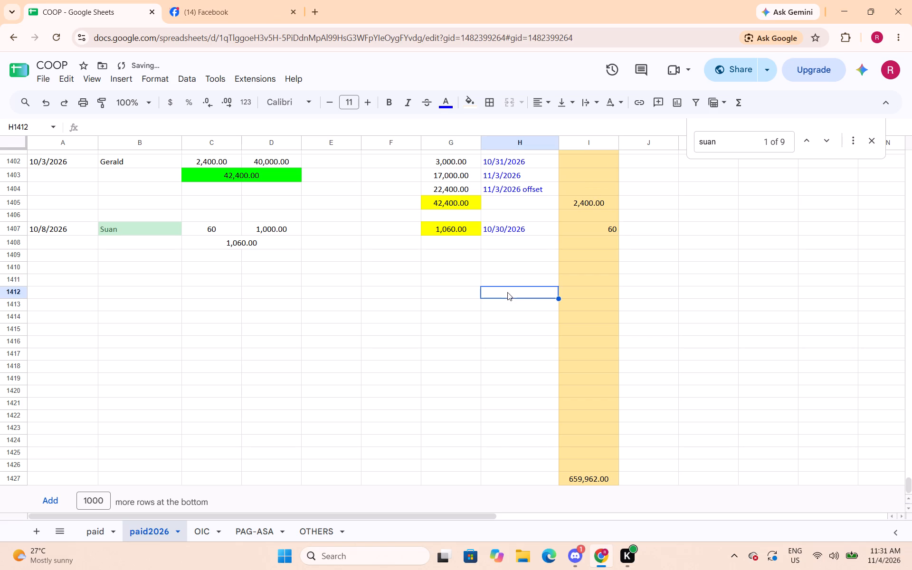
# Check Suan's interest entry in I1407 and the column I total in I1427.
pyautogui.click(612, 229)
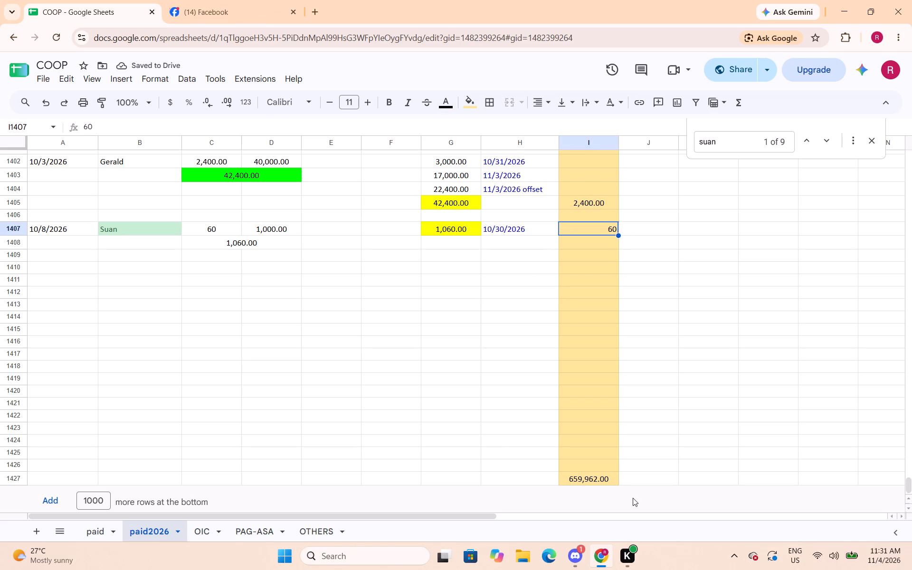
pyautogui.click(603, 474)
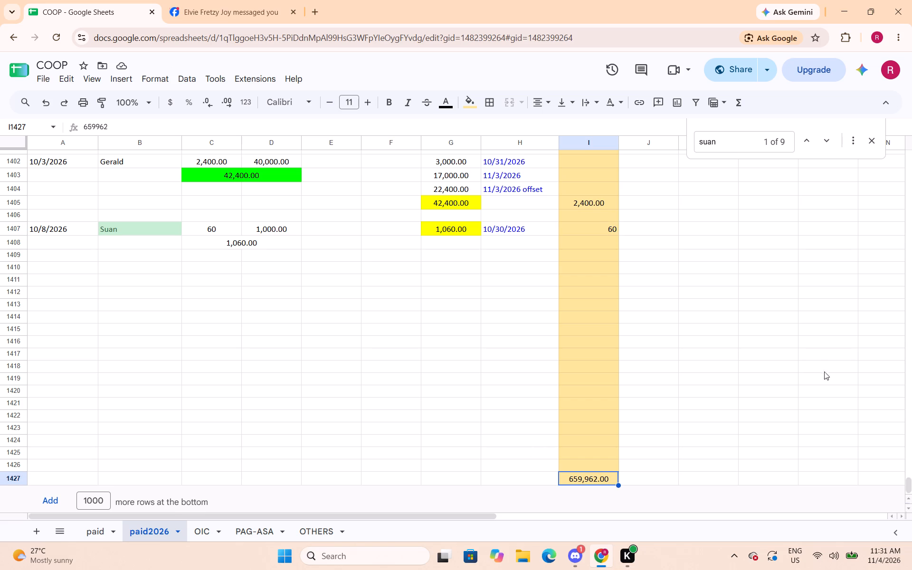
pyautogui.scroll(-3, 816, 364)
pyautogui.scroll(3, 783, 358)
pyautogui.scroll(-5, 781, 359)
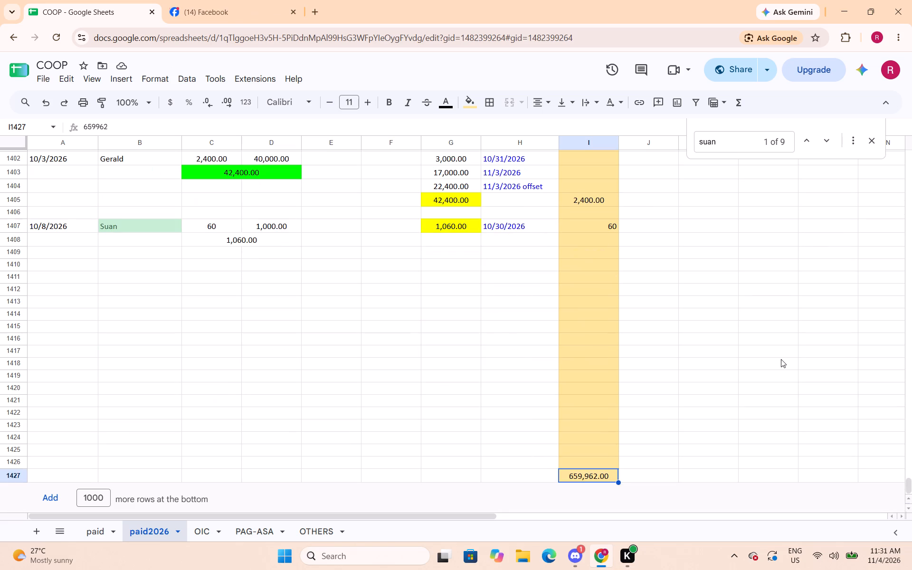
# Clear the hard-coded interest total from I1427 at the bottom of column I.
pyautogui.click(605, 479)
pyautogui.click(128, 131)
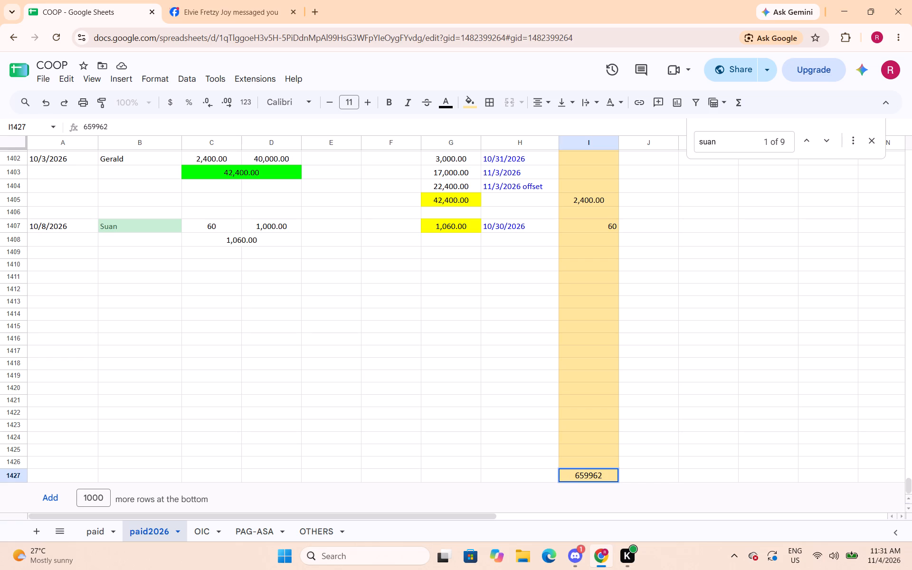
pyautogui.scroll(1, 613, 299)
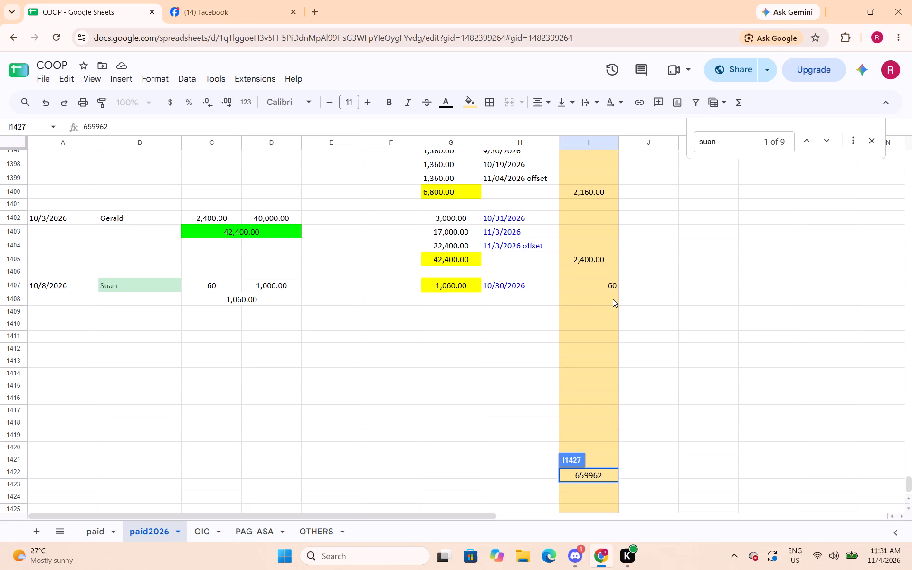
pyautogui.scroll(-1, 613, 299)
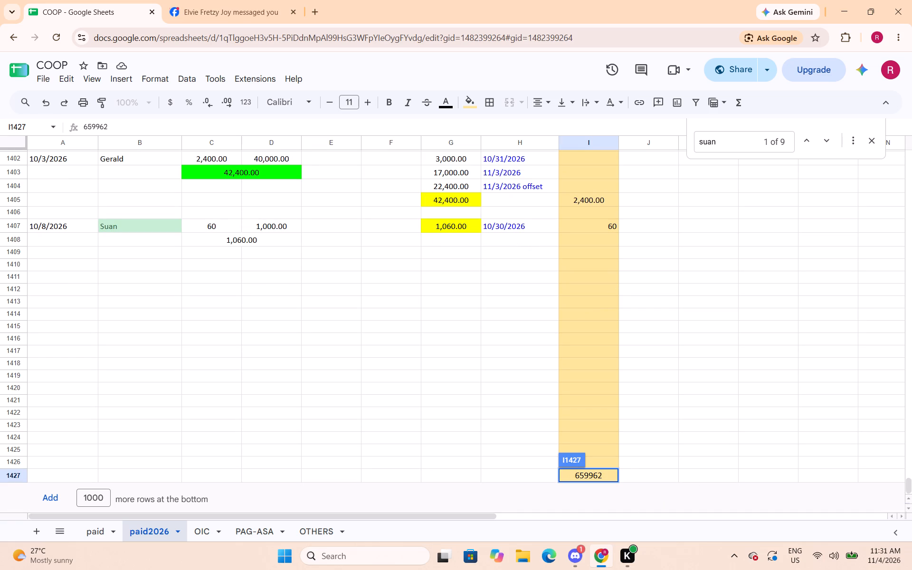
pyautogui.click(605, 477)
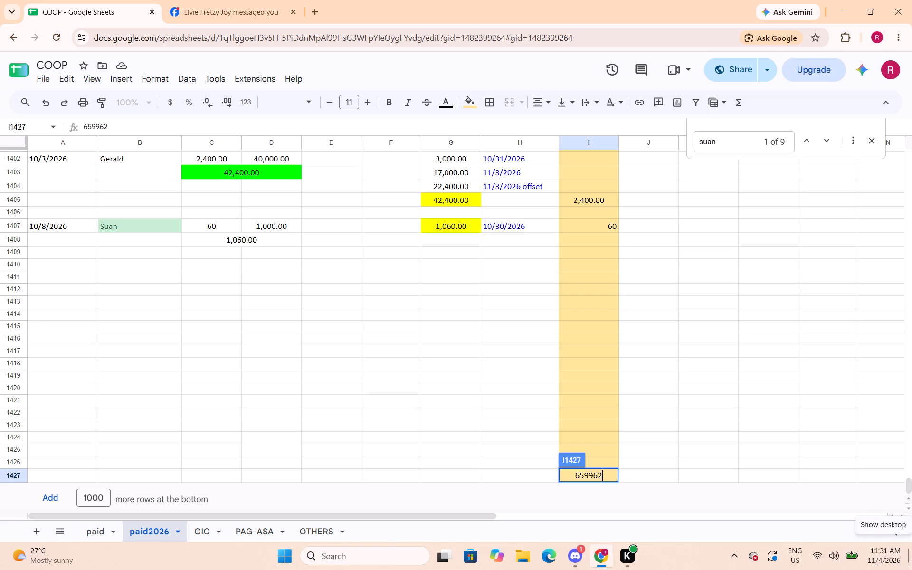
pyautogui.press('=')
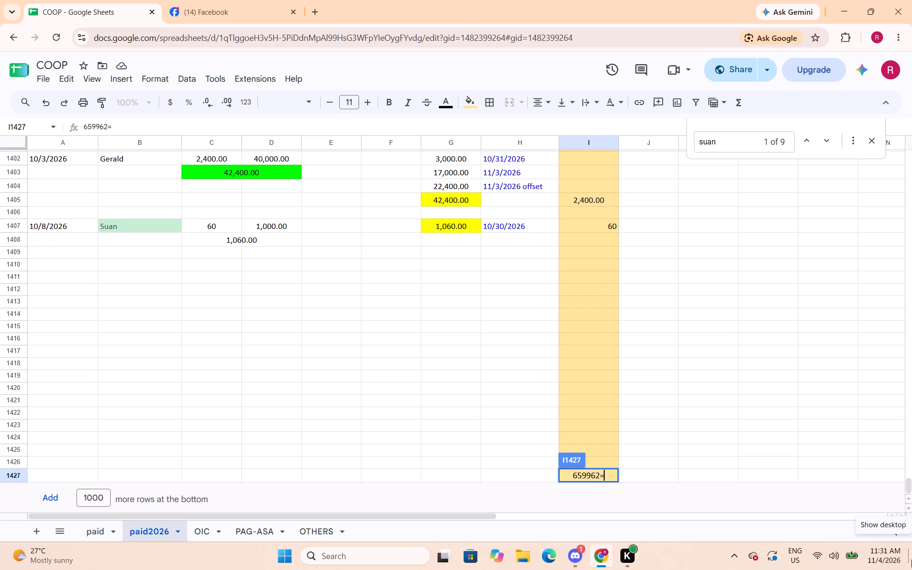
pyautogui.press('BackSpace')
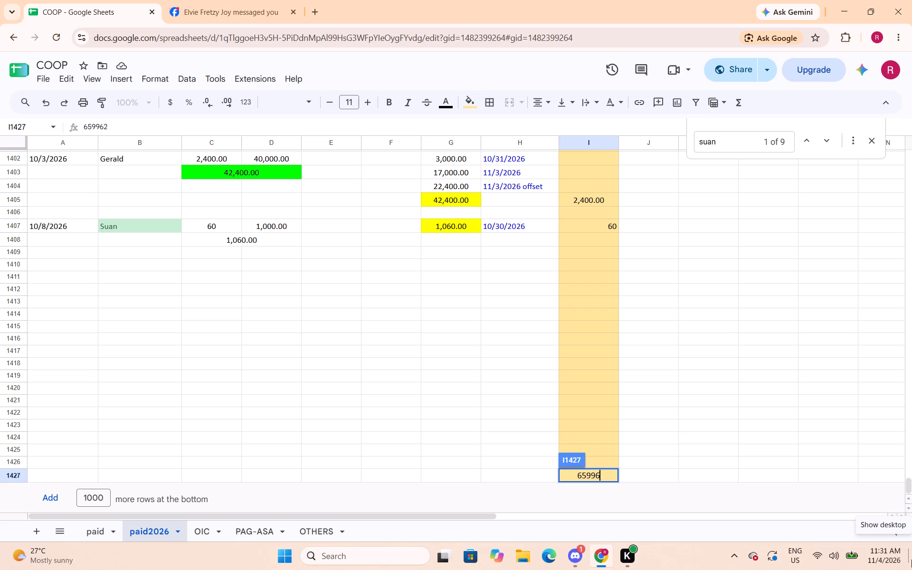
pyautogui.press('BackSpace')
pyautogui.press('BackSpace')
pyautogui.press('BackSpace')
pyautogui.press('BackSpace')
pyautogui.press('BackSpace')
pyautogui.press('BackSpace')
pyautogui.press('BackSpace')
pyautogui.press('BackSpace')
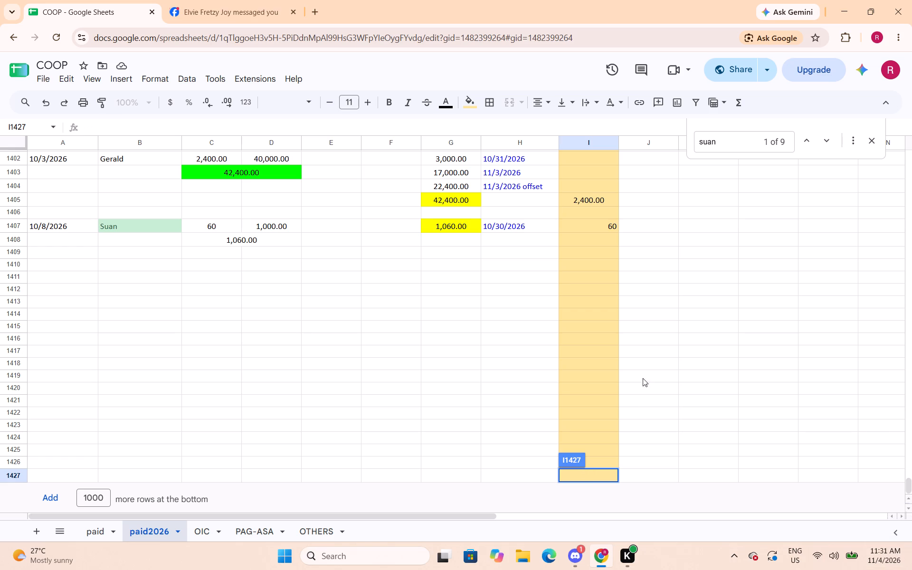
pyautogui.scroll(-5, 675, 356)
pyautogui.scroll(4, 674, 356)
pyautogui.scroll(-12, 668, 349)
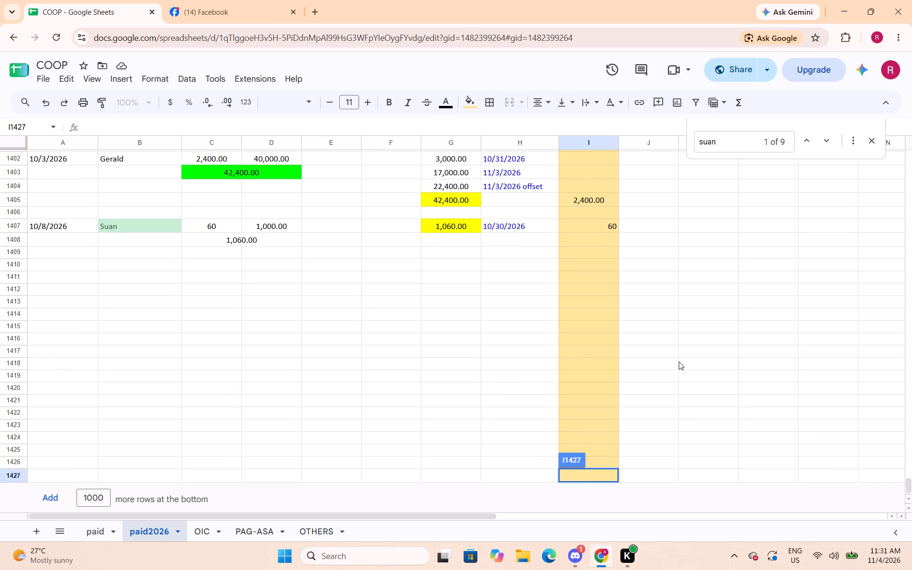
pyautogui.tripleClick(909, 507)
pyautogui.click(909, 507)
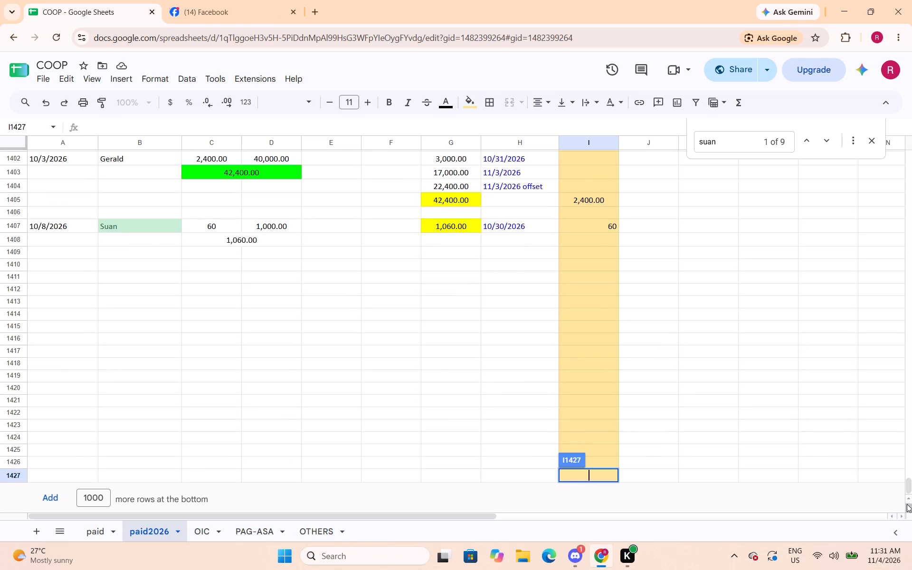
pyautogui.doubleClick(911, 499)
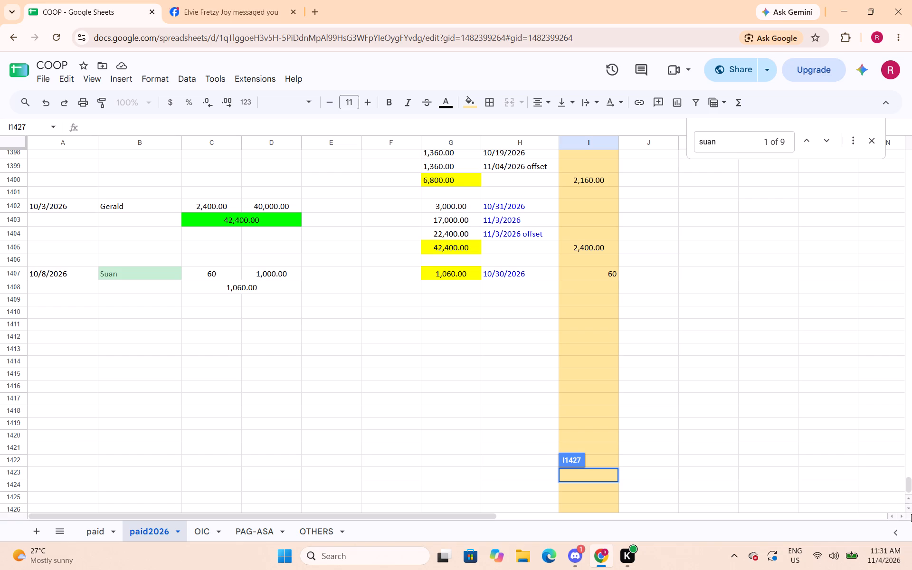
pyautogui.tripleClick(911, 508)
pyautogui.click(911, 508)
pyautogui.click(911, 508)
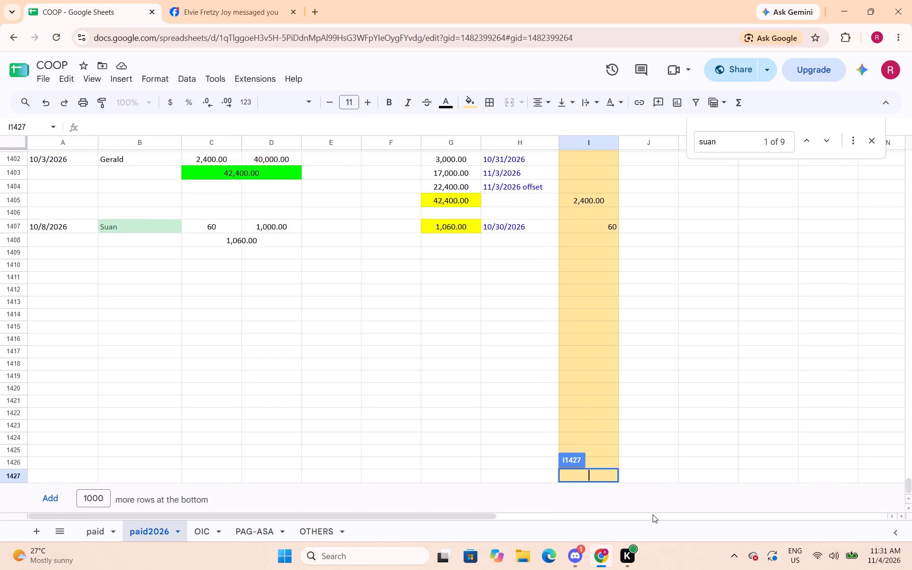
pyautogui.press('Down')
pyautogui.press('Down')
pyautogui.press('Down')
# Insert six blank rows above row 1413, below Suan's record.
pyautogui.moveTo(19, 308); pyautogui.dragTo(16, 363)
pyautogui.rightClick(132, 351)
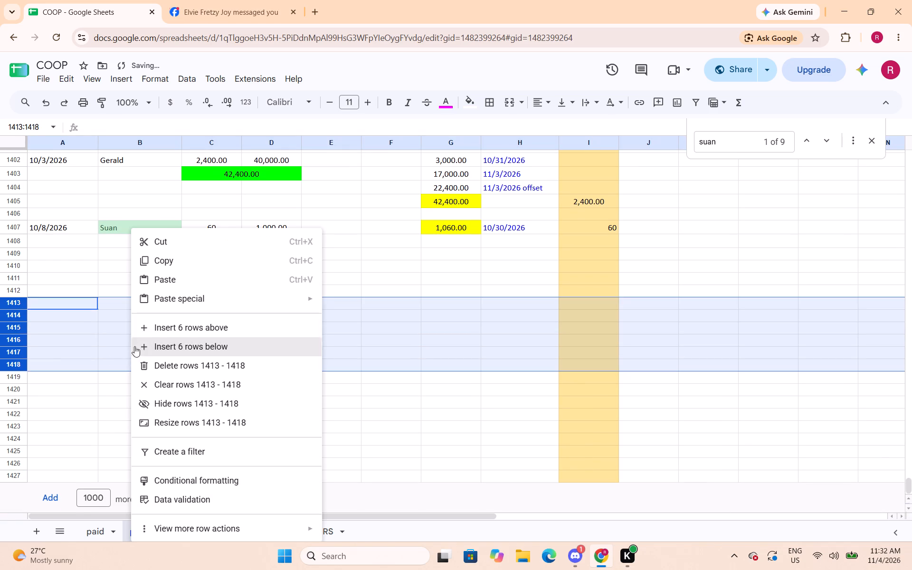
pyautogui.click(198, 329)
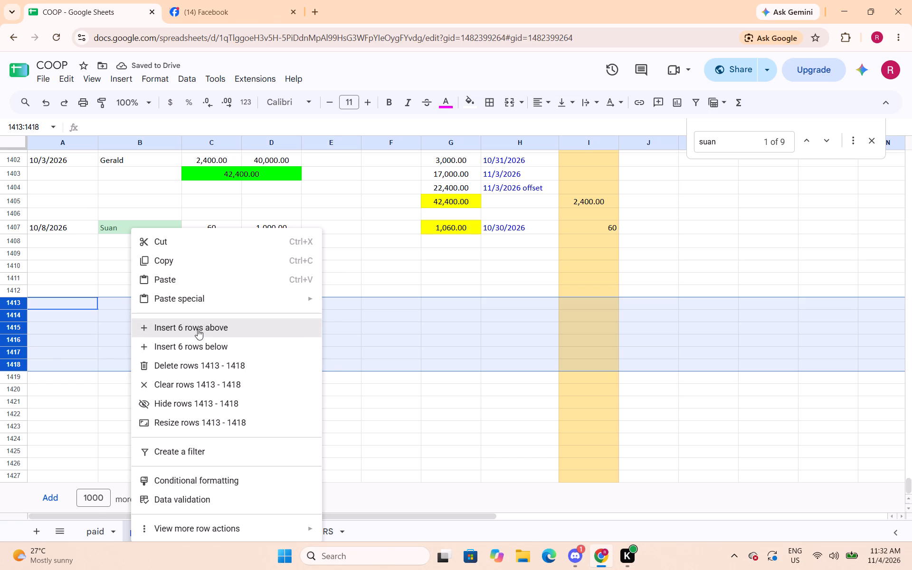
# Remove the light yellow fill from the whole of column I.
pyautogui.scroll(-6, 337, 343)
pyautogui.scroll(-5, 646, 387)
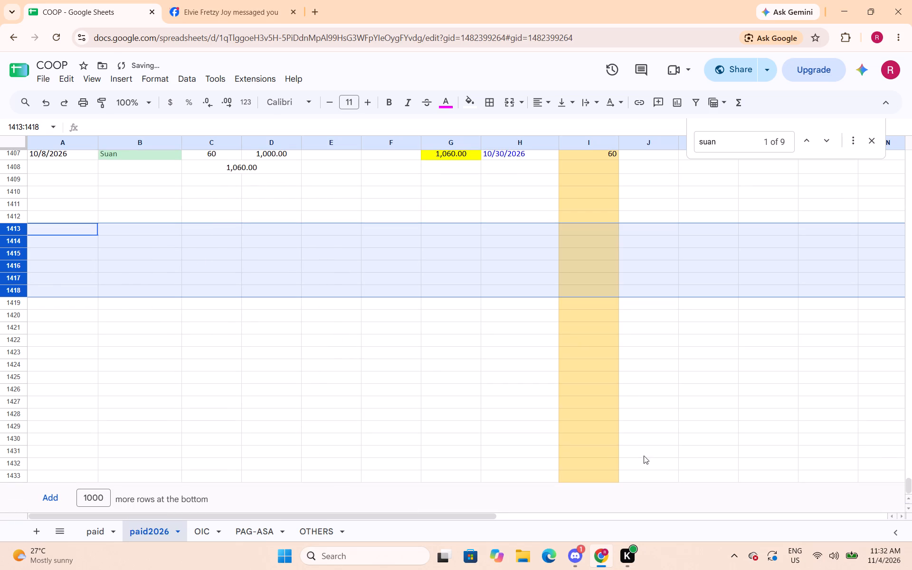
pyautogui.scroll(3, 611, 423)
pyautogui.scroll(-6, 612, 423)
pyautogui.scroll(10, 612, 422)
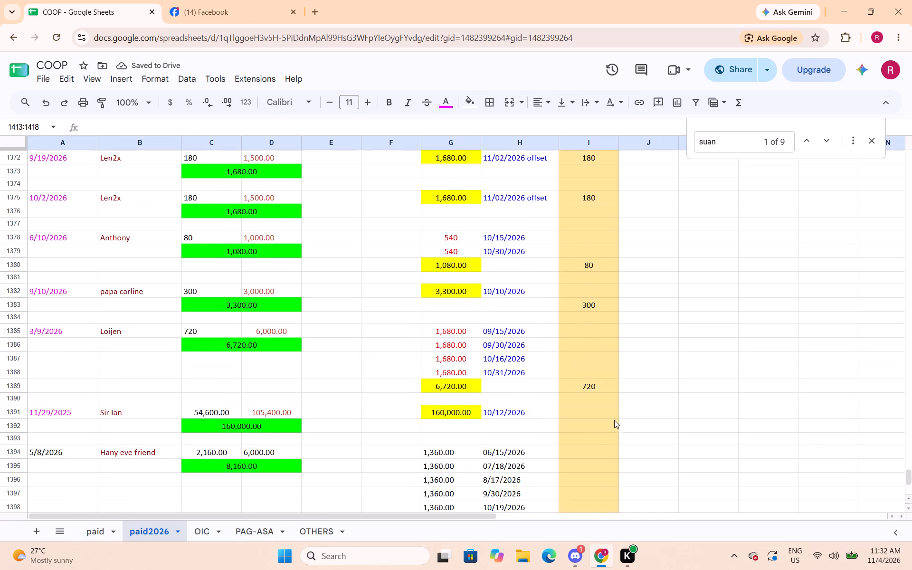
pyautogui.scroll(7, 614, 420)
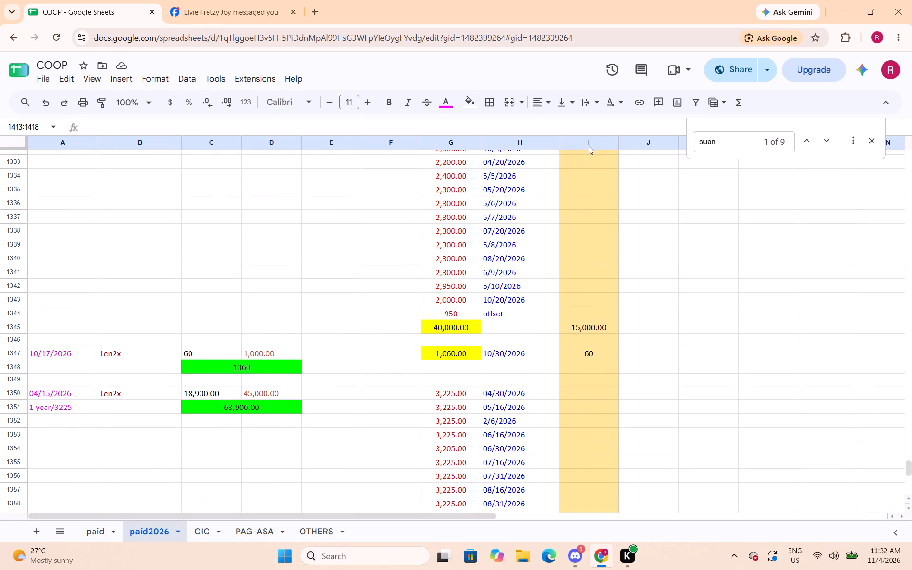
pyautogui.click(589, 146)
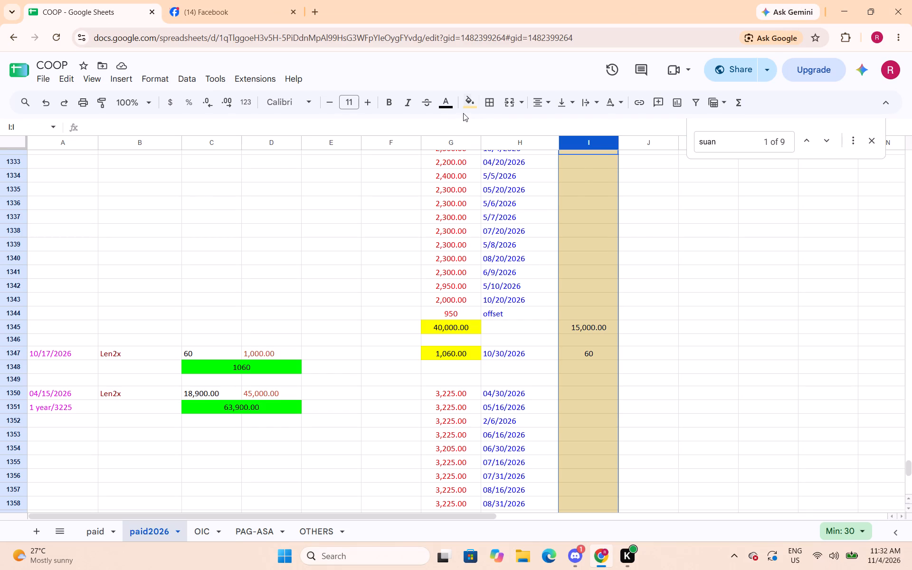
pyautogui.click(471, 106)
pyautogui.click(488, 265)
pyautogui.scroll(-1, 747, 315)
pyautogui.click(709, 333)
# Centre Suan's interest amount horizontally in I1407.
pyautogui.scroll(-16, 551, 255)
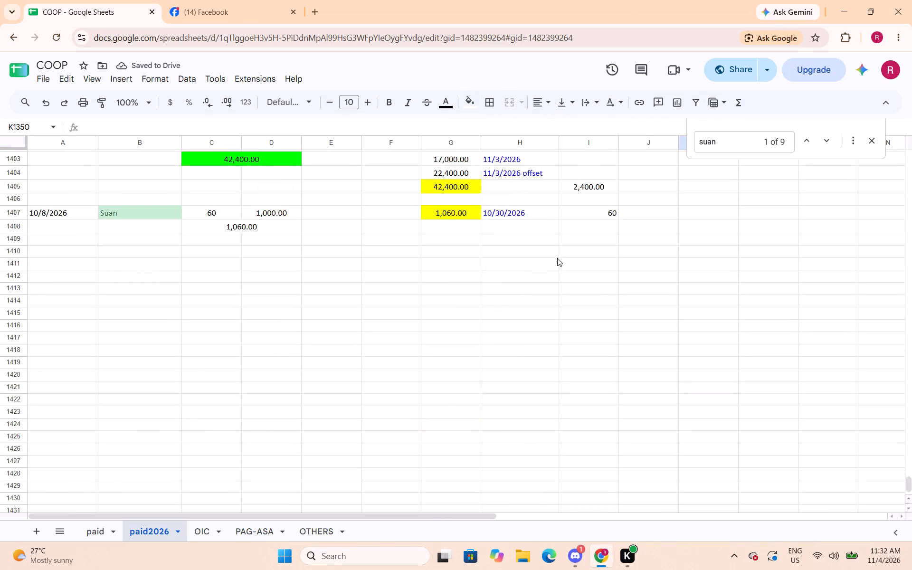
pyautogui.scroll(2, 563, 261)
pyautogui.scroll(2, 643, 304)
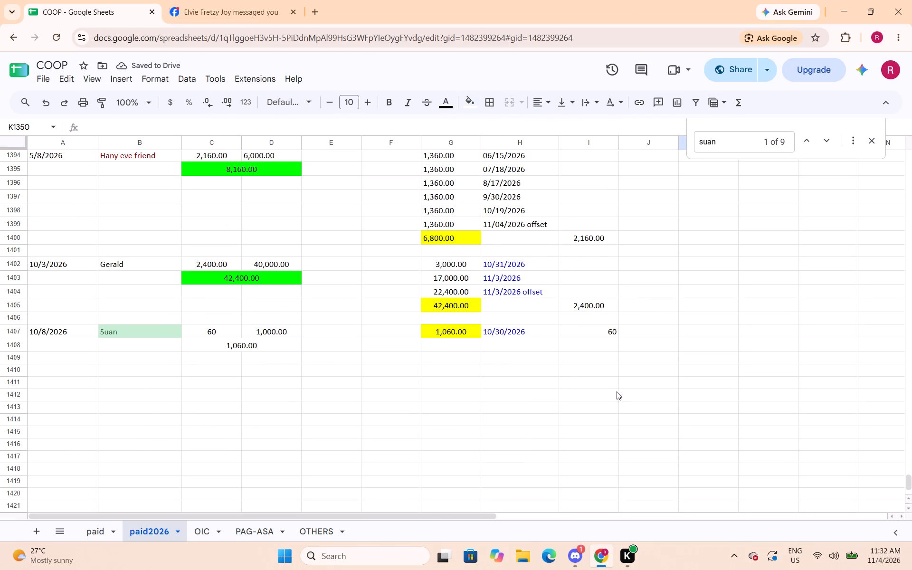
pyautogui.click(606, 390)
pyautogui.click(538, 102)
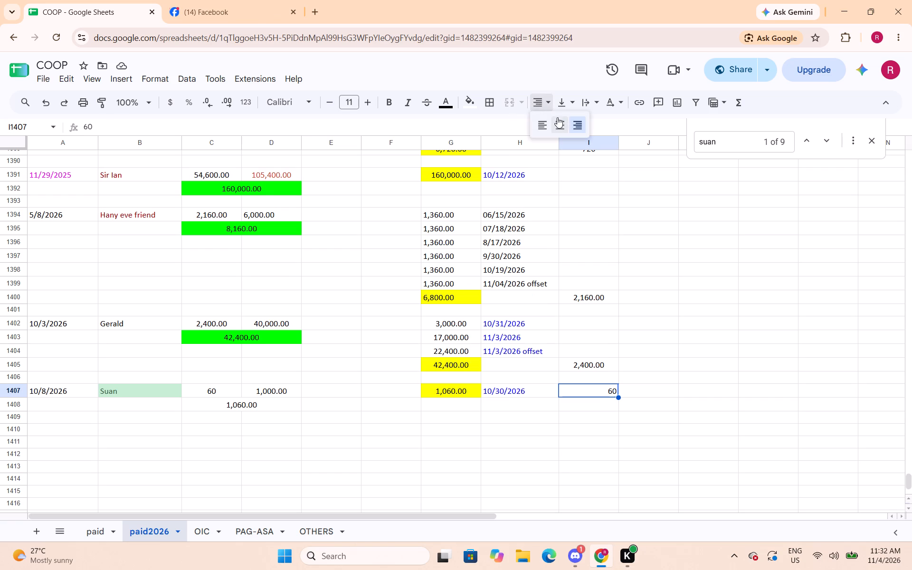
pyautogui.click(558, 123)
# Total the paid2026 interest column in I1420 with the formula =sum(I2:I1419).
pyautogui.scroll(-6, 635, 301)
pyautogui.scroll(4, 636, 297)
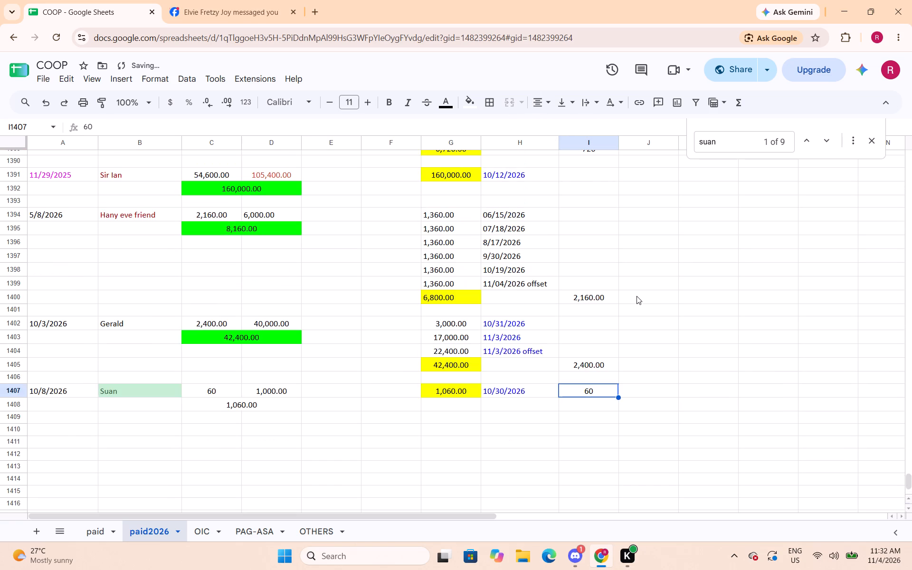
pyautogui.scroll(8, 636, 296)
pyautogui.scroll(-9, 631, 296)
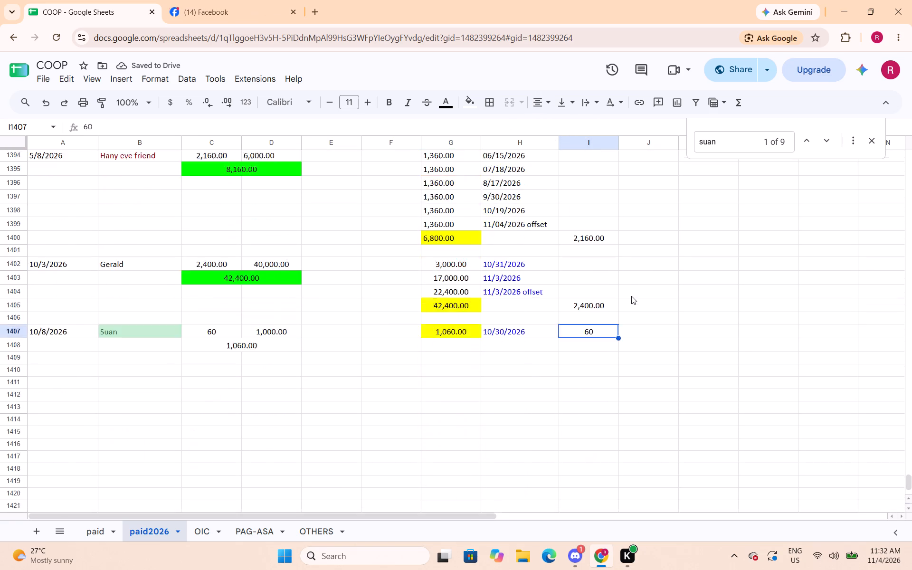
pyautogui.scroll(-7, 631, 296)
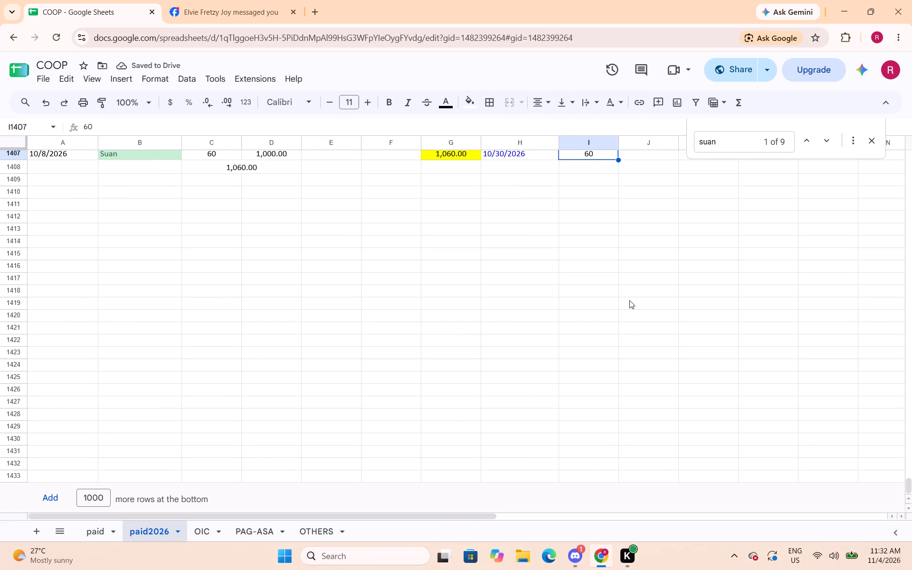
pyautogui.scroll(-3, 629, 300)
pyautogui.click(581, 313)
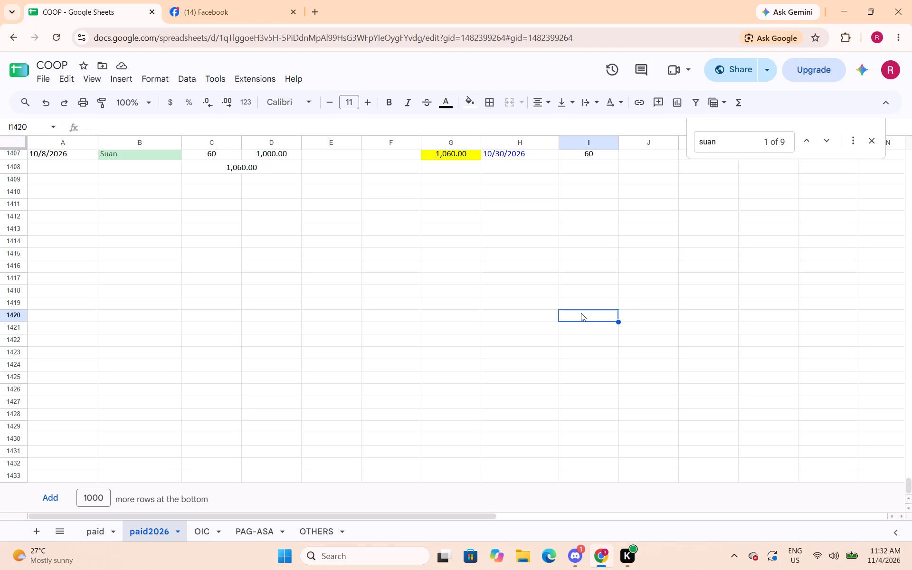
pyautogui.write('=sum')
pyautogui.hotkey('shift', '(')
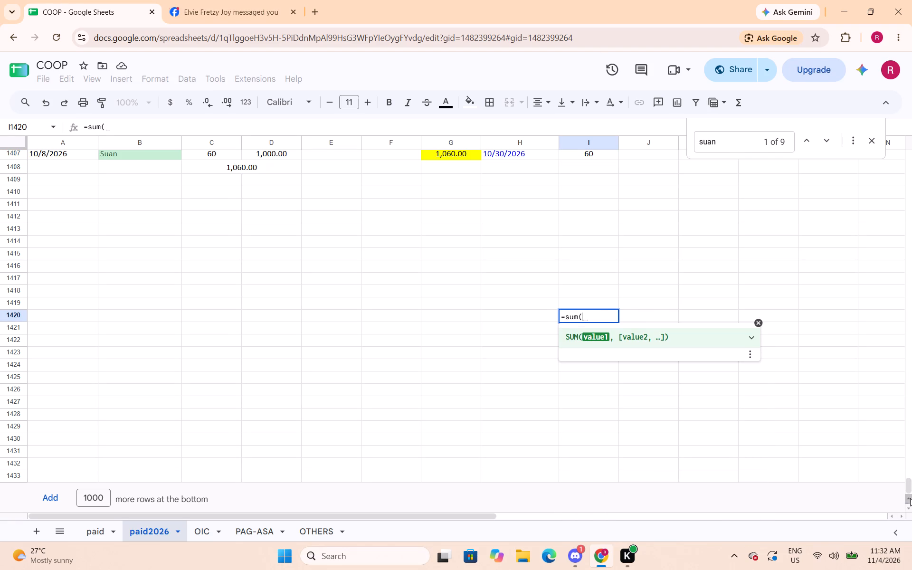
pyautogui.moveTo(911, 489); pyautogui.dragTo(911, 246)
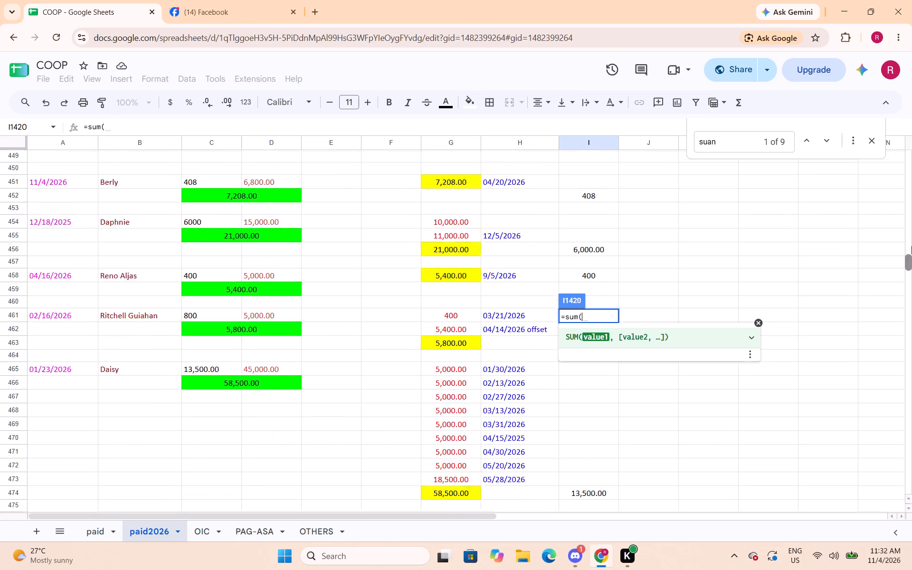
pyautogui.moveTo(911, 246); pyautogui.dragTo(911, 160)
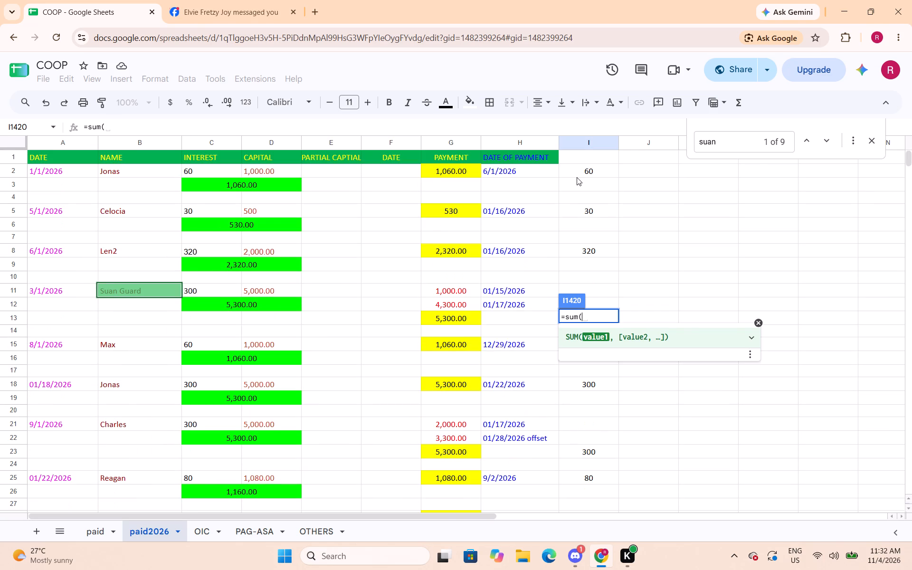
pyautogui.moveTo(581, 172); pyautogui.dragTo(578, 569)
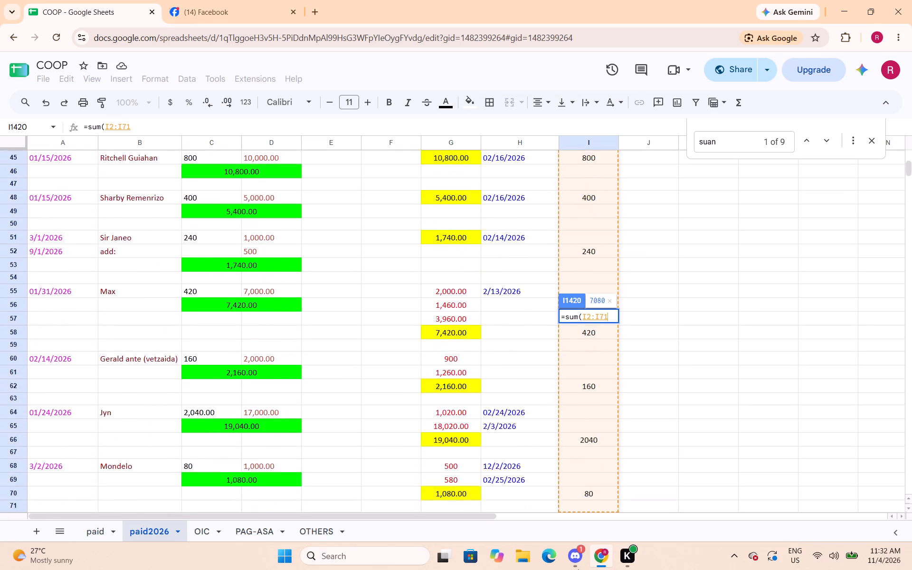
pyautogui.moveTo(578, 569); pyautogui.dragTo(579, 569)
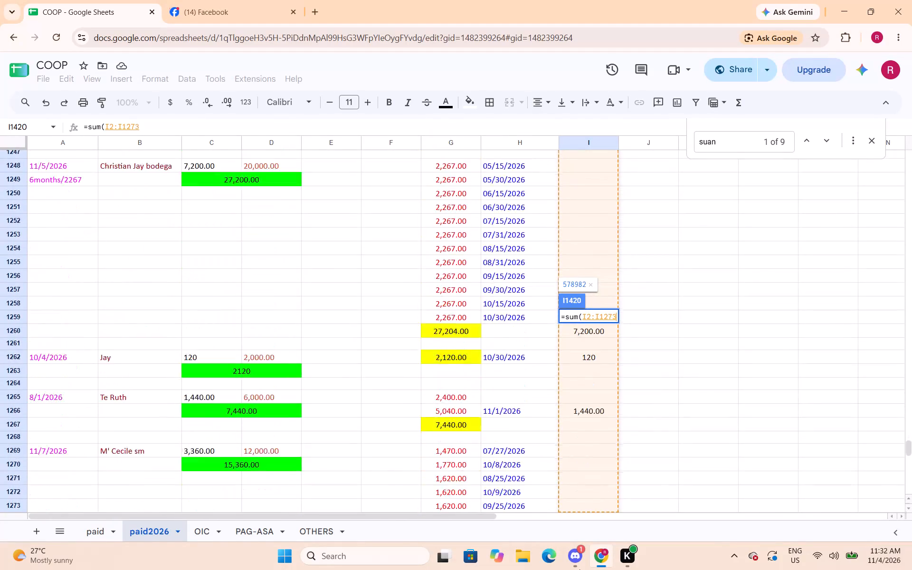
pyautogui.moveTo(579, 569); pyautogui.dragTo(588, 566)
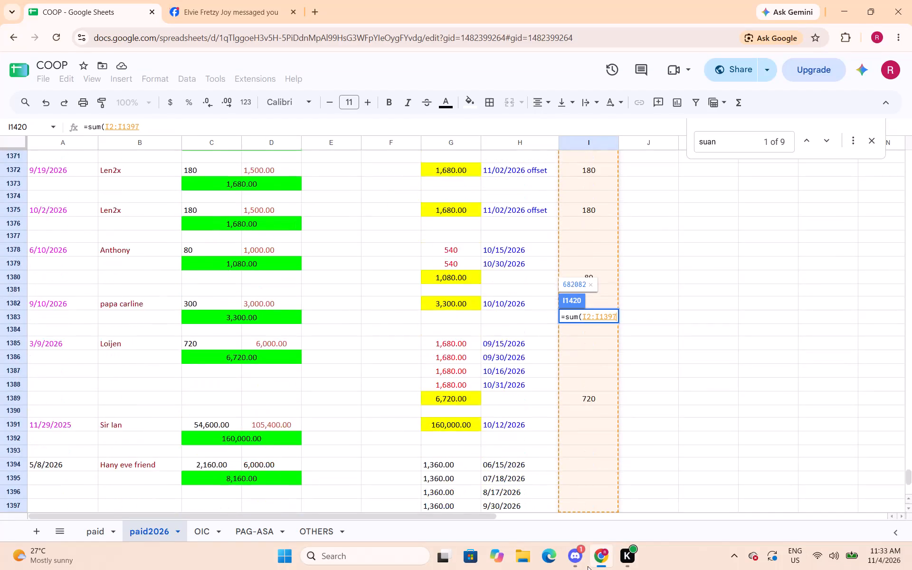
pyautogui.moveTo(588, 566); pyautogui.dragTo(600, 299)
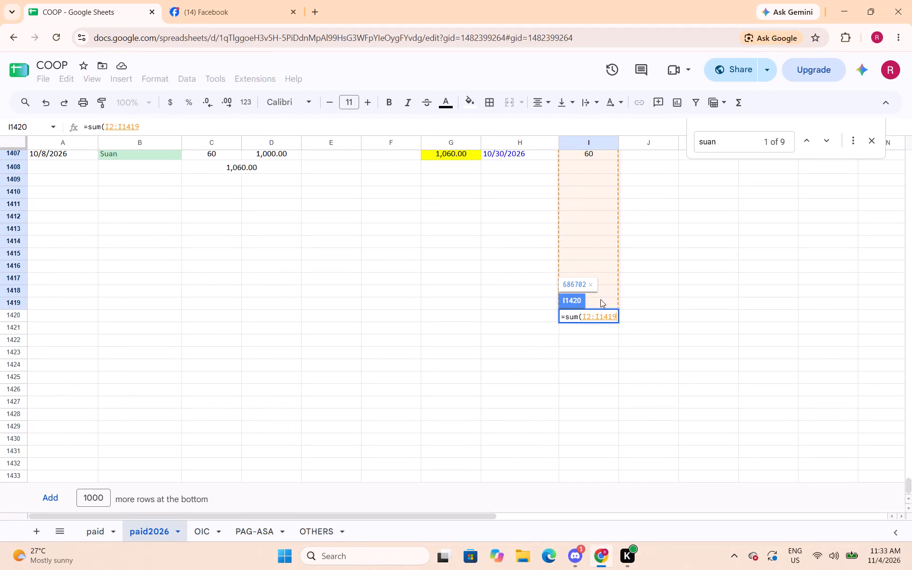
pyautogui.moveTo(600, 299); pyautogui.dragTo(602, 313)
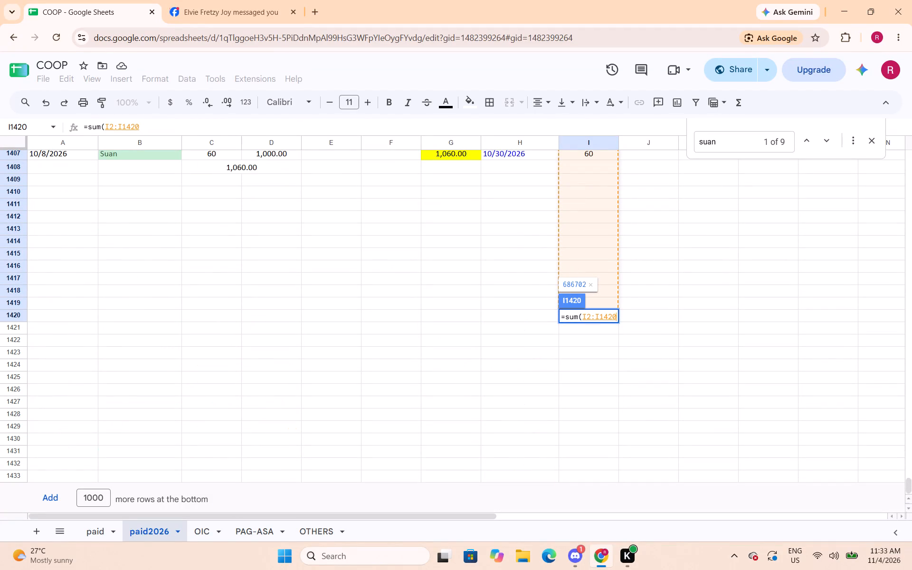
pyautogui.moveTo(602, 313); pyautogui.dragTo(599, 304)
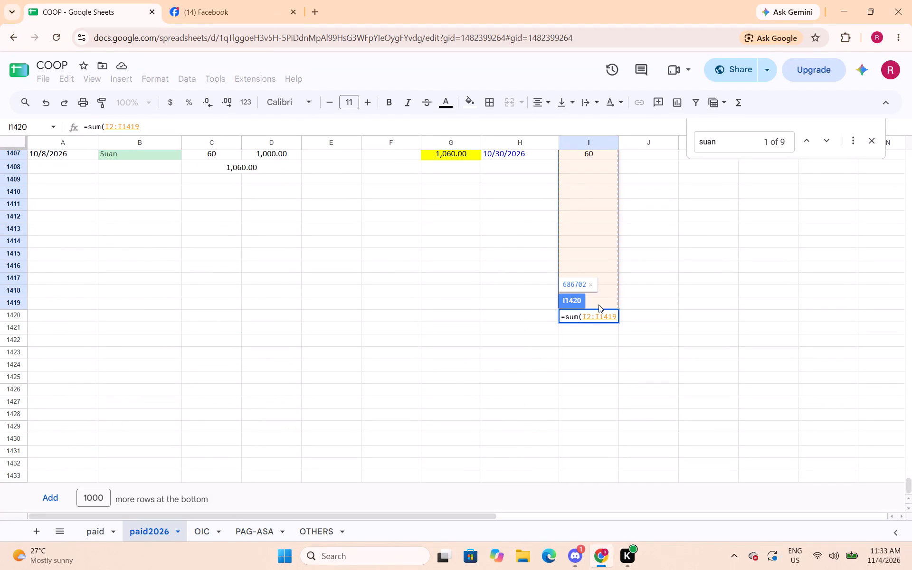
pyautogui.hotkey('shift', ')')
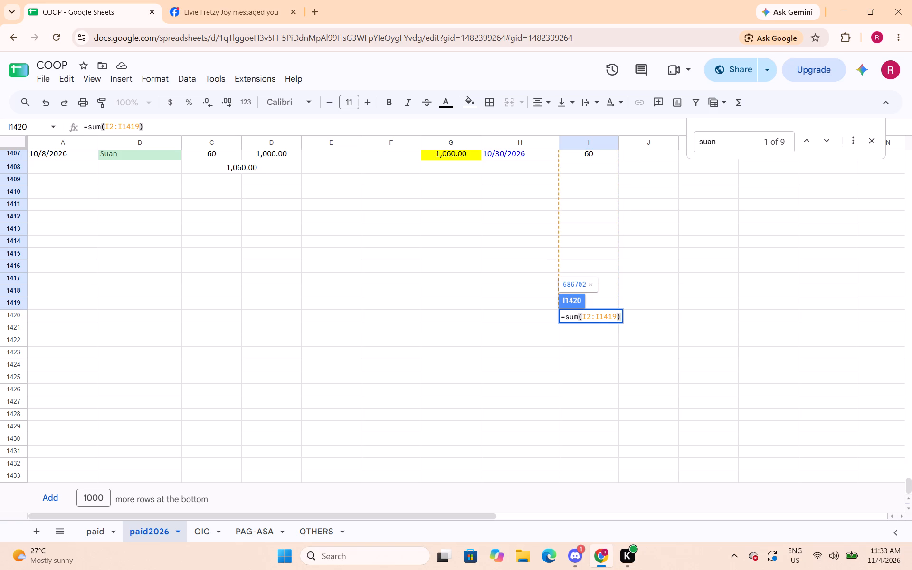
pyautogui.press('Return')
pyautogui.press('Up')
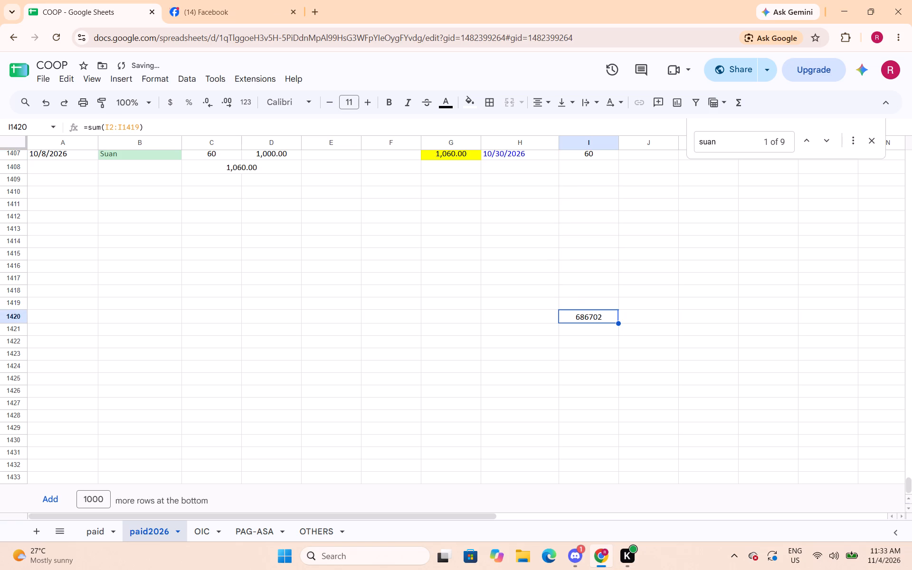
# Format the interest total in I1420 as a number with a thousands separator and two decimals.
pyautogui.click(138, 83)
pyautogui.click(374, 181)
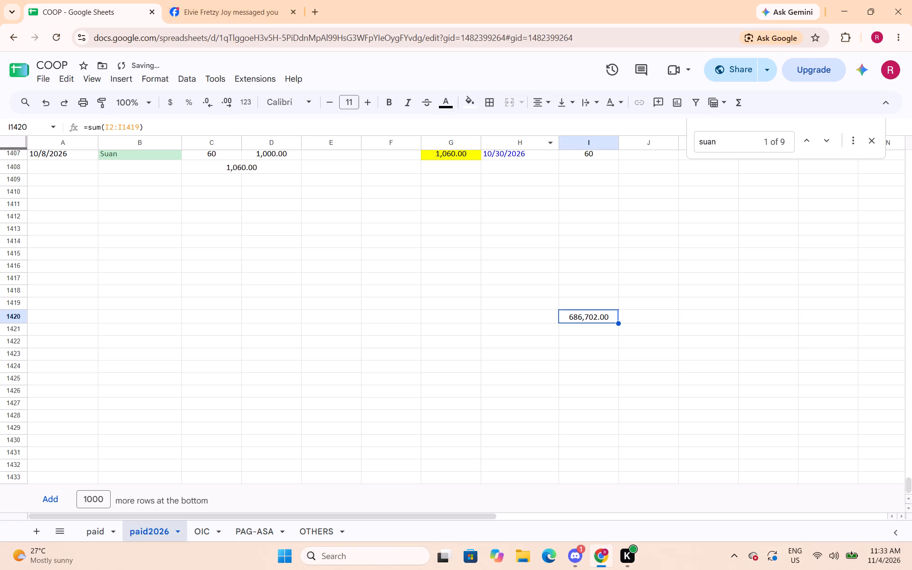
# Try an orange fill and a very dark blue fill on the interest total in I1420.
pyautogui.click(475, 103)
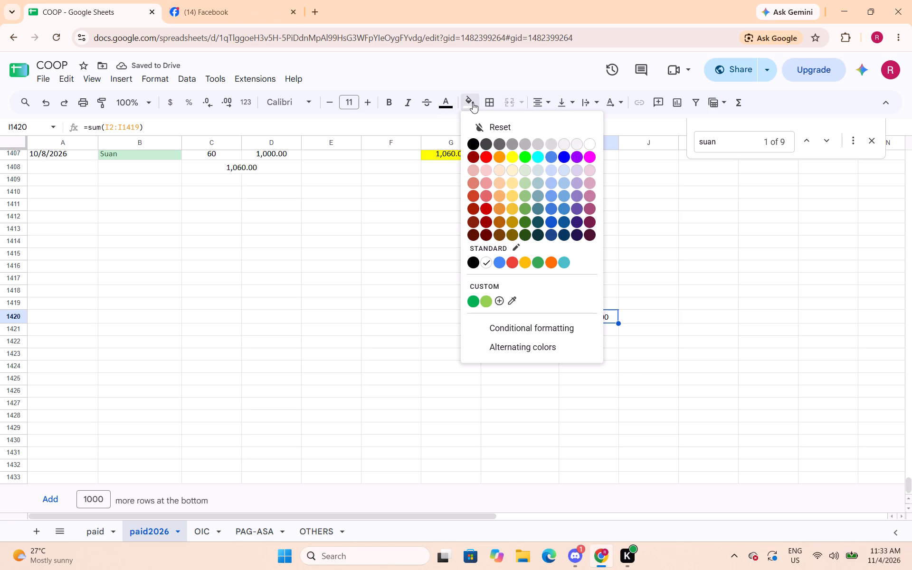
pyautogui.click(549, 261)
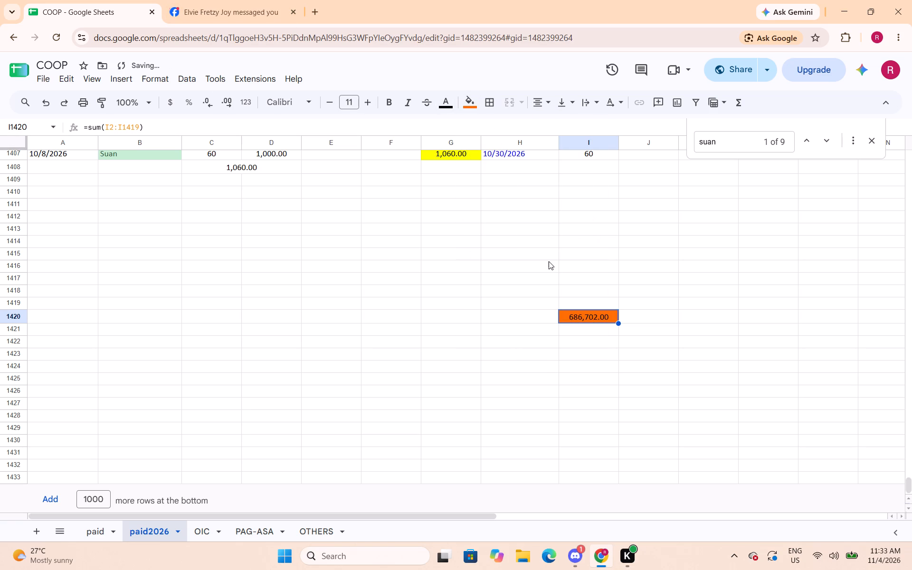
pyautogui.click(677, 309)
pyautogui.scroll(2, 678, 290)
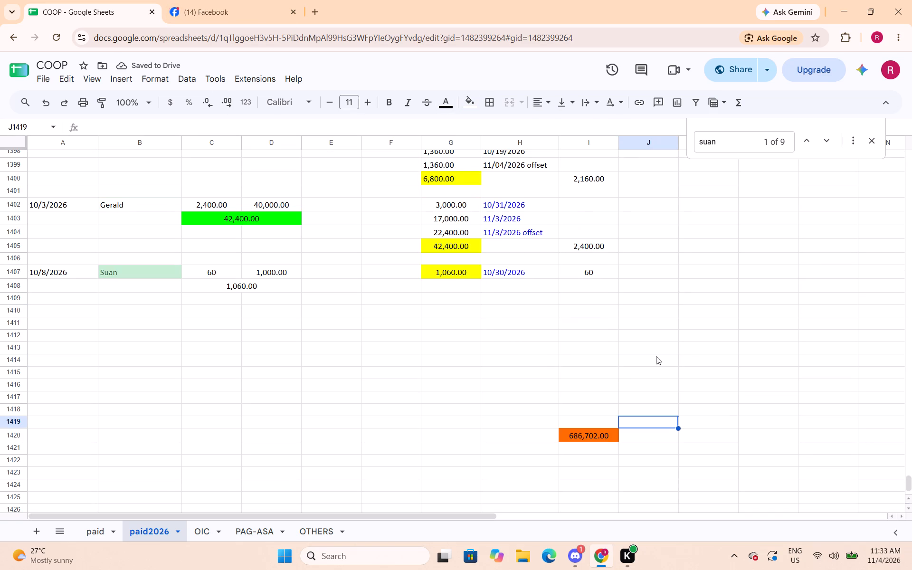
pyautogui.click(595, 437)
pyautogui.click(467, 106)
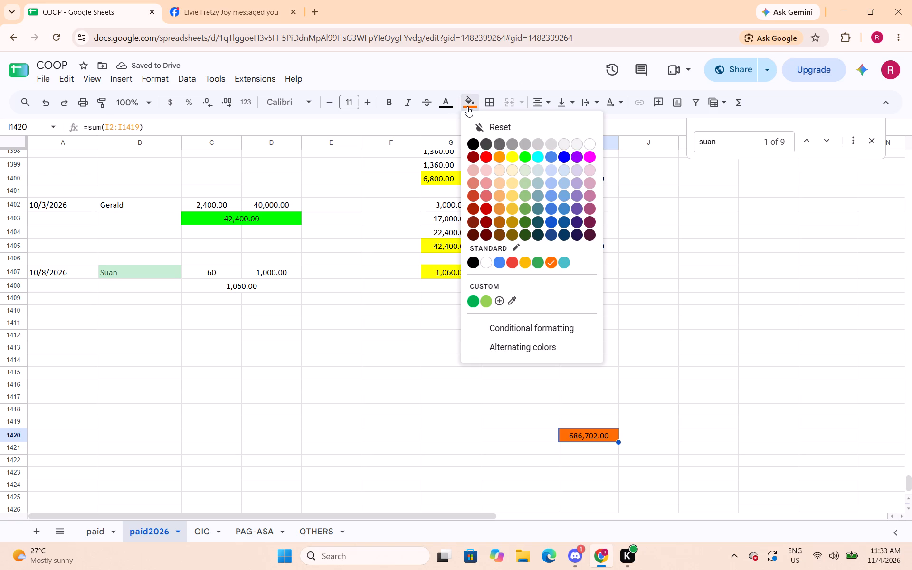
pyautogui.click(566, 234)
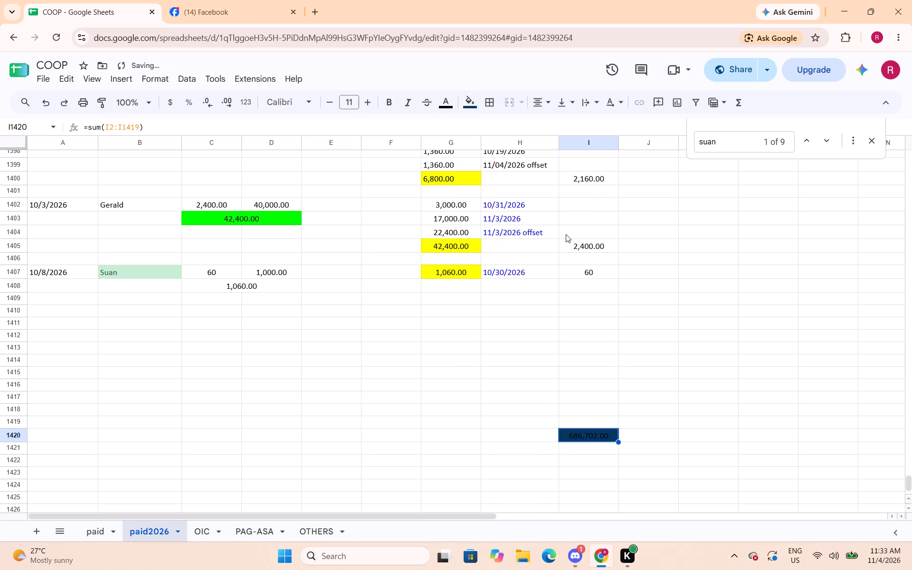
# Fill the interest total cell I1420 with dark yellow.
pyautogui.click(474, 99)
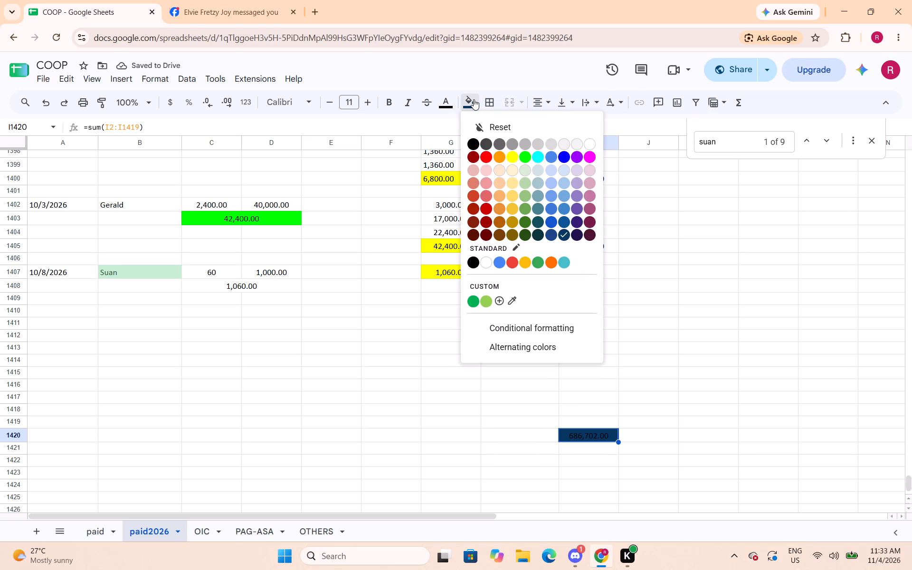
pyautogui.click(513, 221)
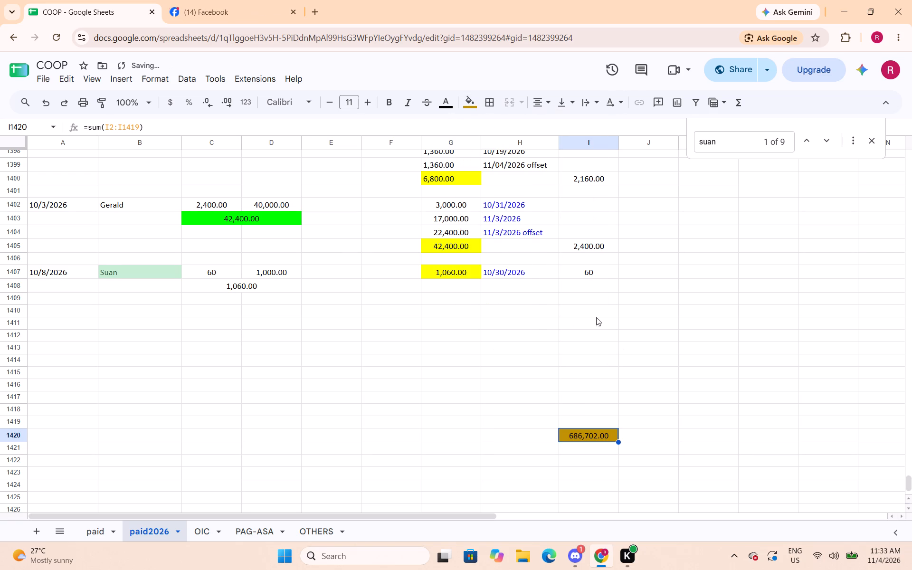
pyautogui.moveTo(608, 306); pyautogui.dragTo(611, 311)
# Insert ten blank rows above row 1410, between Suan's record and the interest total.
pyautogui.scroll(2, 740, 432)
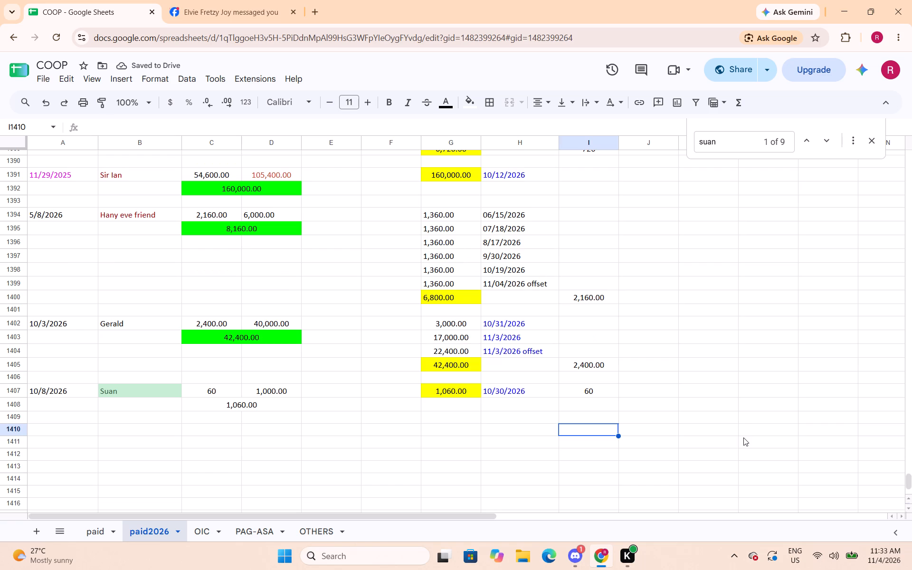
pyautogui.scroll(-2, 714, 439)
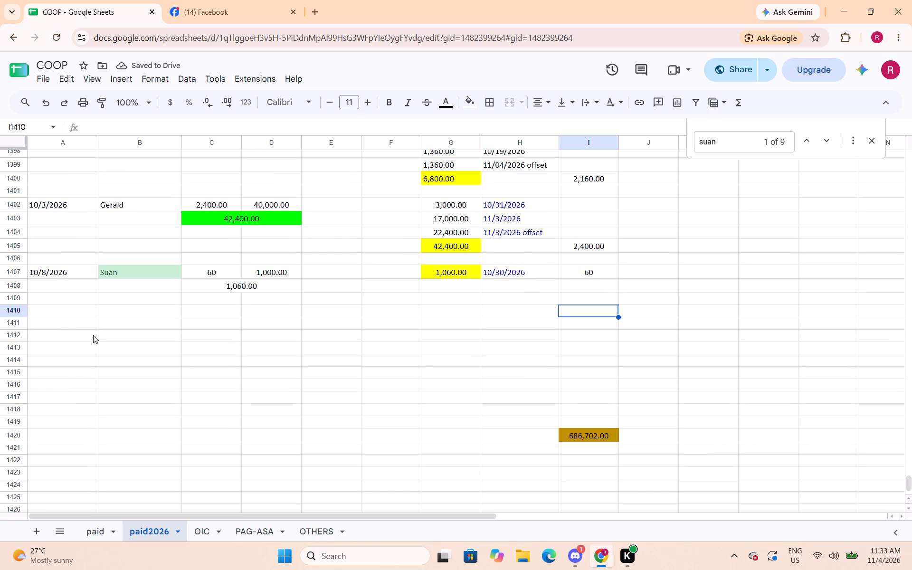
pyautogui.moveTo(17, 312); pyautogui.dragTo(35, 409)
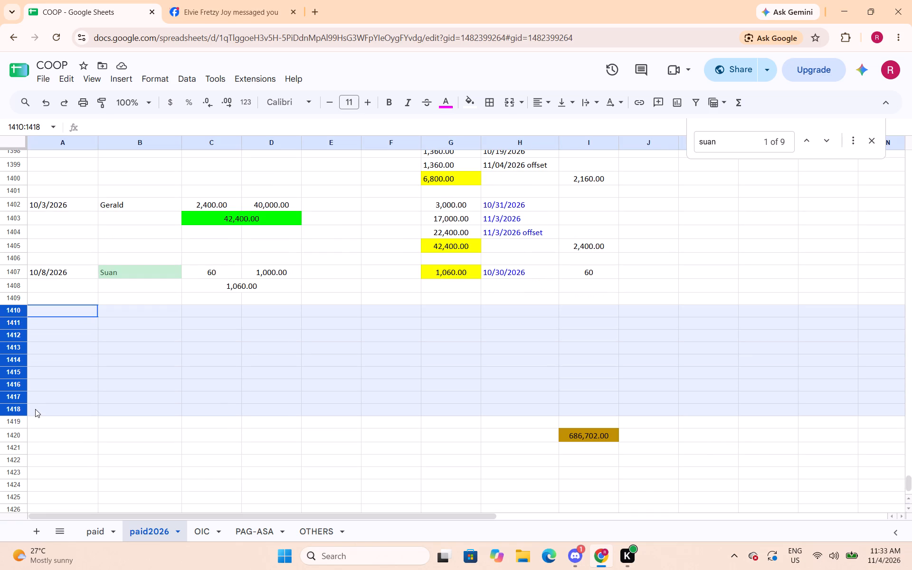
pyautogui.moveTo(35, 409); pyautogui.dragTo(40, 424)
pyautogui.rightClick(143, 362)
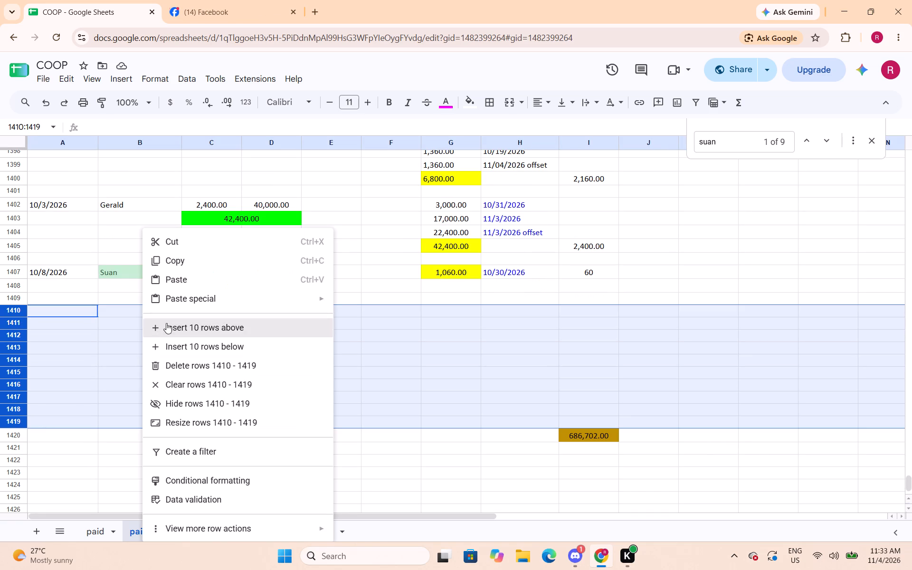
pyautogui.click(200, 328)
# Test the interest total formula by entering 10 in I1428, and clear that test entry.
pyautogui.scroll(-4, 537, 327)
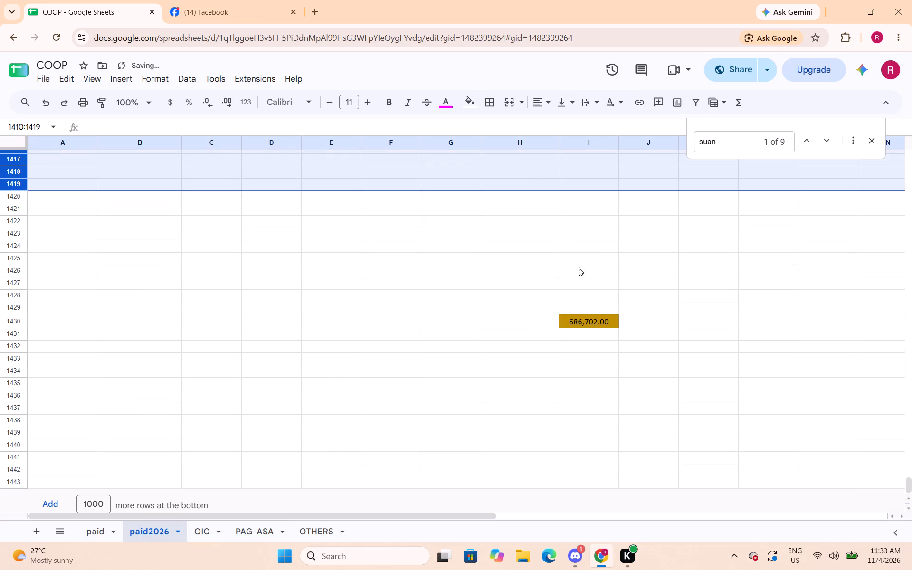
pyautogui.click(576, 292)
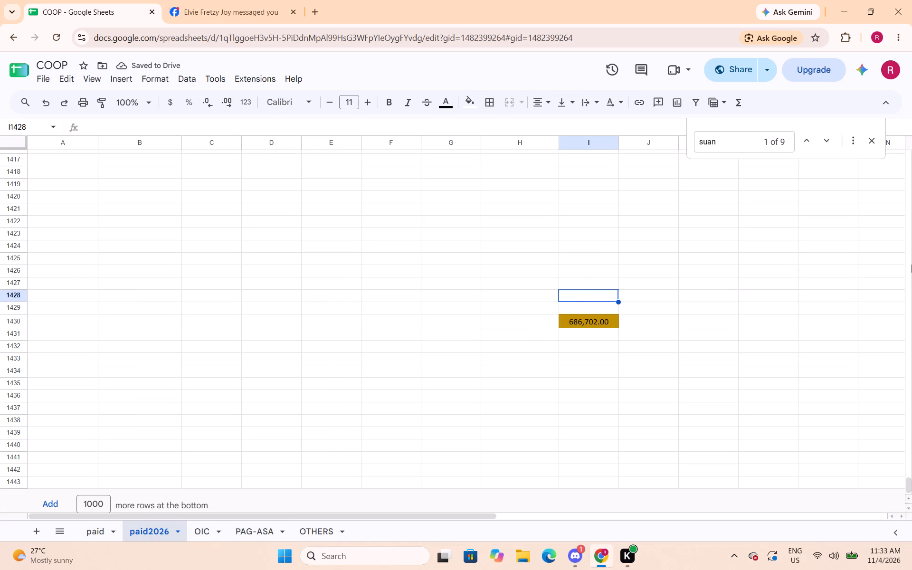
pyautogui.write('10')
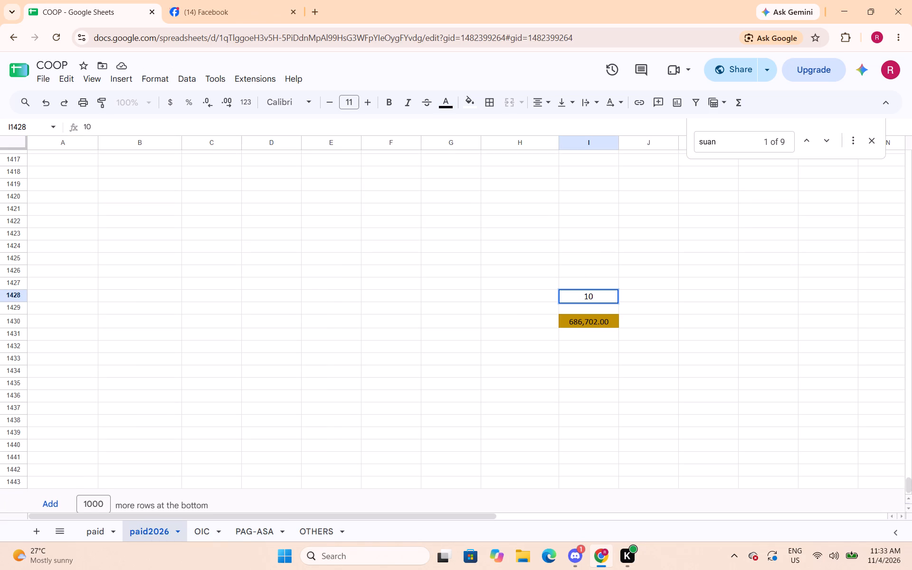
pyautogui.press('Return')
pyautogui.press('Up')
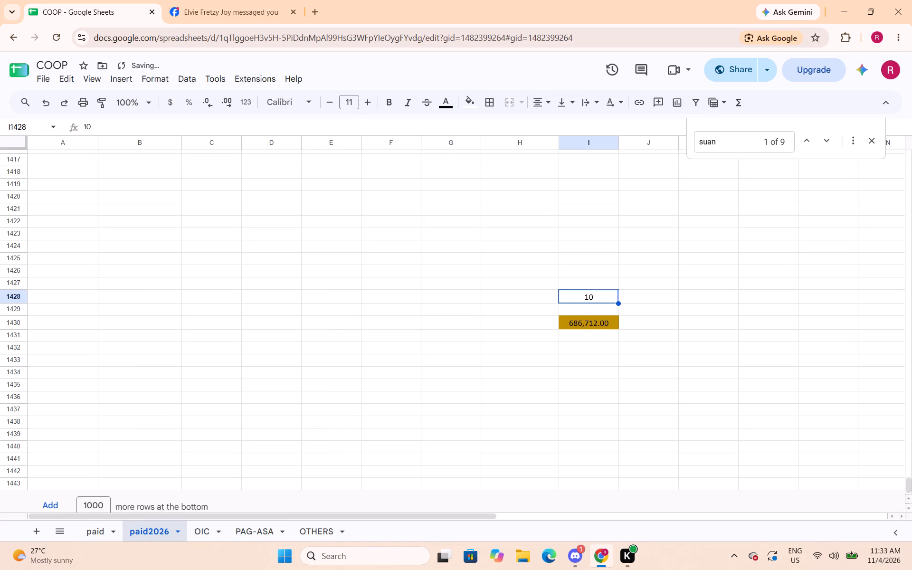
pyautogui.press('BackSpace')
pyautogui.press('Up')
# Save the COOP spreadsheet.
pyautogui.scroll(3, 520, 224)
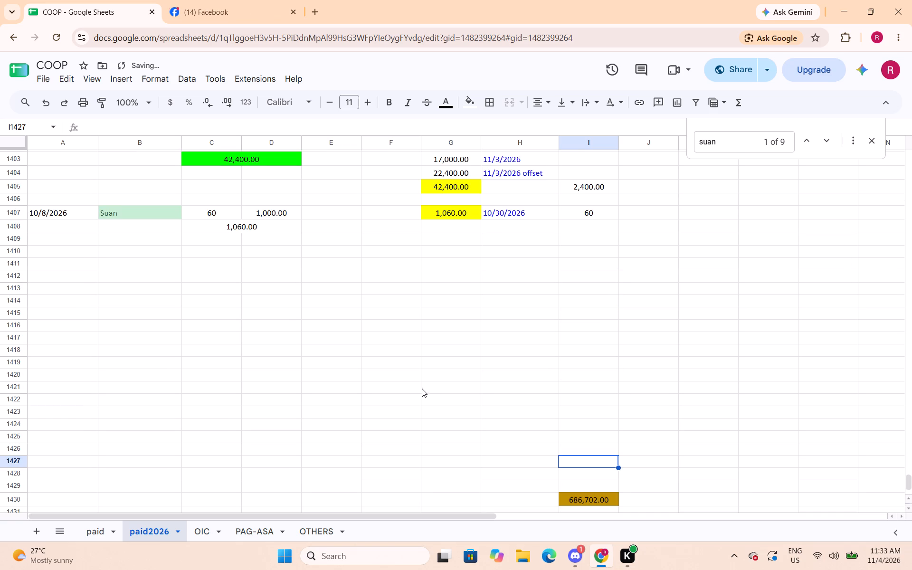
pyautogui.hotkey('ctrl', 's')
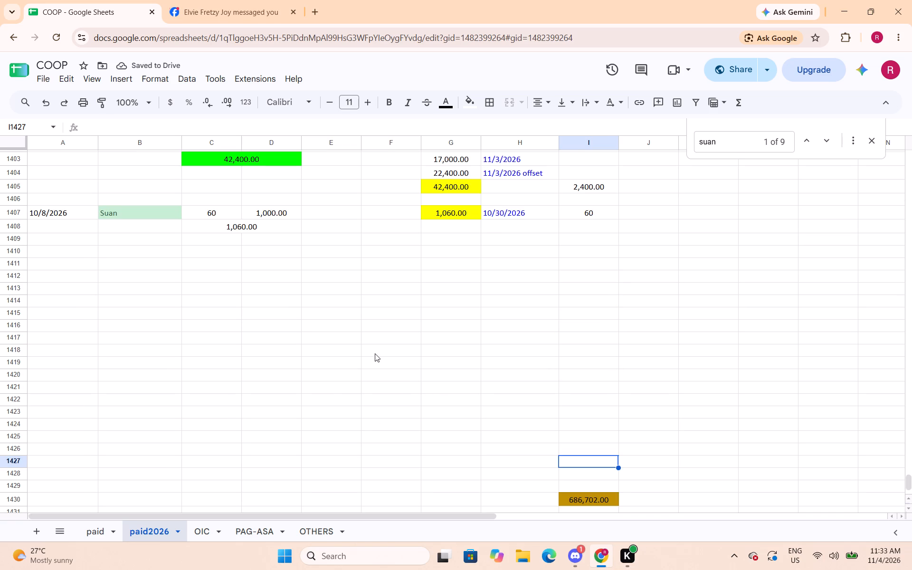
# Delete blank rows 448–449 below Suan's loan record in the PAG-ASA sheet.
pyautogui.click(254, 532)
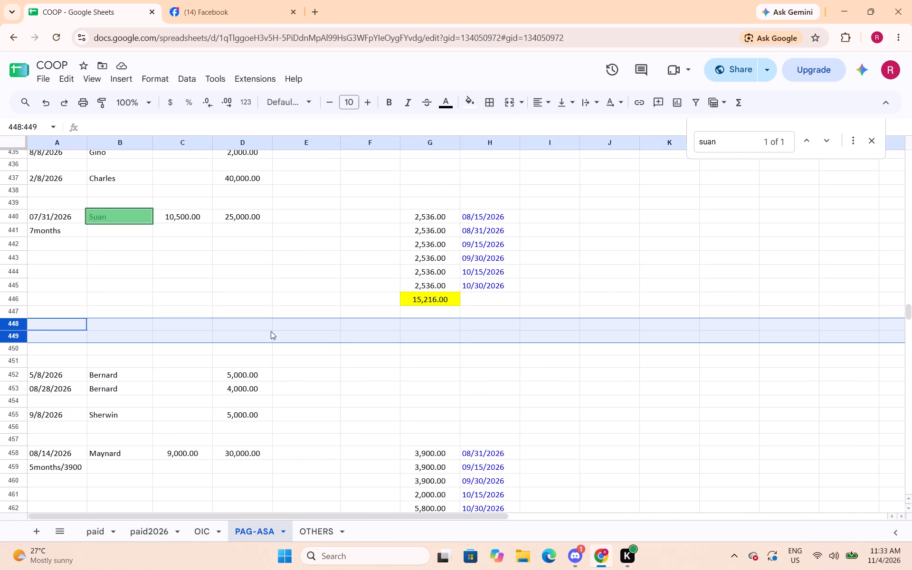
pyautogui.rightClick(271, 331)
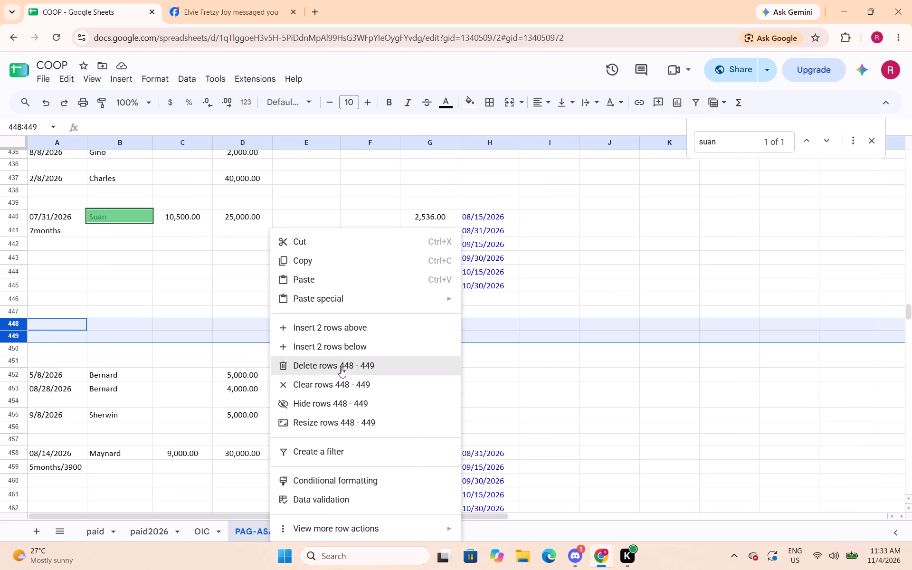
pyautogui.click(341, 367)
pyautogui.click(489, 367)
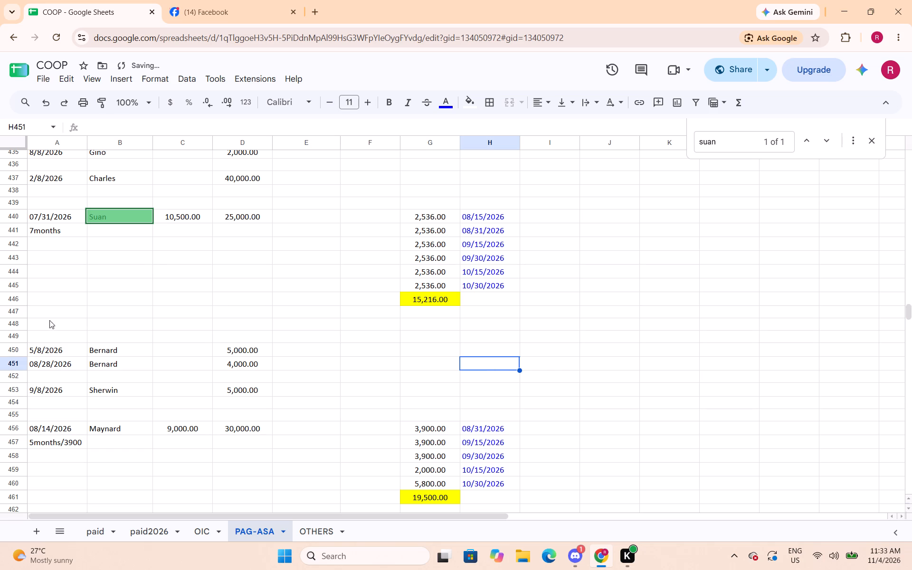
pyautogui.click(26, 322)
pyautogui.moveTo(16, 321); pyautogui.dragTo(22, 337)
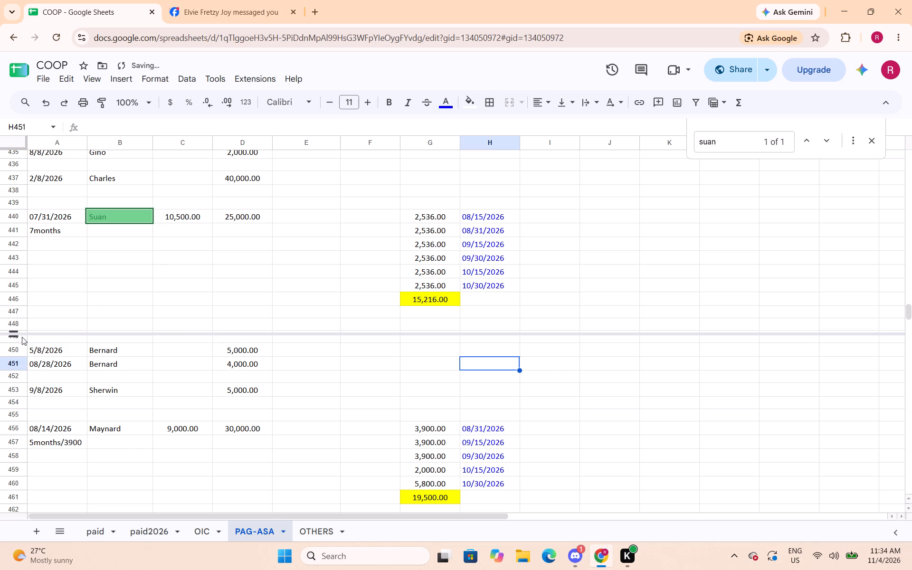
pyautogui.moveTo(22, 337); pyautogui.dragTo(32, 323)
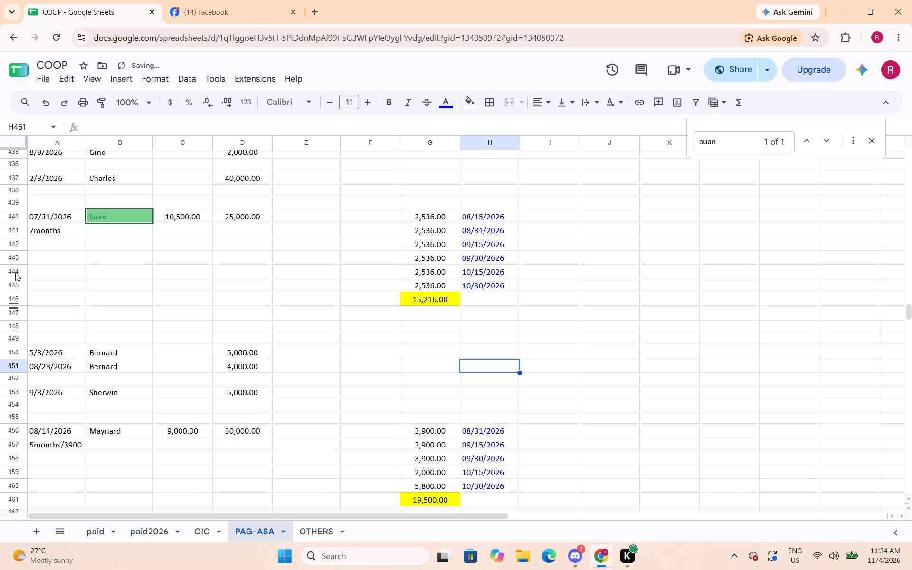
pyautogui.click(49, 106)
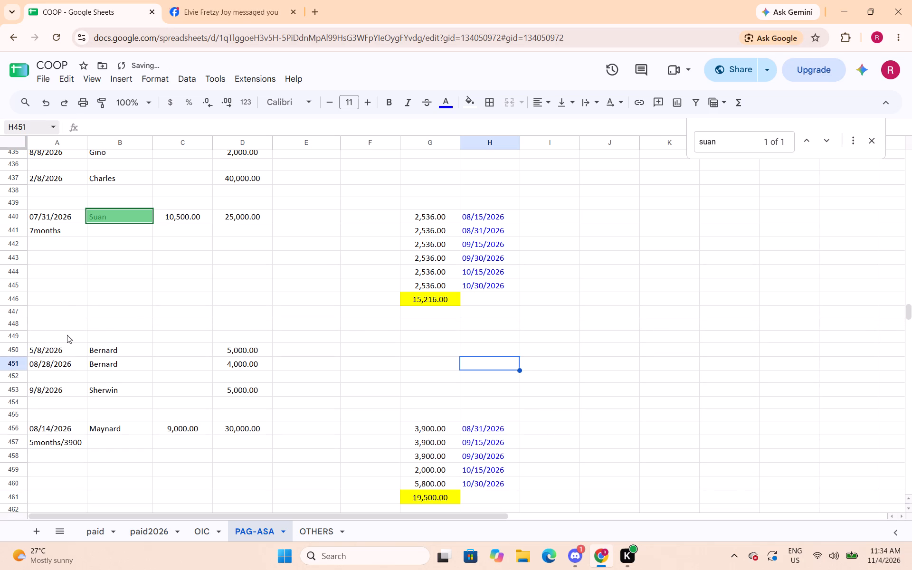
# Delete blank row 447 directly below Suan's payment total.
pyautogui.moveTo(18, 313); pyautogui.dragTo(30, 316)
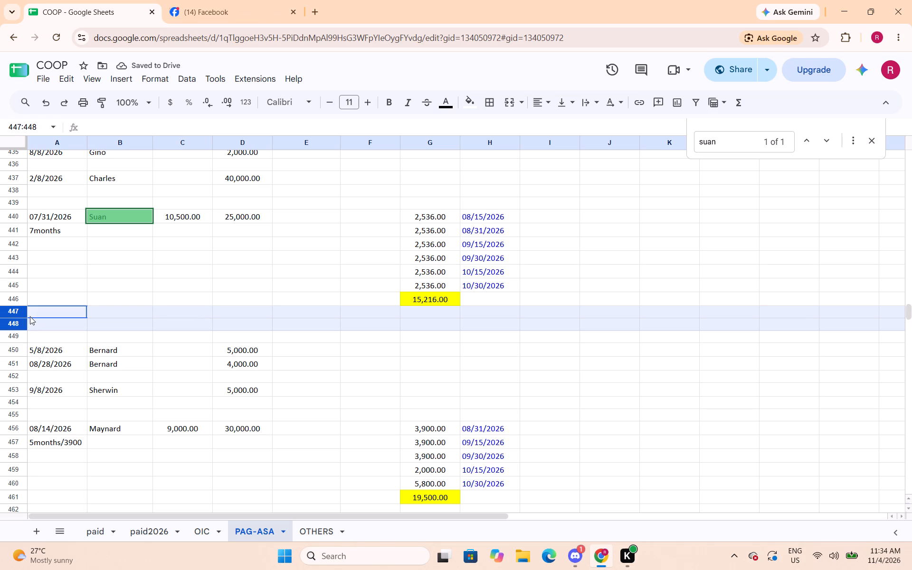
pyautogui.moveTo(30, 316); pyautogui.dragTo(31, 315)
pyautogui.rightClick(109, 313)
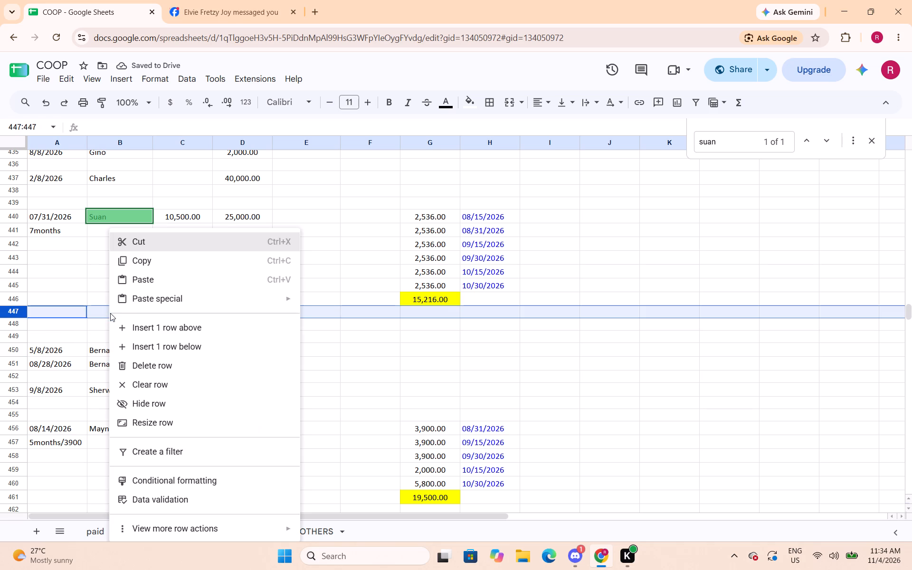
pyautogui.click(161, 362)
pyautogui.click(334, 382)
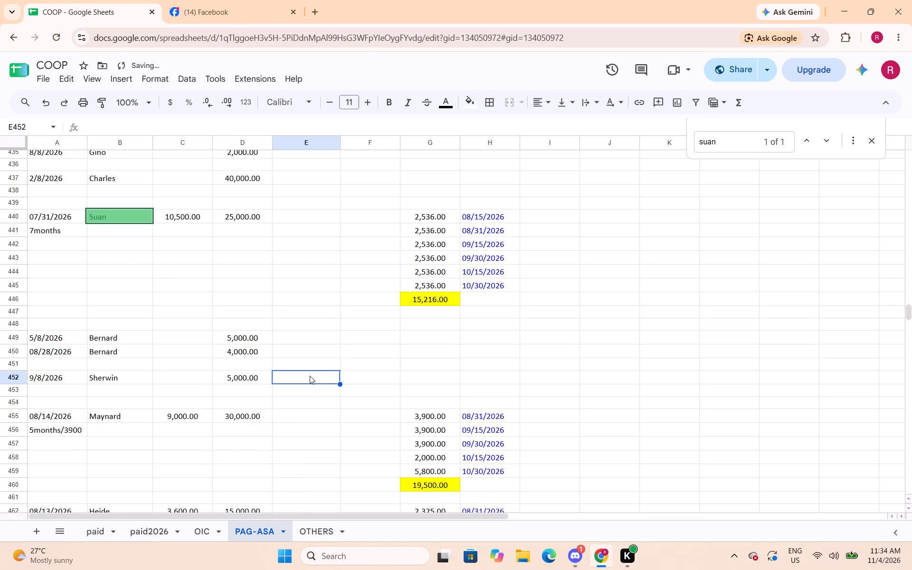
# Merge C456:D456 under Maynard's loan and enter =sum(C455:D455) as the loan total.
pyautogui.scroll(-1, 488, 344)
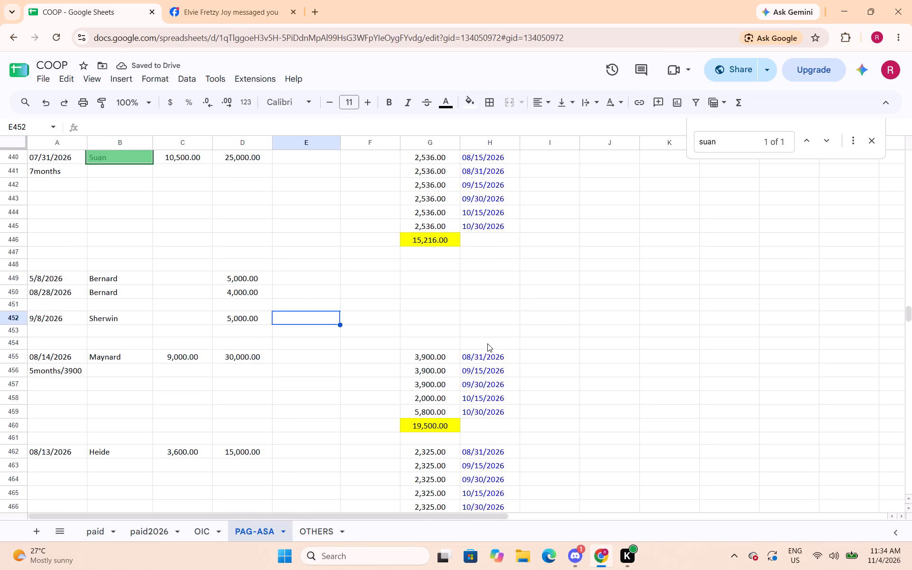
pyautogui.scroll(-4, 487, 343)
pyautogui.scroll(3, 487, 343)
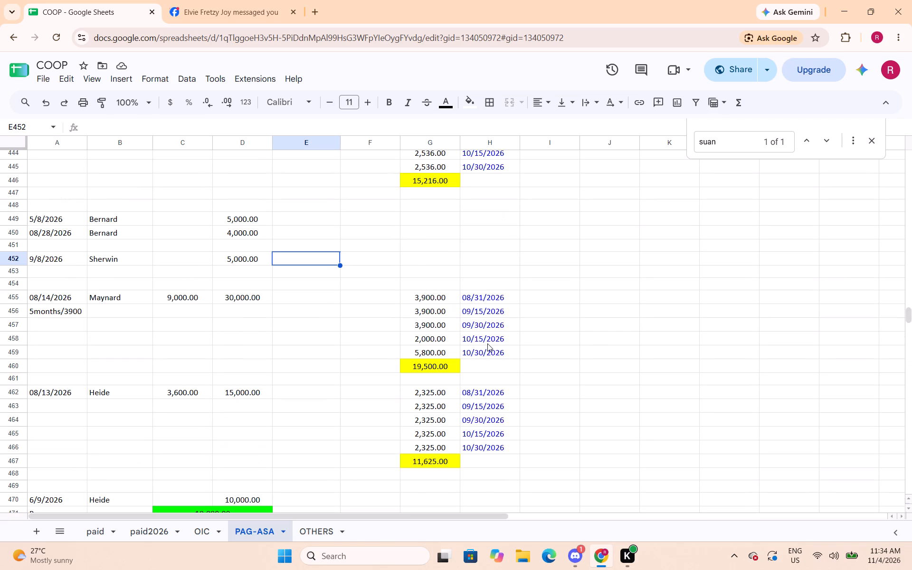
pyautogui.moveTo(199, 312); pyautogui.dragTo(235, 312)
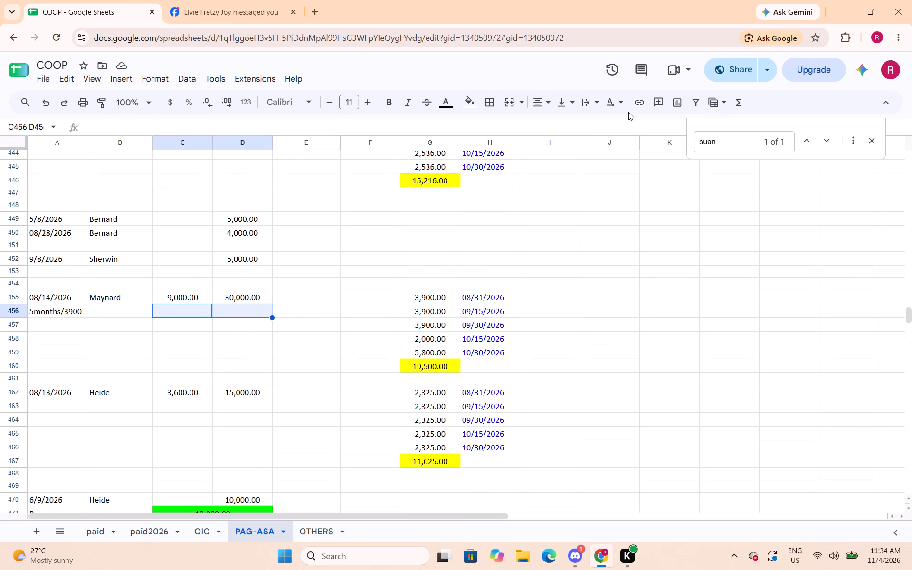
pyautogui.click(508, 104)
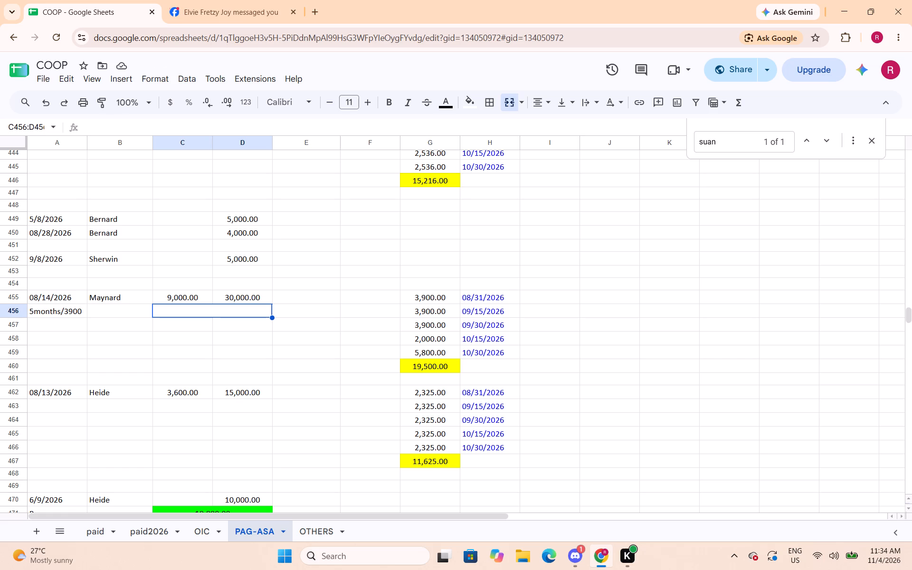
pyautogui.press('=')
pyautogui.write('sum(')
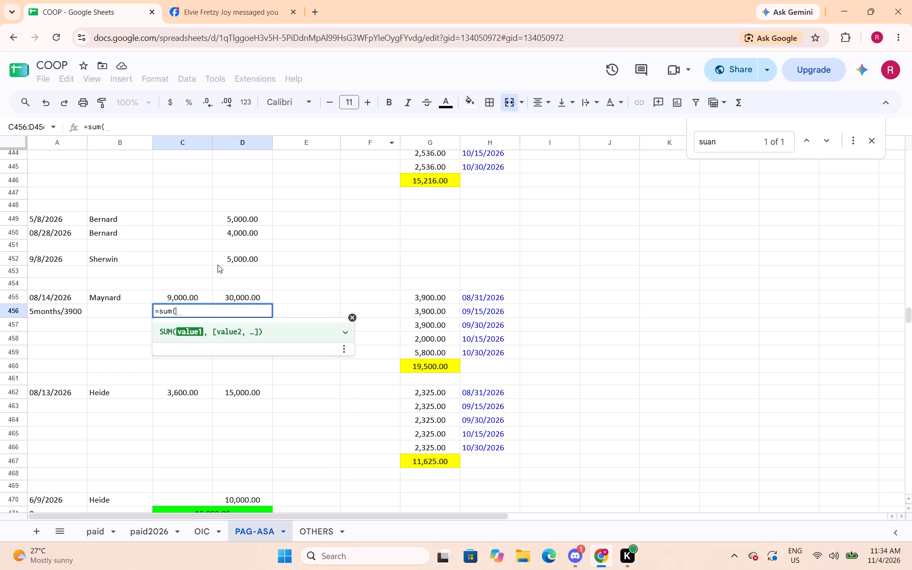
pyautogui.moveTo(196, 299); pyautogui.dragTo(227, 300)
pyautogui.hotkey('shift', ')')
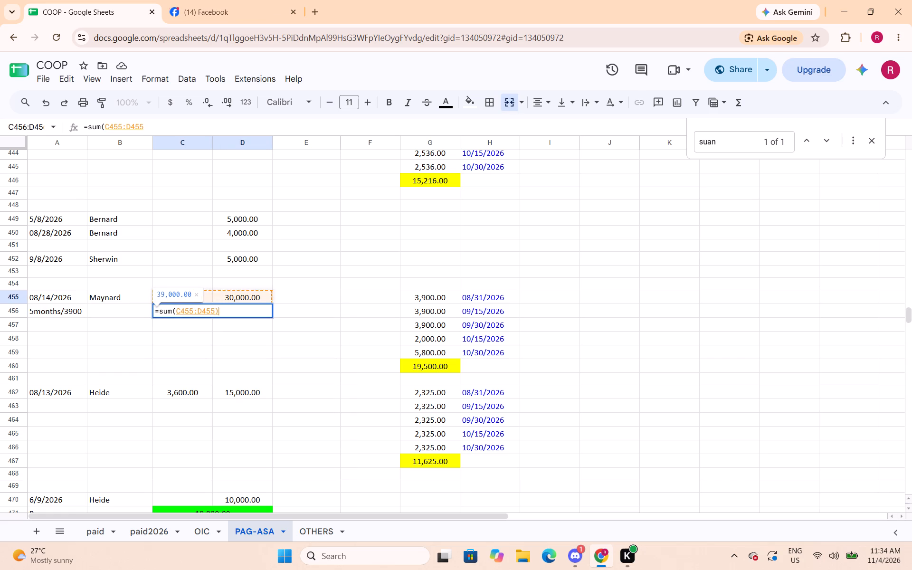
pyautogui.press('Return')
# Fill Maynard's merged loan total cell with bright green.
pyautogui.press('Up')
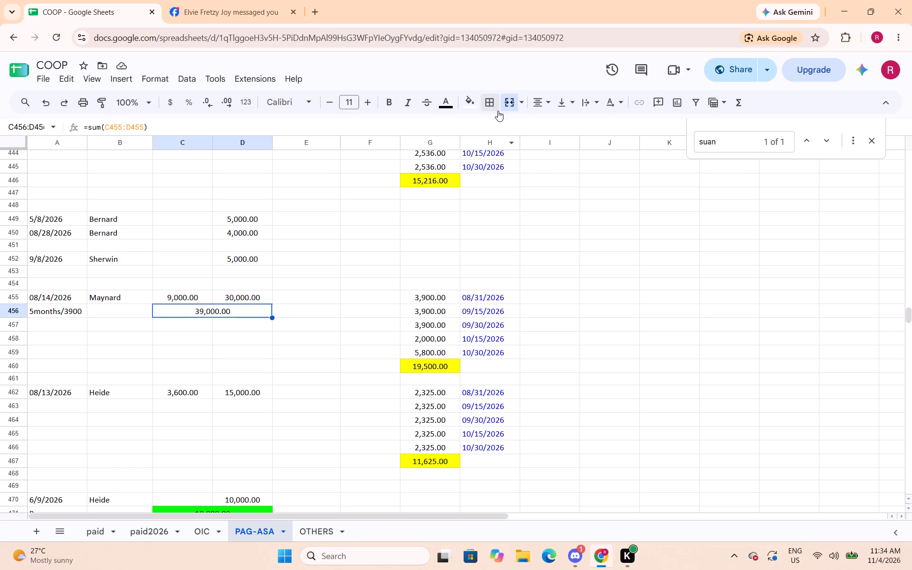
pyautogui.click(464, 106)
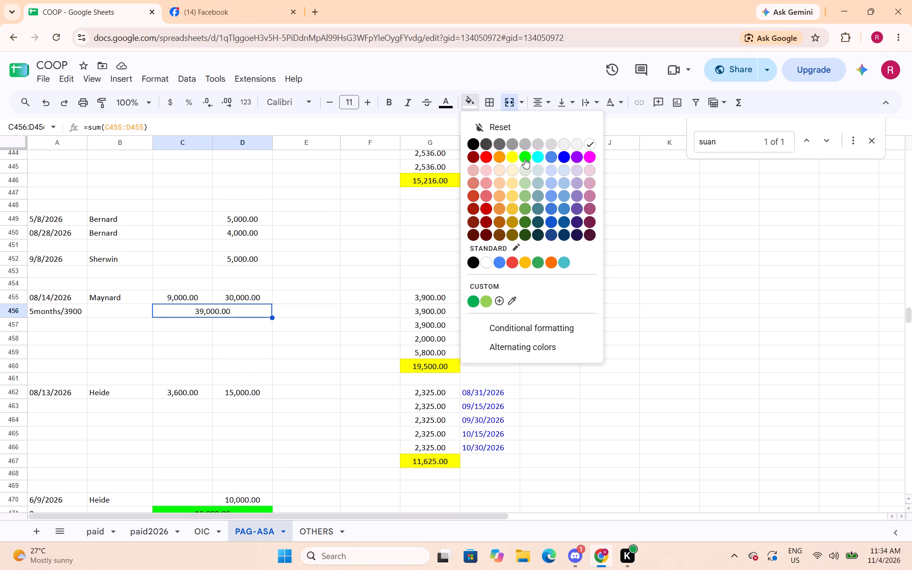
pyautogui.click(524, 158)
# Re-enter Maynard's payment total in G460 as =sum(G455:G459).
pyautogui.click(434, 366)
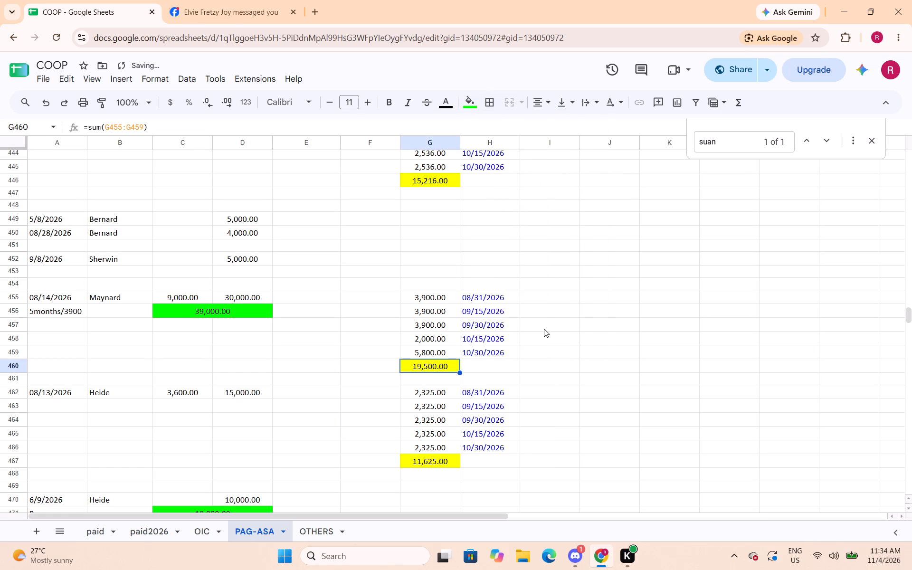
pyautogui.write('=sum(')
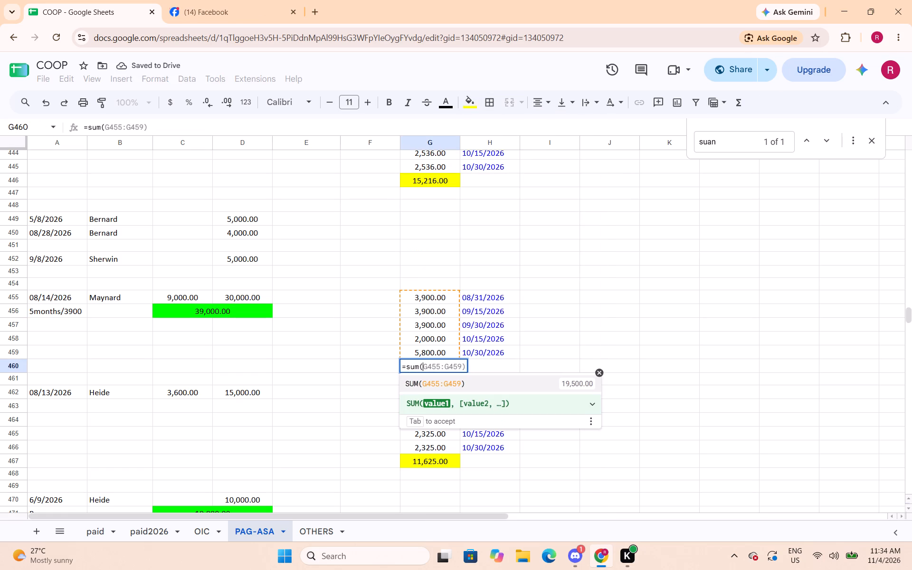
pyautogui.moveTo(438, 297); pyautogui.dragTo(433, 354)
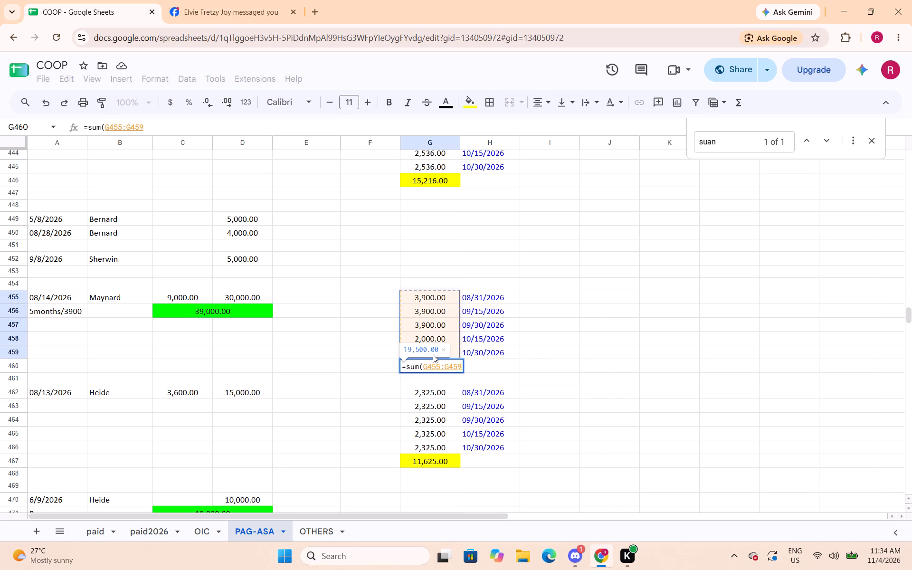
pyautogui.hotkey('shift', ')')
pyautogui.press('Return')
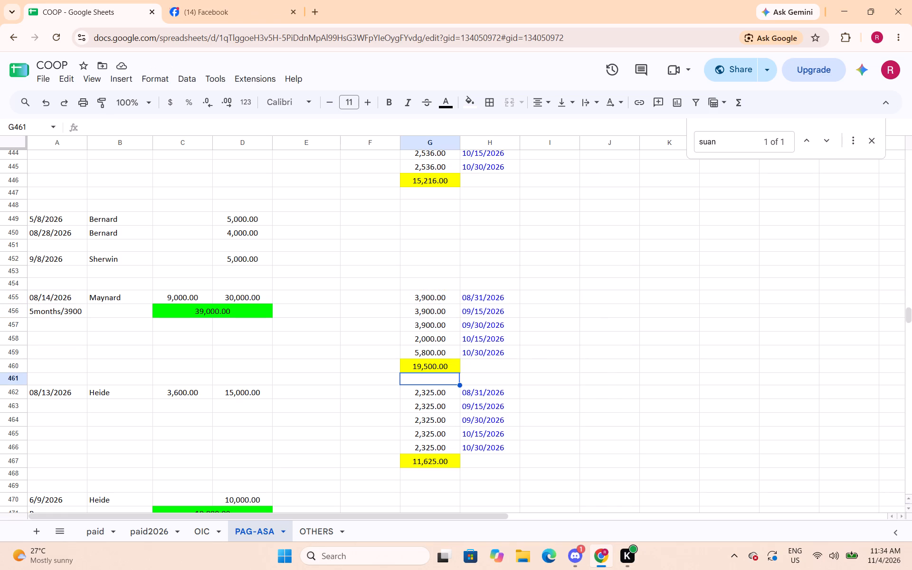
# Check Maynard's payment entries from G460 up to G455.
pyautogui.press('Up')
pyautogui.press('Up')
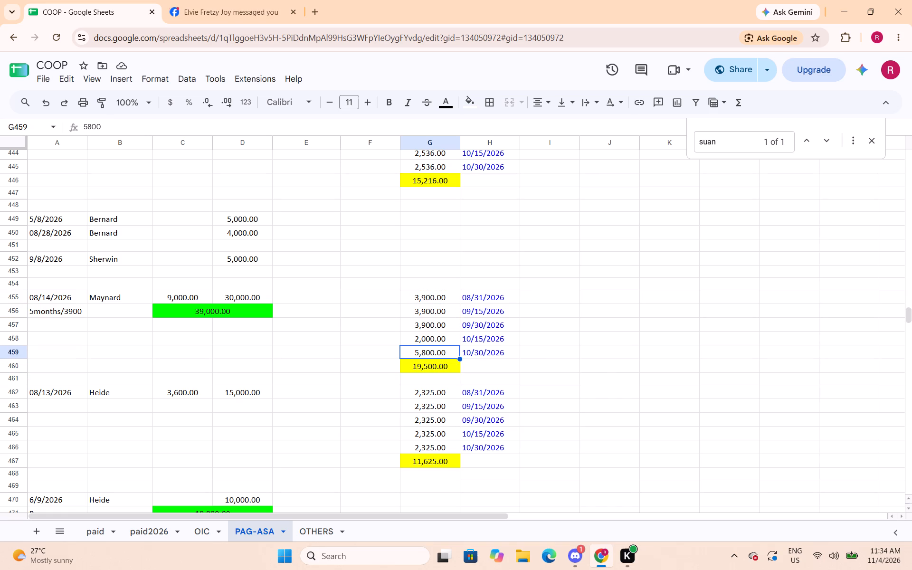
pyautogui.press('Up')
pyautogui.press('Up')
pyautogui.press('Up')
pyautogui.press('Up')
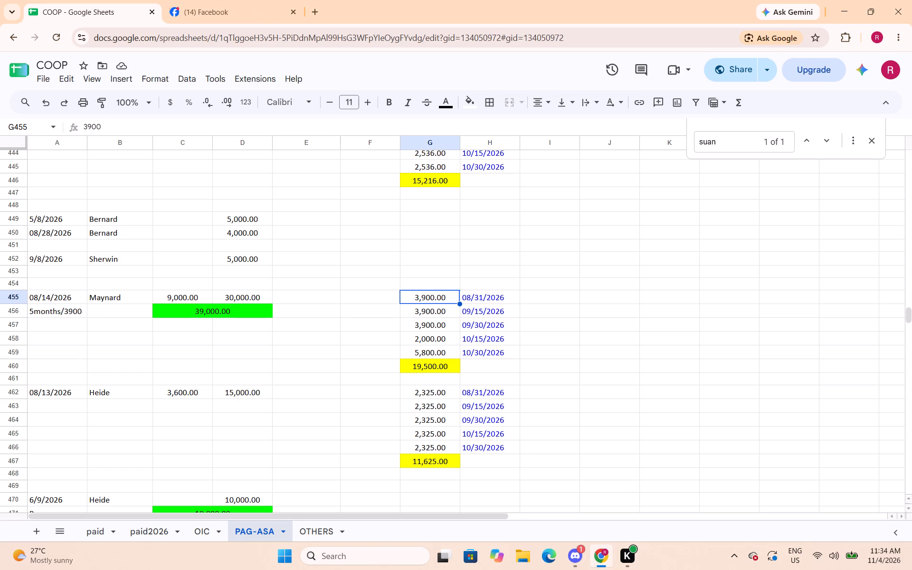
pyautogui.scroll(-2, 592, 356)
pyautogui.scroll(1, 592, 356)
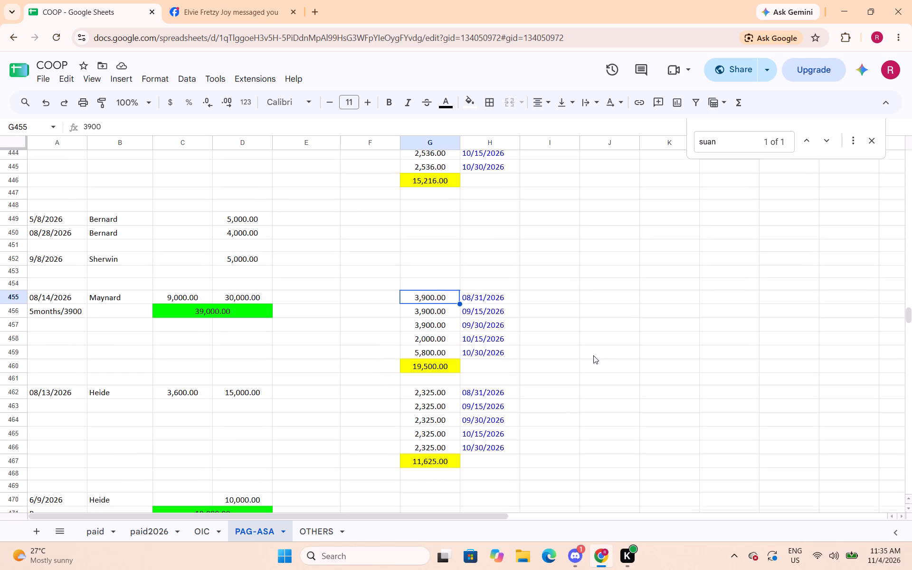
pyautogui.scroll(1, 593, 355)
# Save the COOP spreadsheet.
pyautogui.hotkey('ctrl', 's')
# Merge C463:D463 under Heide's 08/13/2026 loan and enter =sum(C462:D462) as the loan total.
pyautogui.moveTo(205, 404); pyautogui.dragTo(222, 405)
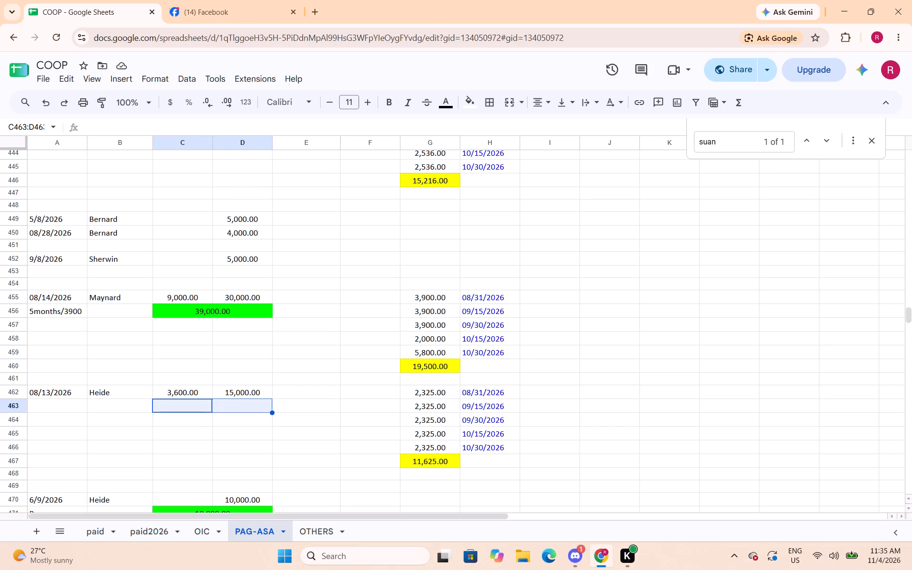
pyautogui.click(515, 104)
pyautogui.write('=sum(')
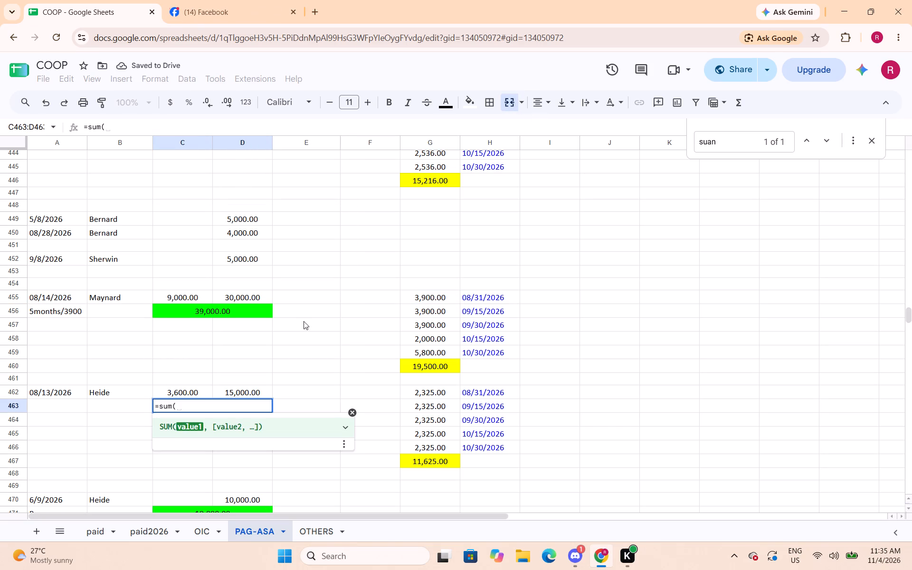
pyautogui.moveTo(203, 394); pyautogui.dragTo(227, 389)
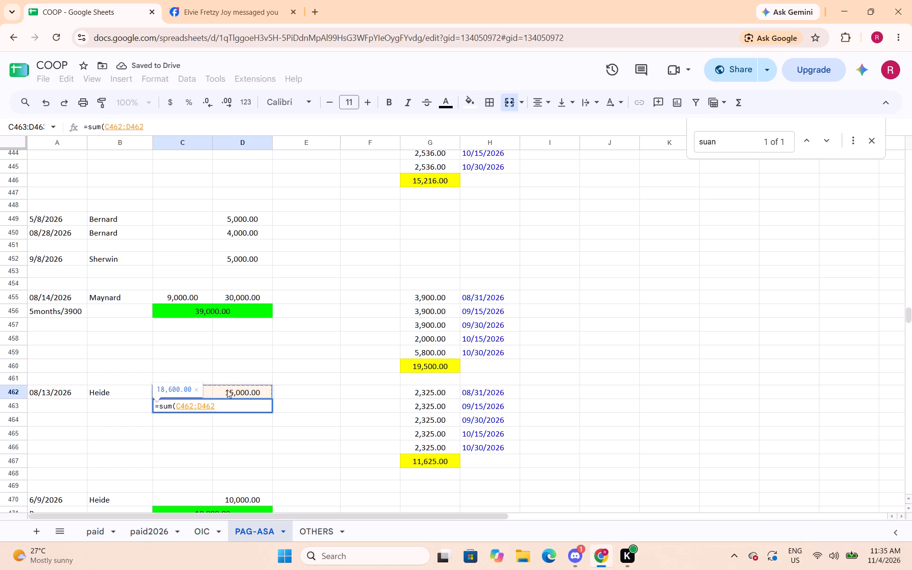
pyautogui.hotkey('shift', ')')
pyautogui.press('Return')
# Fill Heide's merged loan total in row 463 with bright green.
pyautogui.press('Up')
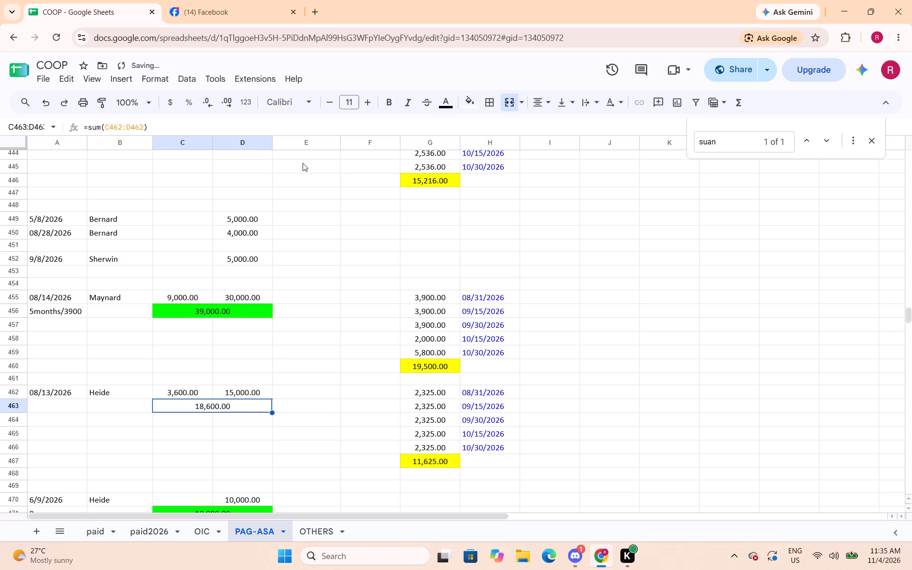
pyautogui.click(468, 104)
pyautogui.click(523, 153)
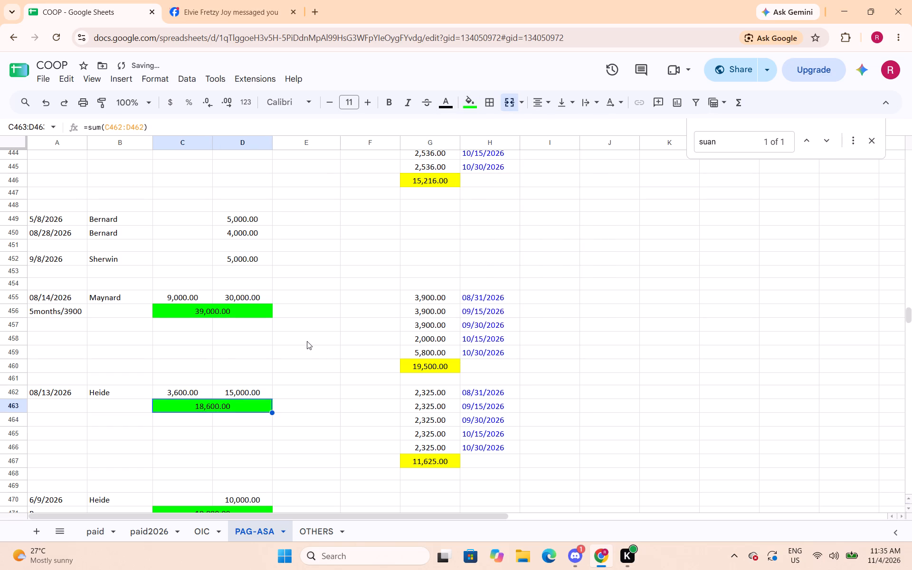
# Search the PAG-ASA sheet for jayza and insert one row above Jayza's payment total in row 345.
pyautogui.scroll(-3, 307, 341)
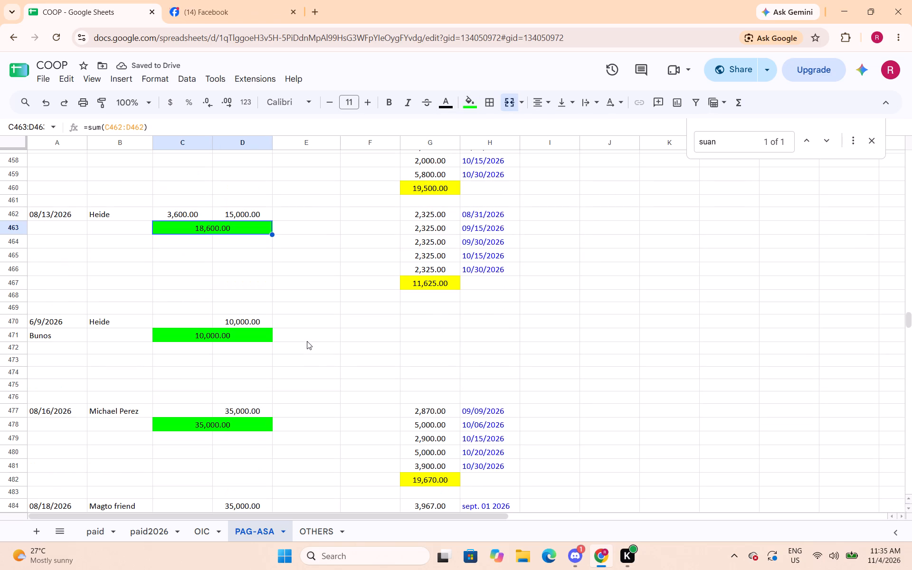
pyautogui.scroll(-1, 301, 343)
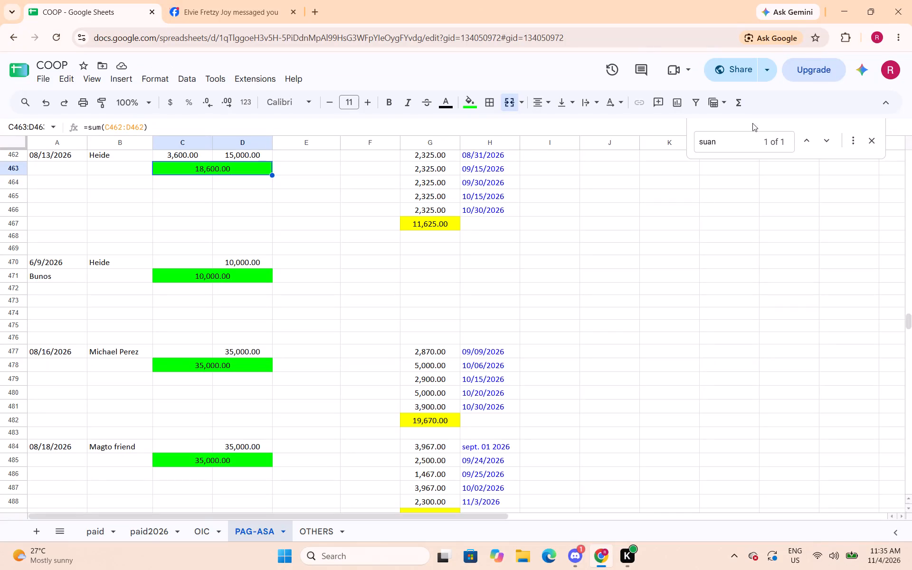
pyautogui.moveTo(748, 142); pyautogui.dragTo(626, 143)
pyautogui.write('jayza')
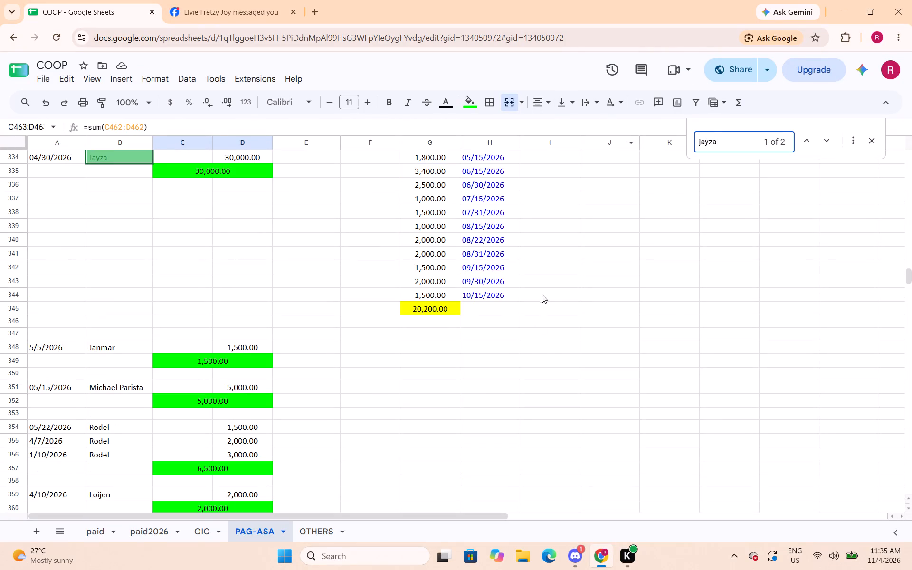
pyautogui.scroll(1, 532, 324)
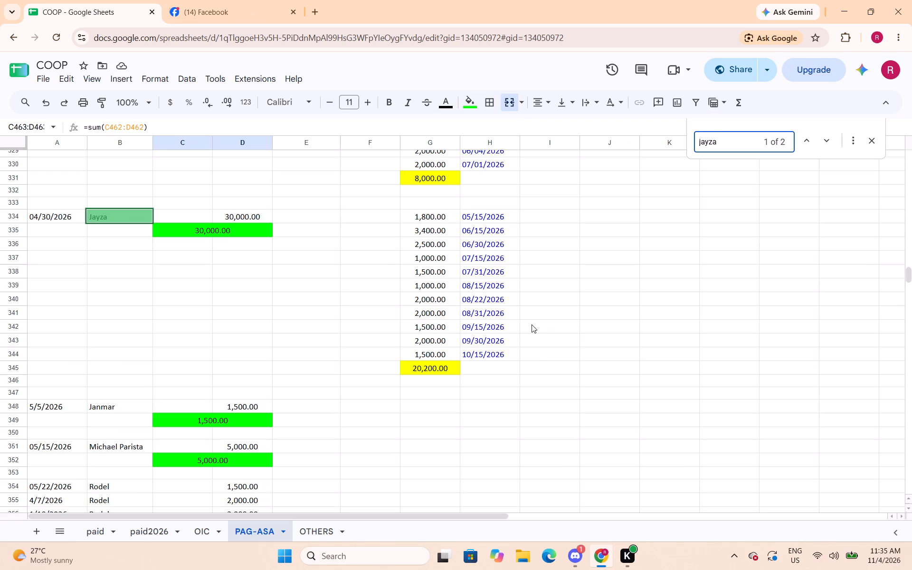
pyautogui.click(12, 367)
pyautogui.rightClick(12, 367)
pyautogui.click(47, 155)
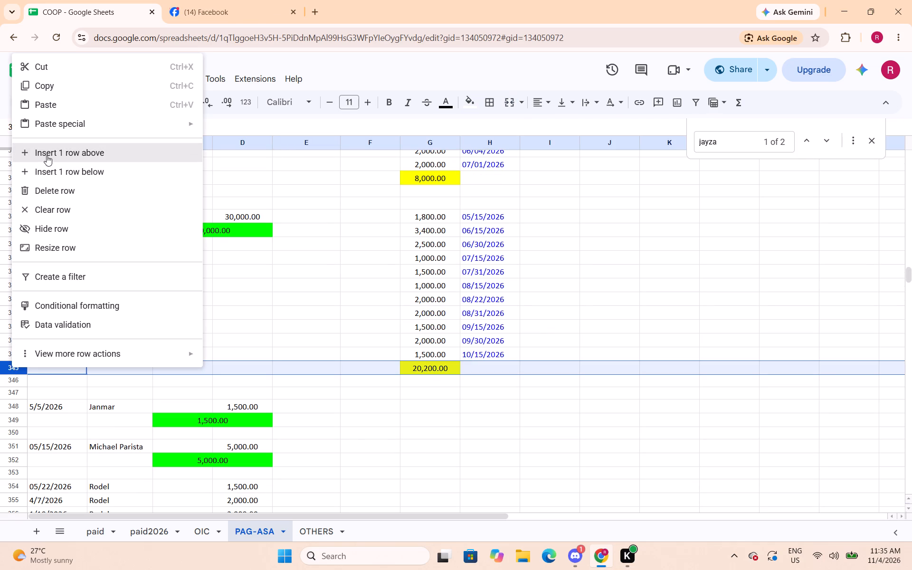
# Change the fill of cell G345, in the new row above Jayza's payment total, to white.
pyautogui.click(428, 373)
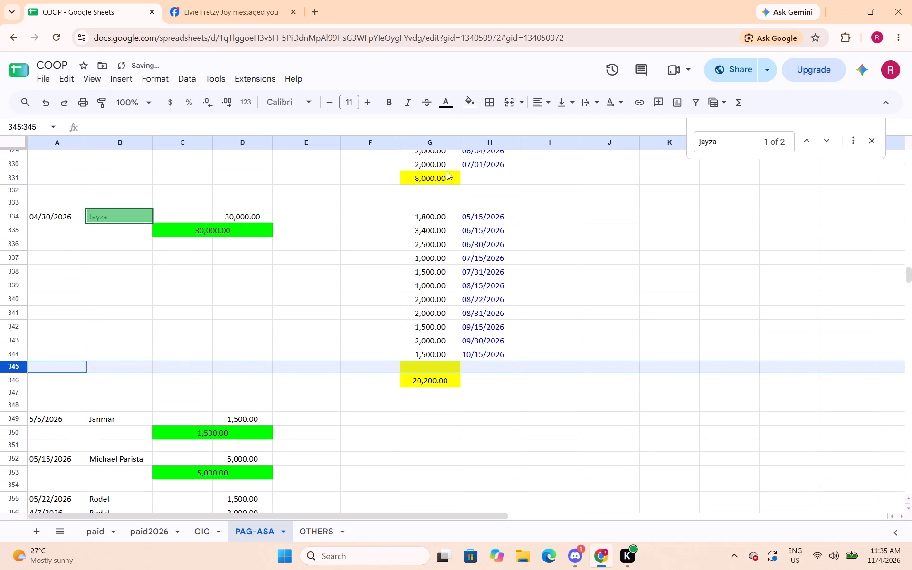
pyautogui.click(439, 364)
pyautogui.click(466, 104)
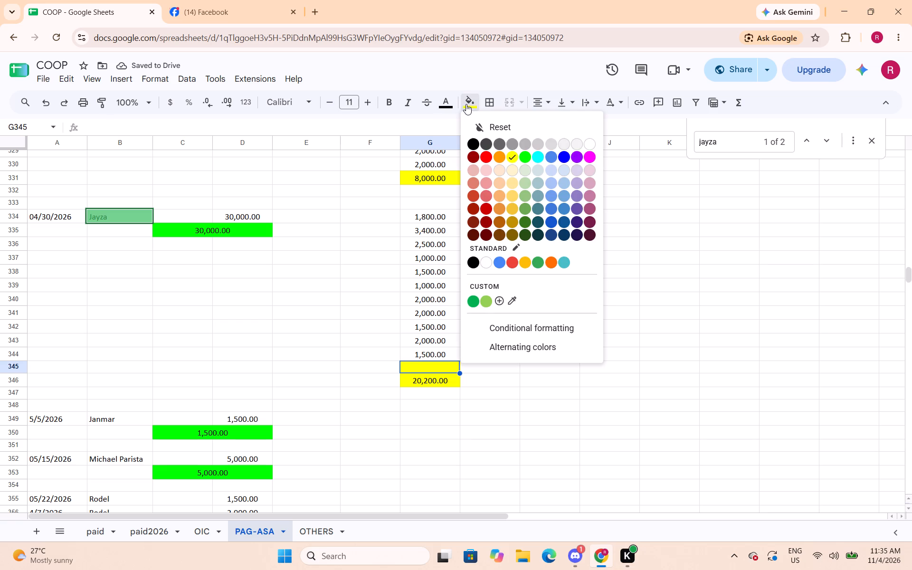
pyautogui.click(487, 260)
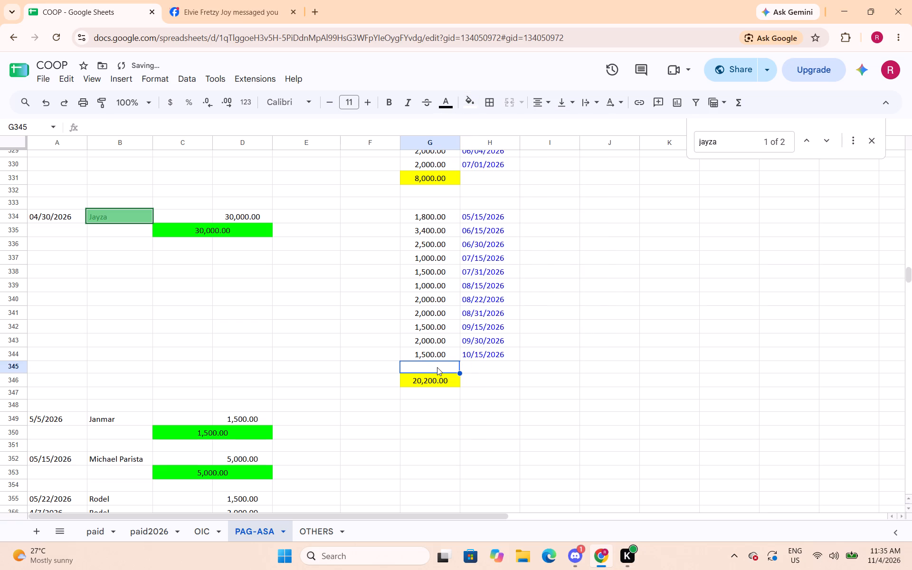
pyautogui.click(437, 367)
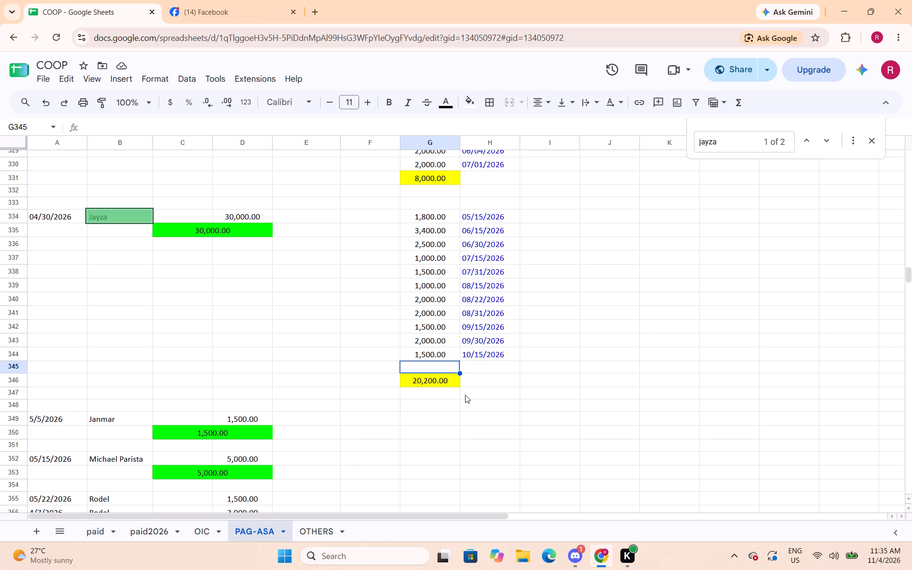
# Compare the payment records of Jayza's two loans on the PAG-ASA sheet.
pyautogui.scroll(-9, 465, 395)
pyautogui.scroll(8, 465, 395)
pyautogui.click(742, 144)
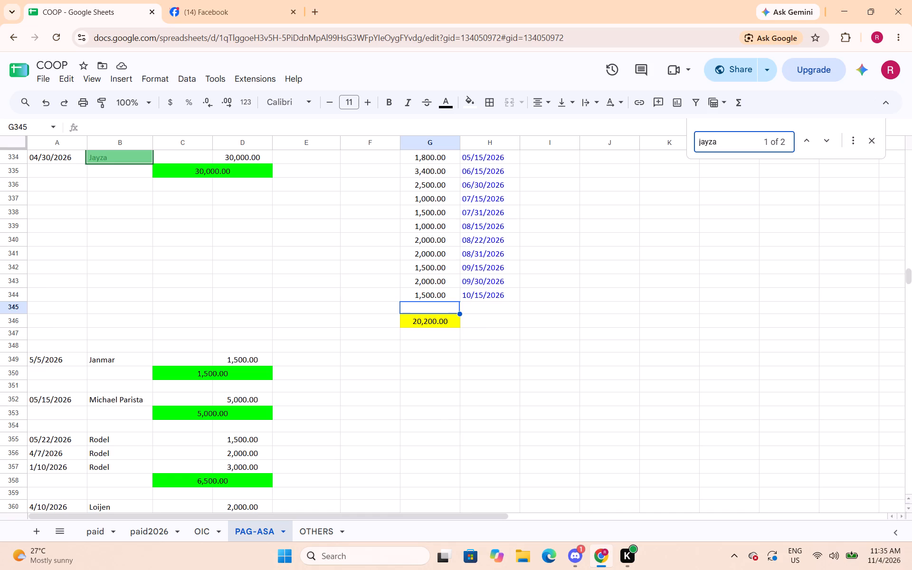
pyautogui.press('Return')
pyautogui.scroll(-2, 744, 171)
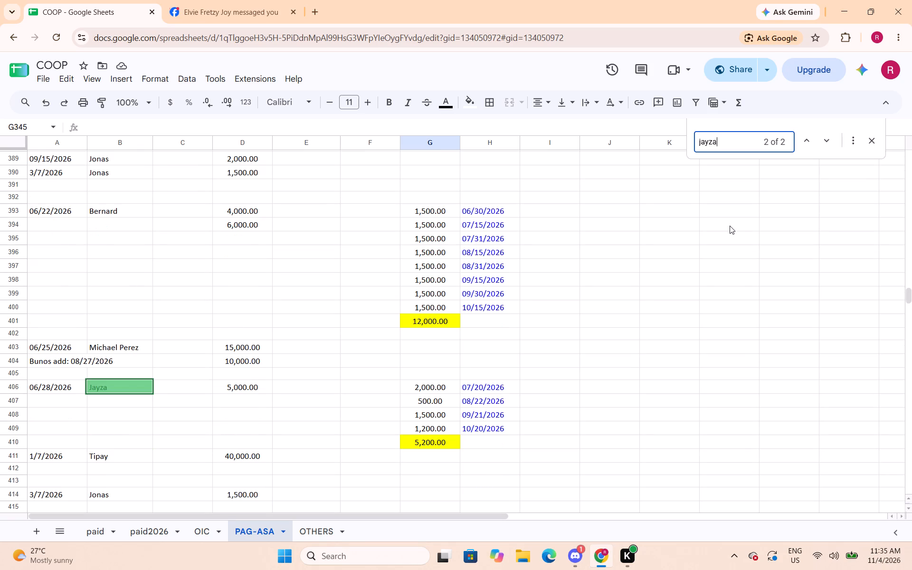
pyautogui.scroll(1, 730, 226)
pyautogui.press('Return')
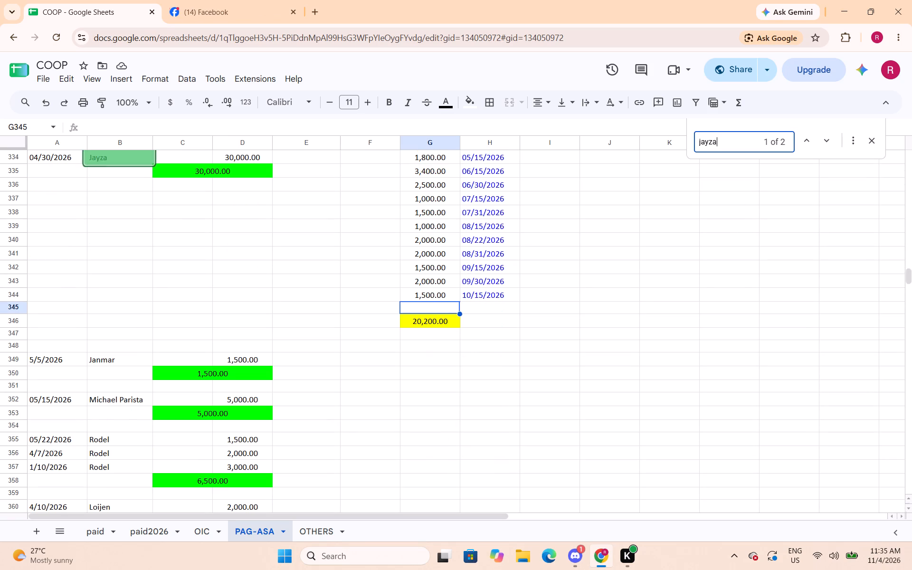
# Record a 1500 payment dated 10/30/2026 in row 345 of Jayza's 04/30/2026 loan and save the spreadsheet.
pyautogui.click(444, 308)
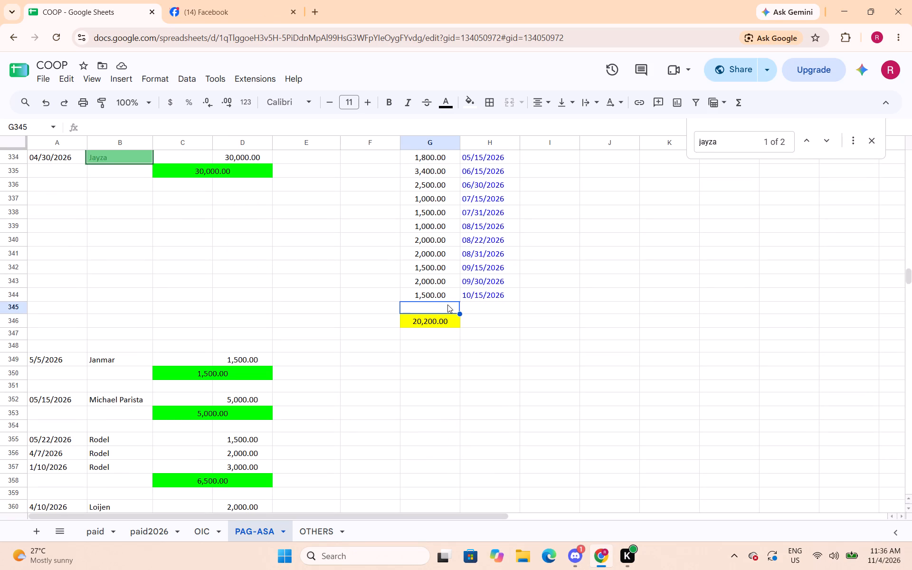
pyautogui.write('1500')
pyautogui.press('Right')
pyautogui.write('10/30/2026')
pyautogui.press('Down')
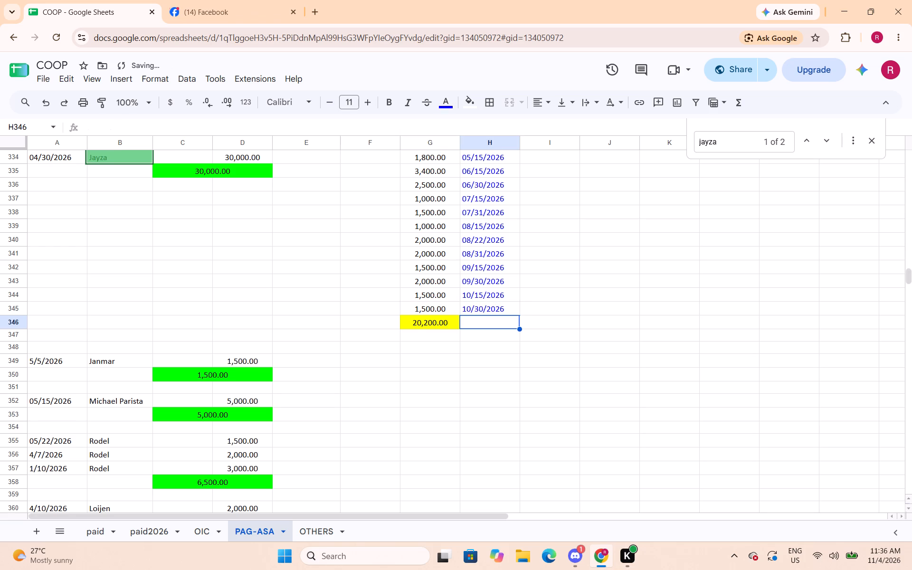
pyautogui.hotkey('ctrl', 's')
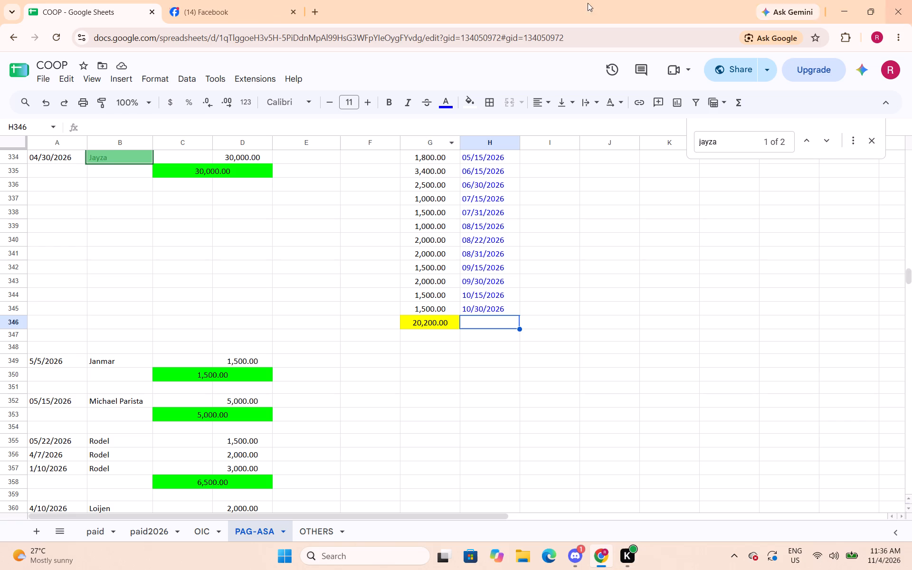
# Search the PAG-ASA sheet for rosel and review the matching loan entries.
pyautogui.moveTo(736, 144); pyautogui.dragTo(661, 136)
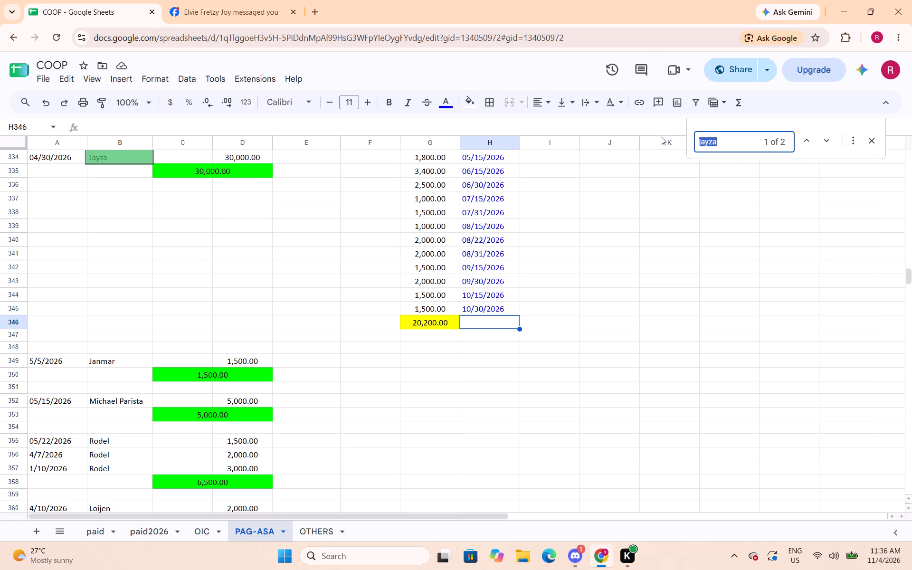
pyautogui.write('rosel')
pyautogui.press('Return')
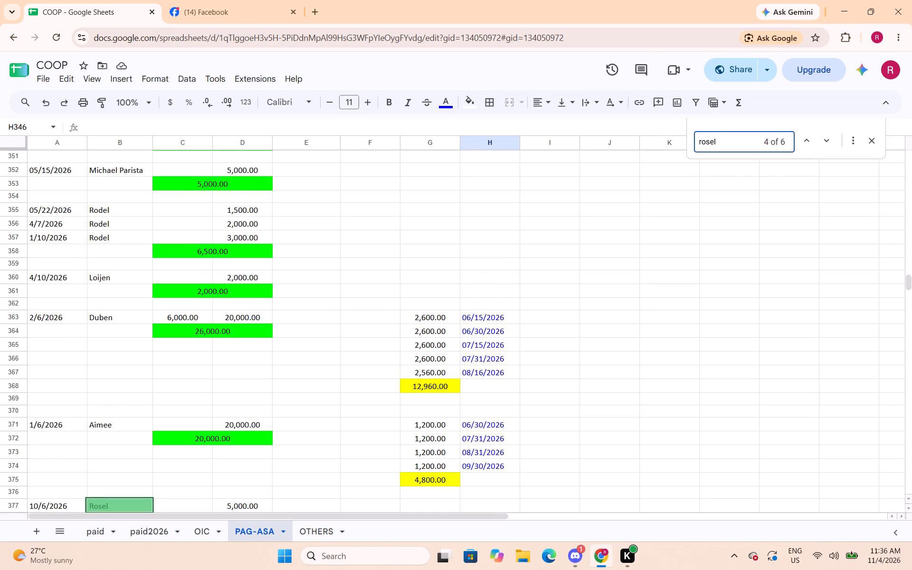
pyautogui.scroll(-1, 345, 337)
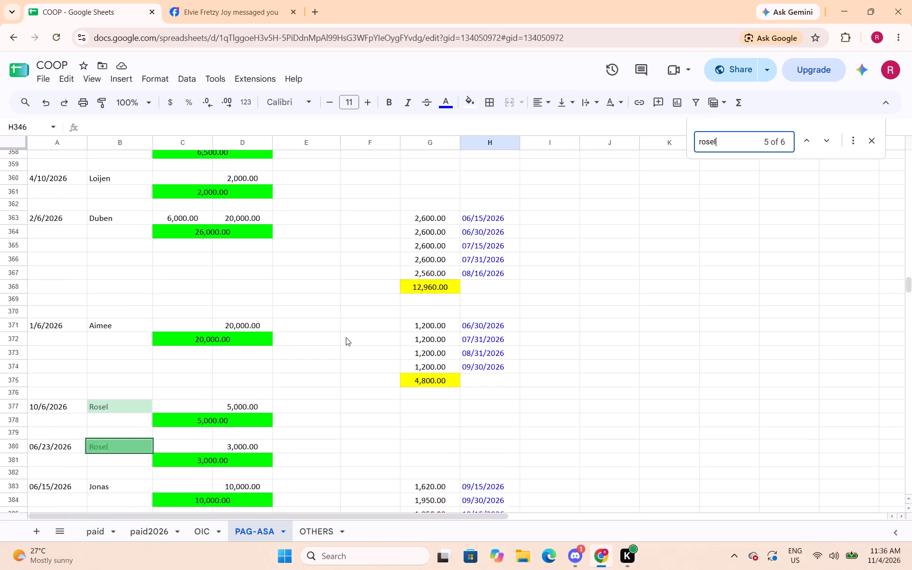
pyautogui.scroll(-2, 346, 337)
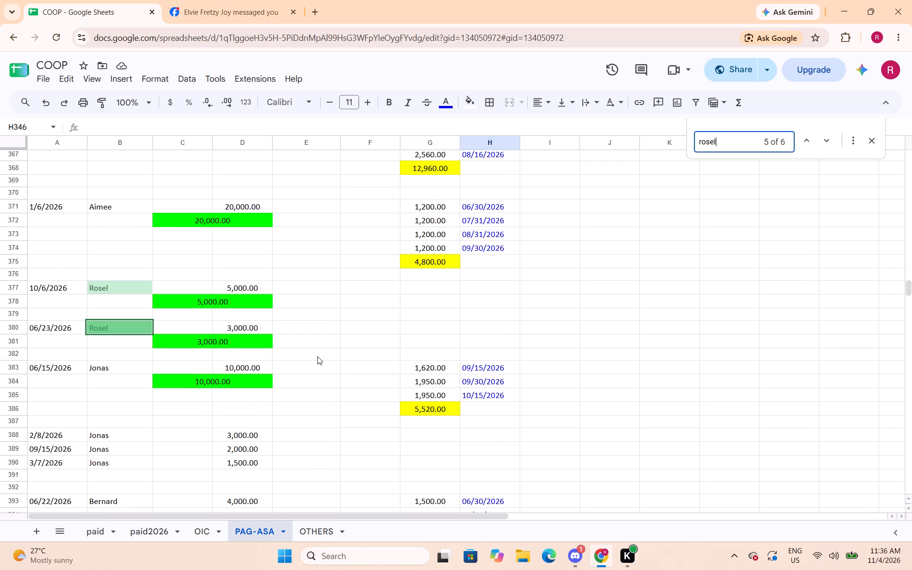
pyautogui.press('Return')
pyautogui.scroll(-2, 322, 372)
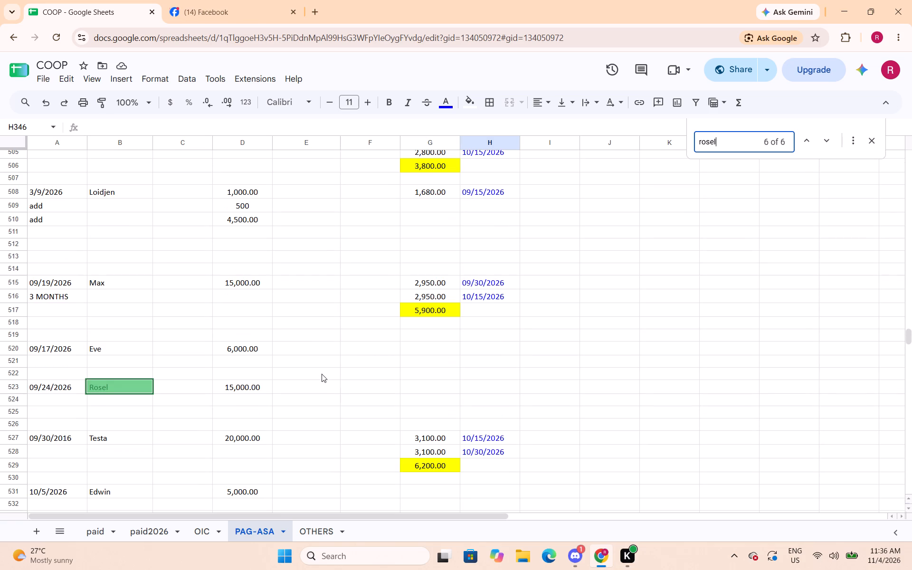
pyautogui.press('Return')
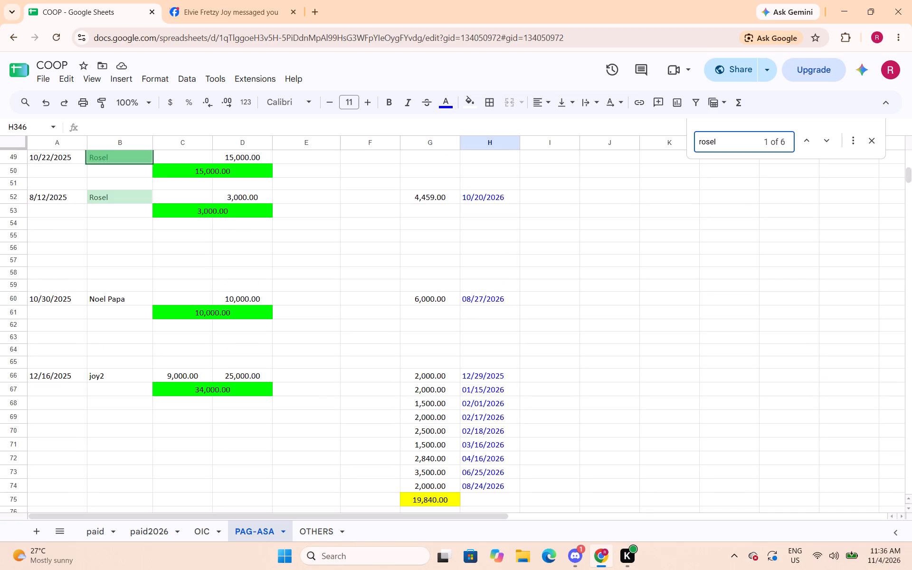
pyautogui.scroll(1, 322, 374)
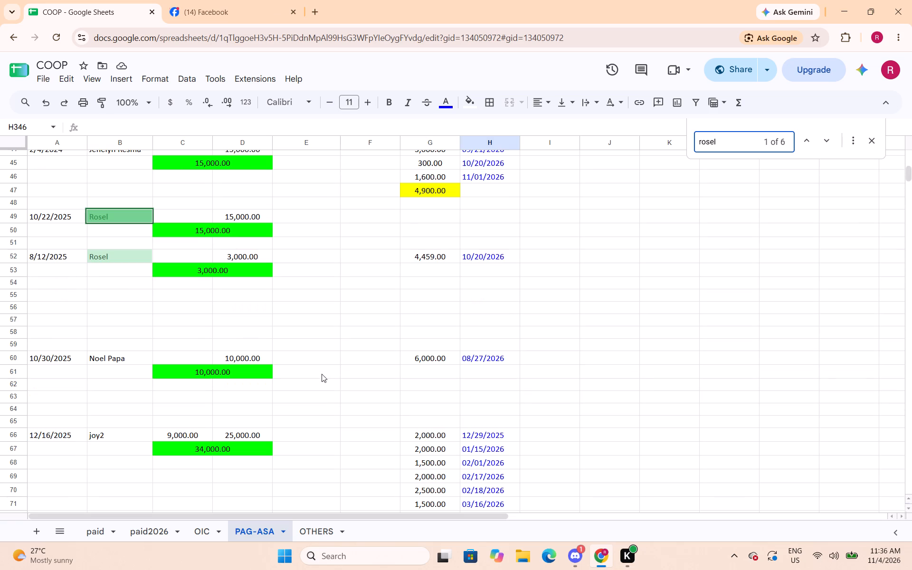
# Record a 2300 payment dated 10/30/2026 in row 53 of Rosel's 8/12/2025 loan.
pyautogui.click(427, 270)
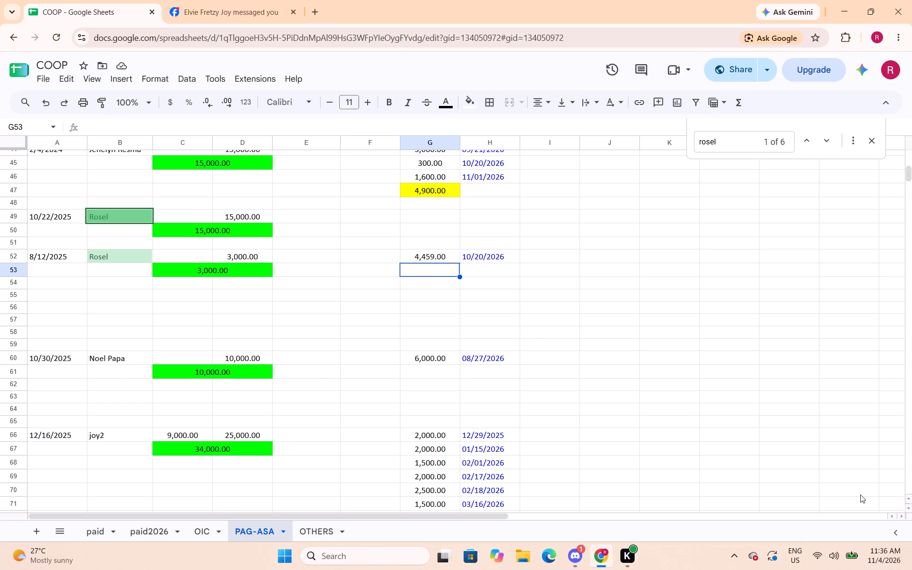
pyautogui.write('2300')
pyautogui.press('Right')
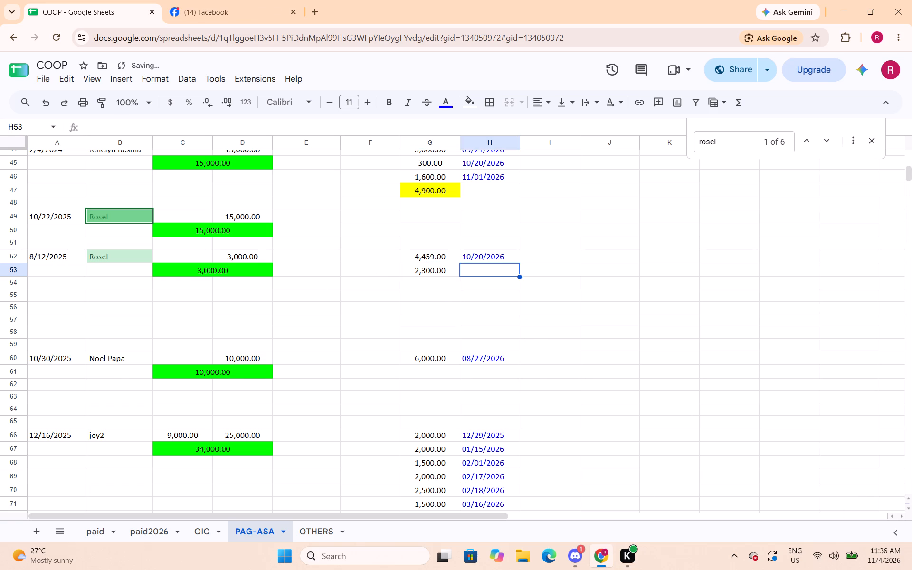
pyautogui.write('10')
pyautogui.write('/30/2026')
pyautogui.press('Down')
# Enter =sum(G52:G53) in G54 as Rosel's payment total.
pyautogui.press('Left')
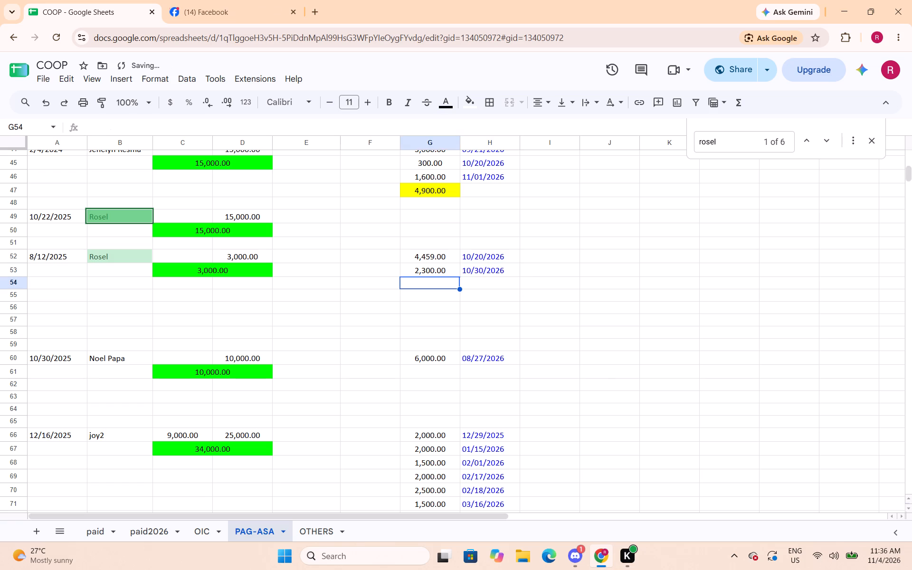
pyautogui.write('=sum(')
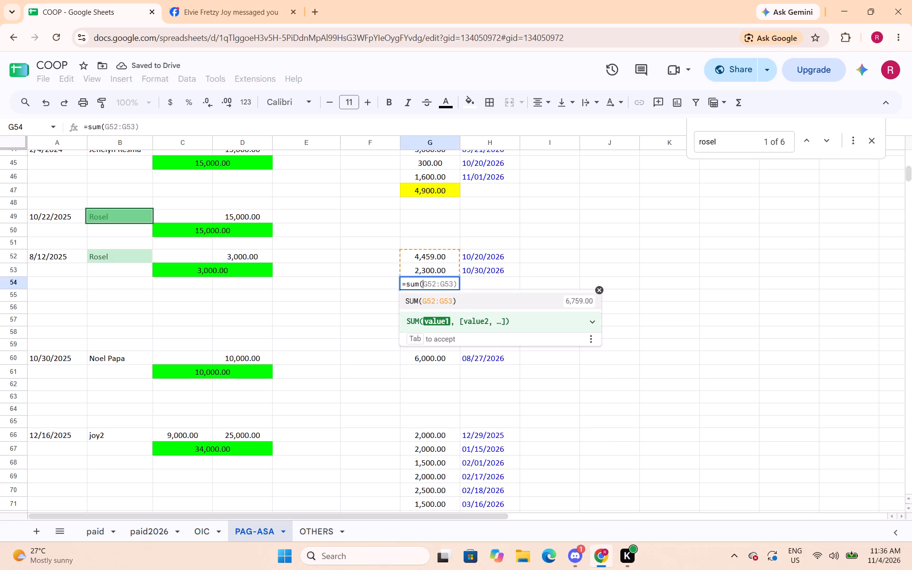
pyautogui.moveTo(418, 252); pyautogui.dragTo(420, 265)
pyautogui.hotkey('shift', ')')
pyautogui.press('Return')
# Fill Rosel's payment total in G54 with yellow.
pyautogui.press('Up')
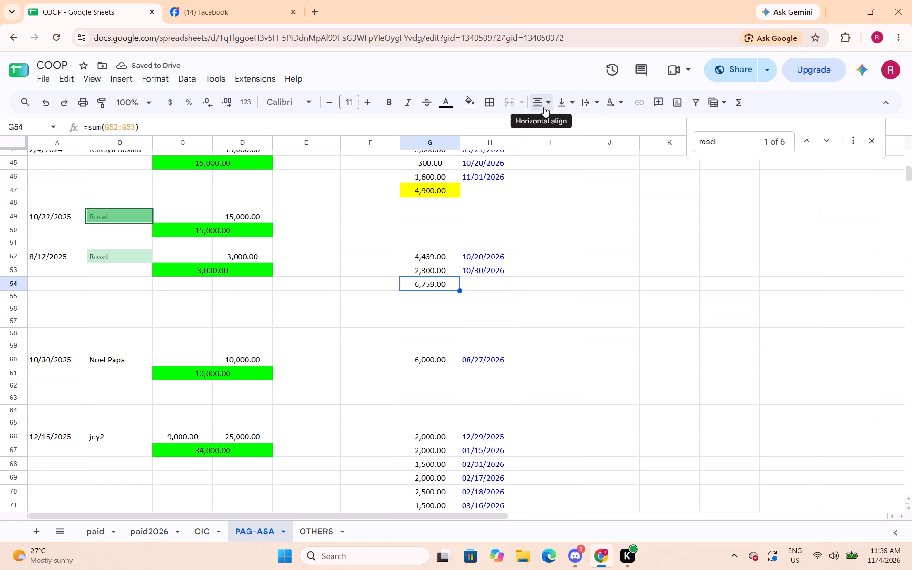
pyautogui.click(467, 104)
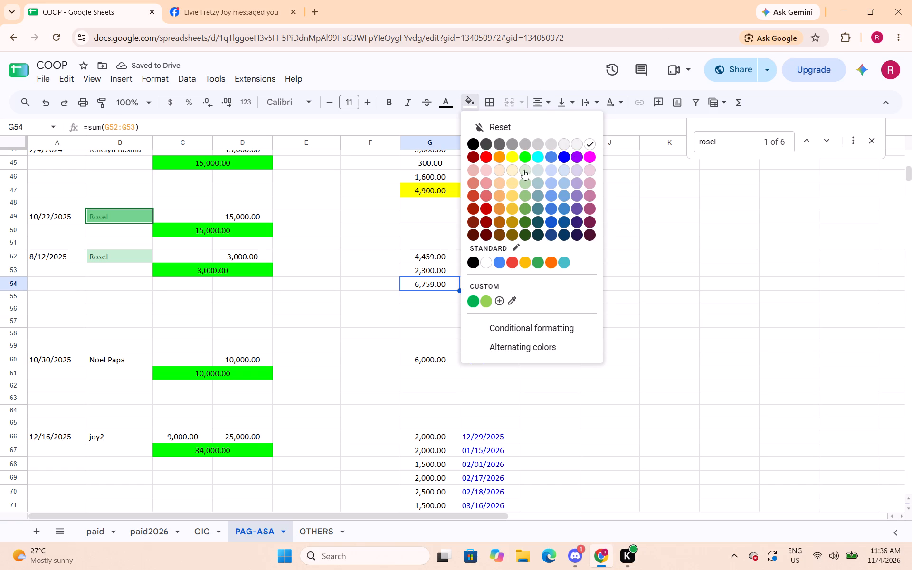
pyautogui.click(512, 157)
pyautogui.click(415, 308)
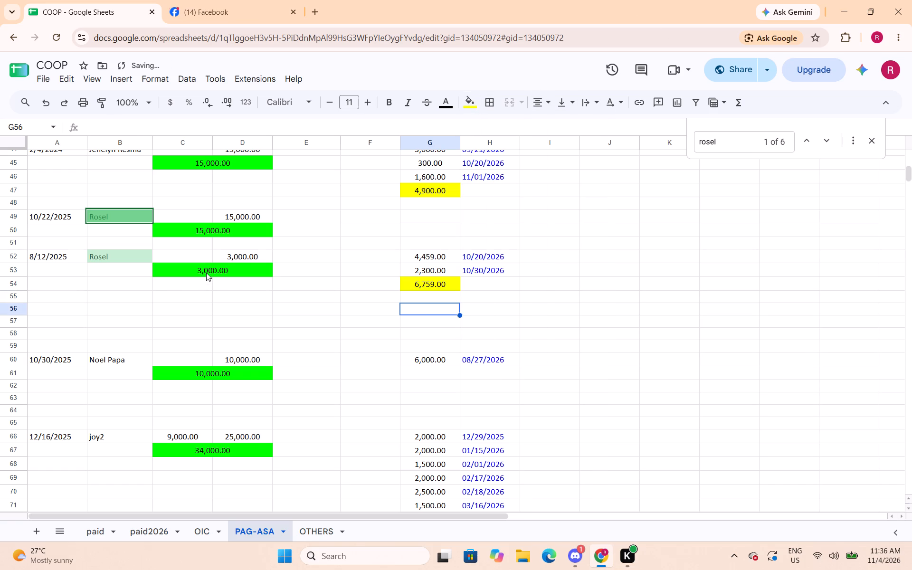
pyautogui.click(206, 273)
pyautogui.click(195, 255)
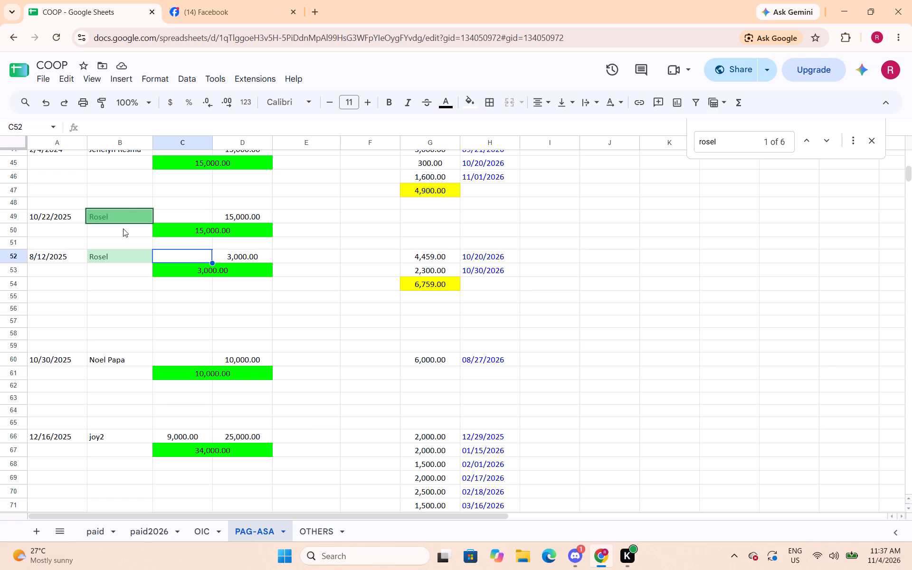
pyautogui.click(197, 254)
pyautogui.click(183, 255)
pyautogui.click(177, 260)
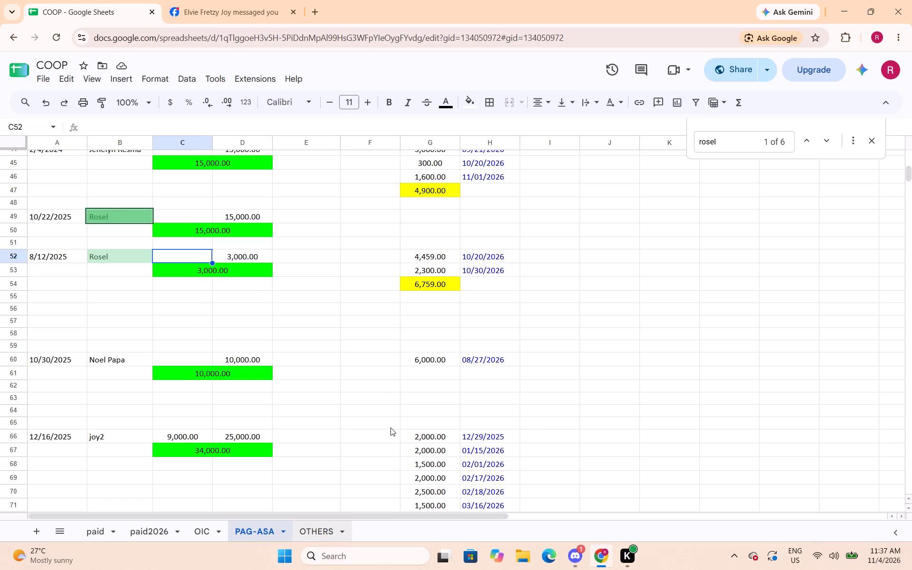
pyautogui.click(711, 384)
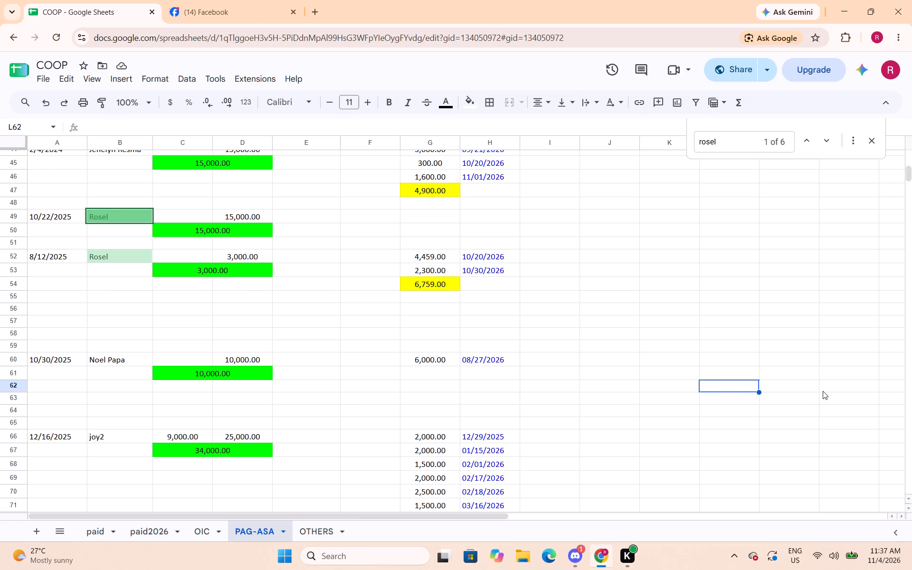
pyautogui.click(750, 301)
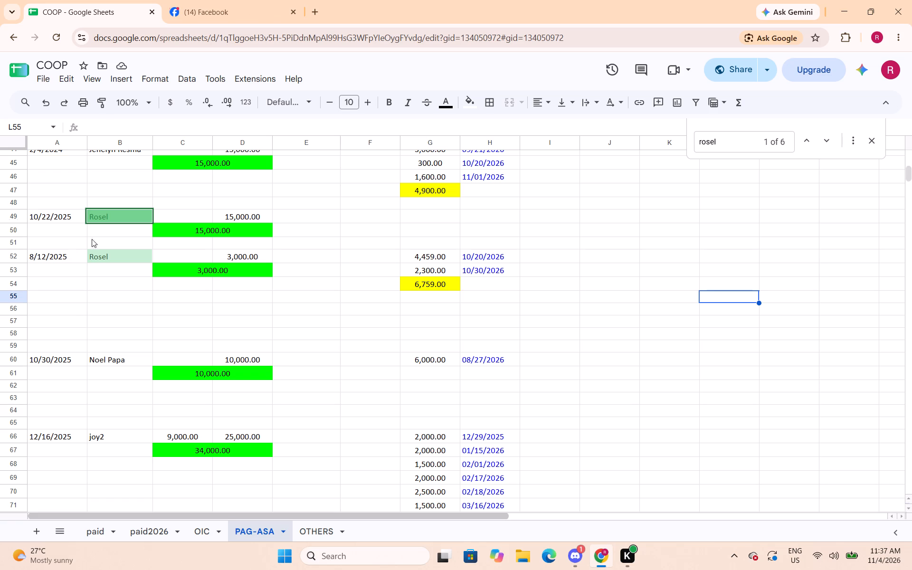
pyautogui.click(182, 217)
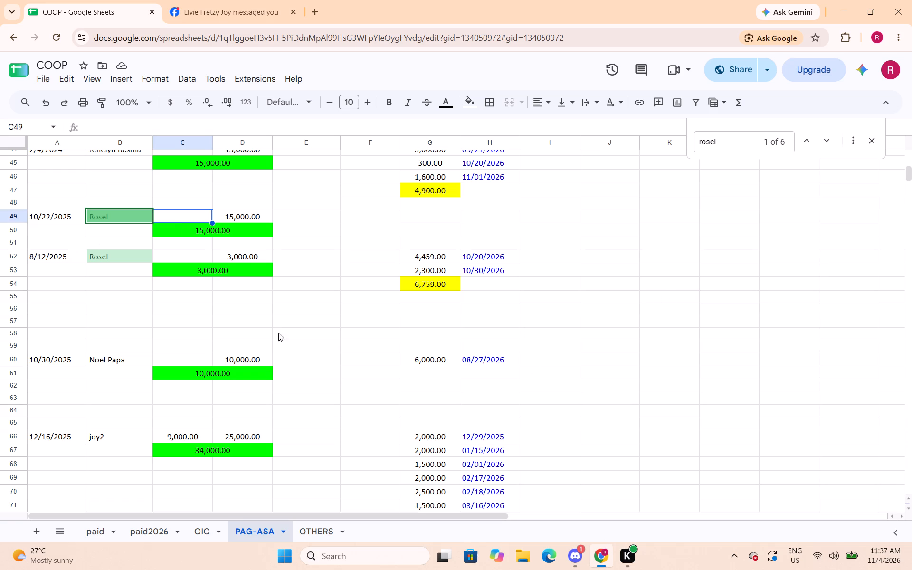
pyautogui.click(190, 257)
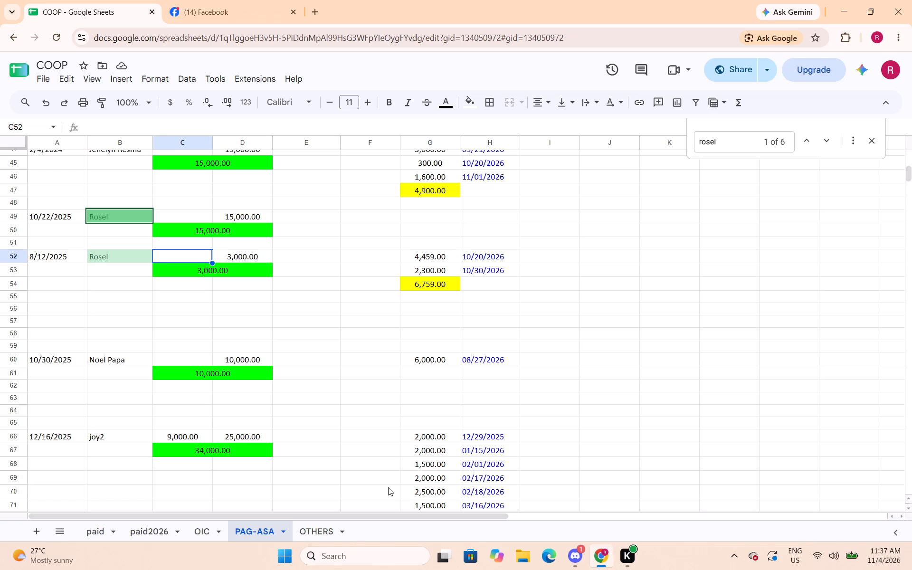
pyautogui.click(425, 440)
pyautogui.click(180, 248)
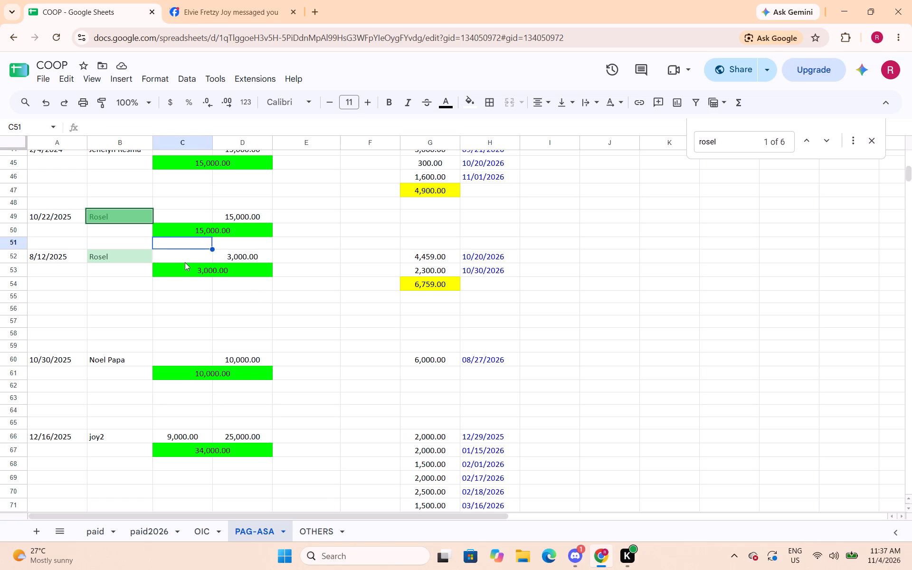
# Enter 2700 in C52, beside the 3,000.00 amount of Rosel's 8/12/2025 loan.
pyautogui.click(185, 262)
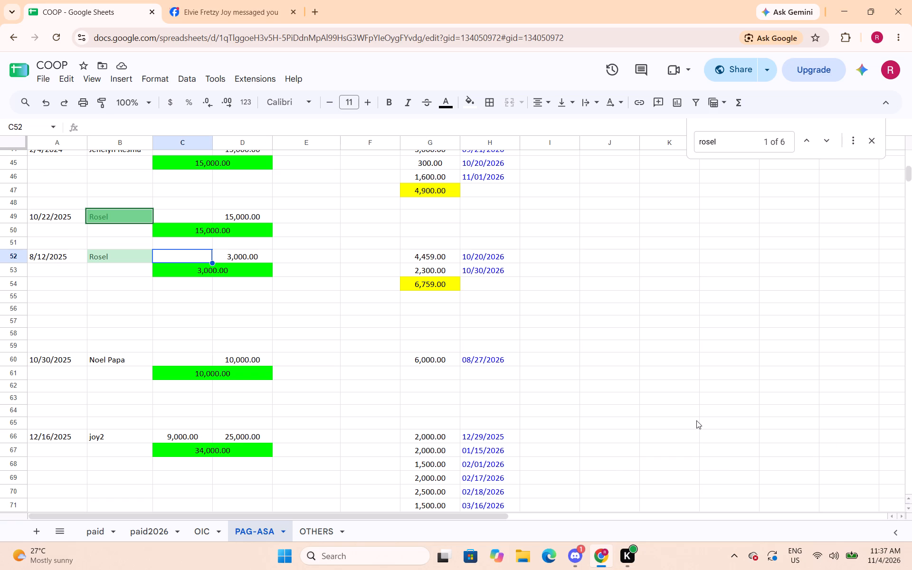
pyautogui.write('2700')
pyautogui.press('Down')
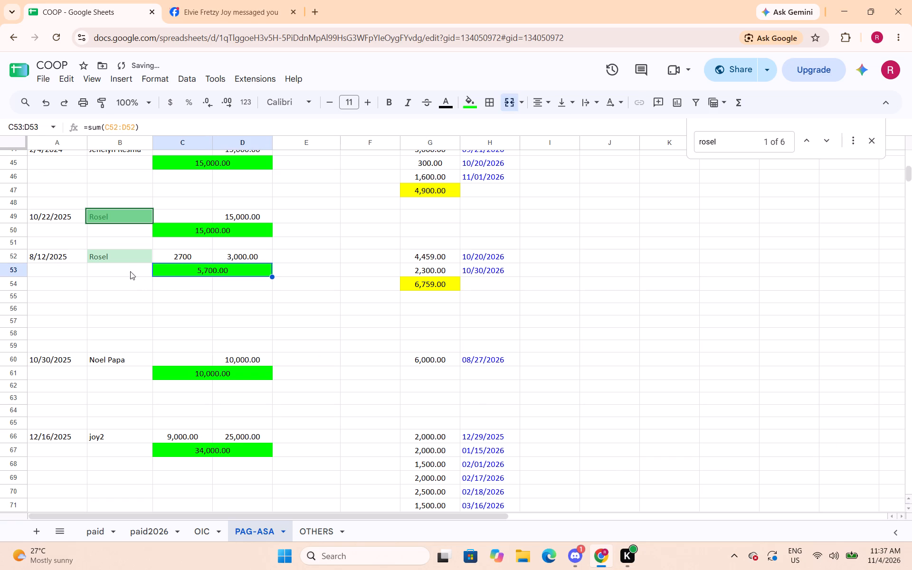
# Set Rosel's 10/30/2026 payment in G53 to 1241.
pyautogui.click(124, 310)
pyautogui.click(425, 284)
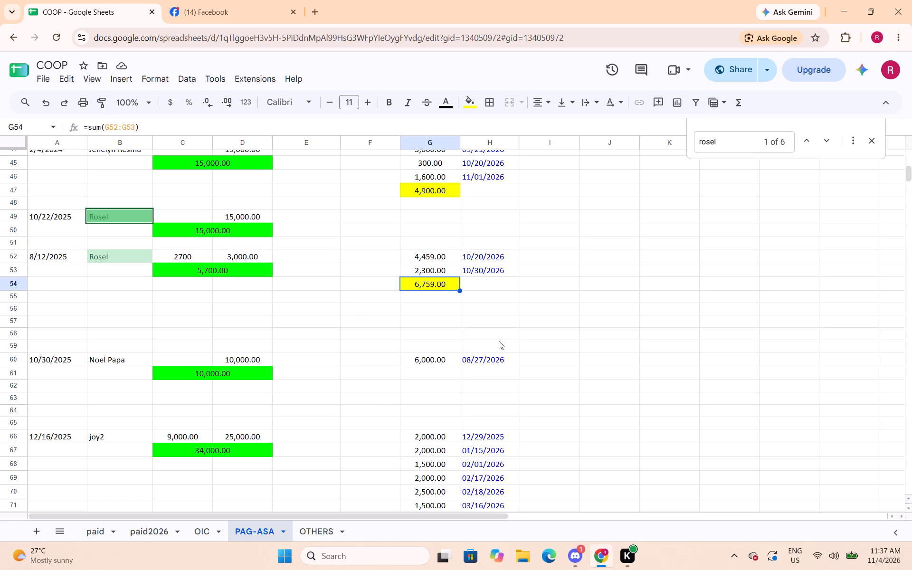
pyautogui.click(423, 317)
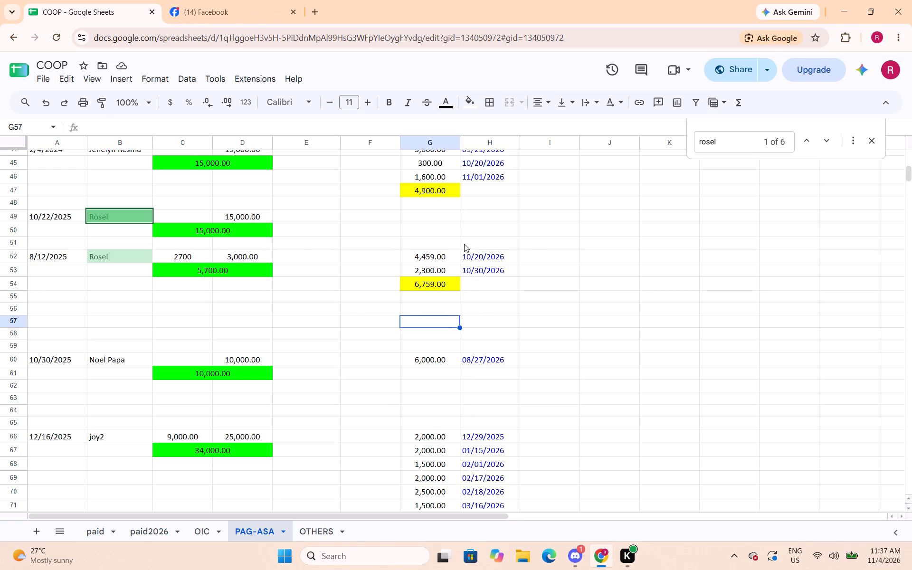
pyautogui.click(526, 298)
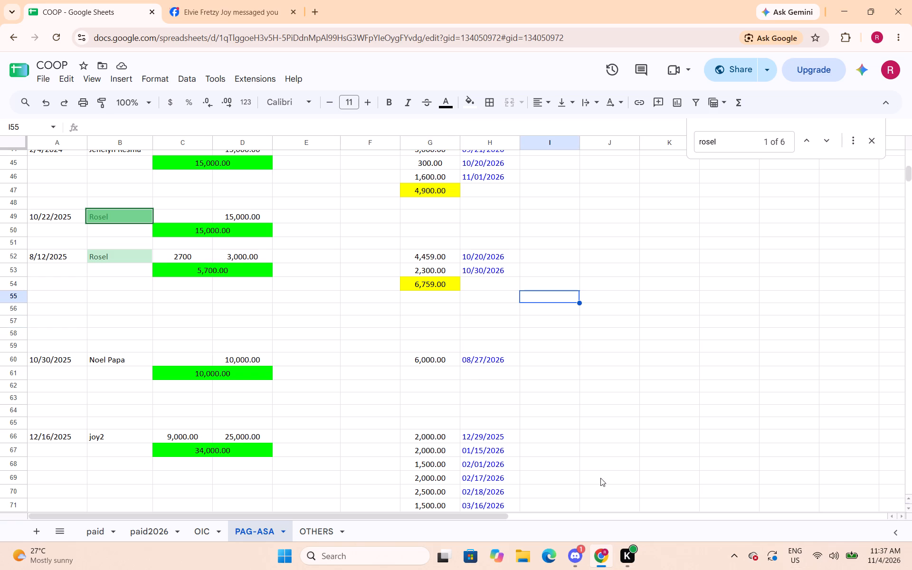
pyautogui.click(431, 266)
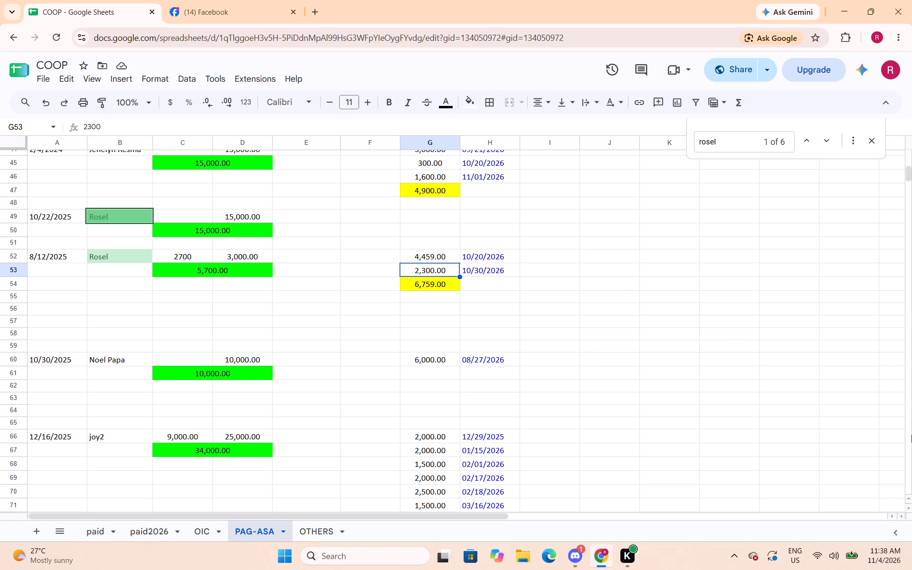
pyautogui.write('12')
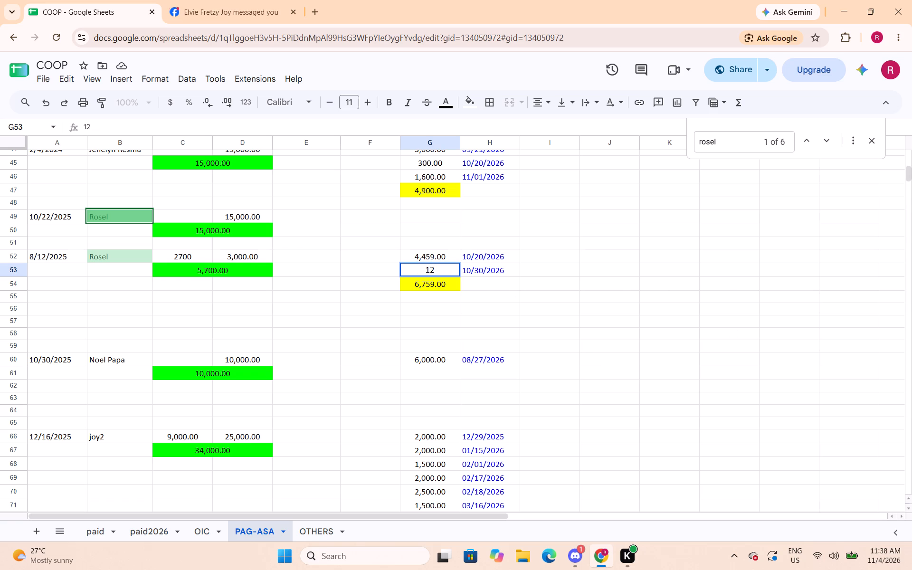
pyautogui.write('41')
pyautogui.press('Right')
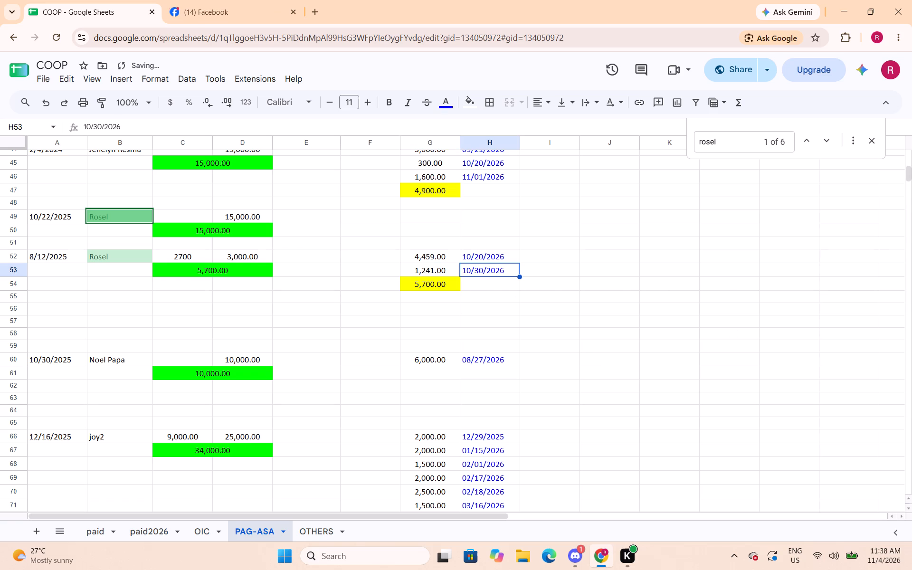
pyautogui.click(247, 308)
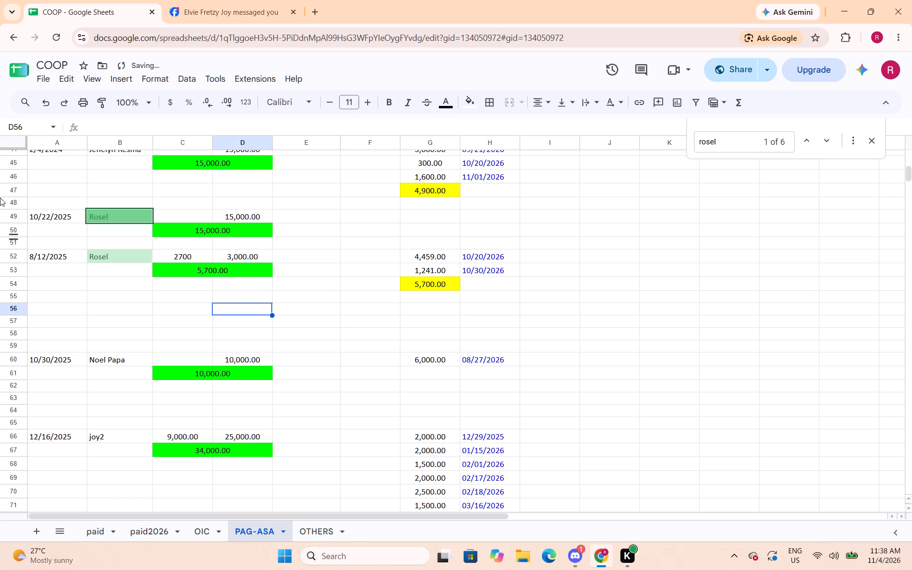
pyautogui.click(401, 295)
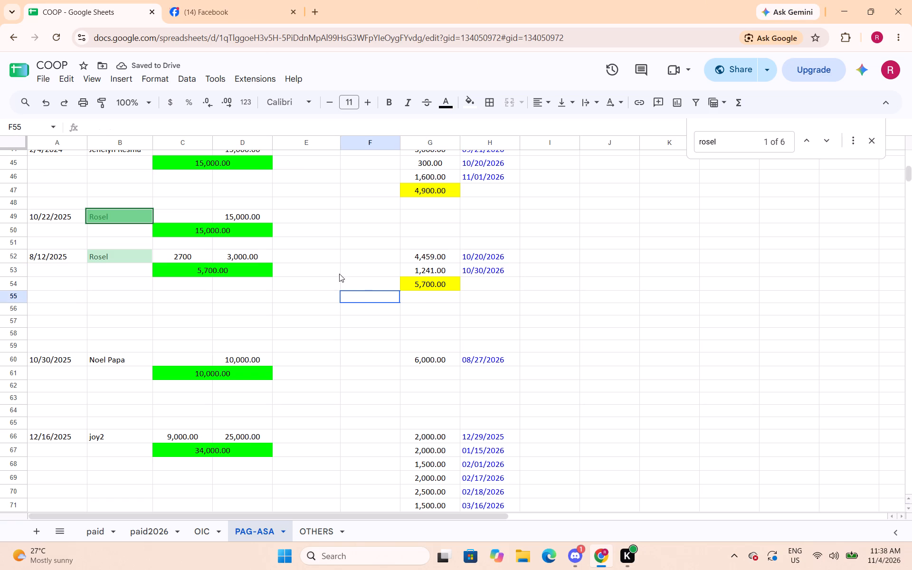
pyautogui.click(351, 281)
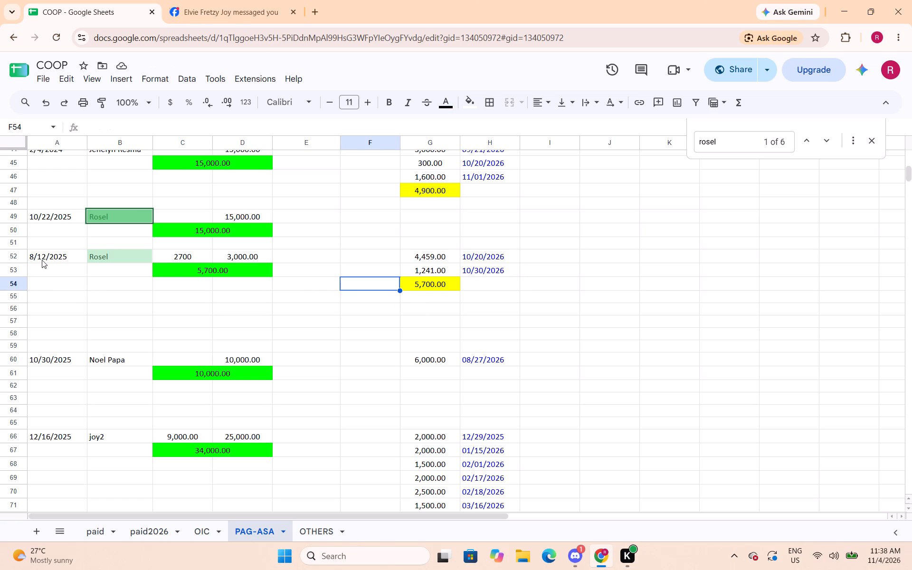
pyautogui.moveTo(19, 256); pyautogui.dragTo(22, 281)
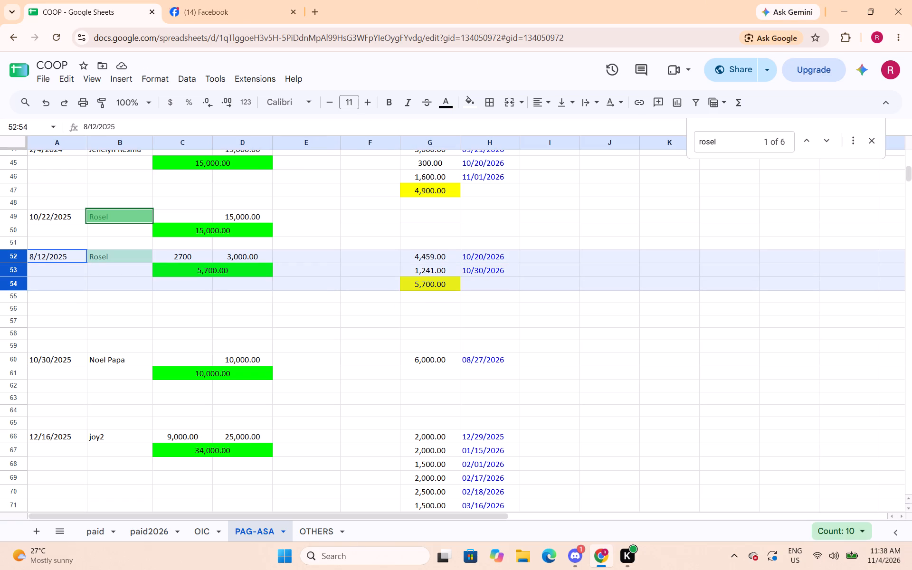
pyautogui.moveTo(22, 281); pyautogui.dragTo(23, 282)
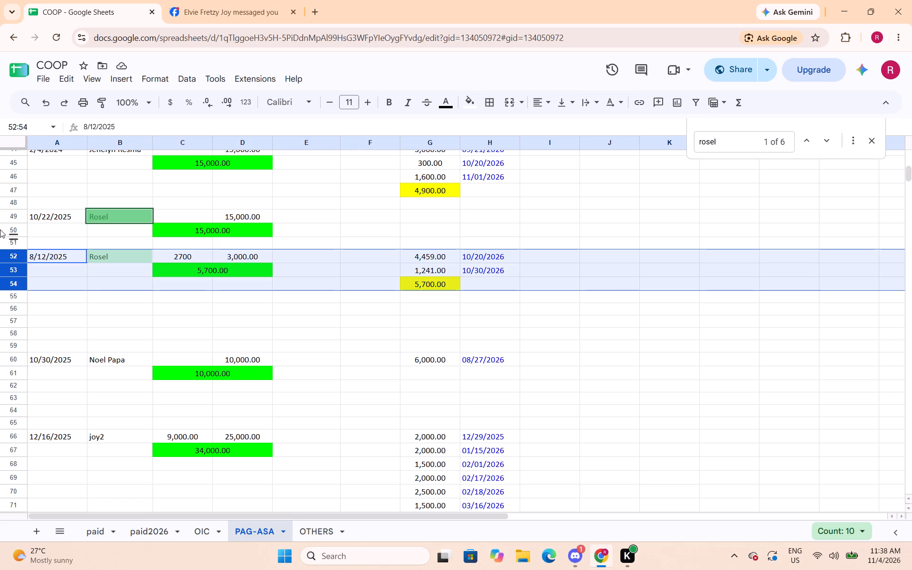
pyautogui.click(444, 218)
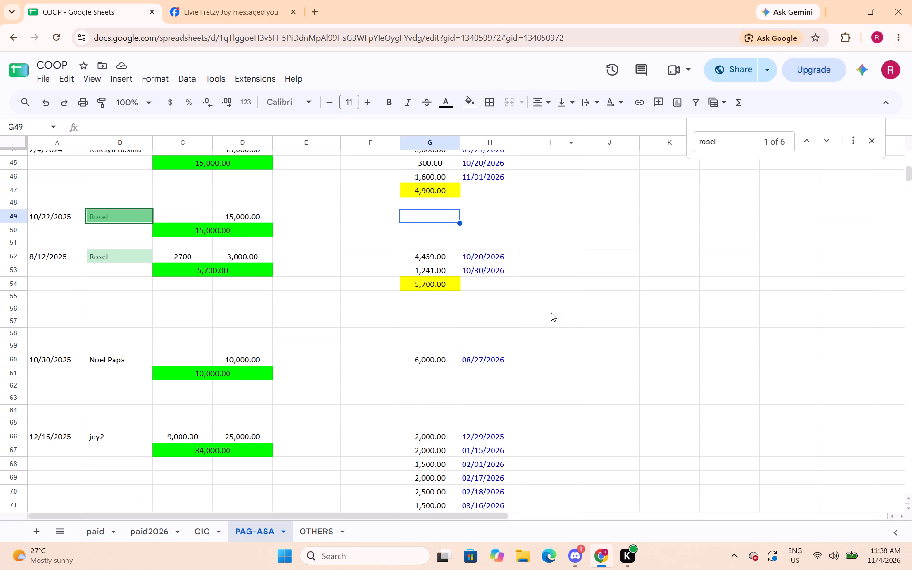
pyautogui.write('1059')
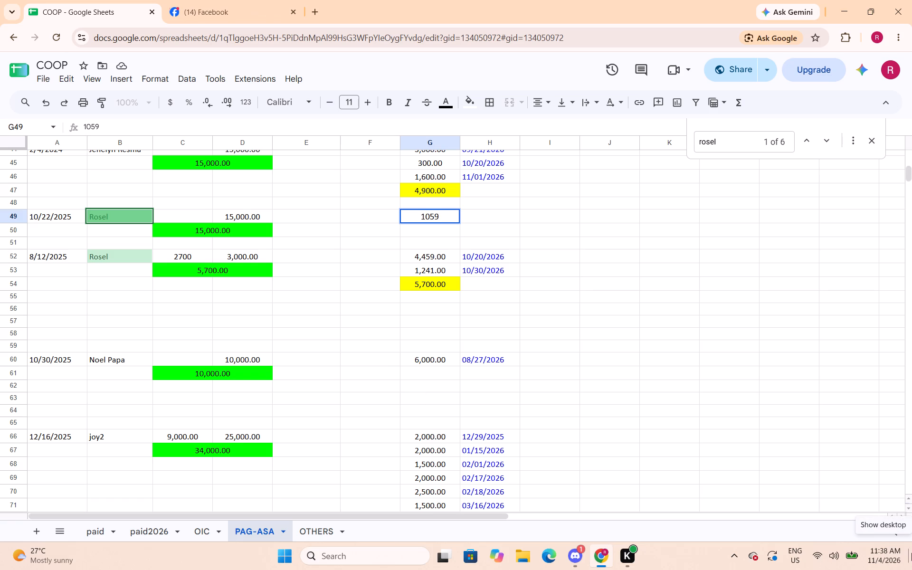
pyautogui.press('Right')
pyautogui.write('10/30/2026')
pyautogui.press('Down')
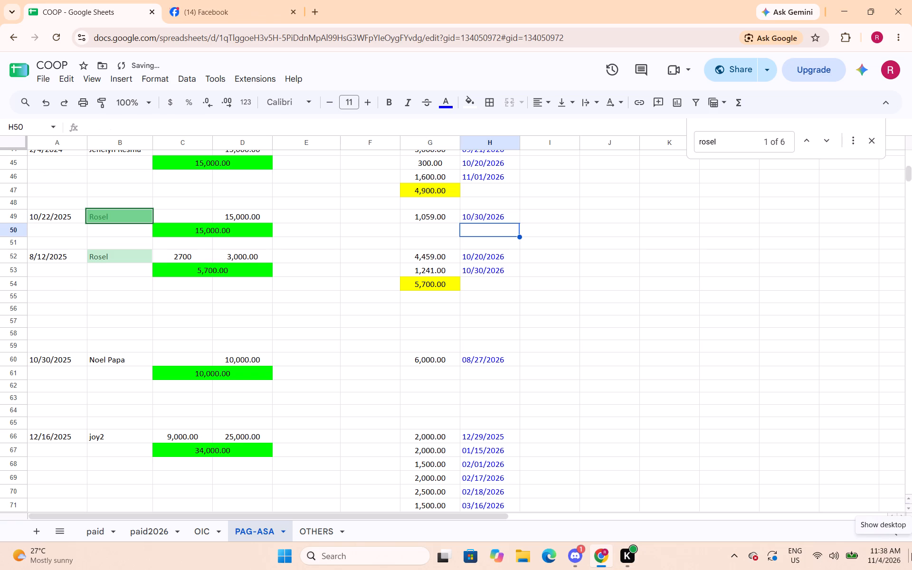
# Move Rosel's 8/12/2025 loan, rows 52 to 54, to the paid2026 sheet starting at row 1410.
pyautogui.click(94, 293)
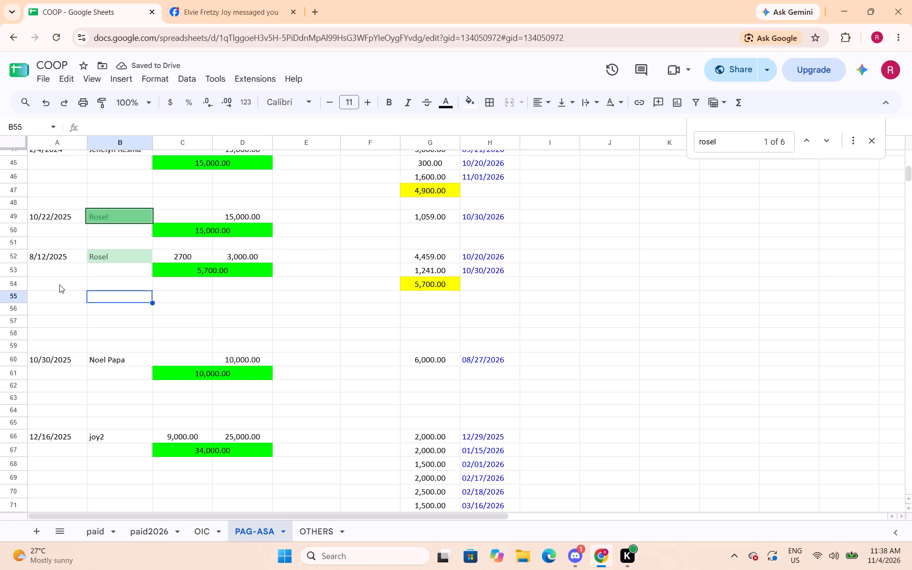
pyautogui.moveTo(20, 257); pyautogui.dragTo(25, 284)
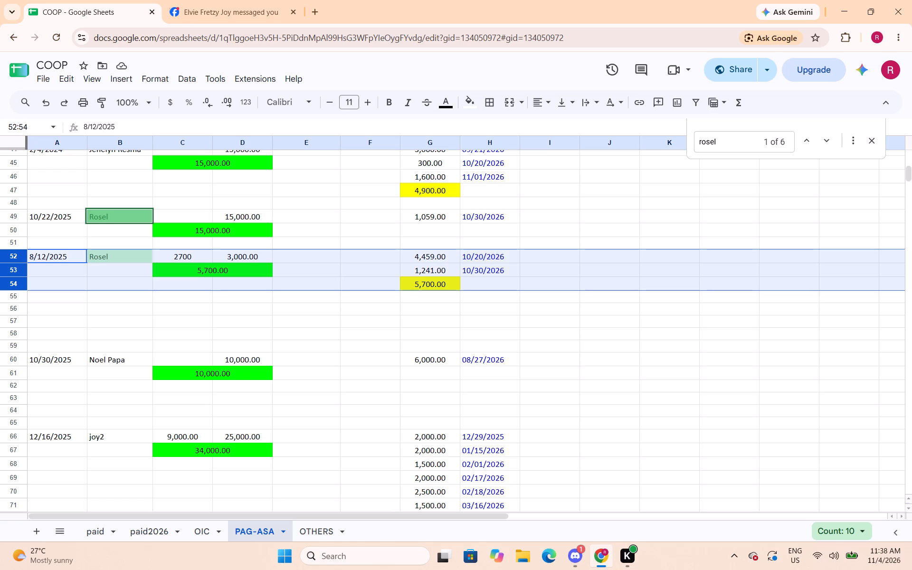
pyautogui.rightClick(150, 279)
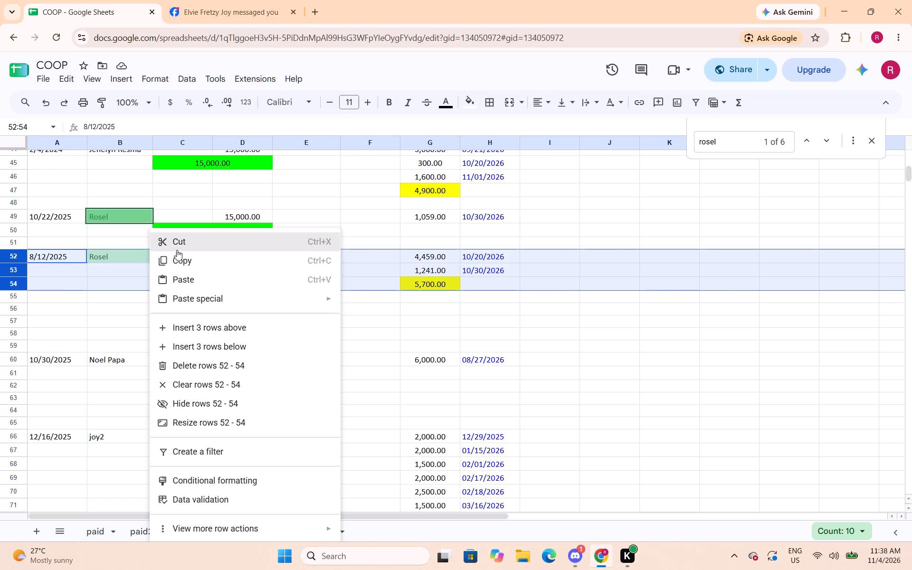
pyautogui.click(178, 246)
pyautogui.click(156, 526)
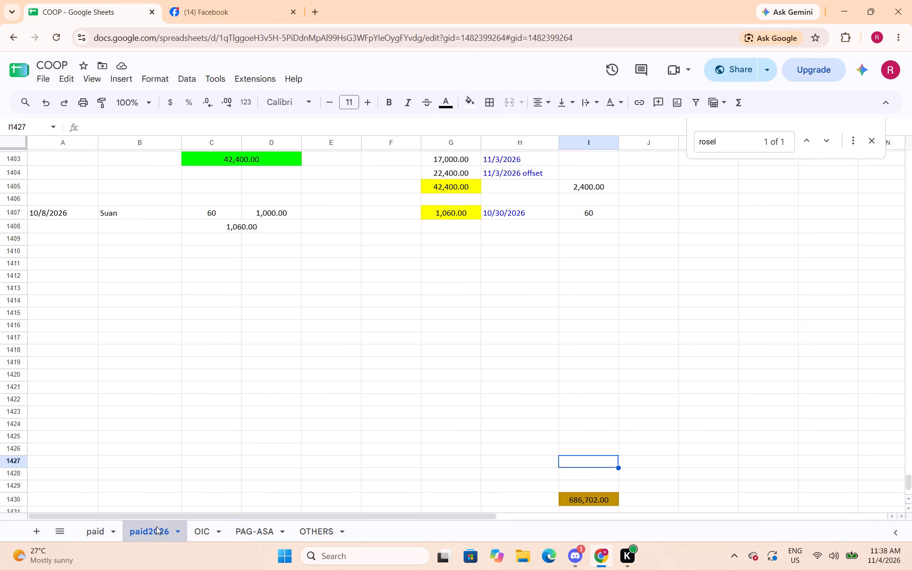
pyautogui.click(86, 247)
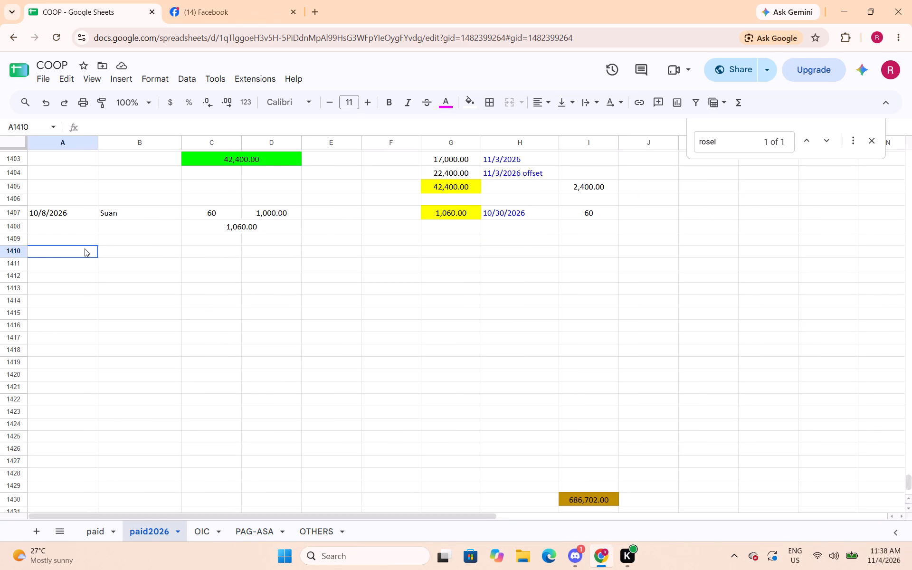
pyautogui.hotkey('ctrl', 'v')
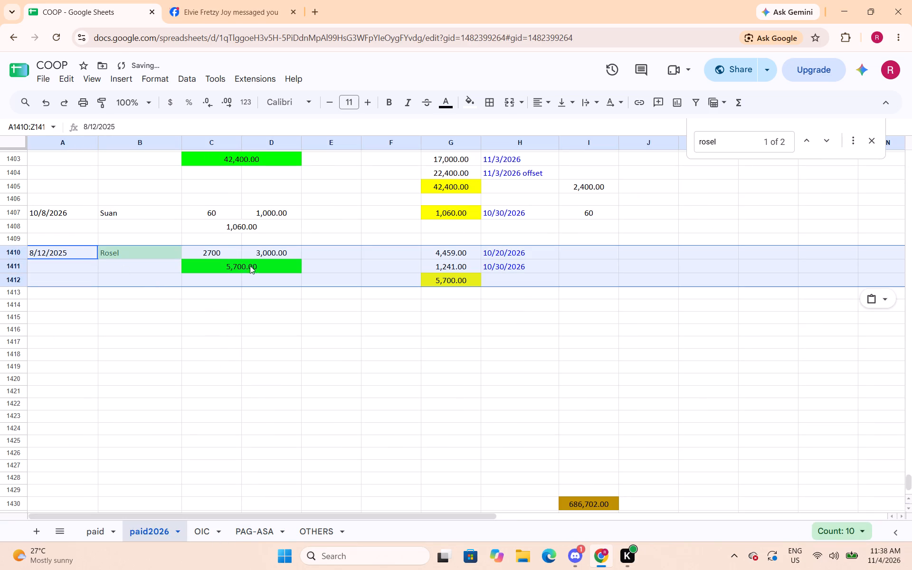
# Fill Suan's loan total in C1408:D1408 with bright green.
pyautogui.click(253, 231)
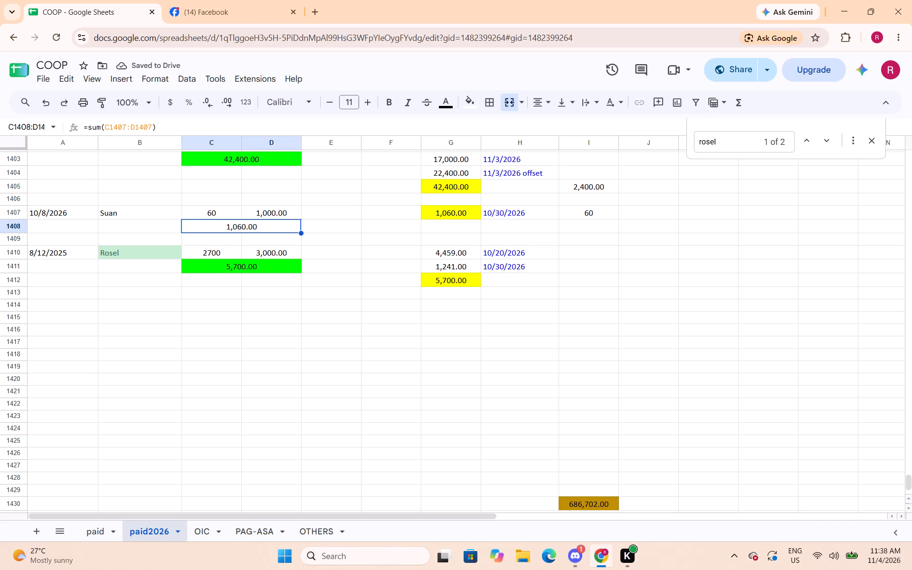
pyautogui.click(471, 107)
pyautogui.click(523, 155)
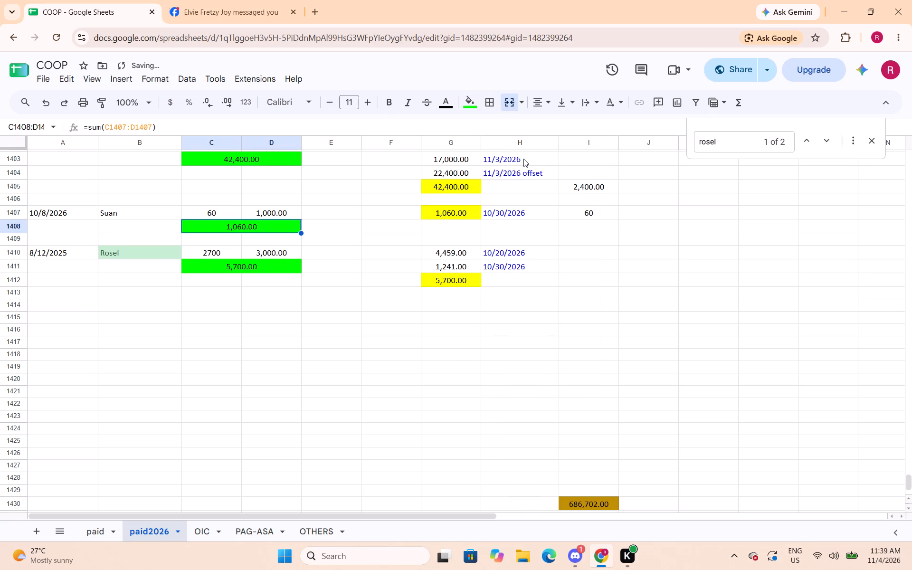
pyautogui.click(328, 339)
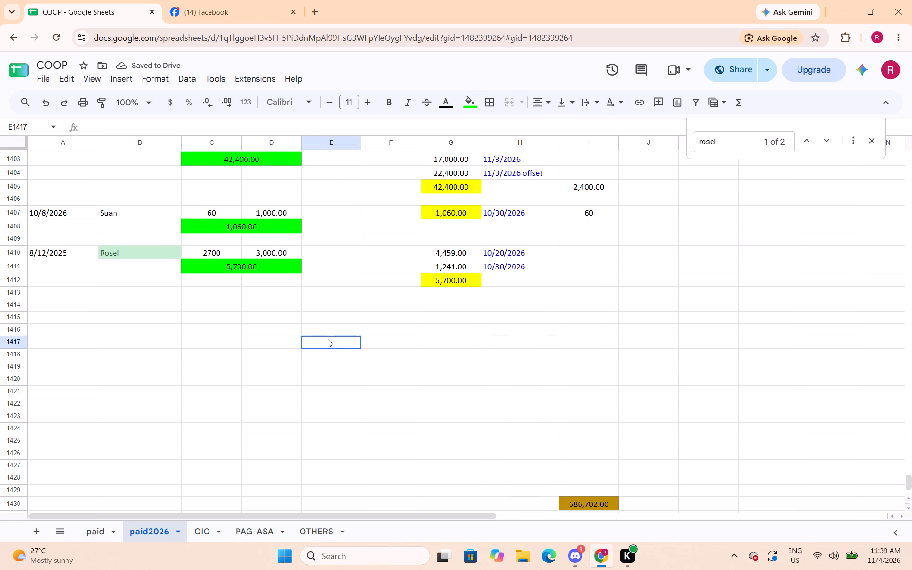
# Colour Hany eve friend's 6,000.00 loan amount in D1394 brick red, like the amounts above, and centre it.
pyautogui.scroll(7, 328, 338)
pyautogui.scroll(-1, 328, 338)
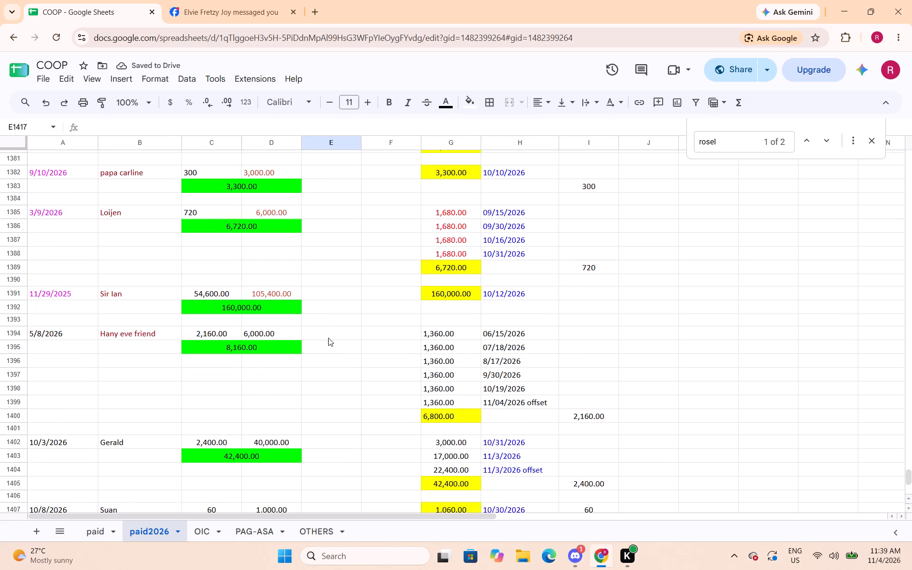
pyautogui.scroll(-2, 328, 338)
pyautogui.scroll(3, 328, 338)
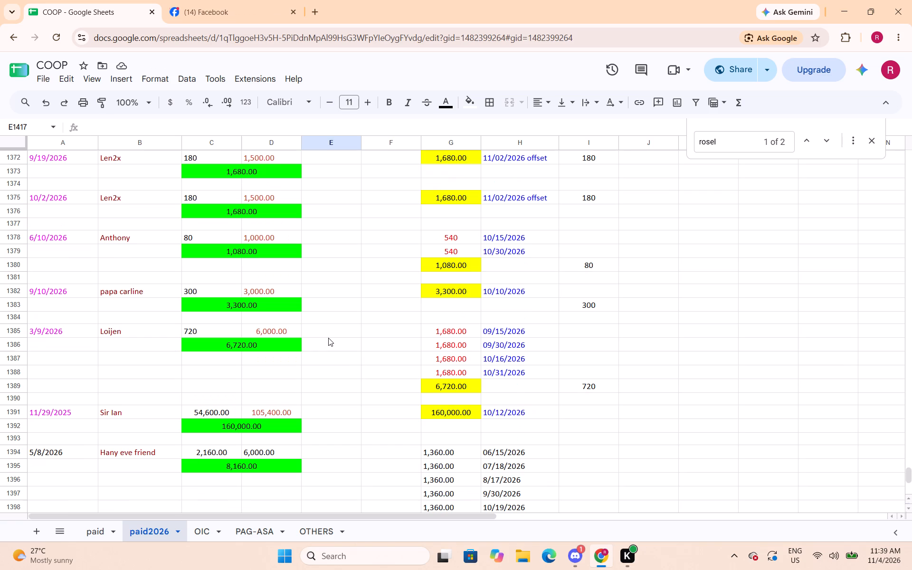
pyautogui.scroll(-4, 328, 338)
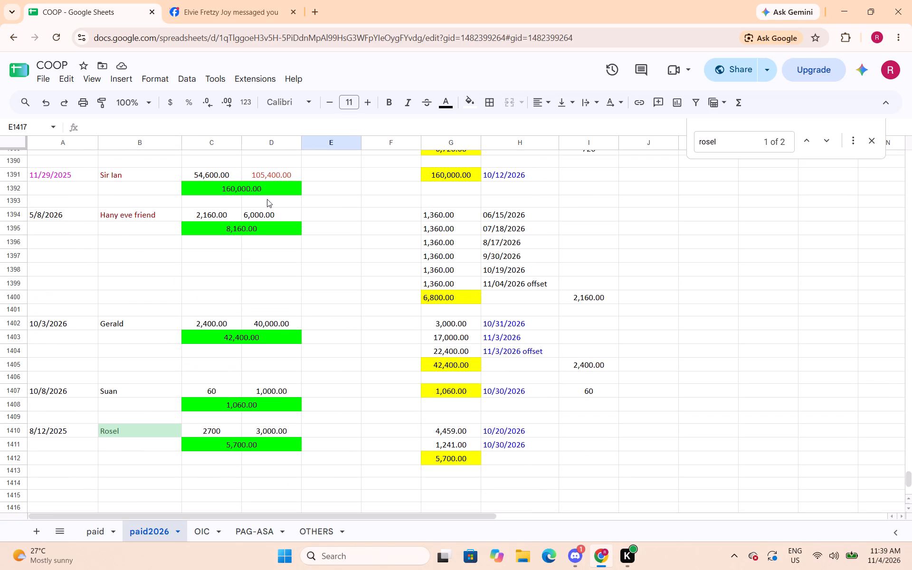
pyautogui.click(272, 215)
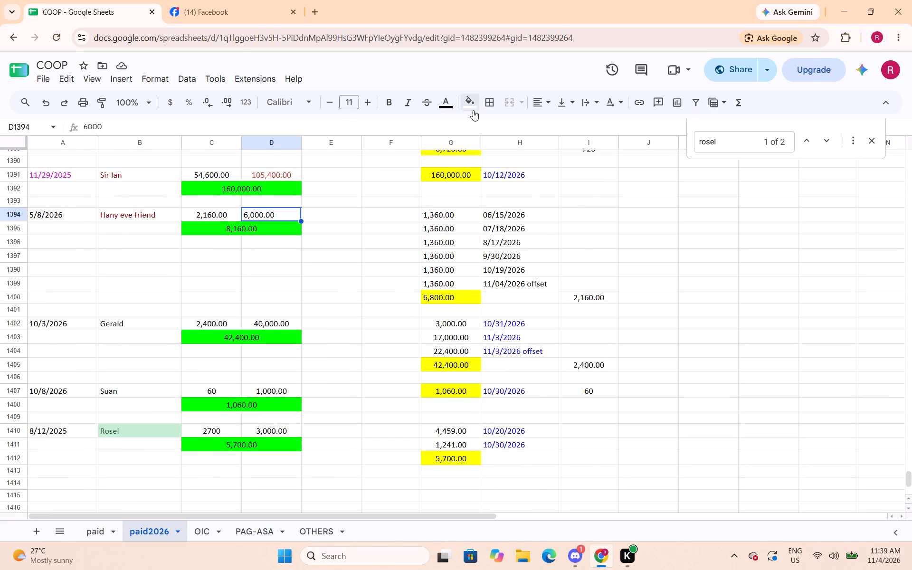
pyautogui.click(445, 101)
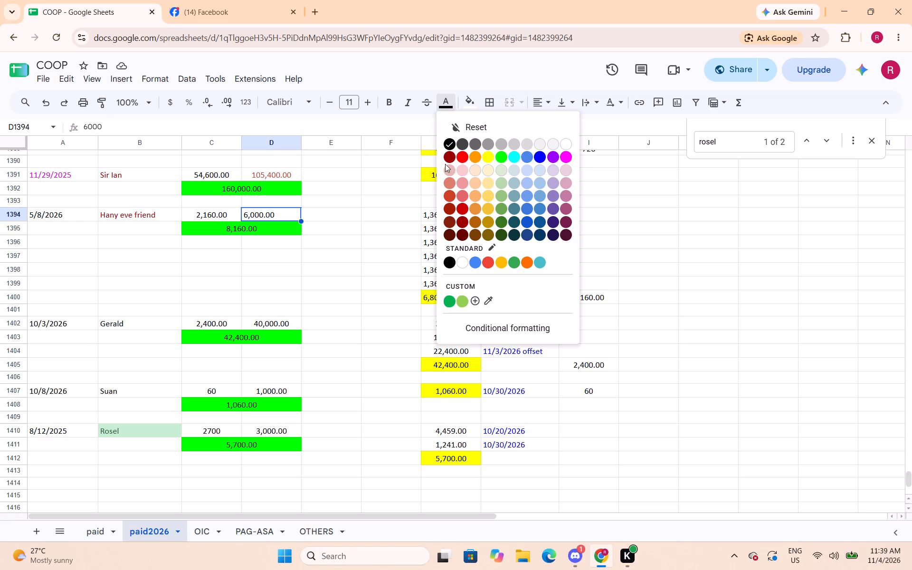
pyautogui.click(450, 196)
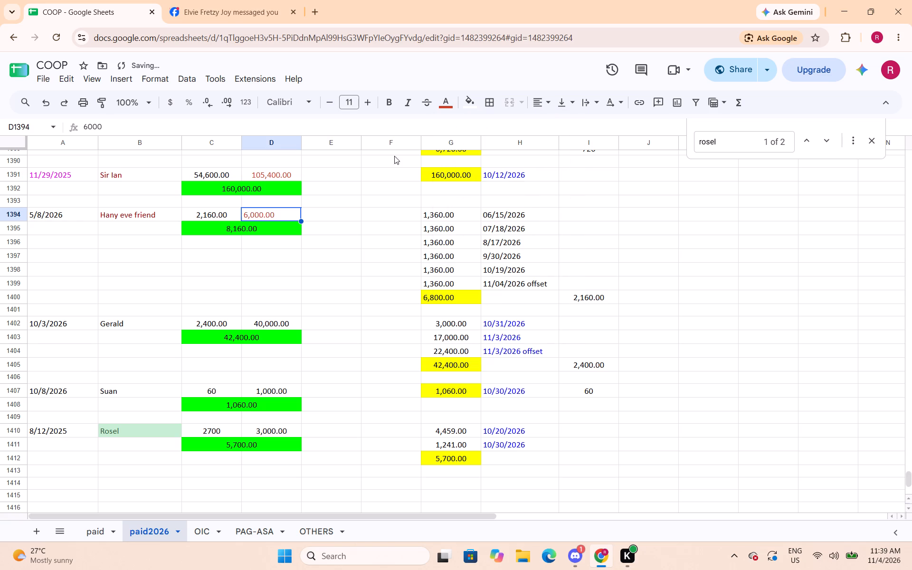
pyautogui.click(538, 105)
pyautogui.click(558, 127)
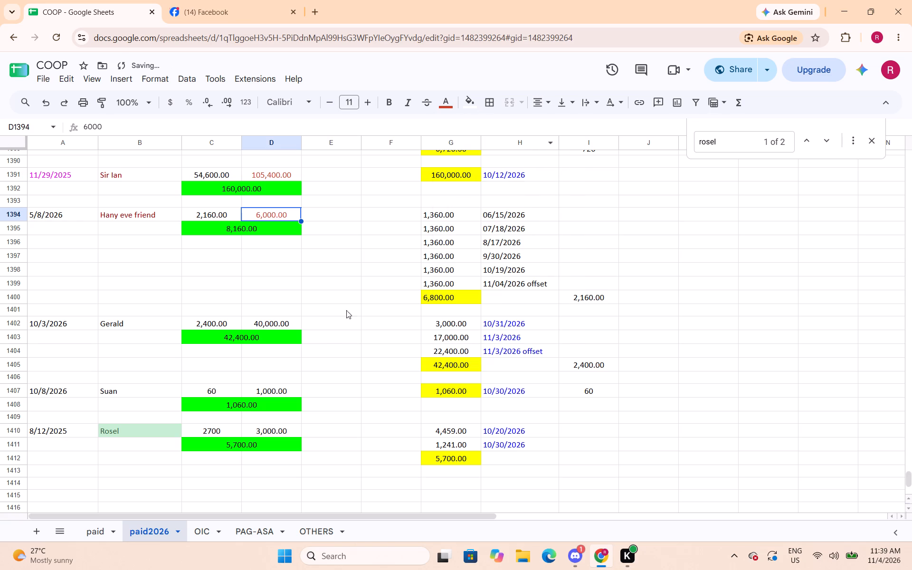
# Colour Gerald's loan amount in D1402 and Suan's loan amount in D1407 the same brick red.
pyautogui.click(291, 324)
pyautogui.click(449, 106)
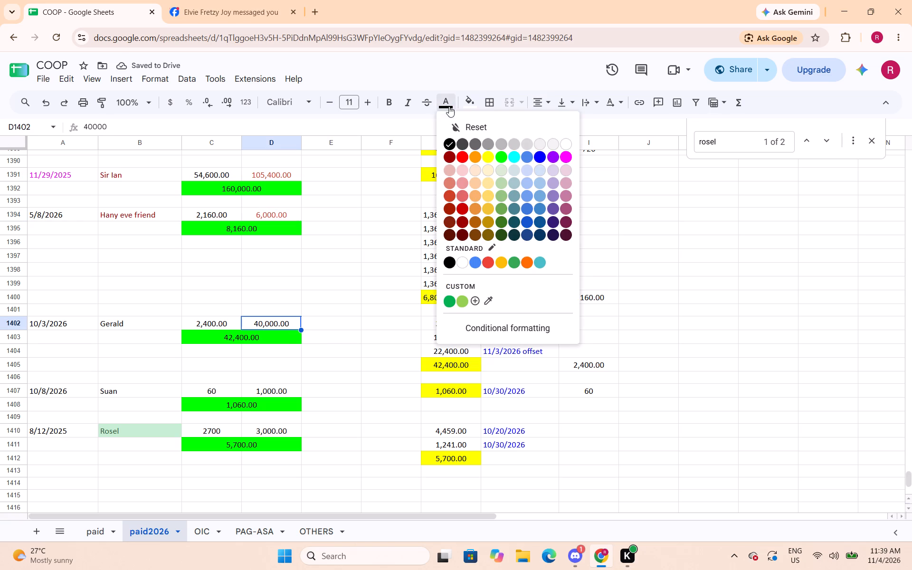
pyautogui.click(448, 192)
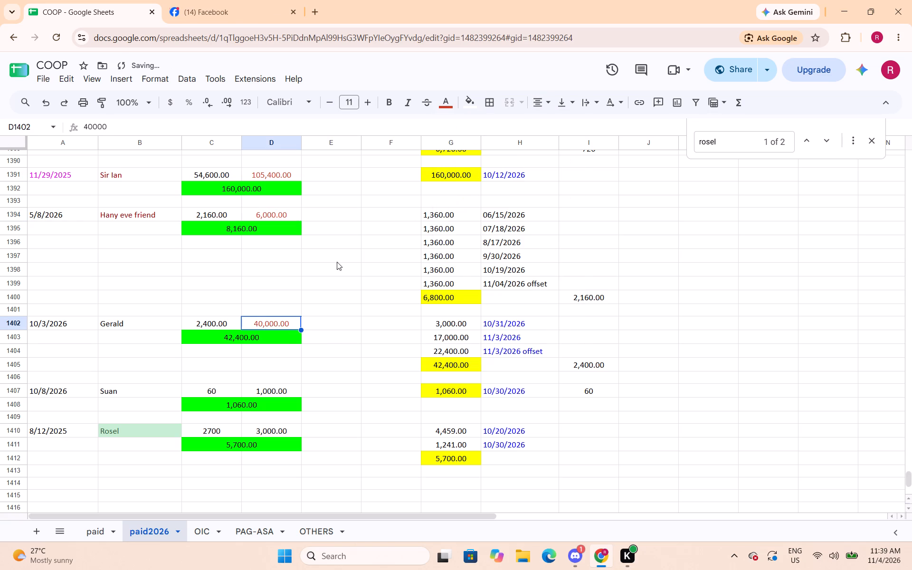
pyautogui.scroll(-2, 317, 286)
pyautogui.click(289, 276)
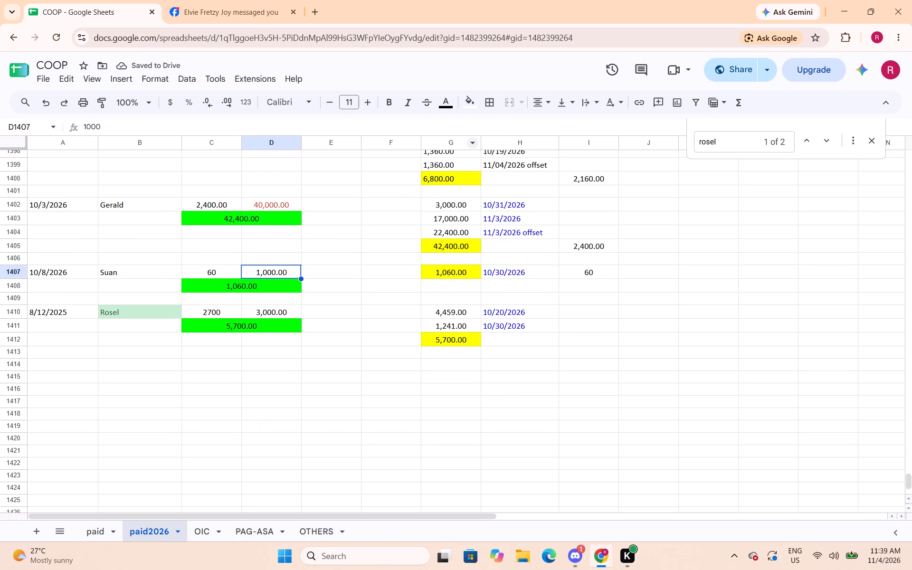
pyautogui.click(449, 106)
pyautogui.click(450, 196)
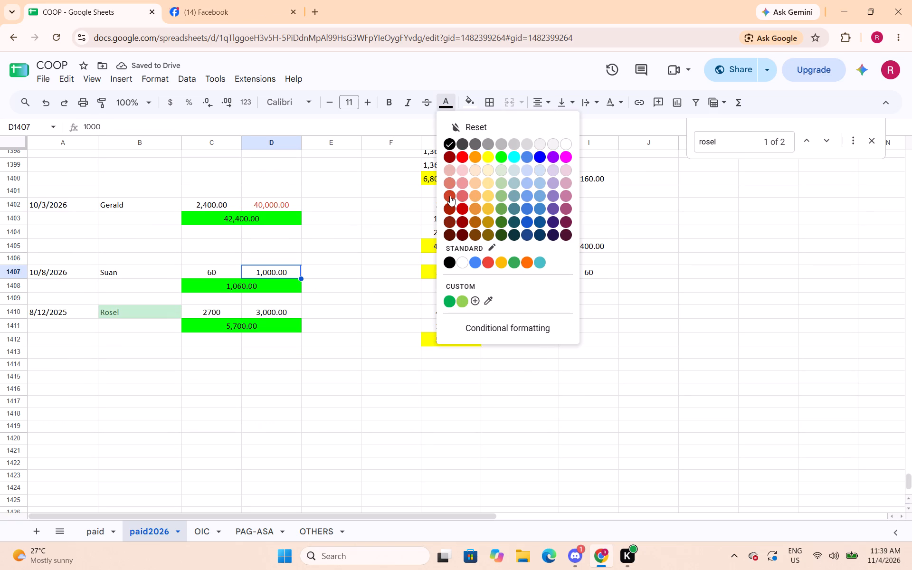
# Colour Rosel's loan amount in D1410 the same brick red as the loan amounts above.
pyautogui.click(287, 314)
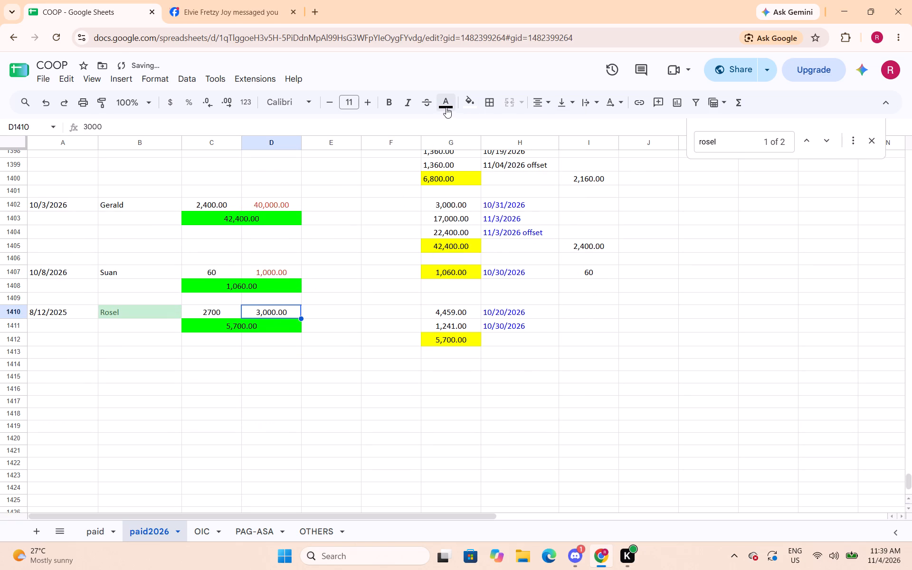
pyautogui.click(446, 107)
pyautogui.click(447, 196)
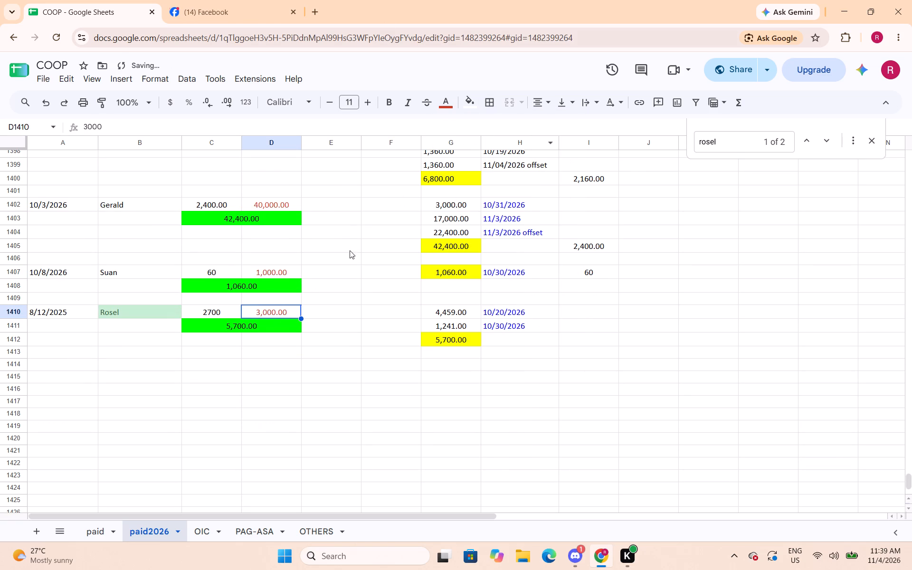
# Enter Rosel's interest of 2700 in I1412, centre it and give it the 1,000.12 number format.
pyautogui.scroll(-1, 336, 258)
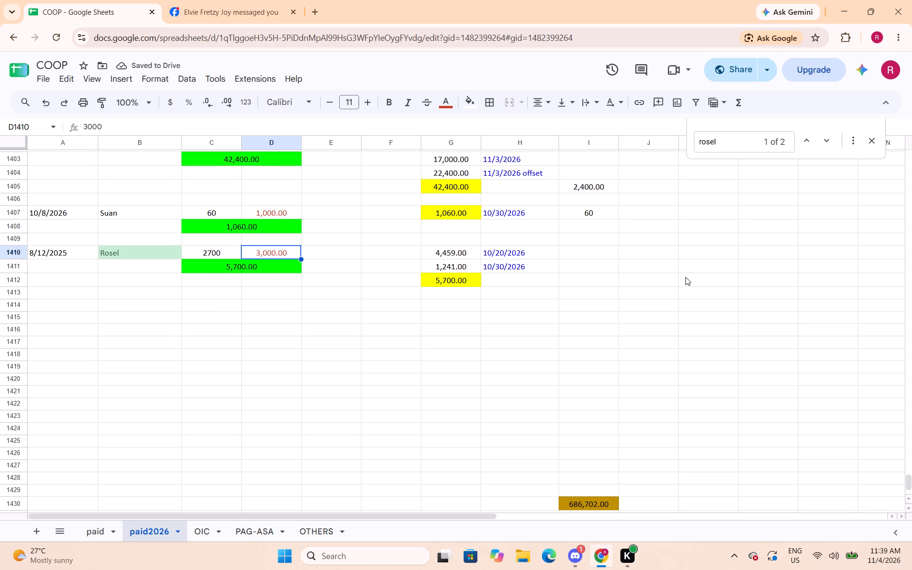
pyautogui.click(603, 282)
pyautogui.write('2700')
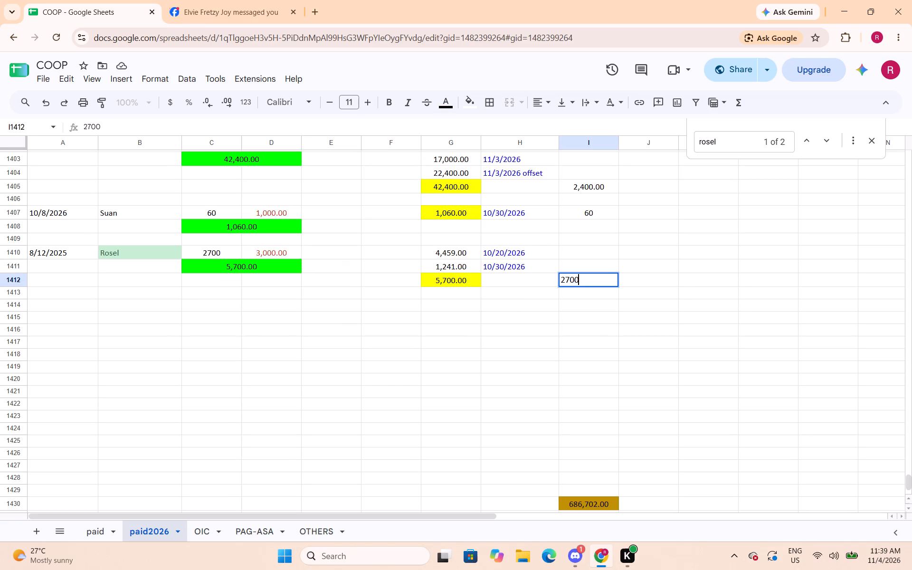
pyautogui.press('Down')
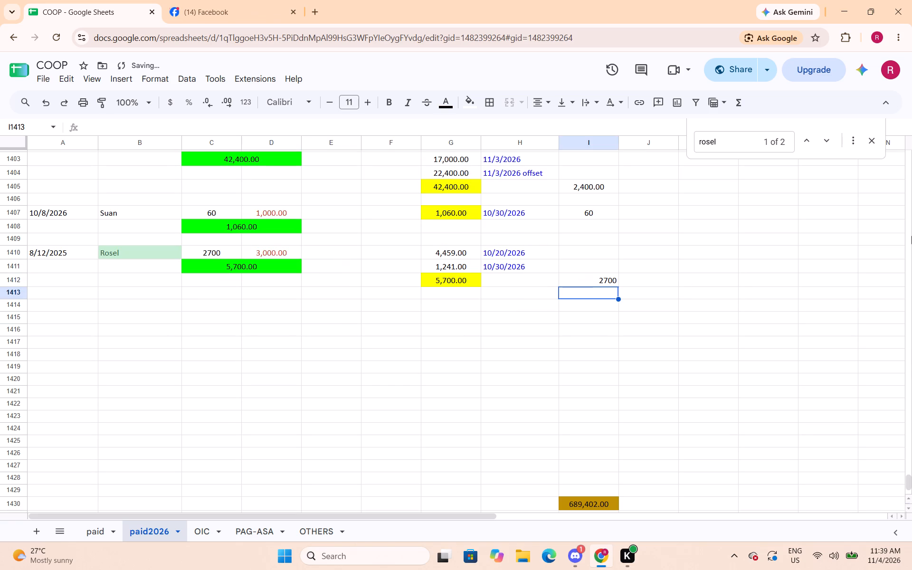
pyautogui.click(582, 276)
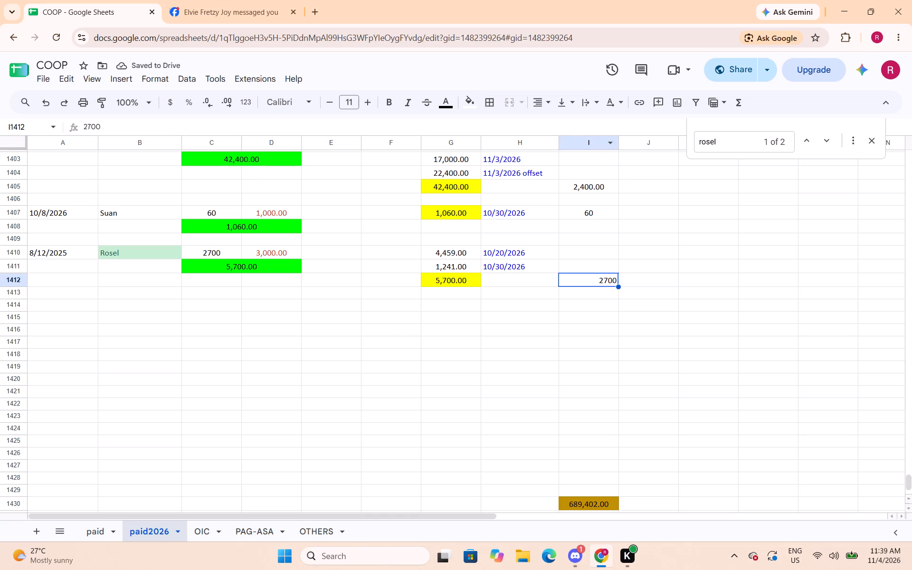
pyautogui.click(543, 103)
pyautogui.click(565, 126)
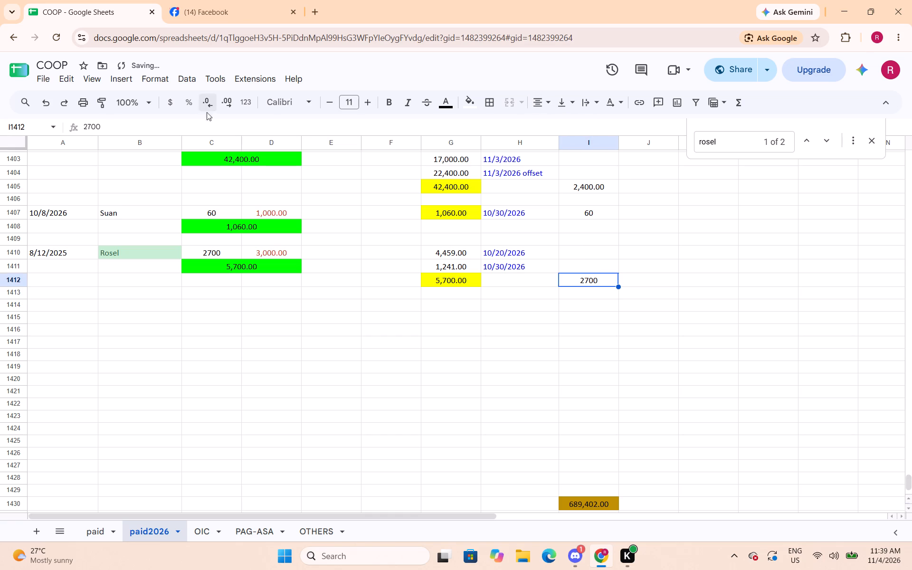
pyautogui.click(151, 79)
pyautogui.click(195, 124)
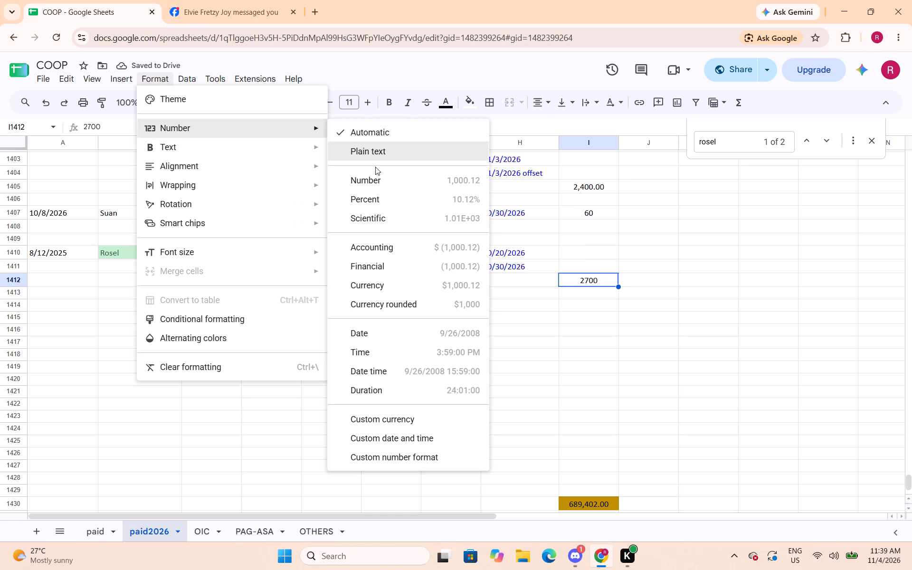
pyautogui.click(377, 184)
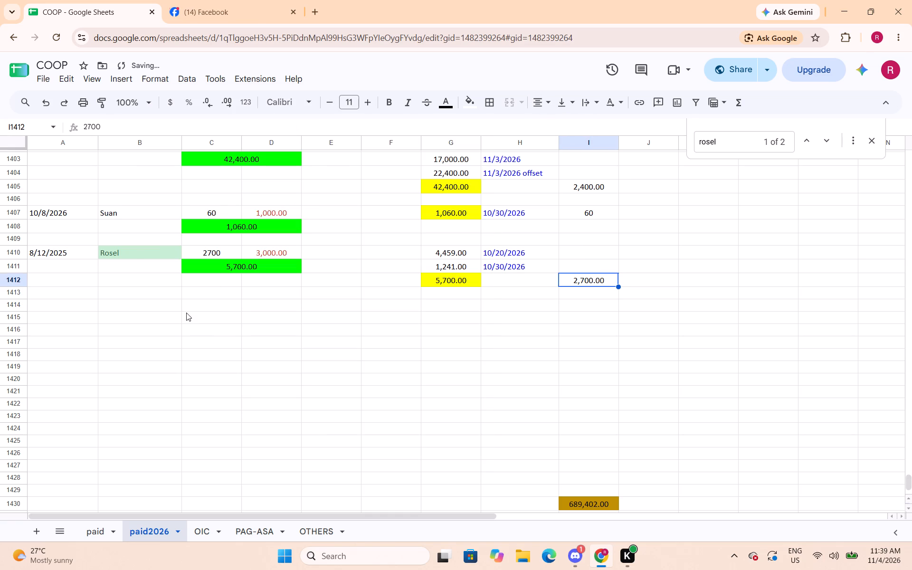
# Apply the 1,000.12 number format to Rosel's interest in C1410.
pyautogui.click(215, 253)
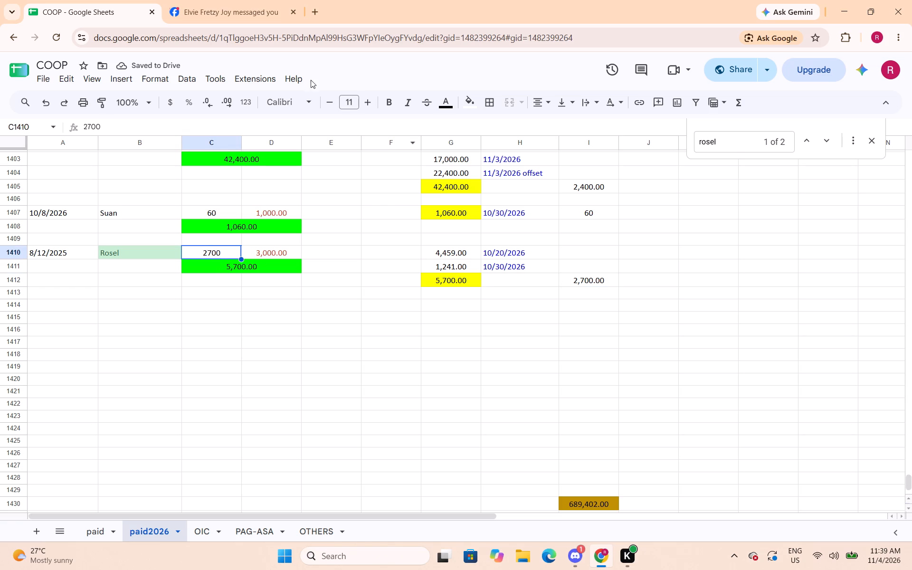
pyautogui.click(155, 81)
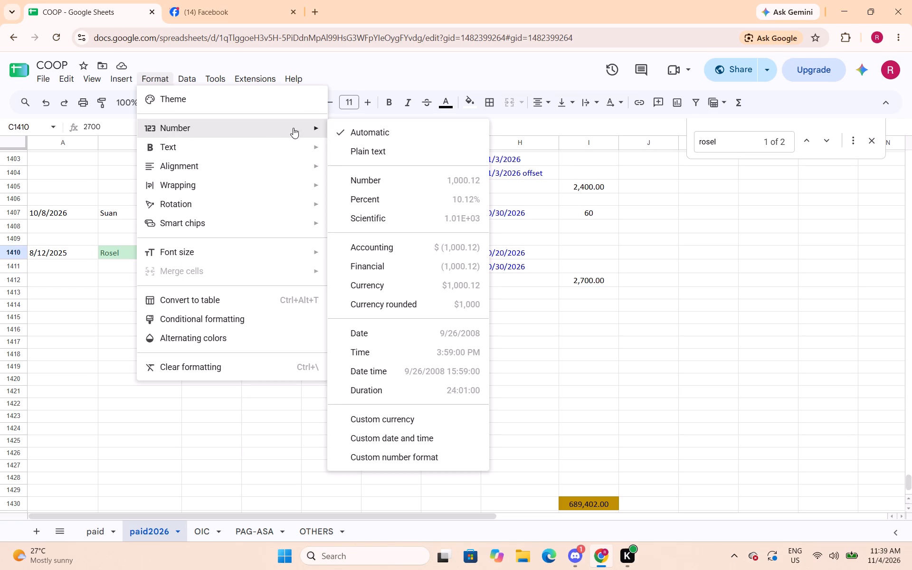
pyautogui.click(363, 188)
# Compare the formatting of the recently moved loans with the earlier entries on the paid2026 sheet.
pyautogui.scroll(1, 300, 304)
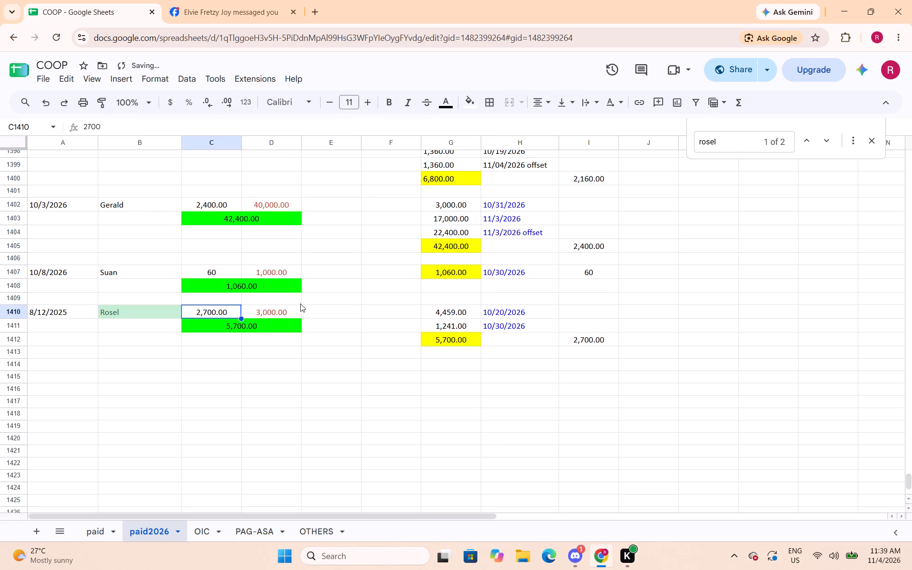
pyautogui.scroll(1, 300, 304)
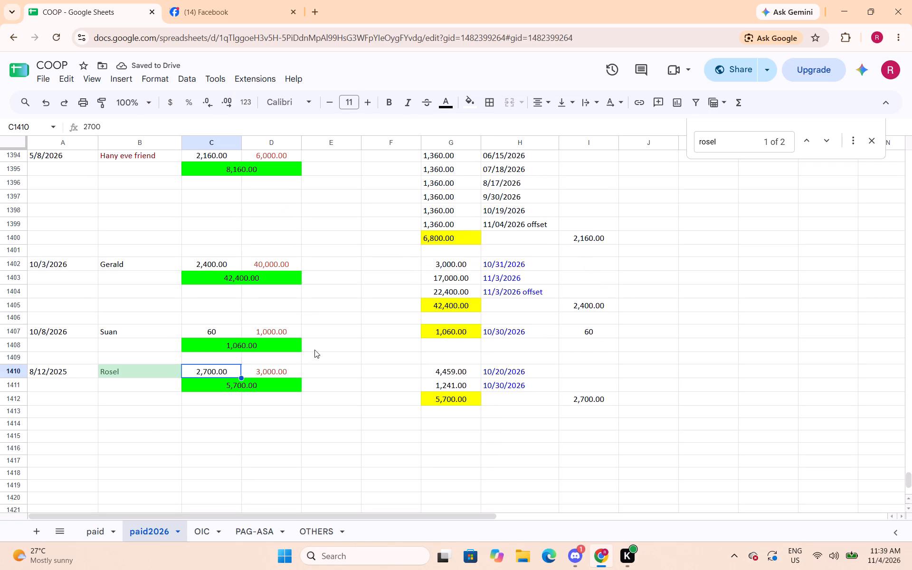
pyautogui.click(403, 348)
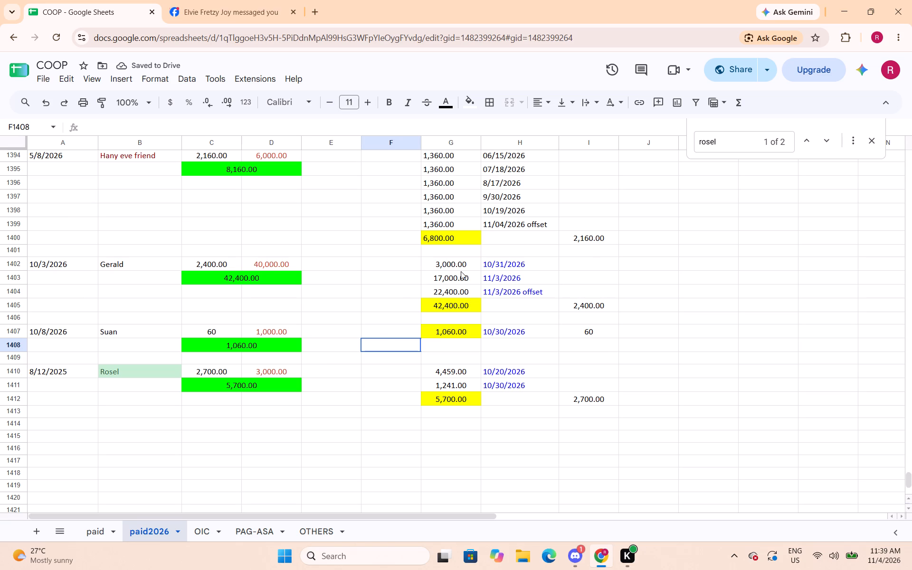
pyautogui.scroll(6, 412, 296)
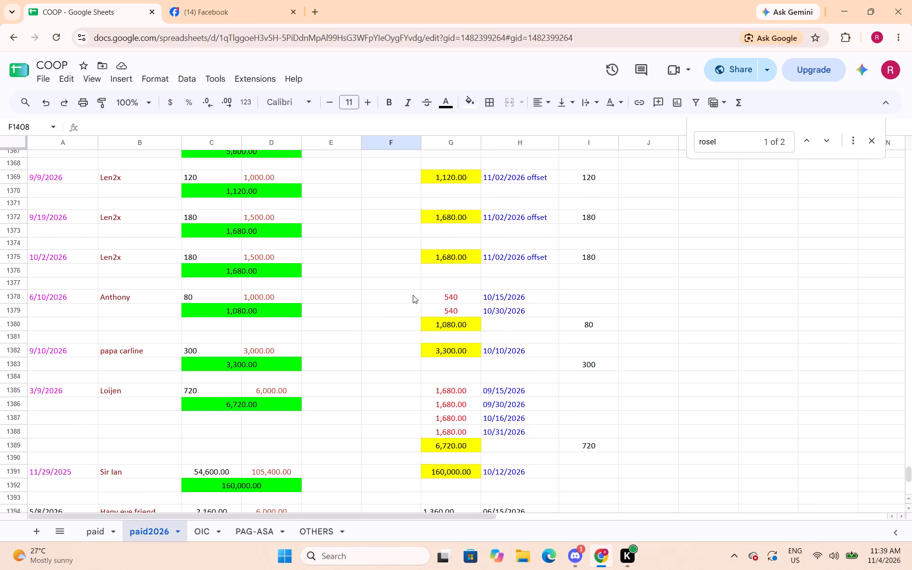
pyautogui.scroll(2, 413, 295)
pyautogui.scroll(-7, 413, 295)
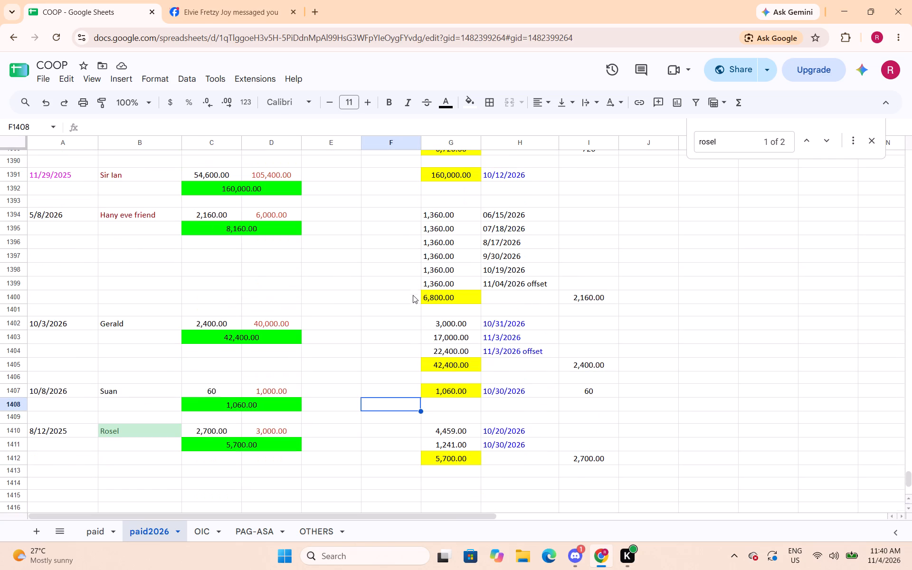
pyautogui.scroll(2, 452, 218)
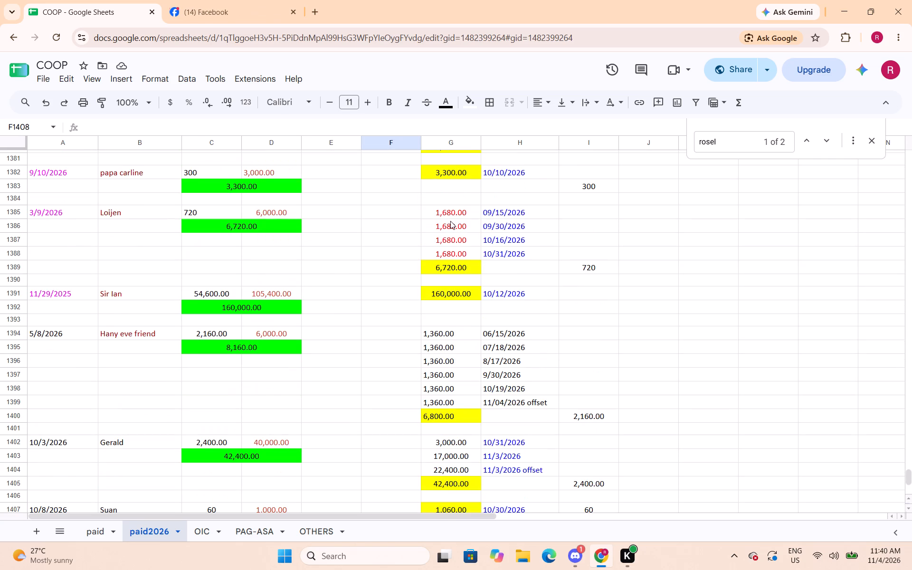
# Change the text colour of Hany eve friend's 1,360.00 payments in G1394:G1399 to red, keeping a white fill.
pyautogui.scroll(-2, 444, 248)
pyautogui.moveTo(449, 218); pyautogui.dragTo(450, 275)
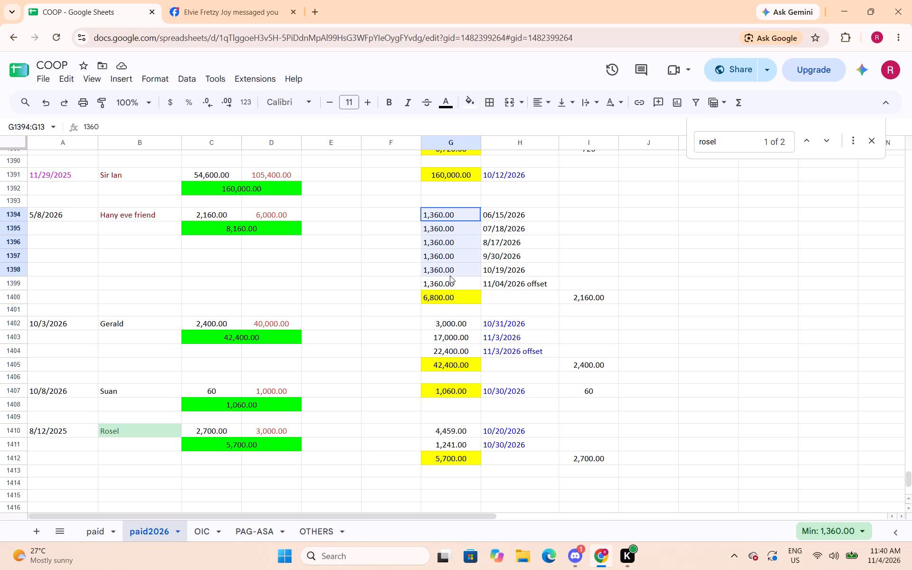
pyautogui.moveTo(450, 275); pyautogui.dragTo(450, 282)
pyautogui.click(462, 109)
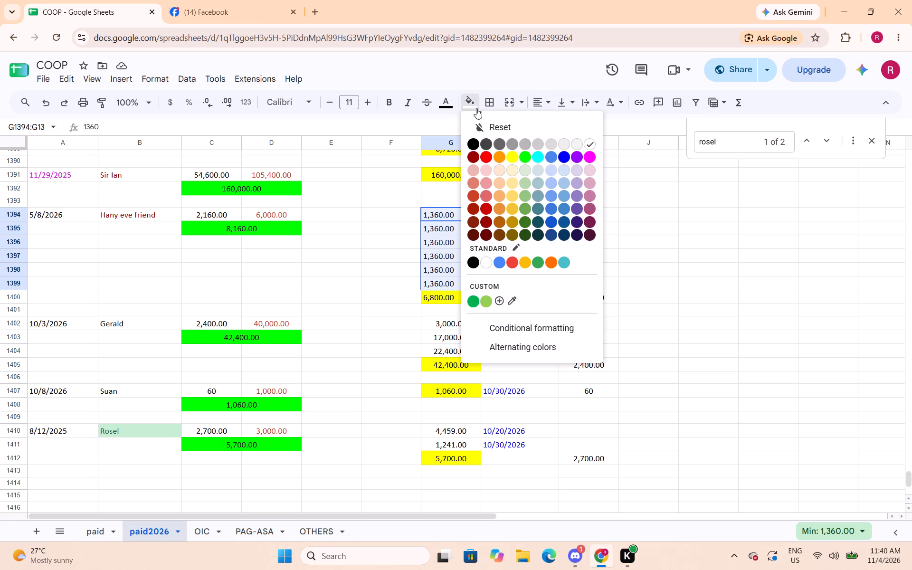
pyautogui.click(484, 159)
pyautogui.click(474, 95)
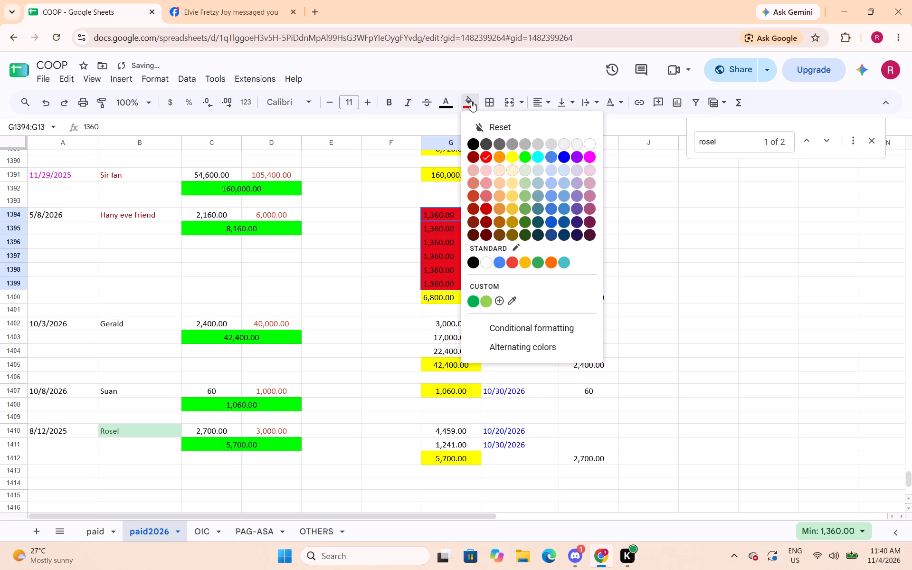
pyautogui.click(483, 265)
pyautogui.click(439, 104)
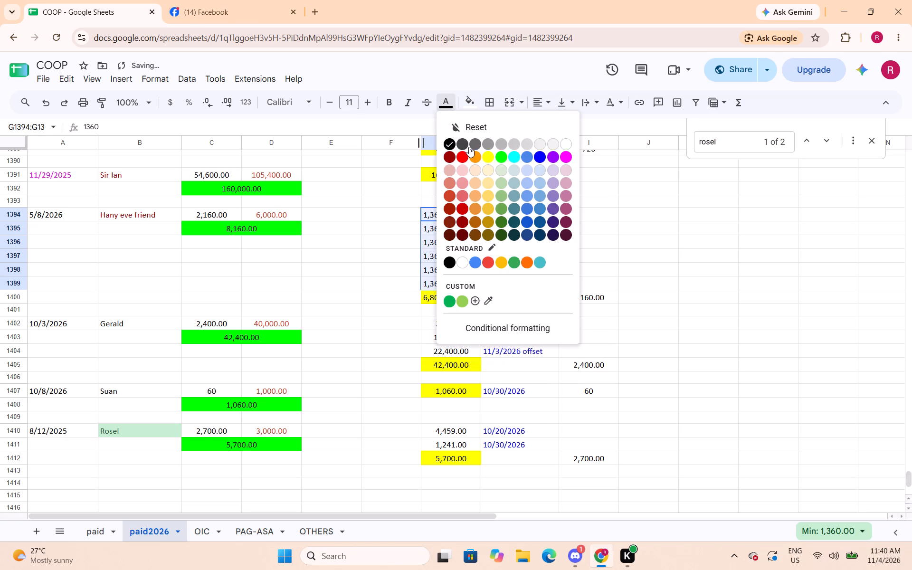
pyautogui.click(463, 159)
# Change the text colour of Gerald's three payments in G1402:G1404 to red.
pyautogui.moveTo(448, 327); pyautogui.dragTo(450, 352)
pyautogui.click(446, 103)
pyautogui.click(465, 154)
# Change the text colour of Rosel's two payments in G1410:G1411 to red.
pyautogui.scroll(-1, 403, 250)
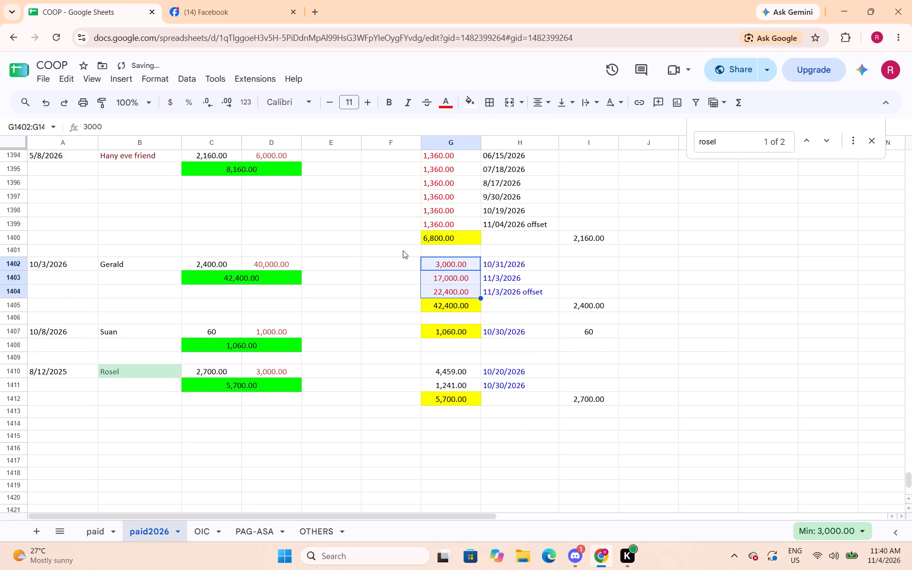
pyautogui.scroll(-2, 403, 250)
pyautogui.moveTo(444, 253); pyautogui.dragTo(449, 265)
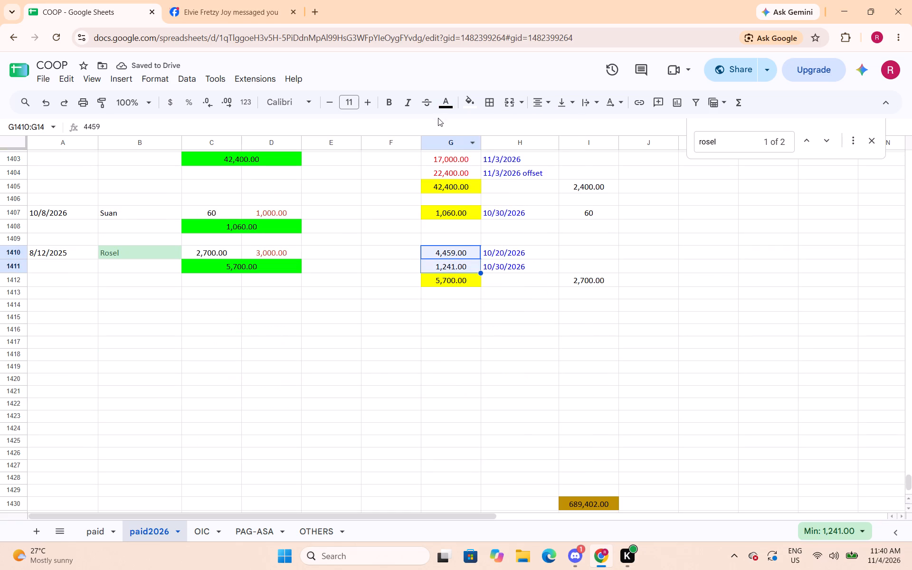
pyautogui.click(448, 103)
pyautogui.click(458, 156)
pyautogui.moveTo(377, 321); pyautogui.dragTo(368, 321)
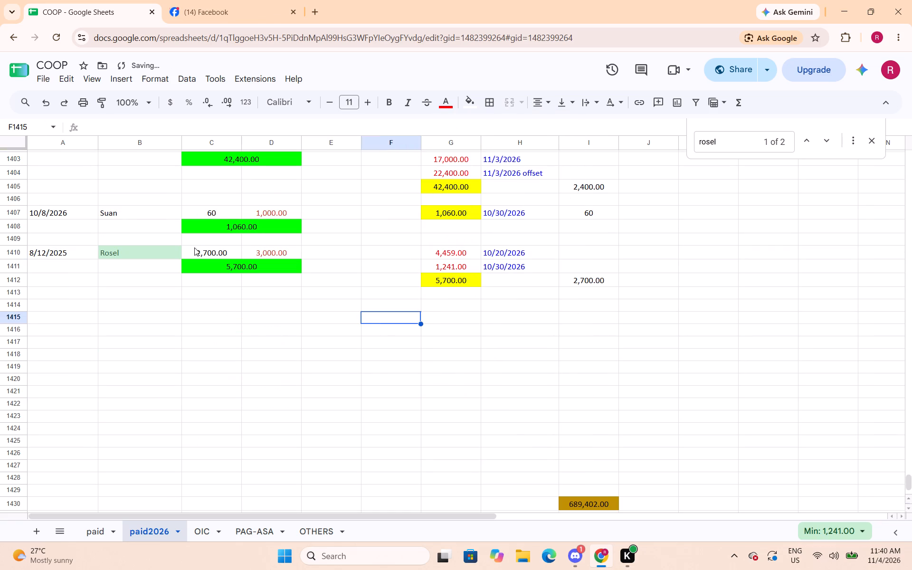
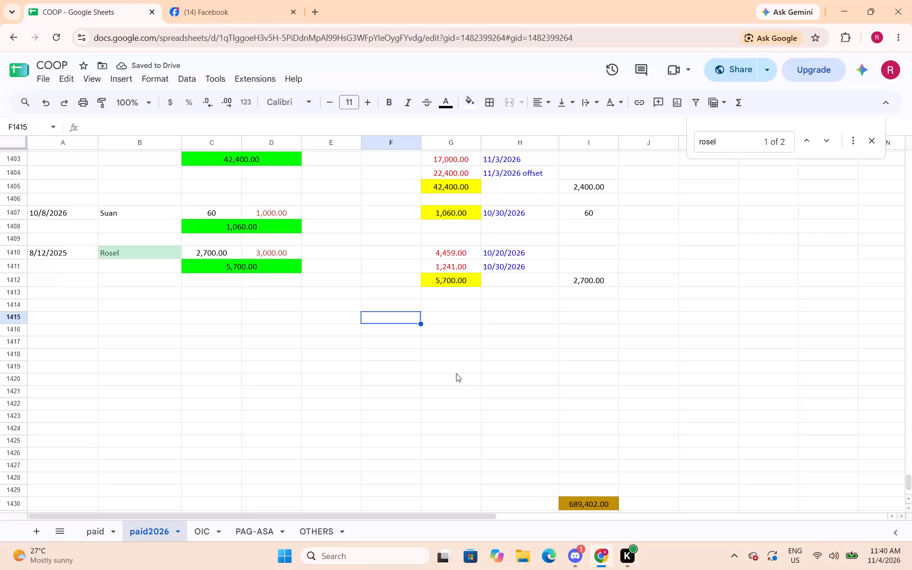
pyautogui.click(266, 531)
pyautogui.click(93, 311)
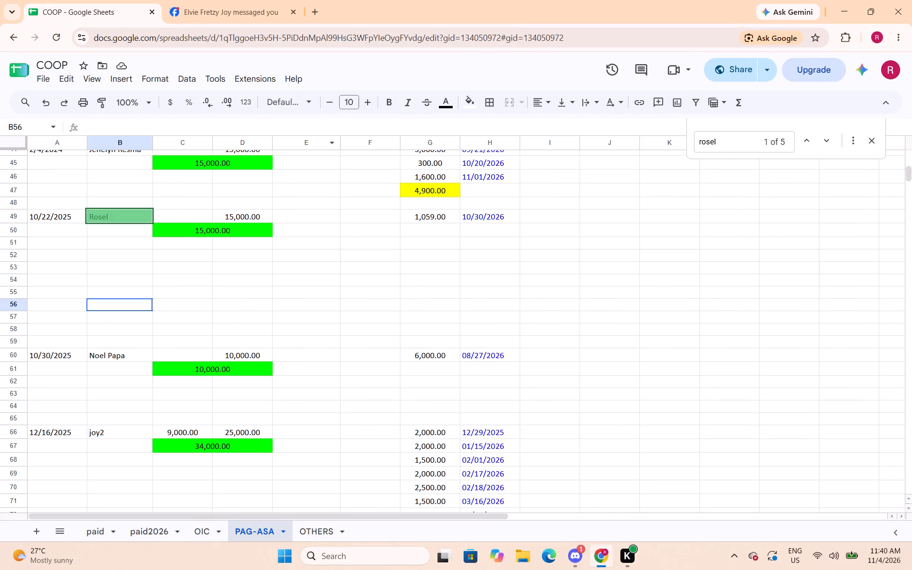
pyautogui.moveTo(23, 256); pyautogui.dragTo(25, 306)
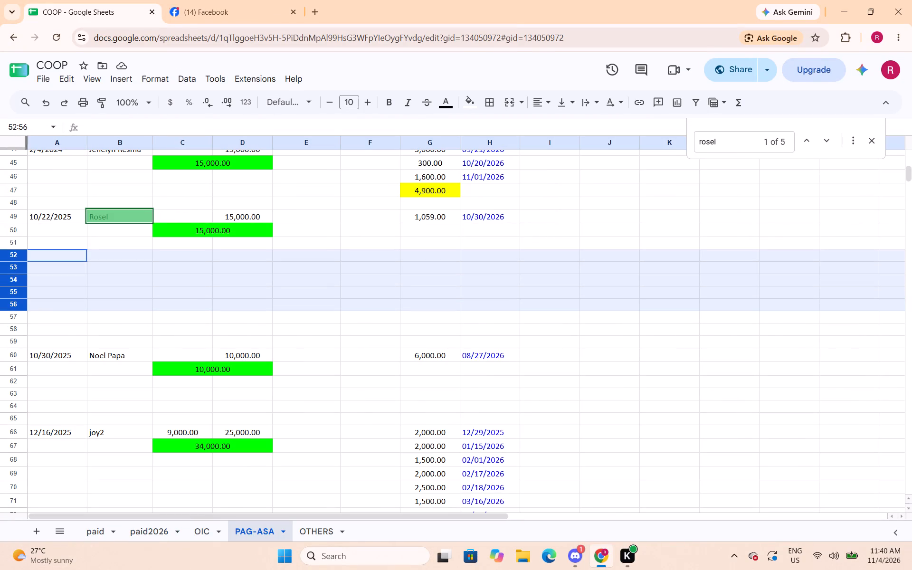
pyautogui.moveTo(25, 306); pyautogui.dragTo(32, 332)
pyautogui.rightClick(77, 304)
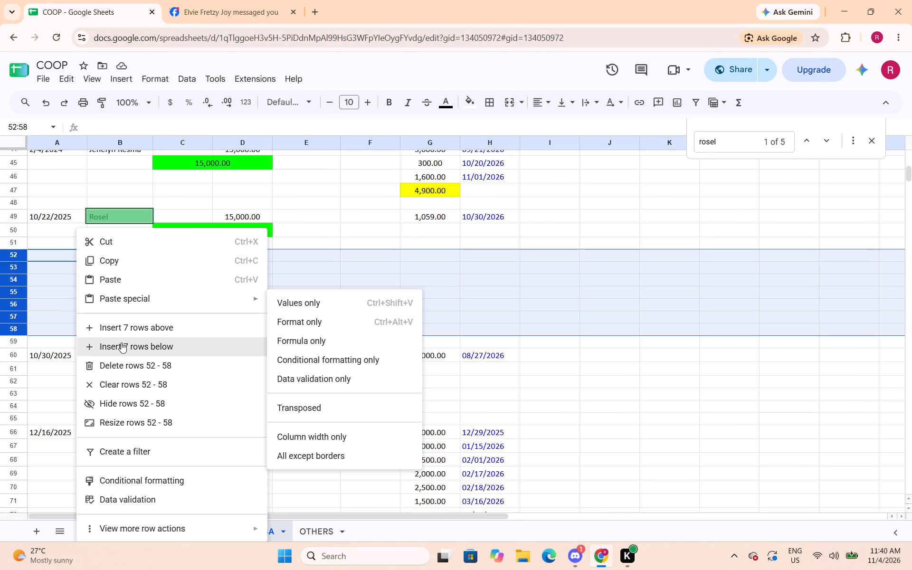
pyautogui.click(135, 365)
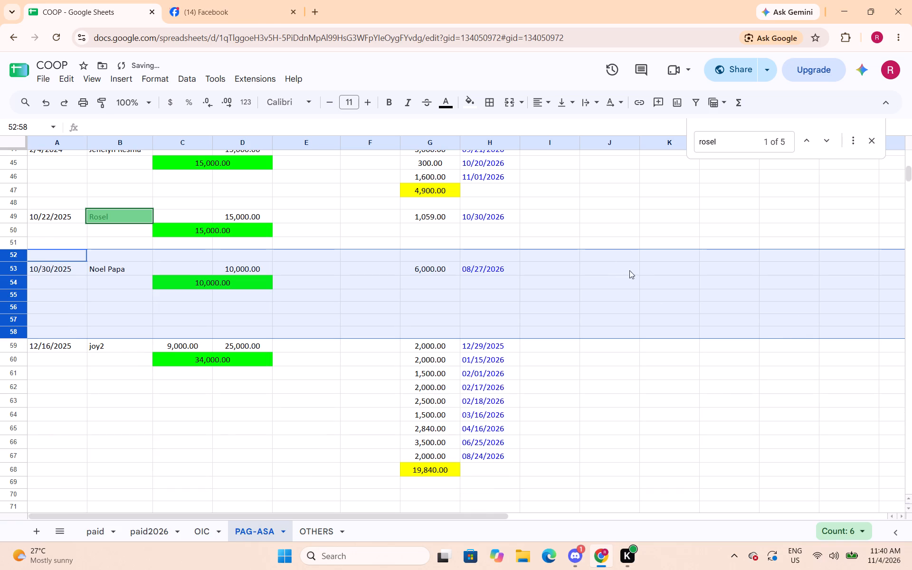
pyautogui.click(715, 386)
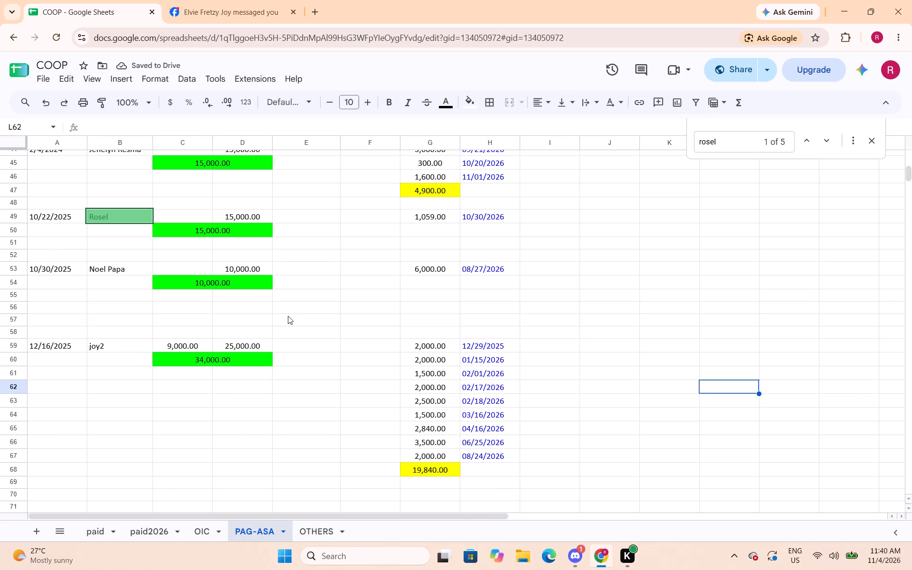
pyautogui.moveTo(18, 311); pyautogui.dragTo(18, 315)
pyautogui.rightClick(85, 315)
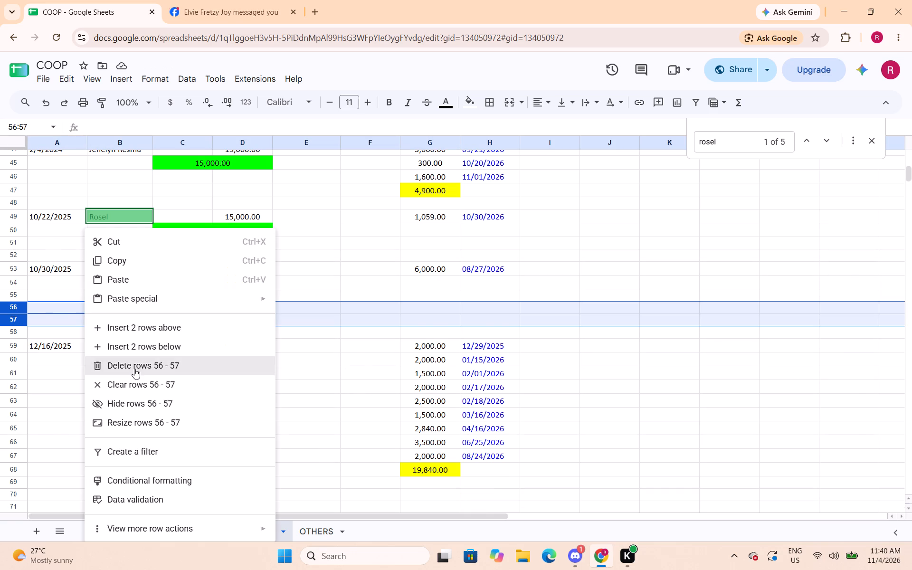
pyautogui.click(134, 365)
pyautogui.click(223, 389)
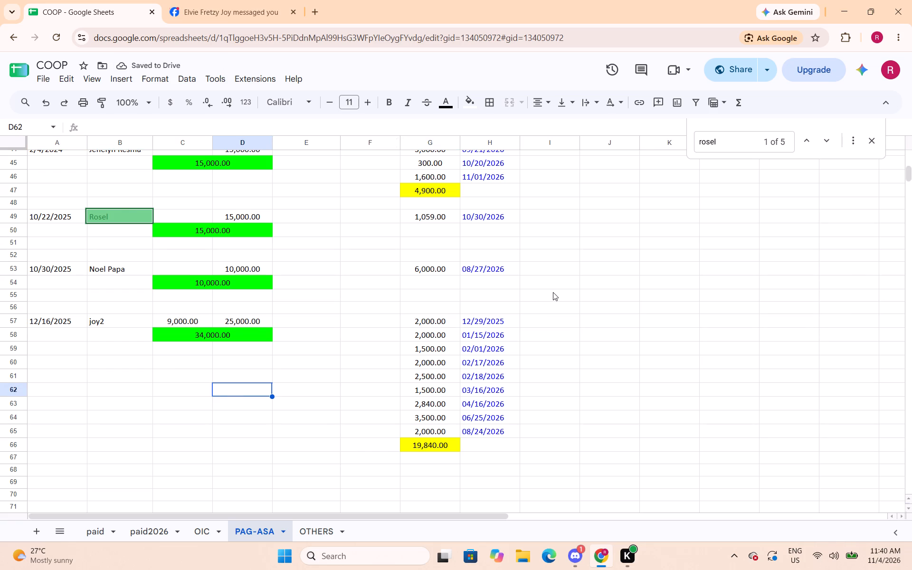
# Search the sheet for jonas and insert a row above the payments total of the 06/15/2026 Jonas loan, at row 377.
pyautogui.scroll(2, 553, 292)
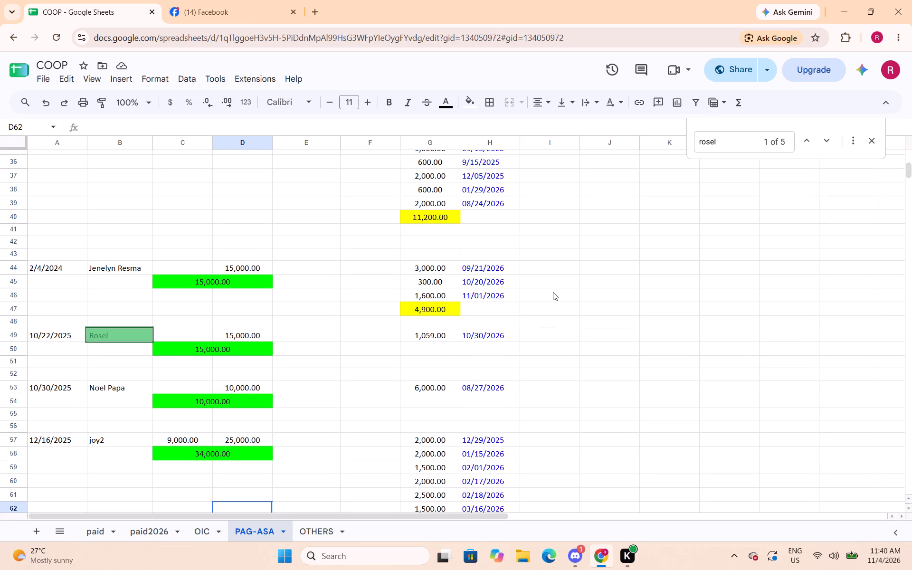
pyautogui.scroll(-1, 550, 294)
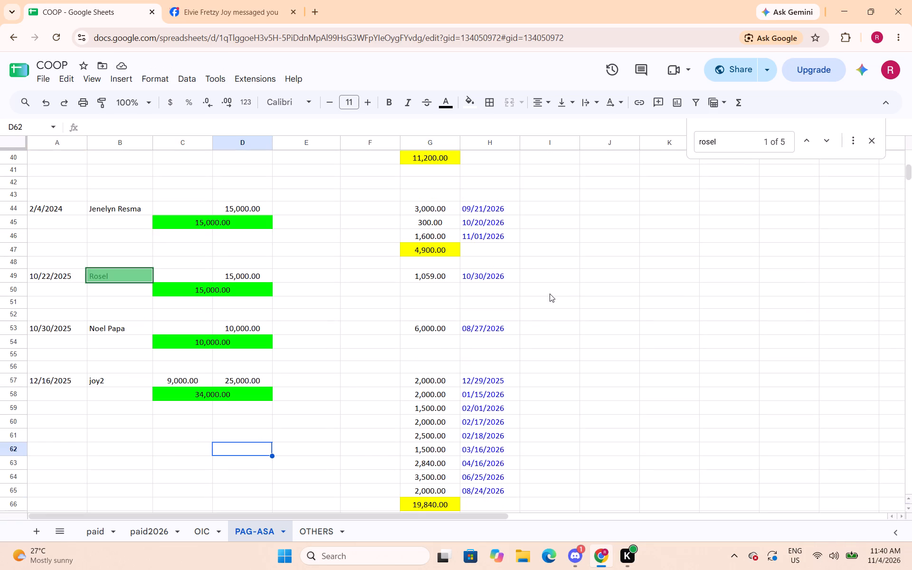
pyautogui.scroll(-2, 549, 297)
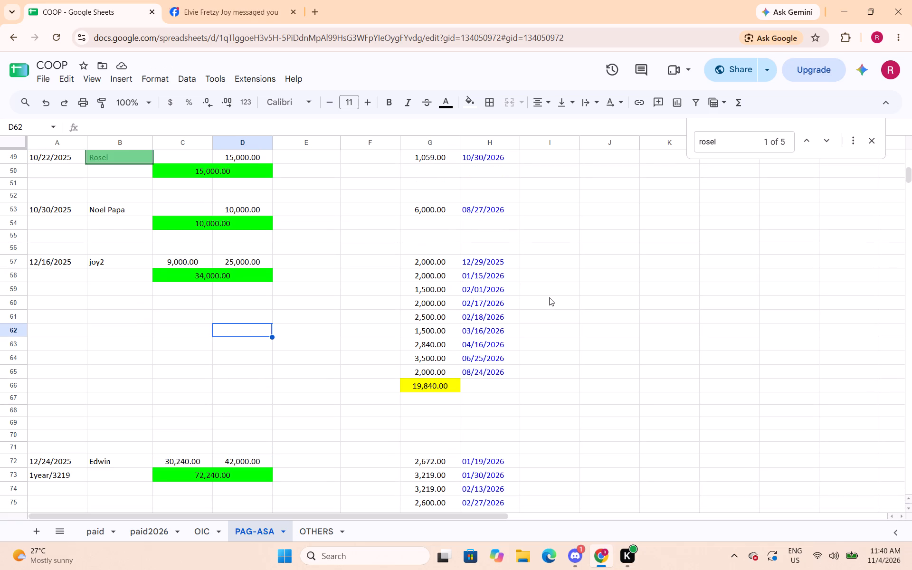
pyautogui.moveTo(727, 145); pyautogui.dragTo(650, 145)
pyautogui.write('jonas')
pyautogui.scroll(-1, 448, 428)
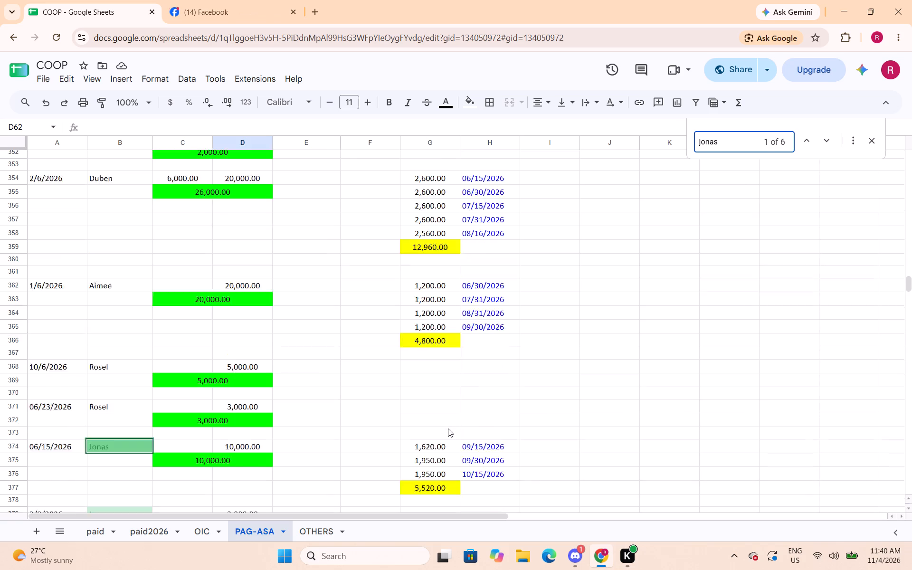
pyautogui.scroll(-1, 448, 428)
pyautogui.scroll(-2, 329, 414)
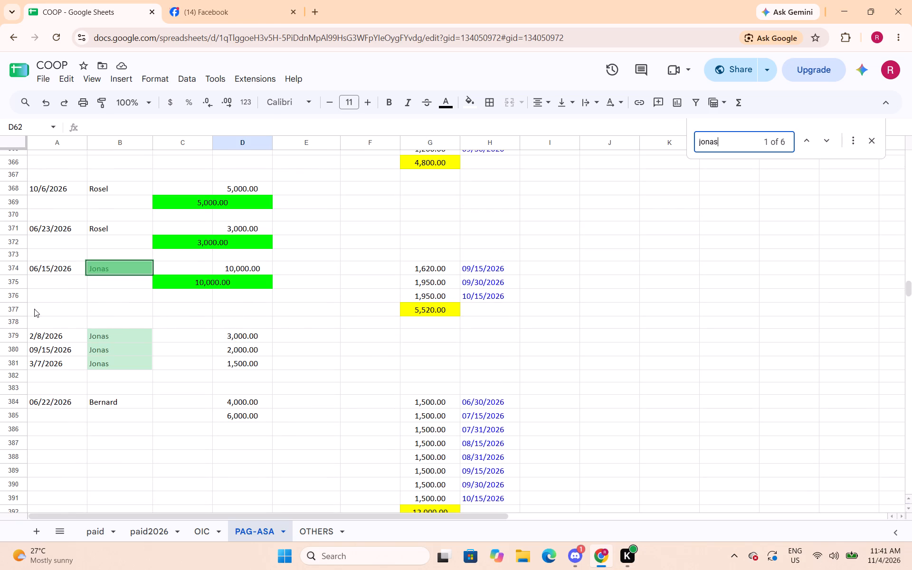
pyautogui.click(12, 307)
pyautogui.rightClick(12, 307)
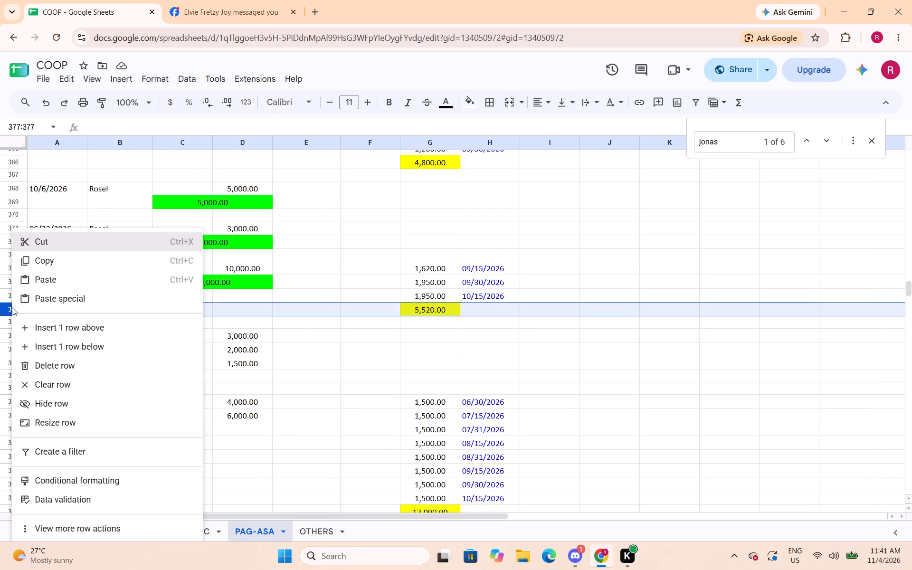
pyautogui.click(44, 331)
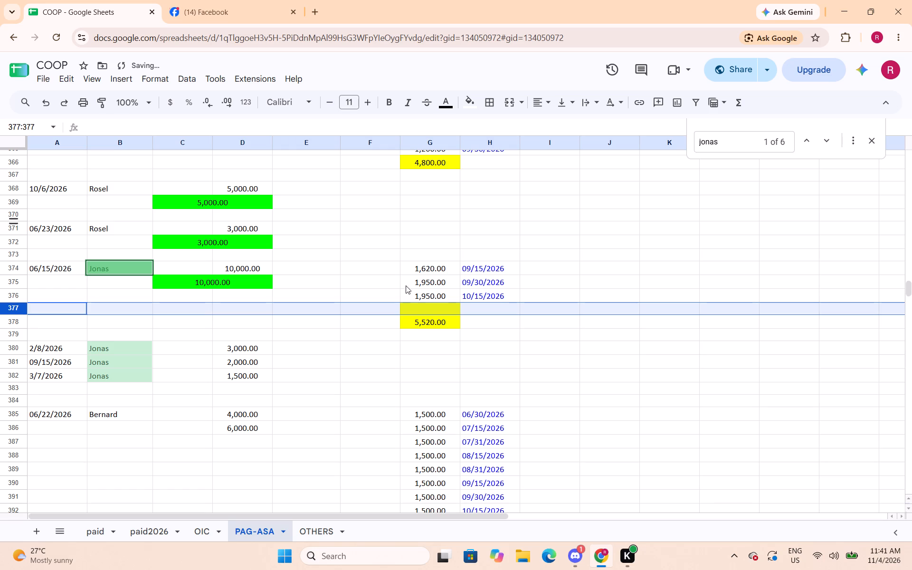
# Set the fill of cell G377 in the inserted row to white.
pyautogui.click(438, 313)
pyautogui.click(472, 109)
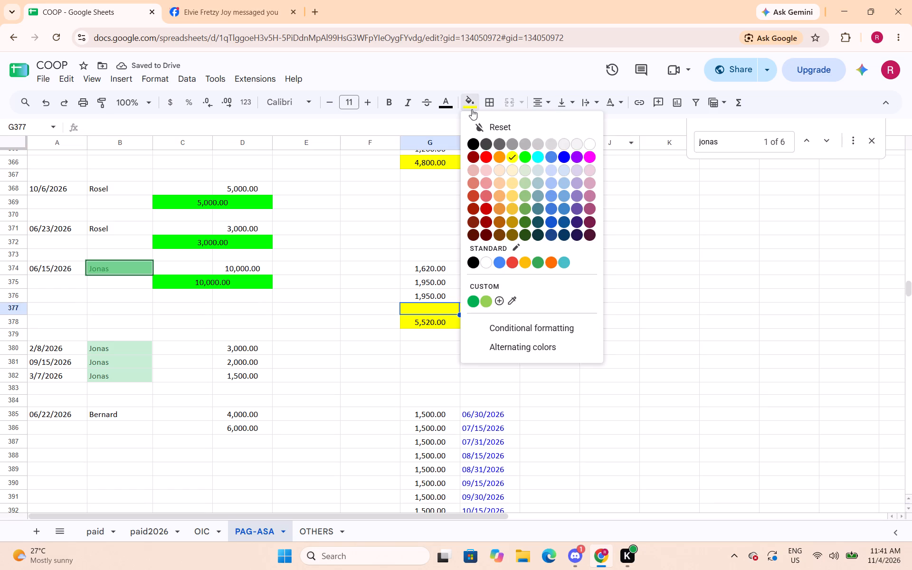
pyautogui.click(486, 262)
# Record a 1950 payment dated 10/30/2026 for Jonas in G377 and H377.
pyautogui.click(447, 312)
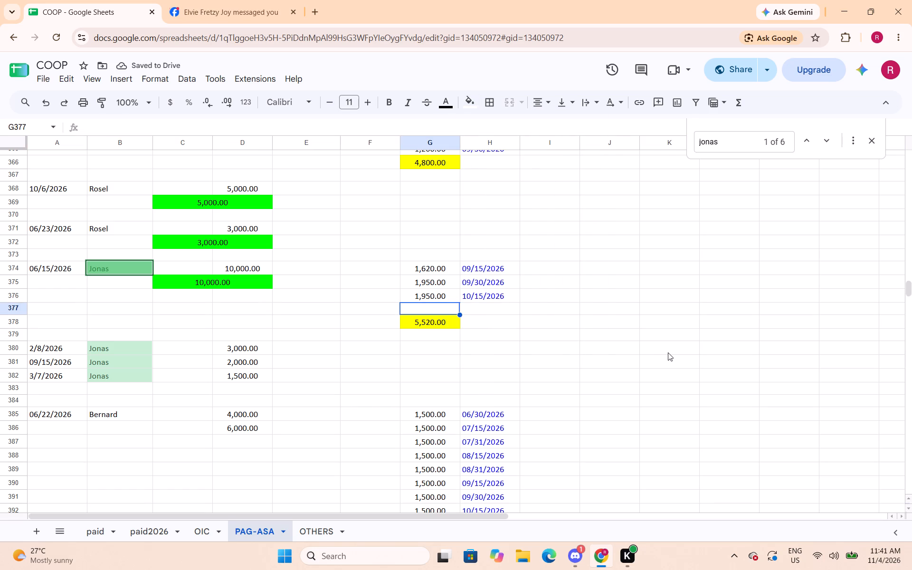
pyautogui.write('1950')
pyautogui.press('Right')
pyautogui.write('10/30/2026')
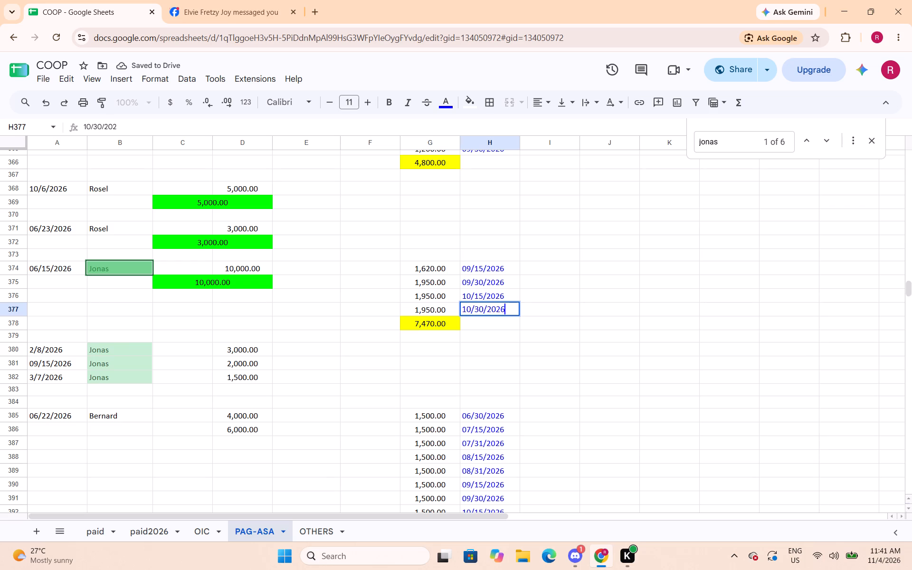
pyautogui.press('Down')
# Total Jonas's payments in G378 with a SUM of G374:G377 and save.
pyautogui.press('Left')
pyautogui.write('=sum(')
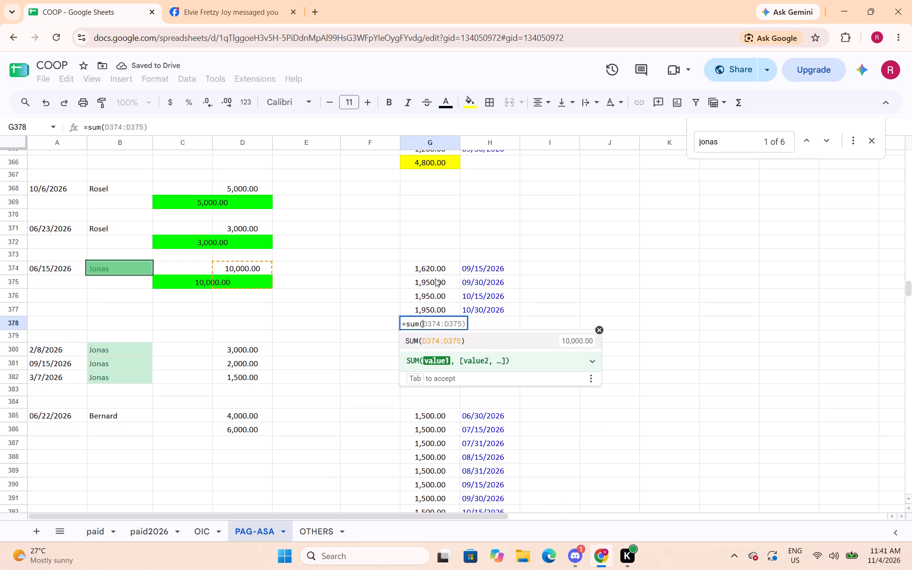
pyautogui.moveTo(436, 275); pyautogui.dragTo(437, 308)
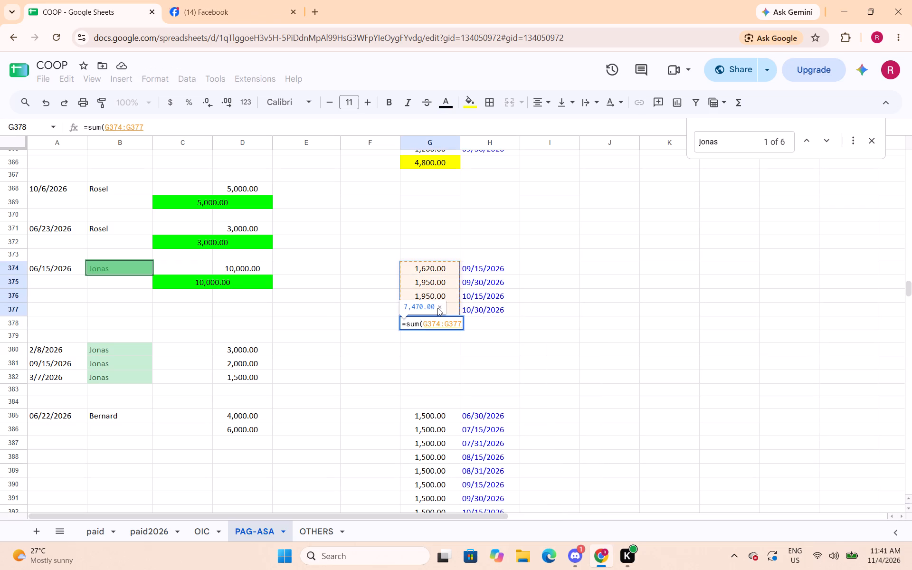
pyautogui.hotkey('shift', ')')
pyautogui.press('Return')
pyautogui.press('Up')
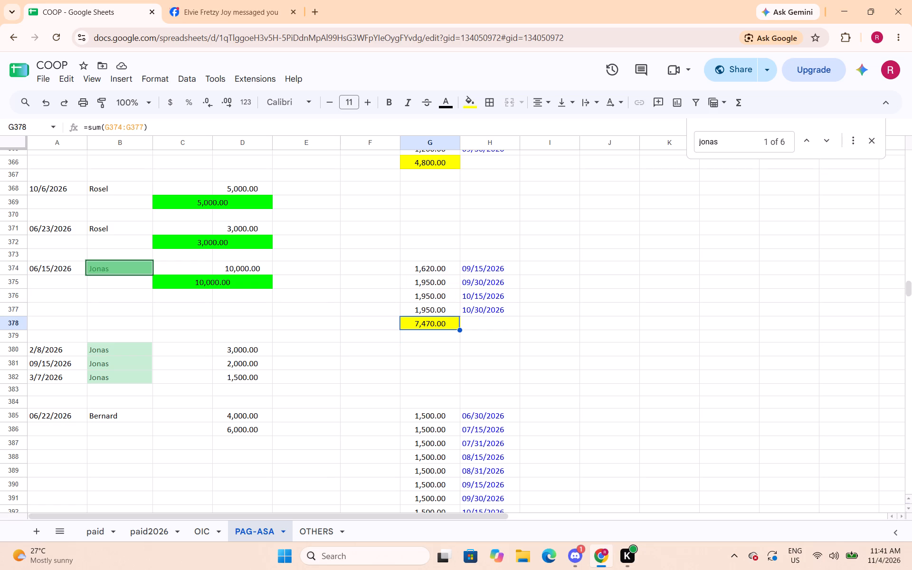
pyautogui.hotkey('ctrl', 's')
# Go through the other Jonas matches on the PAG-ASA sheet and review the loan entries around the one in row 406.
pyautogui.click(745, 140)
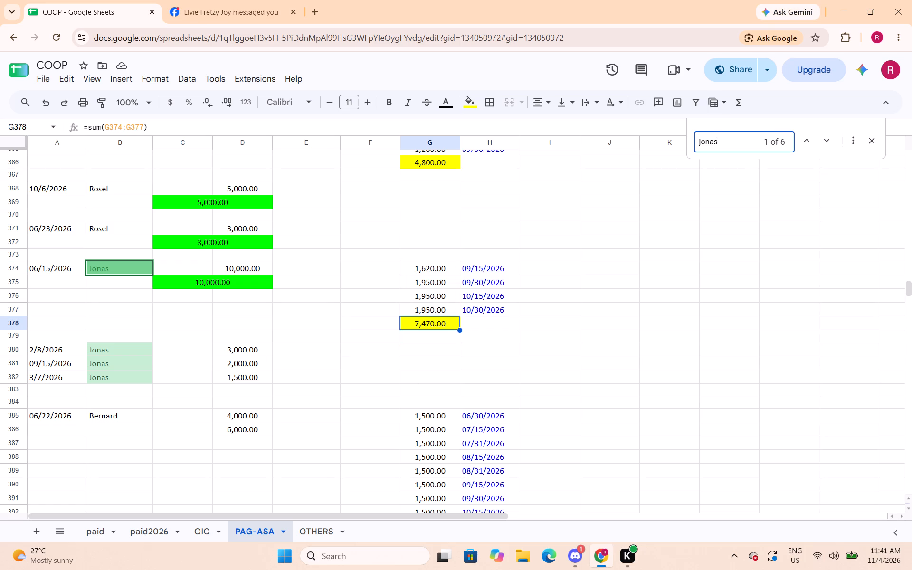
pyautogui.press('Return')
pyautogui.press('Return')
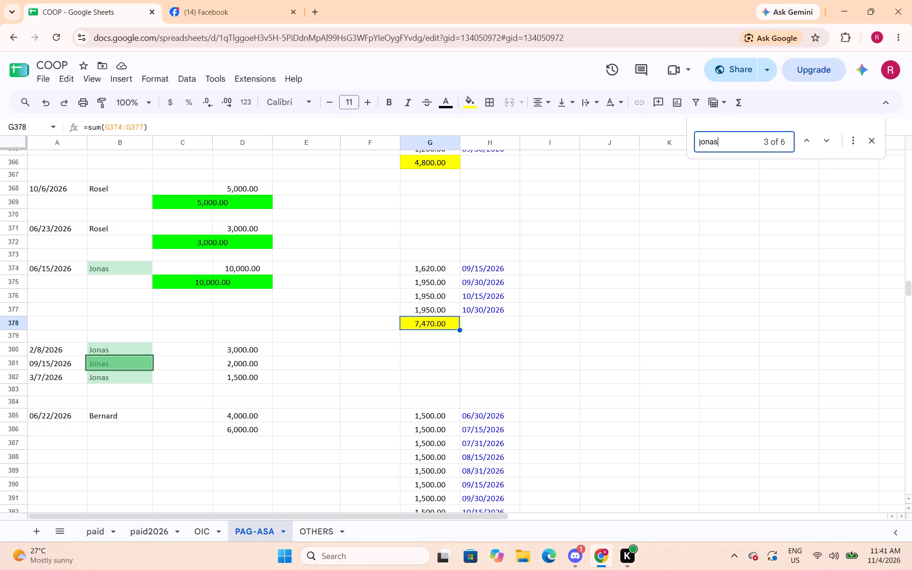
pyautogui.press('Return')
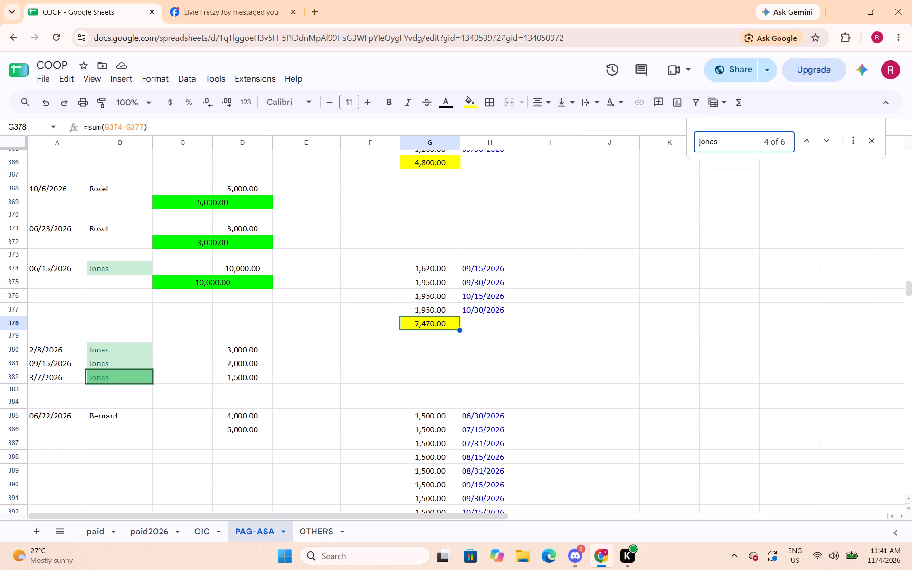
pyautogui.press('Return')
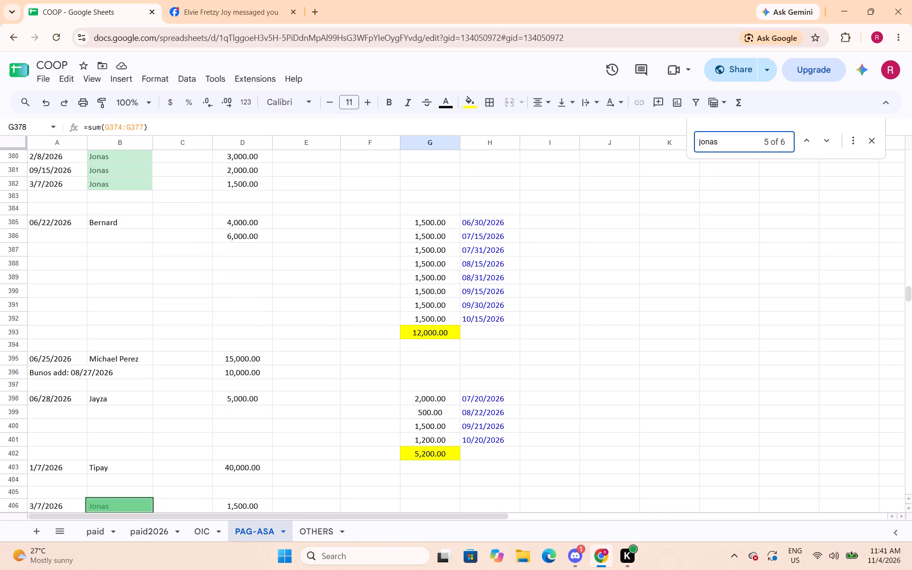
pyautogui.scroll(-2, 766, 297)
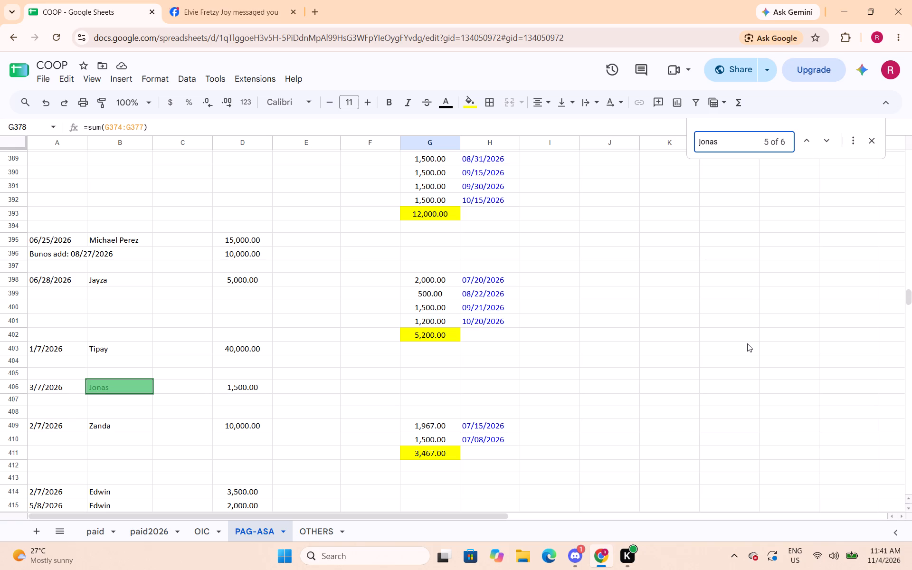
pyautogui.scroll(-3, 747, 343)
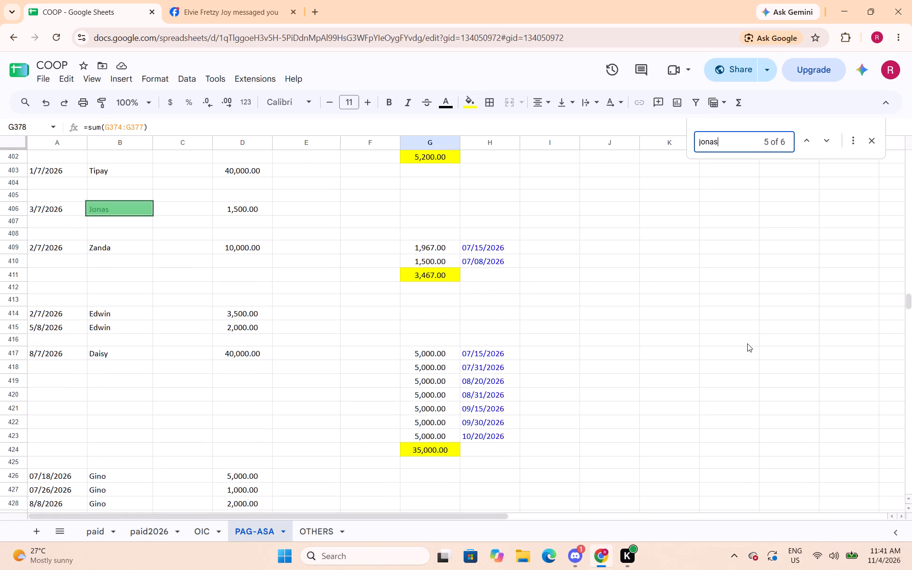
pyautogui.scroll(-1, 747, 343)
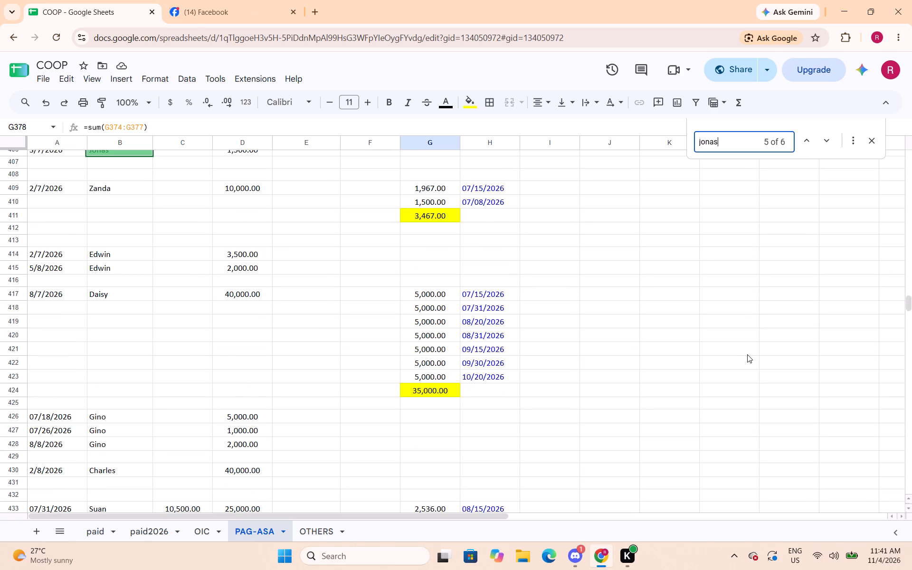
pyautogui.scroll(1, 676, 344)
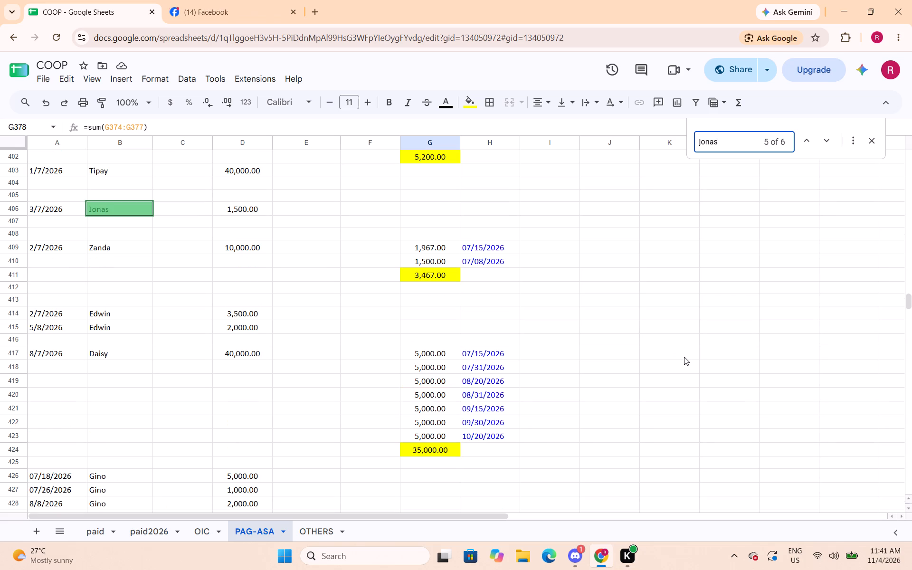
pyautogui.scroll(-1, 684, 357)
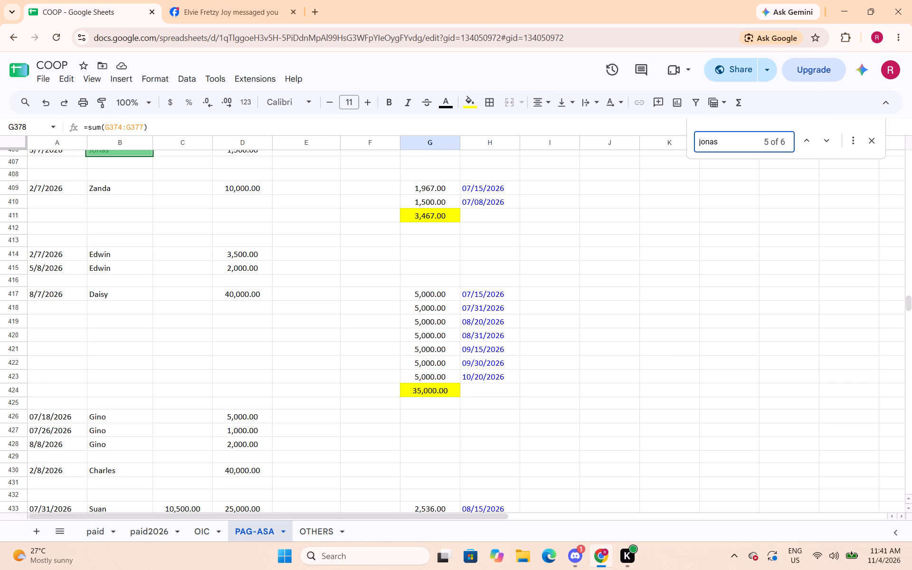
# Go to the last Jonas match, in row 538, and change that loan's date to 10/29/2026.
pyautogui.click(748, 144)
pyautogui.press('Return')
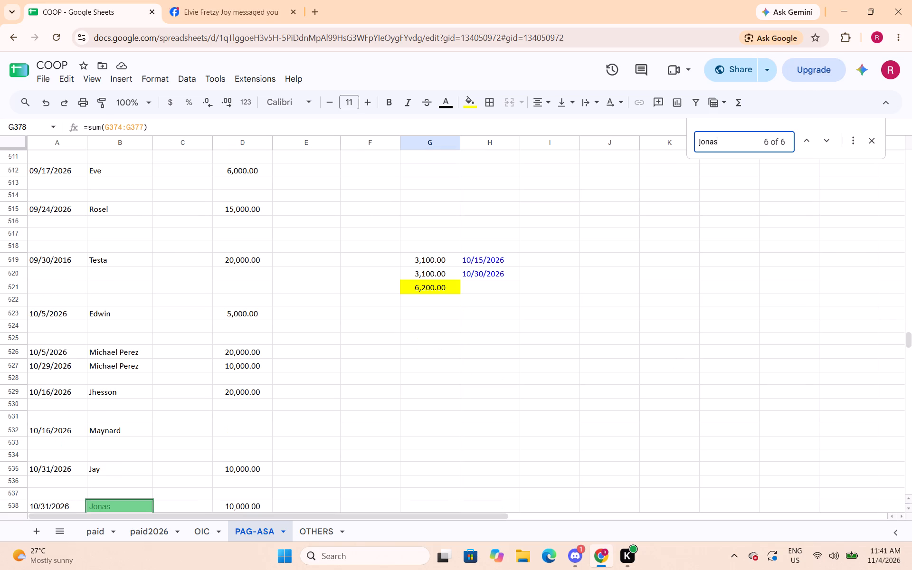
pyautogui.scroll(-2, 332, 365)
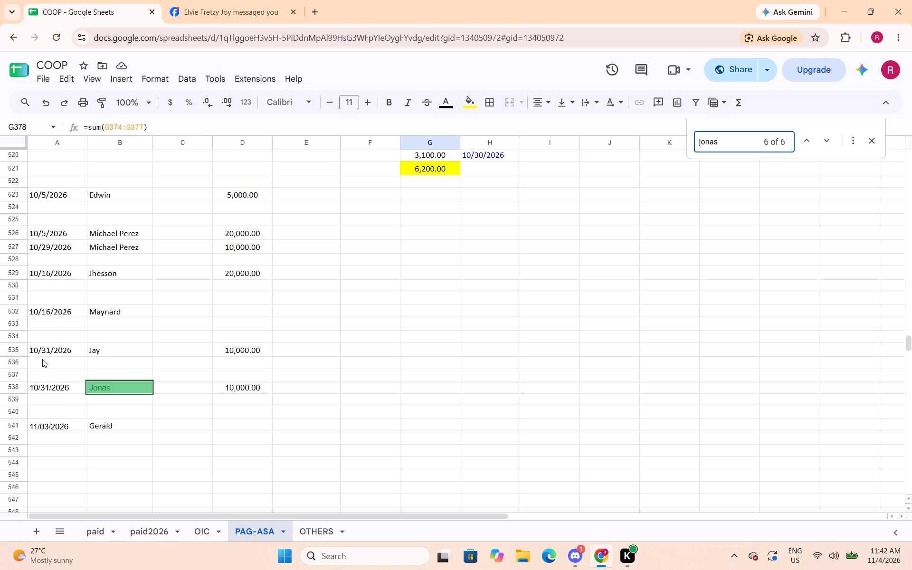
pyautogui.doubleClick(48, 390)
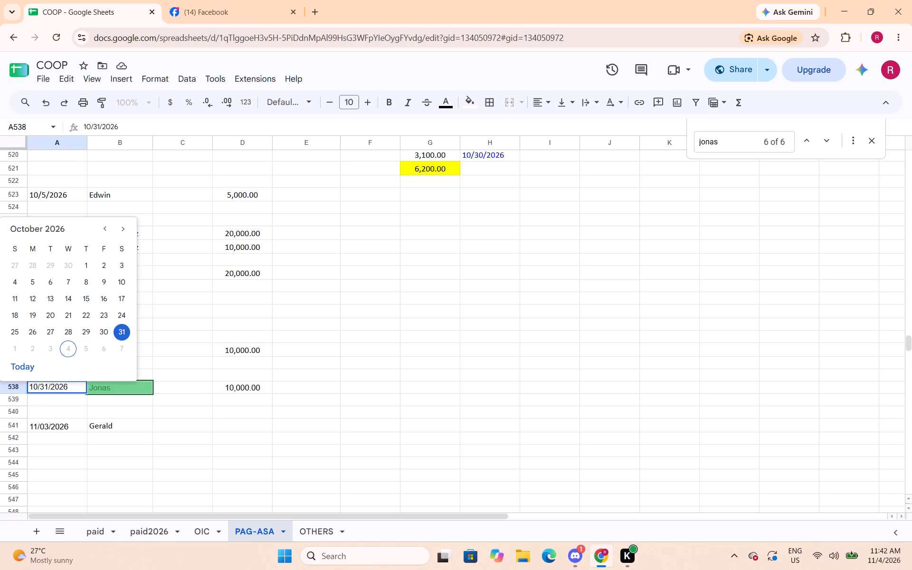
pyautogui.click(47, 389)
pyautogui.click(83, 332)
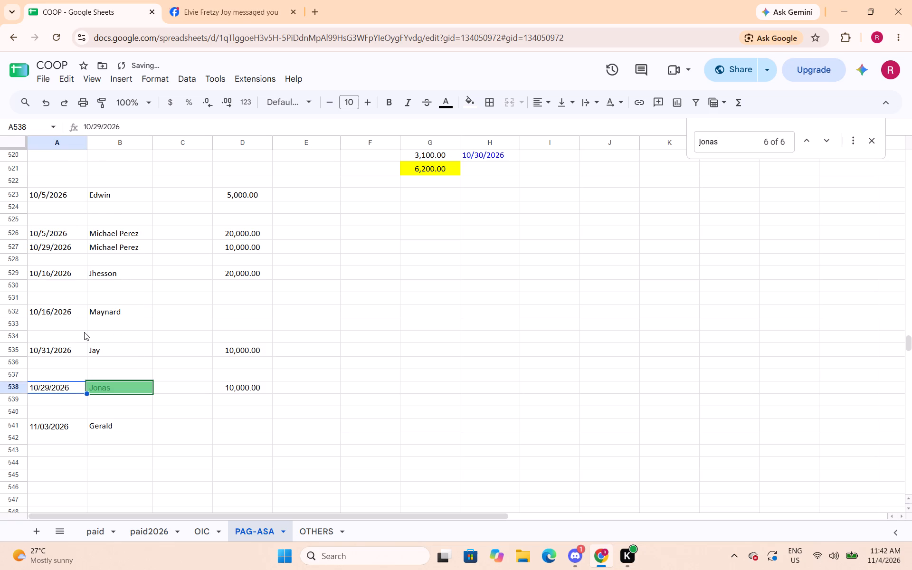
# Save the spreadsheet with the corrected Jonas loan date.
pyautogui.click(61, 418)
pyautogui.click(270, 446)
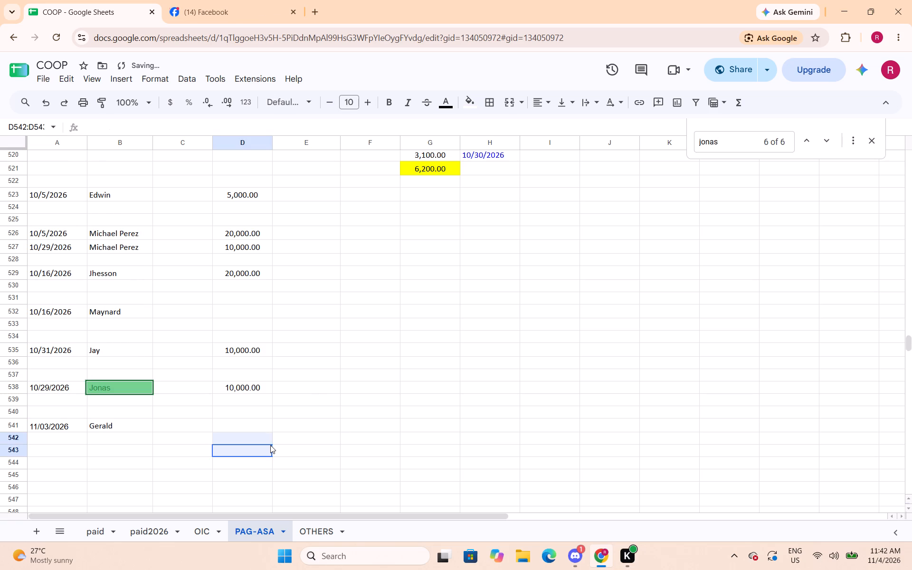
pyautogui.hotkey('ctrl', 's')
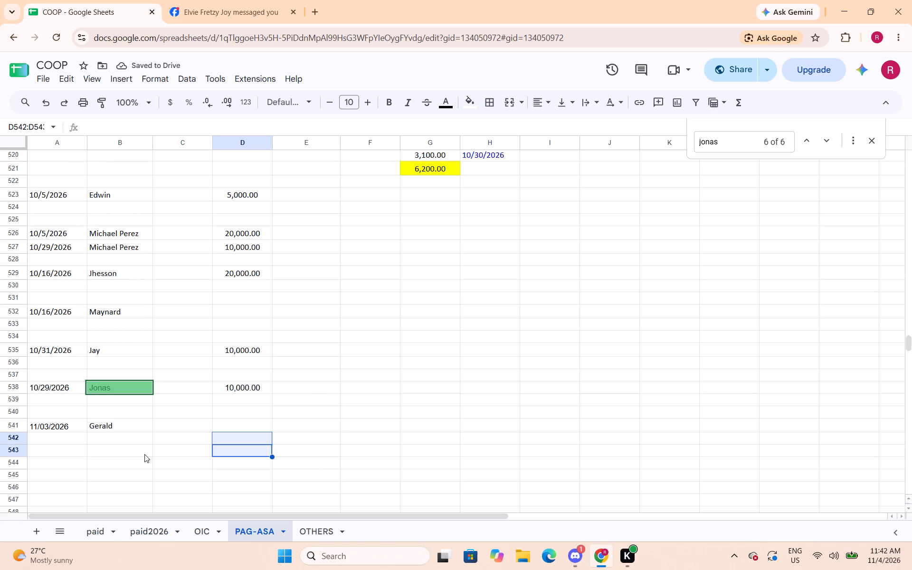
# Check Gerald's 11/3/2026 offset on the paid2026 sheet and enter 22400 as his loan amount in D541 on PAG-ASA.
pyautogui.click(144, 454)
pyautogui.click(235, 428)
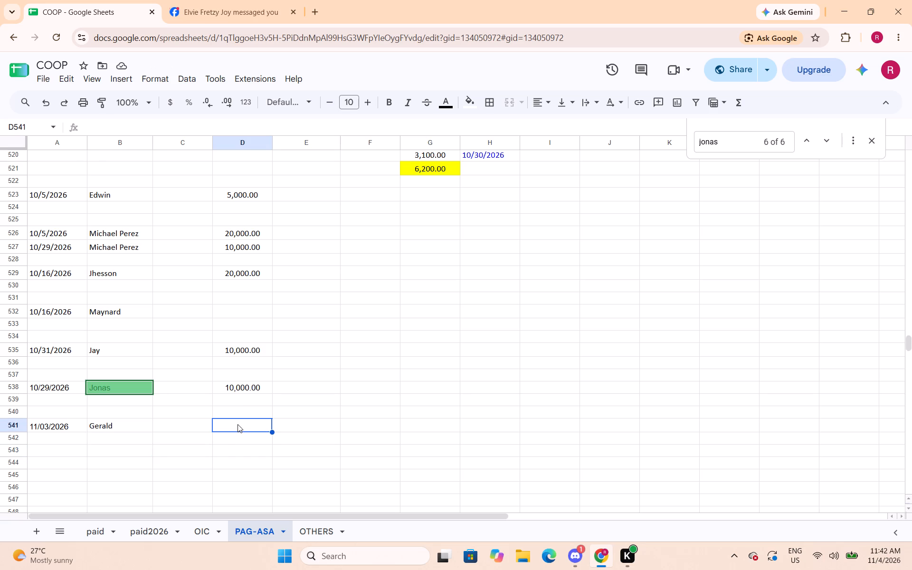
pyautogui.click(107, 430)
pyautogui.click(237, 430)
pyautogui.click(155, 530)
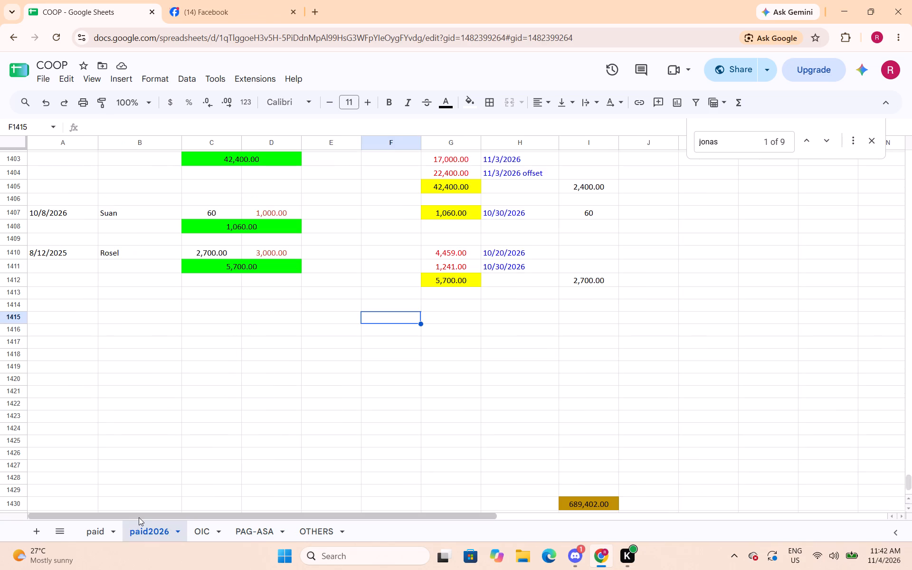
pyautogui.scroll(1, 182, 460)
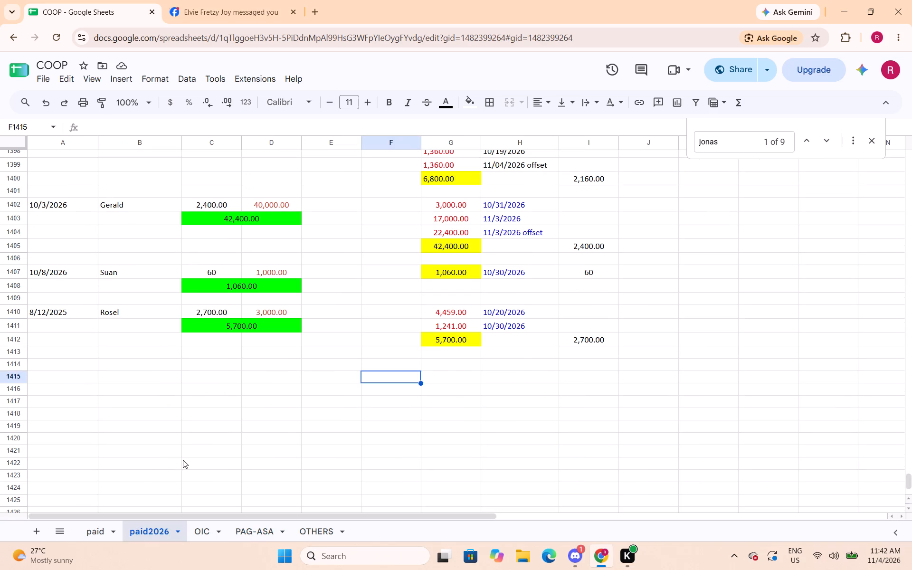
pyautogui.scroll(1, 183, 460)
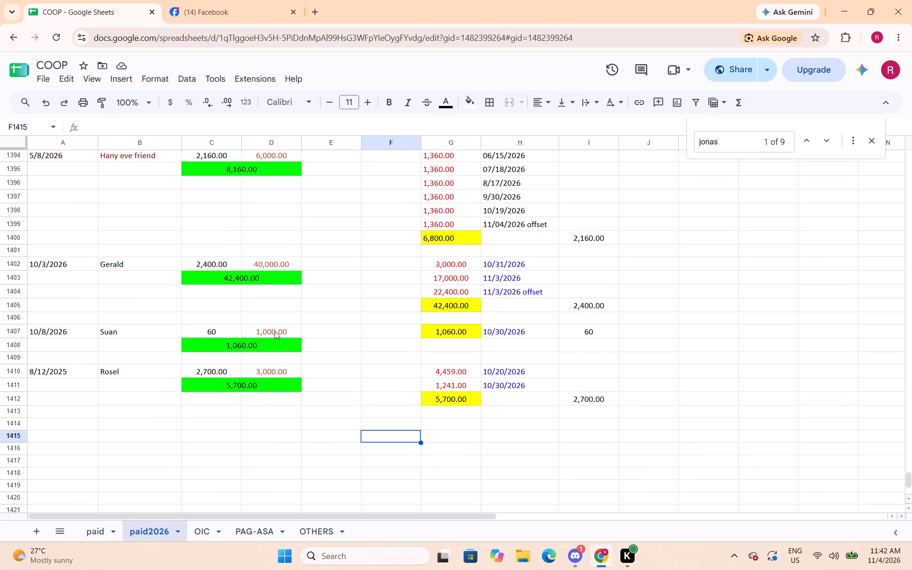
pyautogui.click(254, 538)
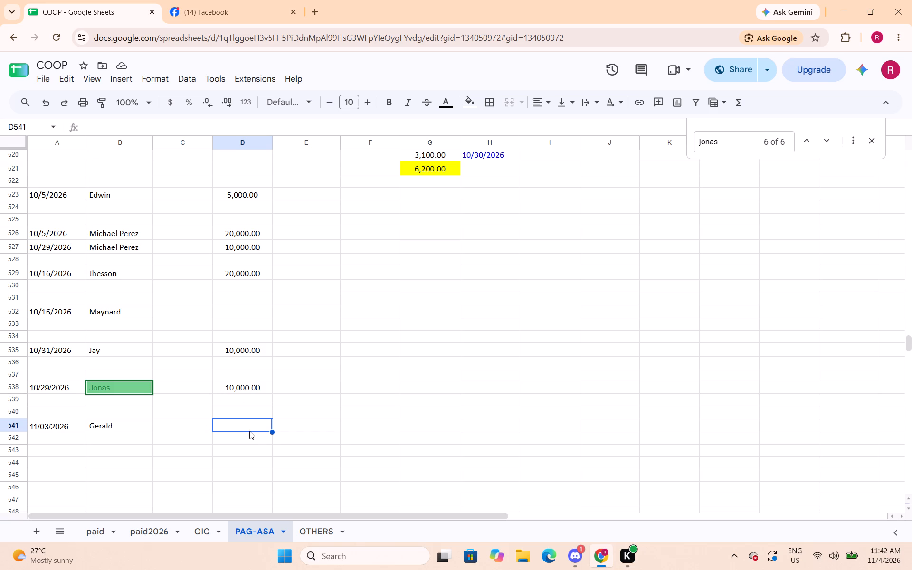
pyautogui.click(248, 430)
pyautogui.write('22400')
pyautogui.press('Right')
pyautogui.press('Left')
# Center Gerald's loan amount in D541 and apply the Number format with thousands separator and two decimals.
pyautogui.click(545, 109)
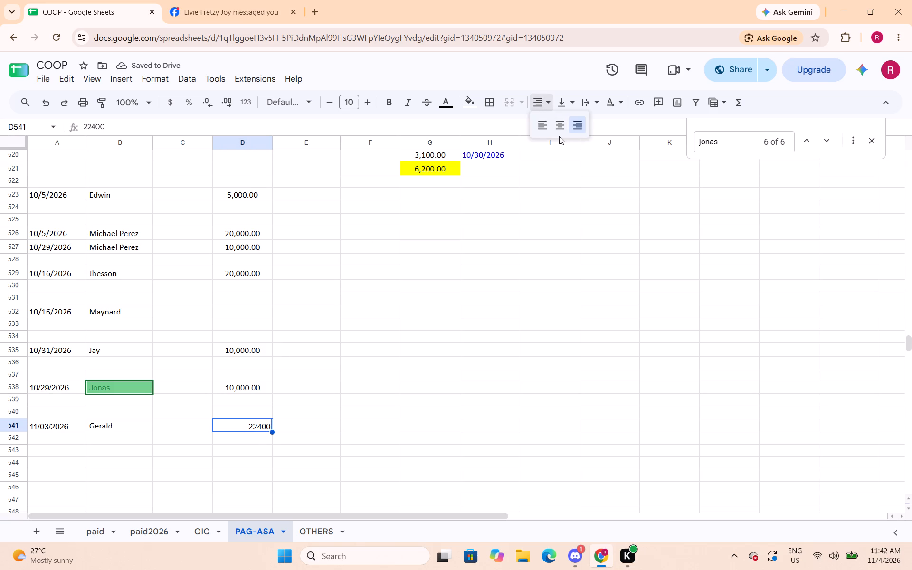
pyautogui.click(564, 129)
pyautogui.click(157, 83)
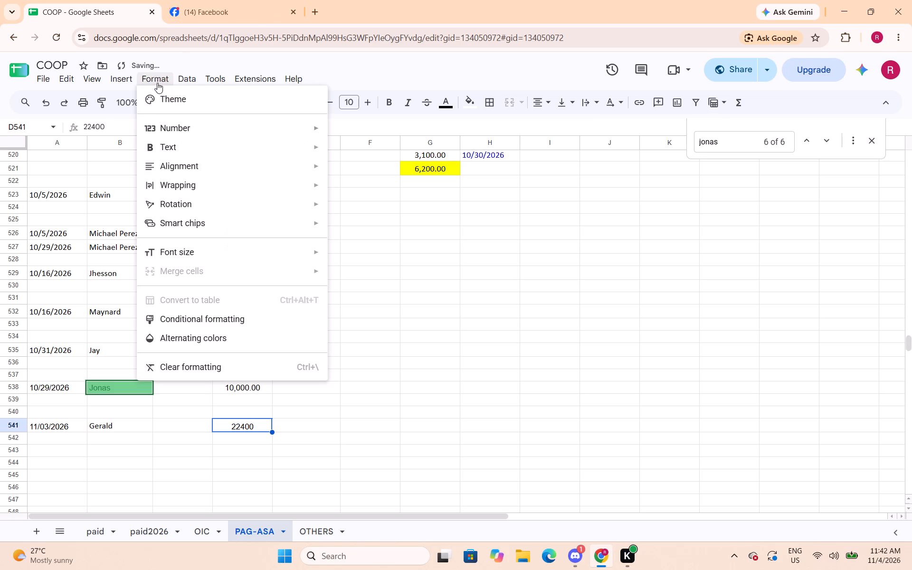
pyautogui.click(166, 123)
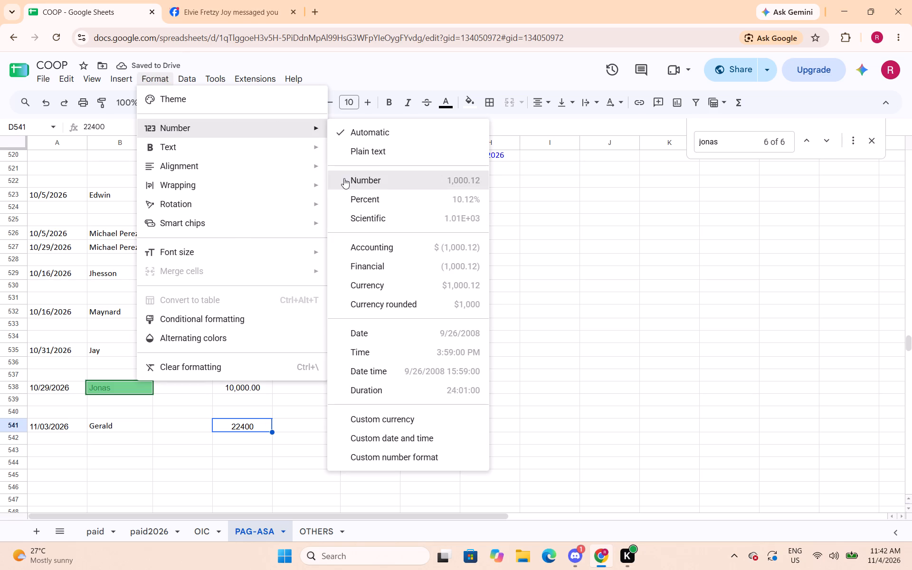
pyautogui.click(344, 183)
pyautogui.click(251, 454)
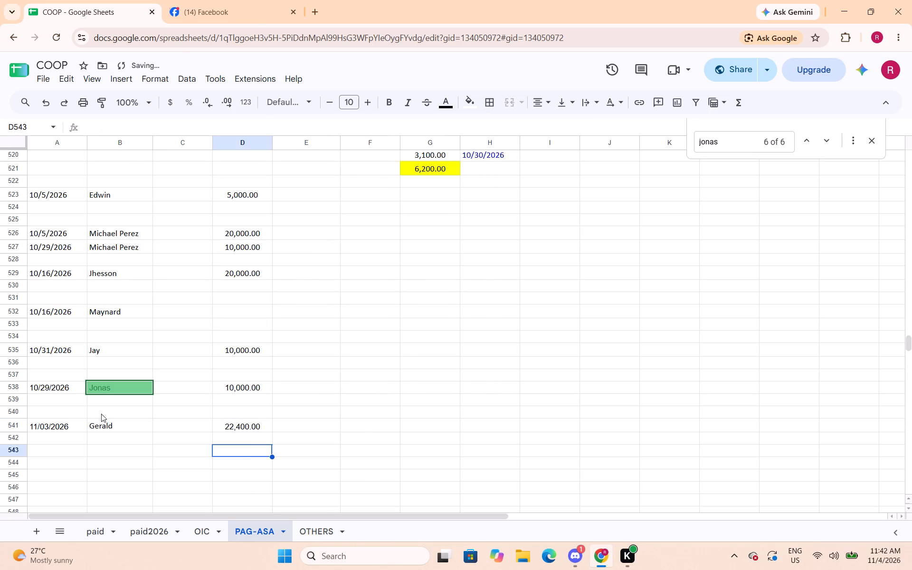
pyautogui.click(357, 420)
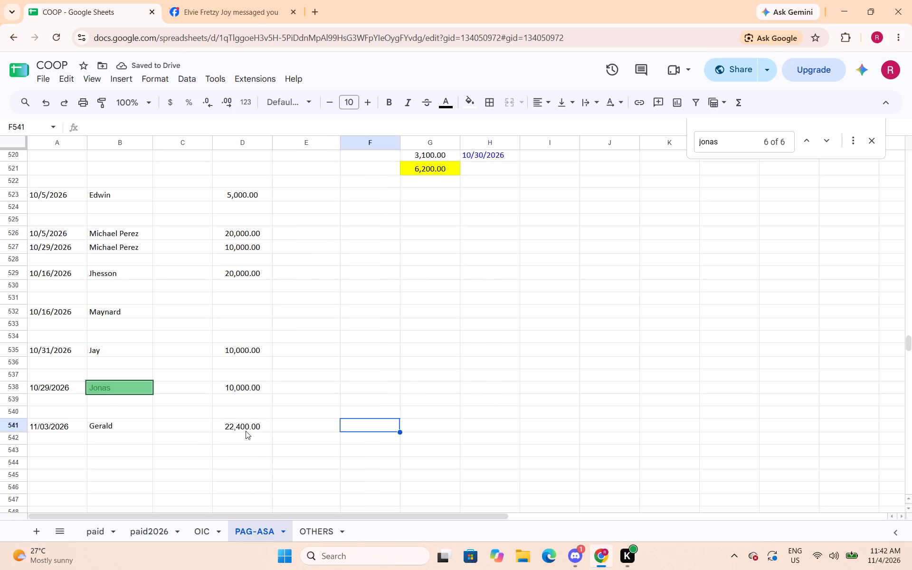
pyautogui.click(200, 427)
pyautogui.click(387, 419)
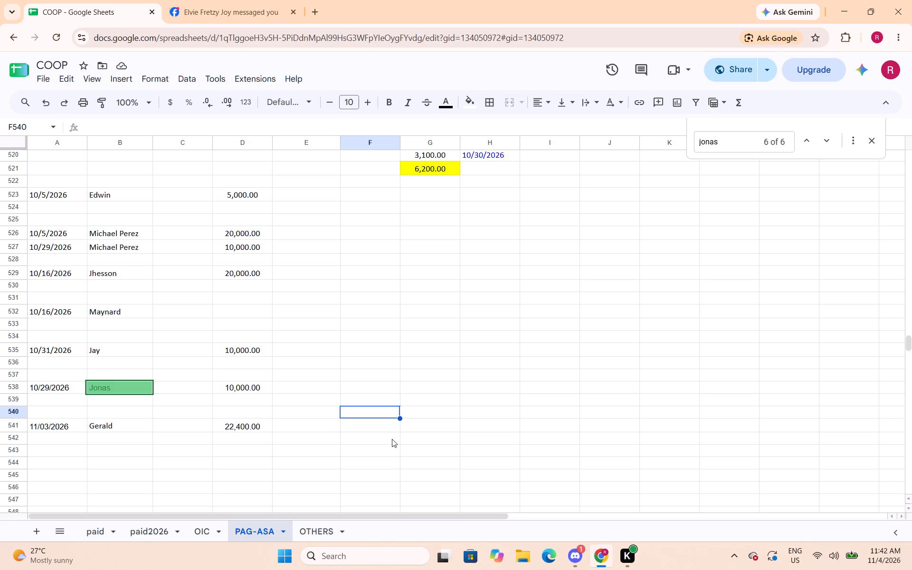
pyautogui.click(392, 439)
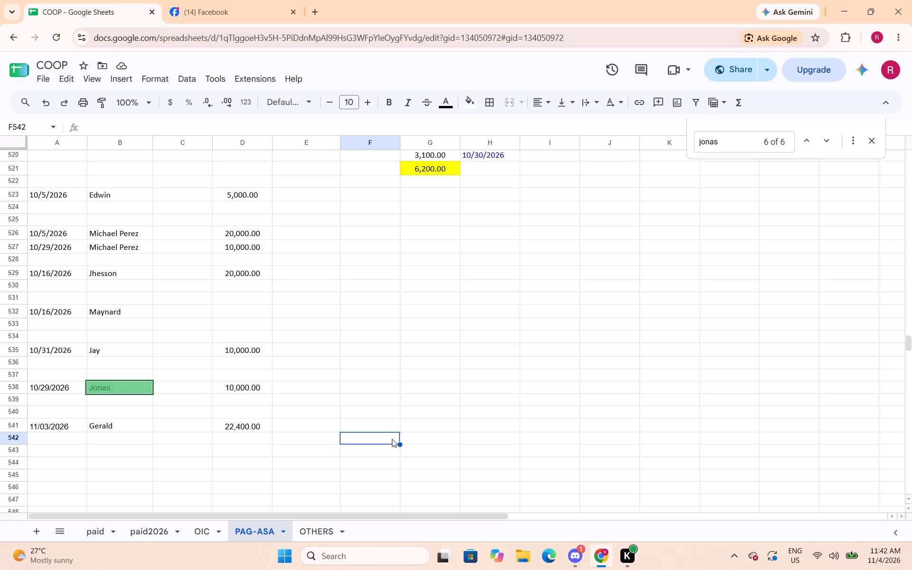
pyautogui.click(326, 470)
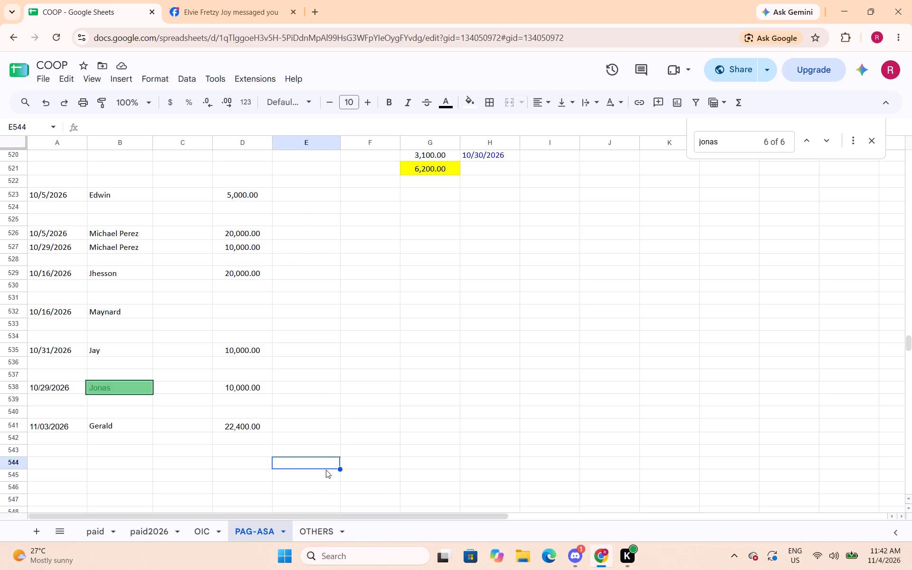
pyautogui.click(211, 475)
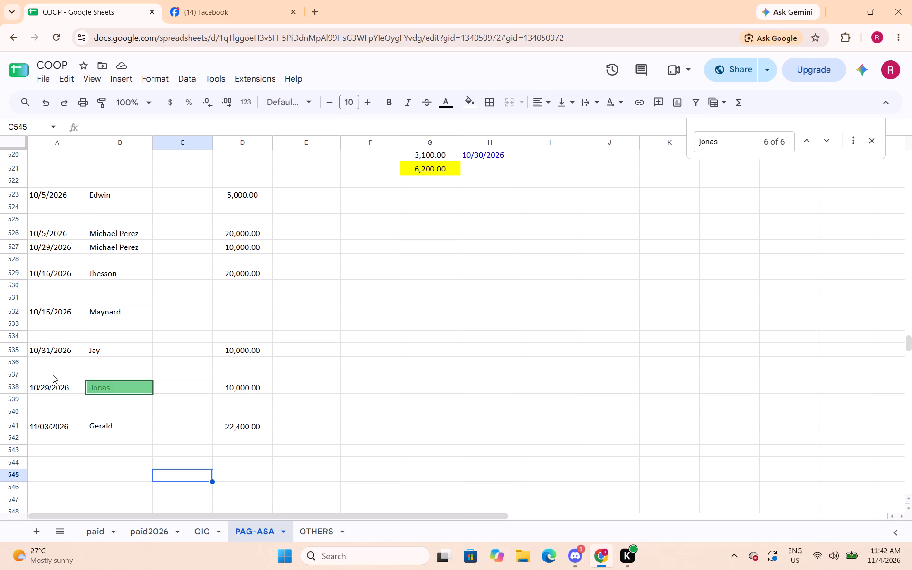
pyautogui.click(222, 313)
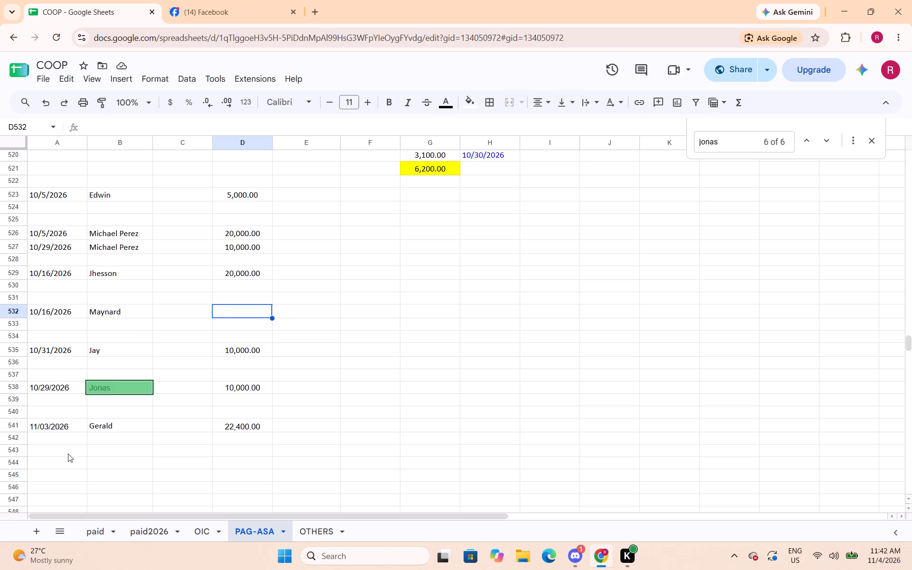
# Search the PAG-ASA sheet for jay.
pyautogui.moveTo(743, 143); pyautogui.dragTo(652, 151)
pyautogui.press('BackSpace')
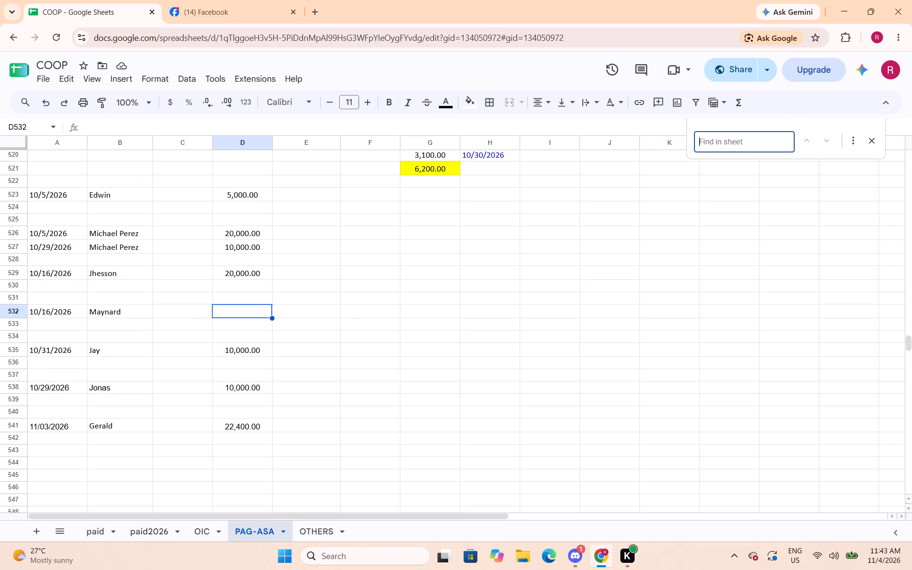
pyautogui.press('BackSpace')
pyautogui.press('j')
pyautogui.write('ay')
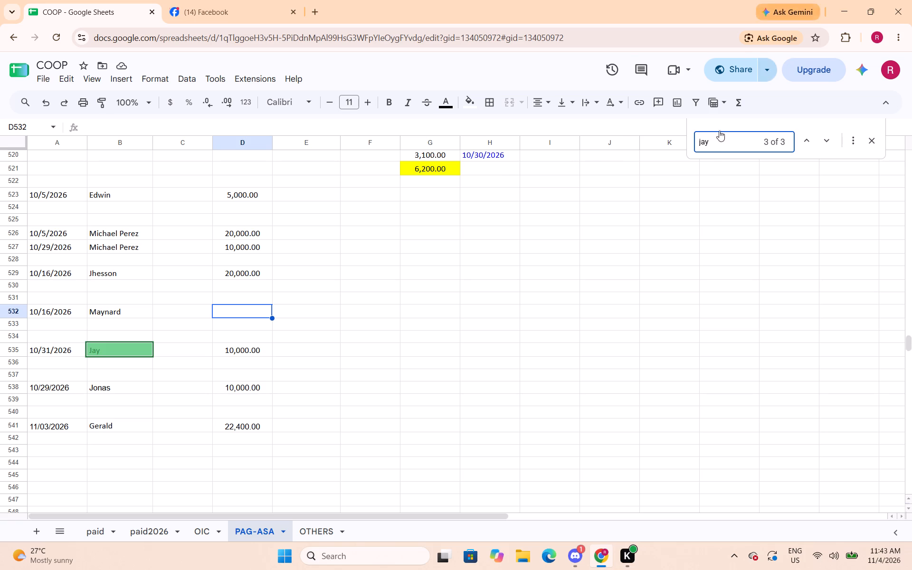
# Search the PAG-ASA sheet for char and examine Charles's payment entries from row 136 down to their total.
pyautogui.press('BackSpace')
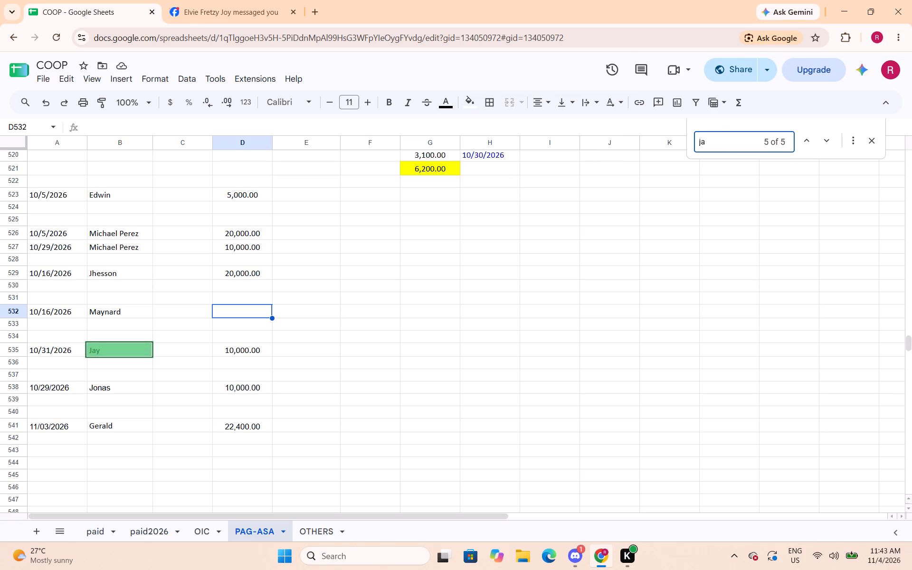
pyautogui.press('BackSpace')
pyautogui.press('BackSpace')
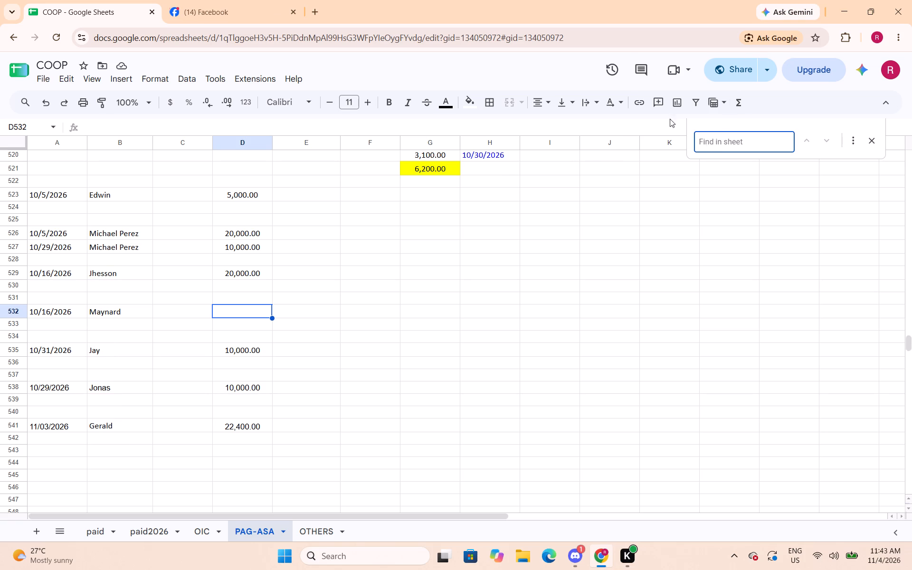
pyautogui.click(723, 149)
pyautogui.press('c')
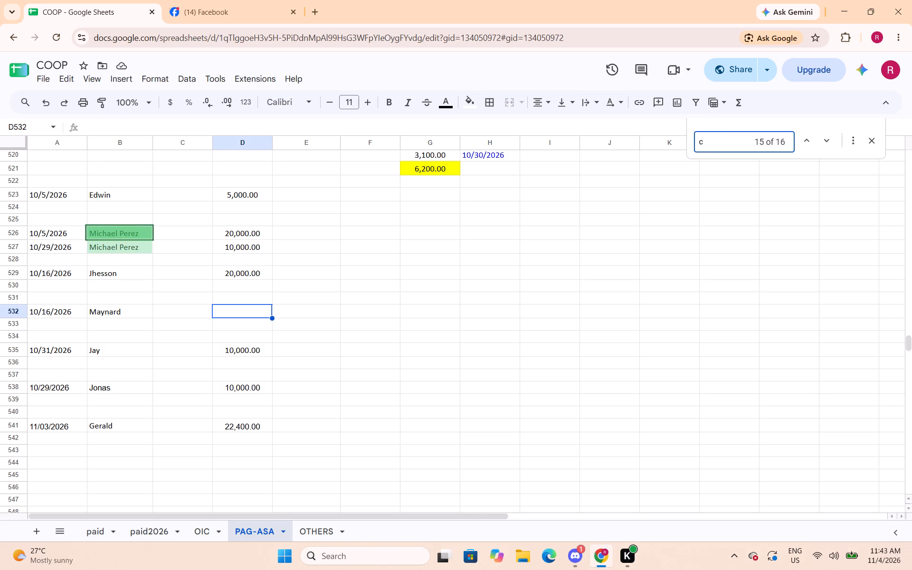
pyautogui.write('har')
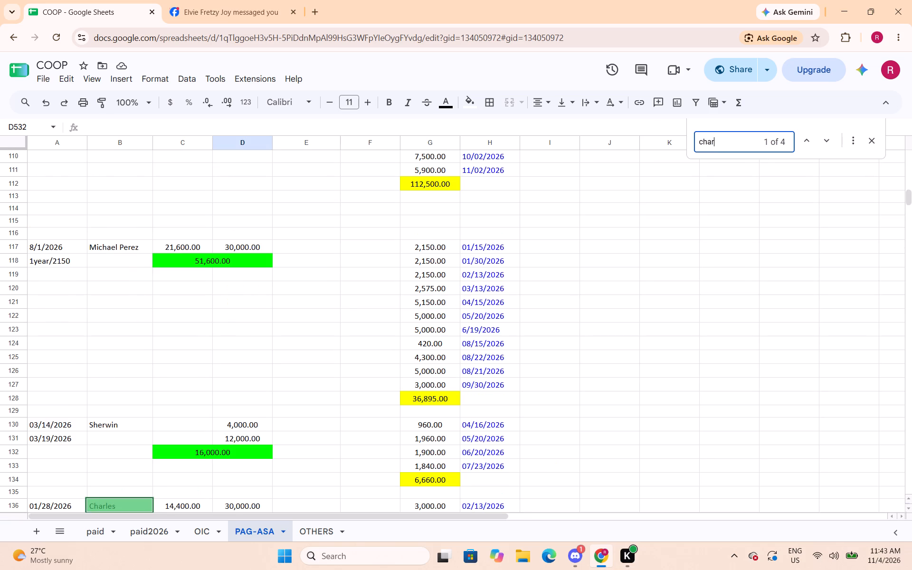
pyautogui.scroll(-1, 795, 446)
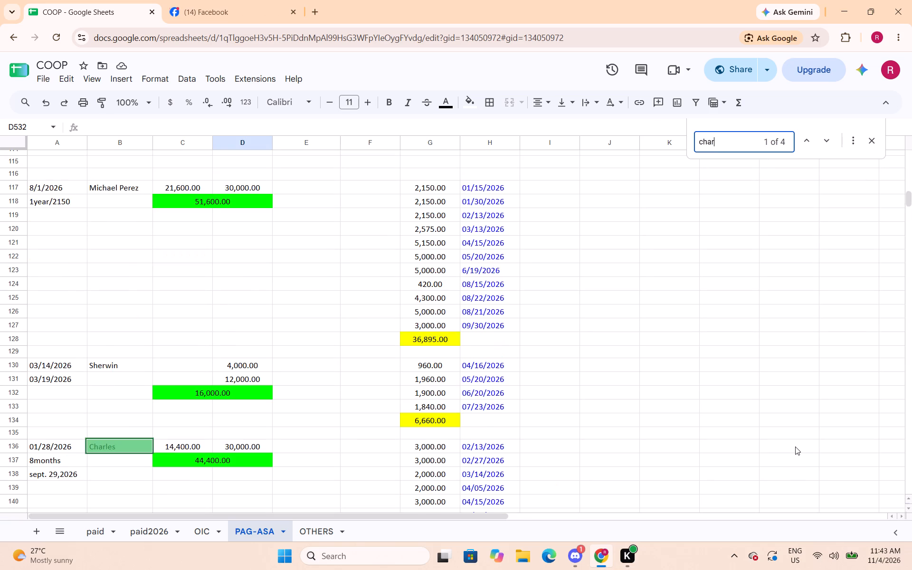
pyautogui.scroll(-2, 795, 446)
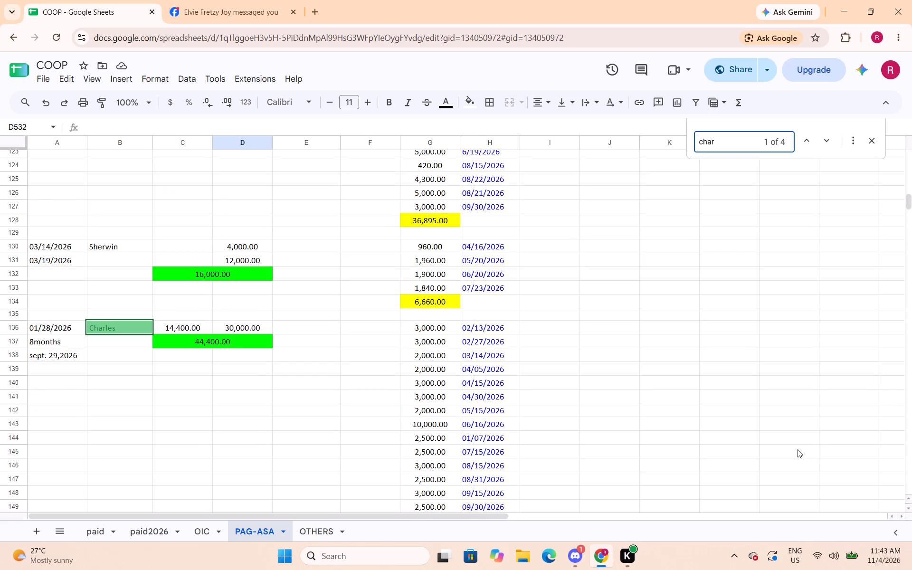
pyautogui.scroll(-1, 798, 449)
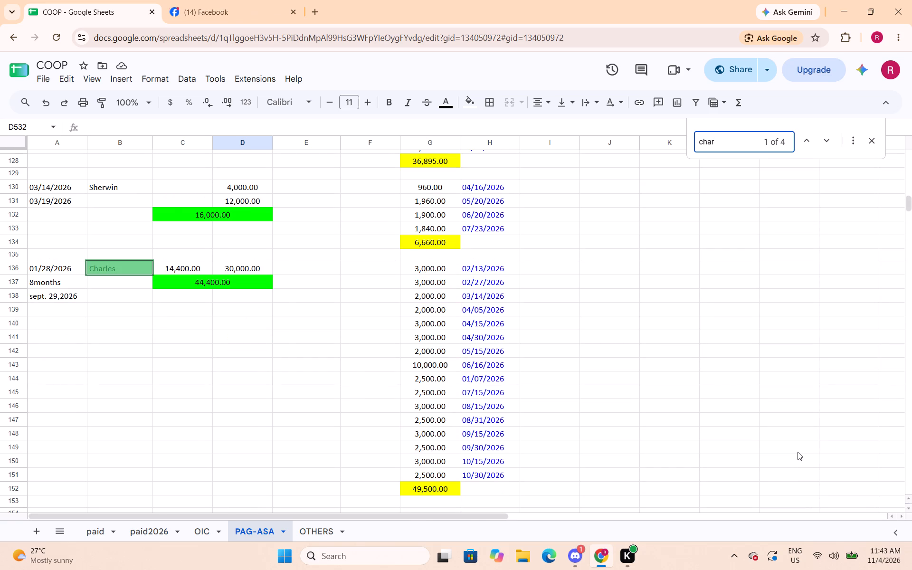
pyautogui.scroll(-2, 798, 452)
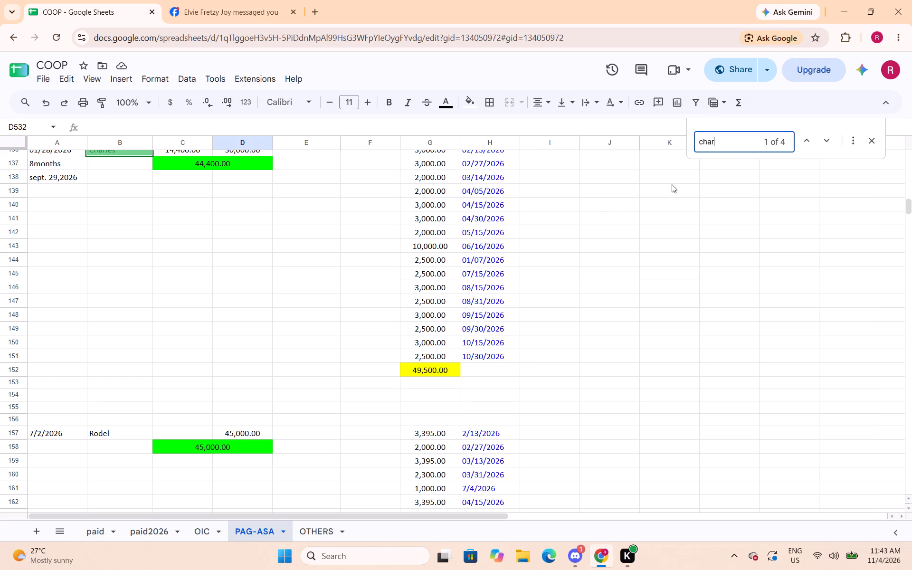
# Search for max and insert one blank row above Max's payment total in row 509, selecting G509 in it.
pyautogui.moveTo(739, 145); pyautogui.dragTo(661, 147)
pyautogui.write('max')
pyautogui.scroll(-1, 440, 317)
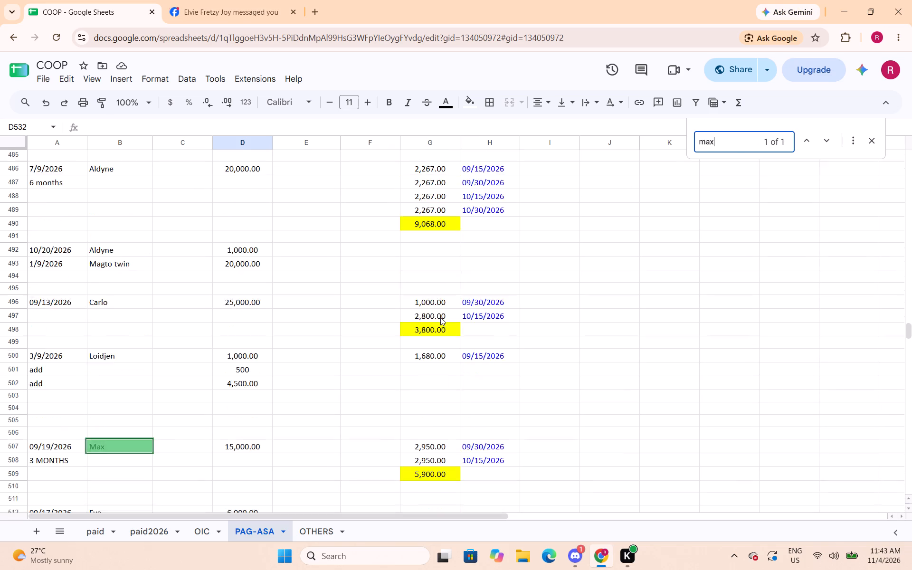
pyautogui.scroll(-2, 440, 317)
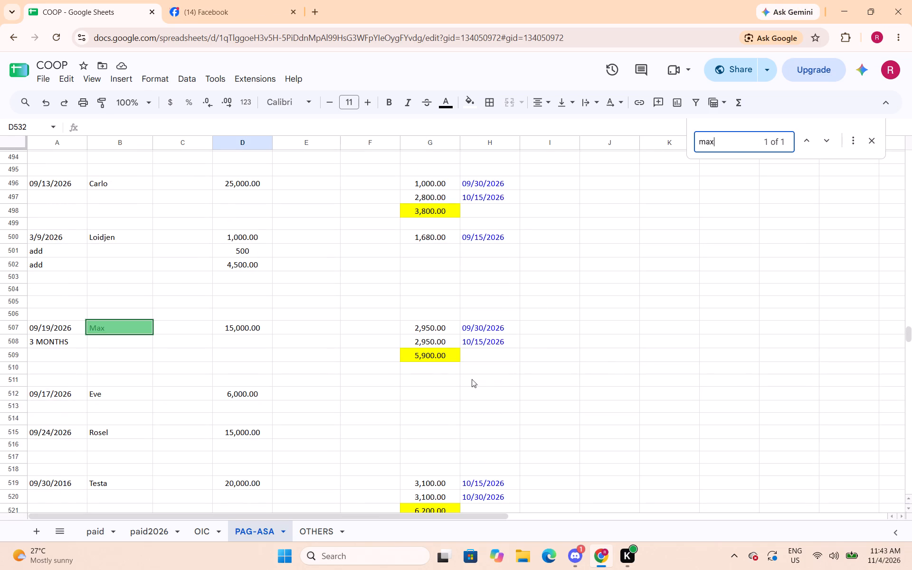
pyautogui.click(17, 356)
pyautogui.rightClick(17, 356)
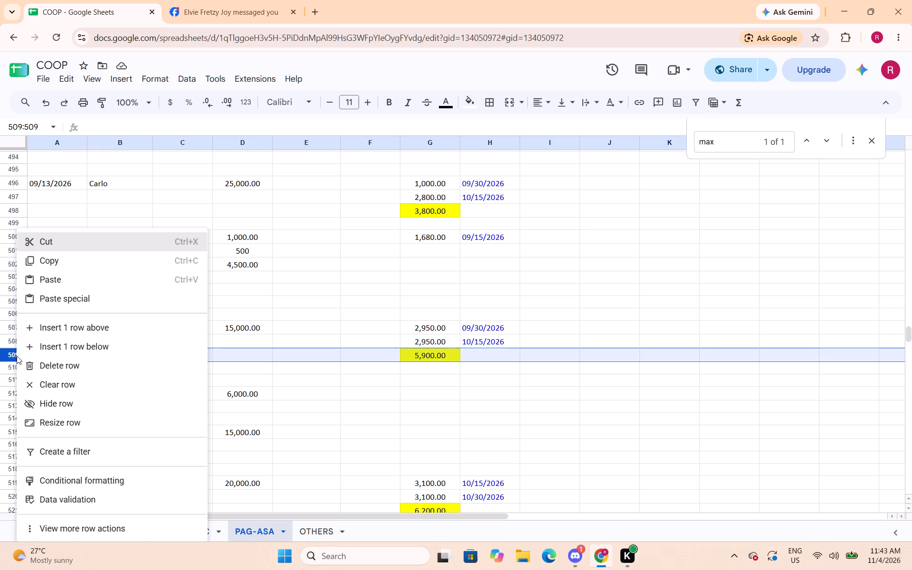
pyautogui.click(52, 328)
pyautogui.click(442, 353)
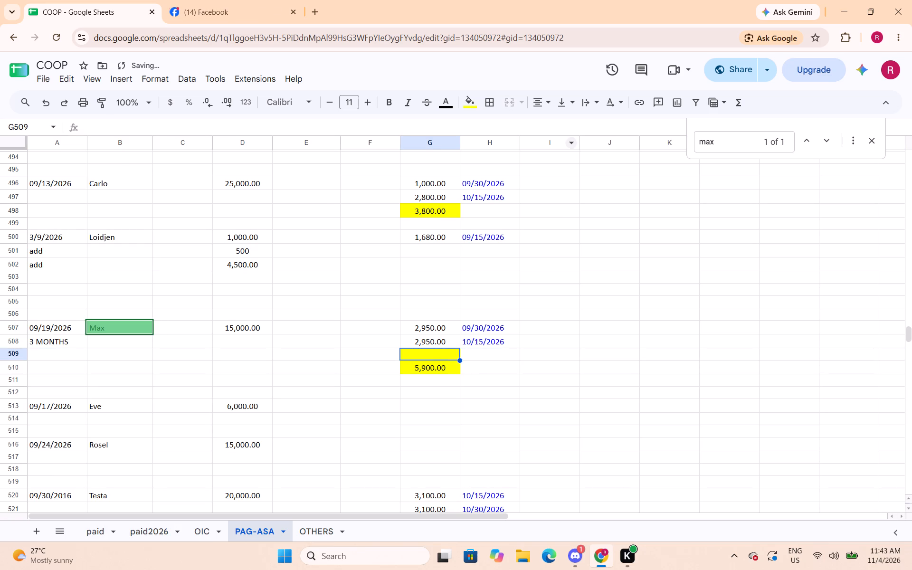
# Set G509's fill to white and record Max's 2950 payment there, dated 10/30/2026 in H509.
pyautogui.click(473, 109)
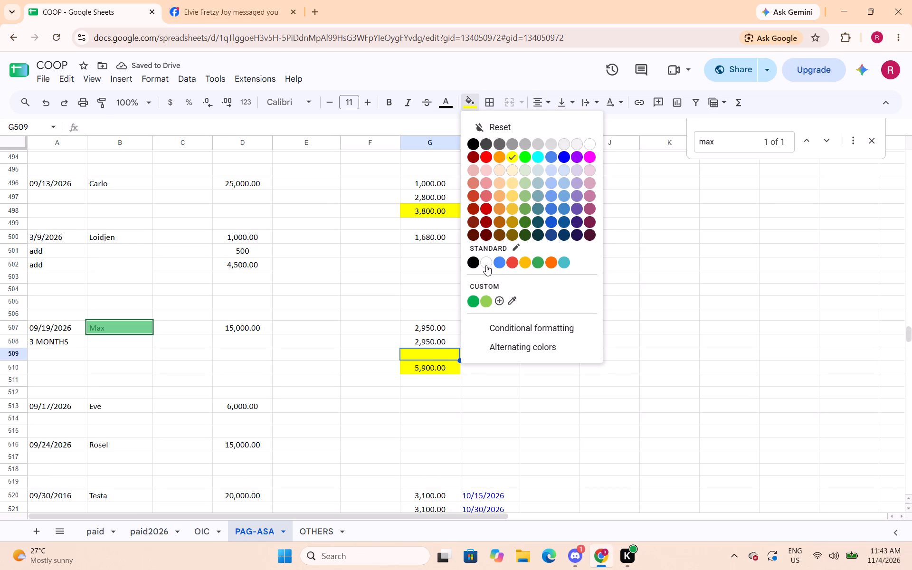
pyautogui.click(486, 265)
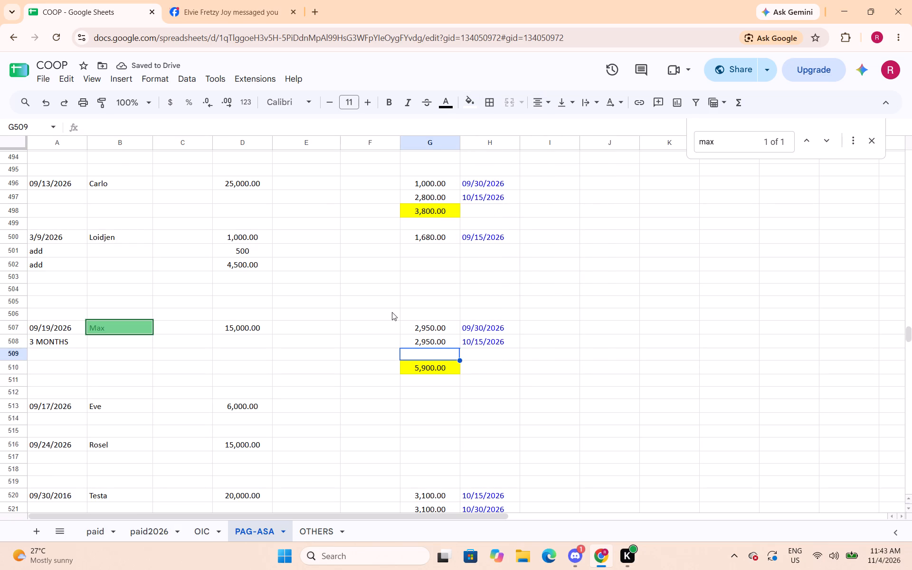
pyautogui.write('2950')
pyautogui.press('Right')
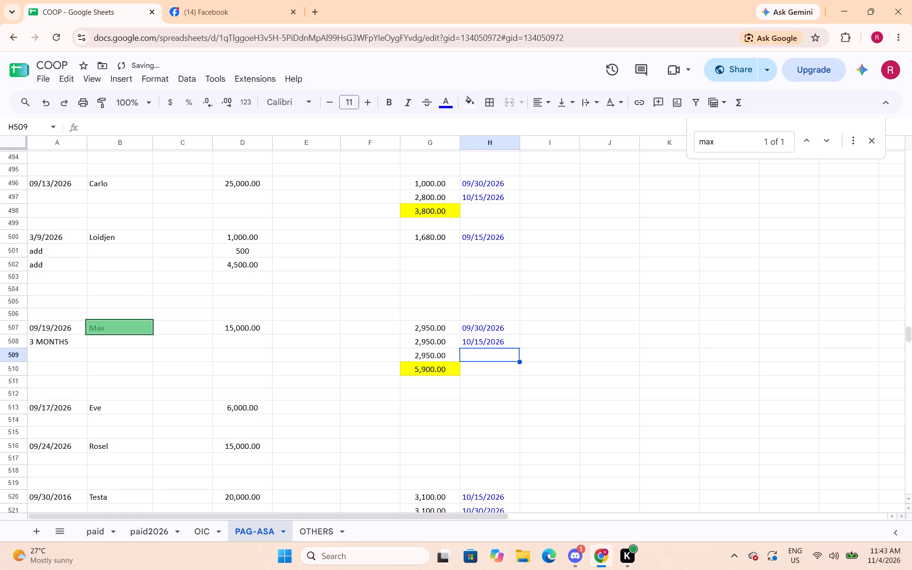
pyautogui.write('10/30/202')
pyautogui.press('6')
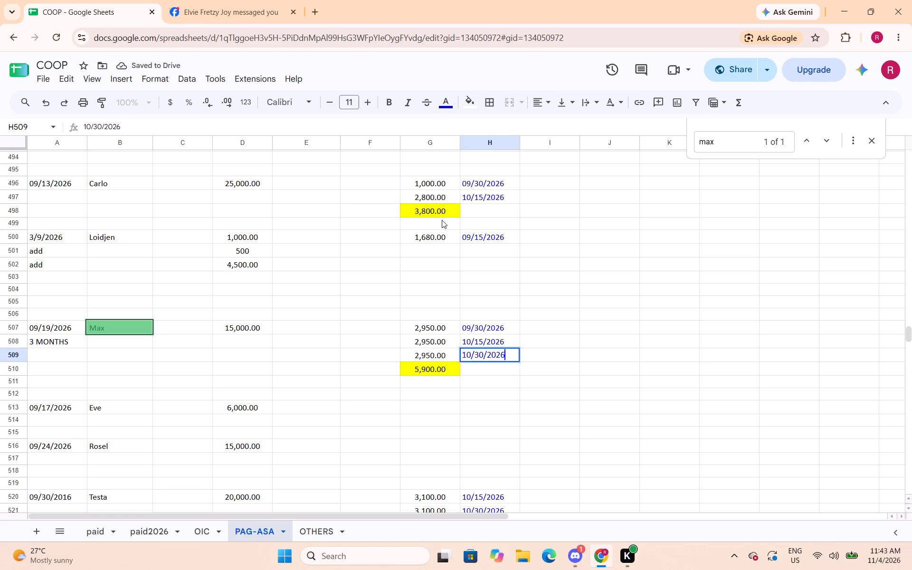
pyautogui.press('Down')
# Replace Max's payment total in G510 with a sum of G507:G509 and save.
pyautogui.press('Up')
pyautogui.press('Left')
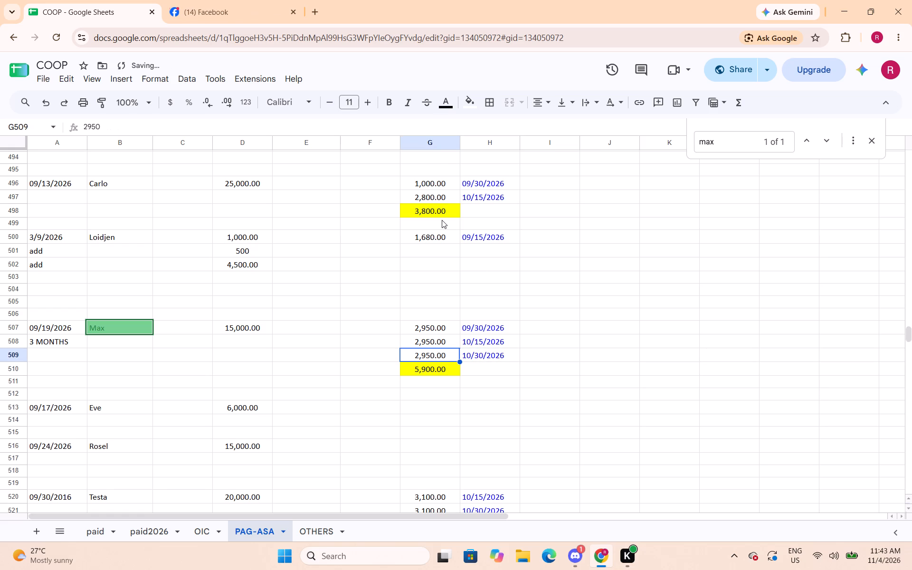
pyautogui.press('Down')
pyautogui.write('=sum(')
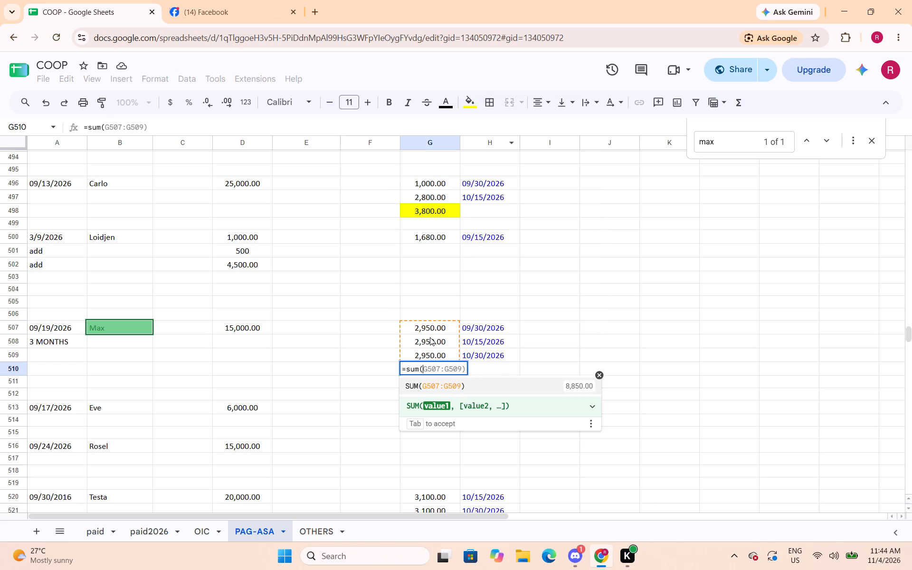
pyautogui.moveTo(434, 329); pyautogui.dragTo(434, 351)
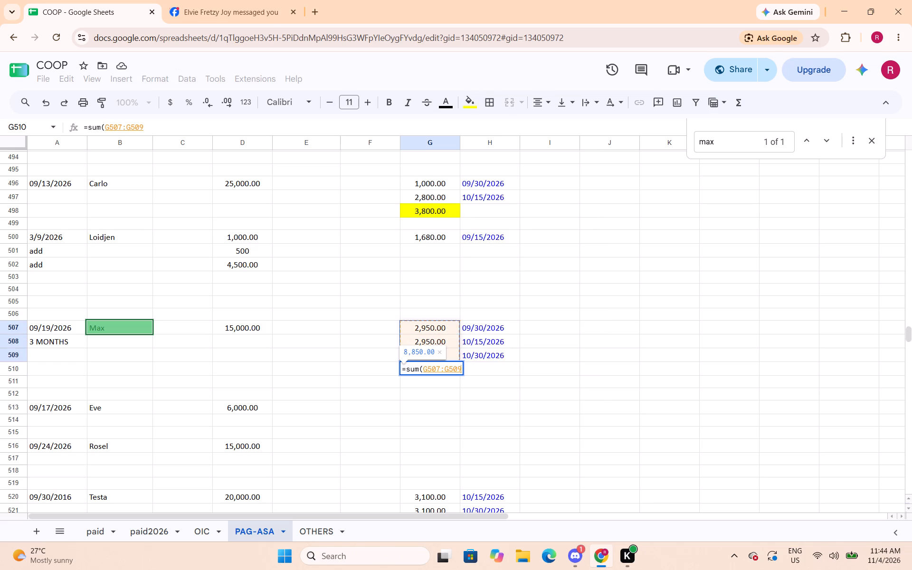
pyautogui.hotkey('shift', ')')
pyautogui.press('Return')
pyautogui.press('Up')
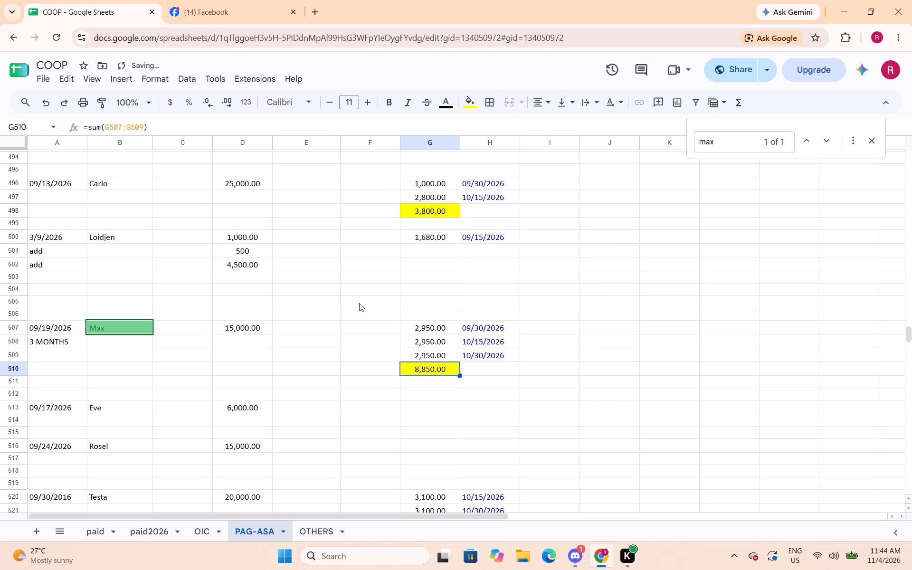
pyautogui.hotkey('ctrl', 's')
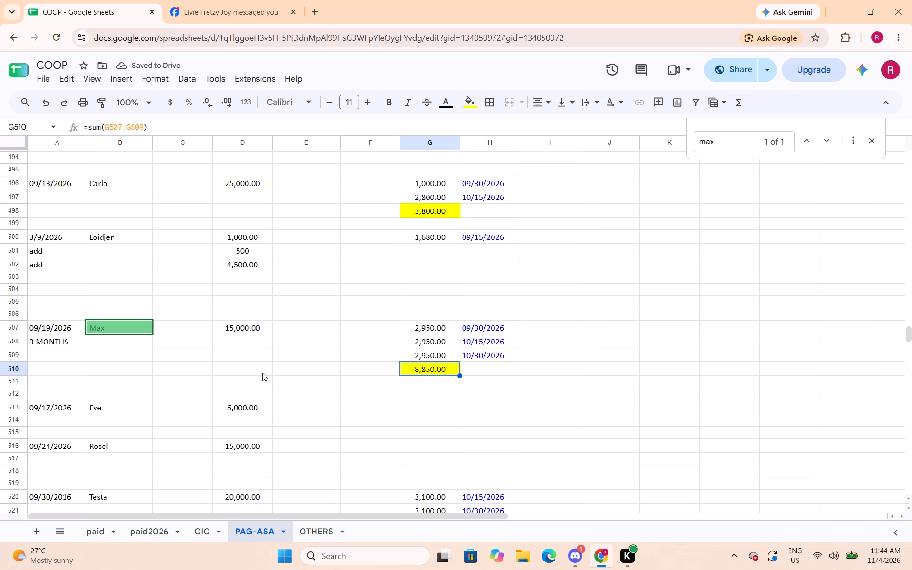
# Repeat the search for max on the PAG-ASA sheet.
pyautogui.click(746, 139)
pyautogui.press('Return')
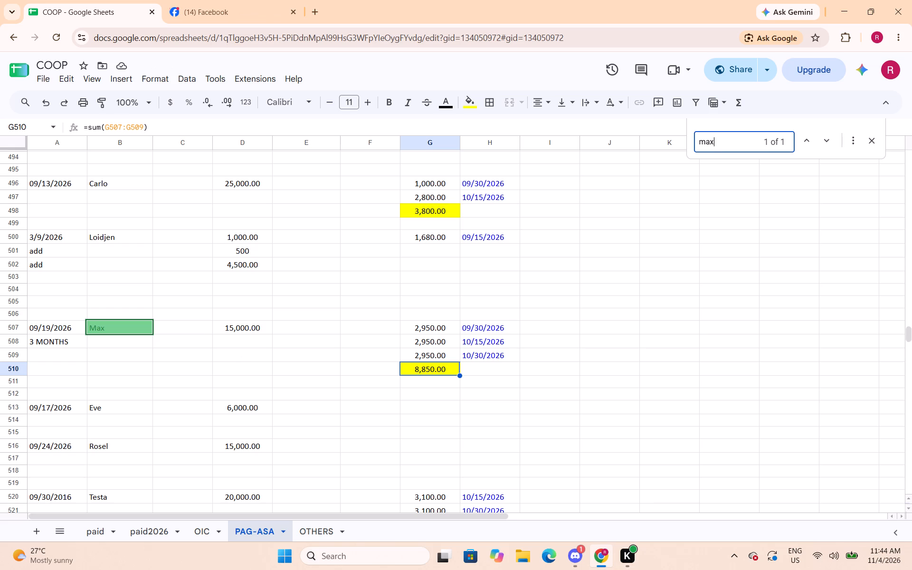
pyautogui.press('Return')
pyautogui.press('Return')
pyautogui.press('Return')
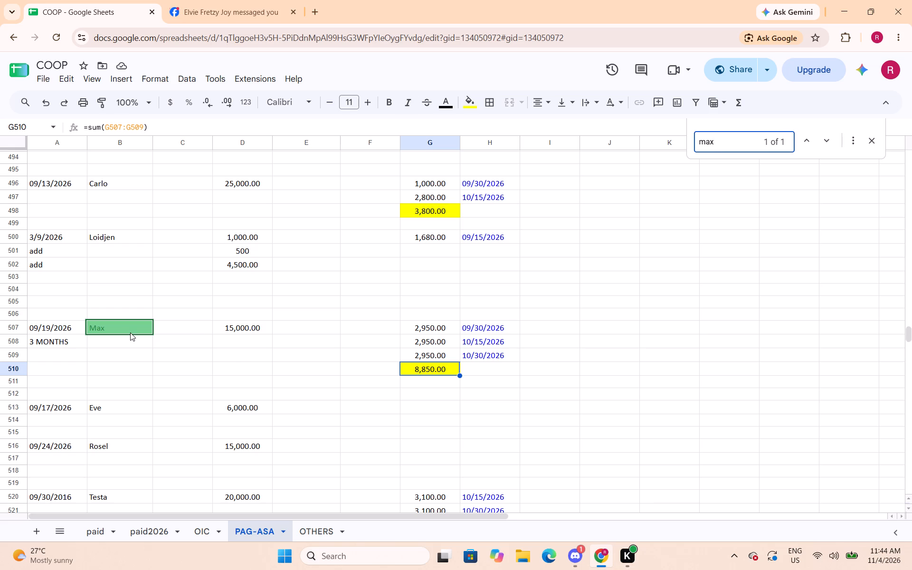
# Copy Max's name from B507 on the PAG-ASA sheet into B1414 on the paid2026 sheet, below Rosel's record.
pyautogui.click(130, 332)
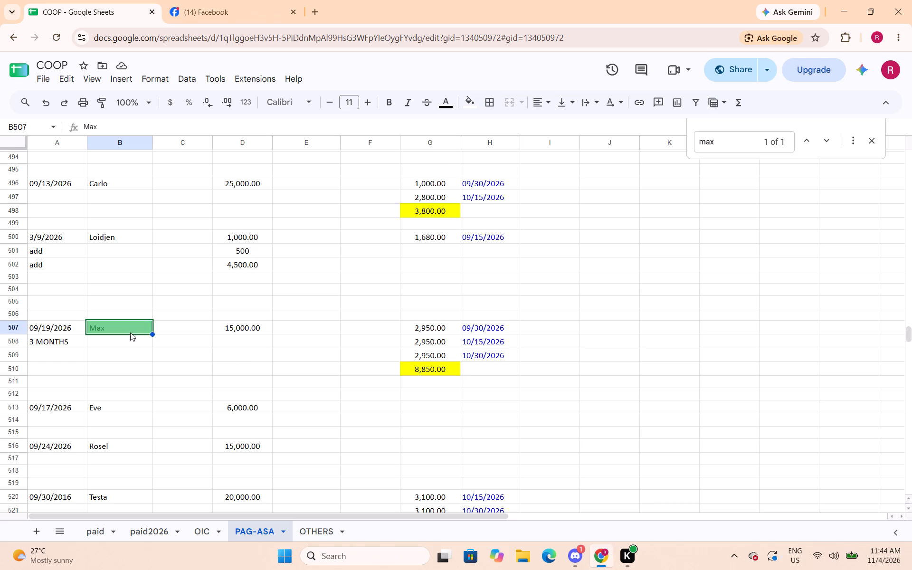
pyautogui.hotkey('ctrl', 'c')
pyautogui.click(153, 533)
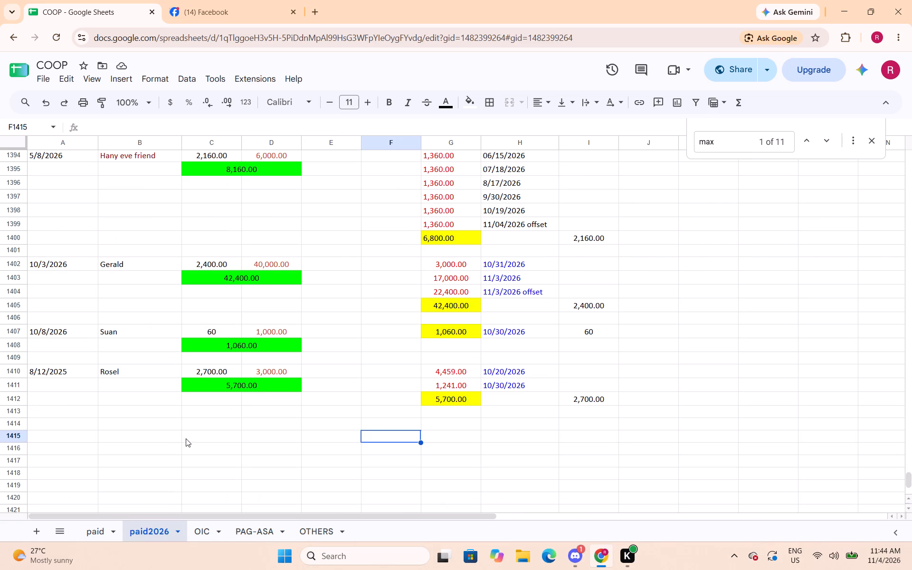
pyautogui.scroll(5, 186, 438)
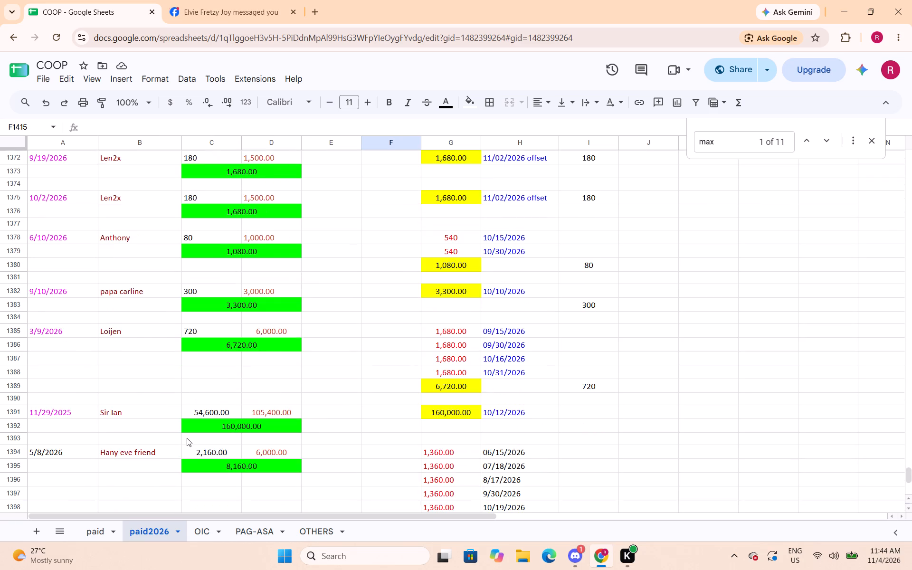
pyautogui.scroll(7, 187, 438)
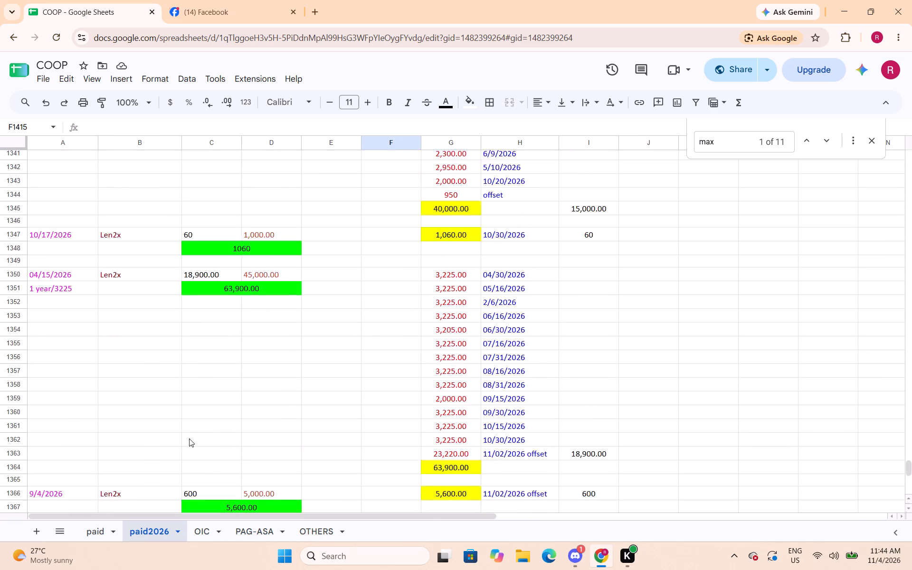
pyautogui.scroll(6, 189, 438)
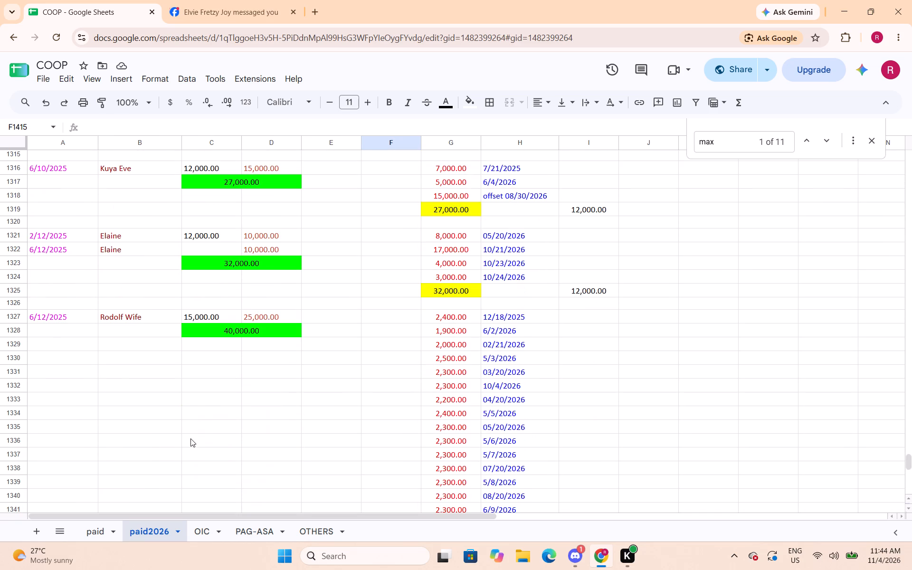
pyautogui.scroll(10, 190, 438)
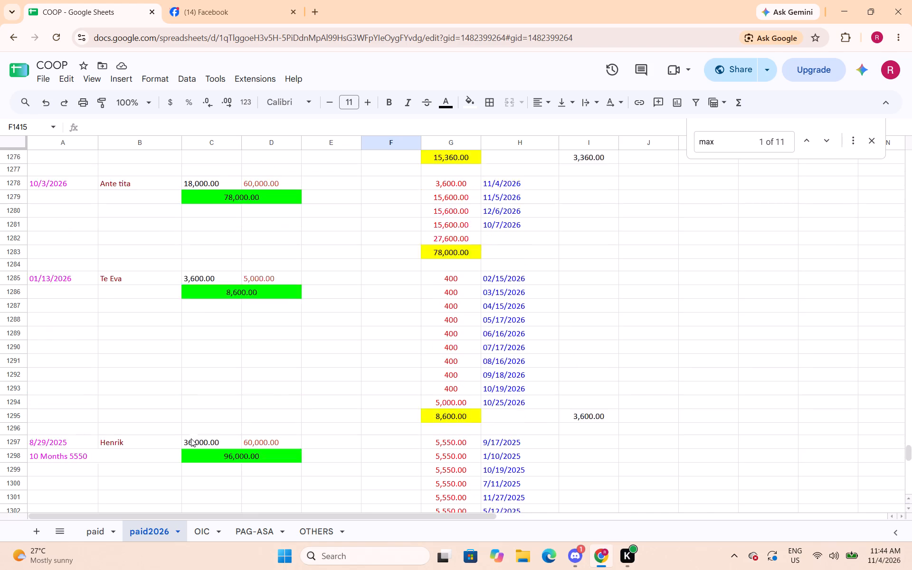
pyautogui.scroll(2, 191, 438)
pyautogui.scroll(-6, 191, 438)
pyautogui.scroll(-18, 191, 438)
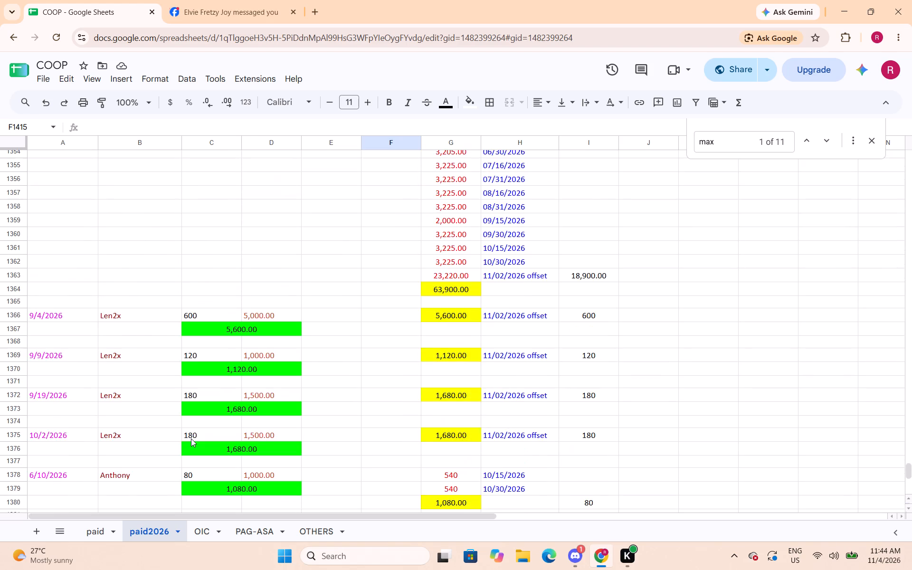
pyautogui.scroll(-9, 191, 438)
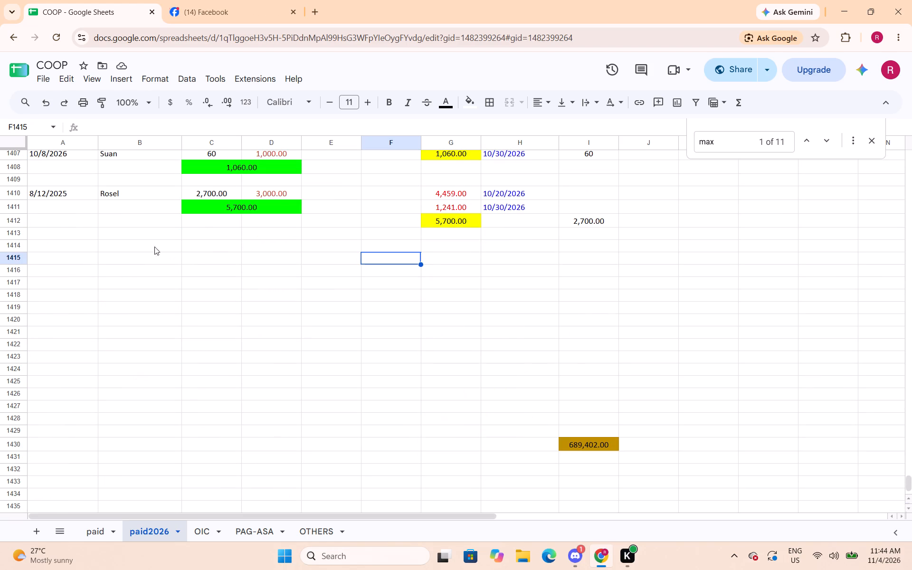
pyautogui.click(150, 245)
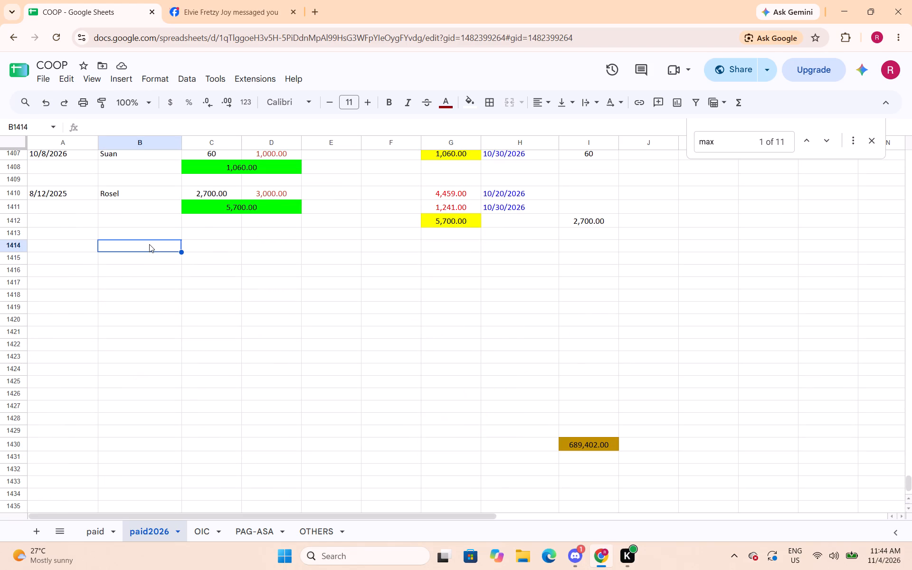
pyautogui.hotkey('ctrl', 'v')
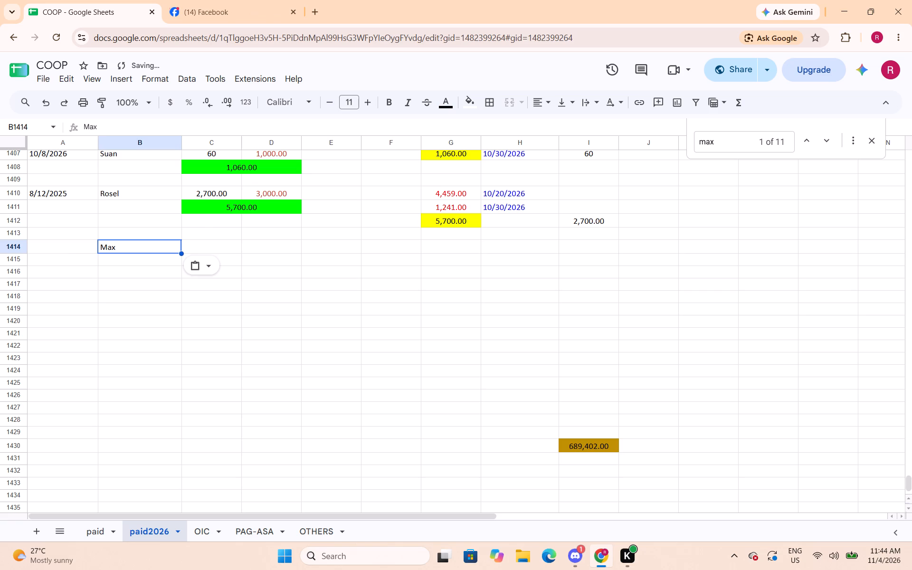
# Enter Max's loan amount of 1000 in D1414 and interest of 60 in C1414.
pyautogui.click(82, 249)
pyautogui.click(279, 249)
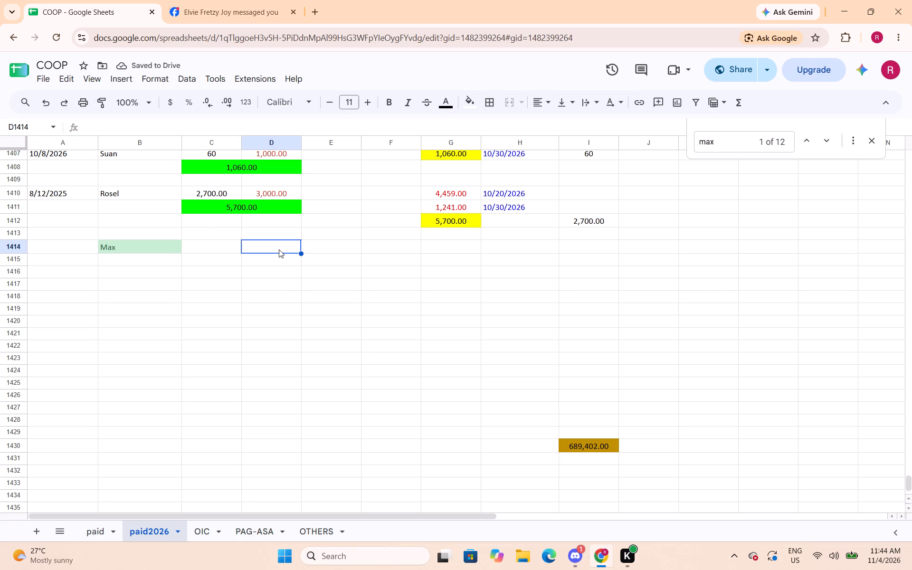
pyautogui.write('1000')
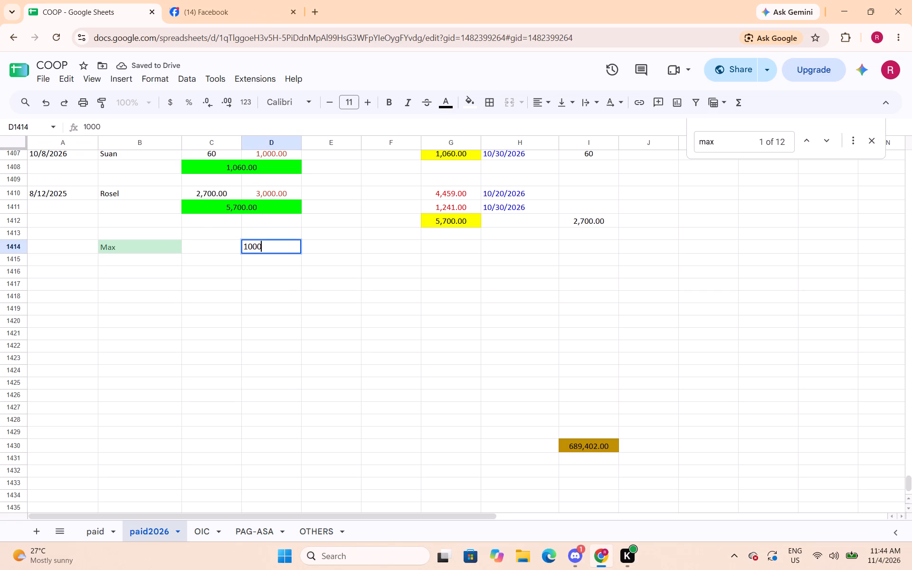
pyautogui.press('Left')
pyautogui.write('60')
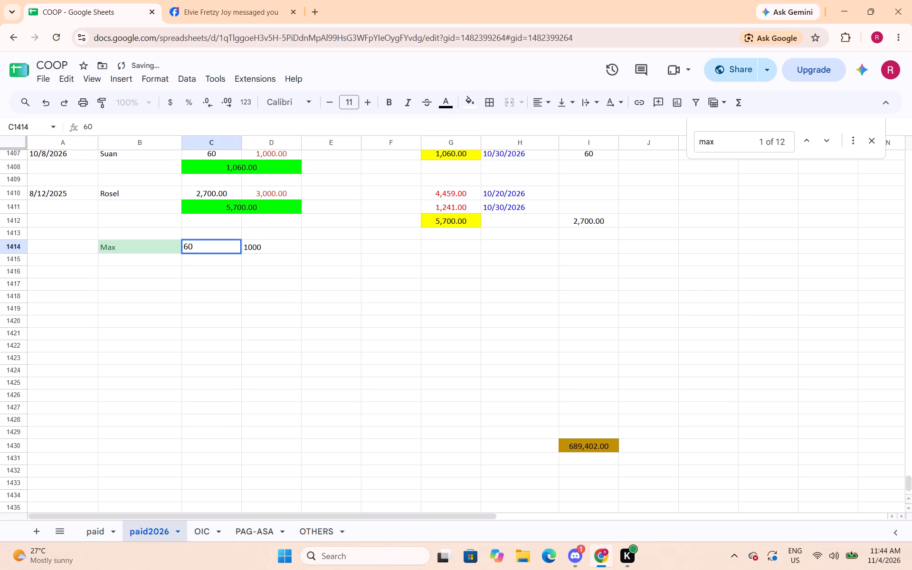
pyautogui.press('Down')
# Merge C1415:D1415 below Max's amounts and enter a sum of C1414:D1414 in the merged cell.
pyautogui.moveTo(227, 264); pyautogui.dragTo(248, 263)
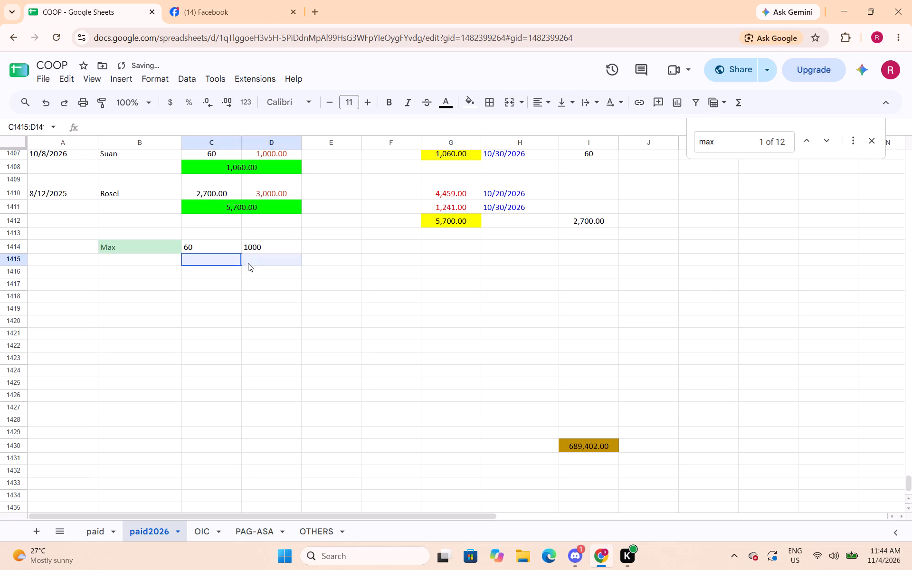
pyautogui.moveTo(248, 263); pyautogui.dragTo(253, 263)
pyautogui.click(509, 102)
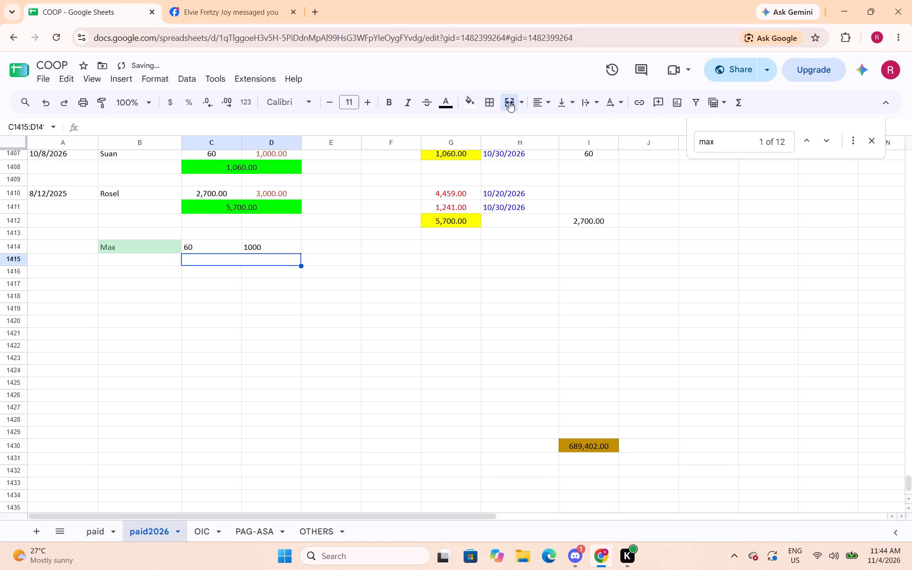
pyautogui.write('=sum(')
pyautogui.moveTo(218, 247); pyautogui.dragTo(238, 249)
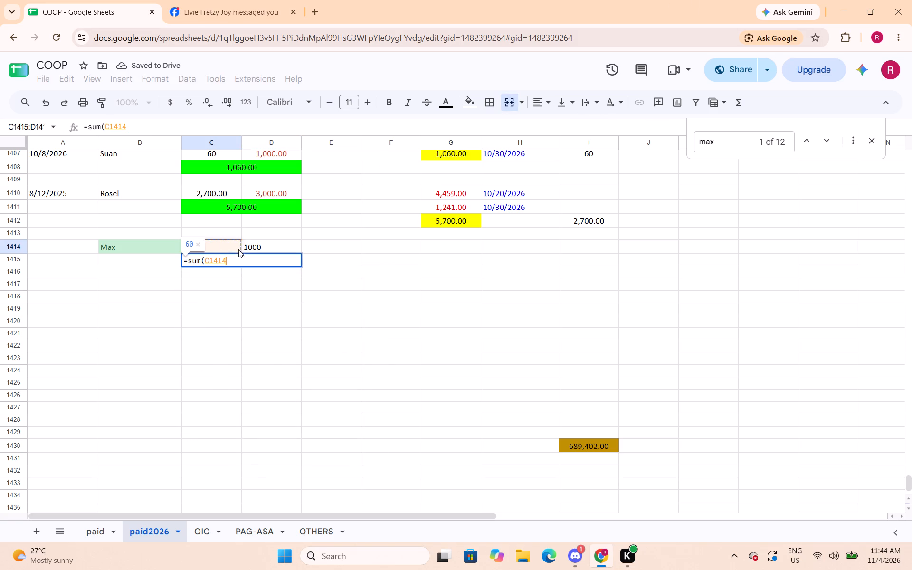
pyautogui.moveTo(238, 249); pyautogui.dragTo(252, 253)
pyautogui.hotkey('shift', ')')
pyautogui.press('Return')
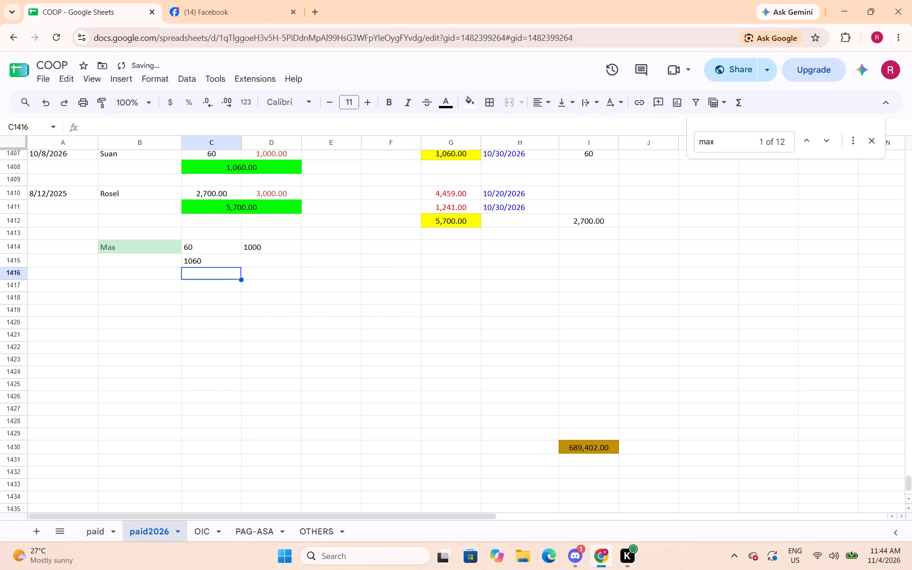
# Center Max's total in the merged cell C1415:D1415 and apply the Number format with two decimals.
pyautogui.press('Up')
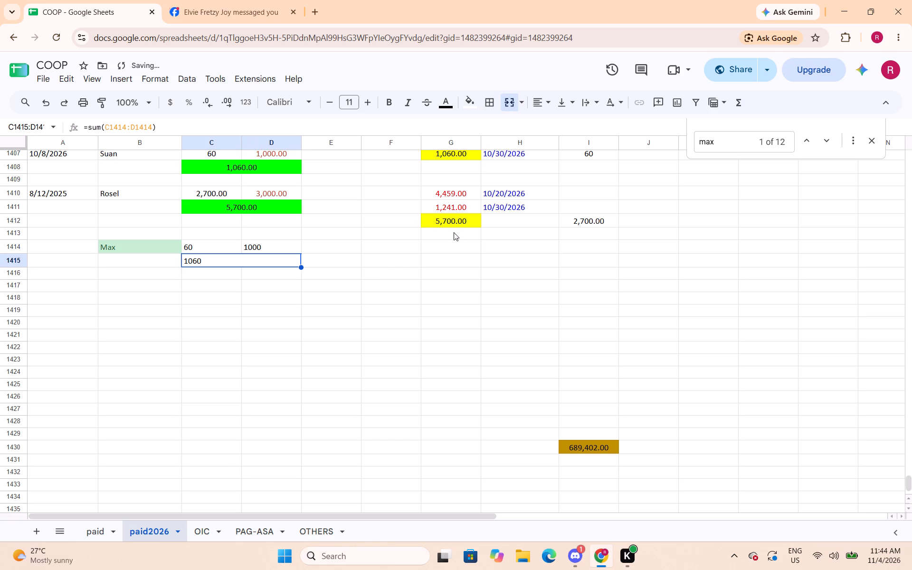
pyautogui.click(537, 103)
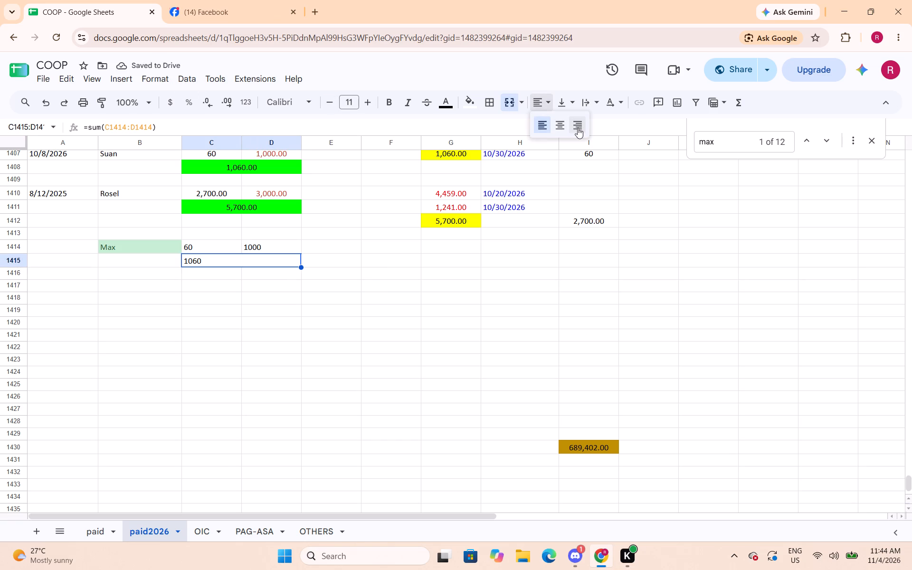
pyautogui.click(561, 128)
pyautogui.click(159, 81)
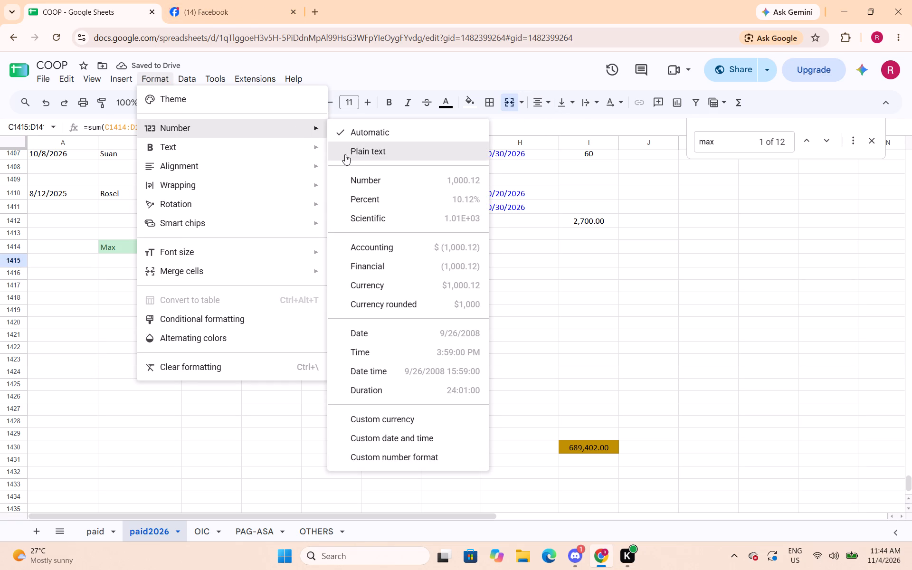
pyautogui.click(362, 180)
# Apply the Number format with thousands separator and two decimals to Max's loan amount in D1414.
pyautogui.click(262, 252)
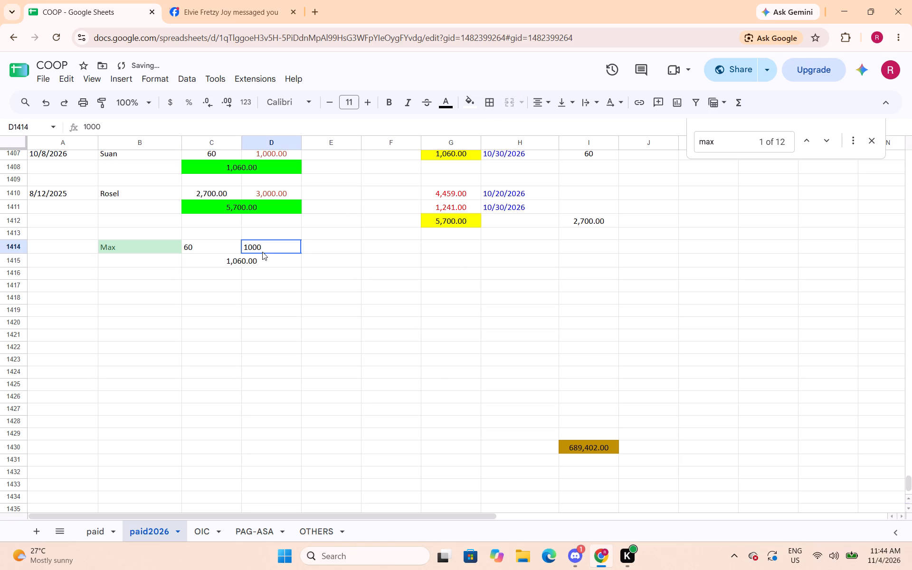
pyautogui.click(162, 80)
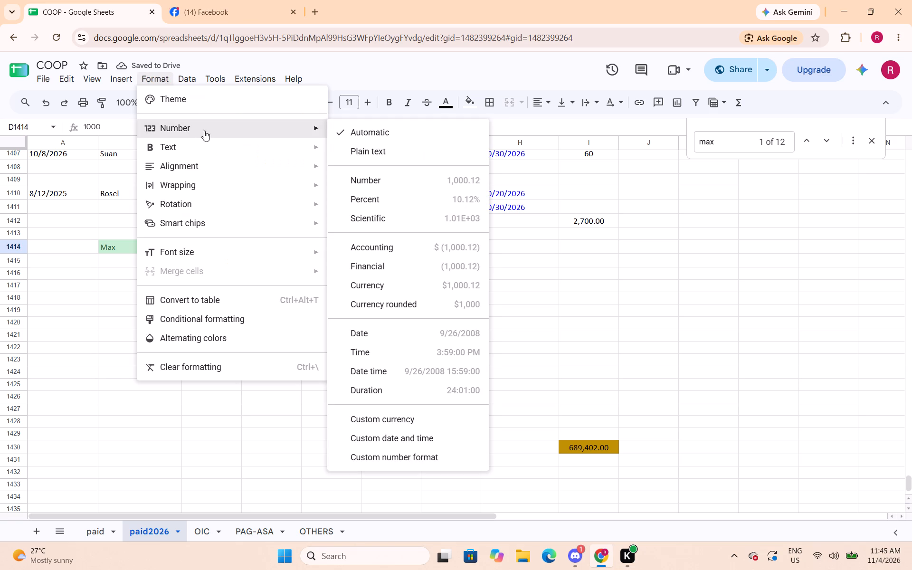
pyautogui.click(365, 181)
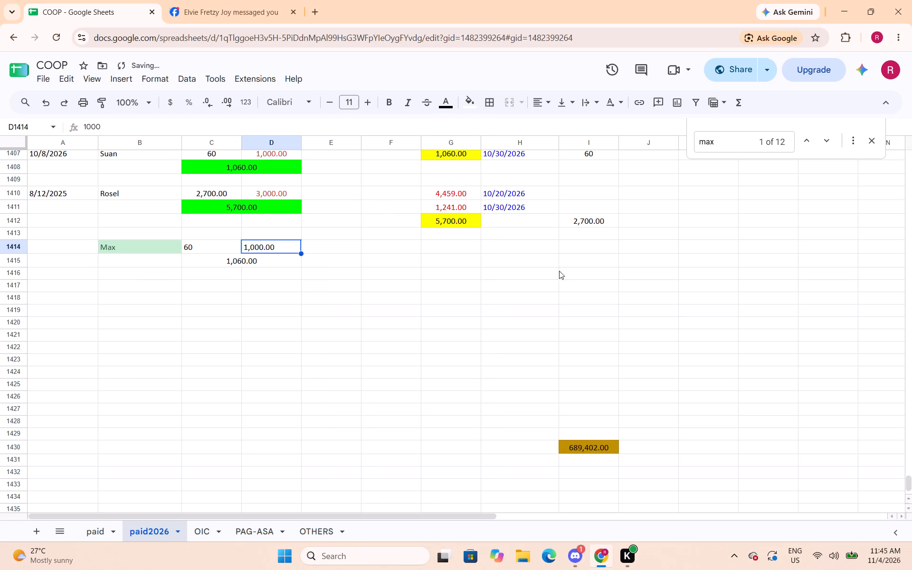
# Enter Max's payment of 1060 in G1414 and its date 10/30/2026 in H1414.
pyautogui.click(463, 253)
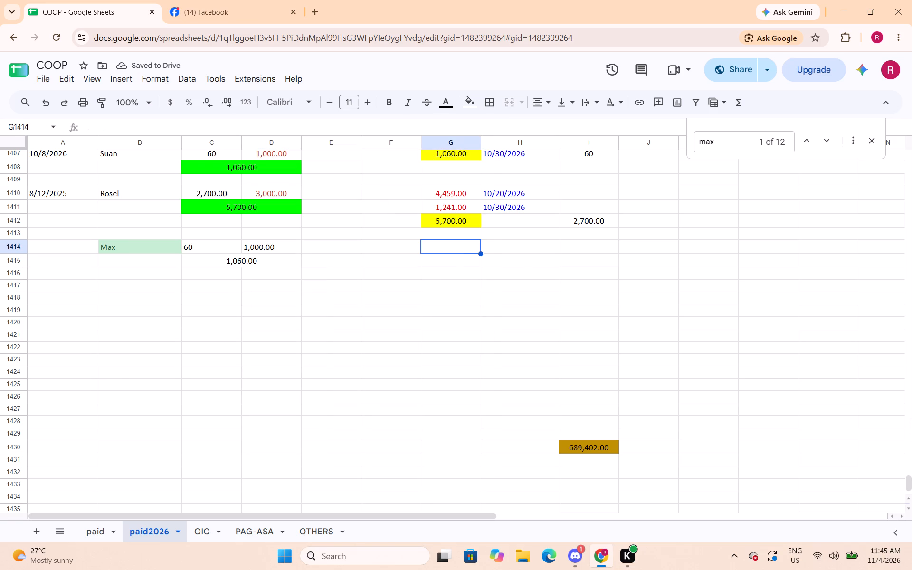
pyautogui.write('1060')
pyautogui.press('Right')
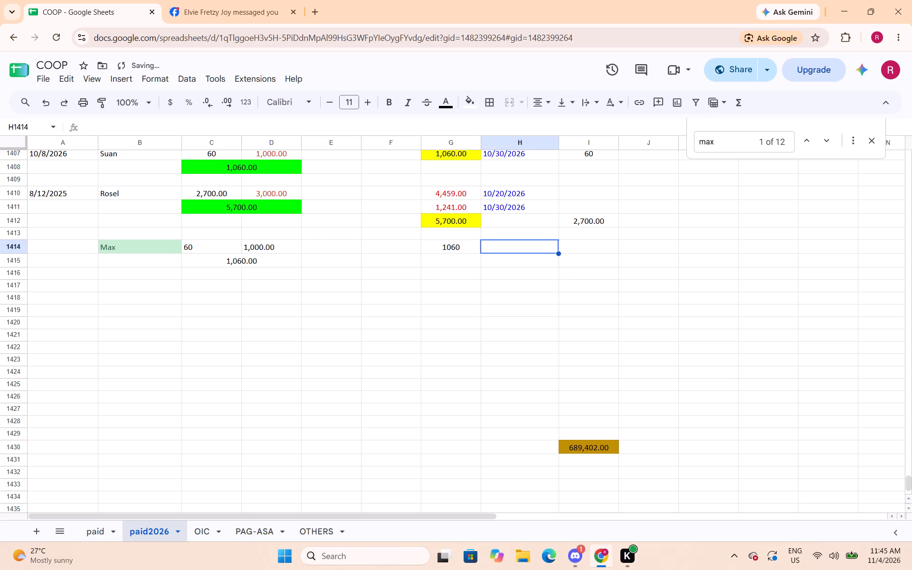
pyautogui.write('10/30/2026')
pyautogui.press('Left')
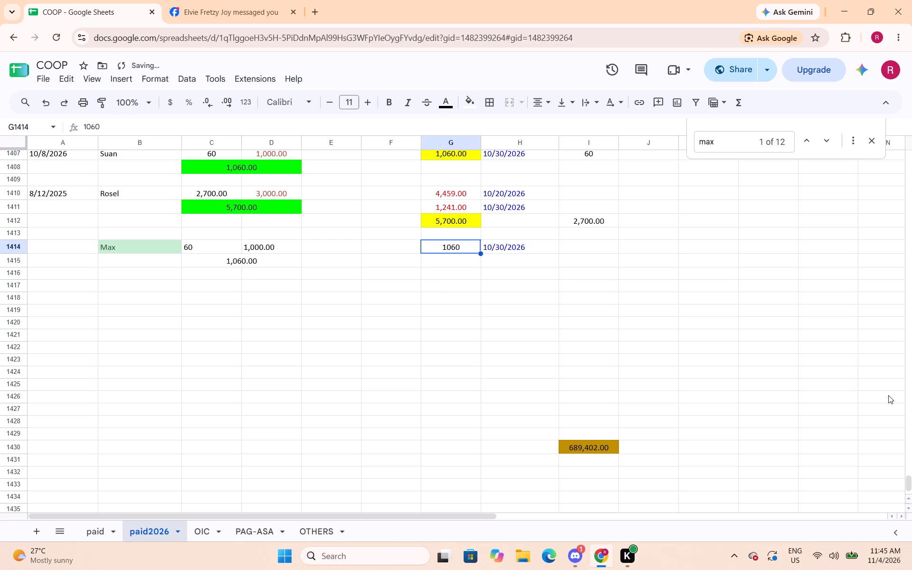
# Apply the Number format with two decimals and red text to Max's payment in G1414.
pyautogui.click(152, 81)
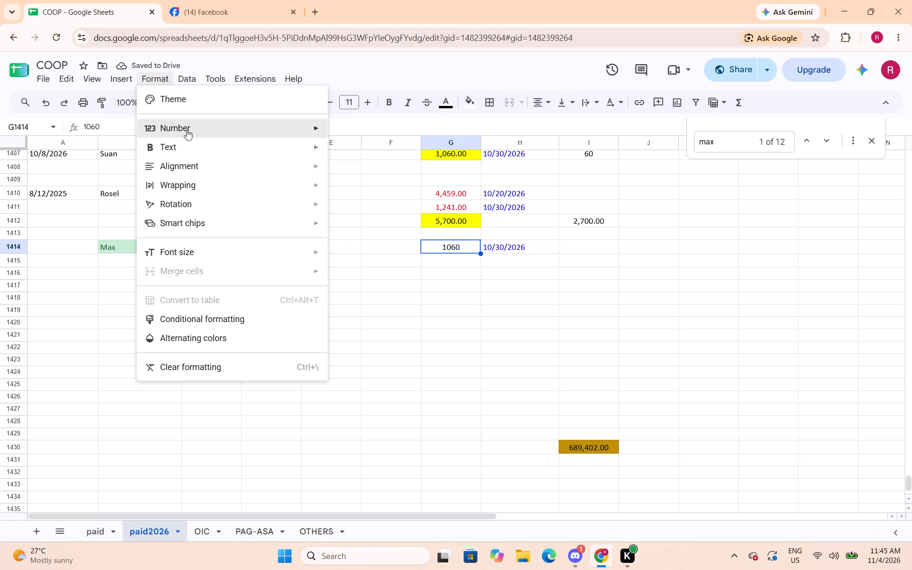
pyautogui.click(371, 173)
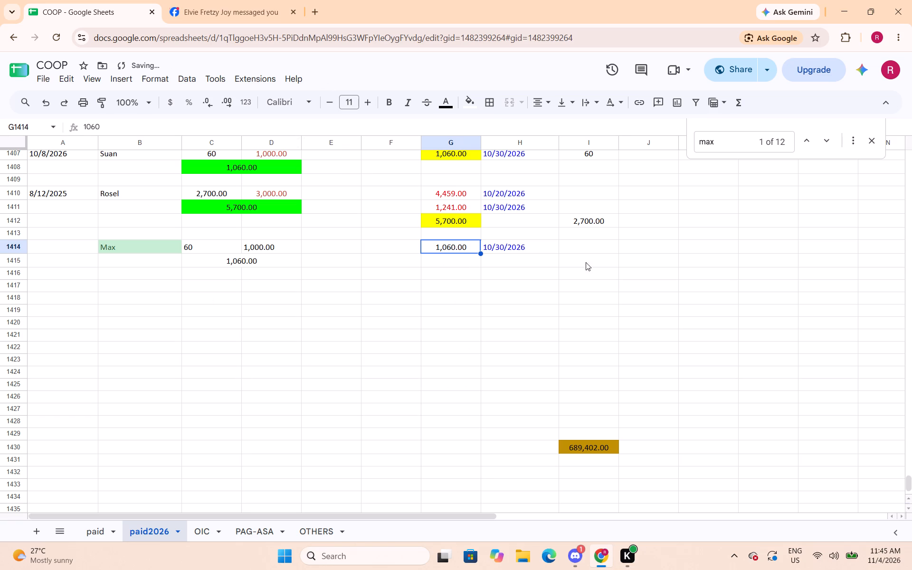
pyautogui.click(448, 104)
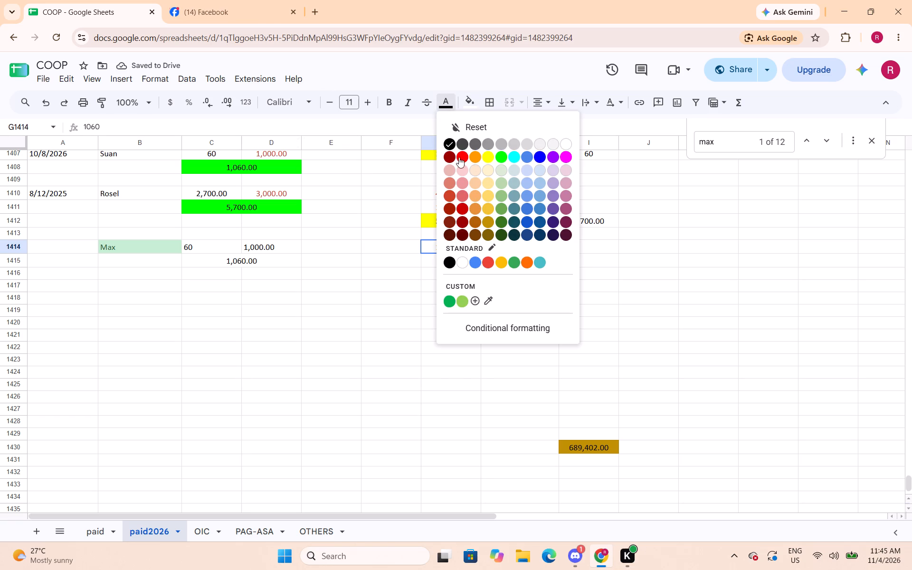
pyautogui.click(460, 152)
pyautogui.click(497, 278)
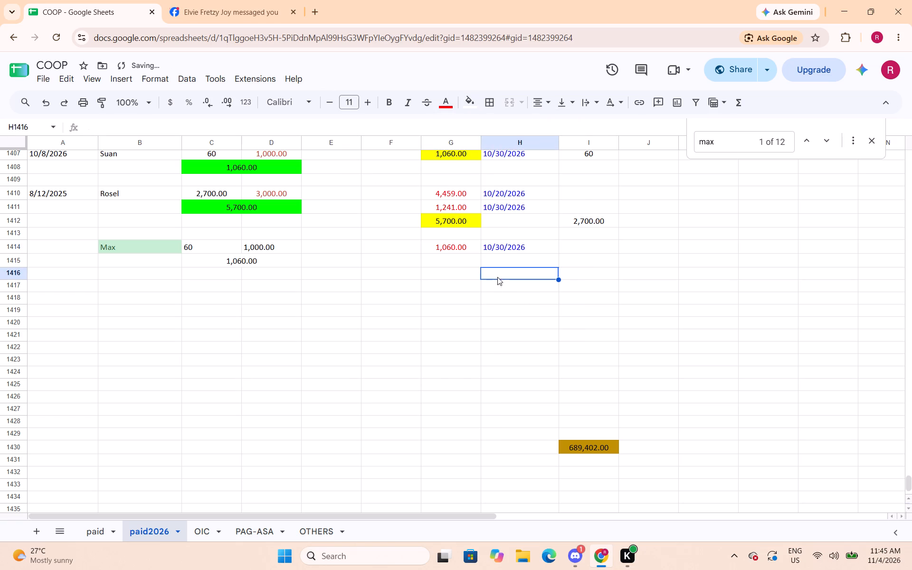
# Enter Max's interest of 60 in cell I1415.
pyautogui.click(588, 261)
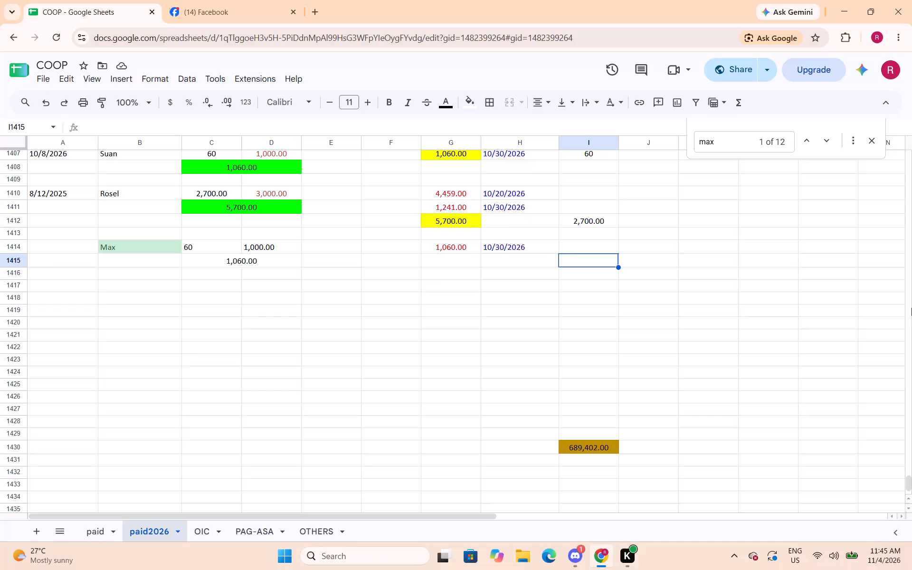
pyautogui.write('60')
pyautogui.press('Down')
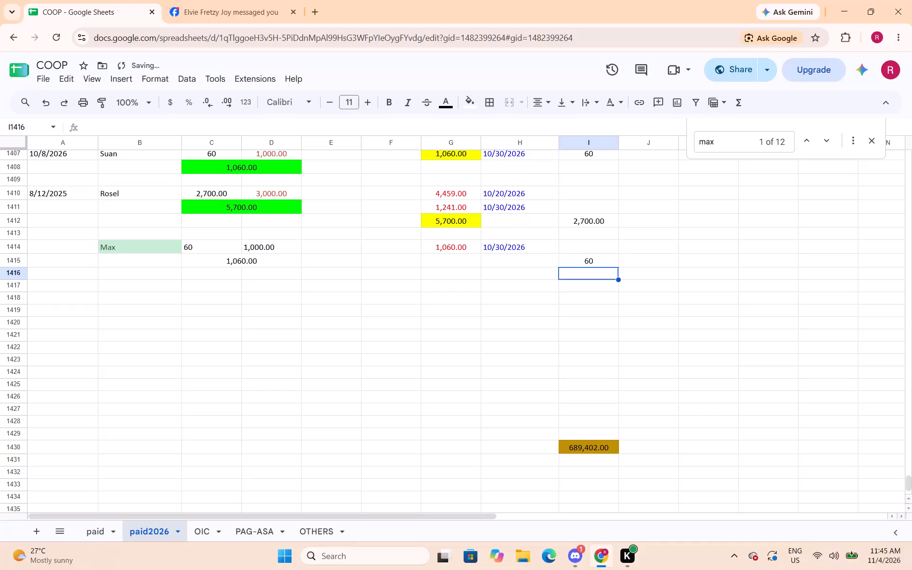
# Fill Max's merged total cell C1415:D1415 with bright green, matching the other loan totals.
pyautogui.press('Left')
pyautogui.press('Left')
pyautogui.press('Left')
pyautogui.press('Left')
pyautogui.press('Left')
pyautogui.press('Up')
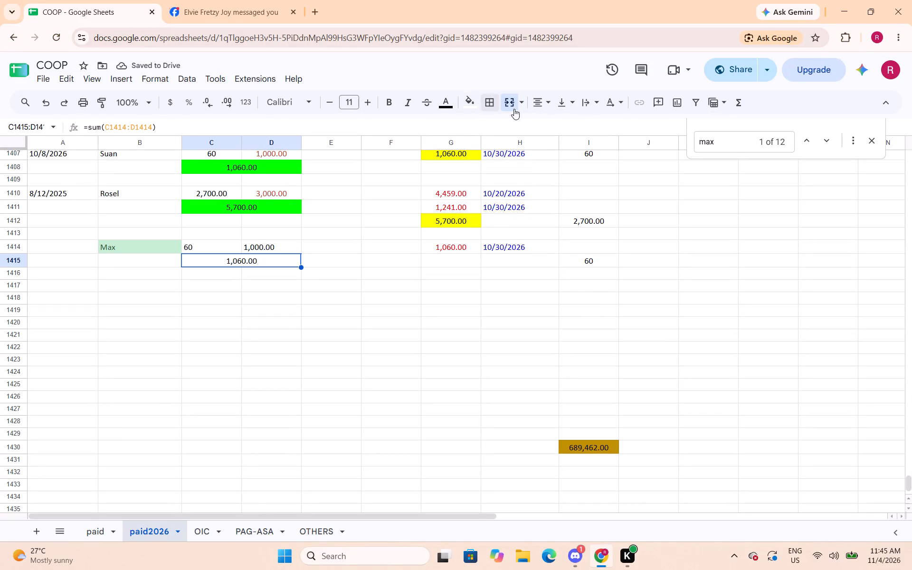
pyautogui.click(536, 103)
pyautogui.click(476, 103)
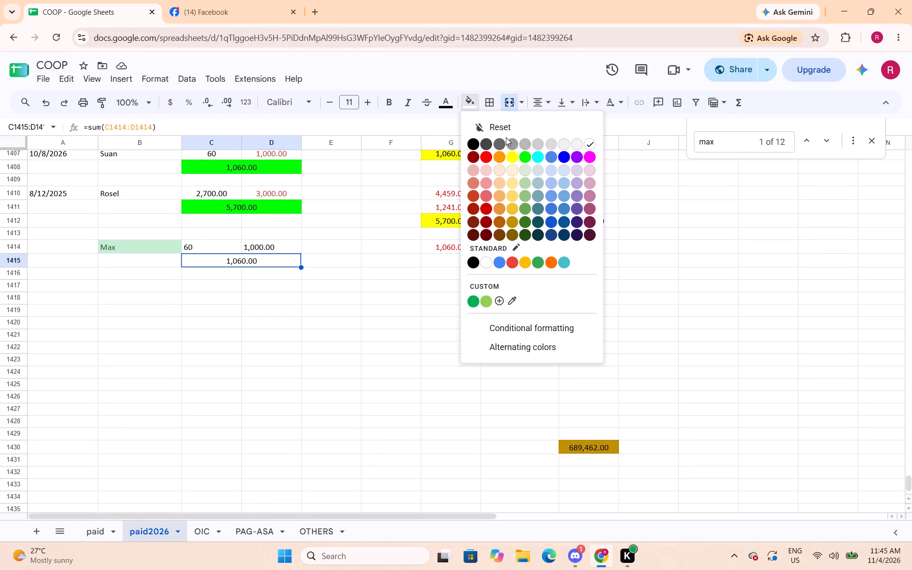
pyautogui.click(527, 156)
# Center Max's interest amount in C1414 and save the spreadsheet.
pyautogui.click(227, 250)
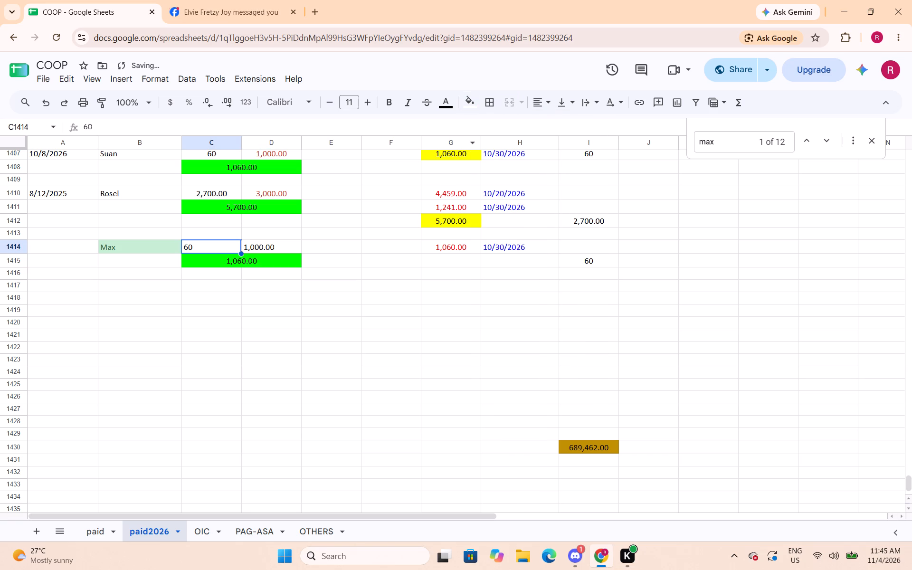
pyautogui.click(538, 98)
pyautogui.click(560, 126)
pyautogui.scroll(2, 362, 250)
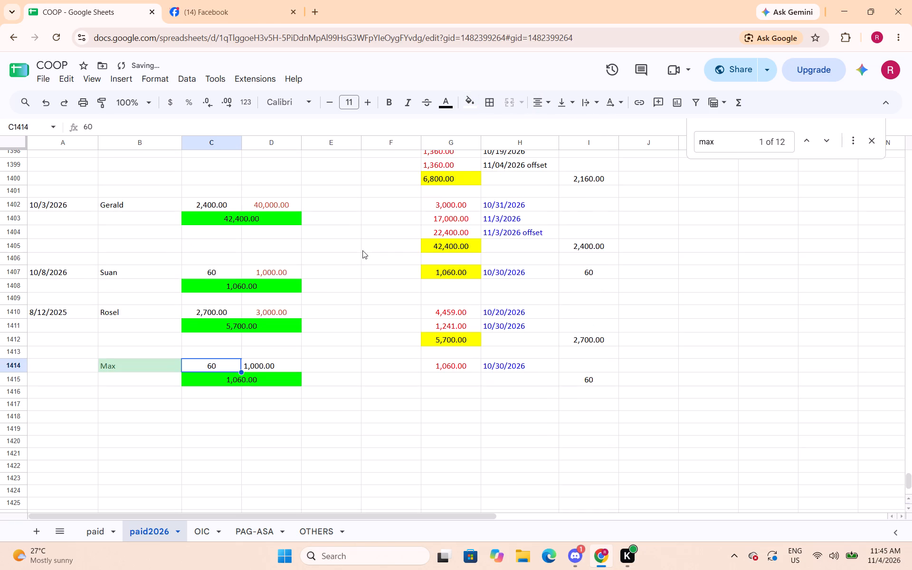
pyautogui.scroll(4, 361, 252)
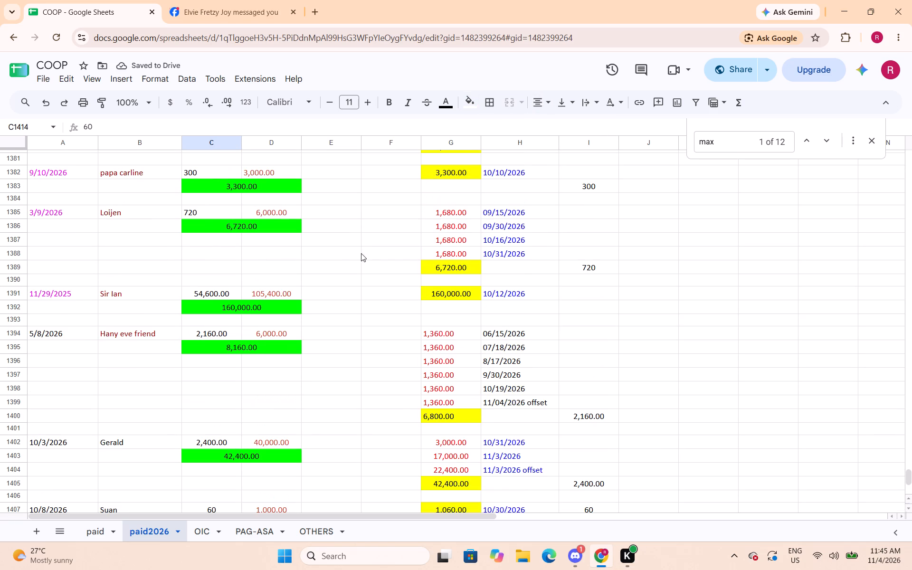
pyautogui.scroll(-5, 361, 253)
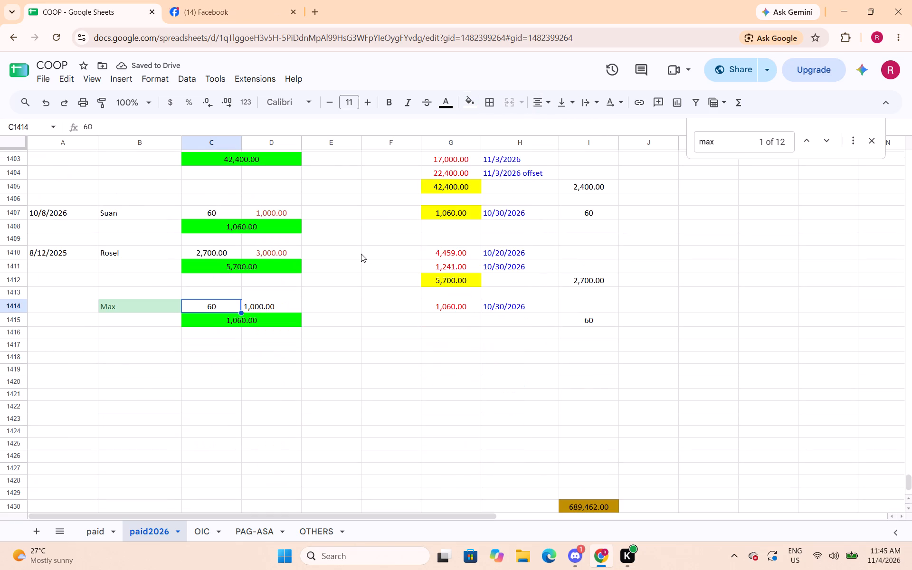
pyautogui.hotkey('ctrl', 's')
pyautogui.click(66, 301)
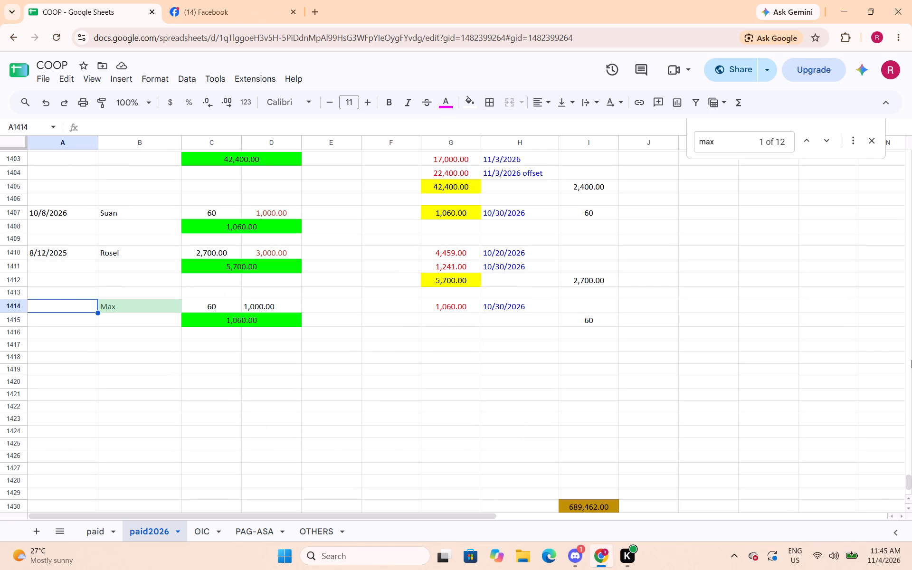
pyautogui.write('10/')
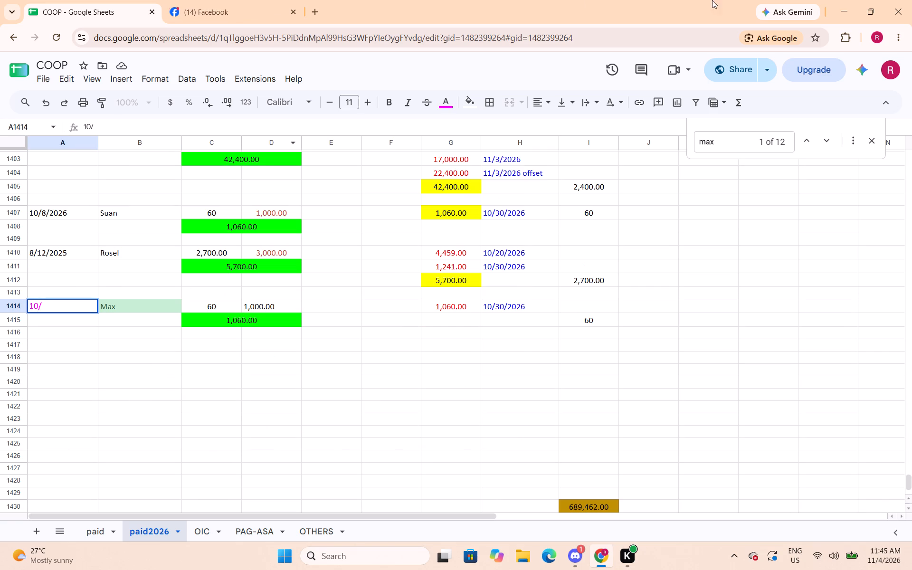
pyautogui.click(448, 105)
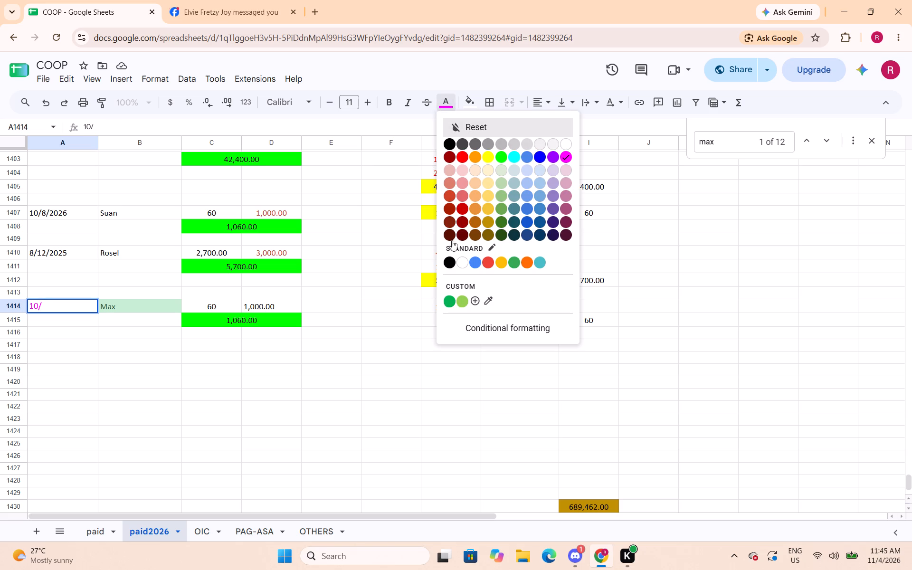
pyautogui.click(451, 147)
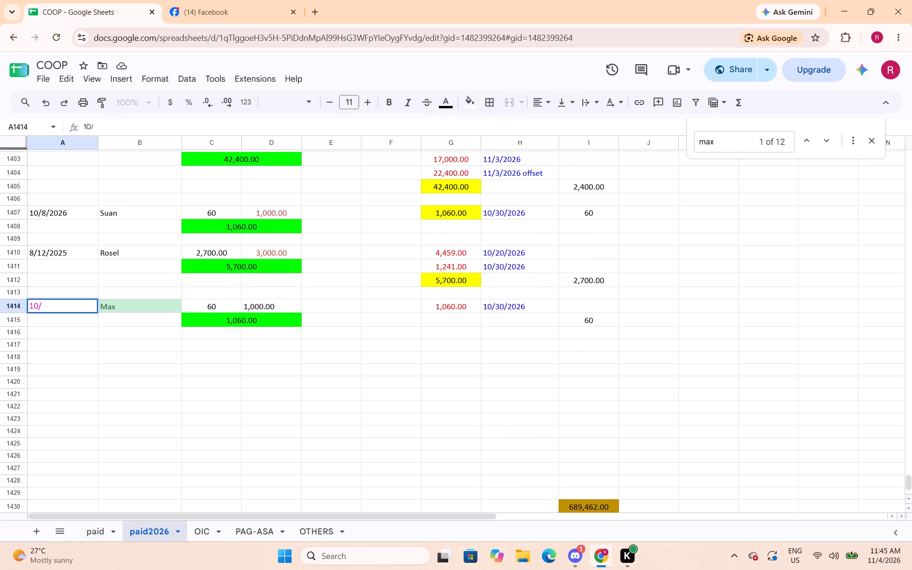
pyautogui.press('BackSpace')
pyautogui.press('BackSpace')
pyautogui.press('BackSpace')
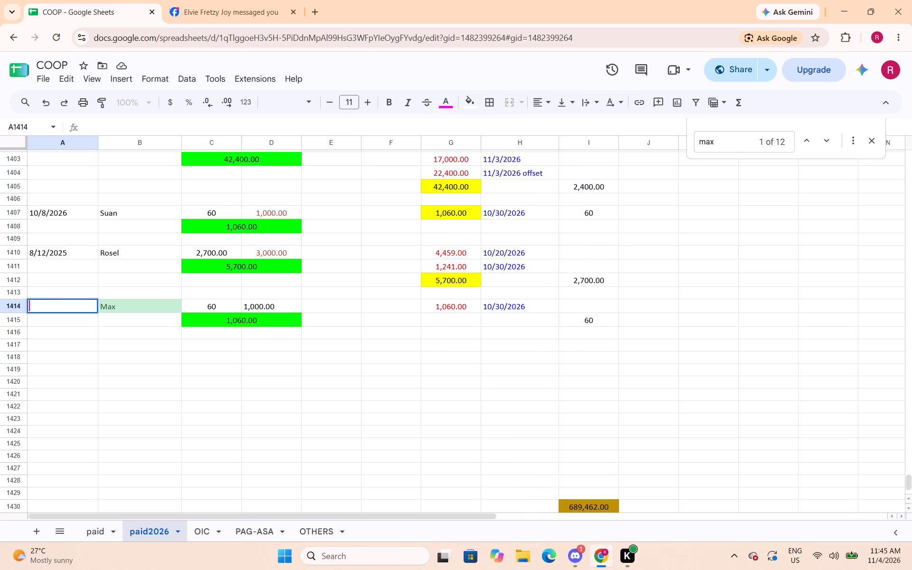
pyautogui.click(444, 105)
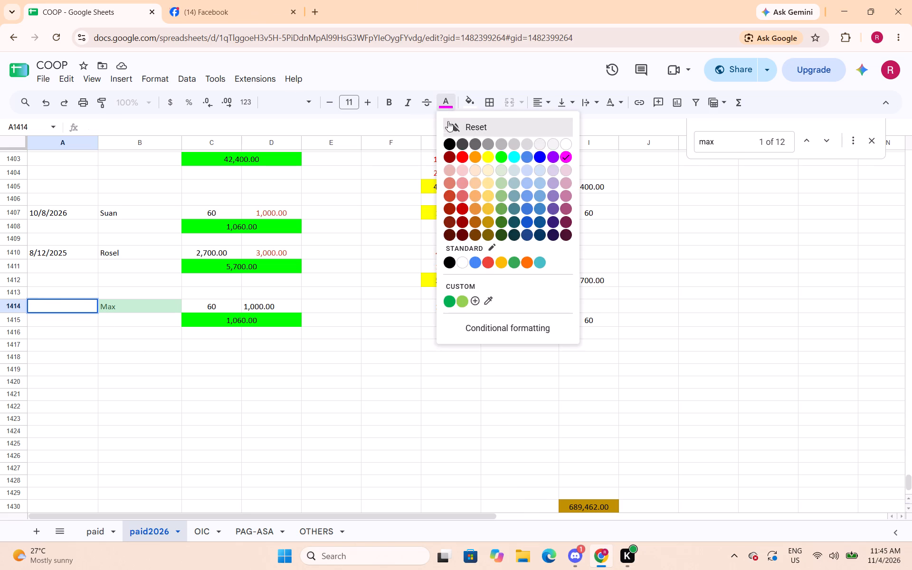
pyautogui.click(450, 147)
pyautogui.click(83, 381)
# Set the text color of Max's empty date cell A1414 to black.
pyautogui.click(54, 305)
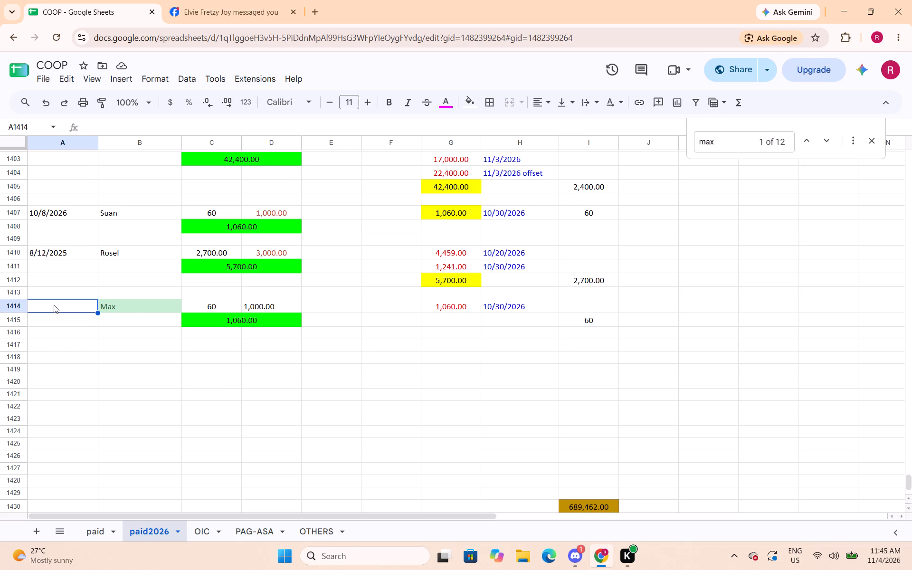
pyautogui.click(443, 100)
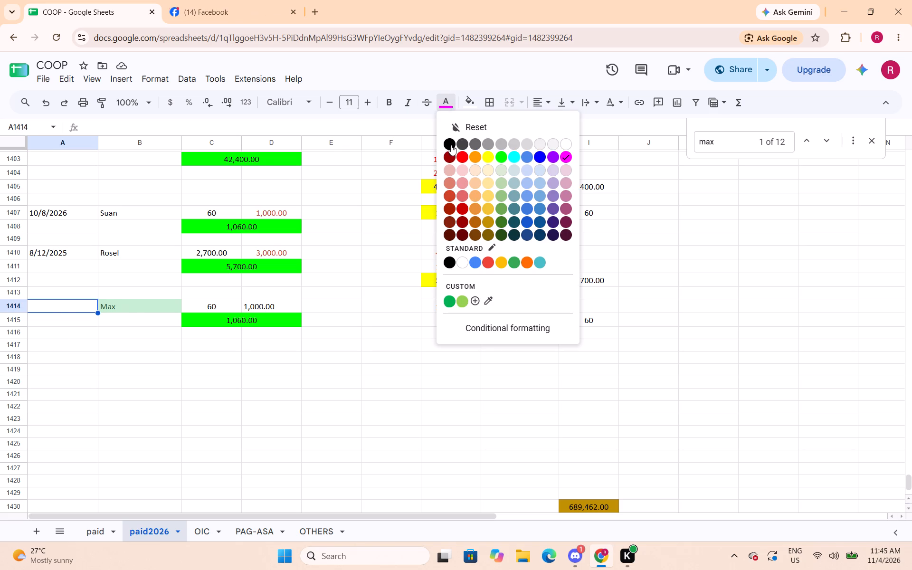
pyautogui.click(450, 144)
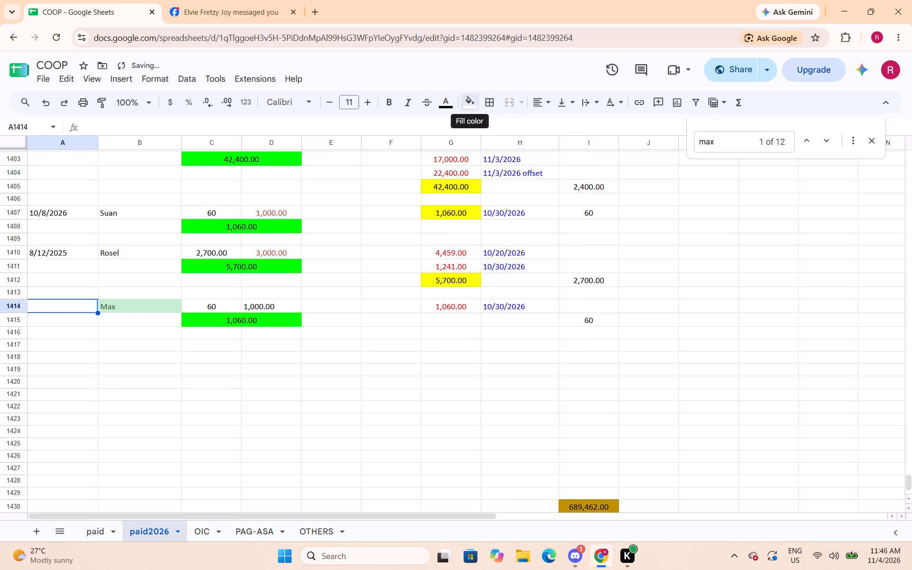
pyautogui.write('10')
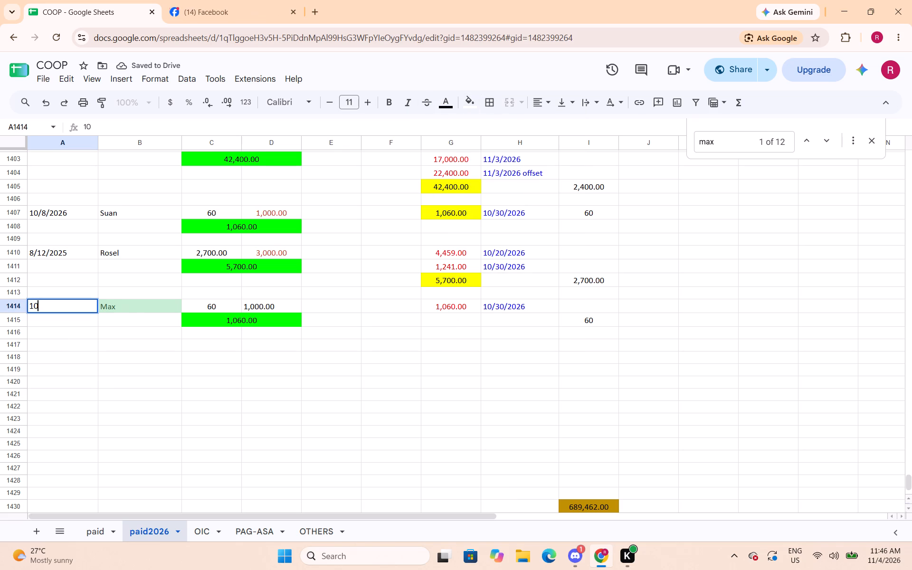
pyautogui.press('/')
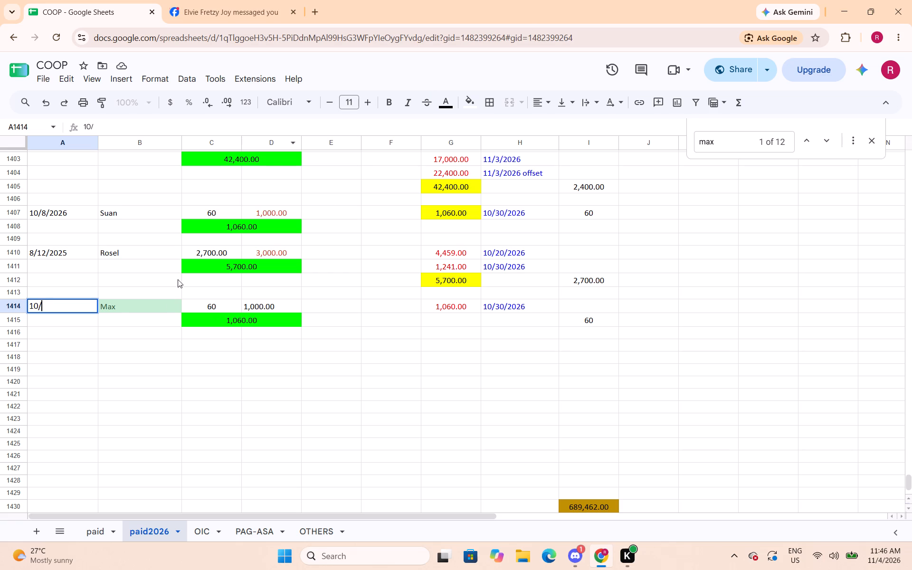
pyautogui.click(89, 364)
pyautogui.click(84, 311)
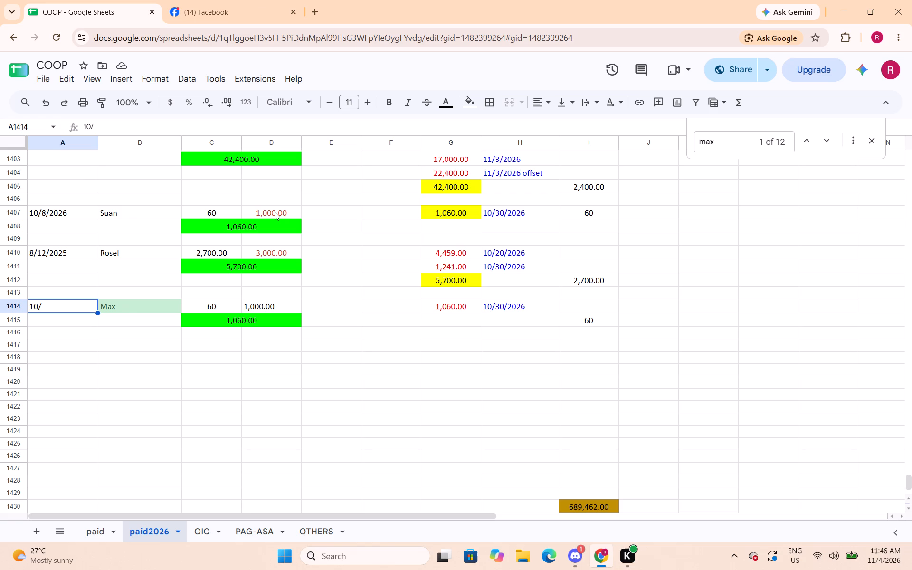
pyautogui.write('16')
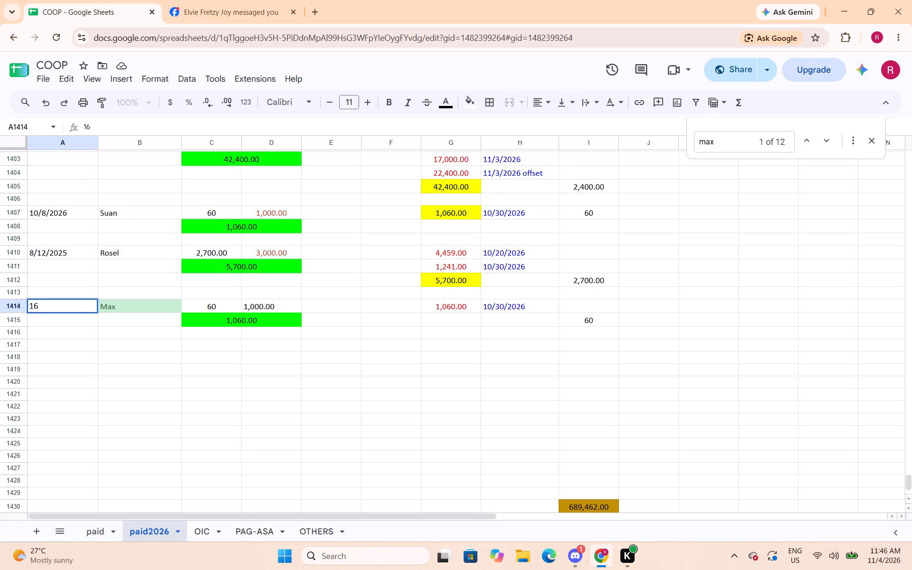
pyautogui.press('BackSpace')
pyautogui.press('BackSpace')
# Enter Max's loan date 10/16/2026 in A1414 and save the spreadsheet.
pyautogui.write('10/16/2026+')
pyautogui.press('BackSpace')
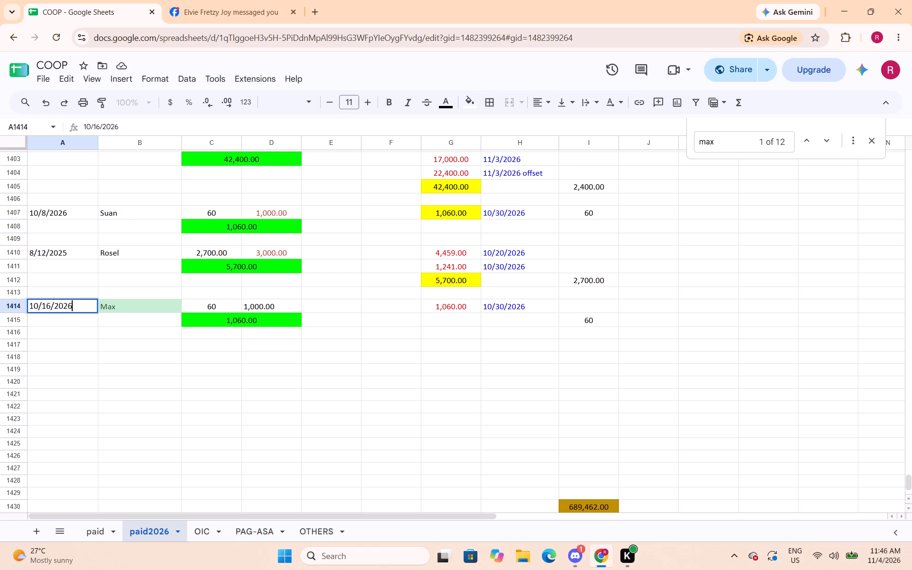
pyautogui.hotkey('ctrl', 's')
pyautogui.click(88, 396)
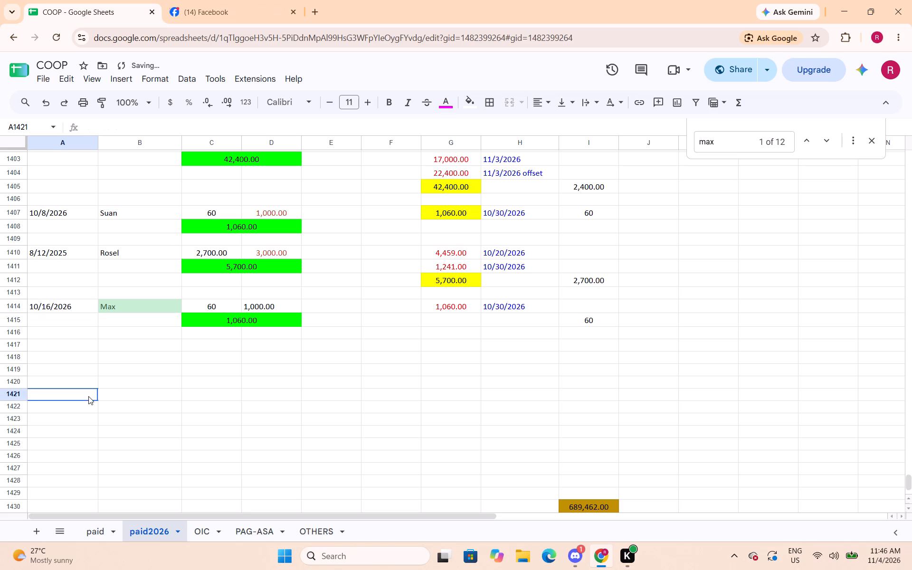
pyautogui.click(74, 338)
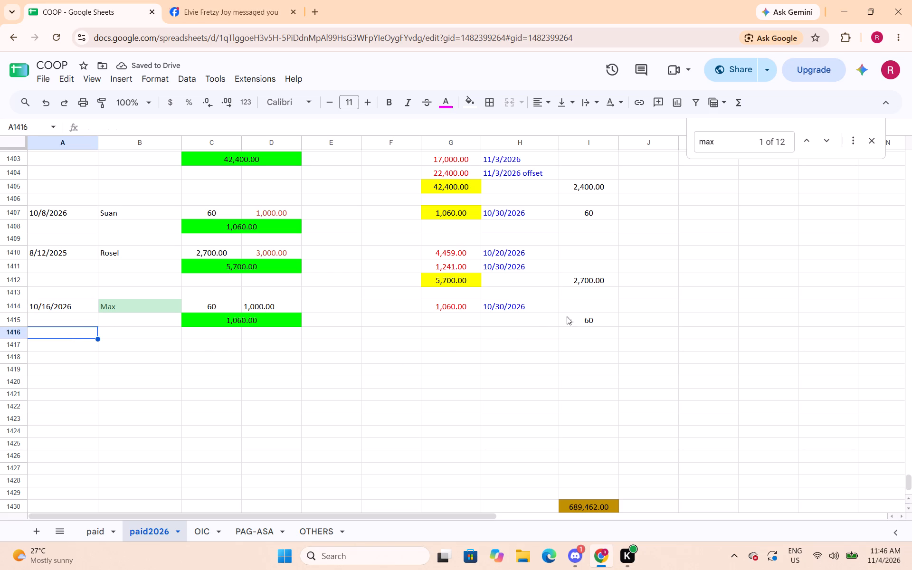
pyautogui.click(72, 423)
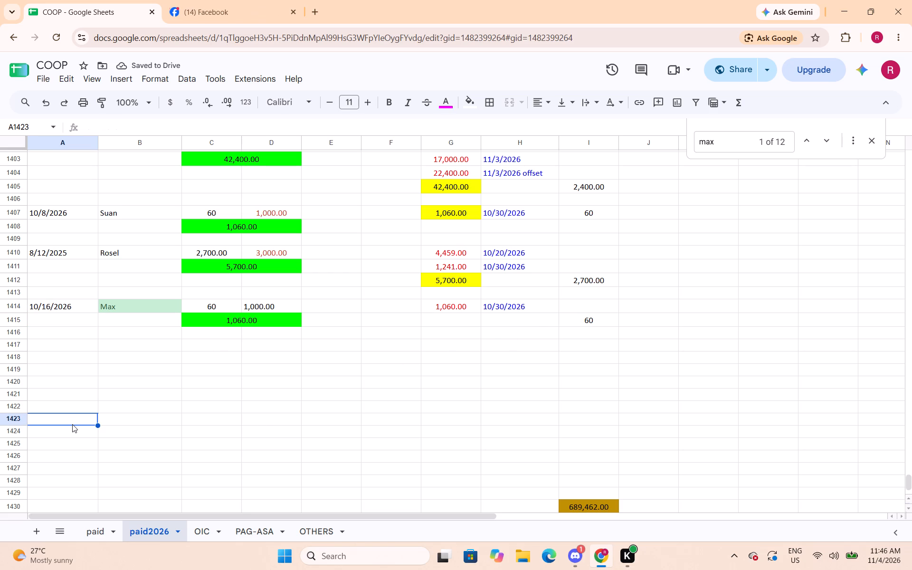
pyautogui.hotkey('ctrl', 's')
# Search the PAG-ASA sheet for dai to locate Daisy's loan record.
pyautogui.click(259, 531)
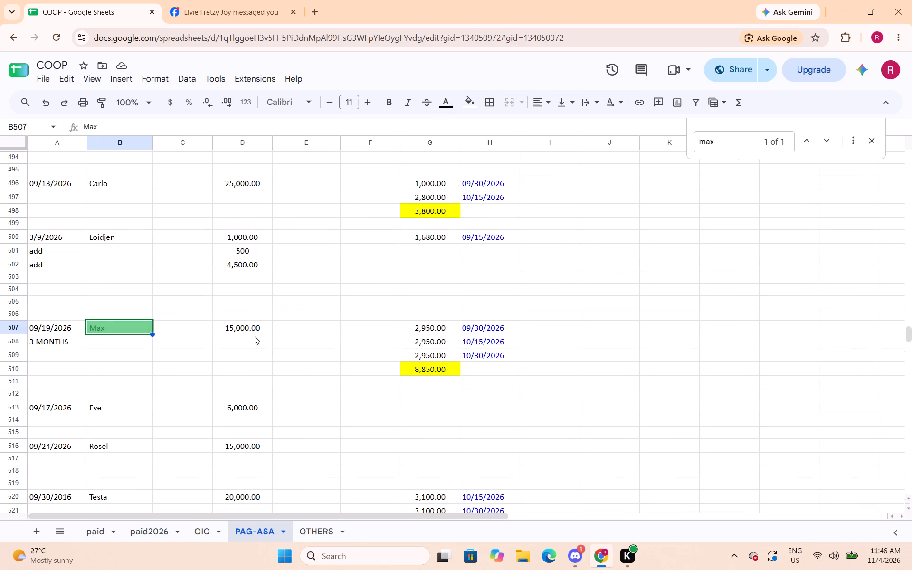
pyautogui.moveTo(739, 146); pyautogui.dragTo(631, 124)
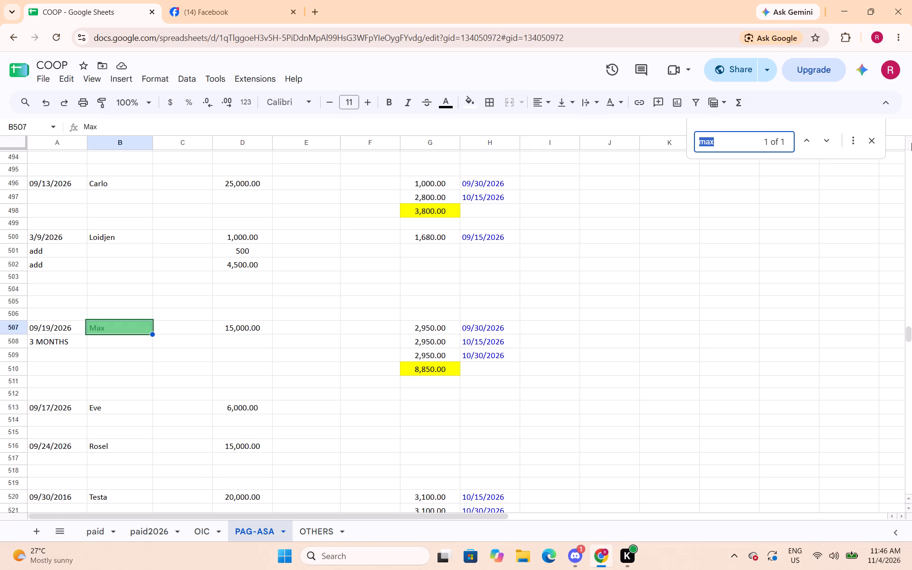
pyautogui.write('dai')
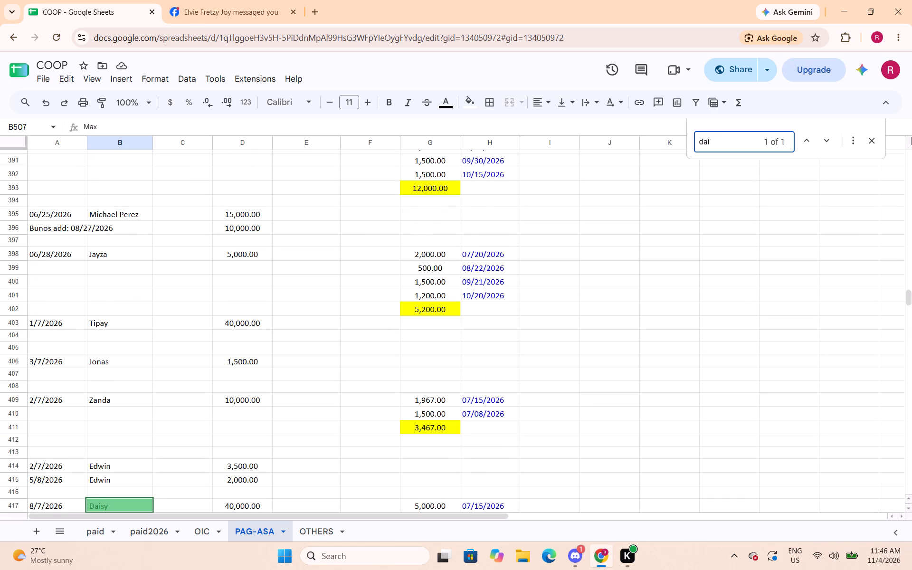
pyautogui.scroll(-3, 782, 219)
pyautogui.scroll(-2, 795, 257)
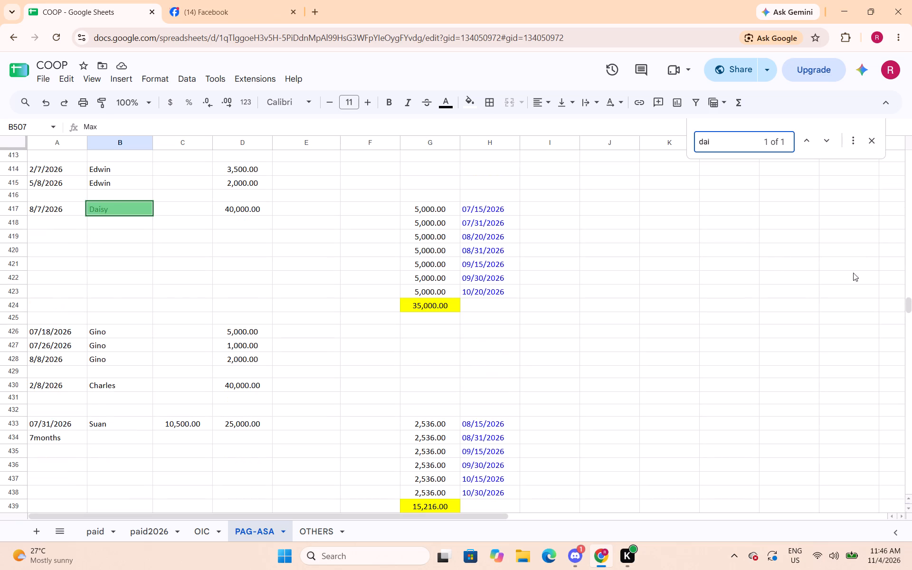
# Insert a row above Daisy's payment total and remove the yellow fill from the new cell G424.
pyautogui.click(16, 305)
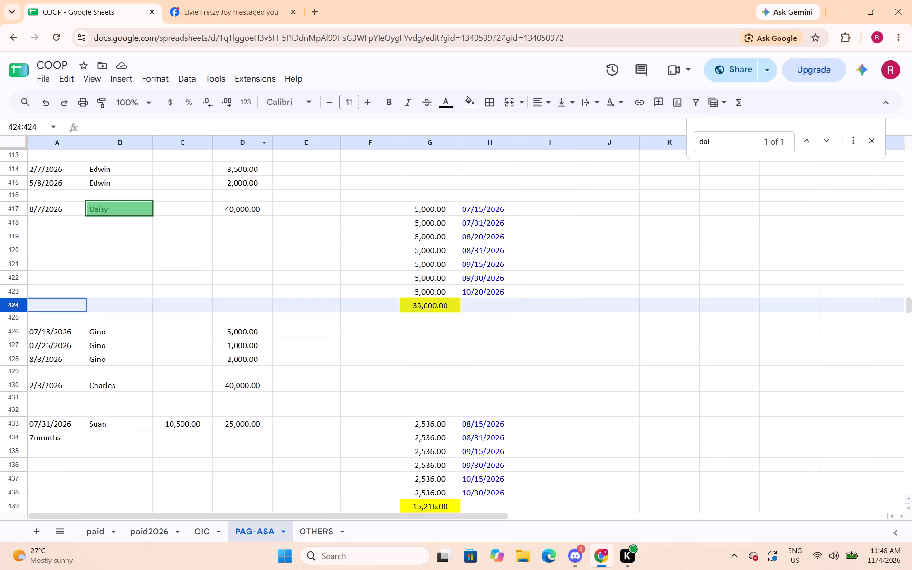
pyautogui.rightClick(16, 305)
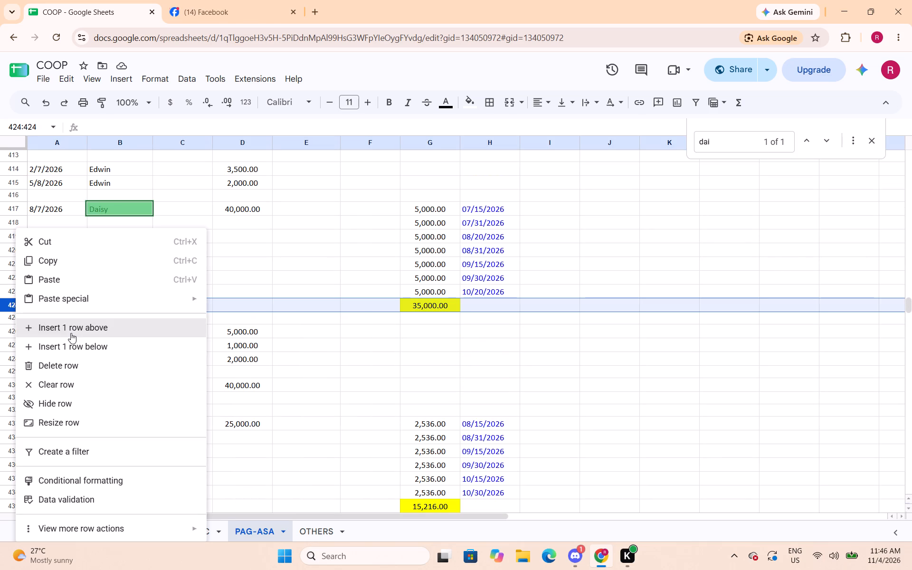
pyautogui.click(71, 333)
pyautogui.click(444, 304)
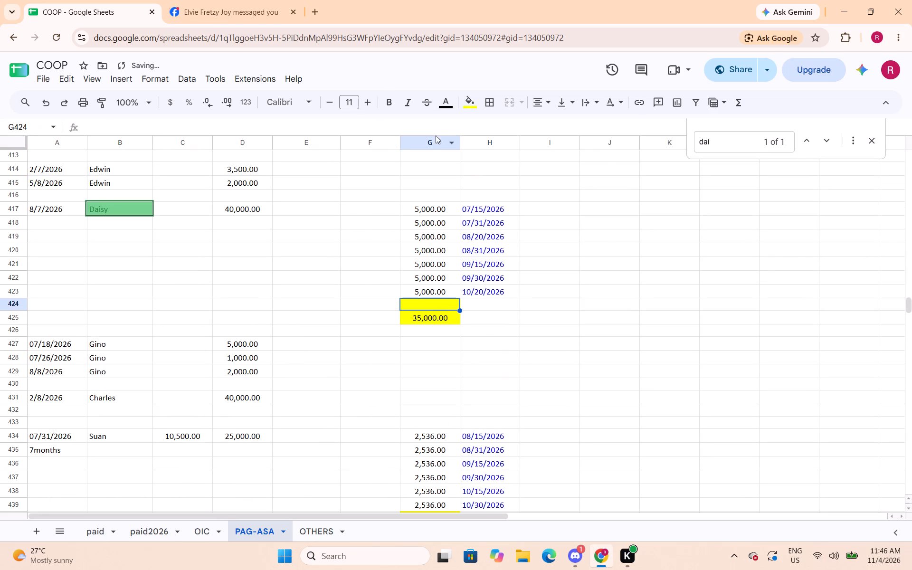
pyautogui.click(471, 105)
pyautogui.click(485, 261)
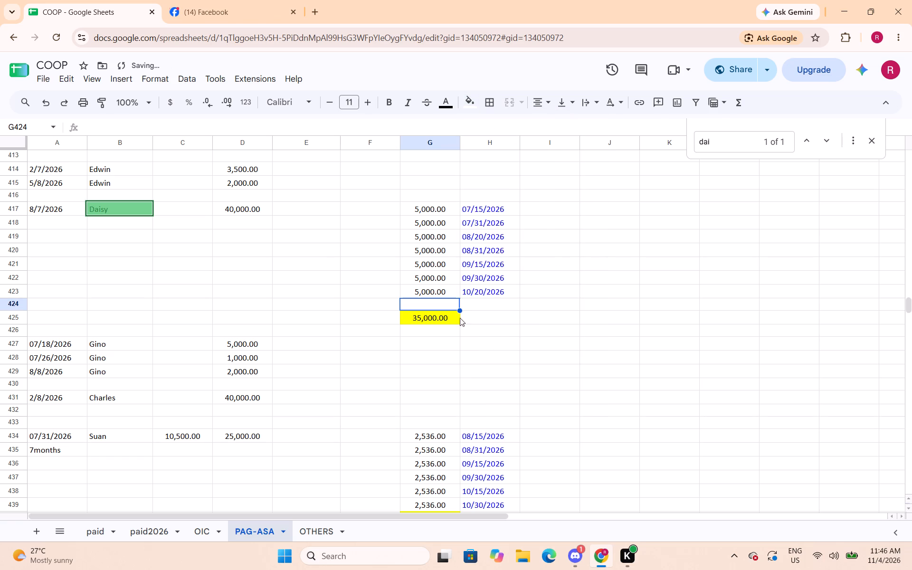
# Record Daisy's payment of 5000 in G424 with the date 10/30/2026 in H424.
pyautogui.write('5000')
pyautogui.press('Right')
pyautogui.write('10/30/2026')
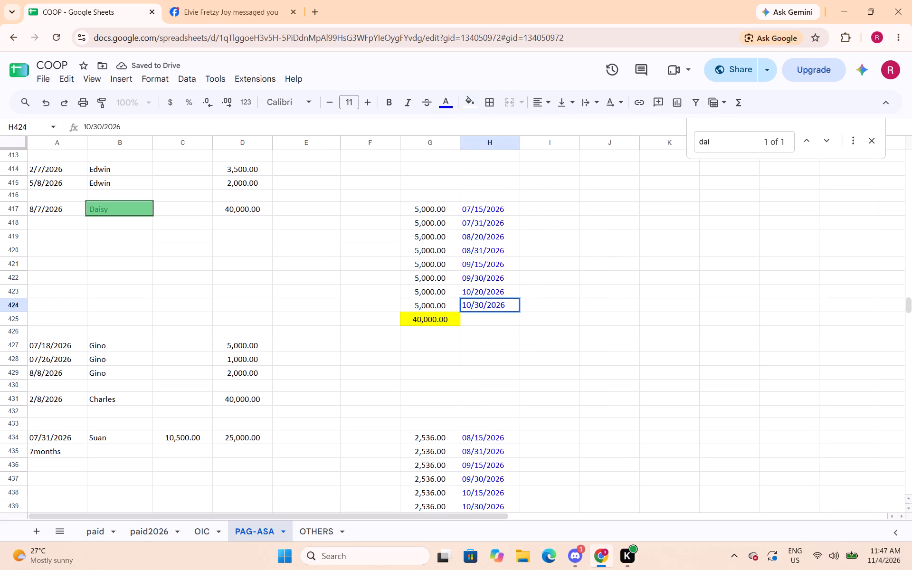
pyautogui.press('Up')
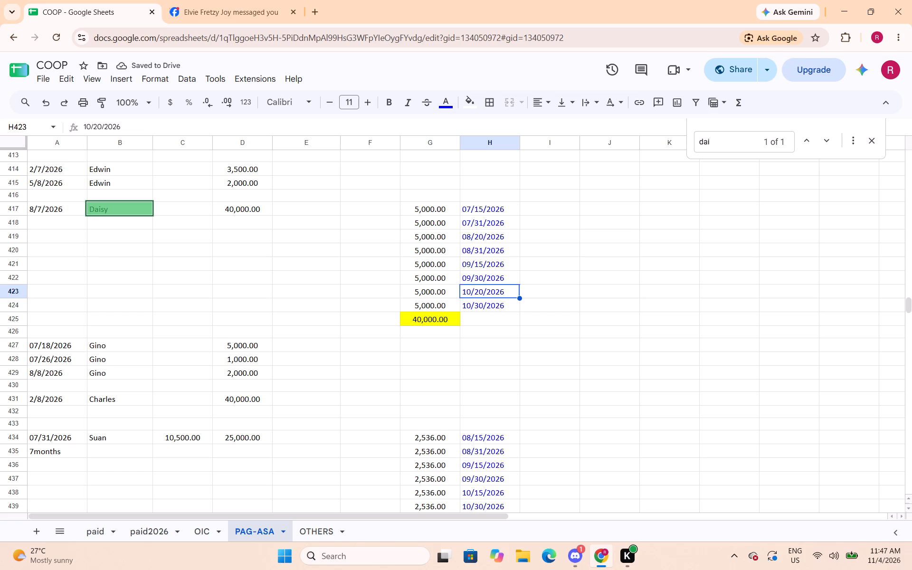
# Change Daisy's loan date in A417 to 7/8/2026 and save the spreadsheet.
pyautogui.press('Down')
pyautogui.press('Up')
pyautogui.press('Up')
pyautogui.press('Up')
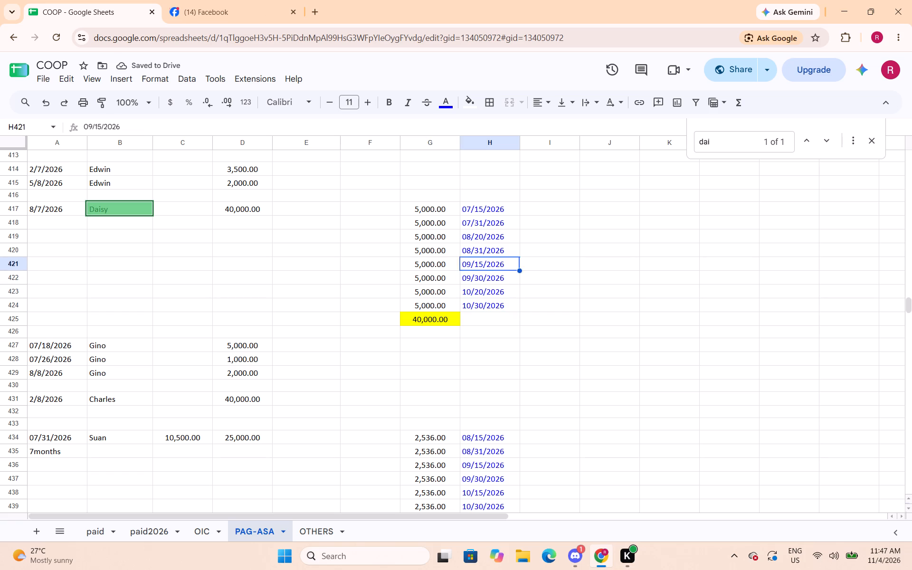
pyautogui.press('Up')
pyautogui.press('Up')
pyautogui.press('Up')
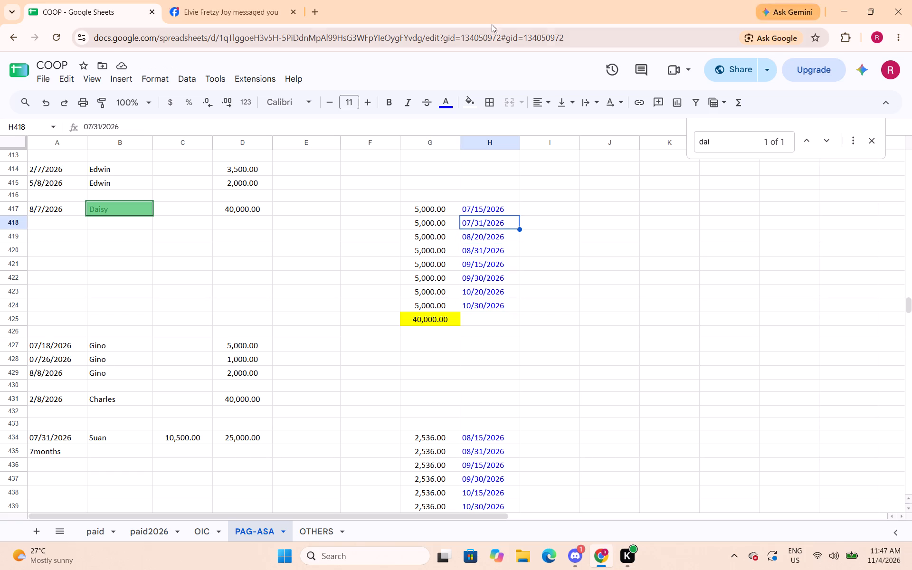
pyautogui.click(49, 208)
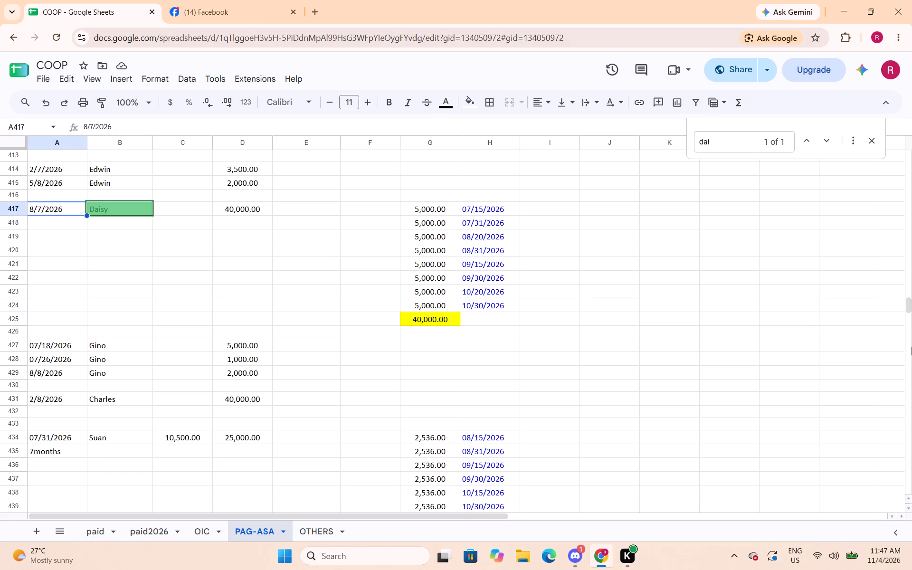
pyautogui.write('7/')
pyautogui.press('8')
pyautogui.write('/202')
pyautogui.press('6')
pyautogui.press('Right')
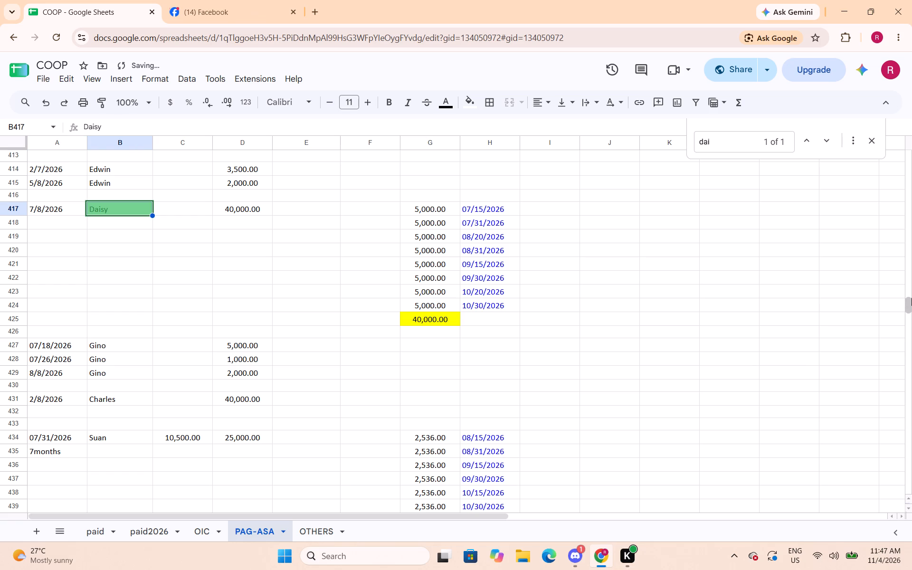
pyautogui.click(109, 255)
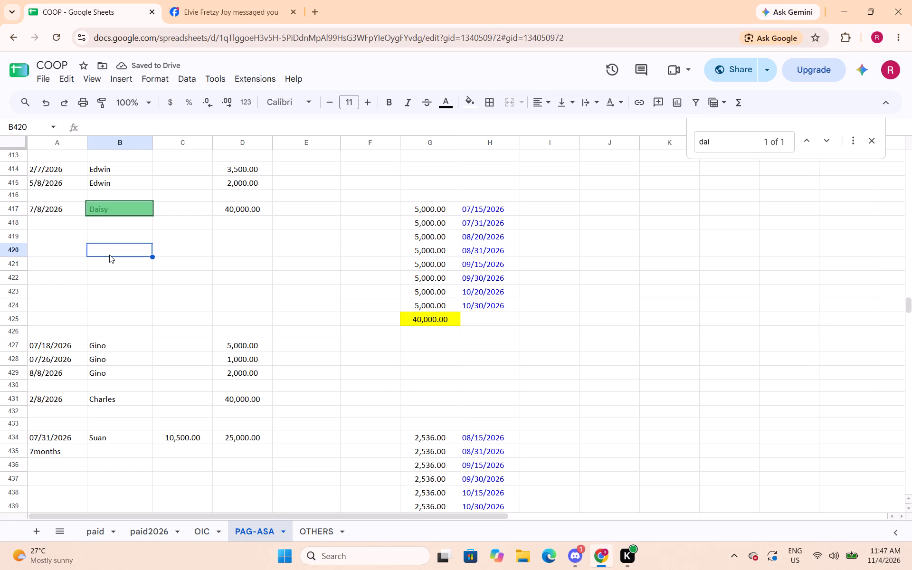
pyautogui.hotkey('ctrl', 's')
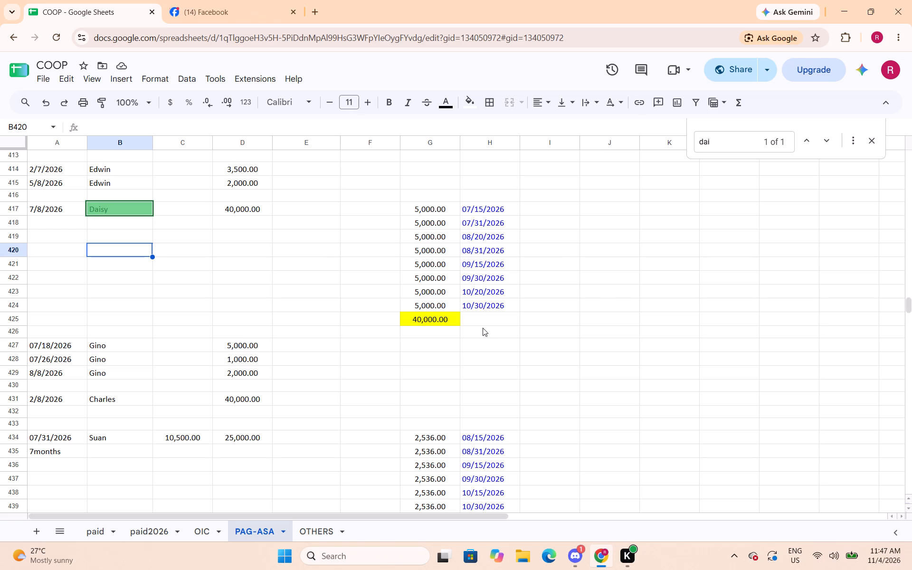
# Review Daisy's payment total, her individual payments and the empty interest cell C417.
pyautogui.click(441, 324)
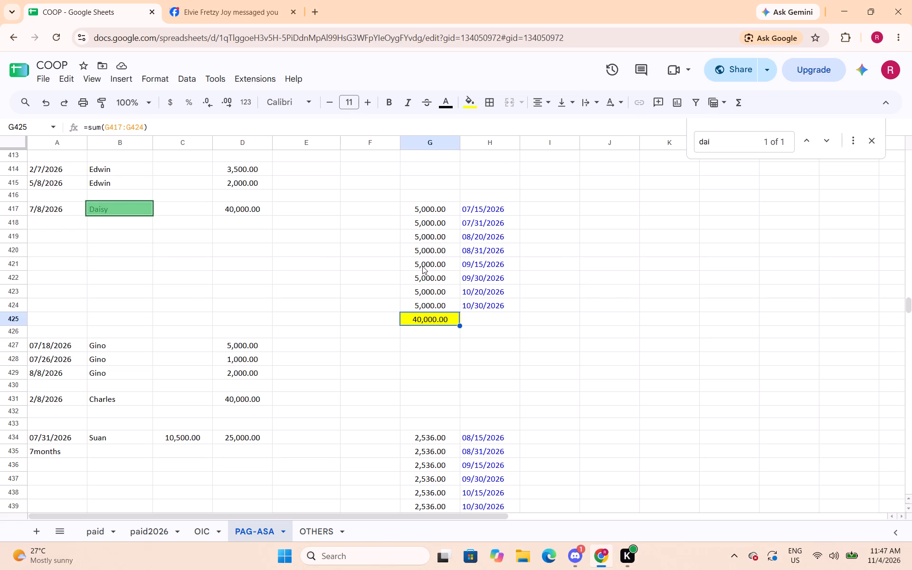
pyautogui.click(290, 249)
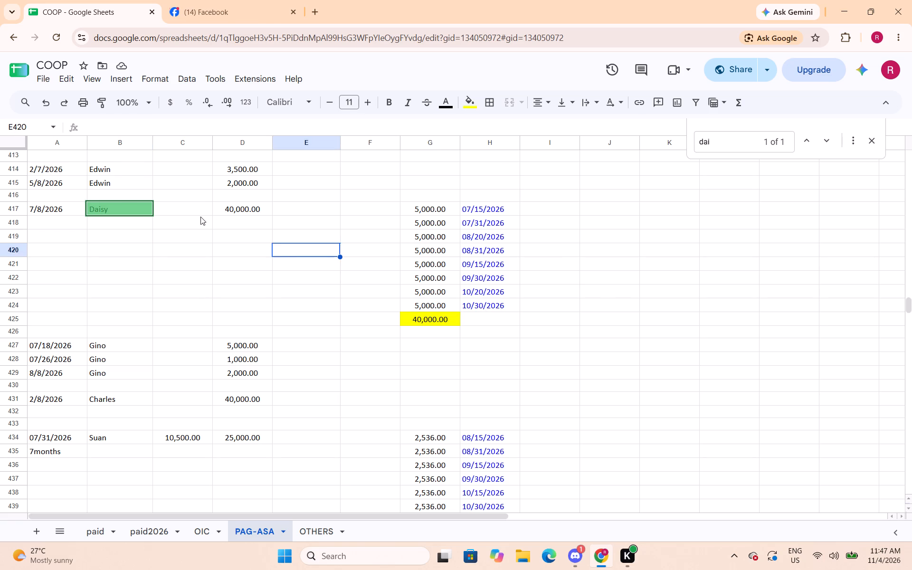
pyautogui.click(193, 204)
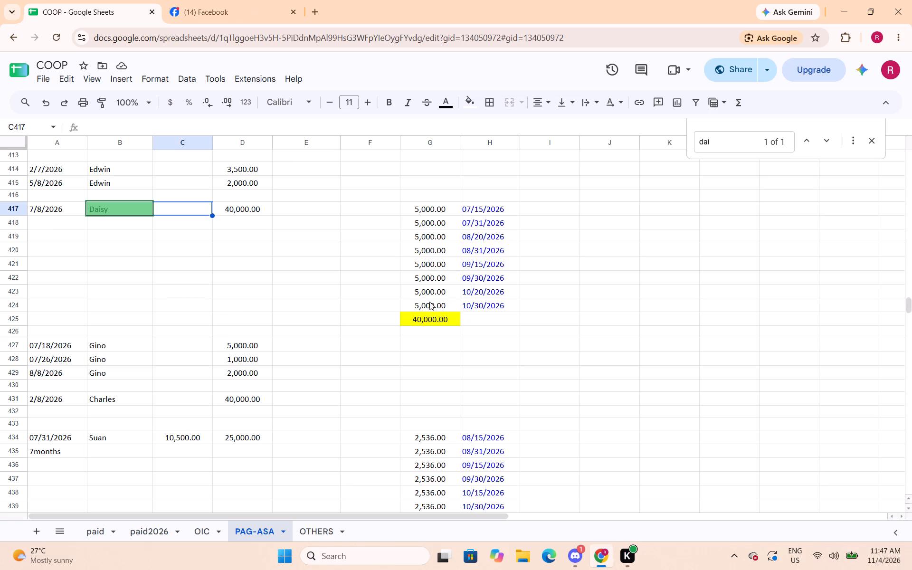
pyautogui.click(436, 293)
pyautogui.click(435, 264)
pyautogui.click(430, 236)
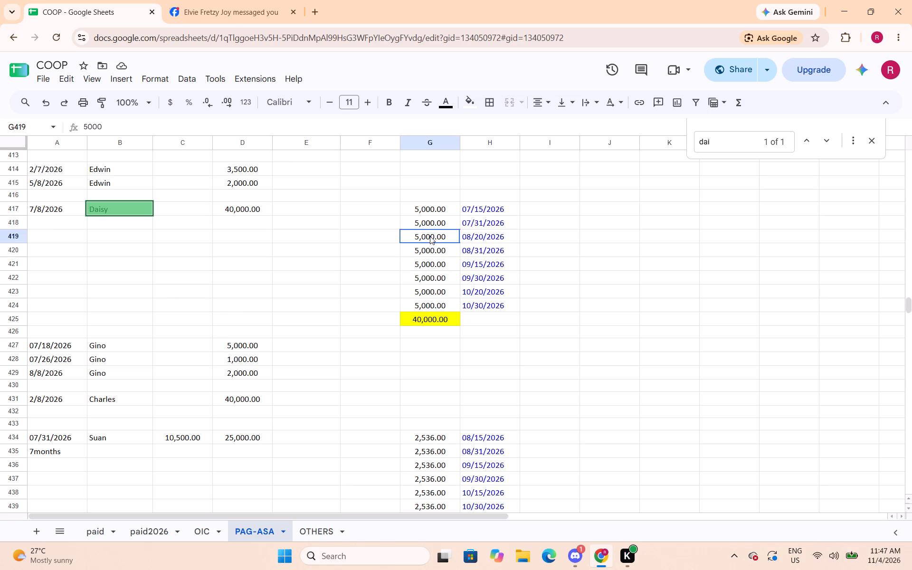
pyautogui.click(431, 209)
pyautogui.click(175, 210)
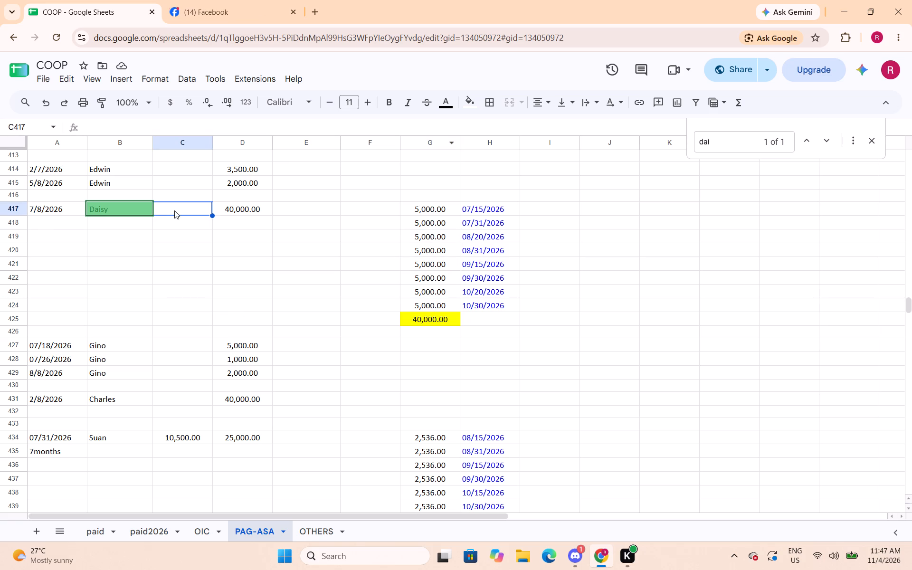
# Merge C418:D418 below Daisy's loan amount and enter =sum(C417:D417) in the merged cell.
pyautogui.moveTo(210, 219); pyautogui.dragTo(223, 222)
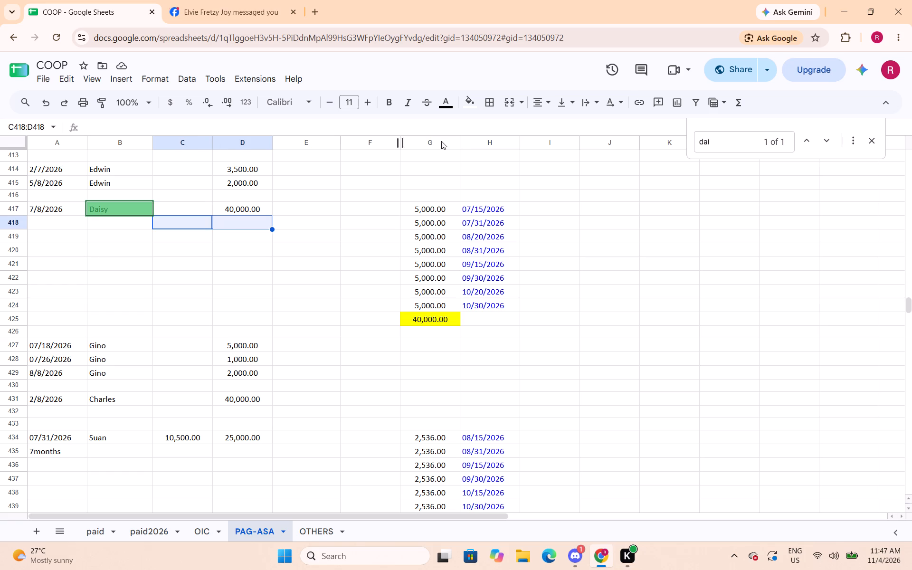
pyautogui.click(508, 98)
pyautogui.write('=sum(')
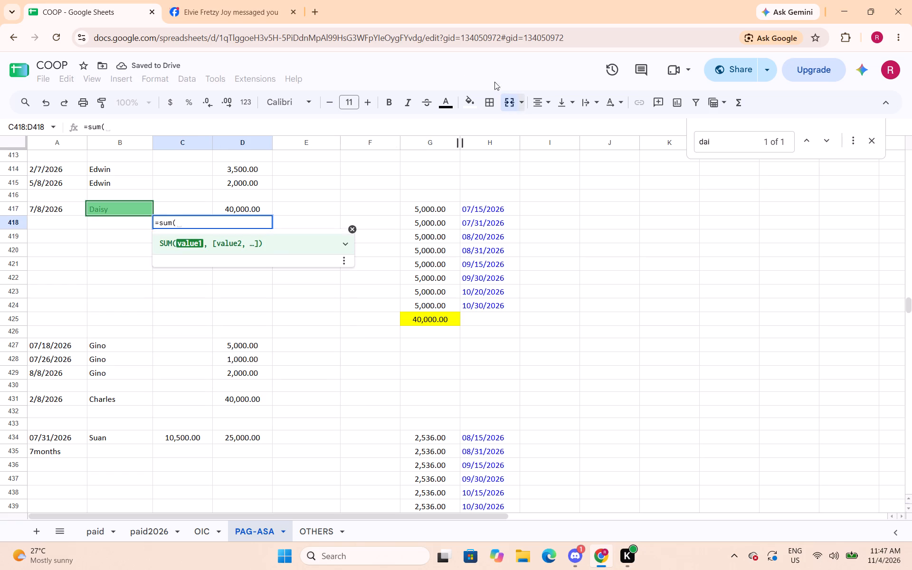
pyautogui.moveTo(199, 208); pyautogui.dragTo(224, 208)
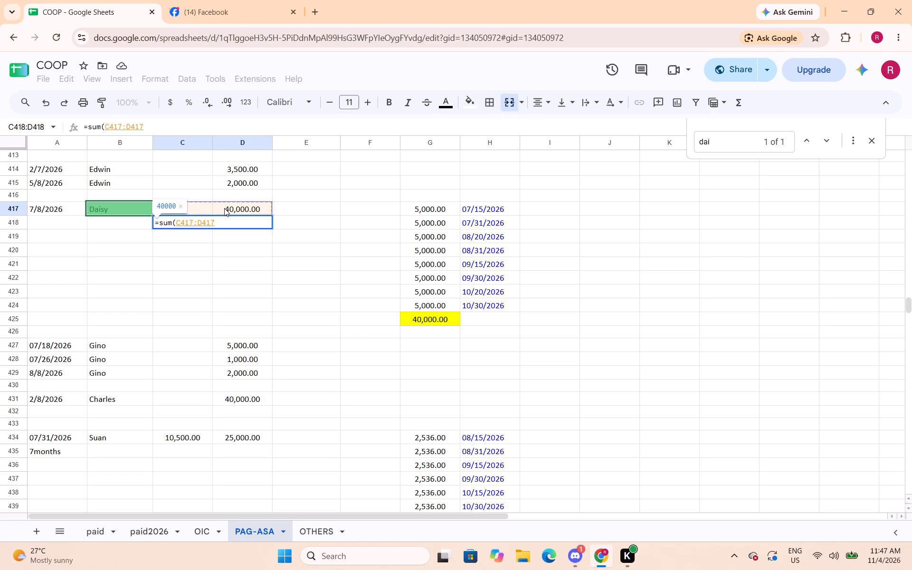
pyautogui.hotkey('shift', ')')
pyautogui.press('Return')
# Apply the Number format with two decimals to Daisy's merged loan total C418:D418.
pyautogui.press('Up')
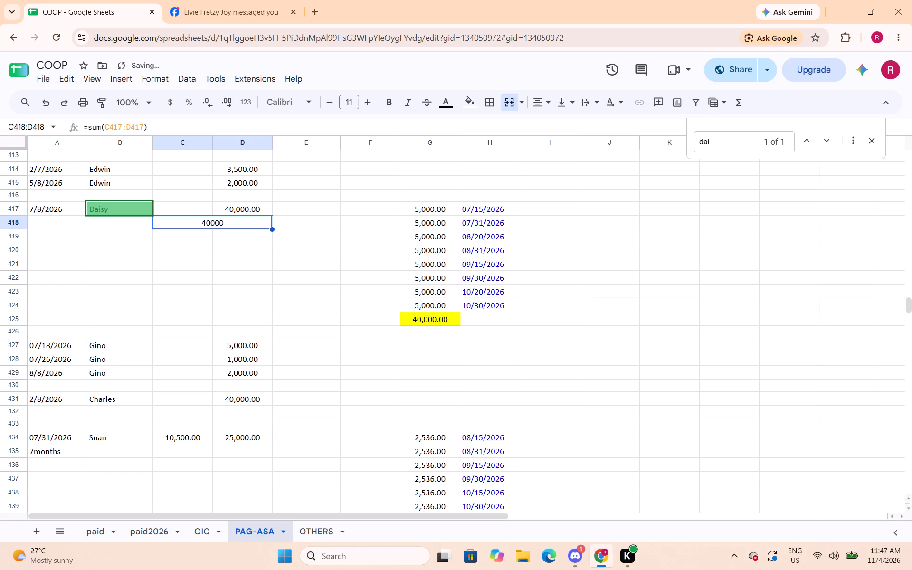
pyautogui.click(150, 80)
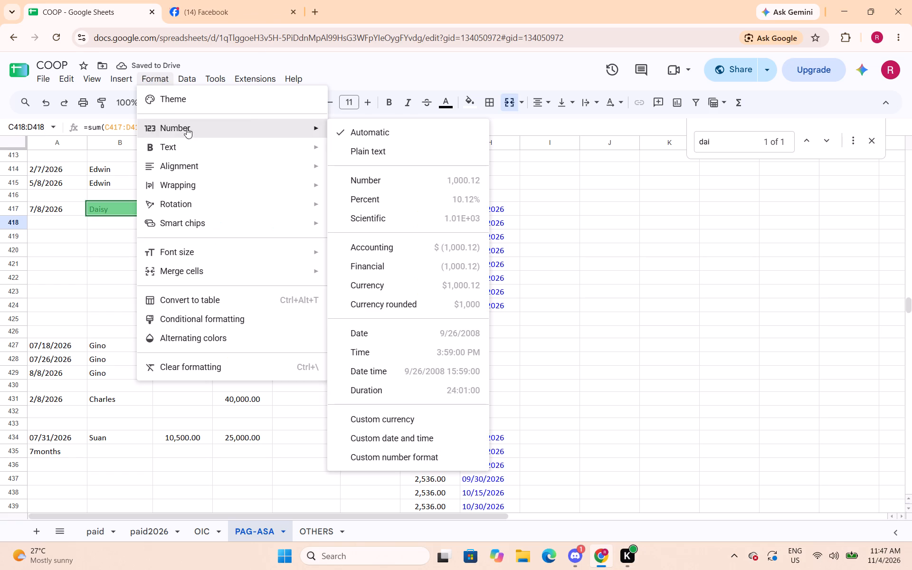
pyautogui.click(363, 177)
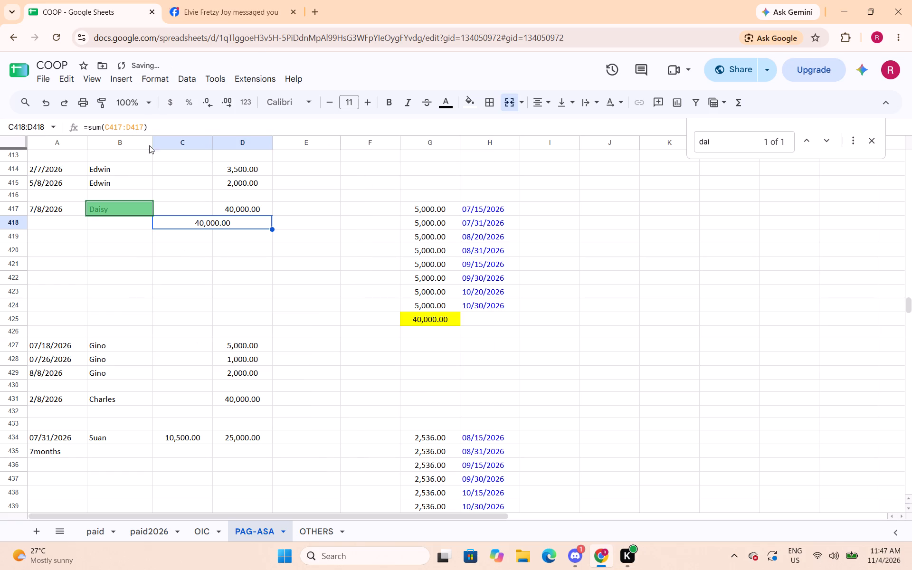
# Enter Daisy's interest of 12000 in C417 and apply the two-decimal Number format to it.
pyautogui.click(171, 211)
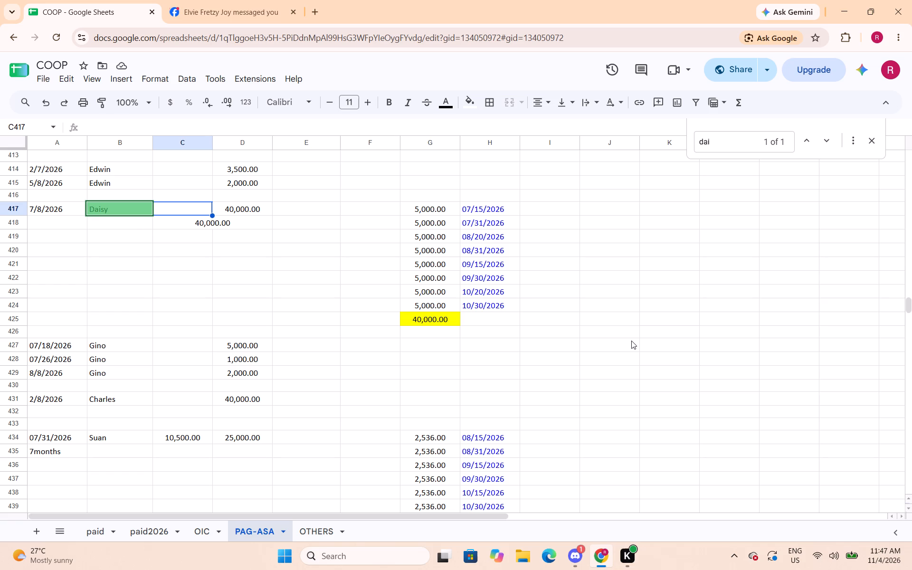
pyautogui.write('12000')
pyautogui.press('Down')
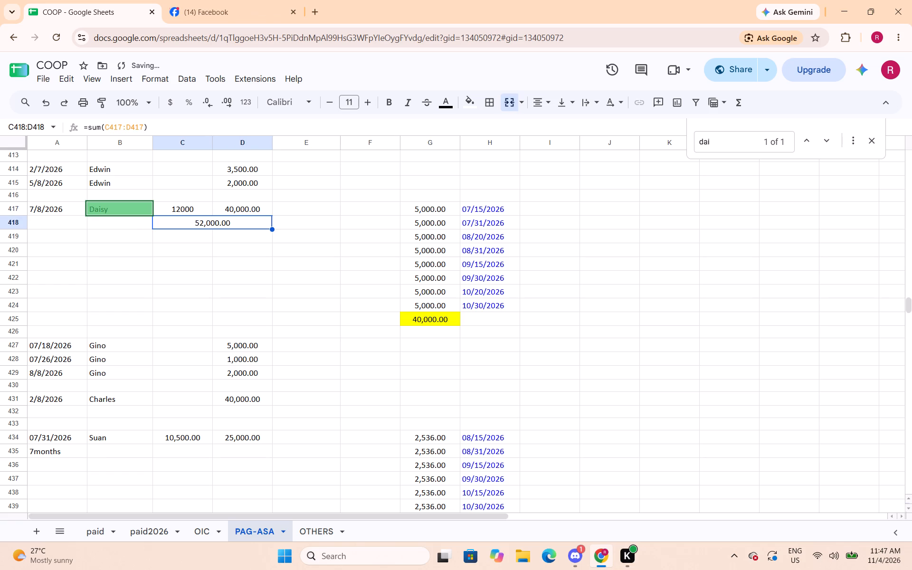
pyautogui.press('Up')
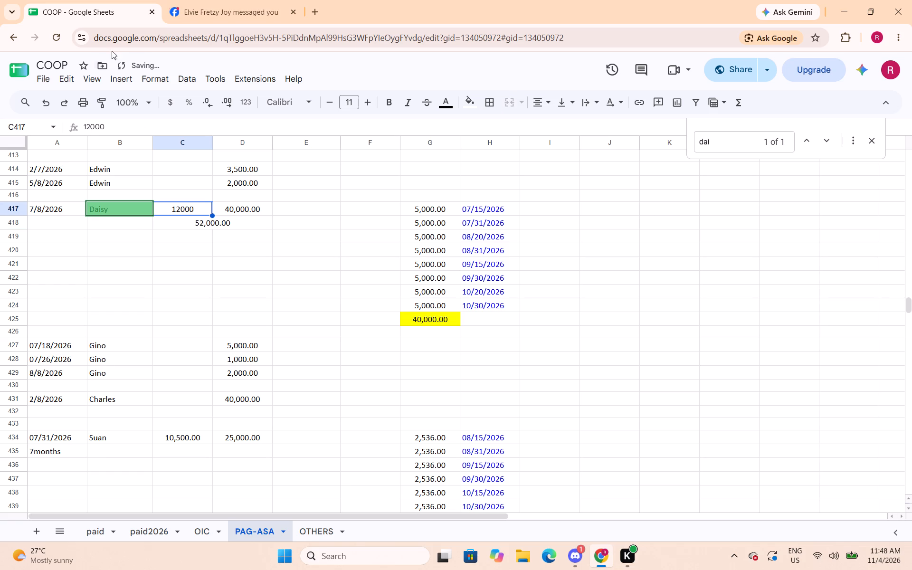
pyautogui.click(159, 79)
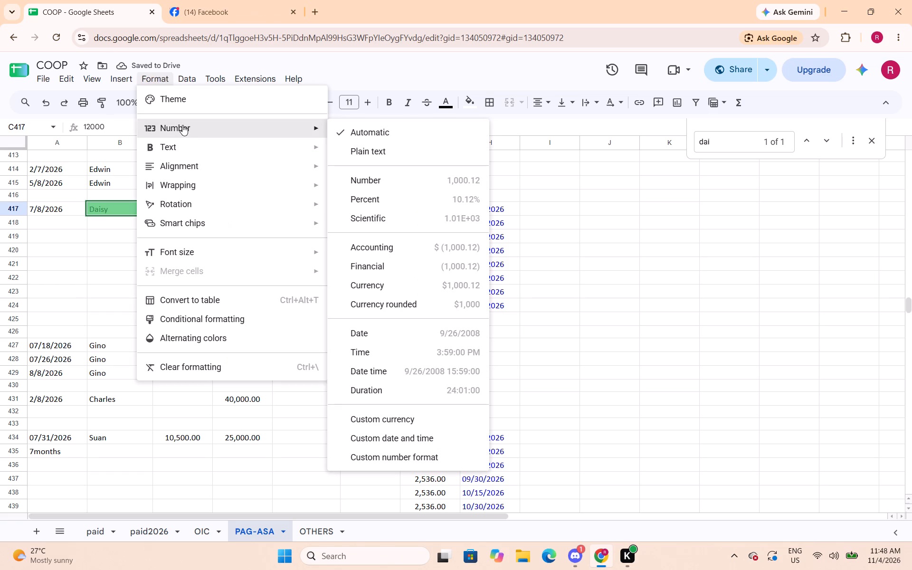
pyautogui.click(359, 176)
pyautogui.click(222, 279)
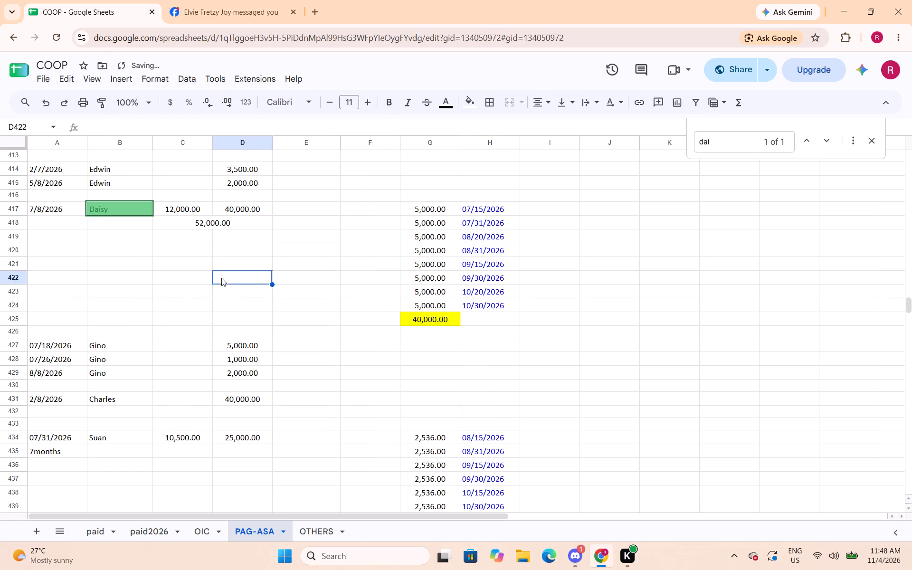
# Fill Daisy's merged loan total C418:D418 with bright green.
pyautogui.click(242, 224)
pyautogui.click(466, 105)
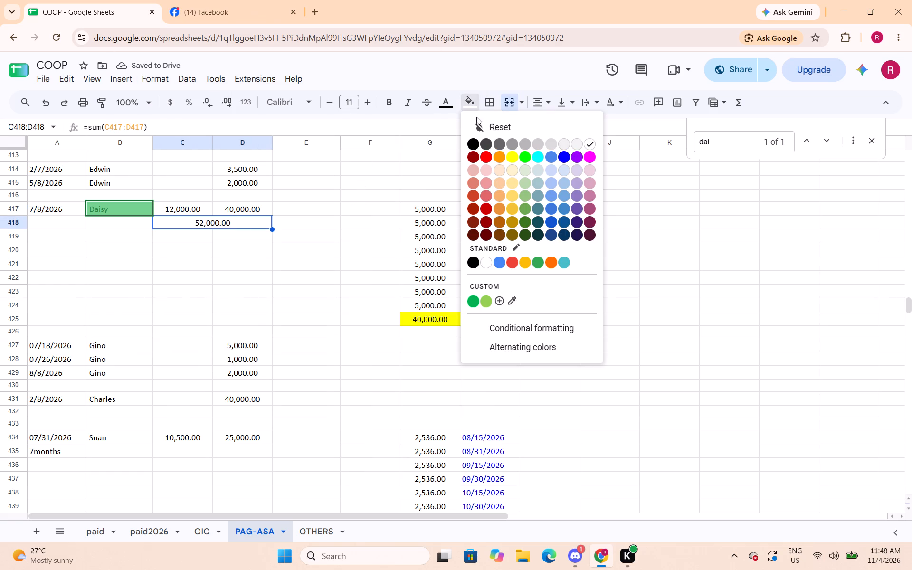
pyautogui.click(523, 159)
pyautogui.click(347, 245)
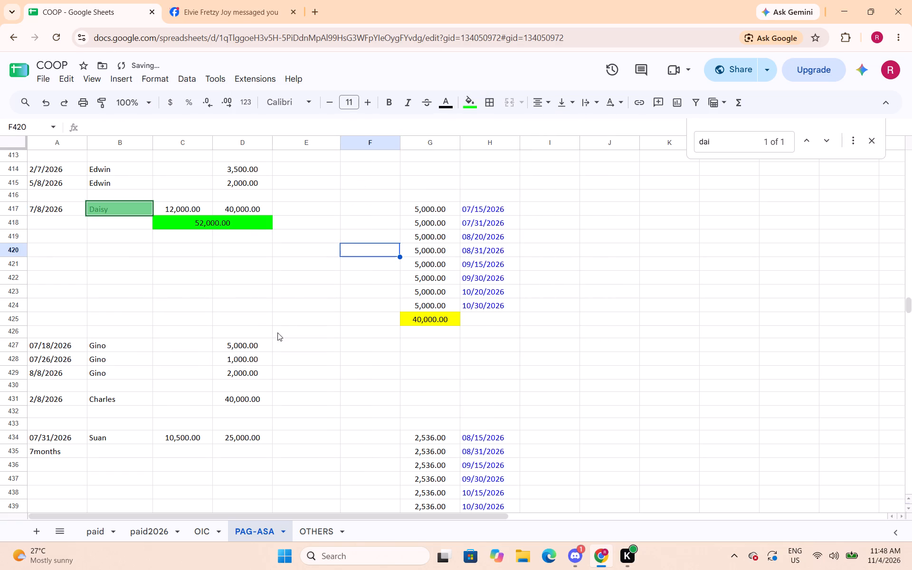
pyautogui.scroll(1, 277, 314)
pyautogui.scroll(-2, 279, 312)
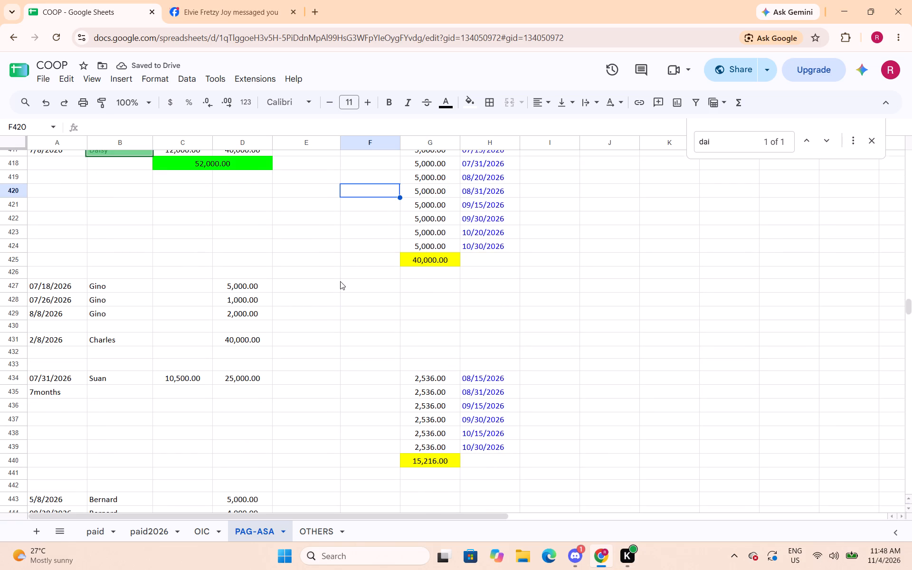
# Review Daisy's interest, loan total and payment entries in rows 417 to 425, along with the neighbouring borrowers' records.
pyautogui.scroll(2, 340, 281)
pyautogui.scroll(-1, 313, 334)
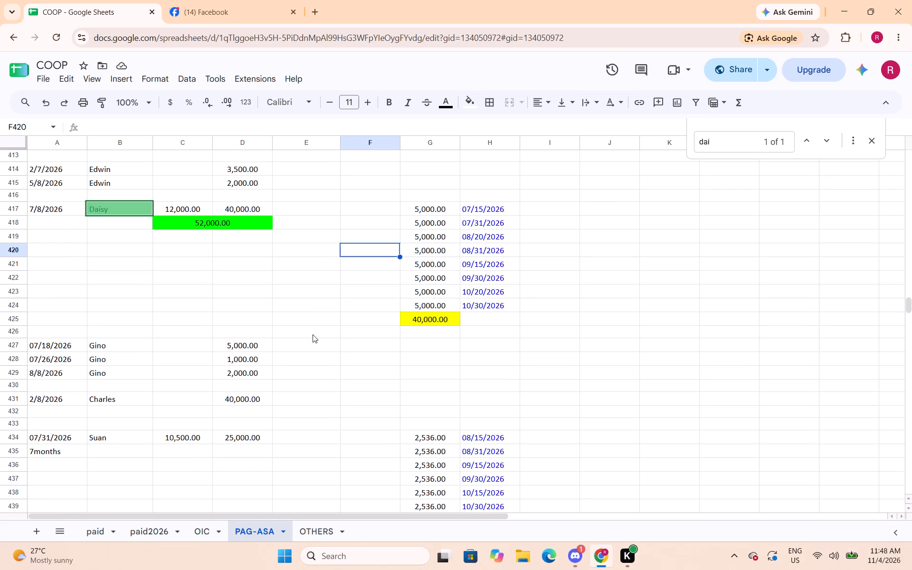
pyautogui.scroll(1, 313, 334)
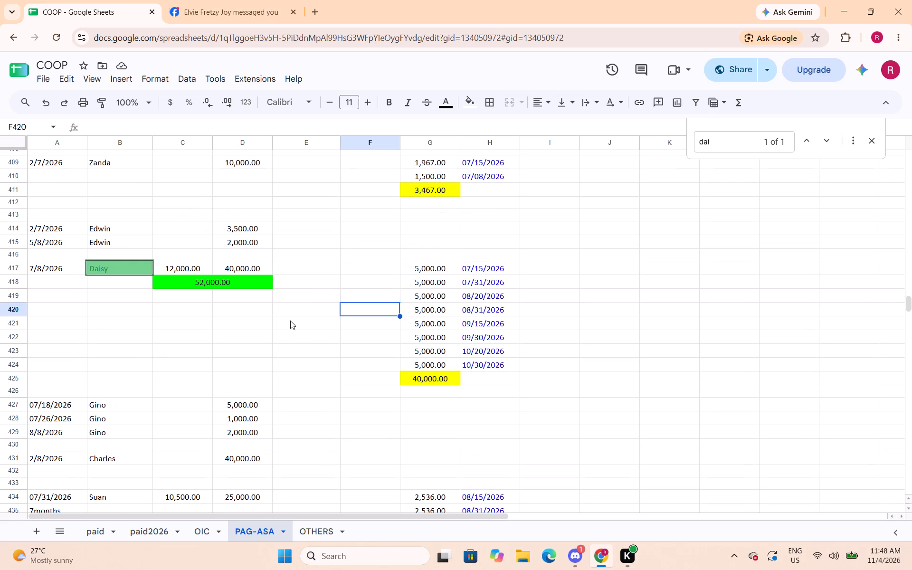
pyautogui.scroll(1, 257, 327)
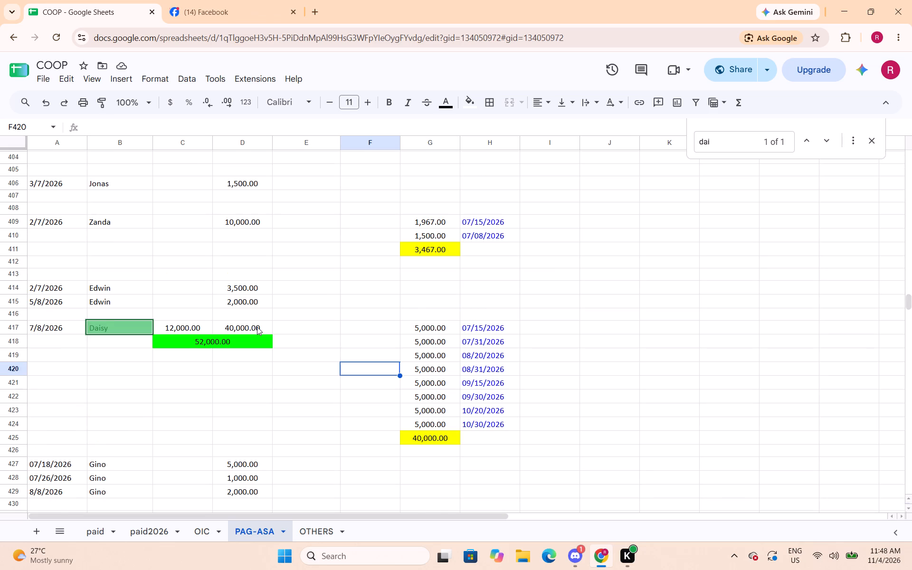
pyautogui.scroll(-1, 257, 327)
pyautogui.click(240, 283)
pyautogui.click(195, 355)
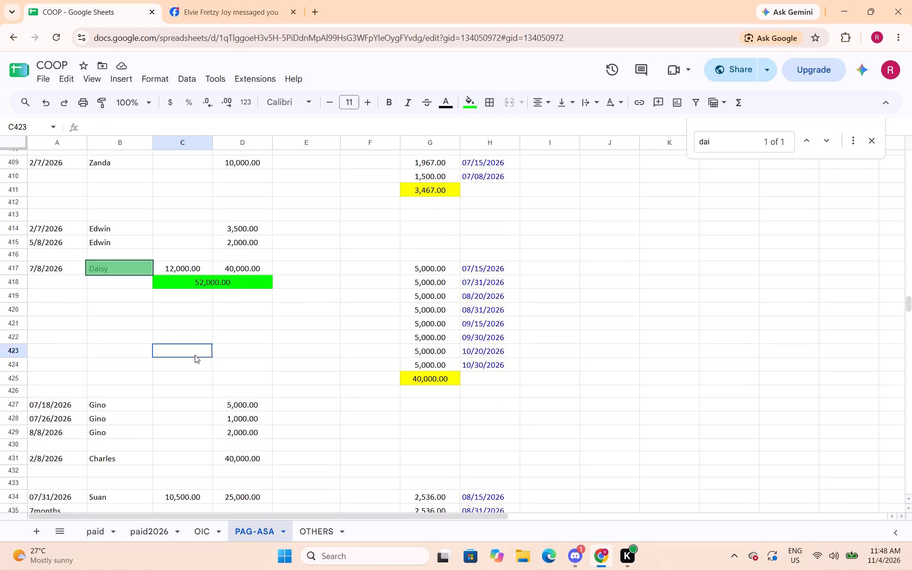
pyautogui.click(244, 281)
pyautogui.click(444, 273)
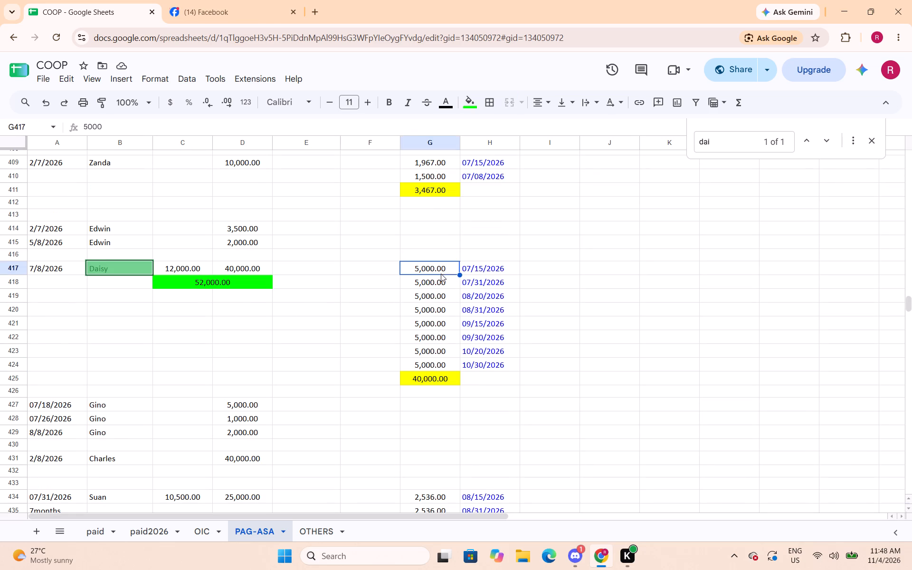
pyautogui.click(301, 366)
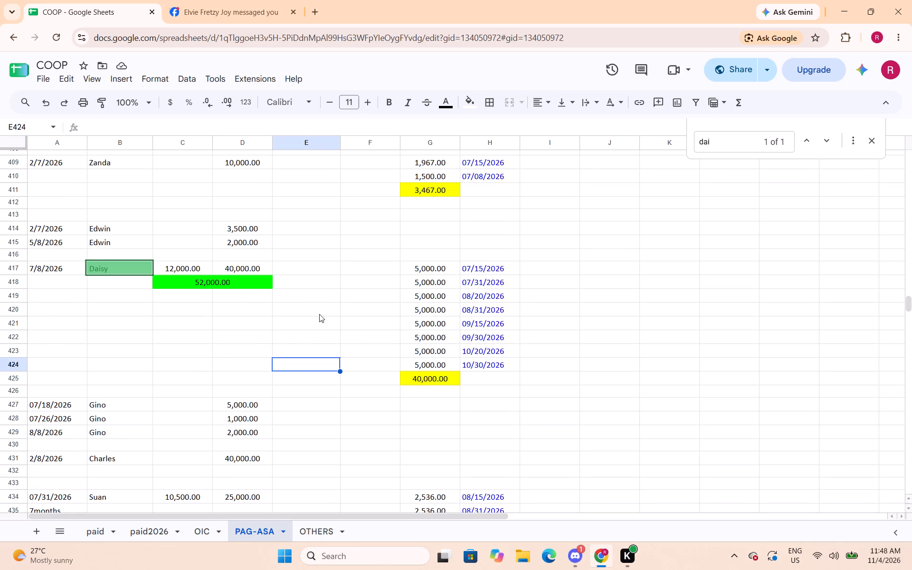
pyautogui.scroll(-1, 309, 314)
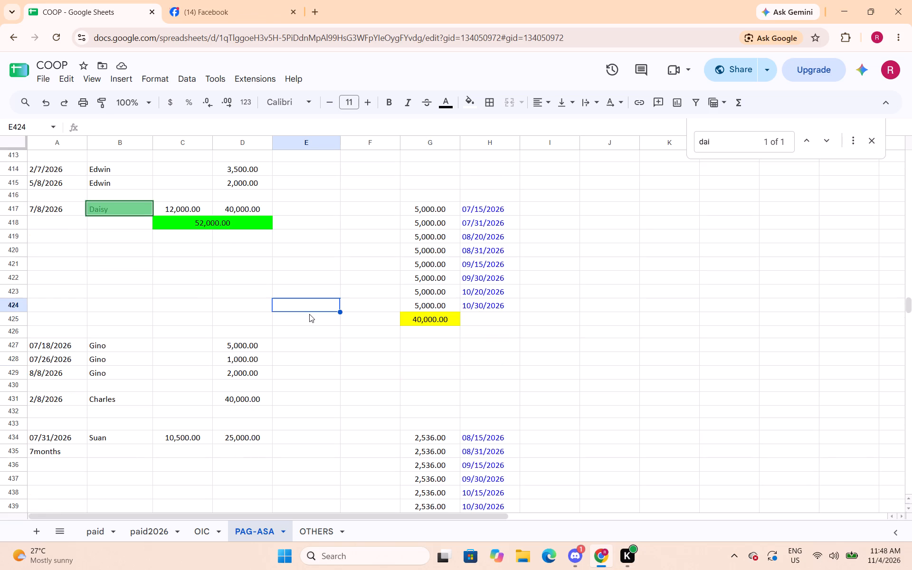
pyautogui.scroll(-2, 309, 314)
pyautogui.scroll(3, 309, 314)
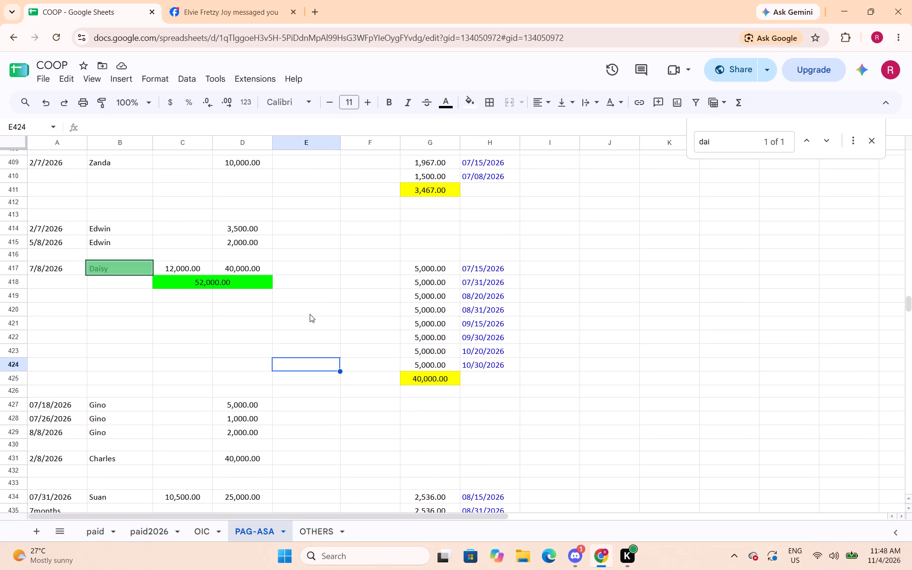
pyautogui.scroll(-1, 310, 314)
pyautogui.click(198, 272)
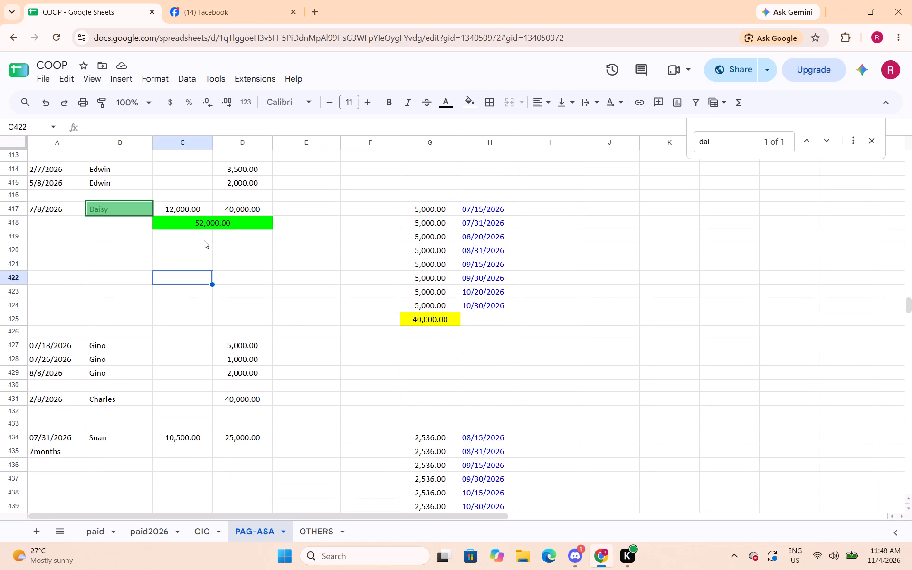
pyautogui.click(204, 240)
pyautogui.click(241, 225)
pyautogui.click(263, 260)
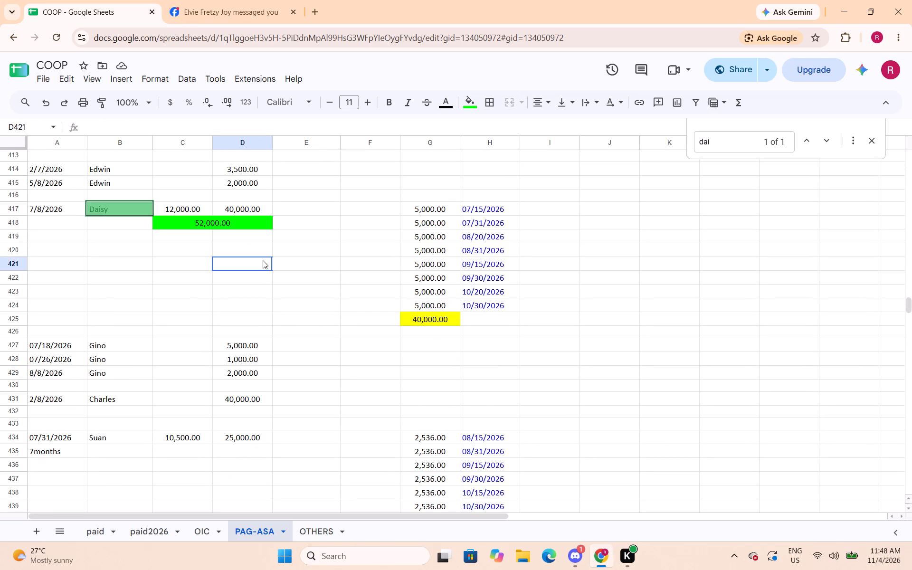
pyautogui.click(199, 287)
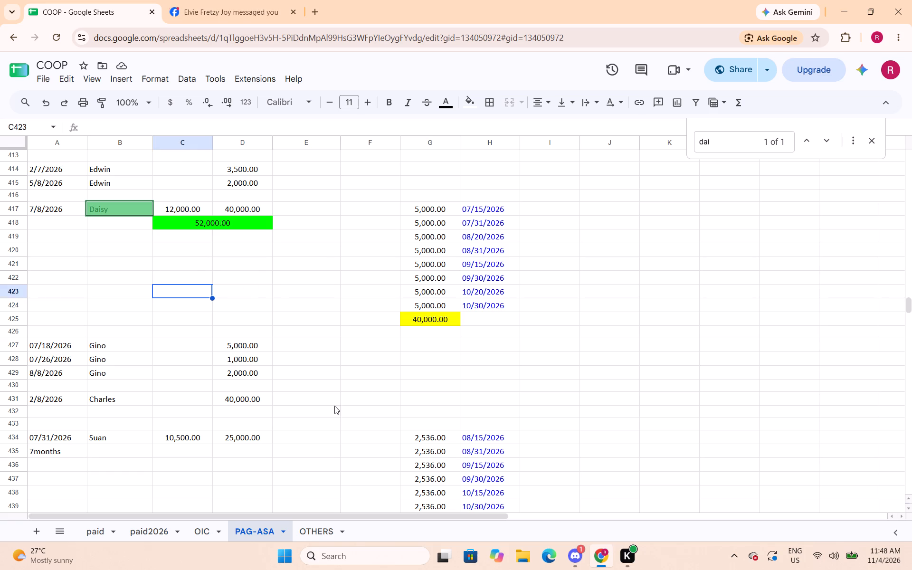
pyautogui.click(366, 397)
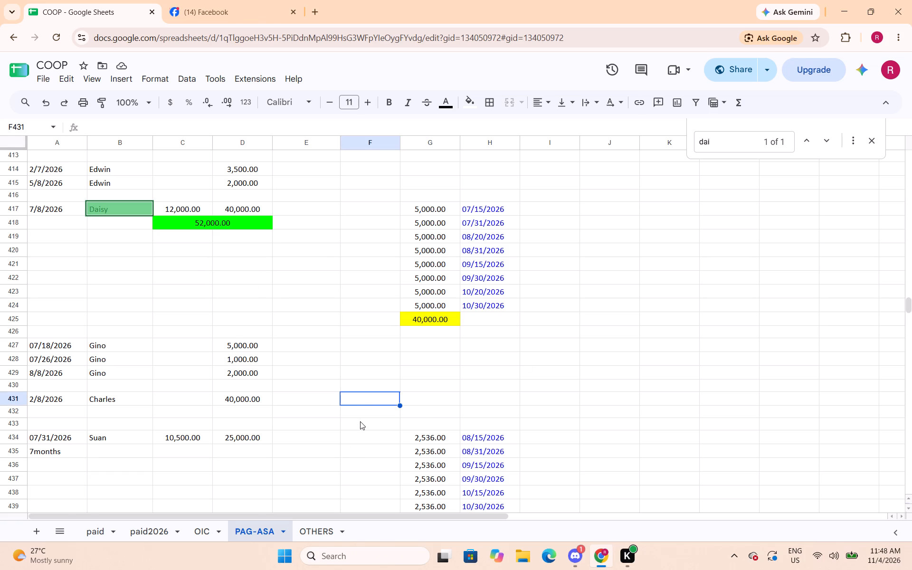
# Merge C432:D432 below Charles's loan amount and enter =sum(C431:D431) in the merged cell.
pyautogui.scroll(-2, 360, 421)
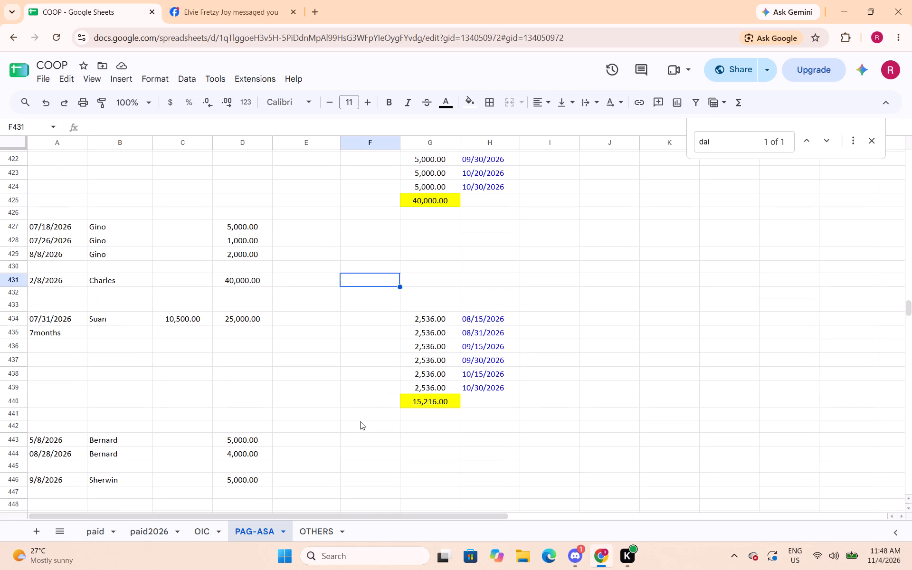
pyautogui.scroll(-1, 360, 421)
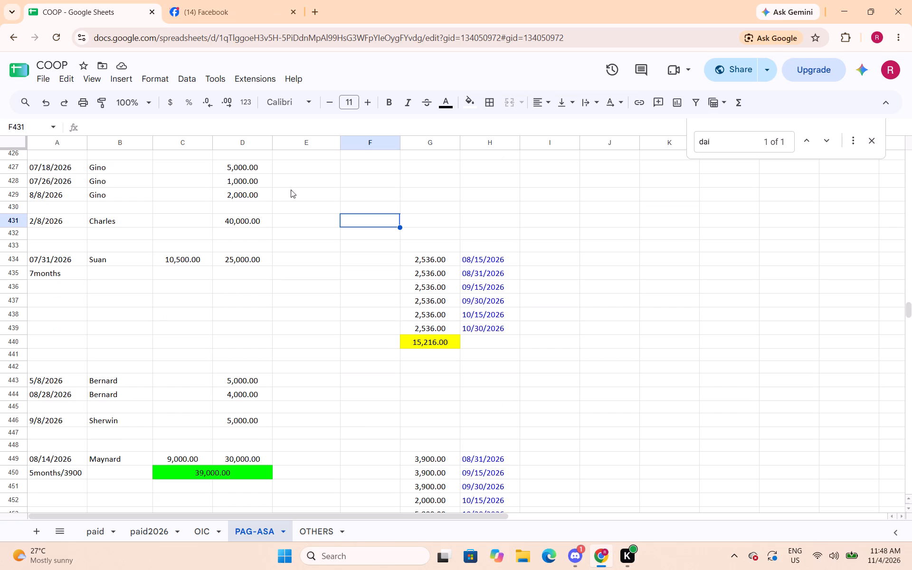
pyautogui.moveTo(202, 234); pyautogui.dragTo(227, 237)
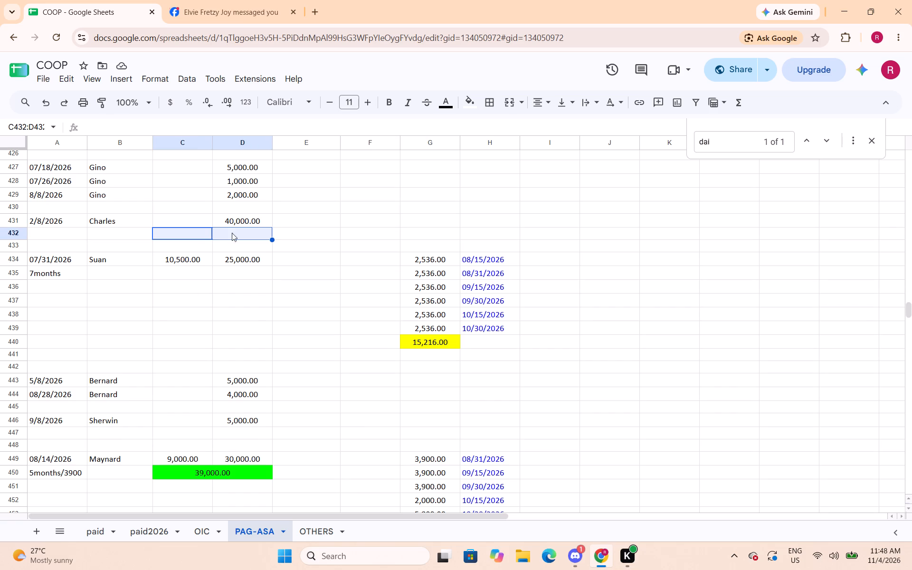
pyautogui.click(506, 102)
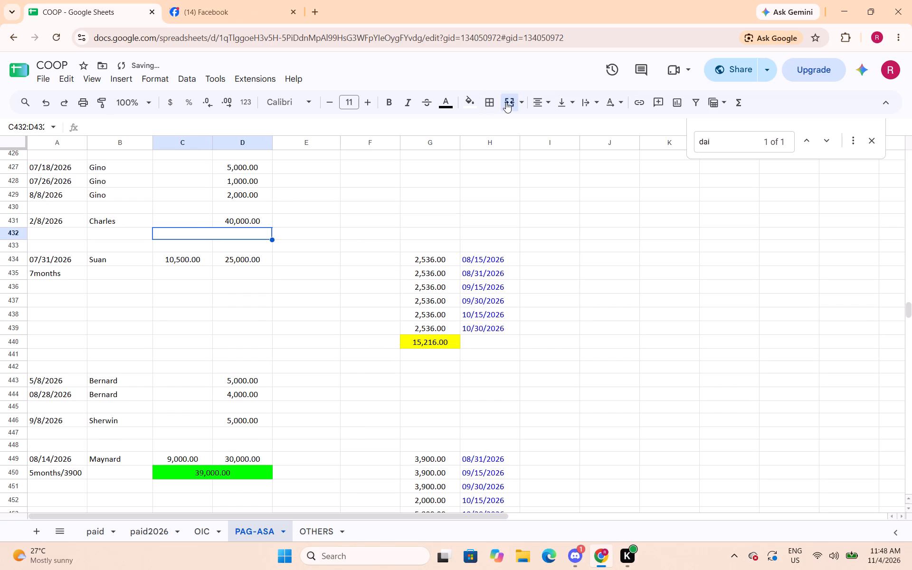
pyautogui.write('=sum(')
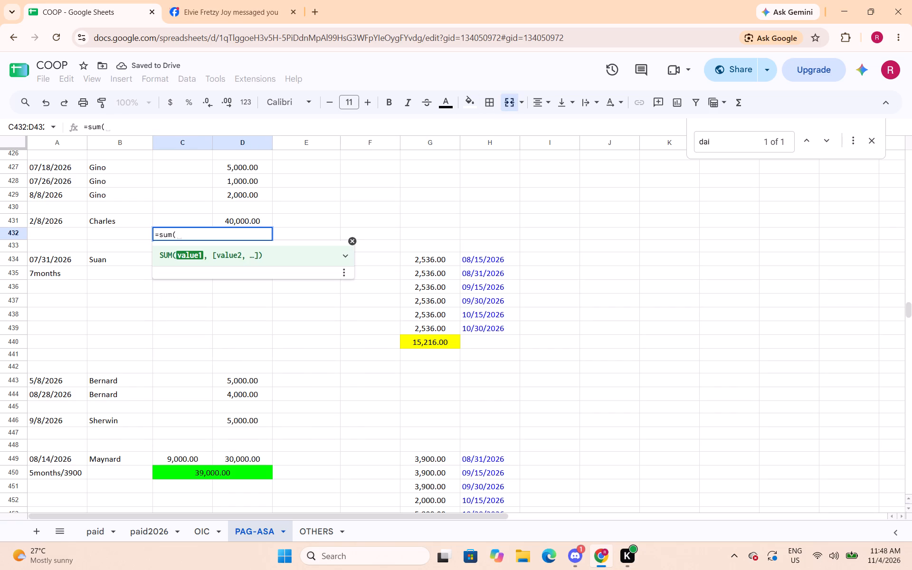
pyautogui.moveTo(194, 222); pyautogui.dragTo(222, 221)
pyautogui.hotkey('shift', ')')
pyautogui.press('Return')
pyautogui.press('Up')
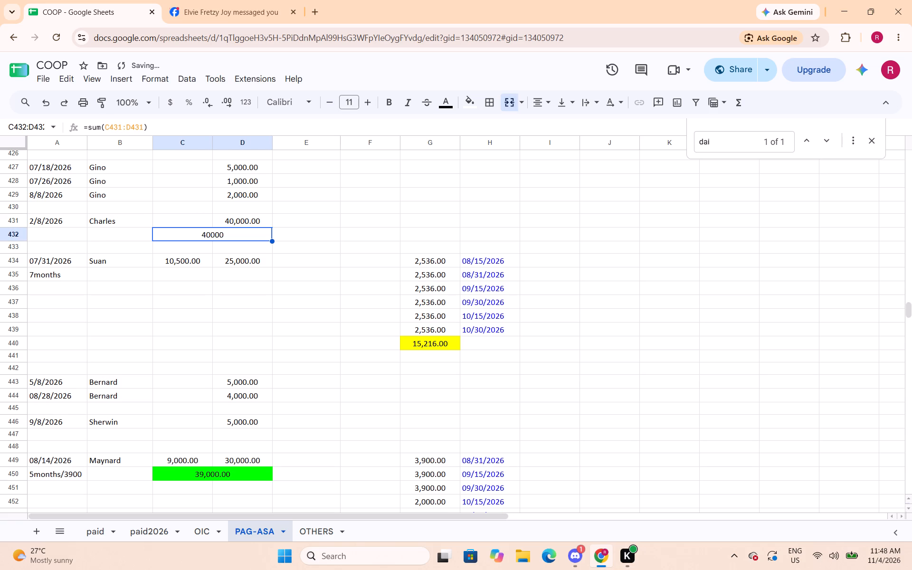
# Format Charles's merged loan total C432:D432 as Number with two decimals and a bright green fill.
pyautogui.click(157, 79)
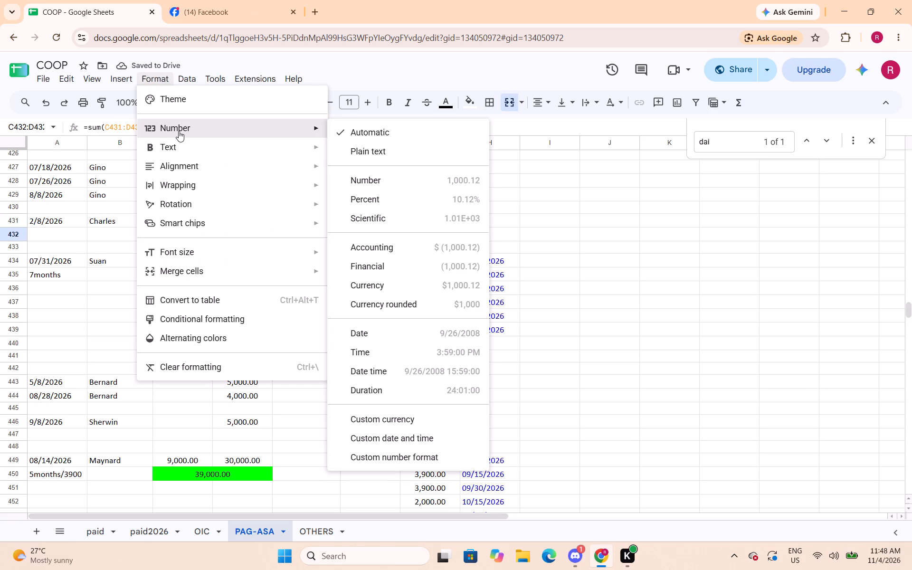
pyautogui.click(179, 131)
pyautogui.click(343, 178)
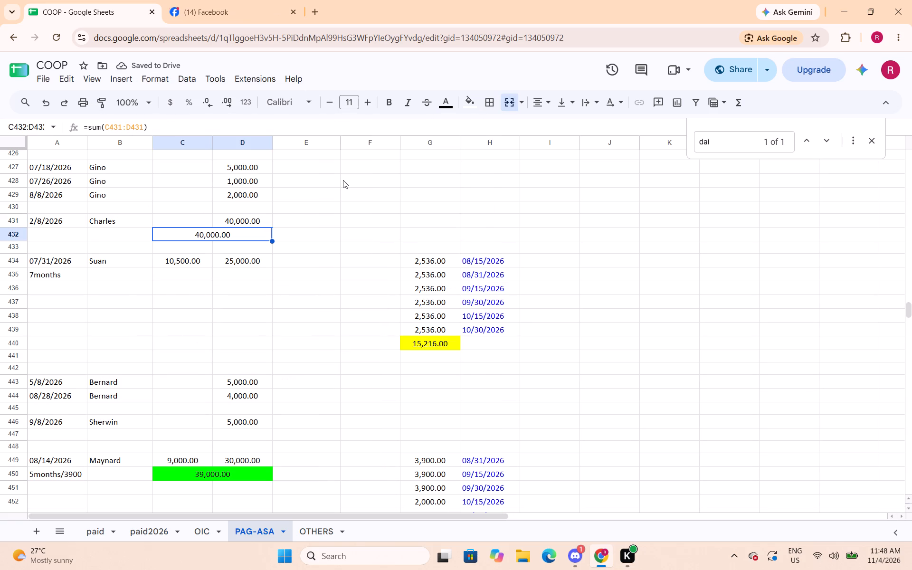
pyautogui.click(468, 104)
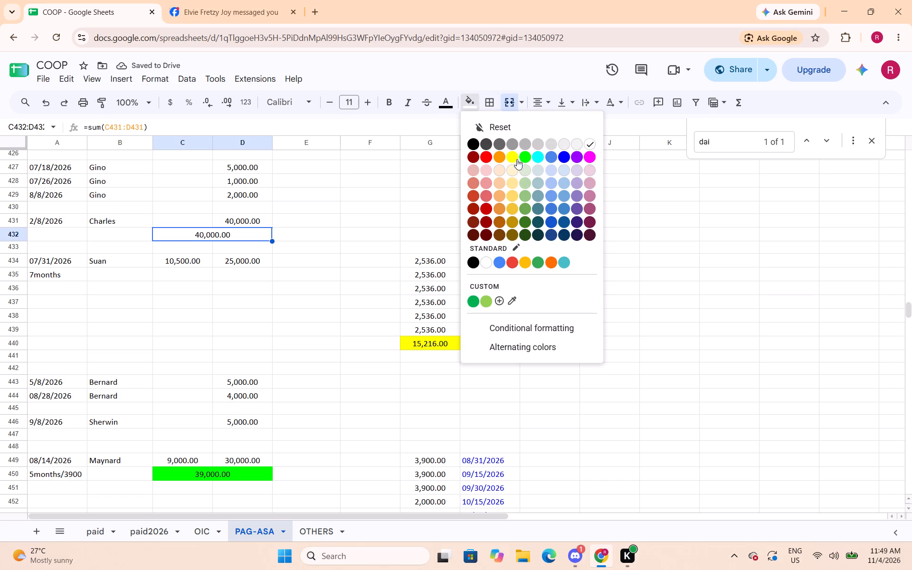
pyautogui.click(524, 161)
pyautogui.click(314, 332)
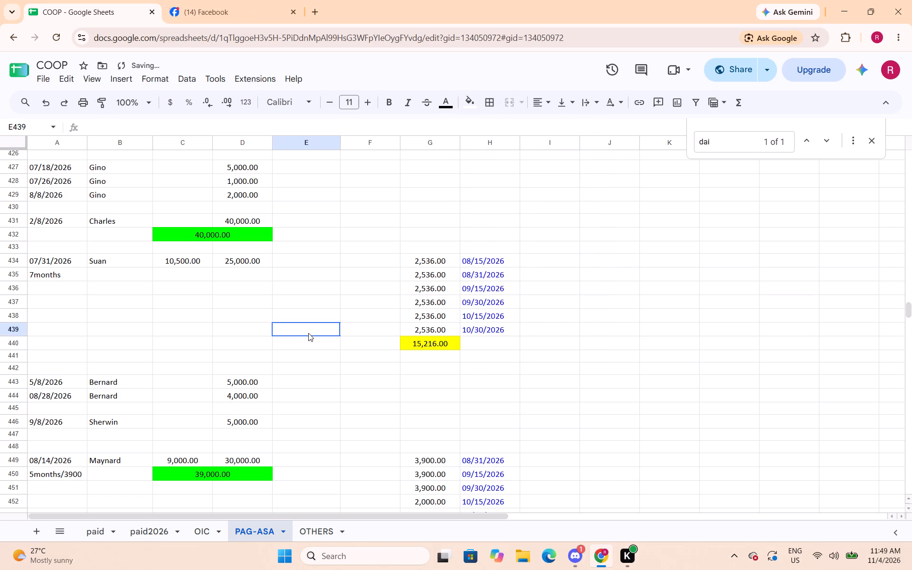
# Merge C435:D435 below Suan's interest and loan amounts and enter =sum(C434:D434) in the merged cell.
pyautogui.scroll(-1, 262, 263)
pyautogui.scroll(1, 257, 263)
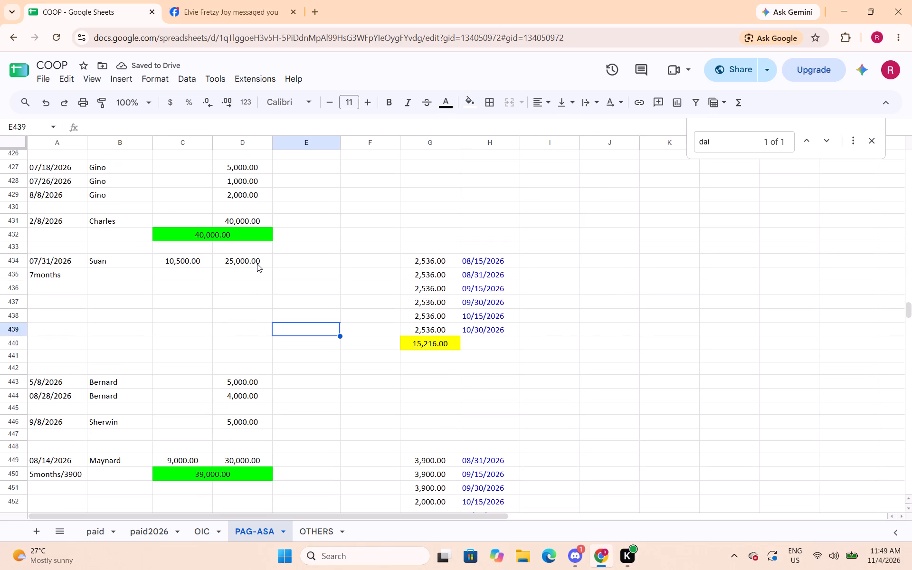
pyautogui.moveTo(192, 273); pyautogui.dragTo(229, 273)
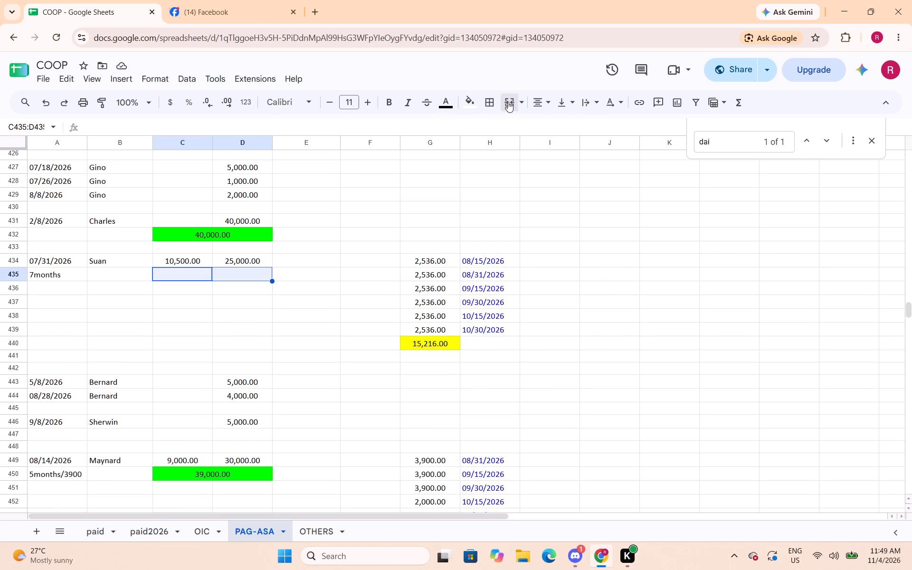
pyautogui.click(508, 102)
pyautogui.write('=sum(')
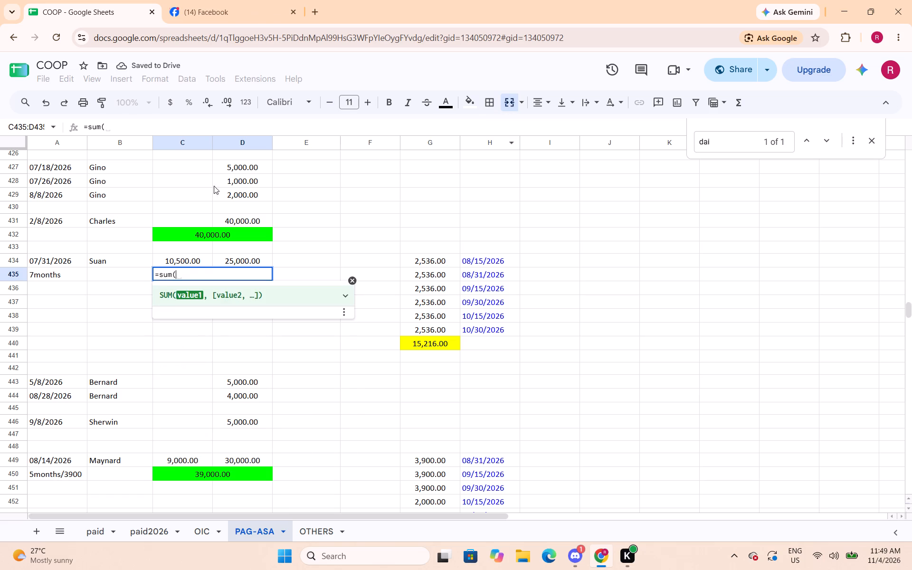
pyautogui.moveTo(195, 262); pyautogui.dragTo(230, 262)
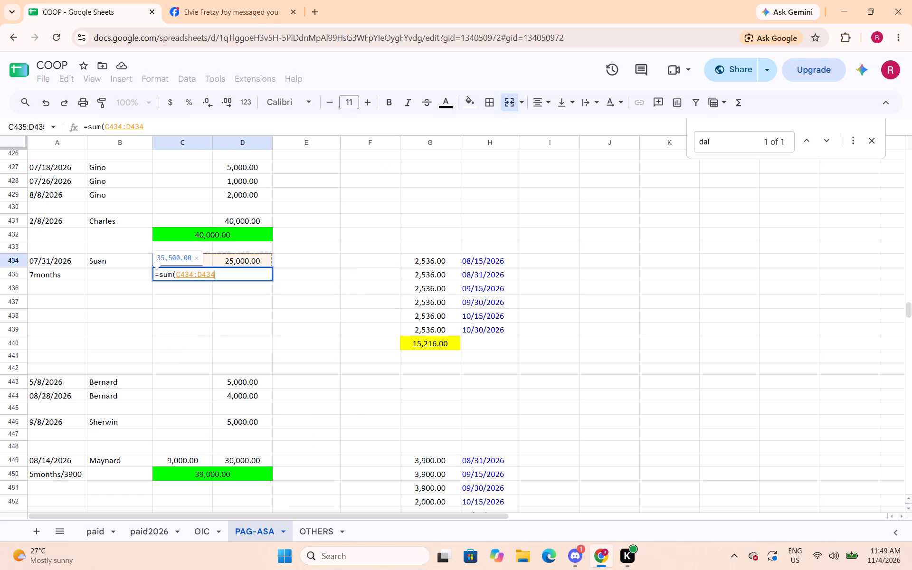
pyautogui.hotkey('shift', ')')
pyautogui.press('Return')
pyautogui.press('Up')
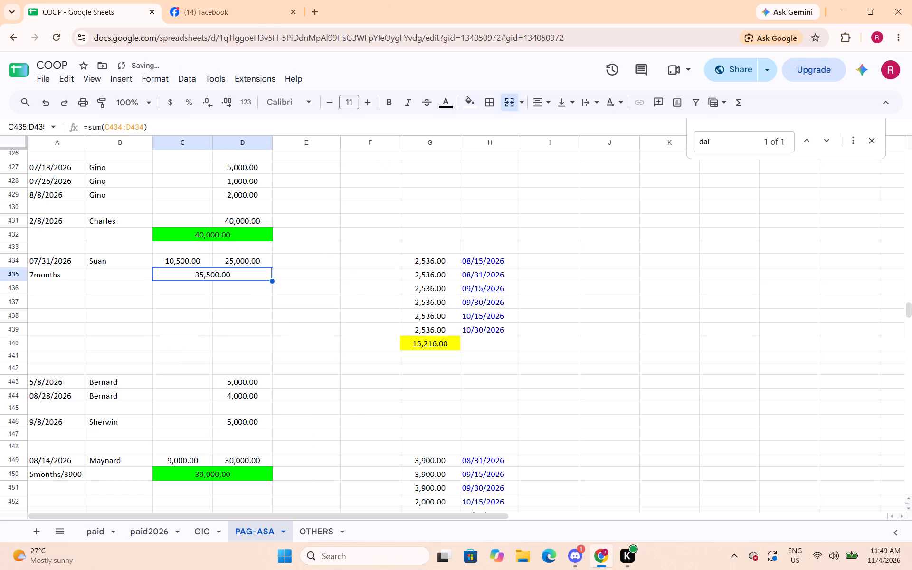
# Fill Suan's merged loan total C435:D435 with bright green and save the spreadsheet.
pyautogui.click(465, 107)
pyautogui.click(526, 155)
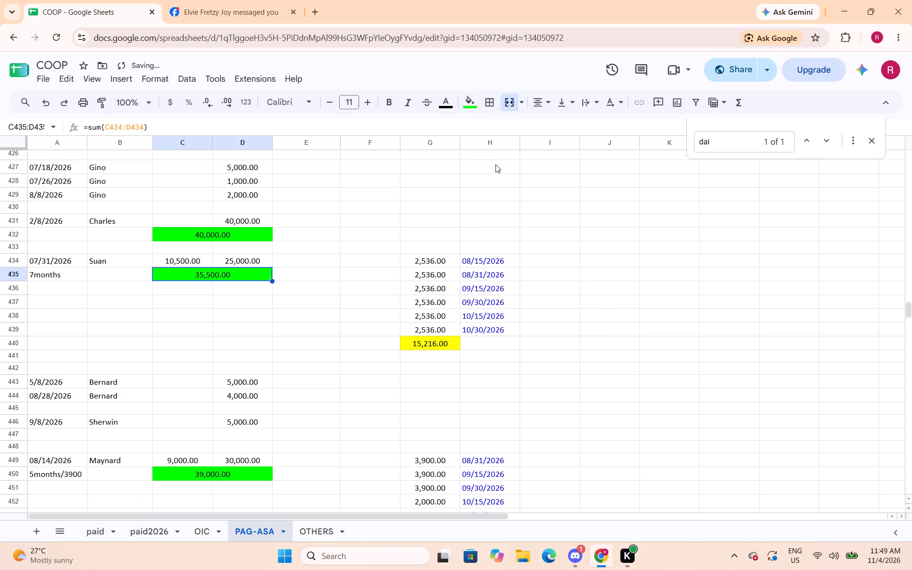
pyautogui.click(338, 273)
pyautogui.hotkey('ctrl', 's')
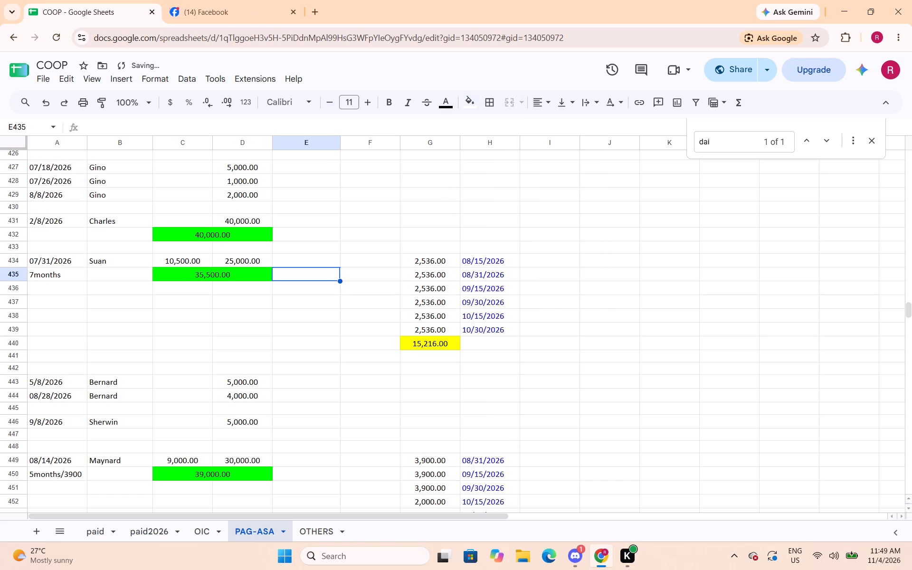
# Merge C509:D509 below Max's loan amount and enter =sum(C508:D508) in the merged cell.
pyautogui.click(285, 341)
pyautogui.scroll(-1, 283, 341)
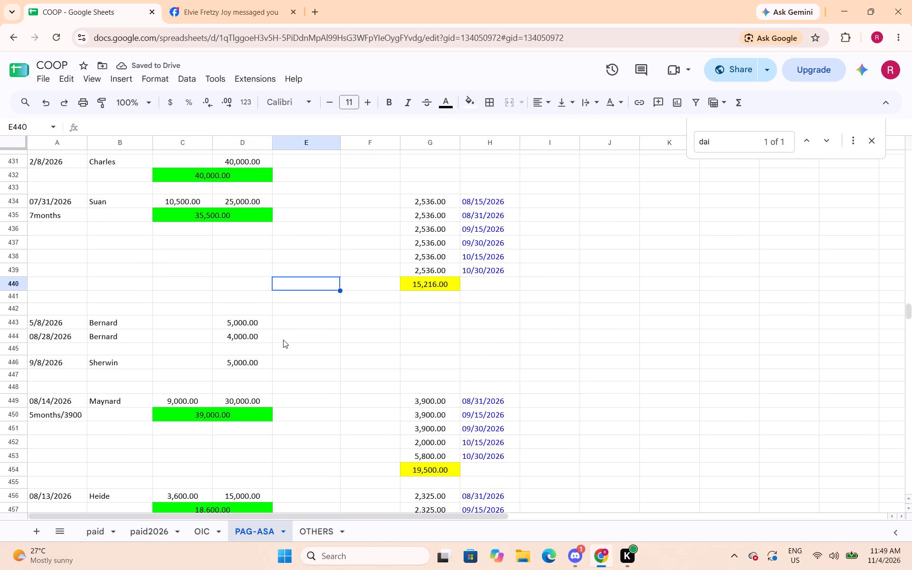
pyautogui.scroll(-2, 284, 340)
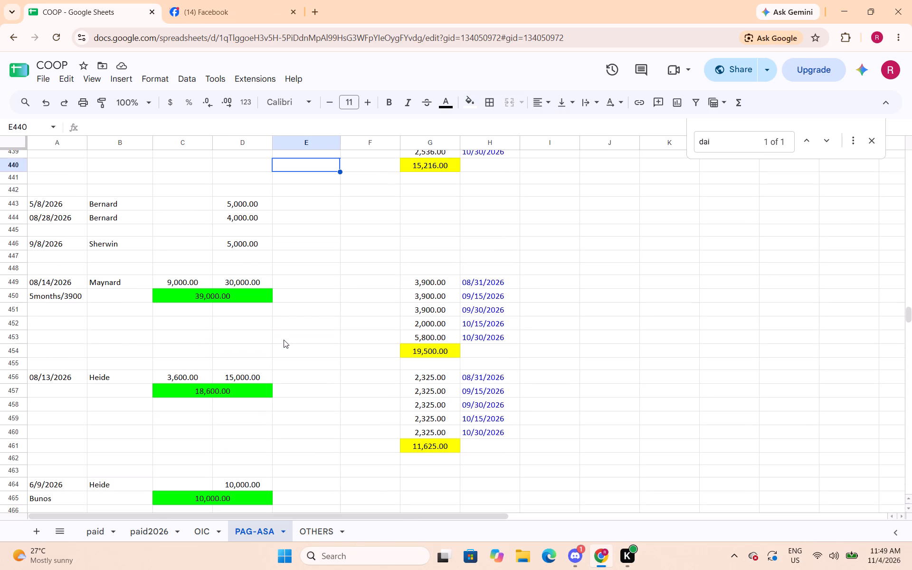
pyautogui.scroll(-3, 284, 340)
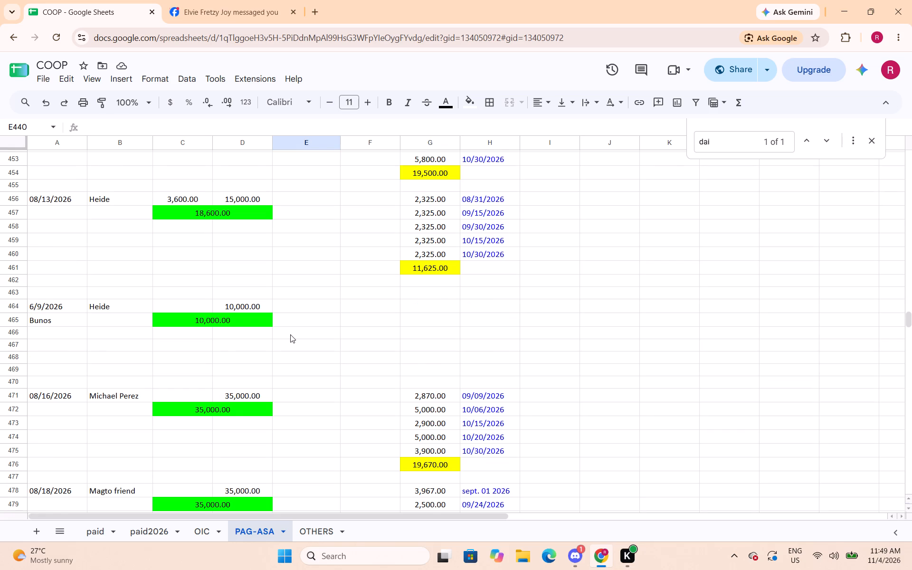
pyautogui.scroll(-10, 290, 334)
pyautogui.scroll(2, 274, 319)
pyautogui.scroll(-1, 272, 324)
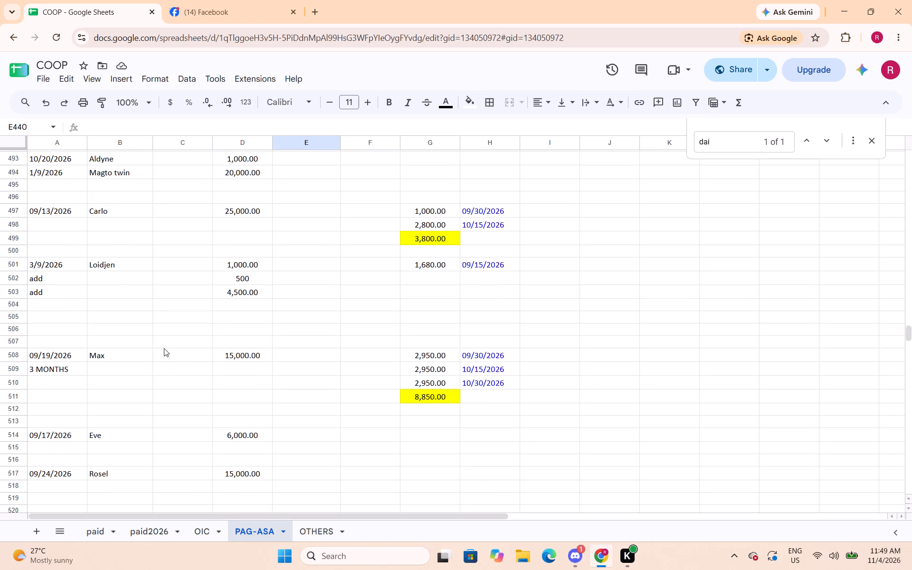
pyautogui.moveTo(202, 370); pyautogui.dragTo(245, 370)
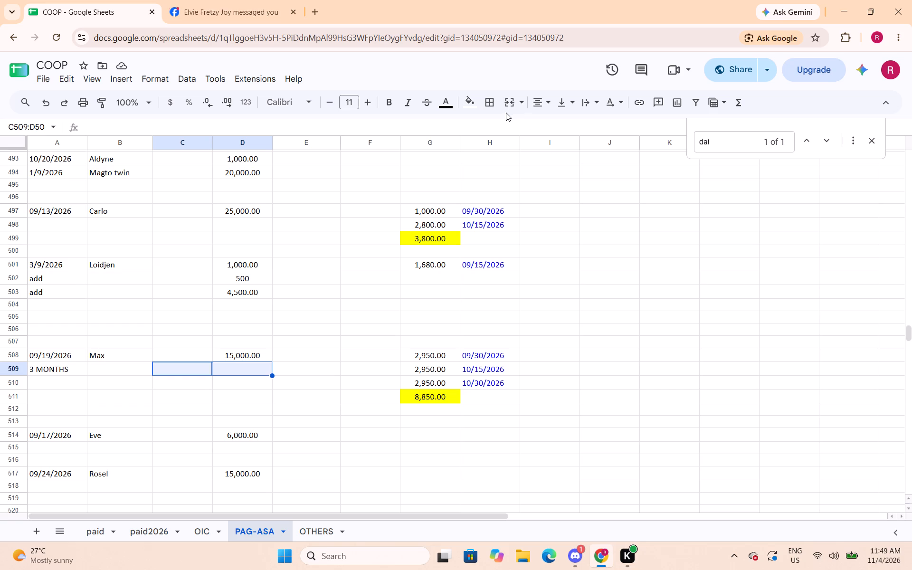
pyautogui.click(505, 108)
pyautogui.write('=sum(')
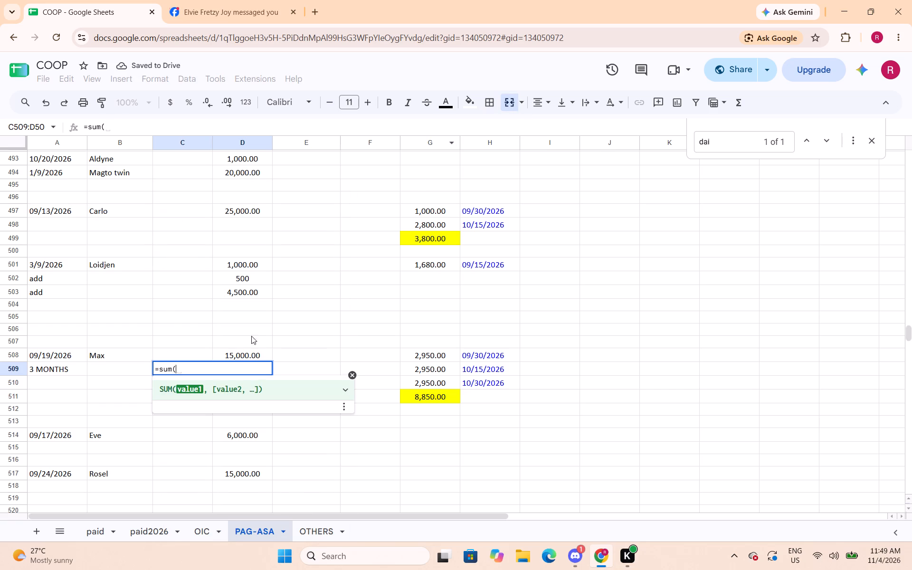
pyautogui.moveTo(208, 354); pyautogui.dragTo(222, 355)
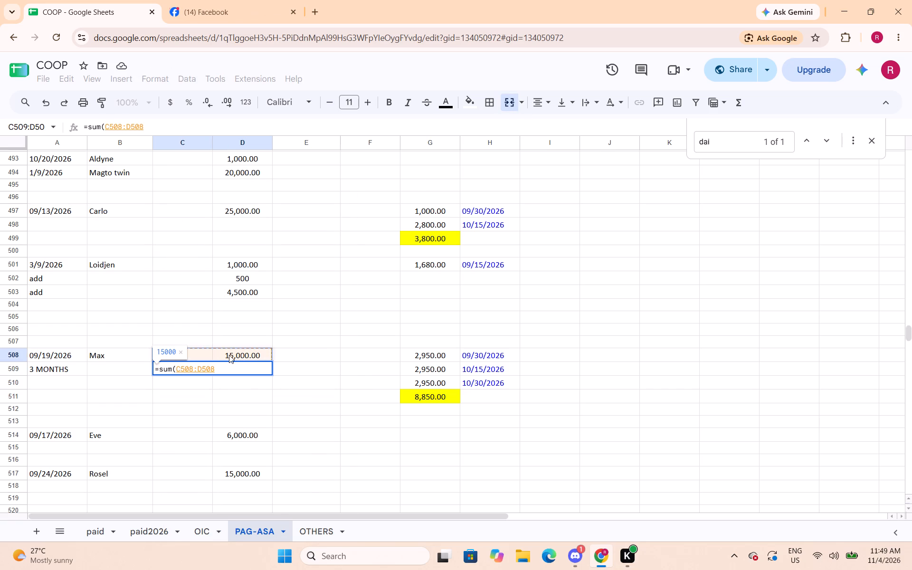
pyautogui.hotkey('shift', ')')
pyautogui.press('Return')
# Fill Max's merged loan total C509:D509 with bright green, format it as Number with two decimals, and save the spreadsheet.
pyautogui.press('Up')
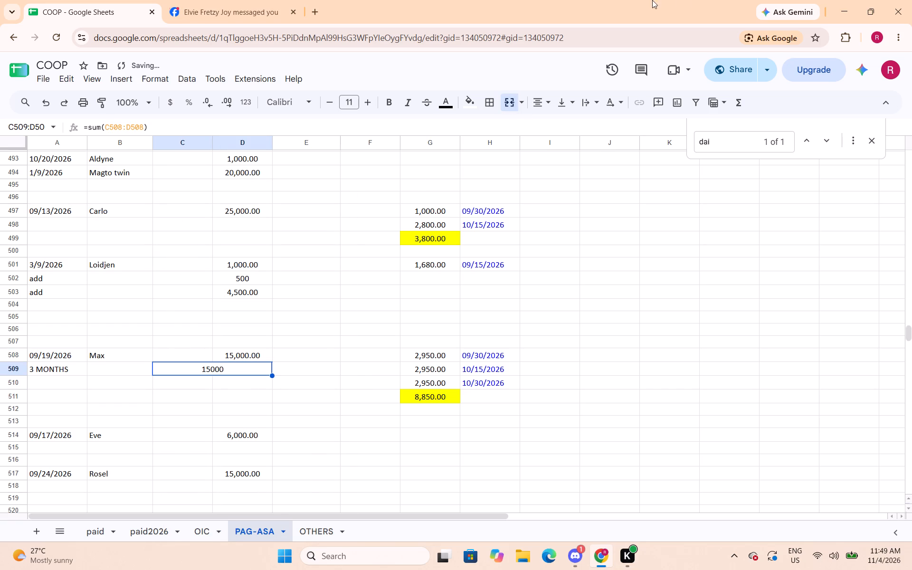
pyautogui.click(536, 105)
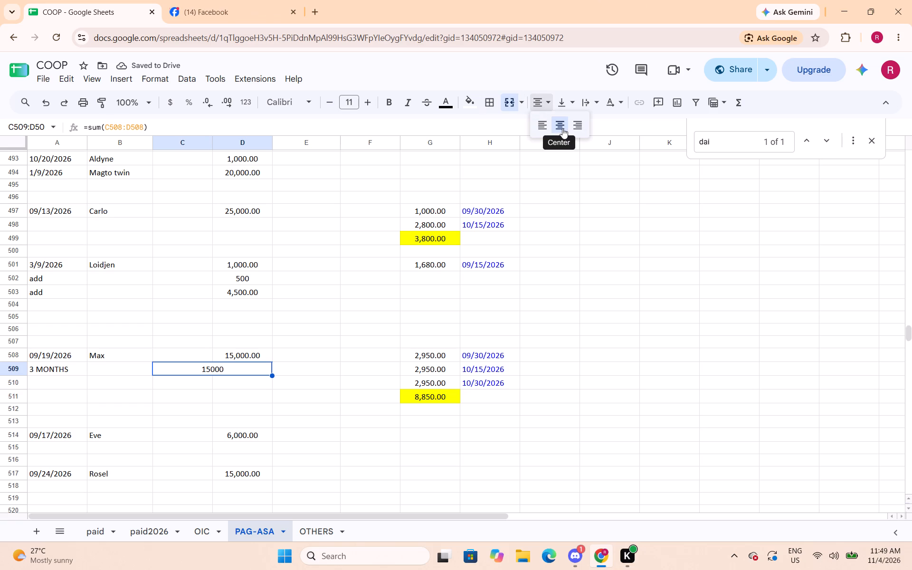
pyautogui.click(470, 104)
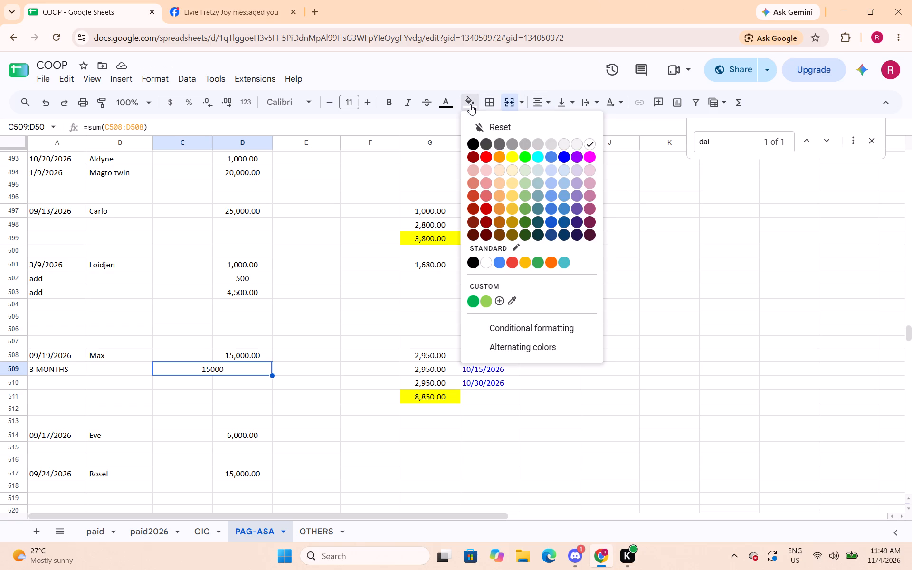
pyautogui.click(523, 155)
pyautogui.click(153, 82)
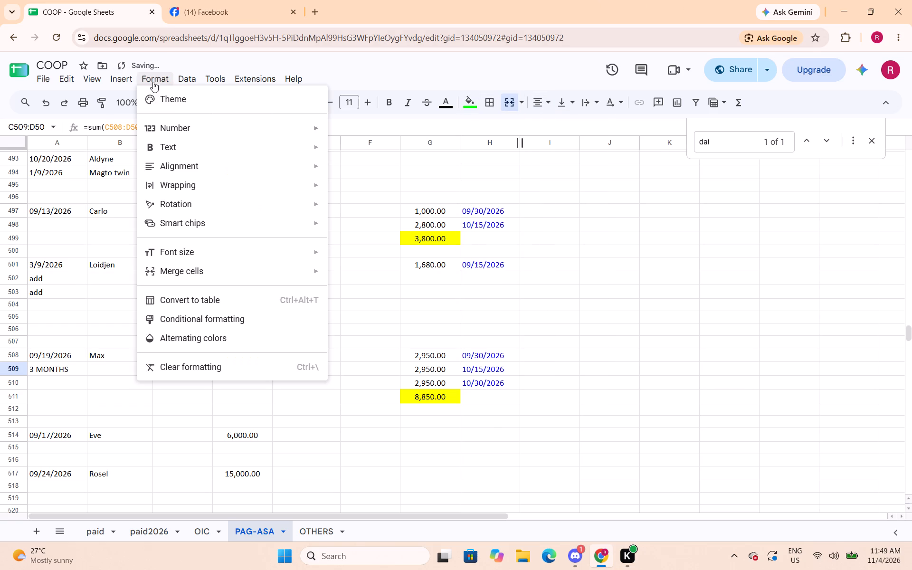
pyautogui.click(377, 182)
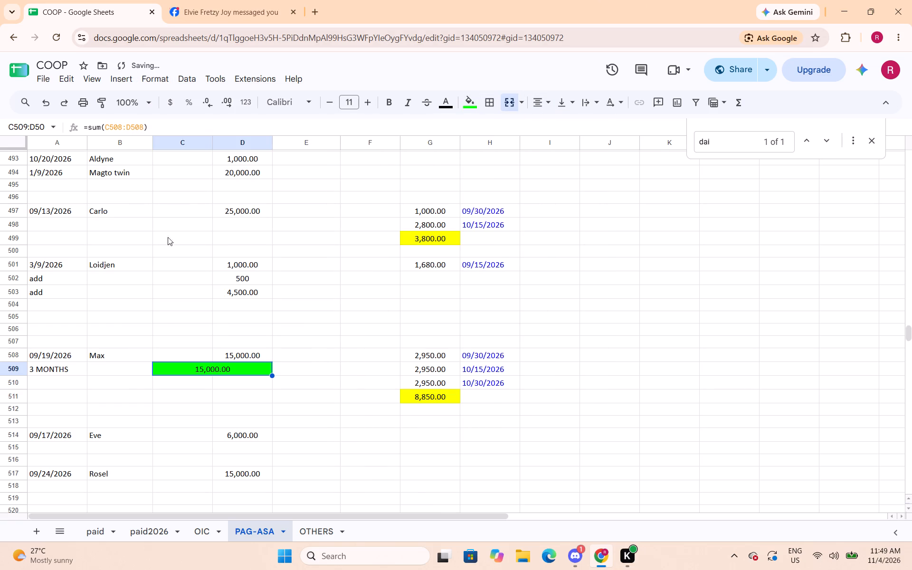
pyautogui.click(229, 377)
pyautogui.click(189, 351)
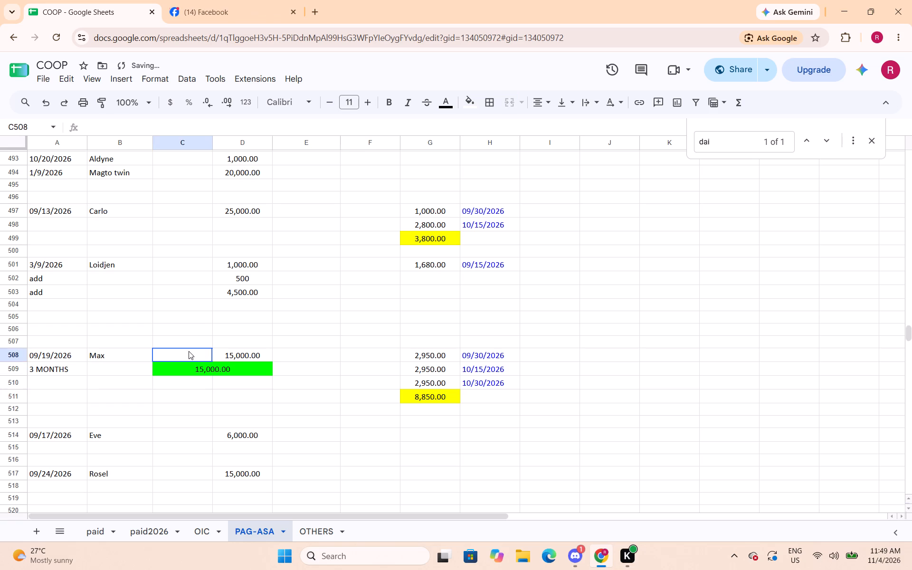
pyautogui.click(337, 401)
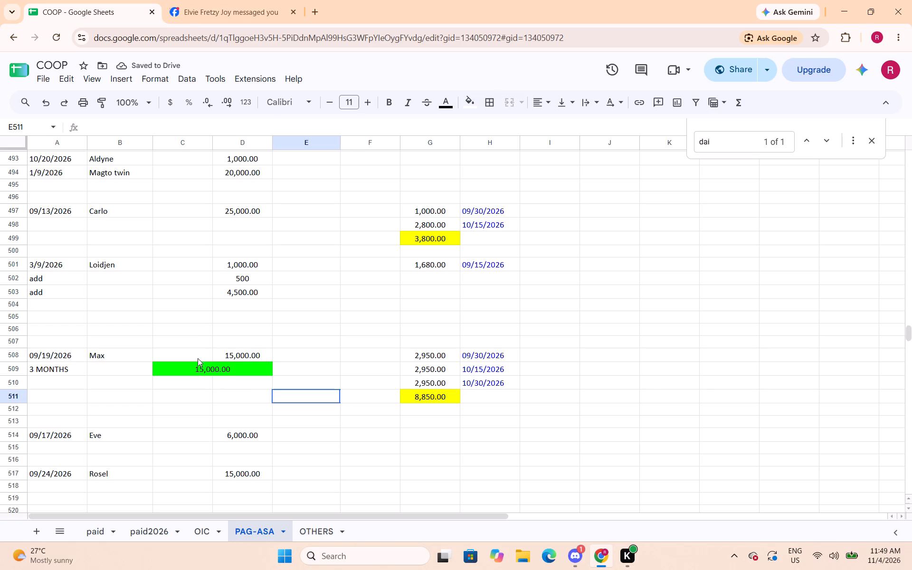
pyautogui.click(196, 354)
pyautogui.hotkey('ctrl', 's')
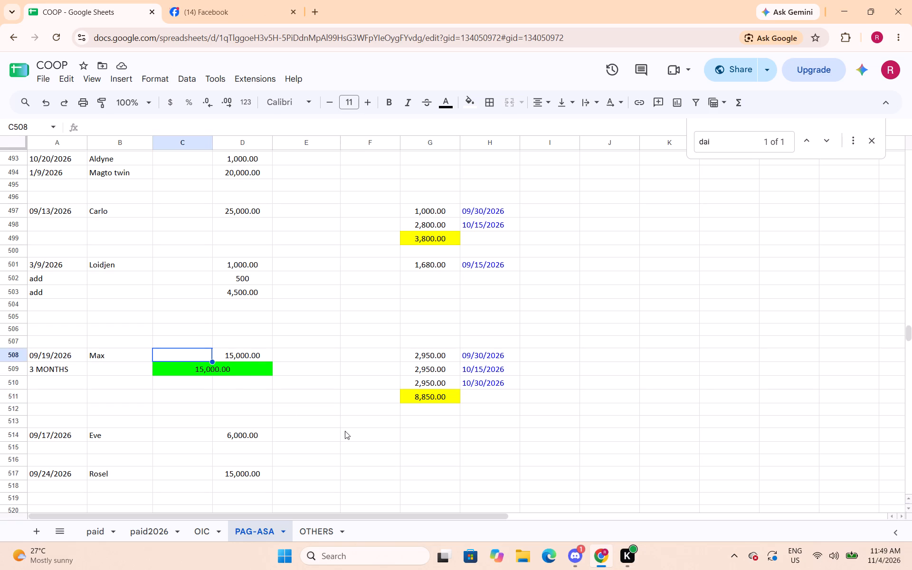
# Enter 2700 as Max's interest in C508, beside the loan amount, and save the spreadsheet.
pyautogui.click(350, 426)
pyautogui.click(351, 424)
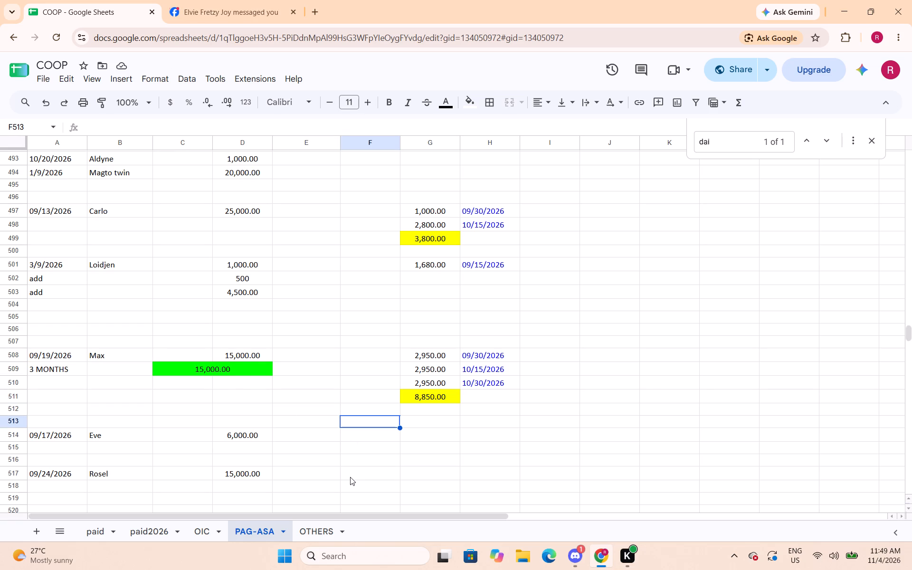
pyautogui.click(351, 484)
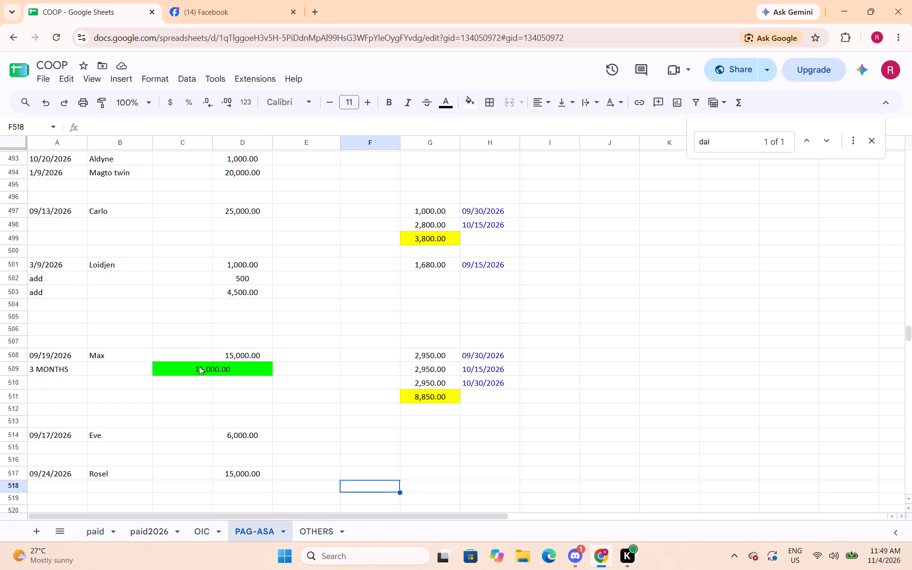
pyautogui.click(191, 351)
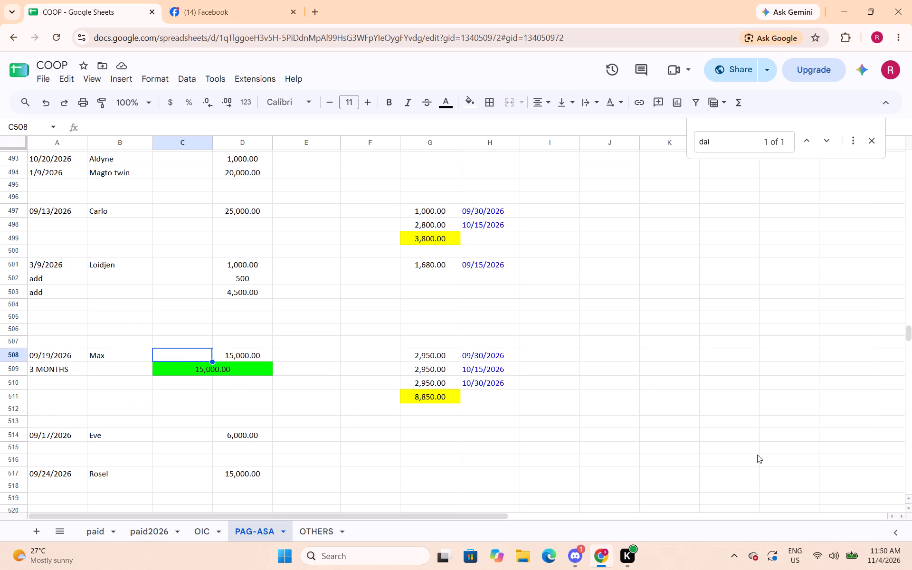
pyautogui.write('2700')
pyautogui.press('Down')
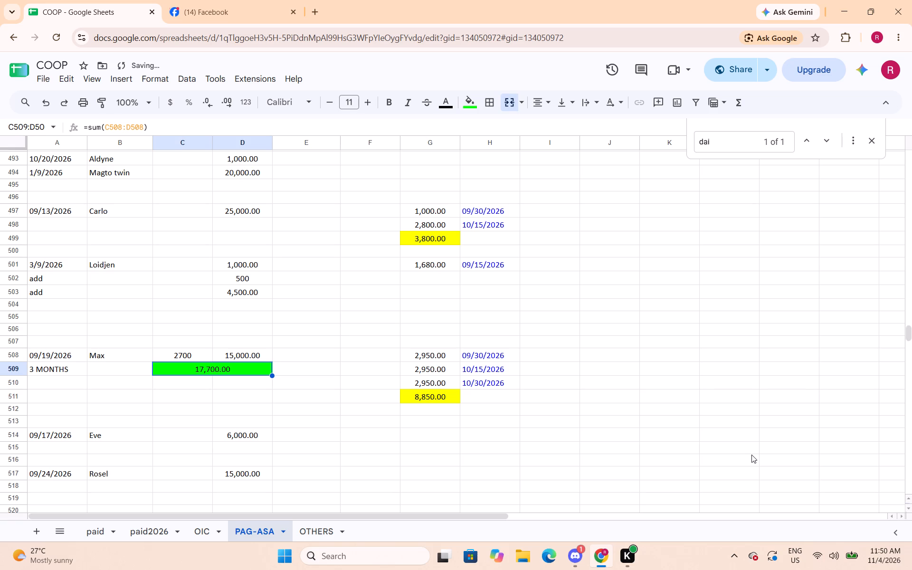
pyautogui.hotkey('ctrl', 's')
# Record Loidjen's payment of 1680 in G502 with the date 09/30/2026 in H502.
pyautogui.scroll(-1, 380, 314)
pyautogui.scroll(1, 380, 314)
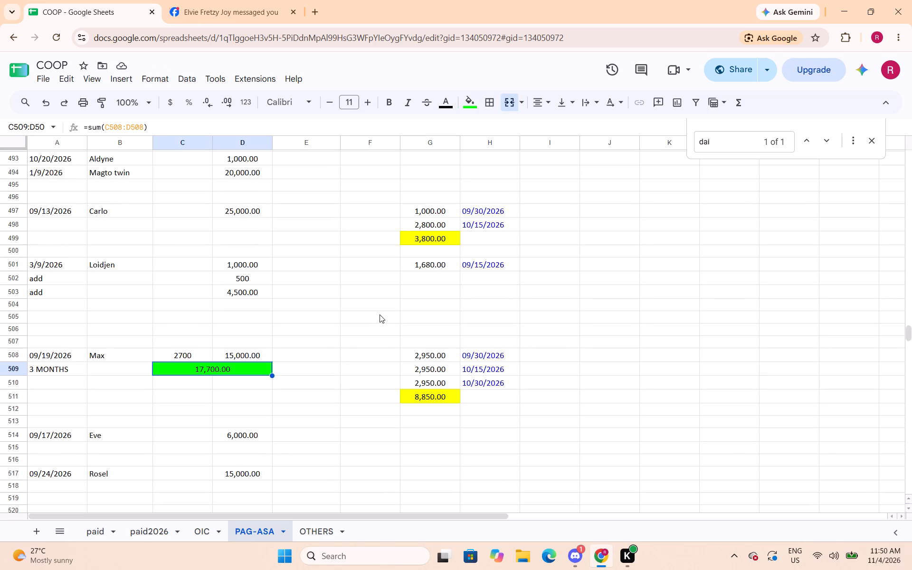
pyautogui.click(425, 281)
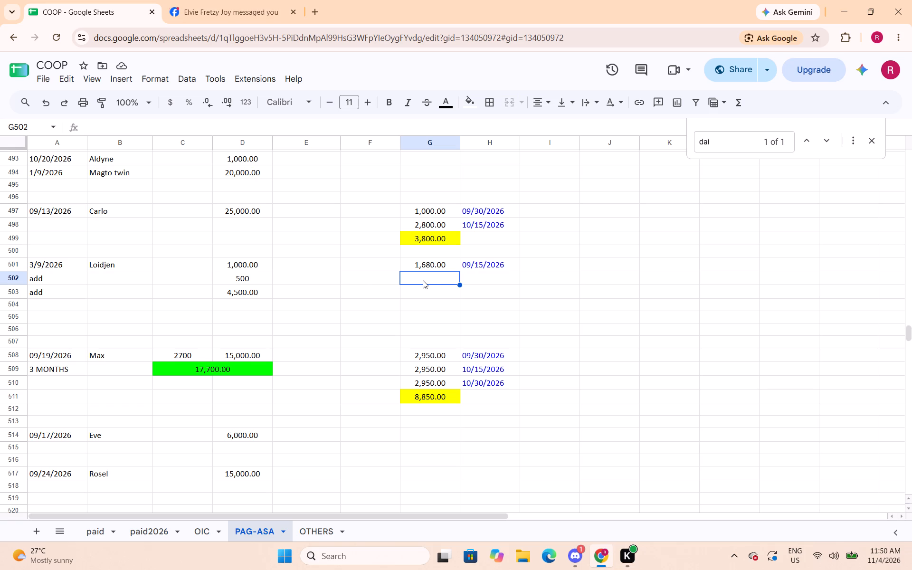
pyautogui.write('1680')
pyautogui.press('Right')
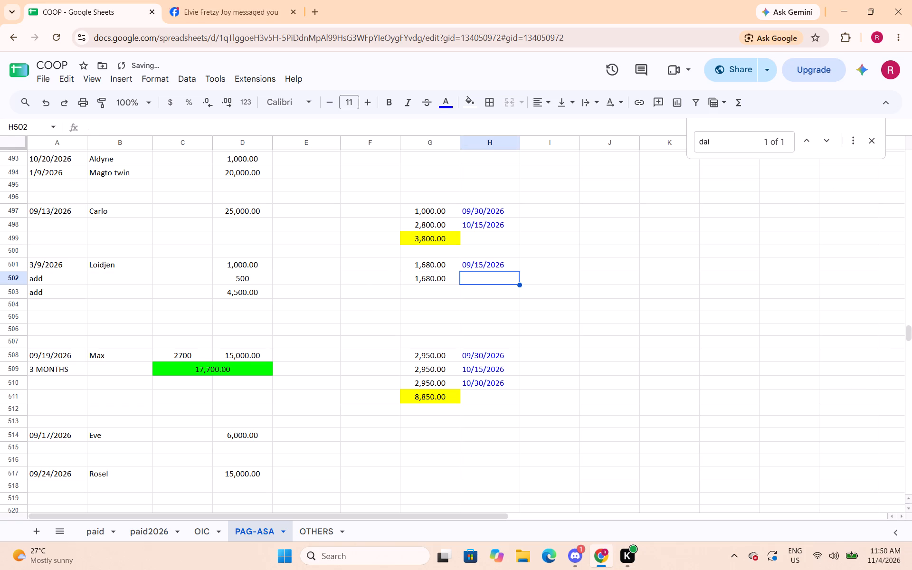
pyautogui.press('0')
pyautogui.press('9')
pyautogui.write('/30/2026')
pyautogui.press('Down')
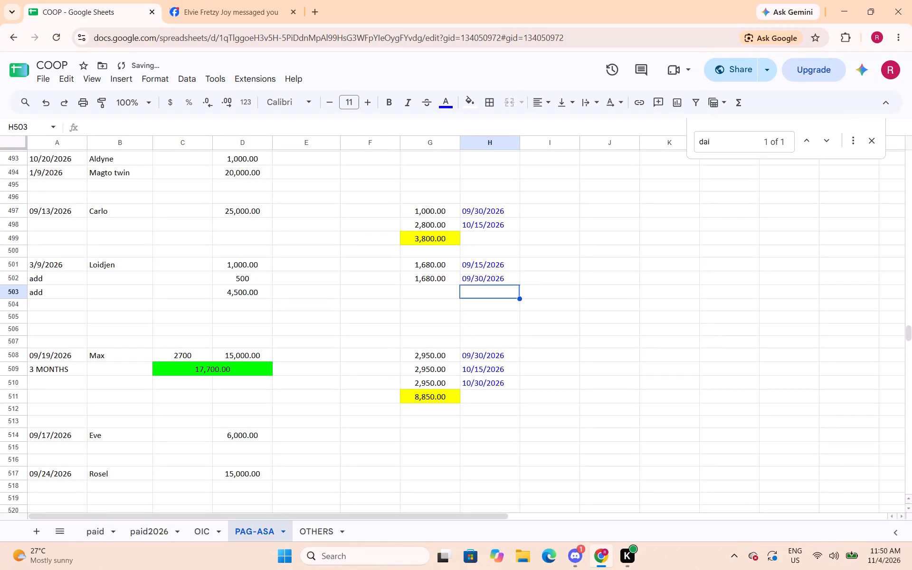
# Record two more Loidjen payments of 1680, dated 10/16/2026 in row 503 and 10/30/2026 in row 504.
pyautogui.press('Left')
pyautogui.write('1680')
pyautogui.press('Right')
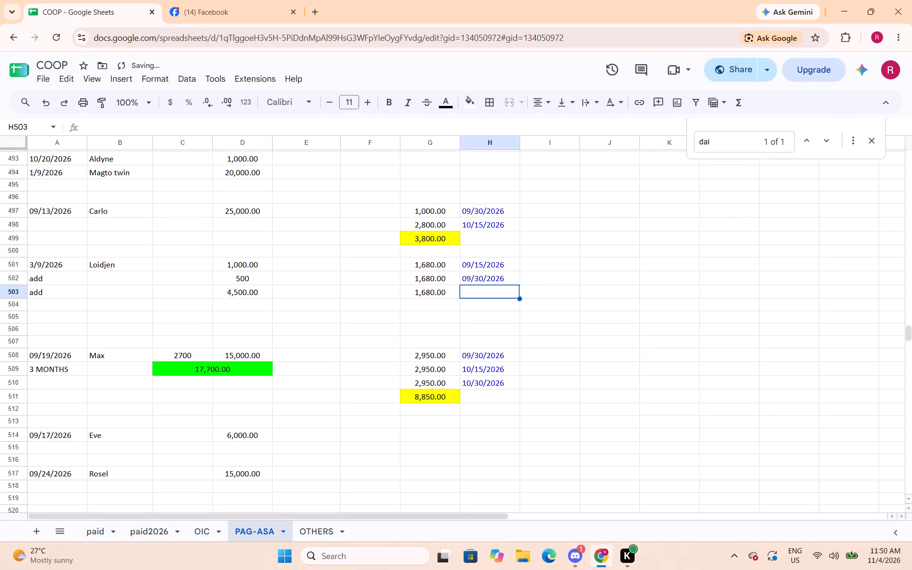
pyautogui.write('10/16/2026')
pyautogui.press('Down')
pyautogui.press('Left')
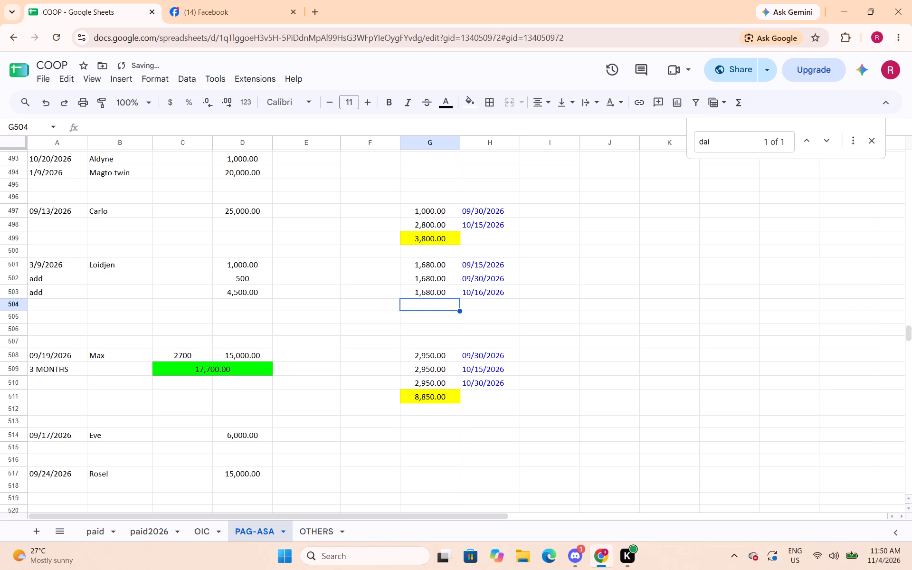
pyautogui.write('16')
pyautogui.press('8')
pyautogui.press('0')
pyautogui.press('Right')
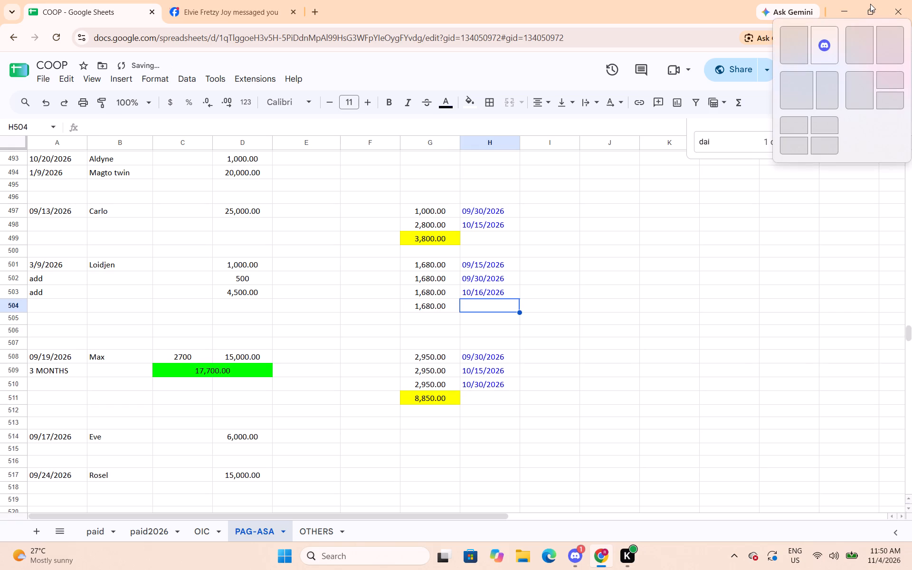
pyautogui.write('10/30/2026')
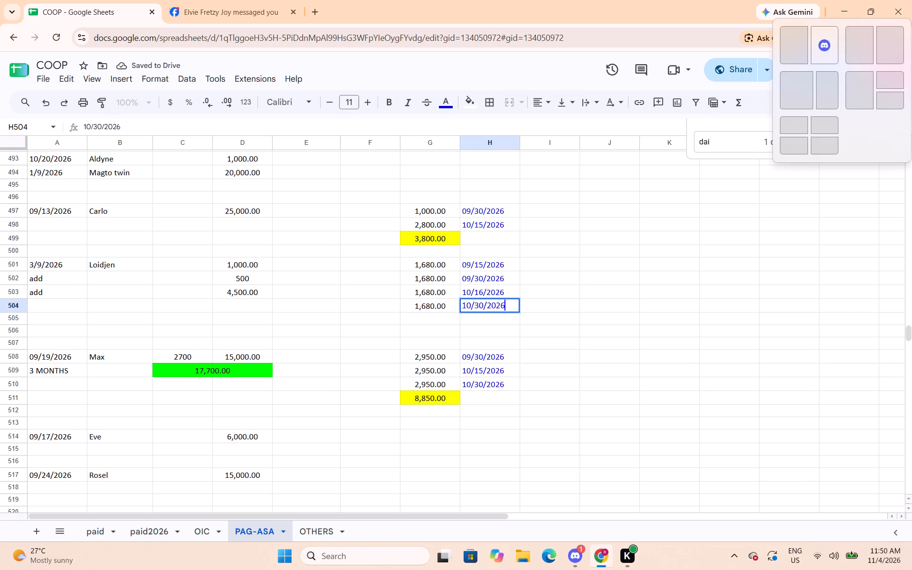
pyautogui.press('Down')
# Total Loidjen's payments with =sum(G501:G504) in G505 and fill the total cell with yellow.
pyautogui.press('Left')
pyautogui.write('=sum(')
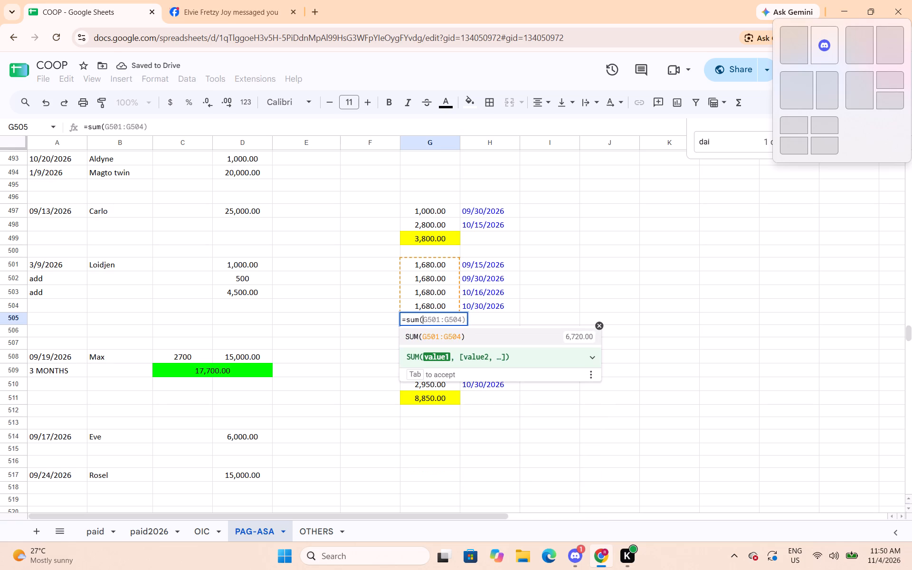
pyautogui.moveTo(409, 266); pyautogui.dragTo(418, 303)
pyautogui.hotkey('shift', ')')
pyautogui.press('Return')
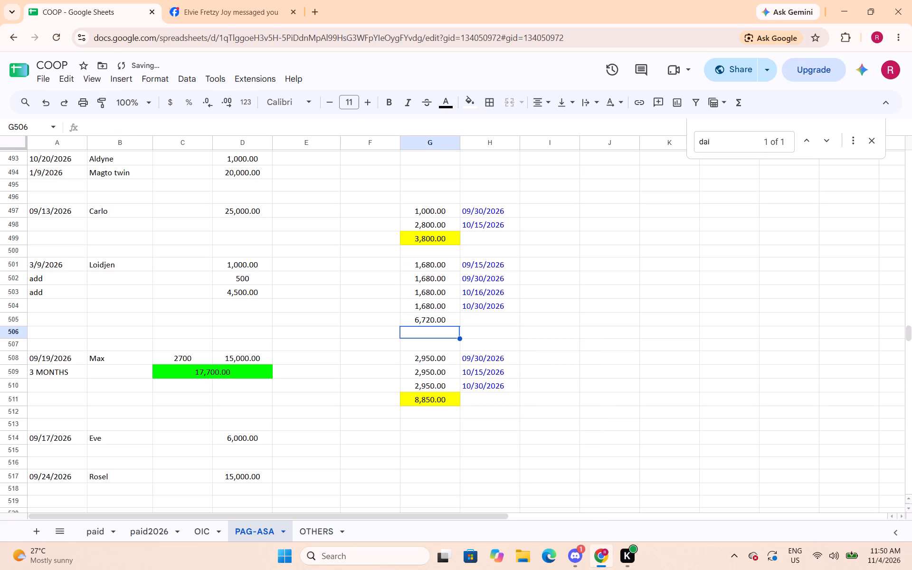
pyautogui.press('Up')
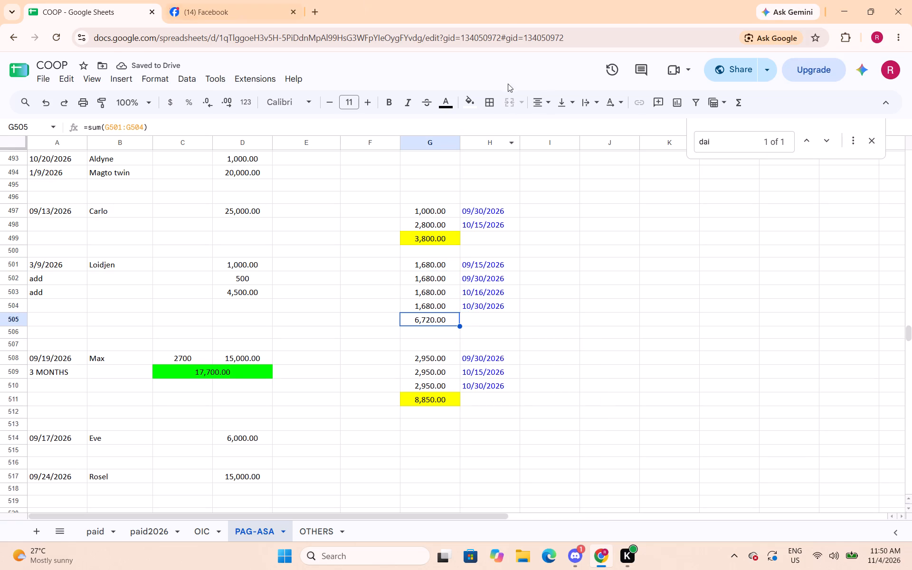
pyautogui.click(474, 107)
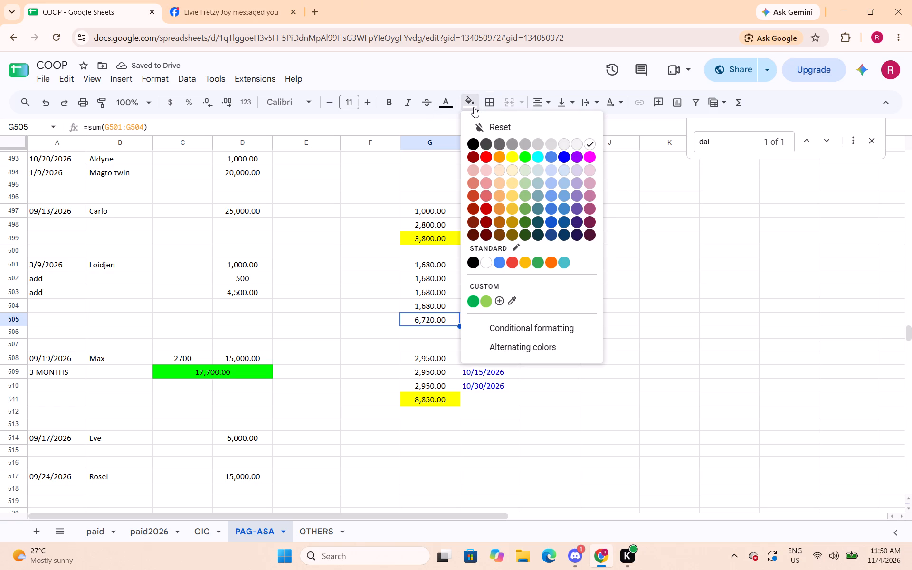
pyautogui.moveTo(527, 160); pyautogui.dragTo(512, 160)
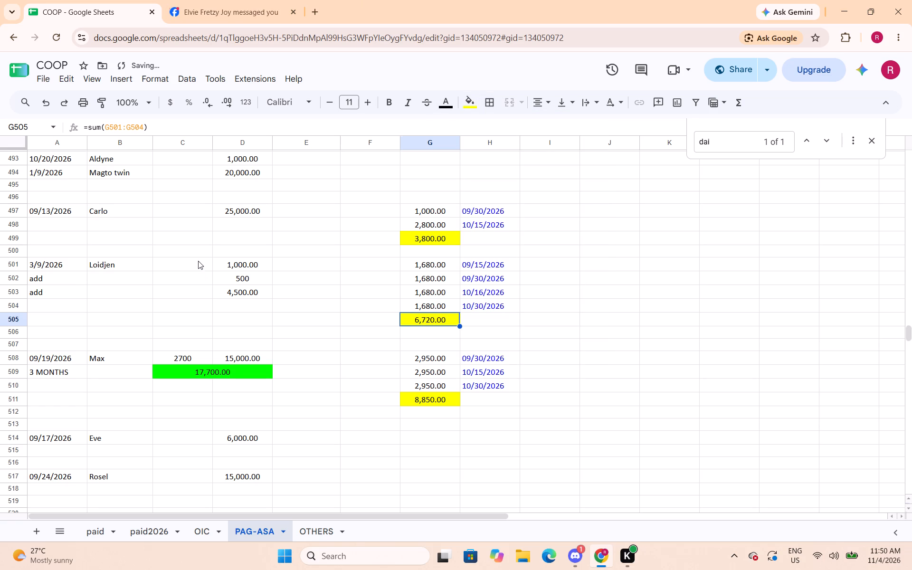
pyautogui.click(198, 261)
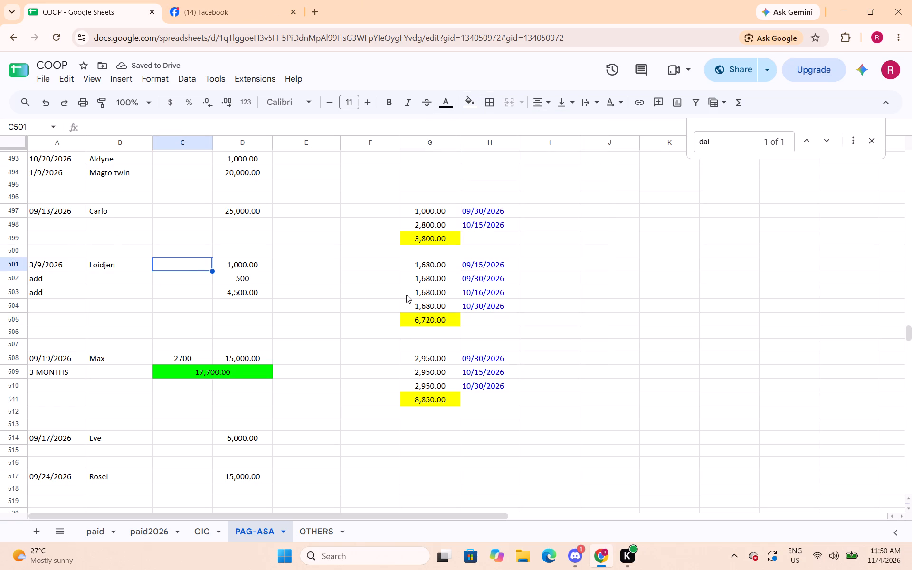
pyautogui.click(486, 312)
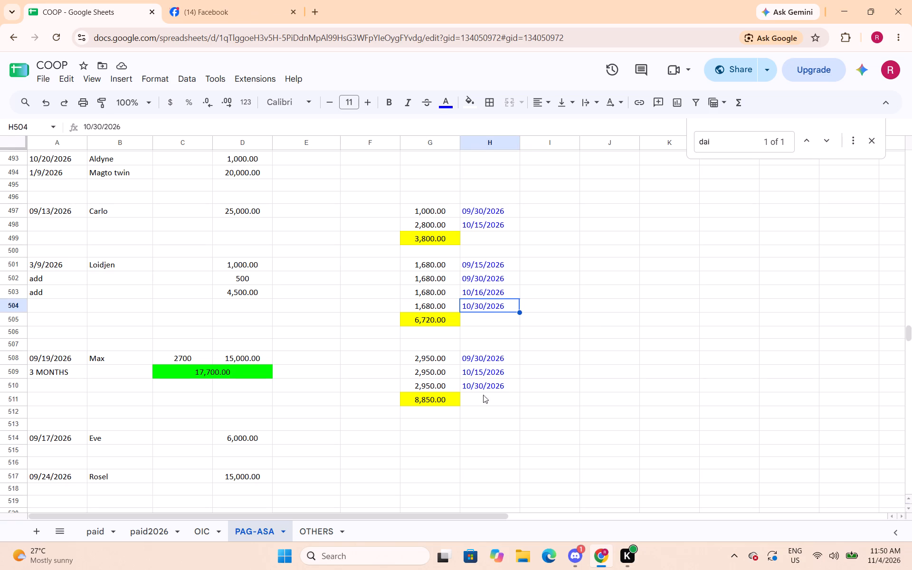
# Change Loidjen's loan date in A501 to 9/3/2026.
pyautogui.click(48, 263)
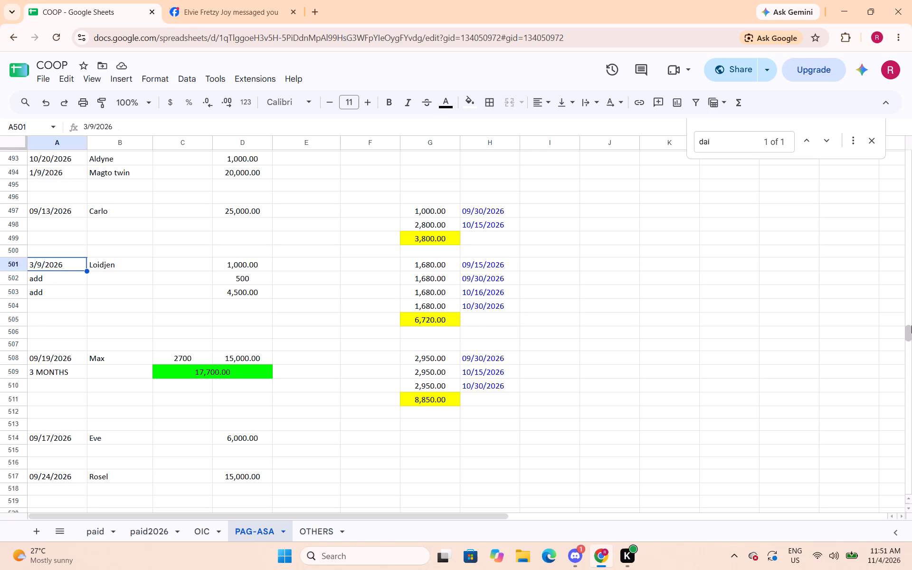
pyautogui.press('9')
pyautogui.write('/3/2026')
pyautogui.press('Down')
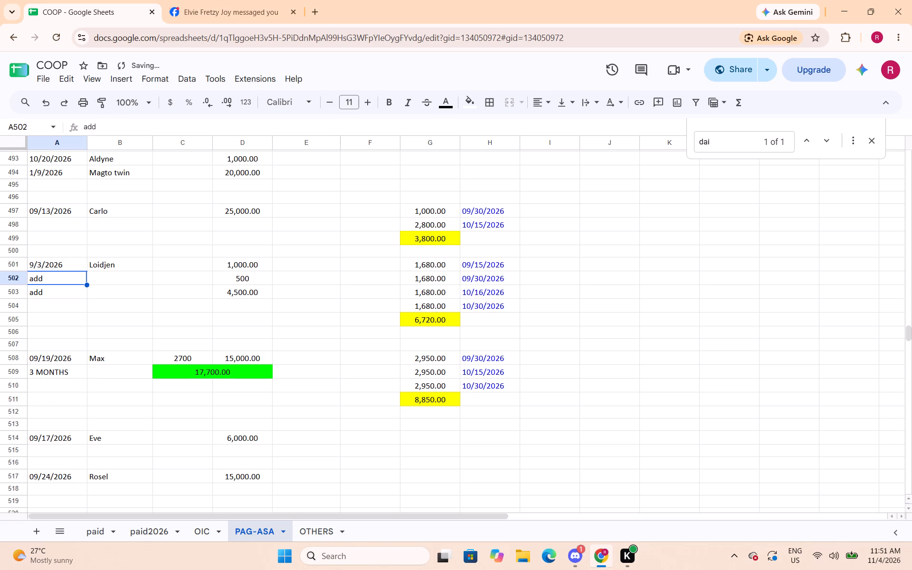
# Enter 720 as Loidjen's interest in C501, beside the loan amount.
pyautogui.click(176, 264)
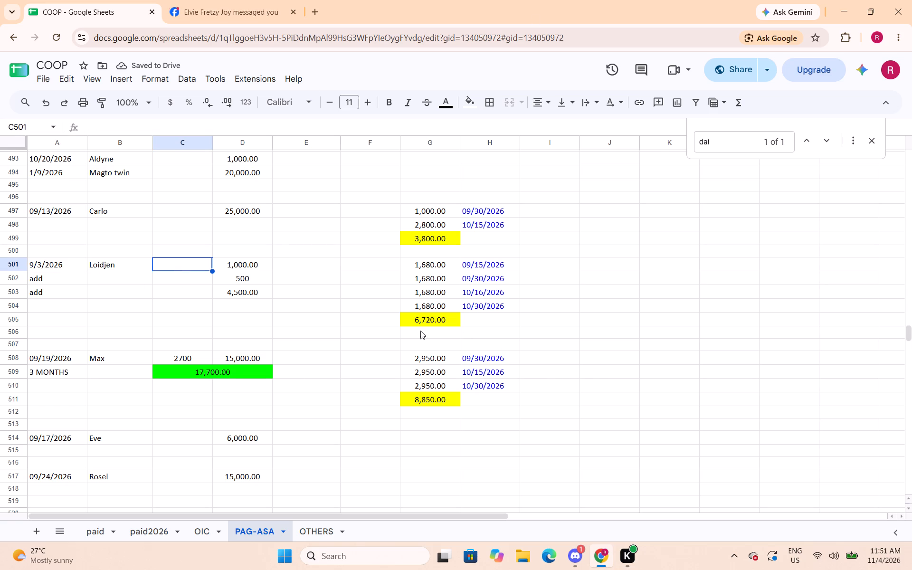
pyautogui.click(244, 294)
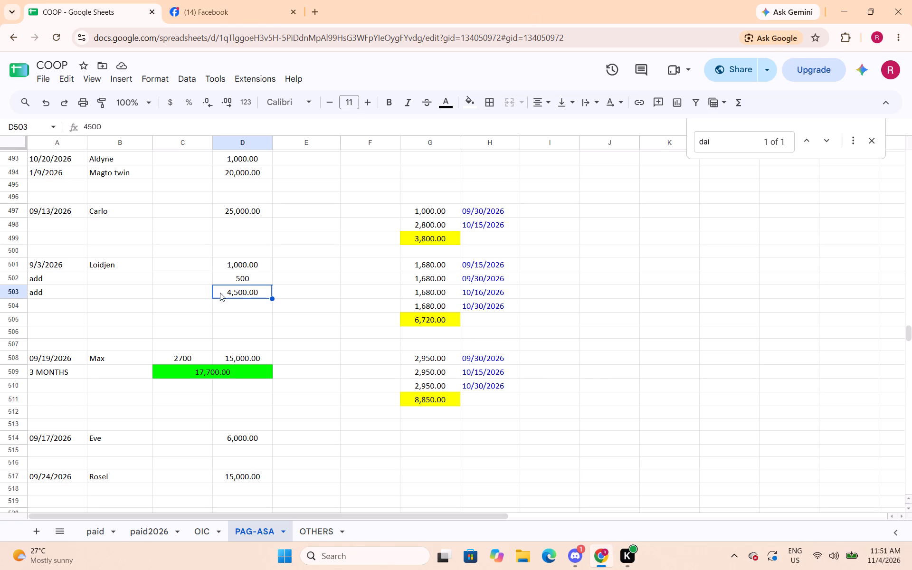
pyautogui.click(242, 280)
pyautogui.moveTo(196, 264); pyautogui.dragTo(186, 262)
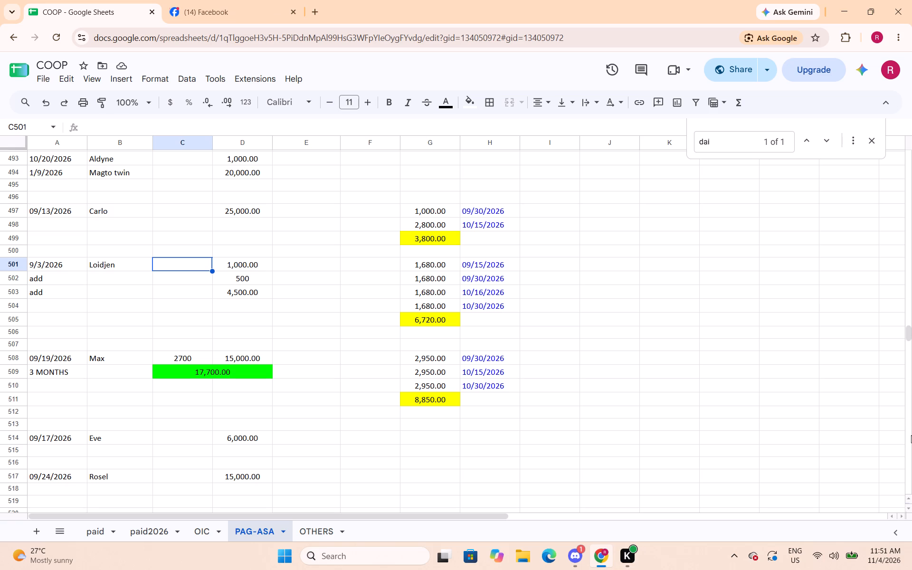
pyautogui.write('720')
pyautogui.press('Down')
pyautogui.press('Up')
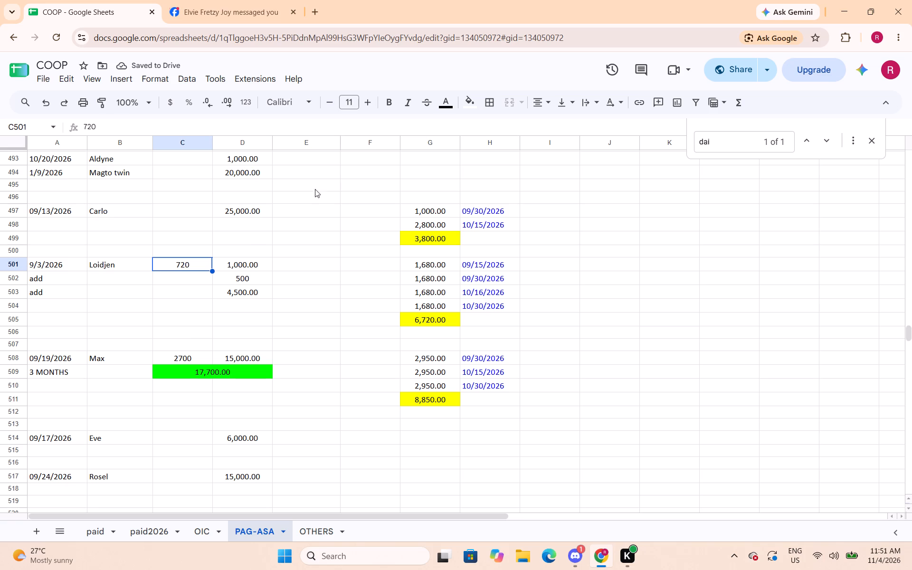
# Merge C504:D504, total Loidjen's loan and interest there with =sum(C501:D503), and fill the merged cell with green.
pyautogui.moveTo(201, 304); pyautogui.dragTo(223, 304)
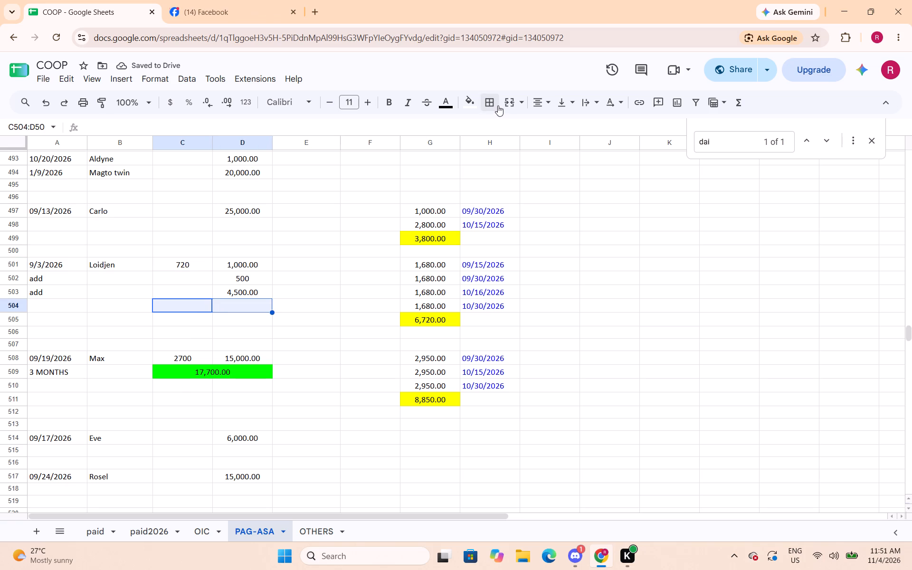
pyautogui.click(513, 101)
pyautogui.write('=sum(')
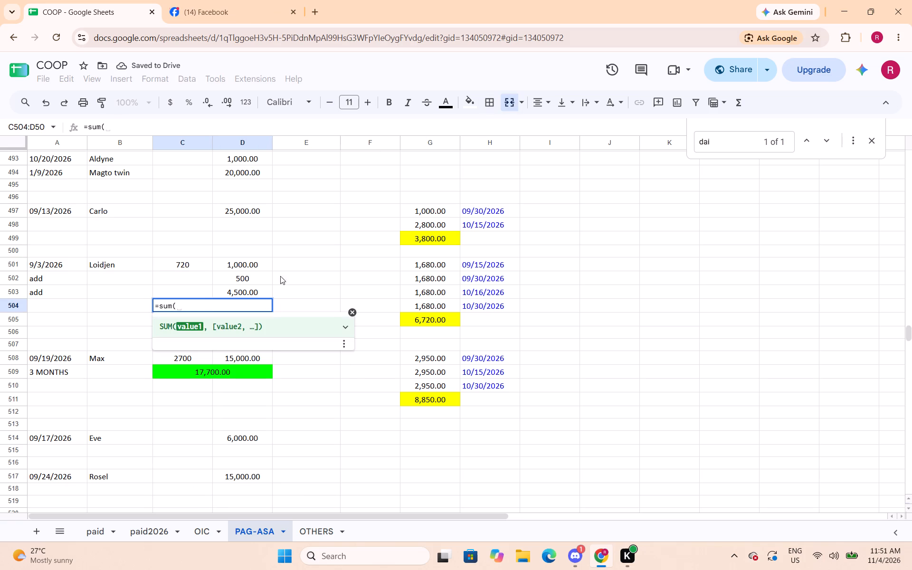
pyautogui.moveTo(189, 260); pyautogui.dragTo(238, 288)
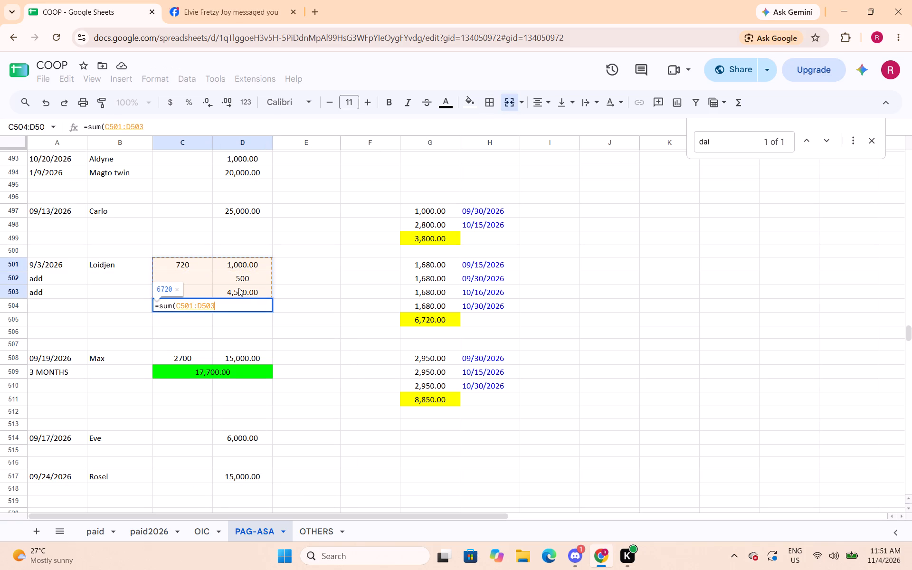
pyautogui.hotkey('shift', ')')
pyautogui.press('Return')
pyautogui.press('Up')
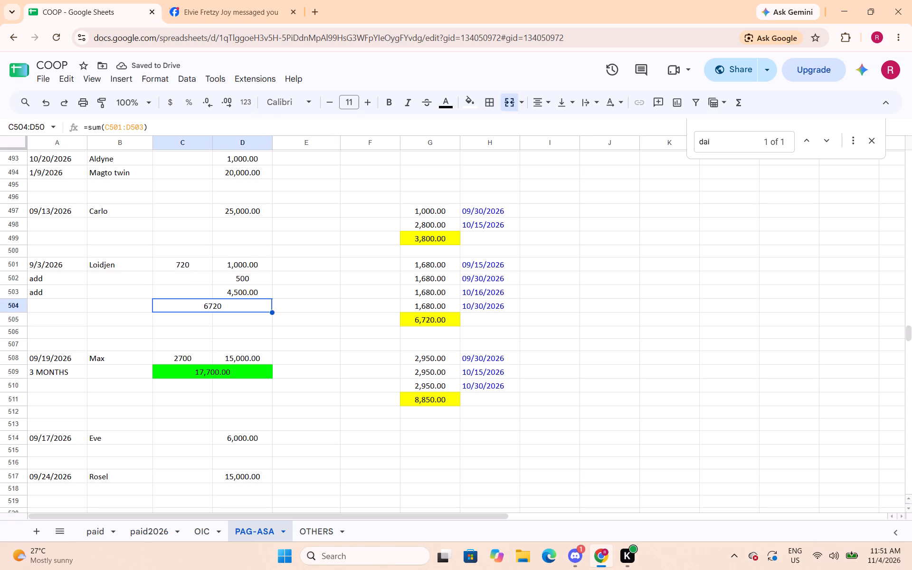
pyautogui.click(448, 110)
pyautogui.click(474, 104)
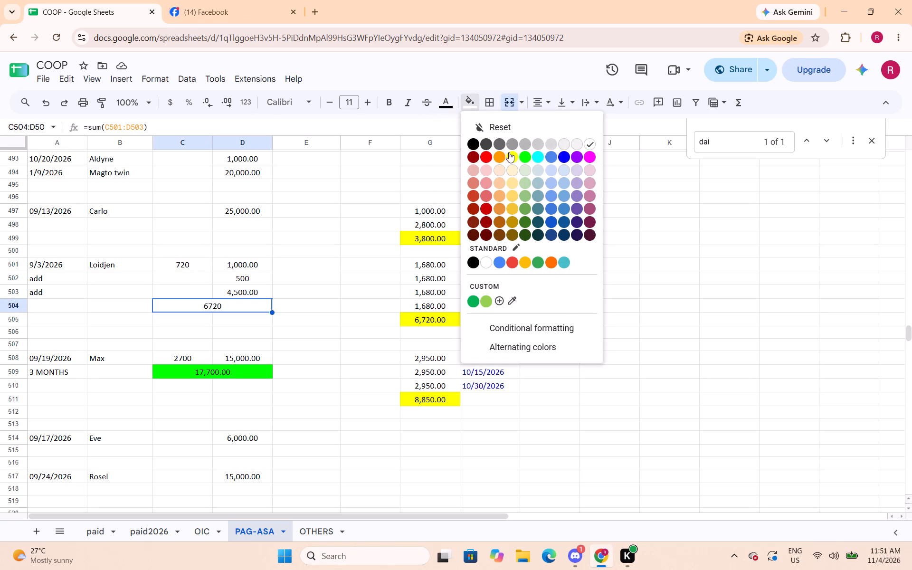
pyautogui.click(525, 158)
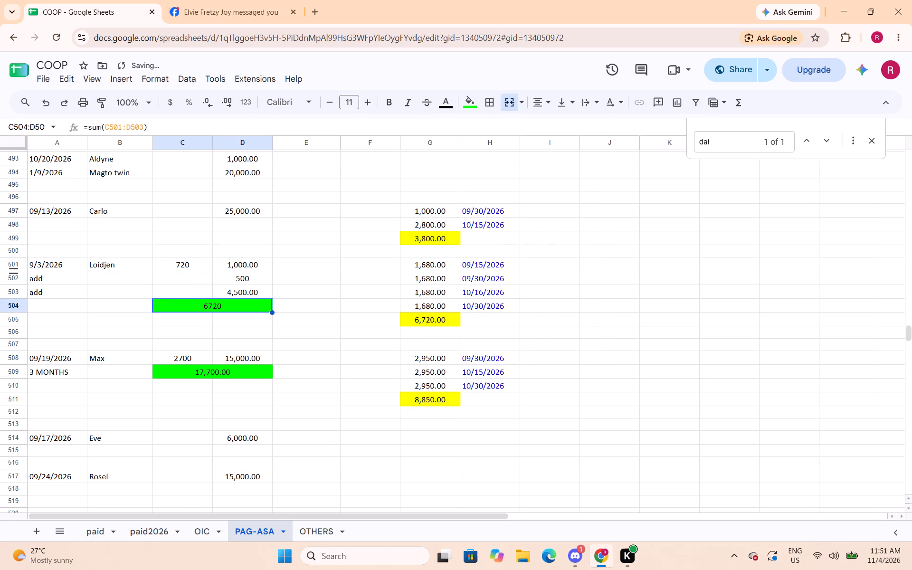
# Move Loidjen's record, rows 501 to 505 of PAG-ASA, to the paid2026 sheet starting at row 1417.
pyautogui.moveTo(16, 266); pyautogui.dragTo(25, 320)
pyautogui.rightClick(115, 314)
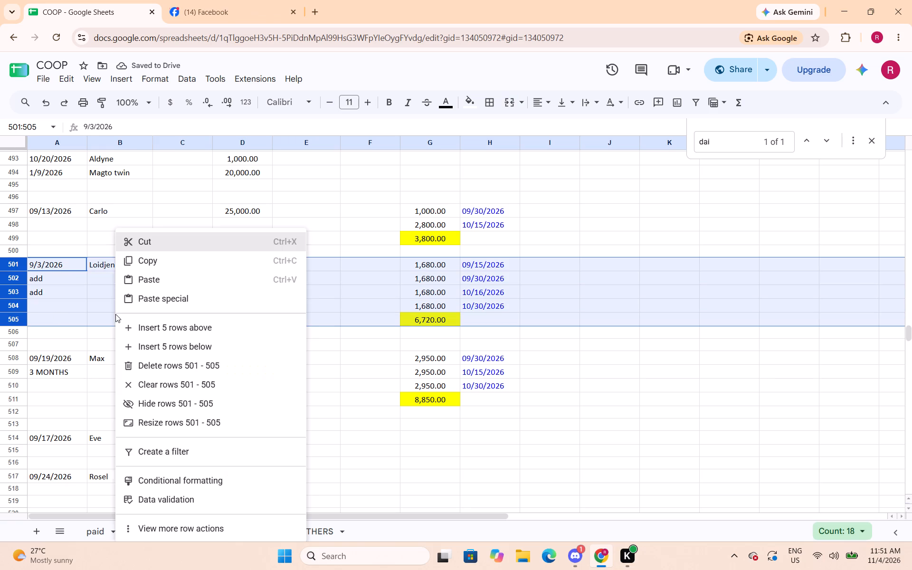
pyautogui.click(146, 244)
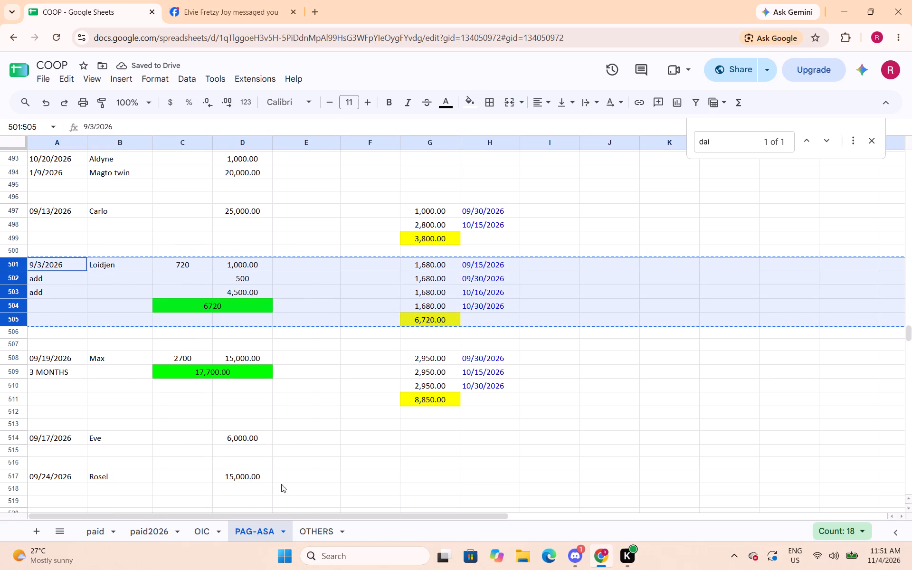
pyautogui.click(158, 535)
pyautogui.scroll(-1, 188, 382)
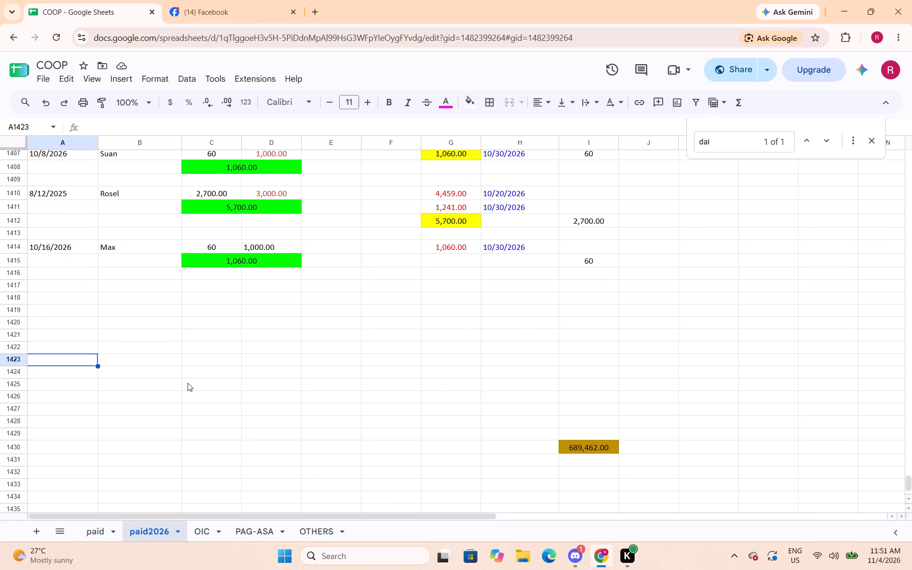
pyautogui.click(81, 289)
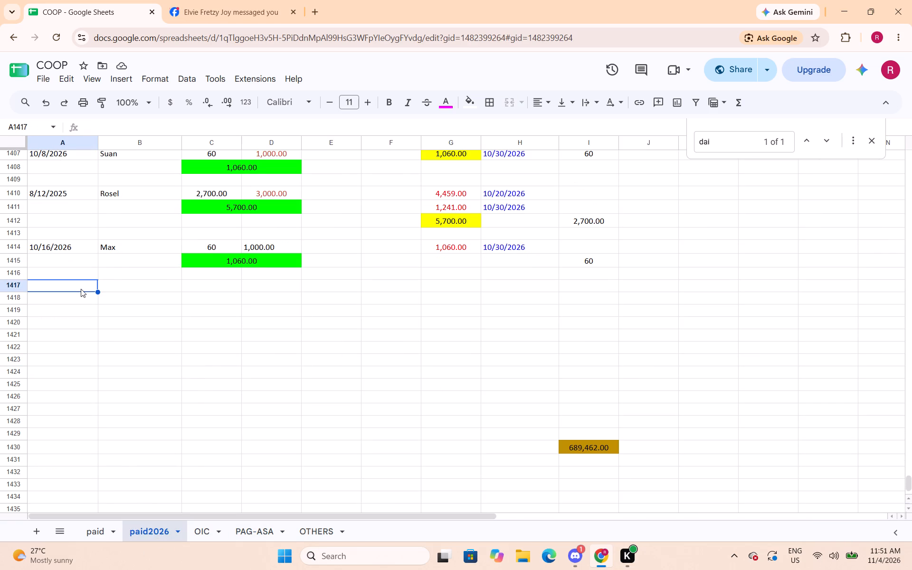
pyautogui.hotkey('ctrl', 'v')
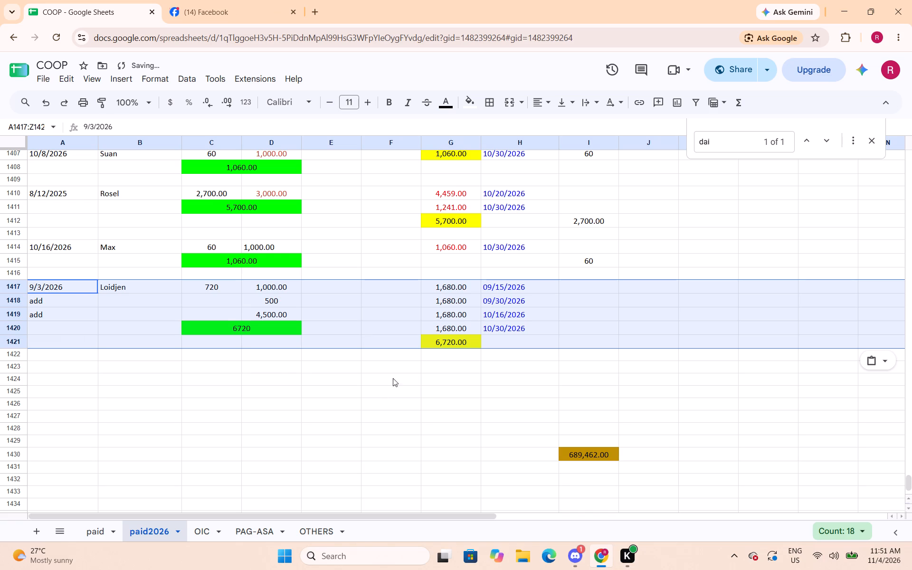
# Enter 720 as Loidjen's interest in I1421 of paid2026, save, and centre the value in its cell.
pyautogui.click(583, 344)
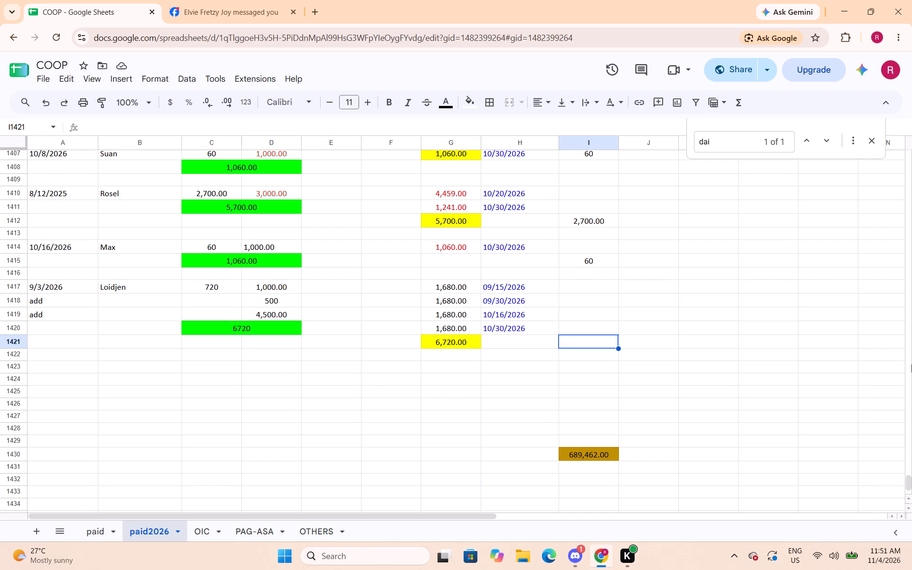
pyautogui.write('720')
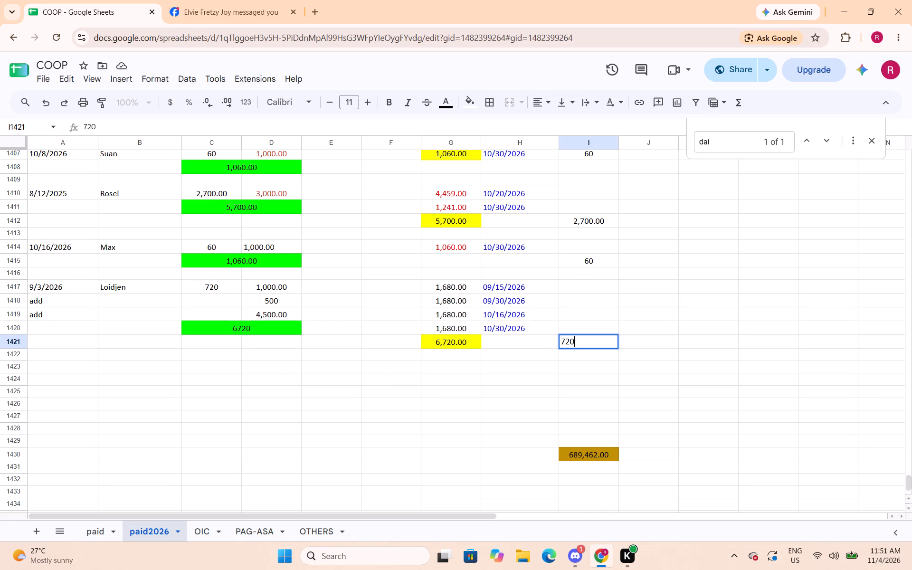
pyautogui.press('Return')
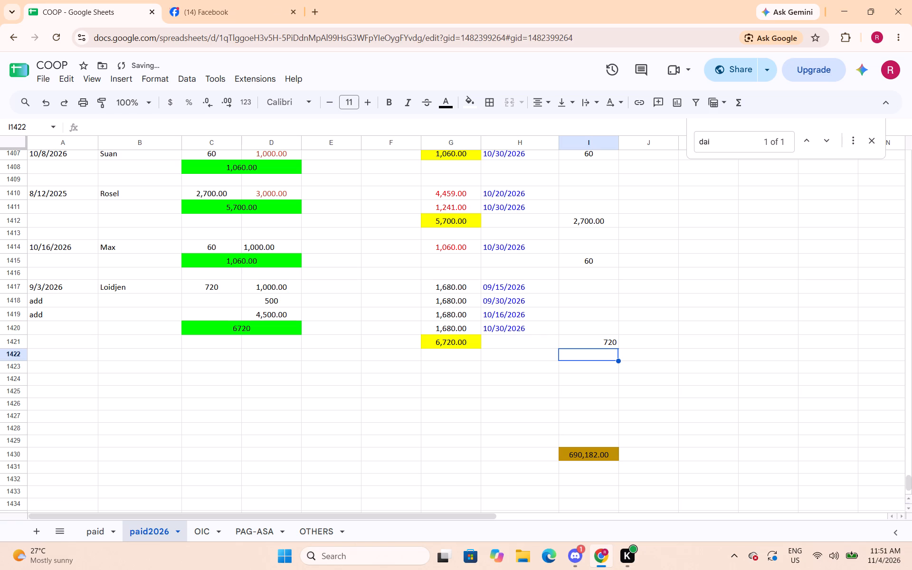
pyautogui.hotkey('ctrl', 's')
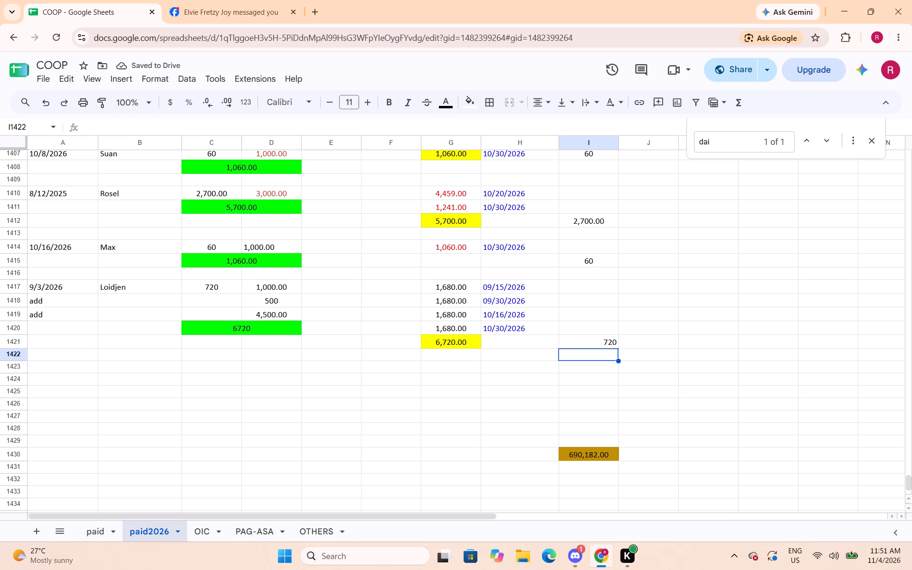
pyautogui.press('Up')
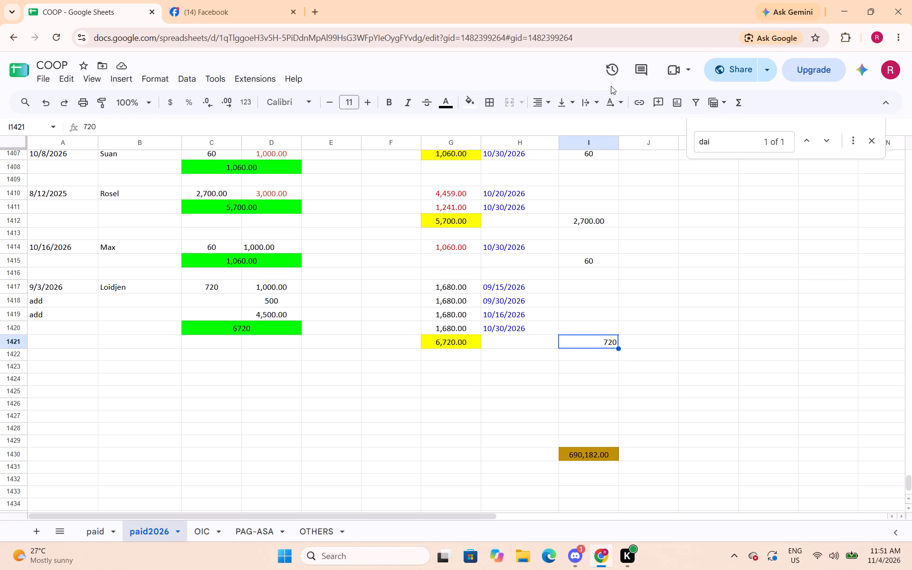
pyautogui.click(536, 102)
pyautogui.click(558, 122)
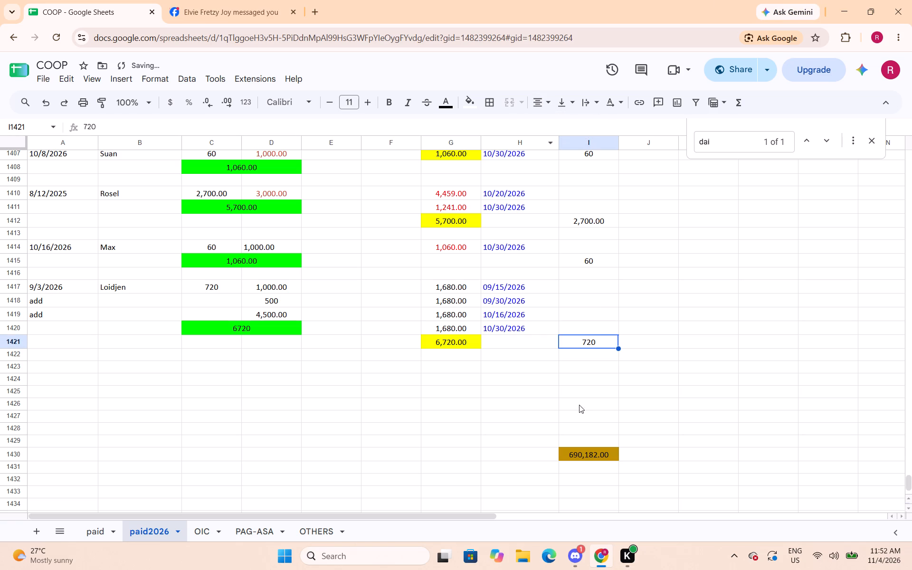
pyautogui.click(580, 408)
# Insert 7 blank rows above row 1423 and 9 more above row 1424, before the paid2026 grand total, and save.
pyautogui.scroll(2, 598, 272)
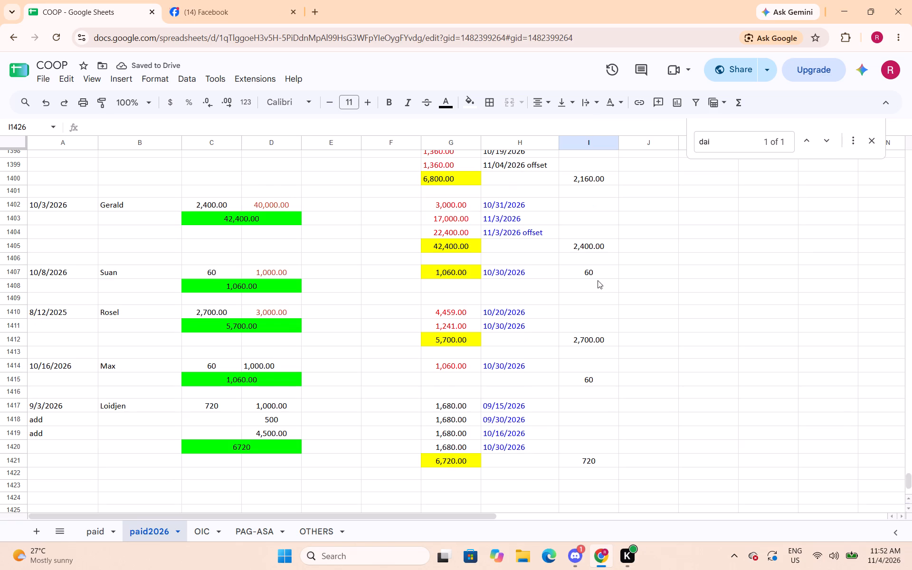
pyautogui.scroll(-4, 609, 350)
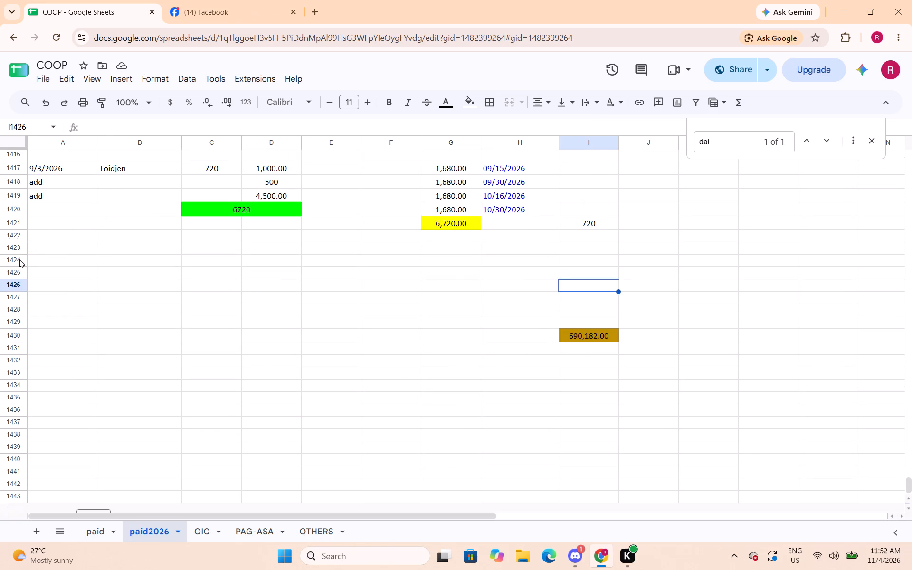
pyautogui.moveTo(20, 250); pyautogui.dragTo(22, 322)
pyautogui.rightClick(71, 277)
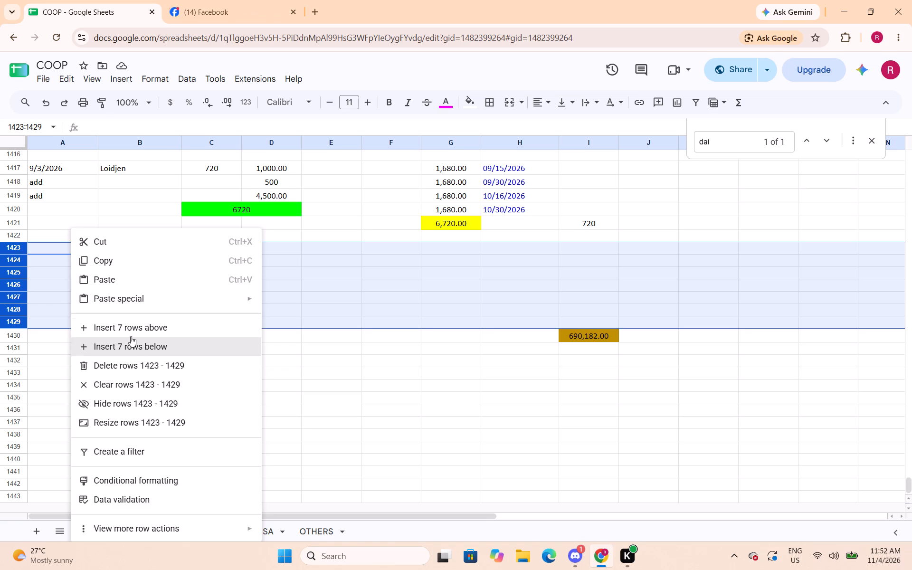
pyautogui.click(134, 327)
pyautogui.click(481, 302)
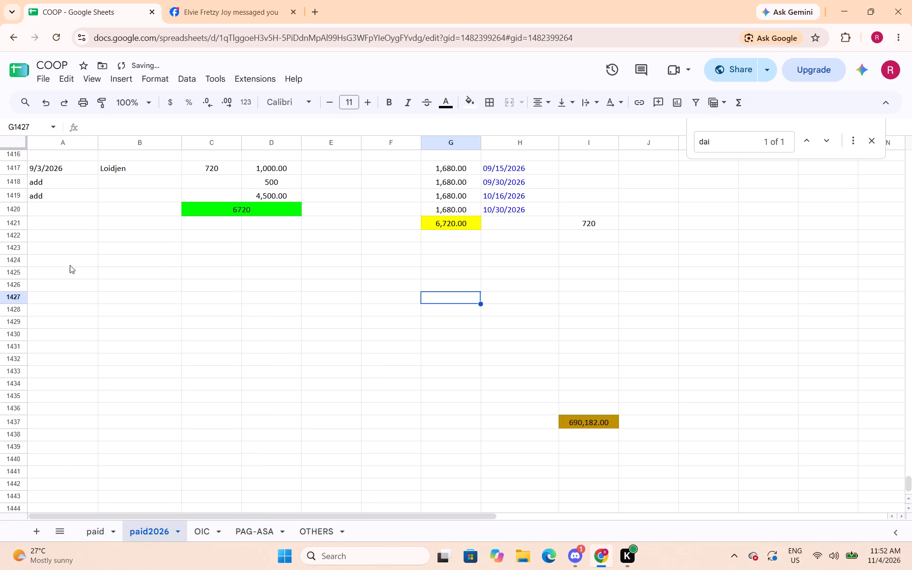
pyautogui.moveTo(17, 260); pyautogui.dragTo(30, 355)
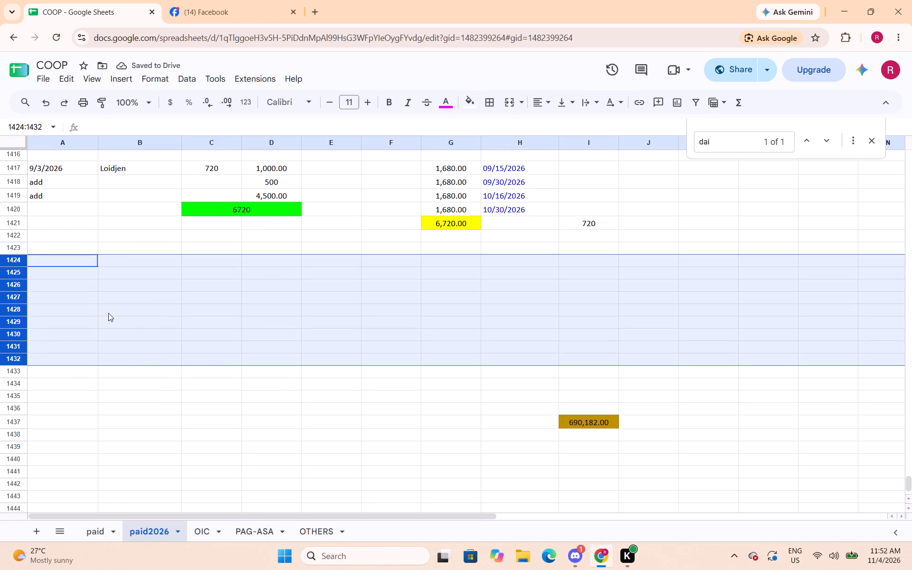
pyautogui.rightClick(108, 313)
pyautogui.click(162, 324)
pyautogui.click(427, 319)
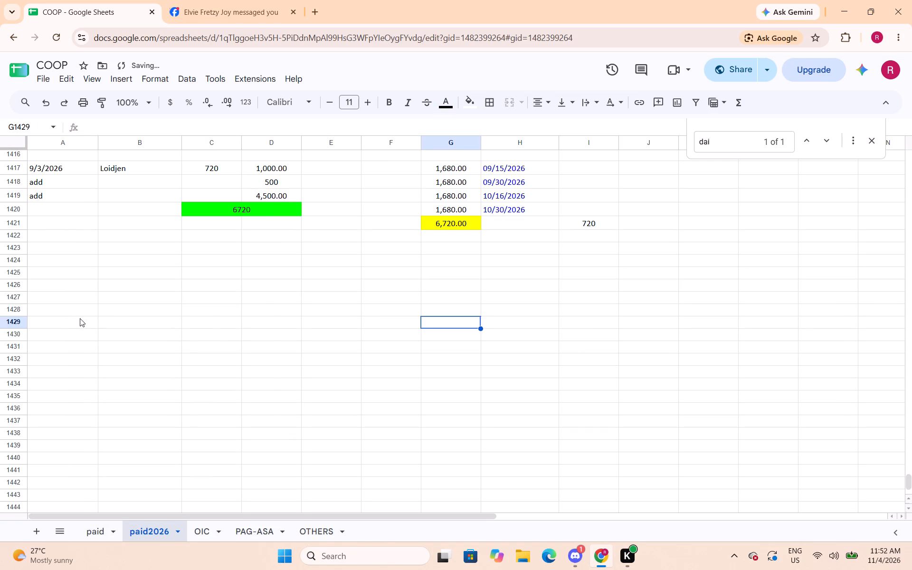
pyautogui.hotkey('ctrl', 's')
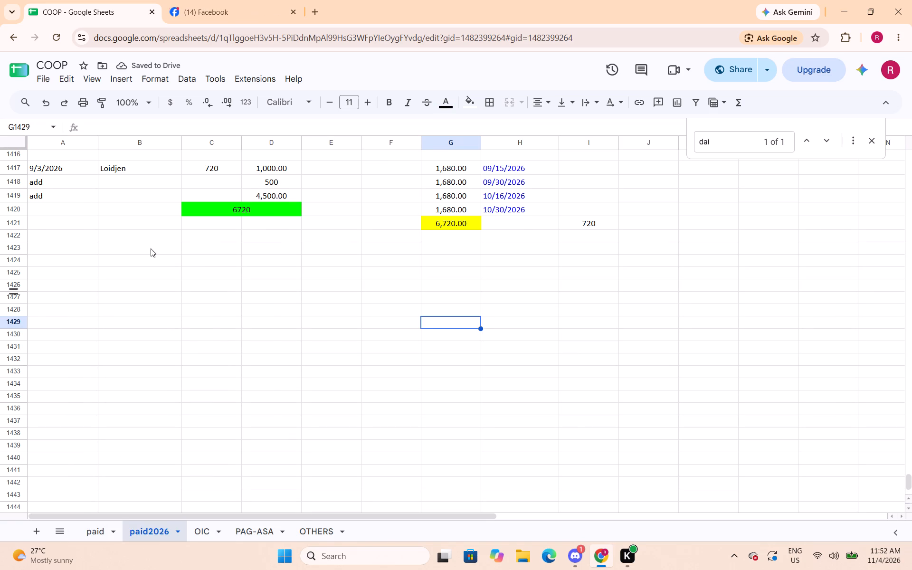
# Delete the emptied rows 501 to 505 from the PAG-ASA sheet.
pyautogui.scroll(3, 239, 258)
pyautogui.click(259, 535)
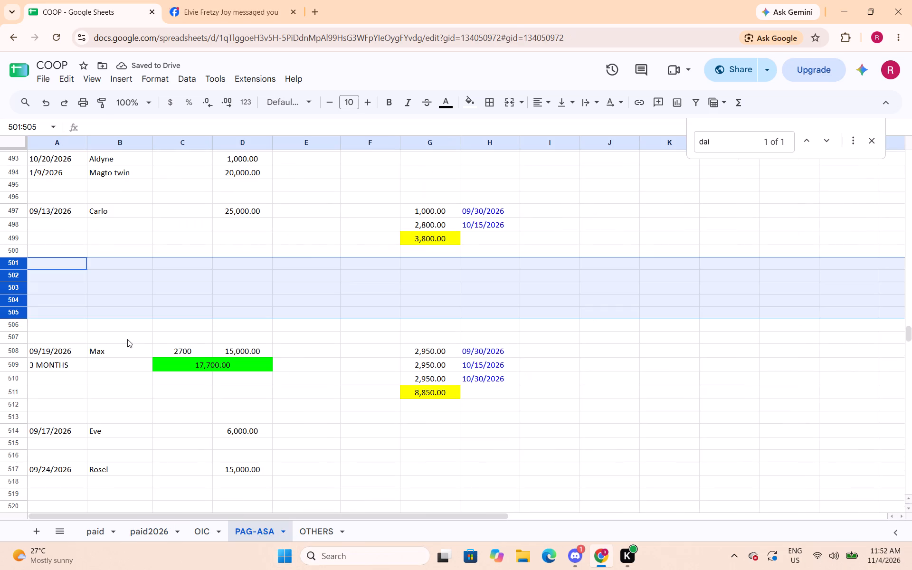
pyautogui.rightClick(160, 294)
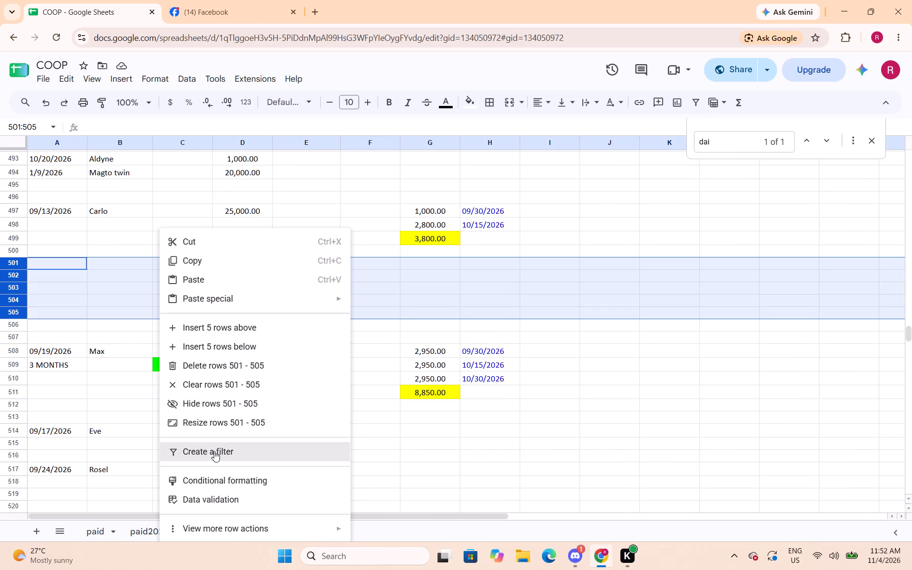
pyautogui.click(224, 368)
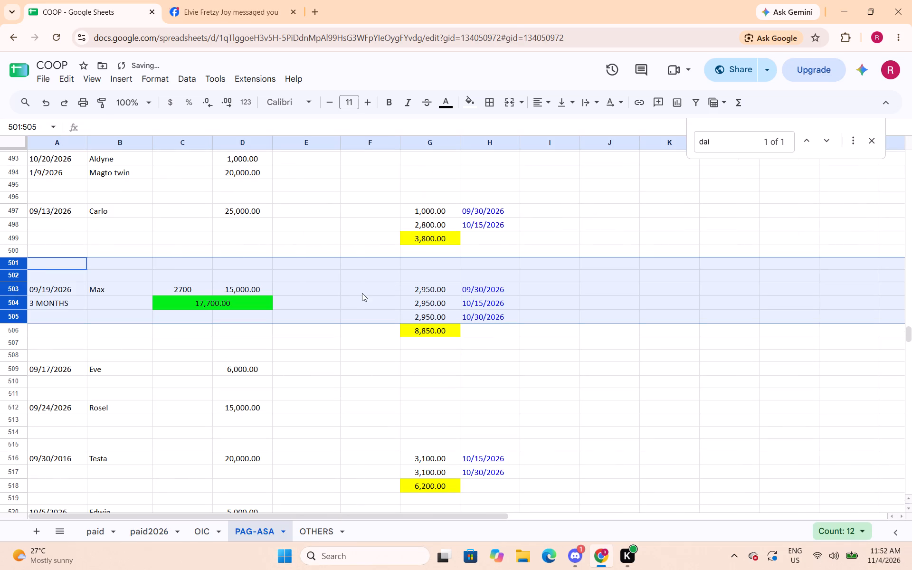
pyautogui.click(362, 293)
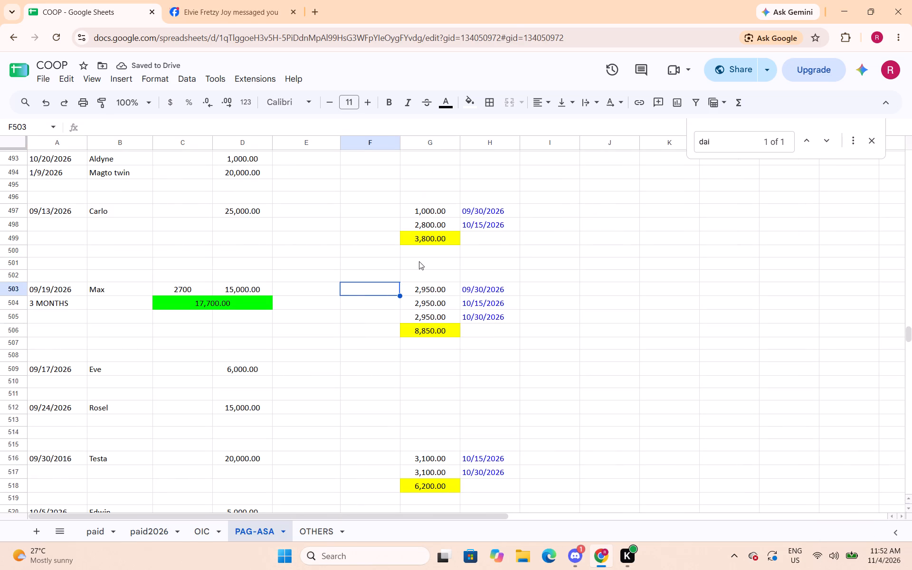
pyautogui.click(419, 261)
pyautogui.scroll(-1, 335, 382)
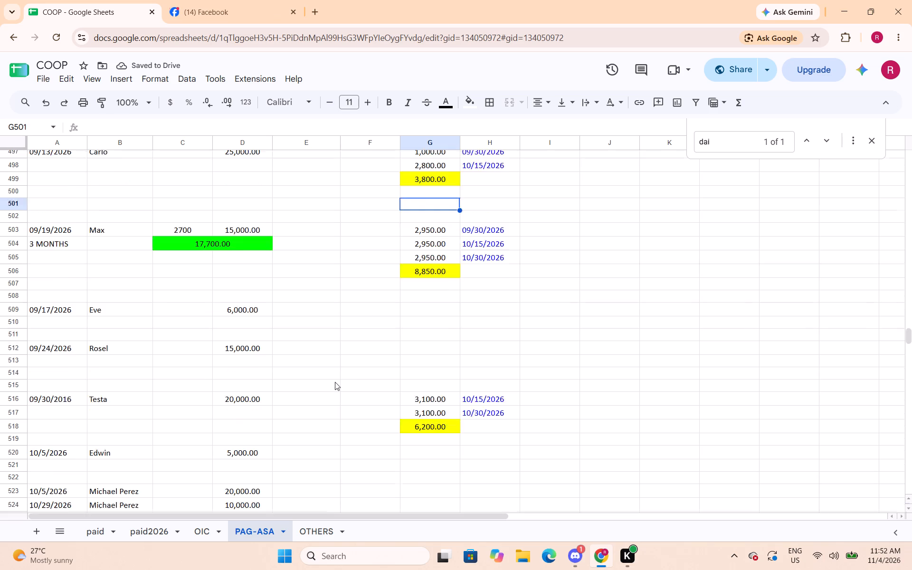
# Record Jhesson's payment of 2300 dated 10/30/2026 in G526 and H526 of PAG-ASA.
pyautogui.scroll(-3, 335, 382)
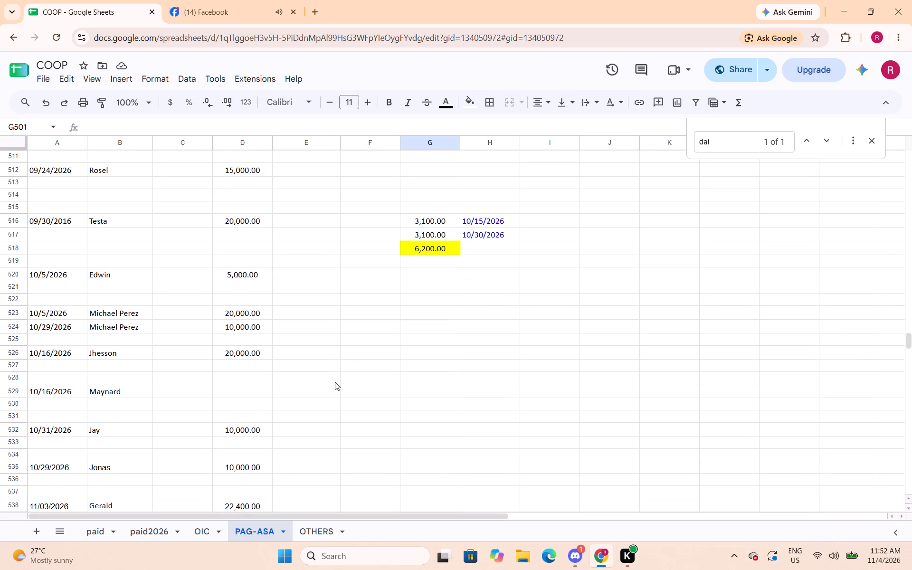
pyautogui.scroll(-1, 335, 382)
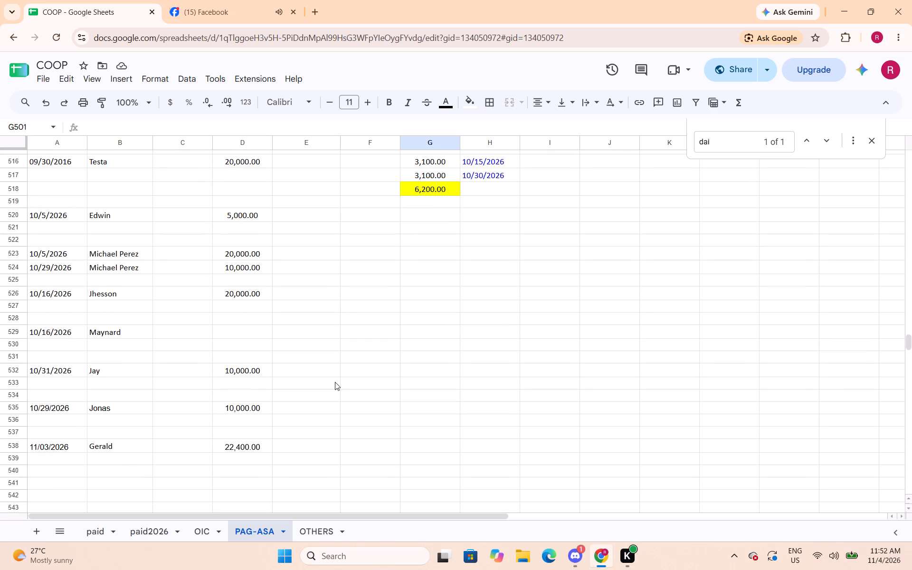
pyautogui.click(412, 295)
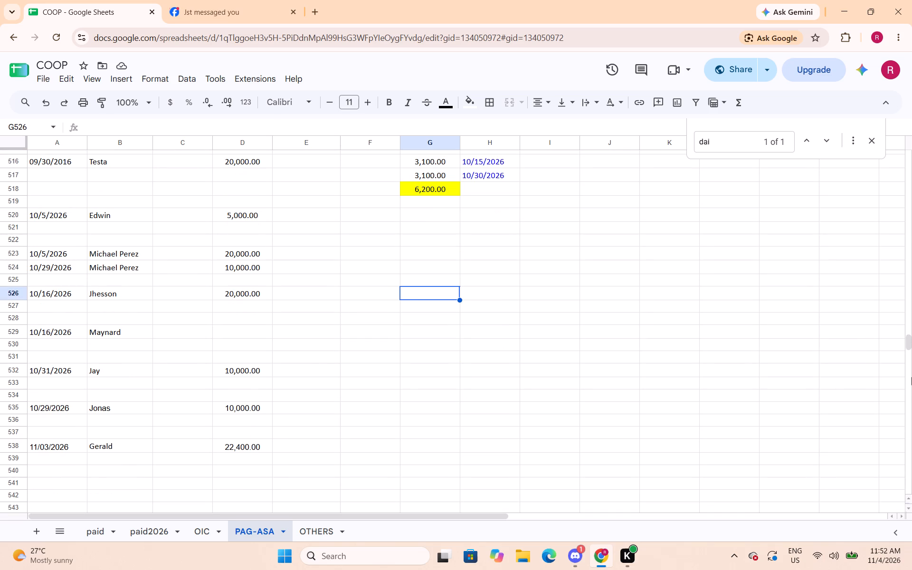
pyautogui.write('2300')
pyautogui.press('Right')
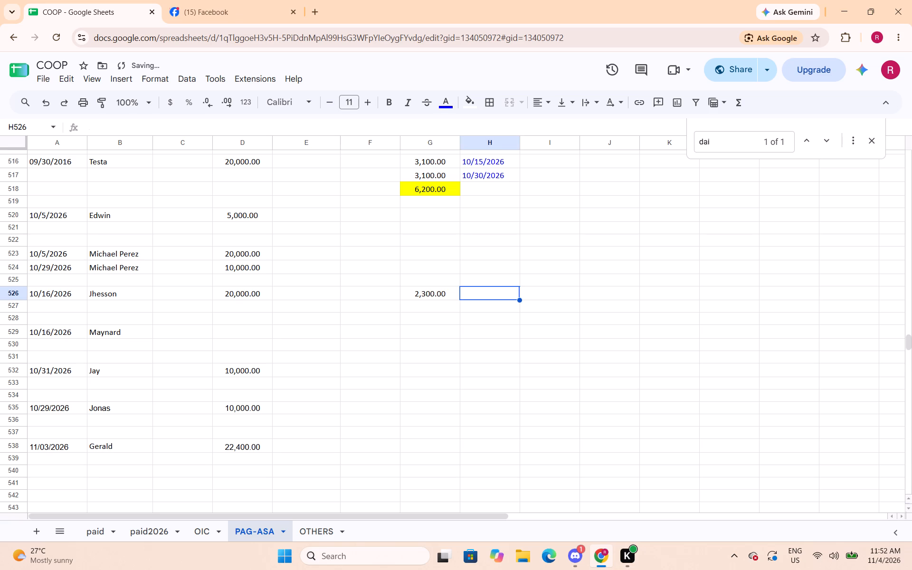
pyautogui.write('11/')
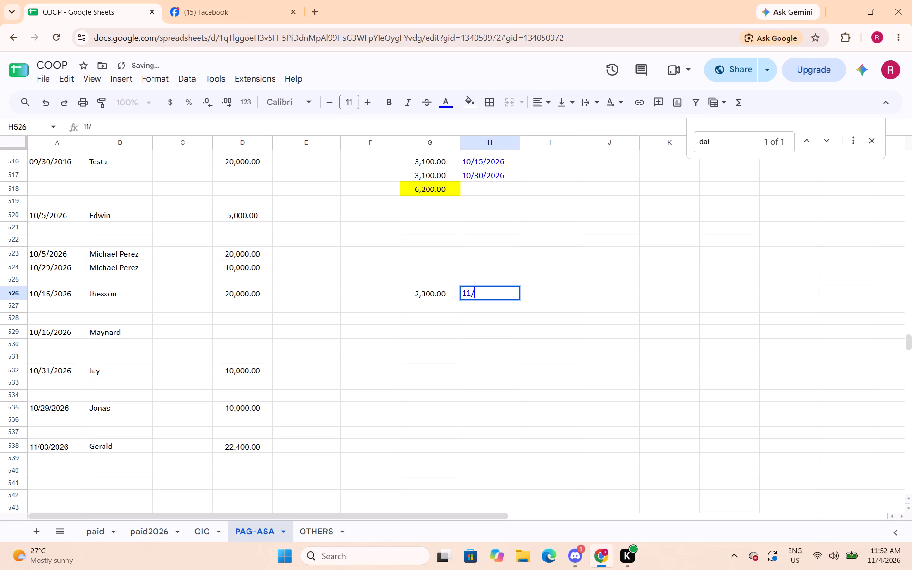
pyautogui.press('BackSpace')
pyautogui.press('BackSpace')
pyautogui.write('0/30/2026')
pyautogui.press('Right')
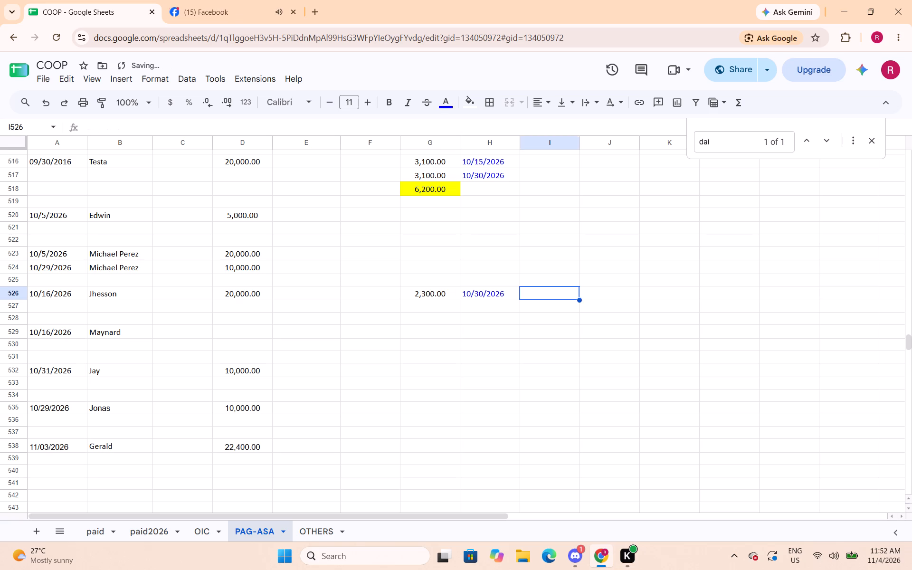
pyautogui.press('Left')
pyautogui.press('Up')
pyautogui.press('Down')
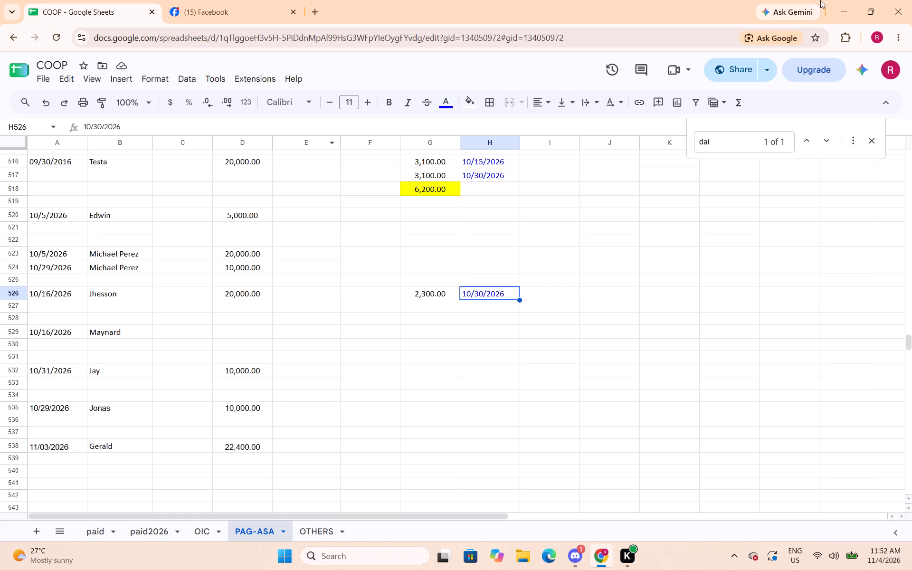
# Find Carlo's record, insert a row above his highlighted total in row 499, and set G499's fill to white.
pyautogui.moveTo(726, 146); pyautogui.dragTo(647, 135)
pyautogui.write('carlo')
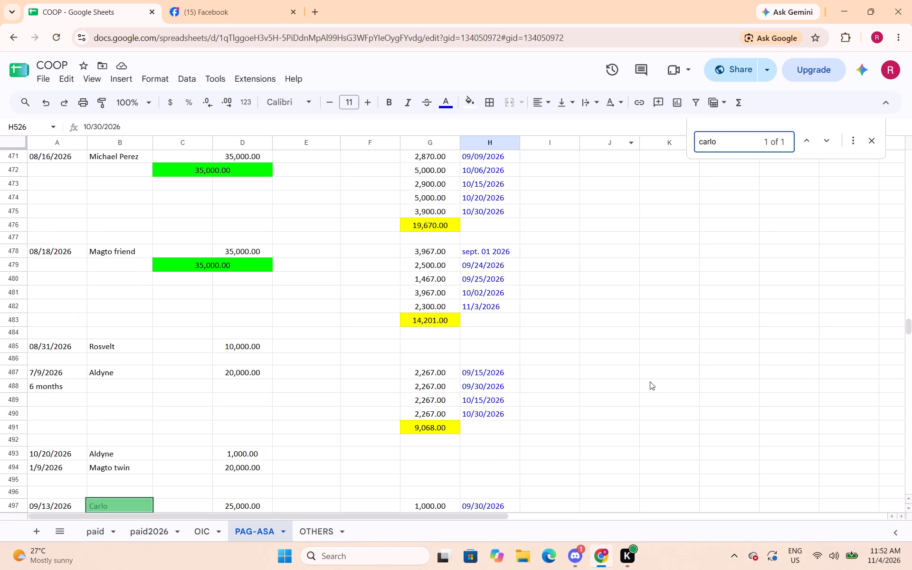
pyautogui.scroll(-3, 647, 383)
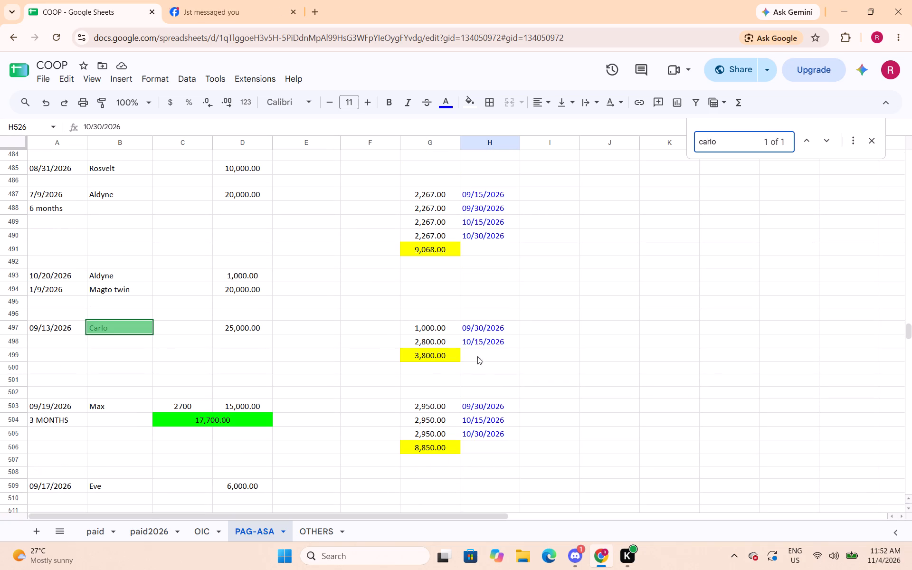
pyautogui.click(19, 353)
pyautogui.rightClick(18, 353)
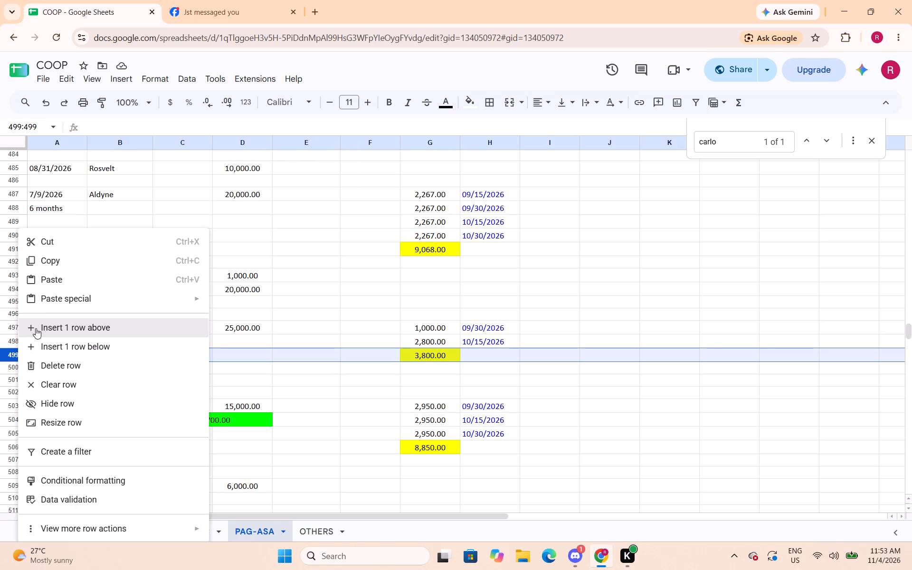
pyautogui.click(41, 328)
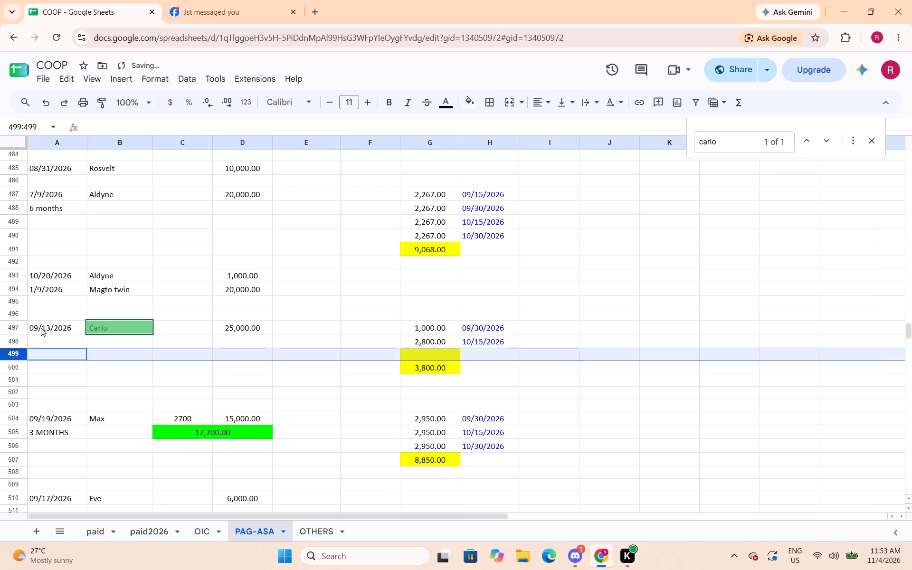
pyautogui.click(433, 357)
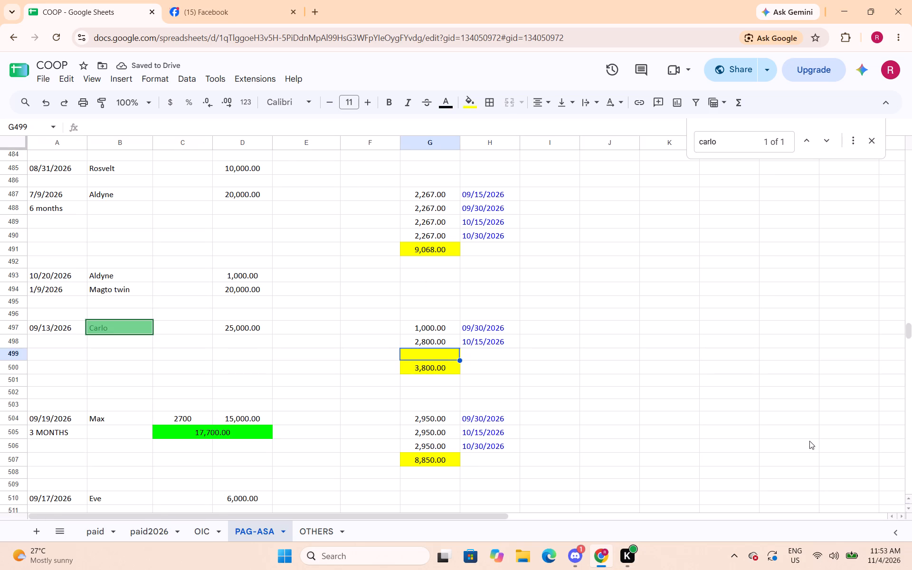
pyautogui.click(473, 109)
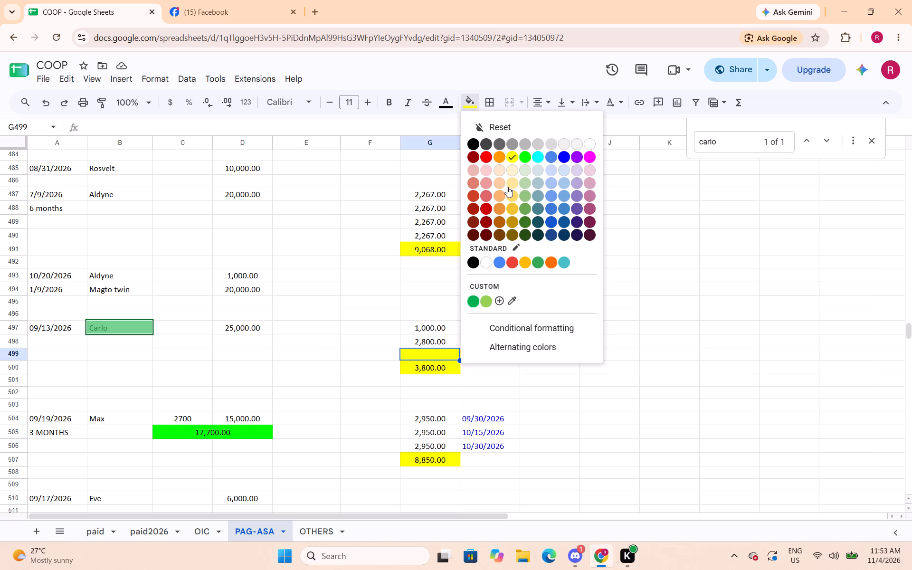
pyautogui.click(486, 263)
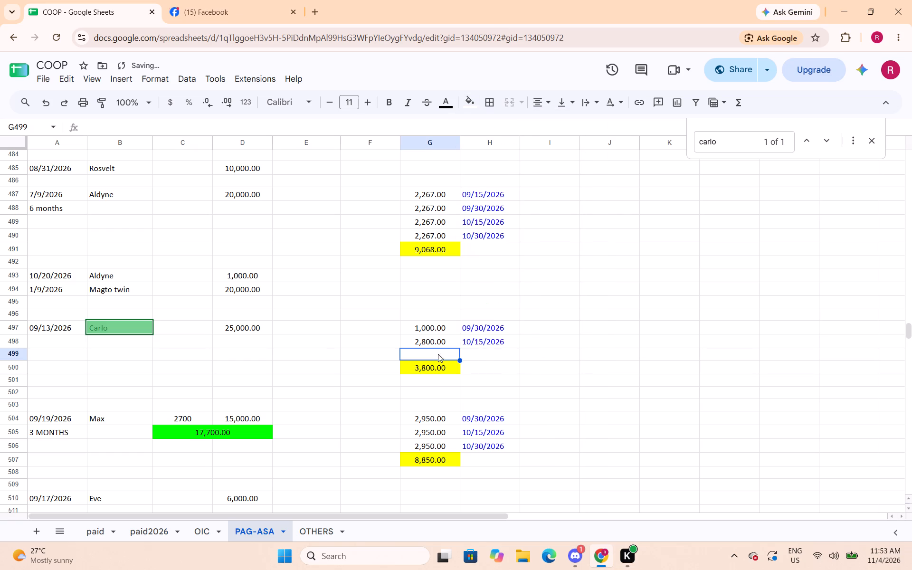
# Record Carlo's payment of 2800 dated 10/30/2026 in G499 and H499.
pyautogui.click(434, 356)
pyautogui.click(429, 355)
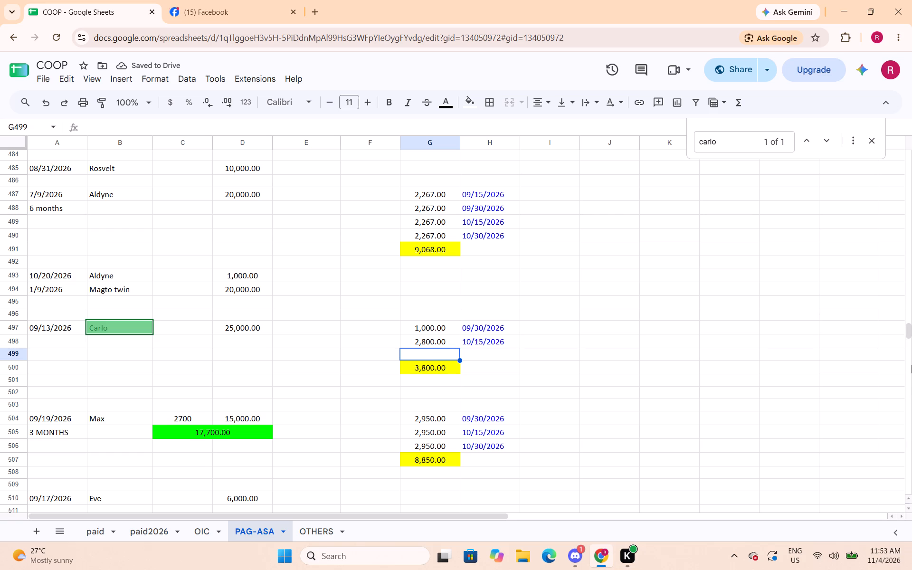
pyautogui.write('2800')
pyautogui.press('Right')
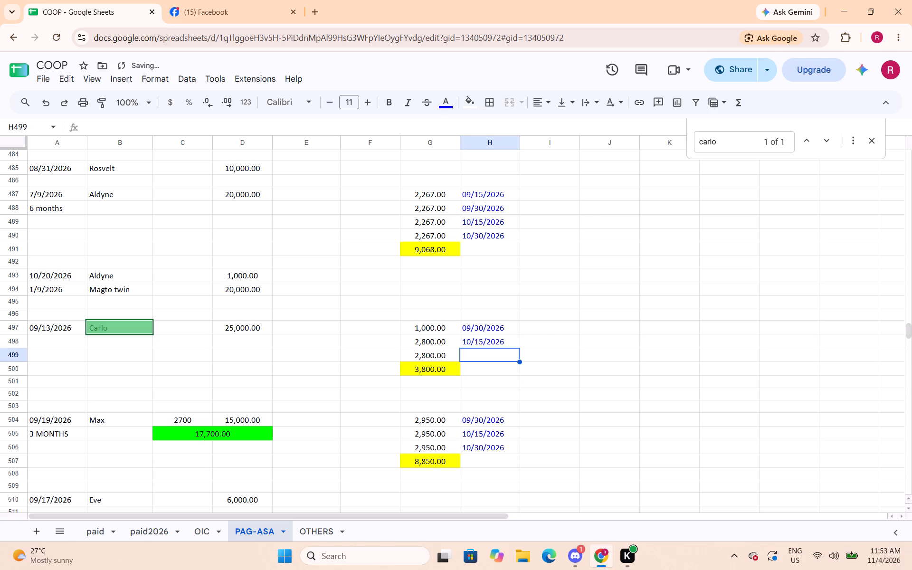
pyautogui.write('10')
pyautogui.write('/30/2026')
pyautogui.press('Down')
pyautogui.press('Up')
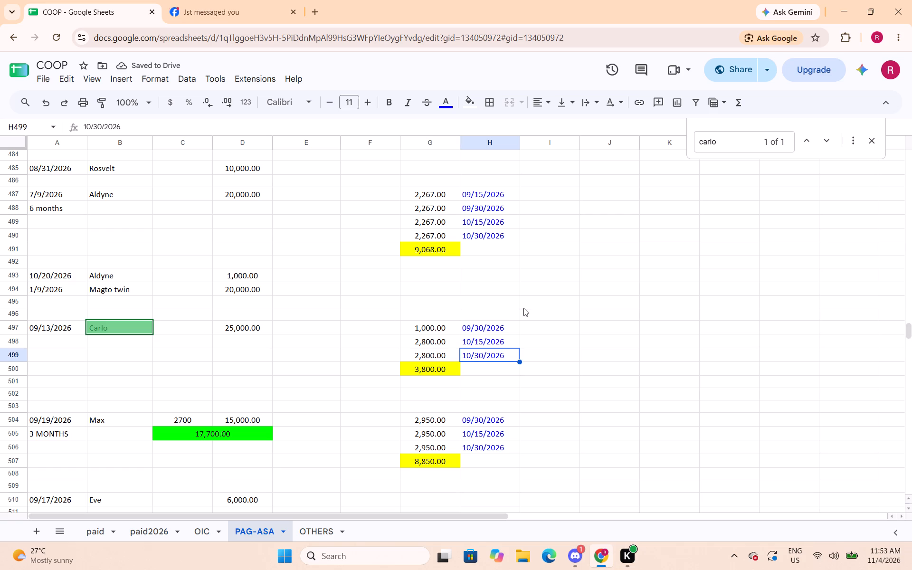
pyautogui.click(342, 366)
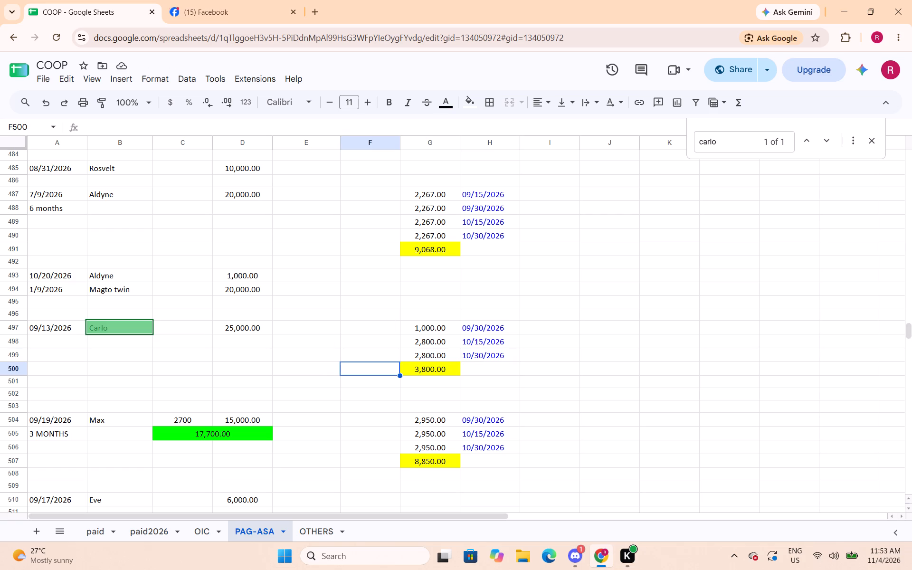
# Search for sam and examine Samuel's listed payments and the total formula in G227.
pyautogui.moveTo(731, 140); pyautogui.dragTo(663, 140)
pyautogui.write('sa')
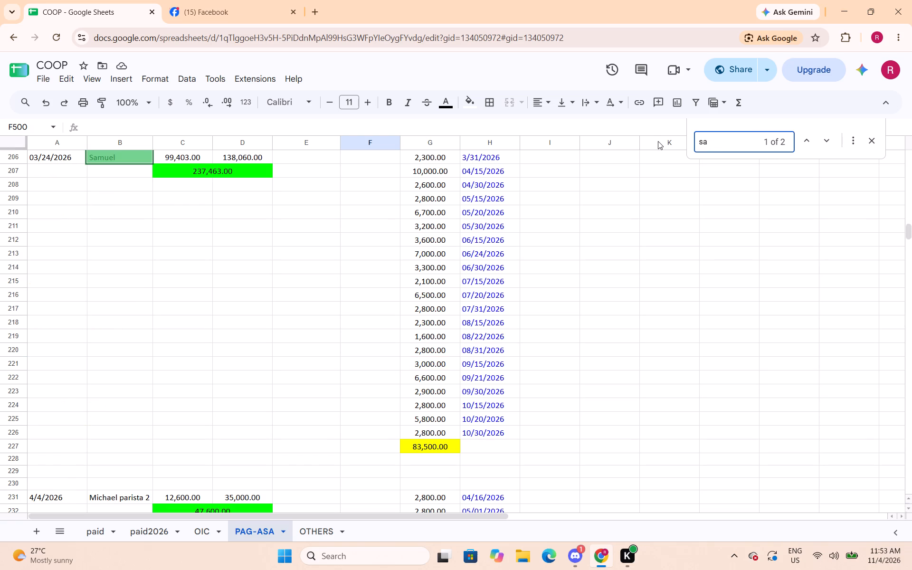
pyautogui.press('m')
pyautogui.click(432, 451)
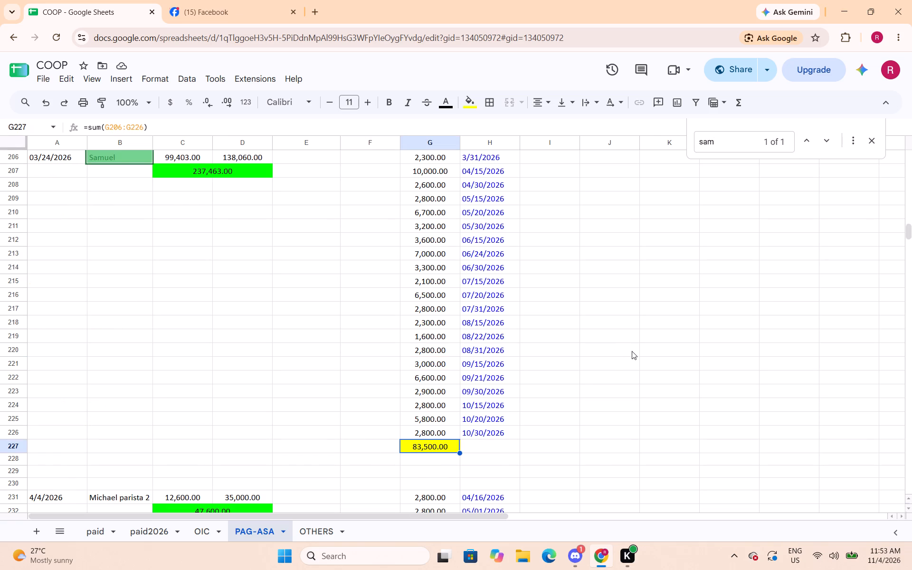
pyautogui.scroll(1, 632, 351)
pyautogui.scroll(-2, 632, 351)
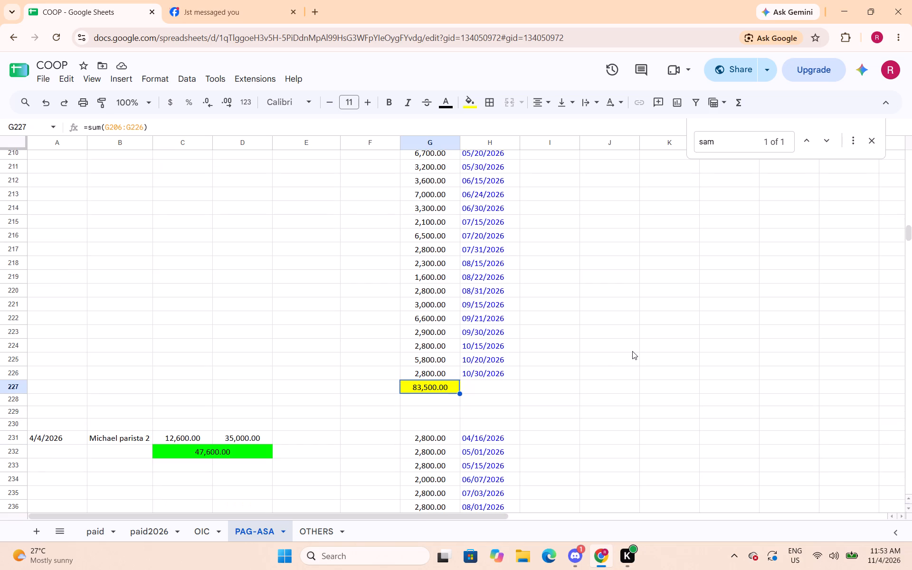
pyautogui.scroll(2, 632, 351)
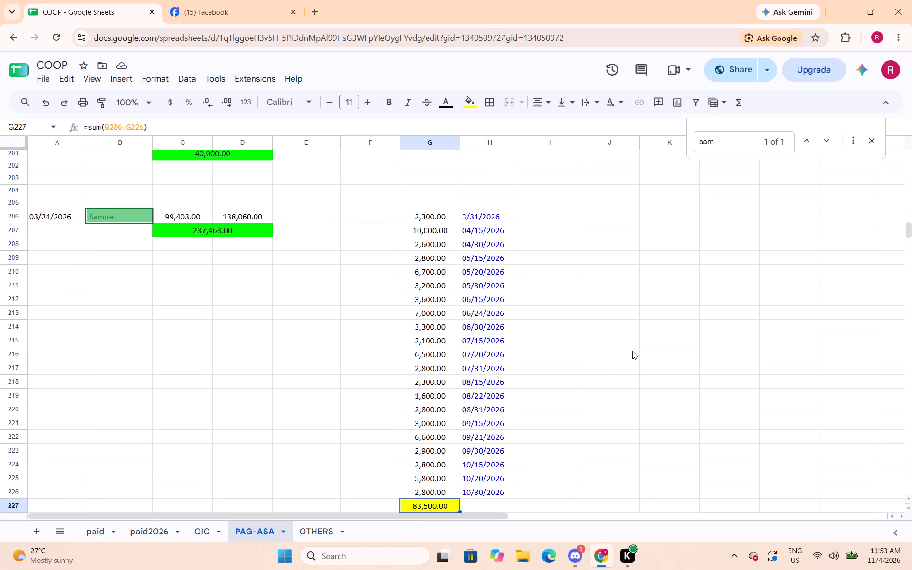
pyautogui.scroll(-1, 632, 351)
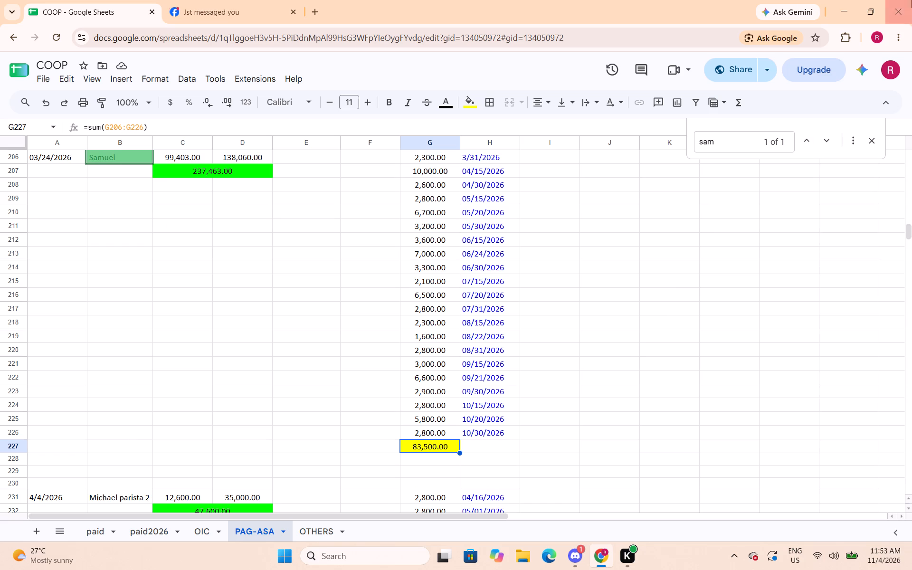
# Find Bernard's record, insert a row above his highlighted total in row 393, and set G393's fill to white.
pyautogui.moveTo(737, 144); pyautogui.dragTo(661, 138)
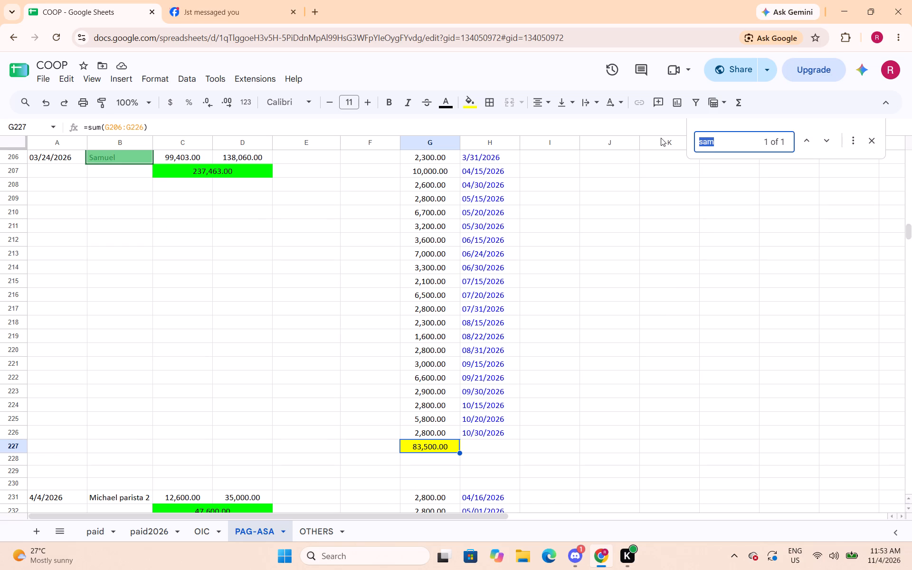
pyautogui.write('ber')
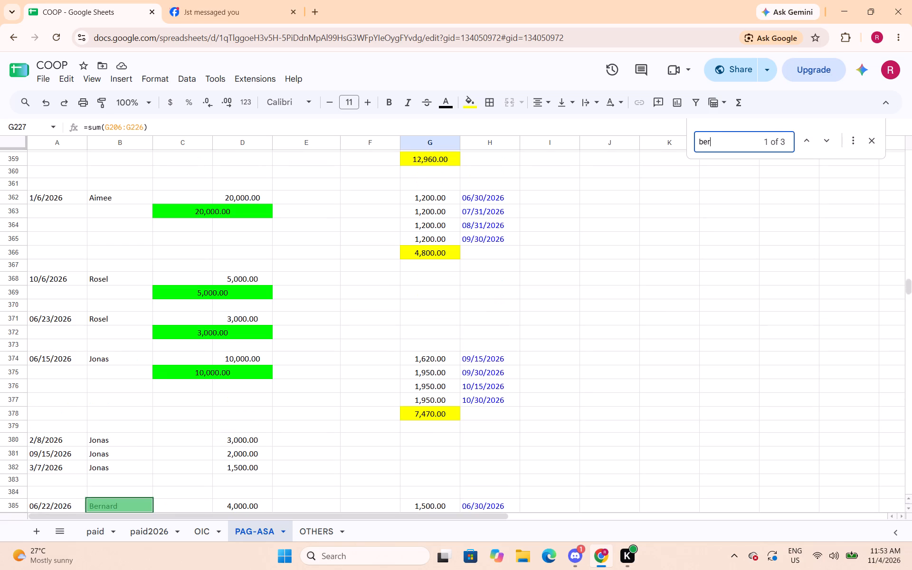
pyautogui.write('nard')
pyautogui.scroll(-4, 426, 272)
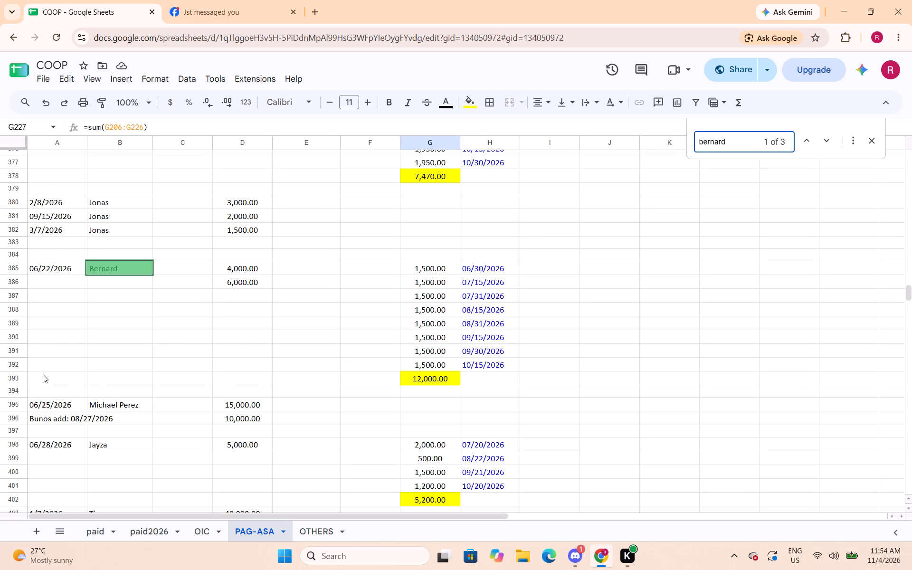
pyautogui.click(17, 377)
pyautogui.rightClick(17, 377)
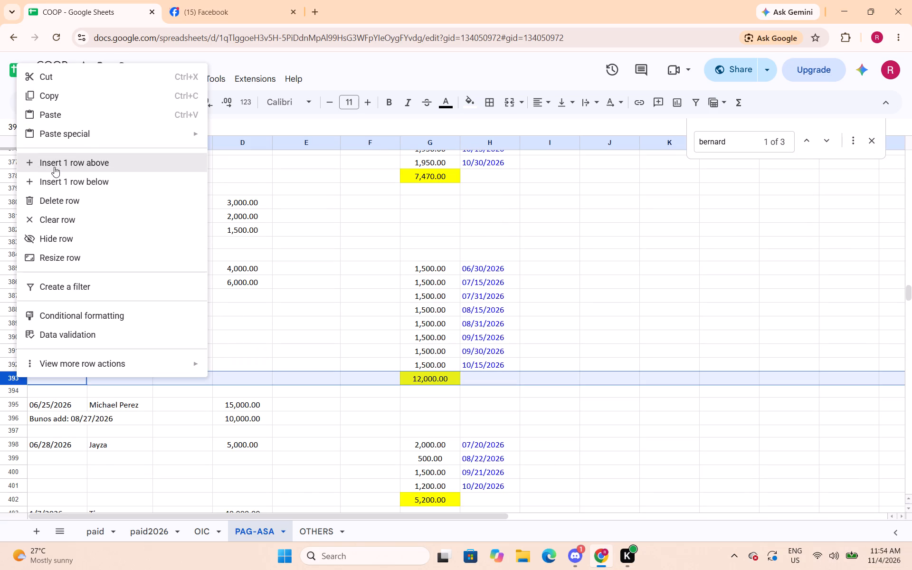
pyautogui.click(55, 164)
pyautogui.click(454, 377)
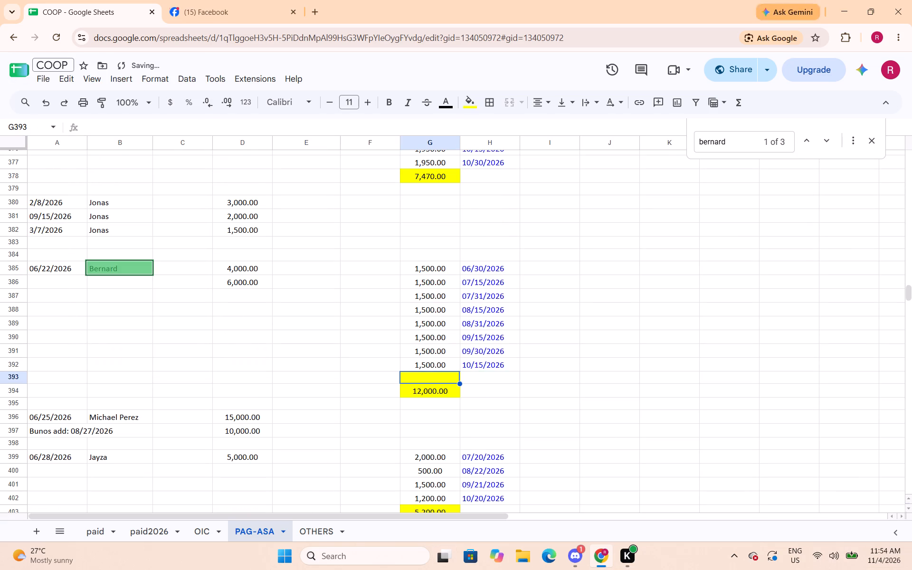
pyautogui.click(466, 109)
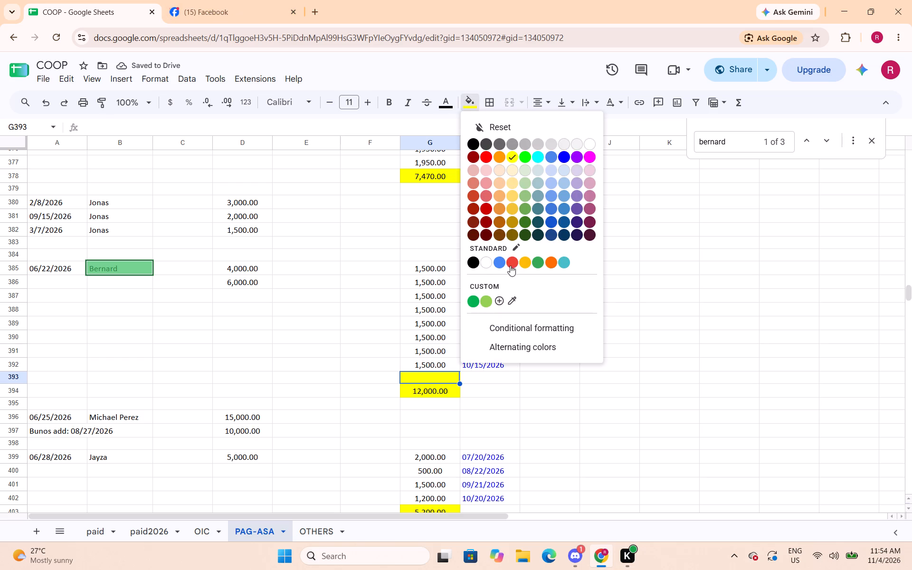
pyautogui.click(486, 268)
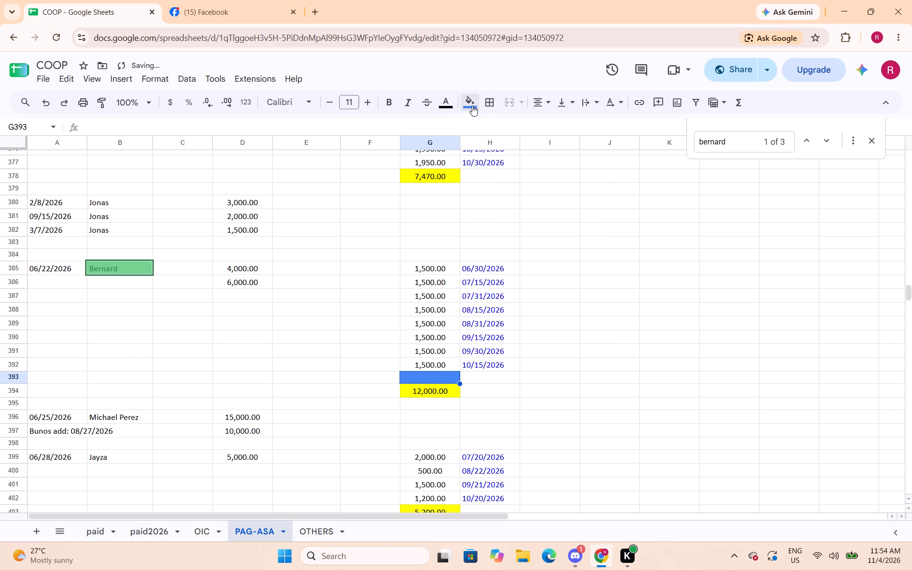
pyautogui.click(472, 105)
pyautogui.click(484, 263)
# Record Bernard's payment of 1500 dated 10/30/2026 in G393 and H393.
pyautogui.click(436, 379)
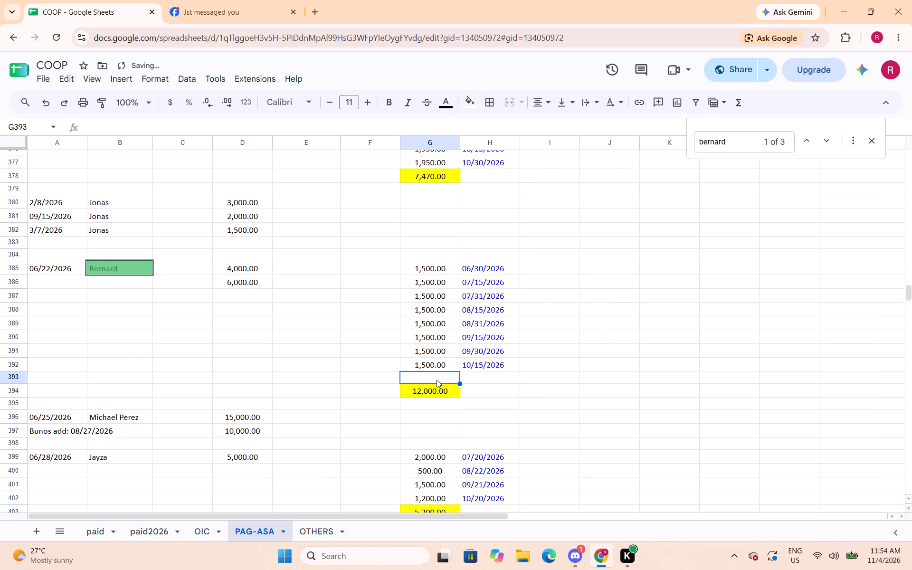
pyautogui.write('1500')
pyautogui.press('Right')
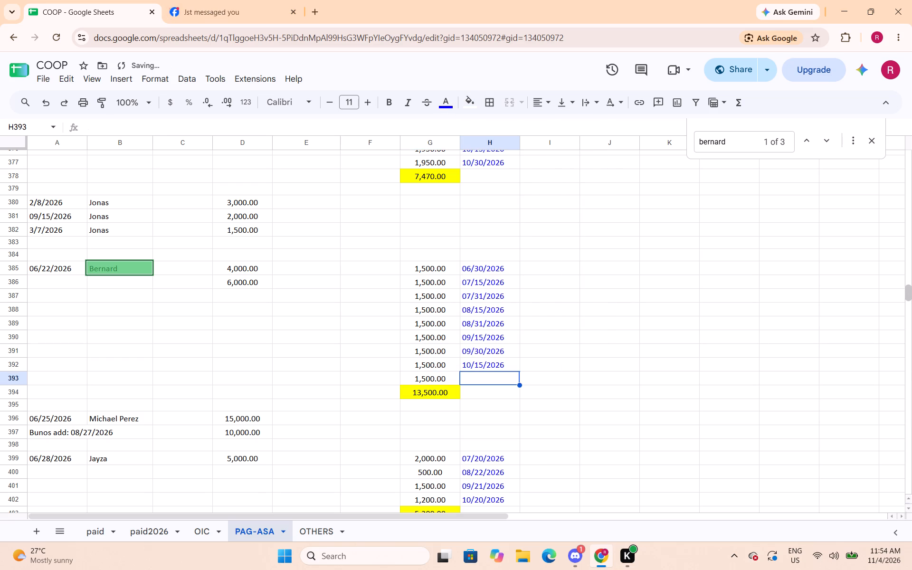
pyautogui.press('0')
pyautogui.press('BackSpace')
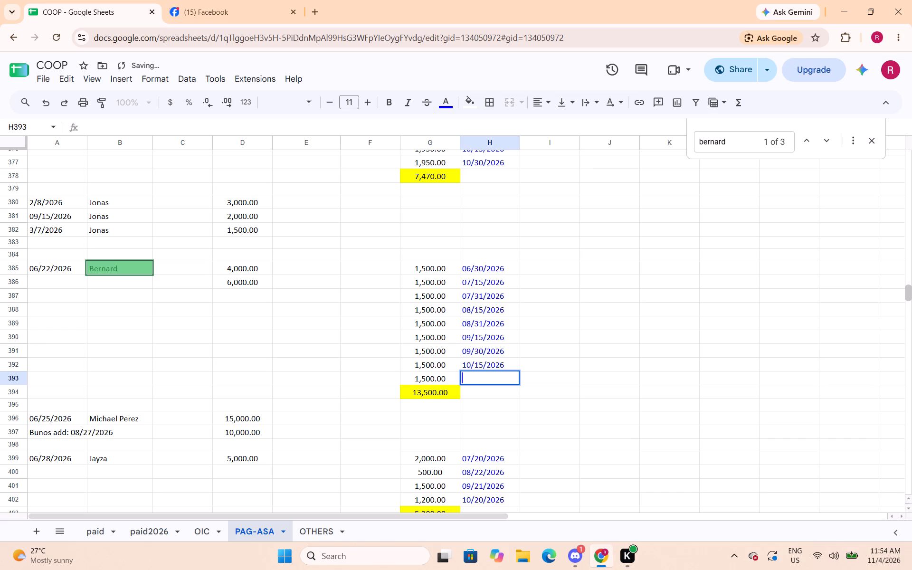
pyautogui.write('10')
pyautogui.write('/30/2026')
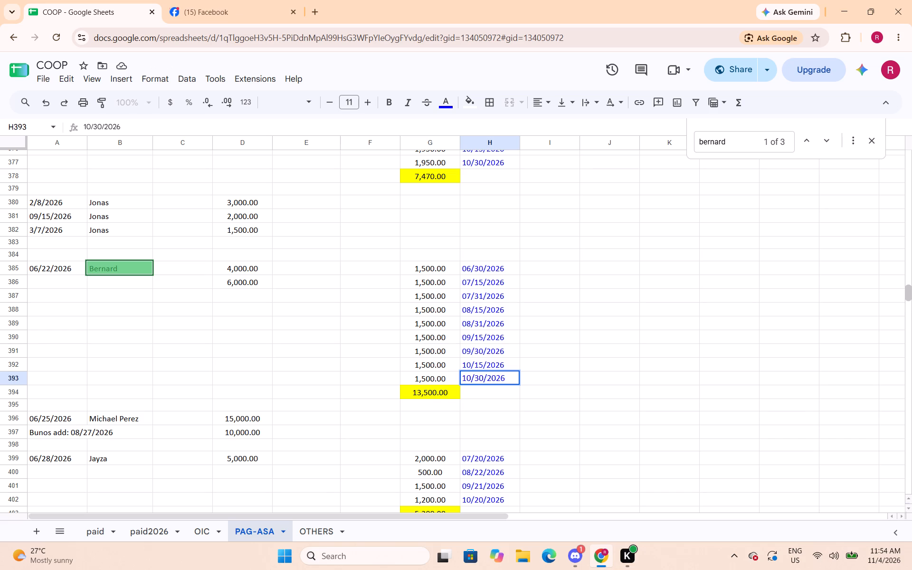
pyautogui.hotkey('ctrl', 's')
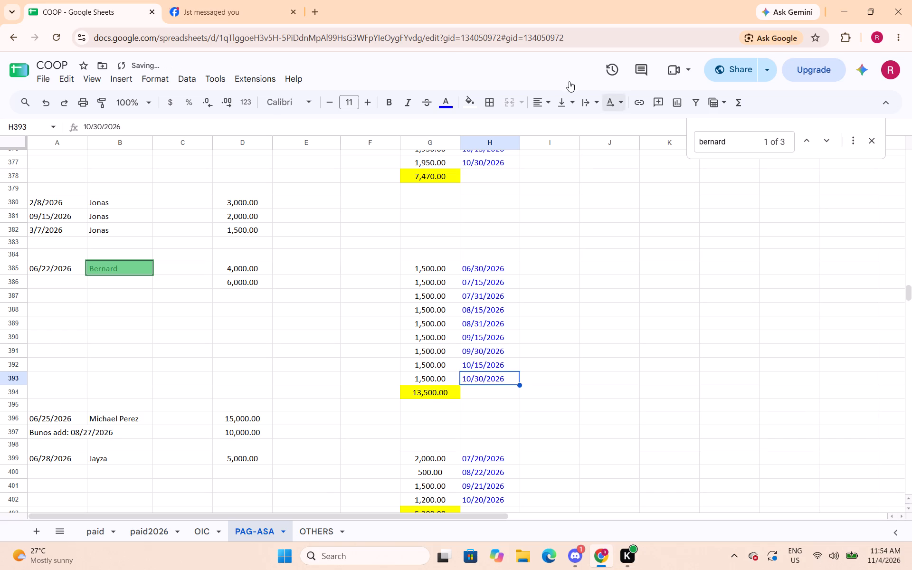
# Merge C387:D387 below Bernard's loan amounts and enter the formula =sum(C385:D386).
pyautogui.moveTo(203, 300); pyautogui.dragTo(228, 297)
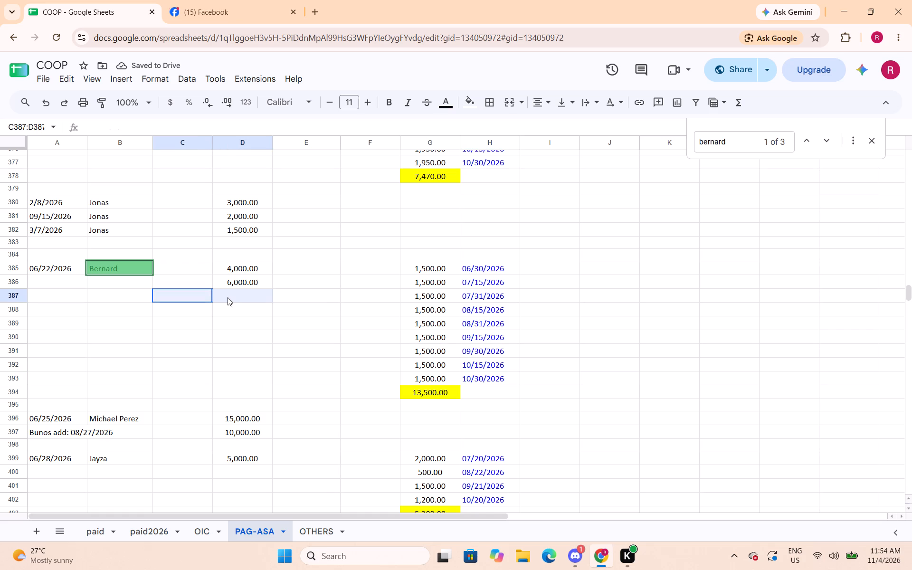
pyautogui.moveTo(228, 297); pyautogui.dragTo(228, 297)
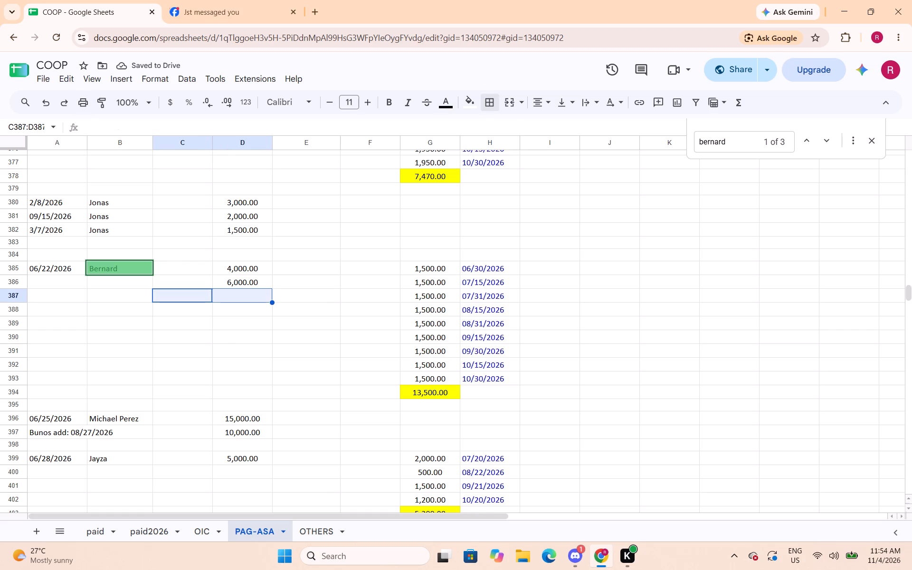
pyautogui.click(505, 106)
pyautogui.write('=sum(')
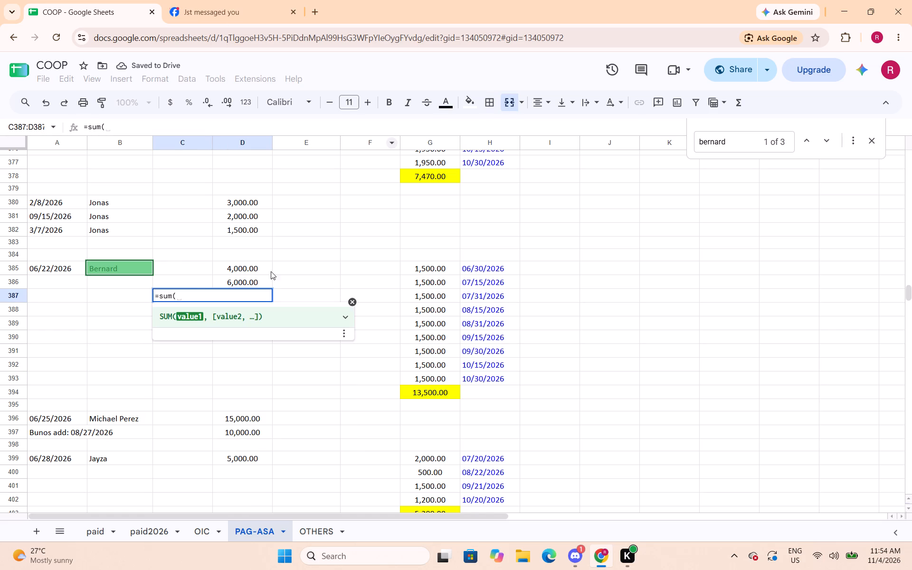
pyautogui.moveTo(190, 271); pyautogui.dragTo(227, 281)
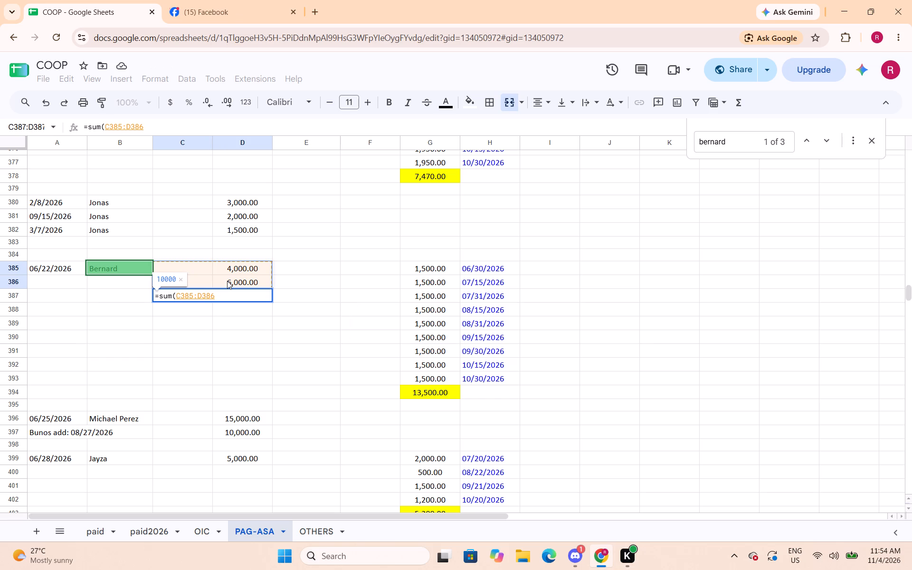
pyautogui.hotkey('shift', ')')
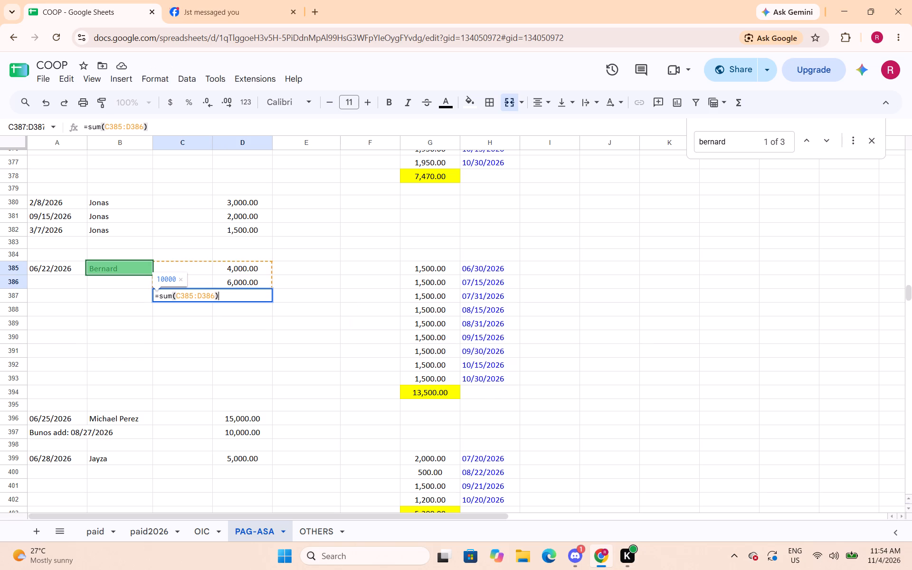
pyautogui.press('Return')
pyautogui.press('Up')
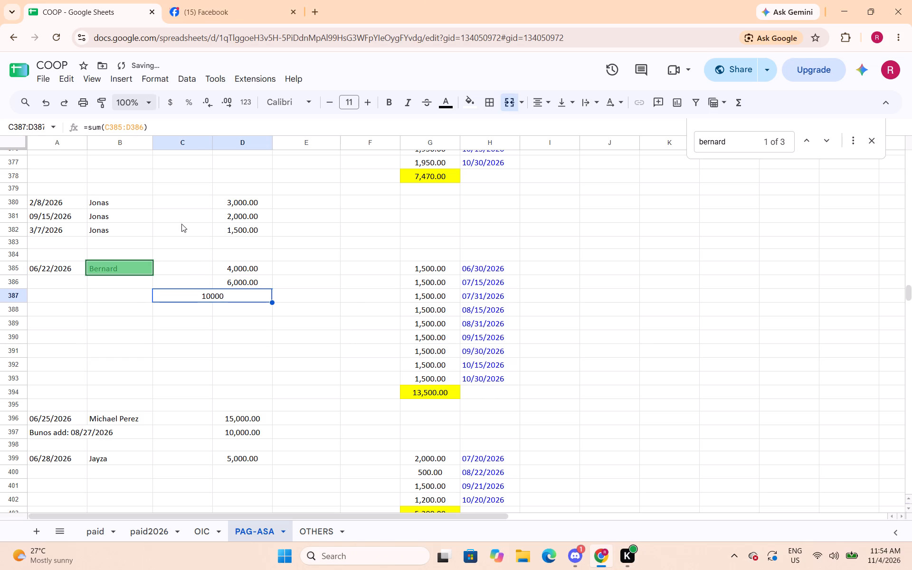
# Format the merged loan total in C387:D387 as Number and fill it bright green.
pyautogui.click(165, 82)
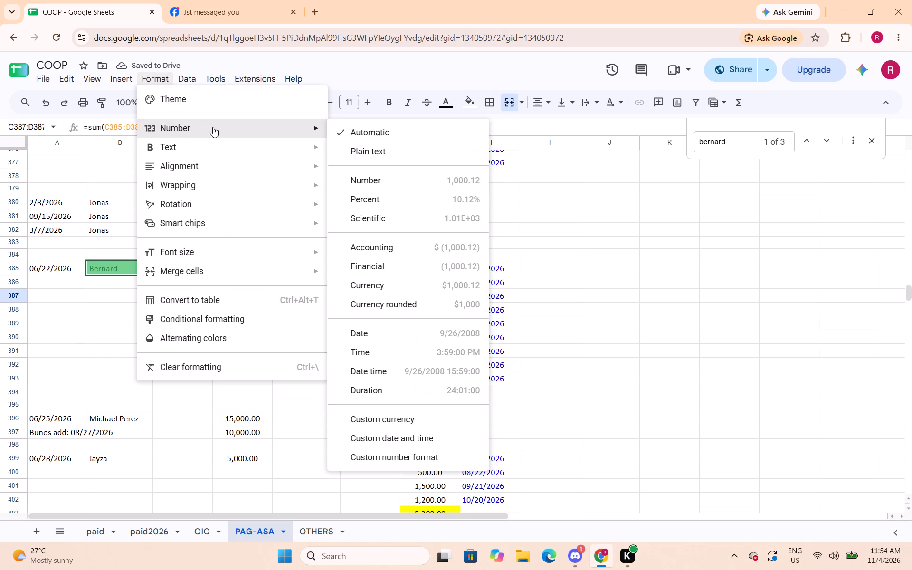
pyautogui.click(360, 178)
pyautogui.click(467, 113)
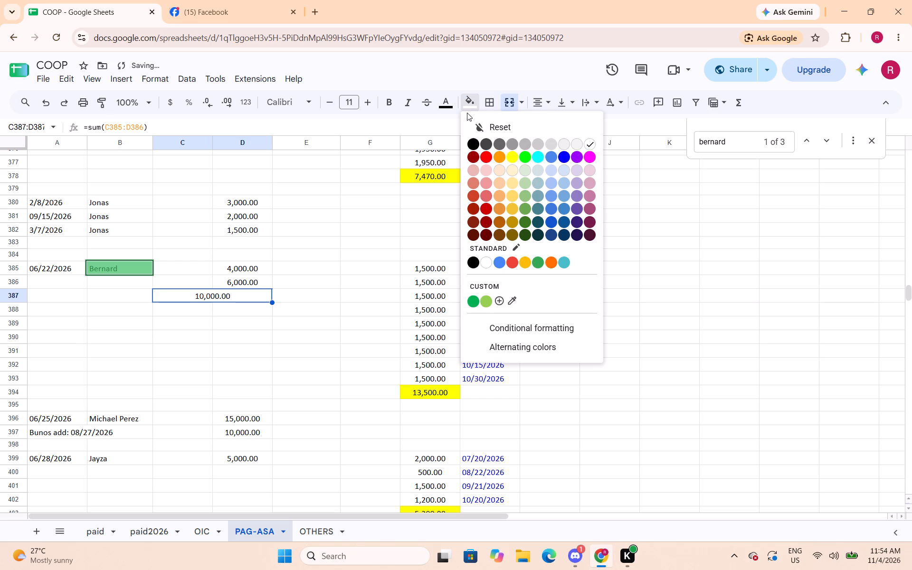
pyautogui.click(524, 157)
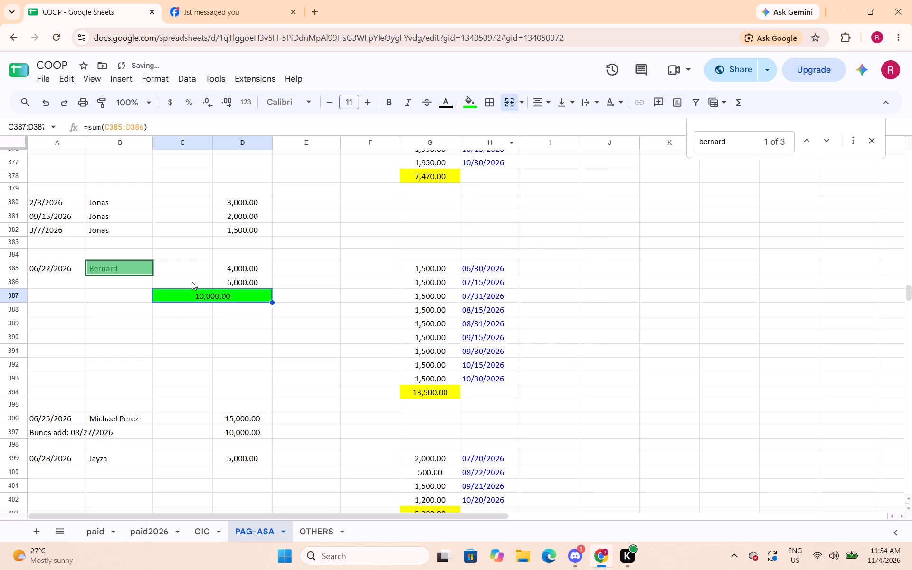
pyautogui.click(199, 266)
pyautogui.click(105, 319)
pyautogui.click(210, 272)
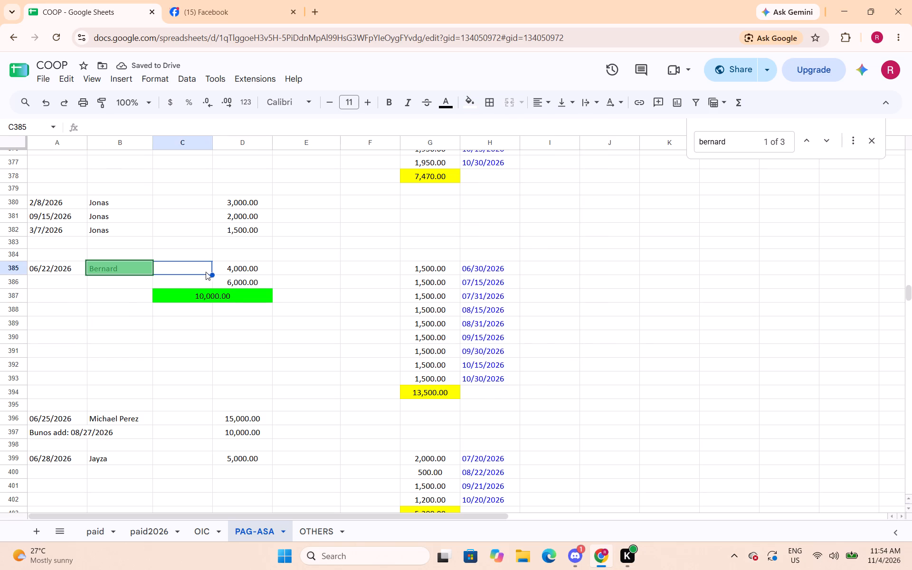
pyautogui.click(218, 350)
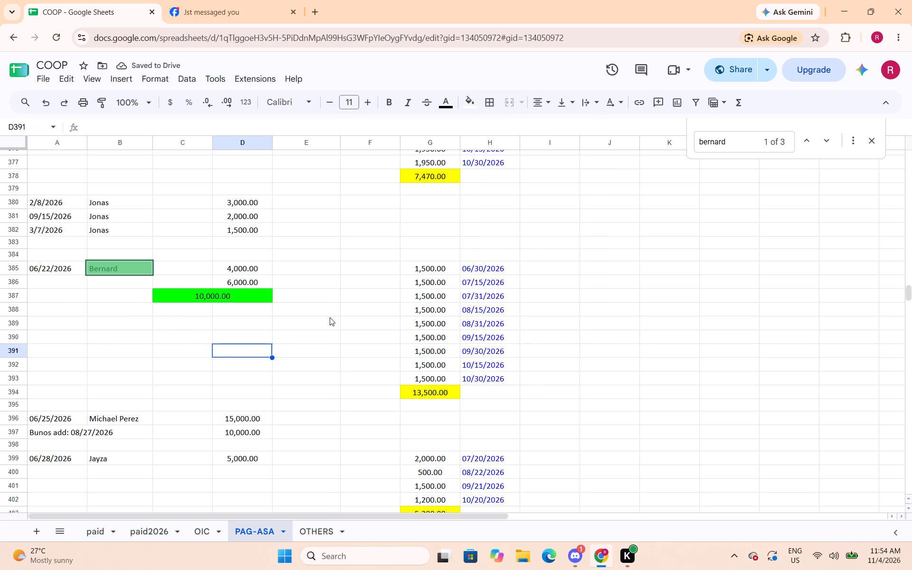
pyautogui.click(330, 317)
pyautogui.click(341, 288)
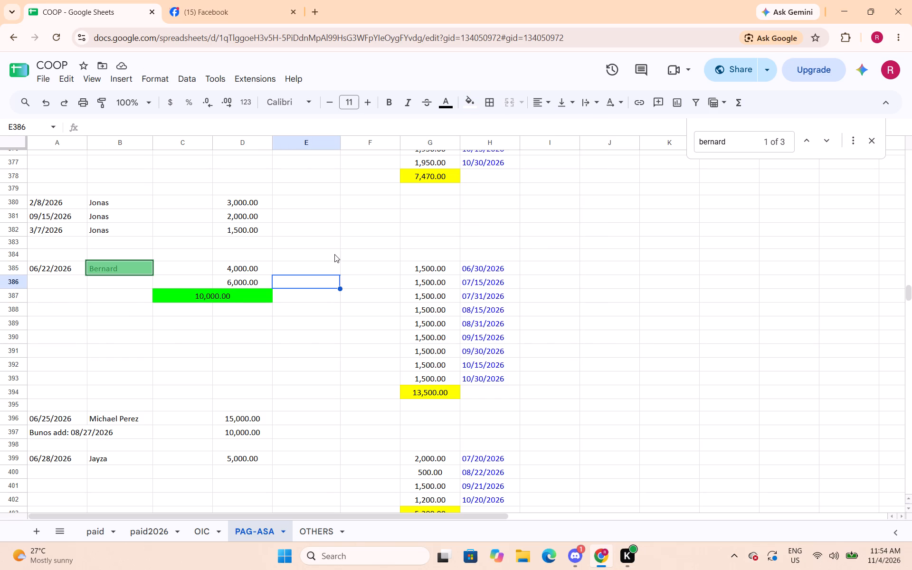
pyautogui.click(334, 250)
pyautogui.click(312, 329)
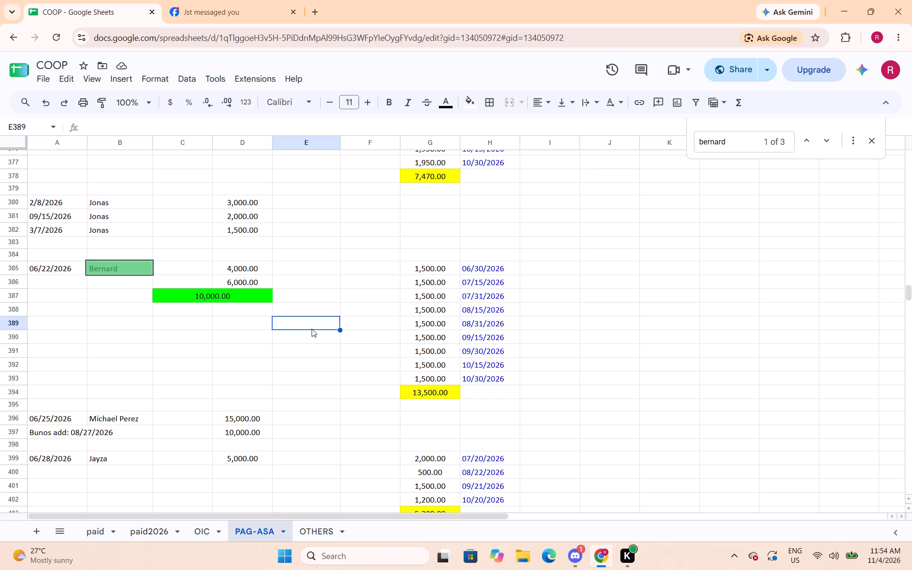
# Enter 3000 in C385 beside Bernard's name.
pyautogui.click(183, 268)
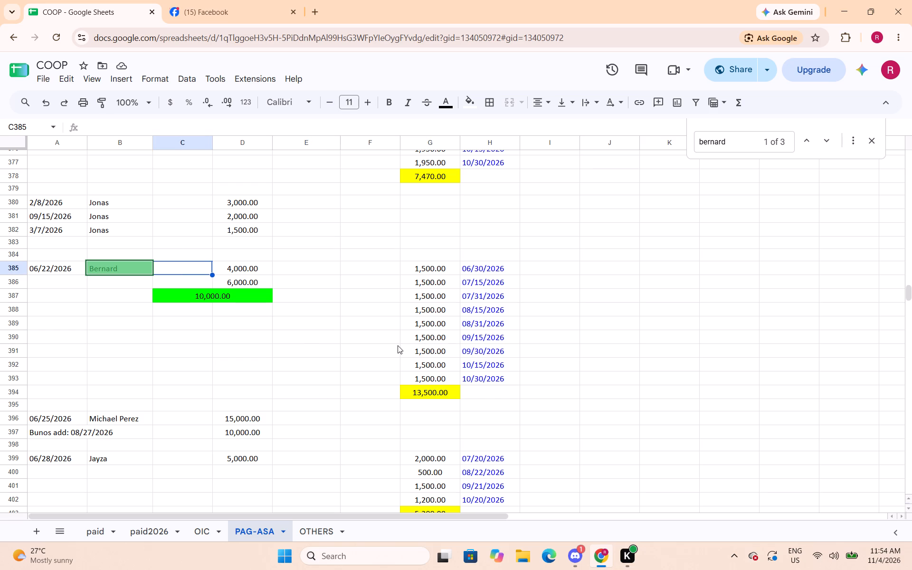
pyautogui.write('3000')
pyautogui.press('Right')
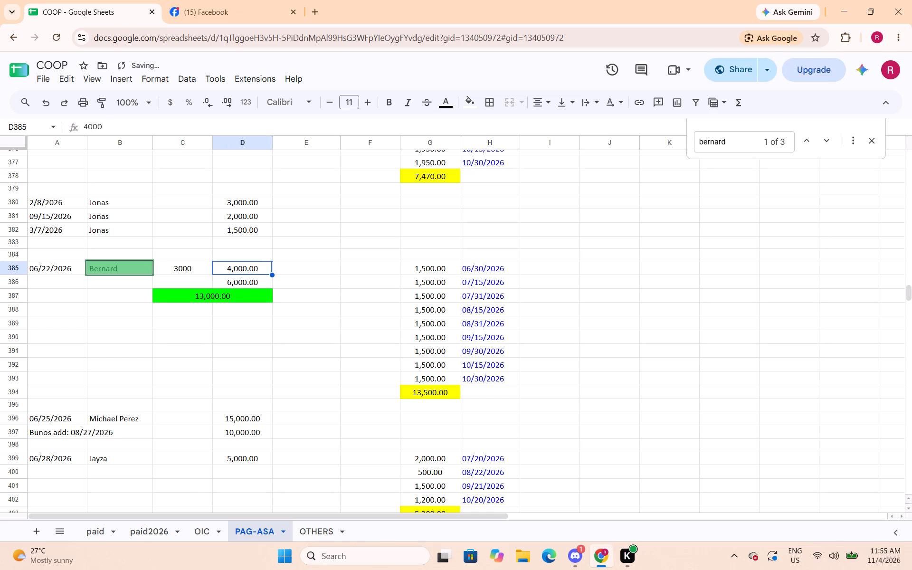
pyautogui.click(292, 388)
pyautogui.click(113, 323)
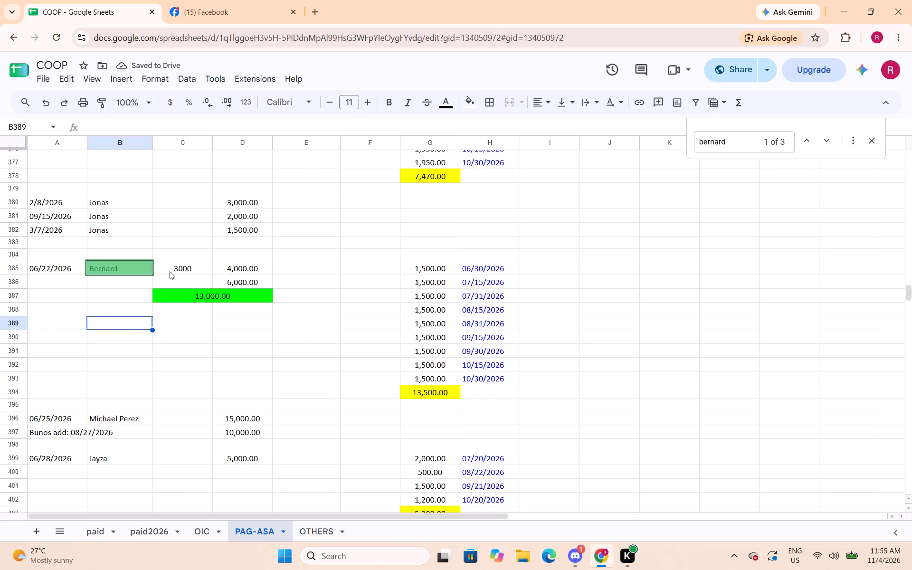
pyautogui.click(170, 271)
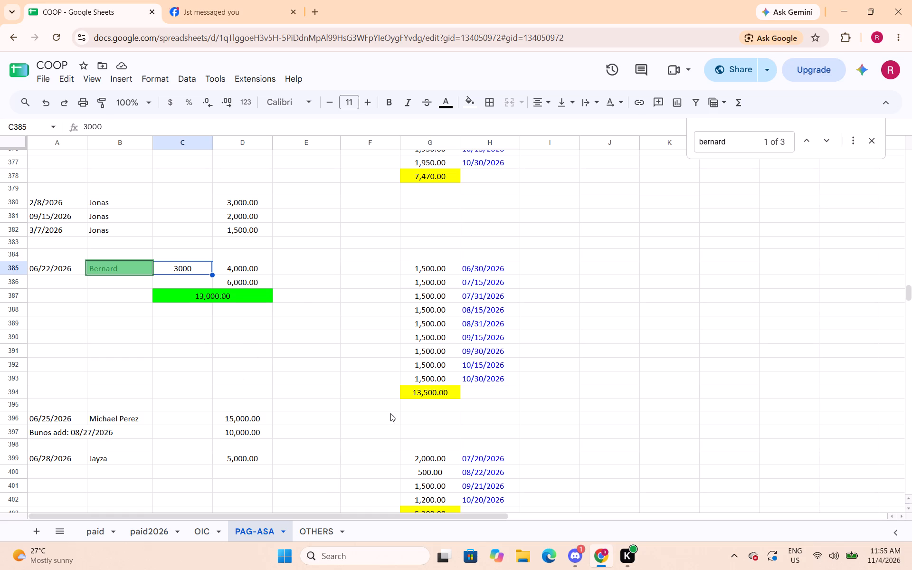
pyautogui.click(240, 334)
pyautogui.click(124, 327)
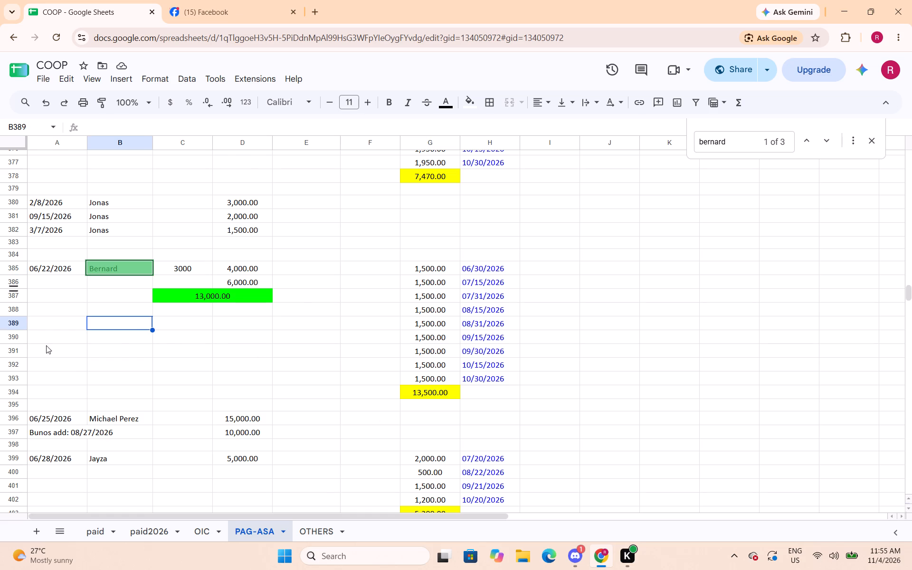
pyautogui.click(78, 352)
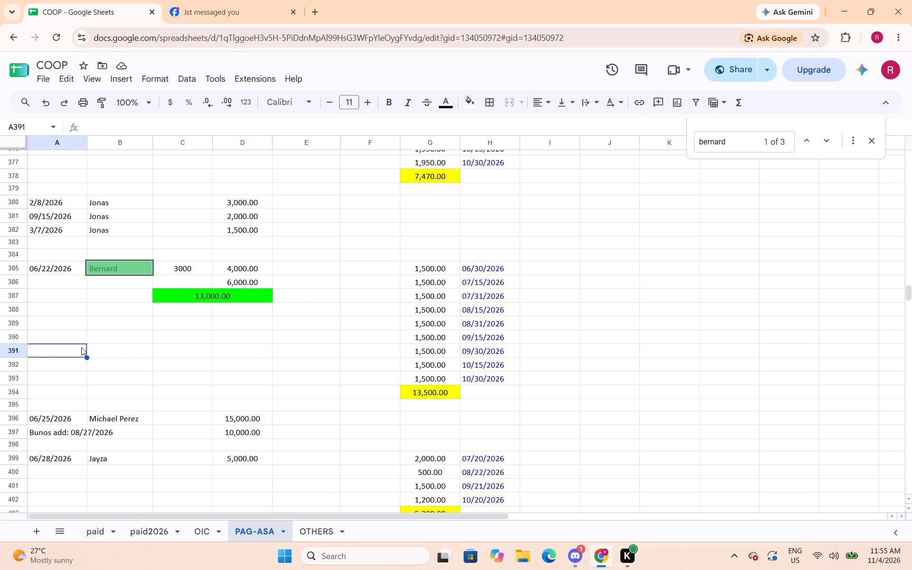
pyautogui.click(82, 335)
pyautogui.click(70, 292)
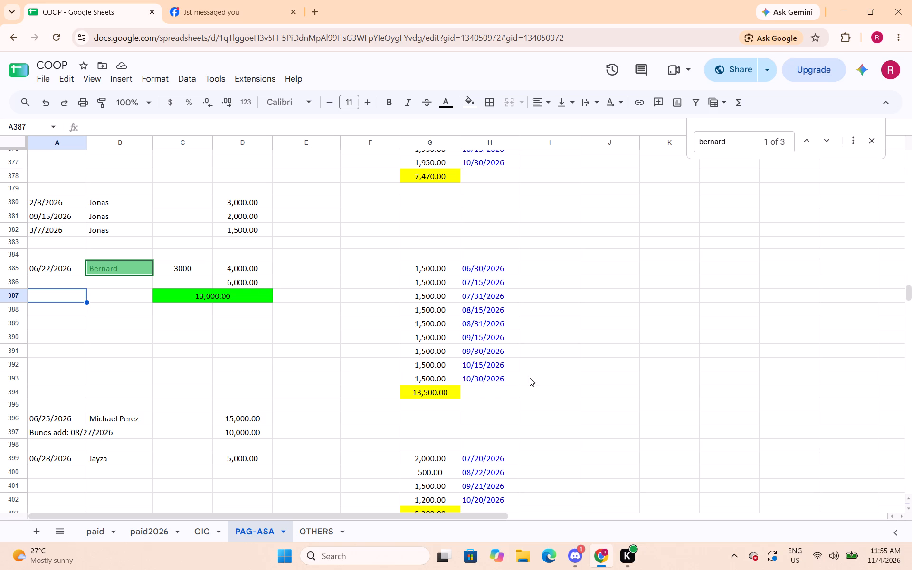
# Change Bernard's 10/30/2026 payment in G393 to 1000.
pyautogui.click(431, 382)
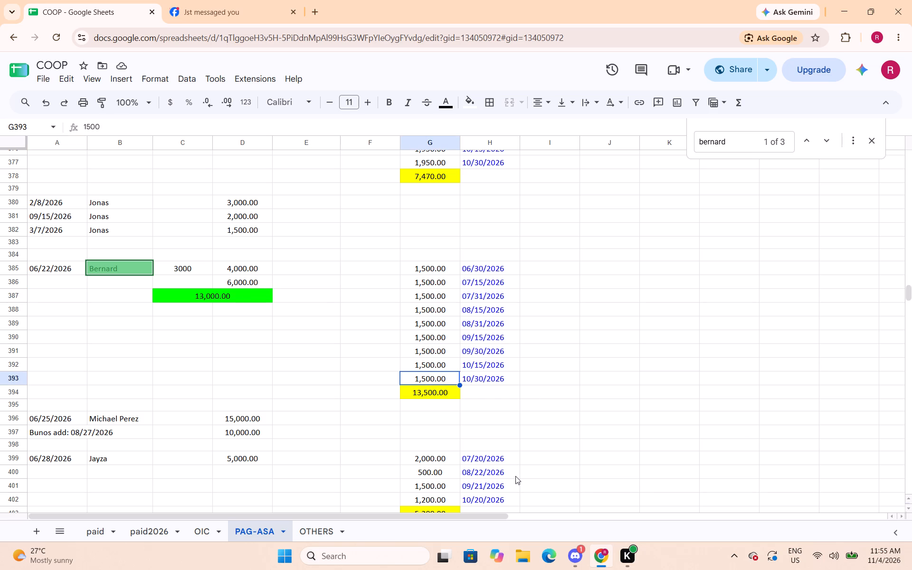
pyautogui.write('1000')
pyautogui.press('Return')
pyautogui.click(246, 380)
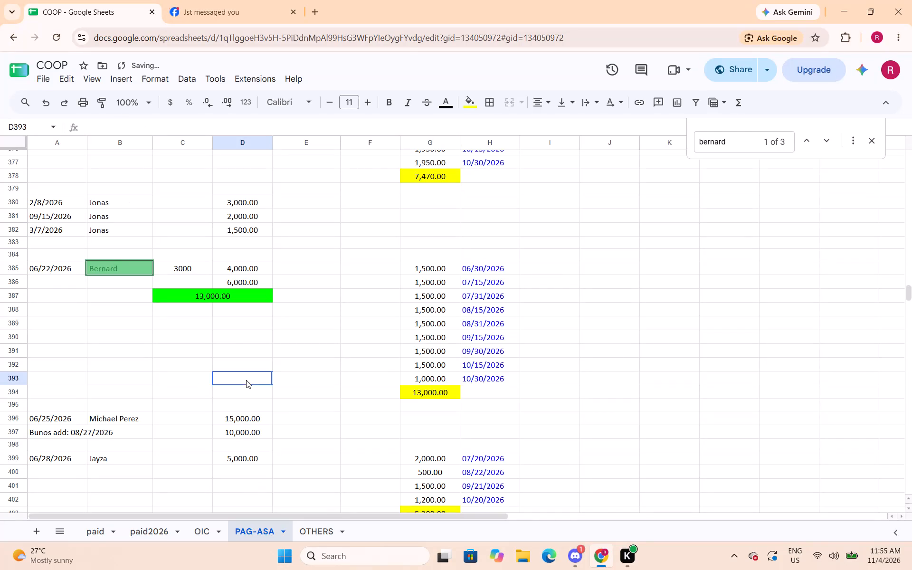
pyautogui.click(232, 304)
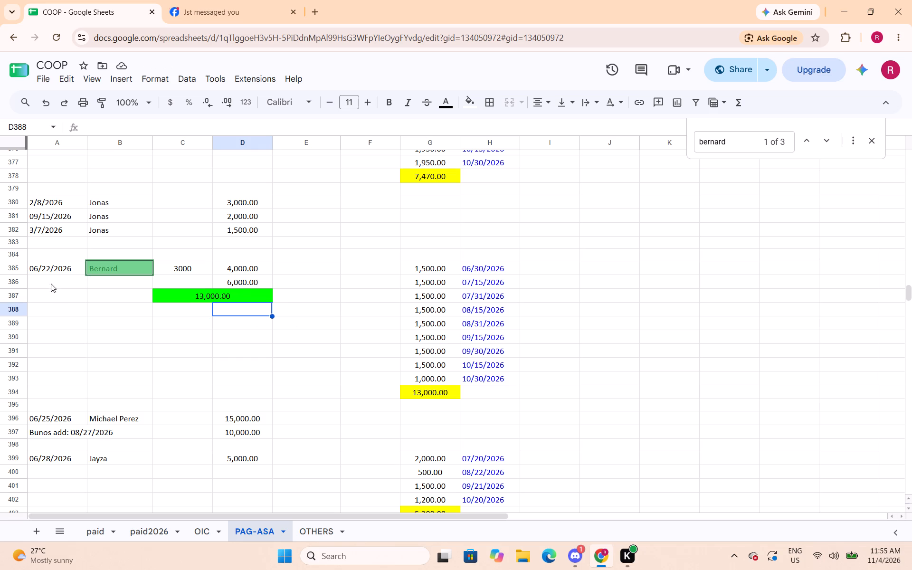
pyautogui.click(57, 301)
# Cut Bernard's record in rows 385 to 394 and paste it into the paid2026 sheet at A1423, below Loidjen's record.
pyautogui.moveTo(21, 270); pyautogui.dragTo(48, 398)
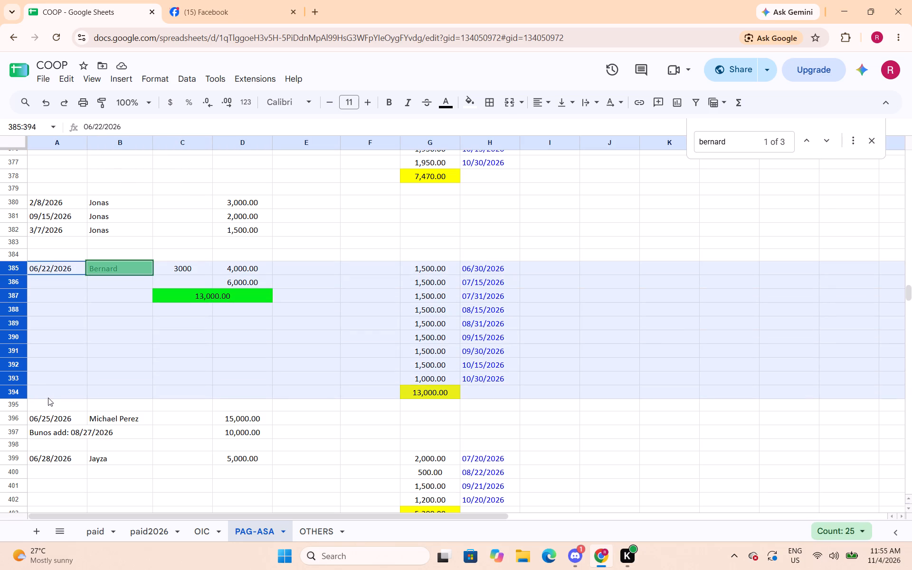
pyautogui.moveTo(48, 398); pyautogui.dragTo(48, 398)
pyautogui.rightClick(154, 354)
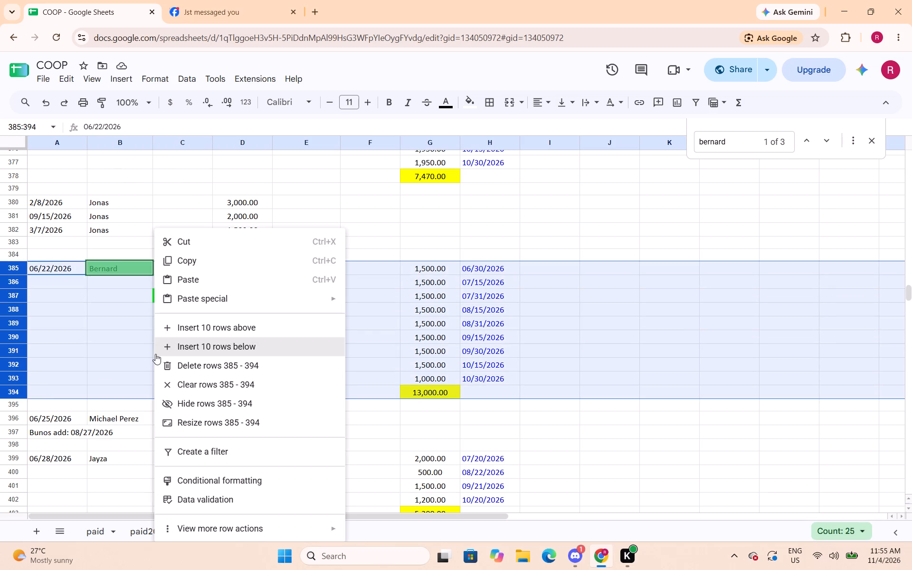
pyautogui.click(176, 241)
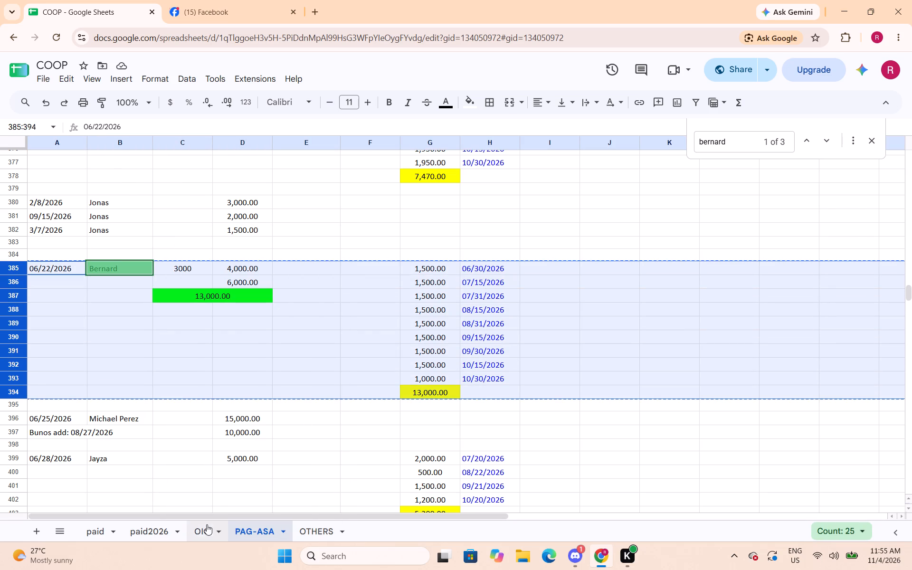
pyautogui.click(155, 532)
pyautogui.scroll(-3, 244, 344)
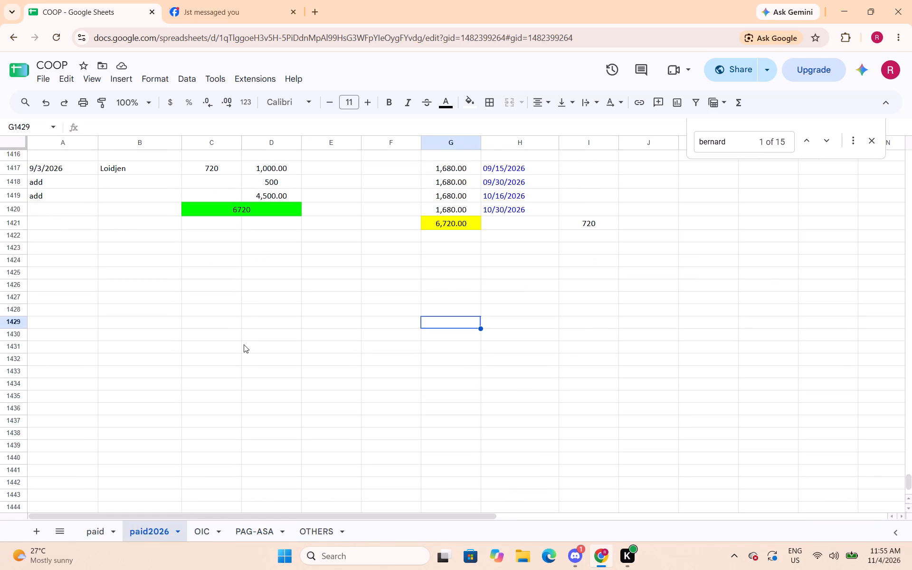
pyautogui.scroll(-1, 244, 344)
pyautogui.scroll(1, 244, 344)
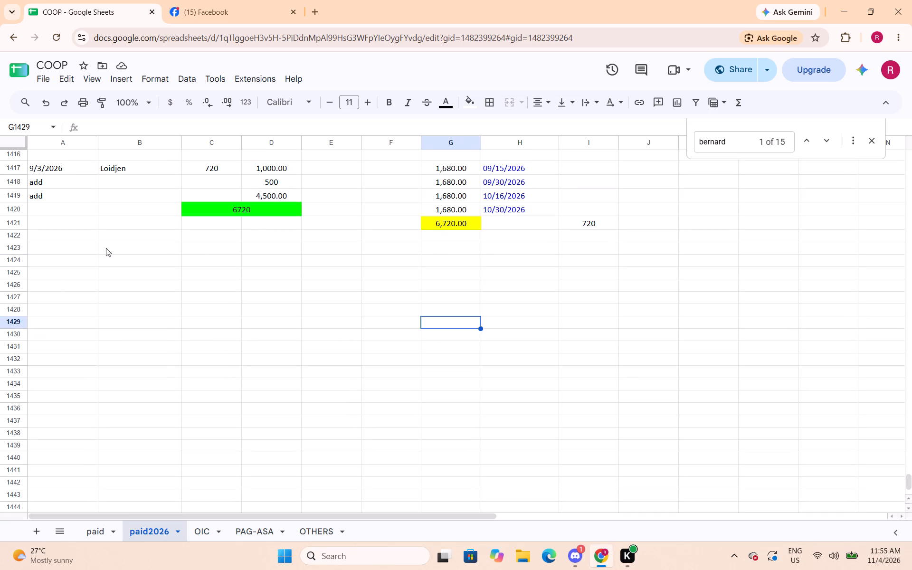
pyautogui.click(83, 248)
pyautogui.hotkey('ctrl', 'v')
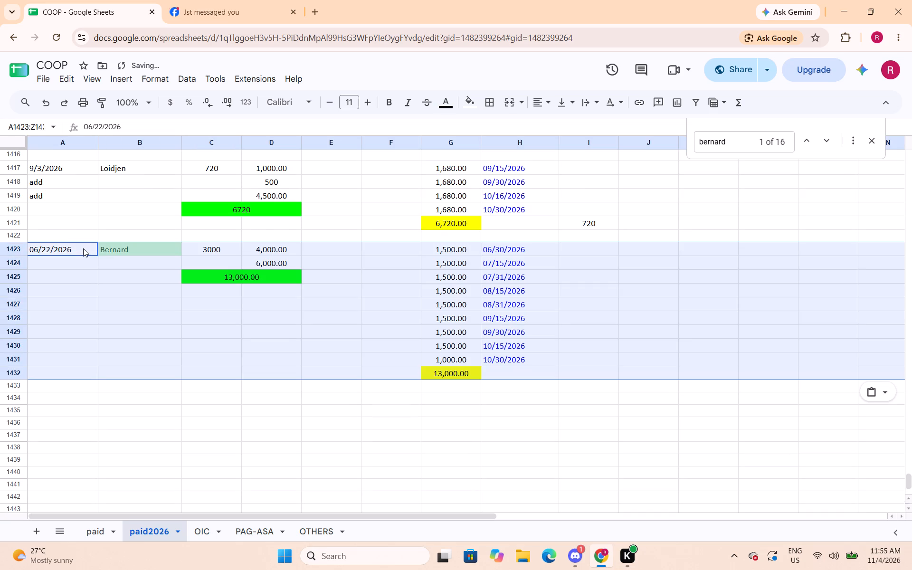
# Enter 3000 in I1432 of the paid2026 sheet beside Bernard's payment total, centre it and format it as Number.
pyautogui.click(586, 379)
pyautogui.click(595, 377)
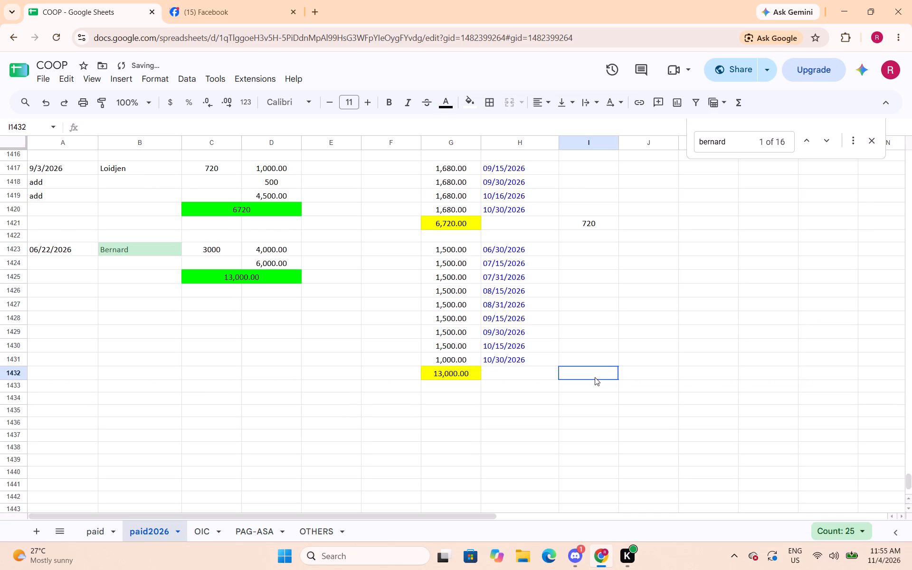
pyautogui.write('3000')
pyautogui.press('Down')
pyautogui.press('Left')
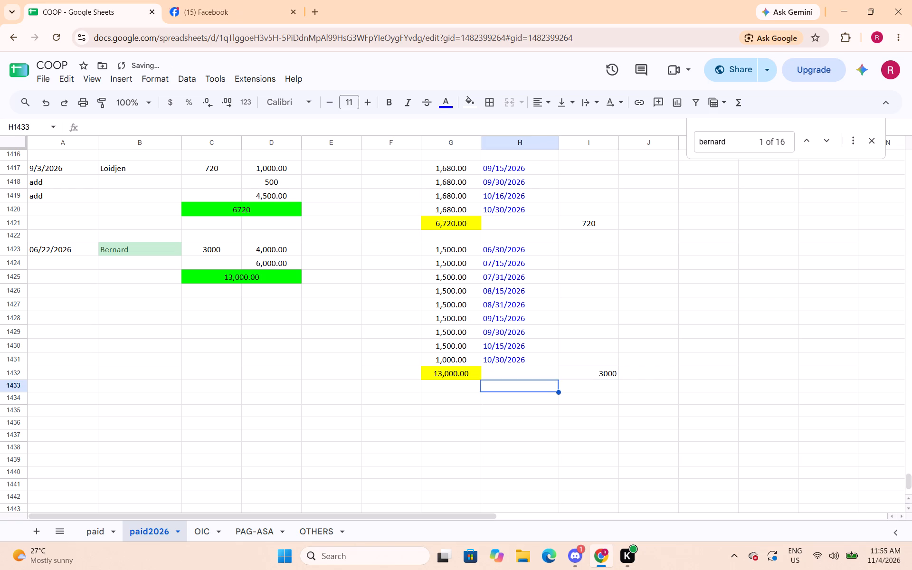
pyautogui.press('Right')
pyautogui.press('Up')
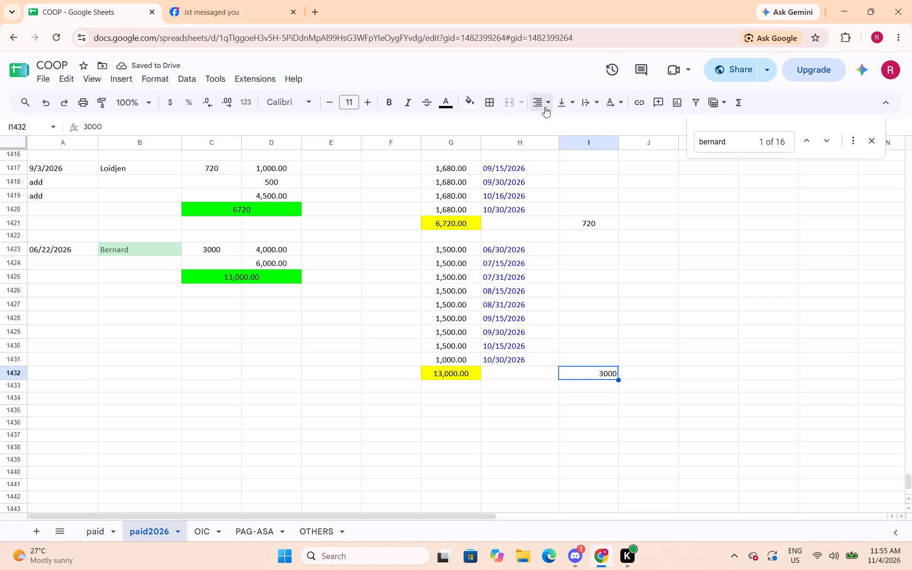
pyautogui.click(545, 106)
pyautogui.click(562, 126)
pyautogui.click(161, 85)
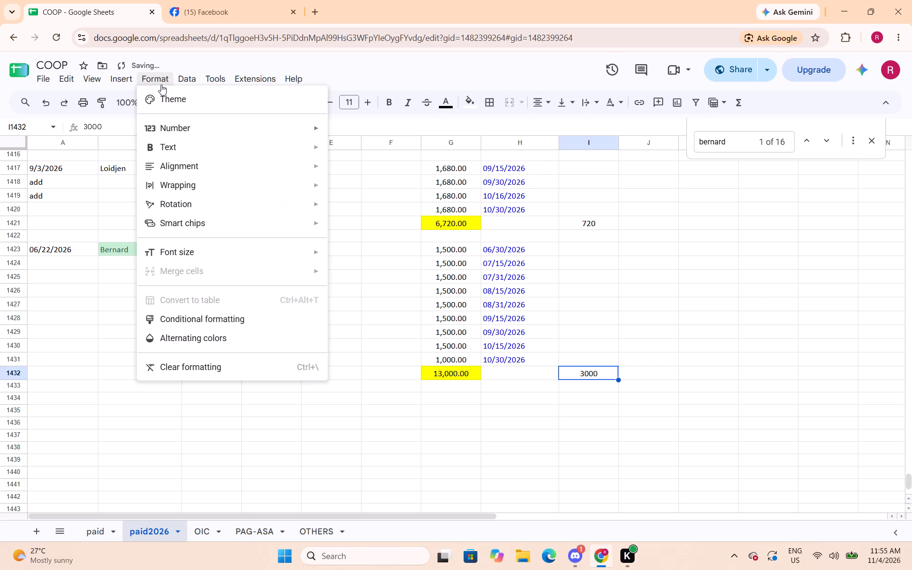
pyautogui.click(370, 180)
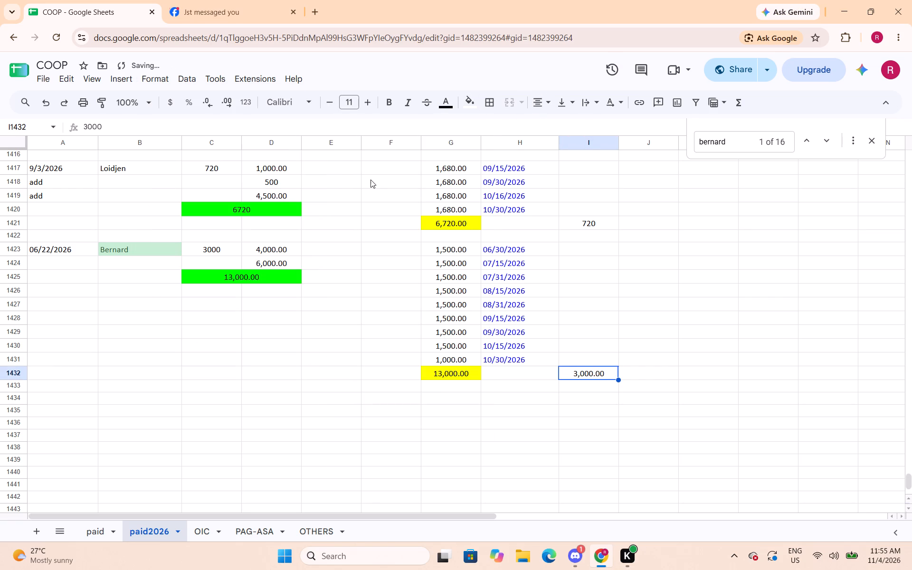
# Format the 3000 in C1423 beside Bernard's name as Number and save.
pyautogui.click(204, 249)
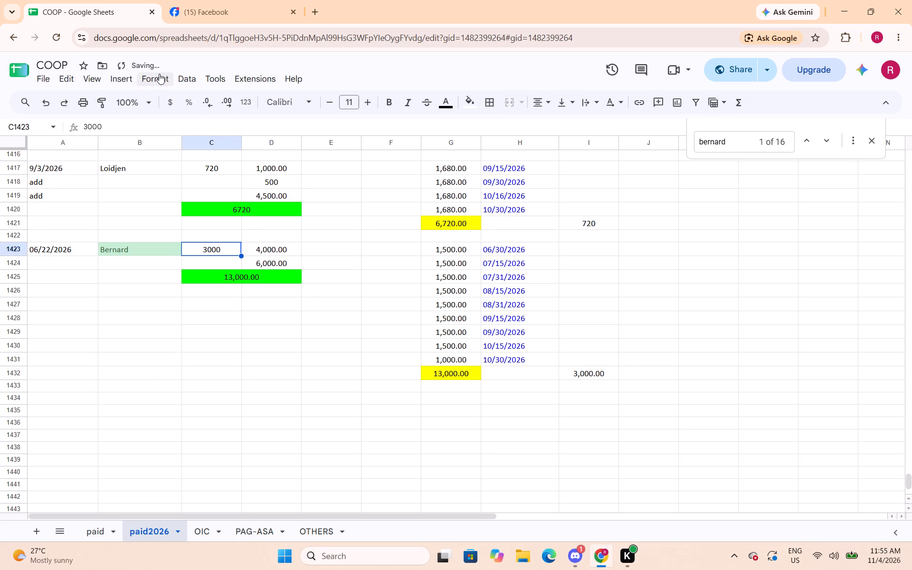
pyautogui.click(159, 79)
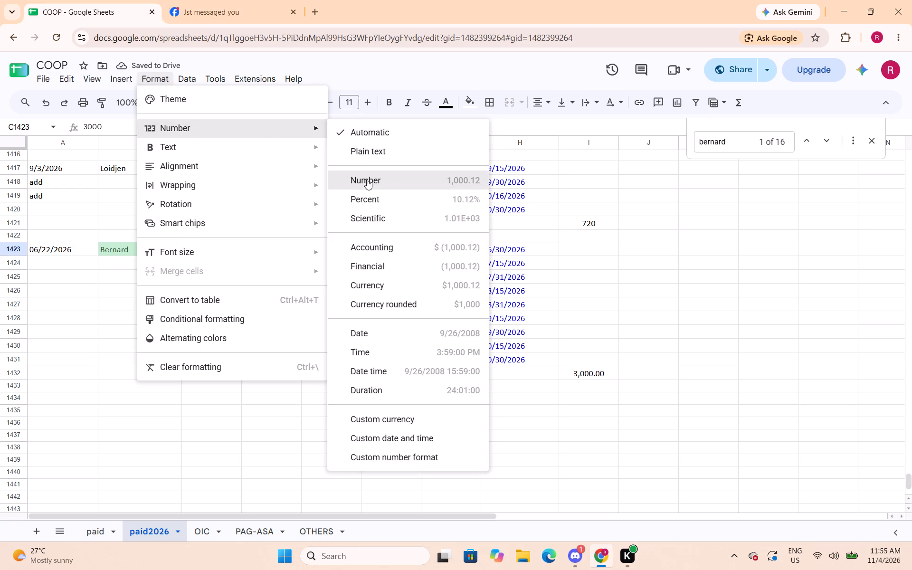
pyautogui.click(367, 183)
pyautogui.click(275, 326)
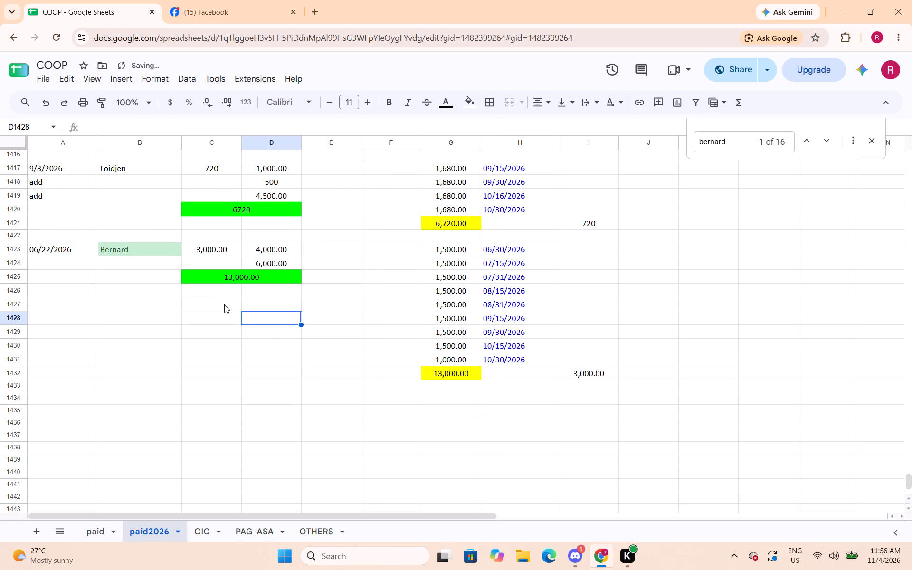
pyautogui.click(475, 369)
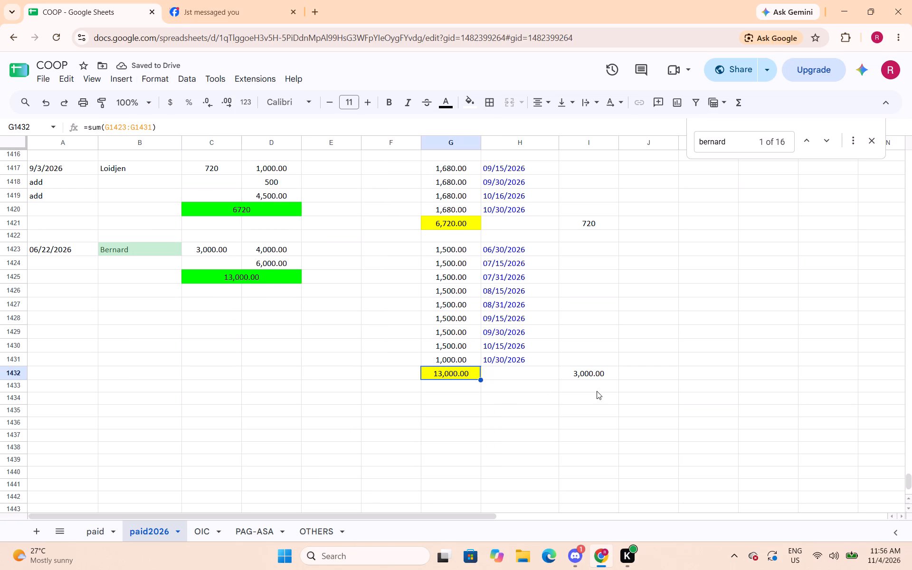
pyautogui.click(590, 368)
pyautogui.click(564, 474)
pyautogui.hotkey('ctrl', 's')
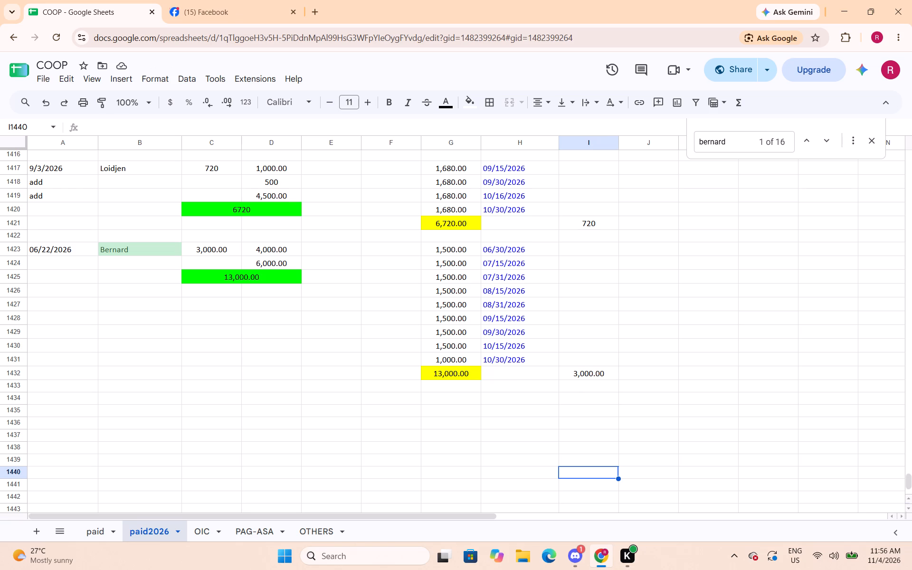
# Insert 10 blank rows above row 1434, between Bernard's record and the sheet's grand total.
pyautogui.scroll(-3, 566, 466)
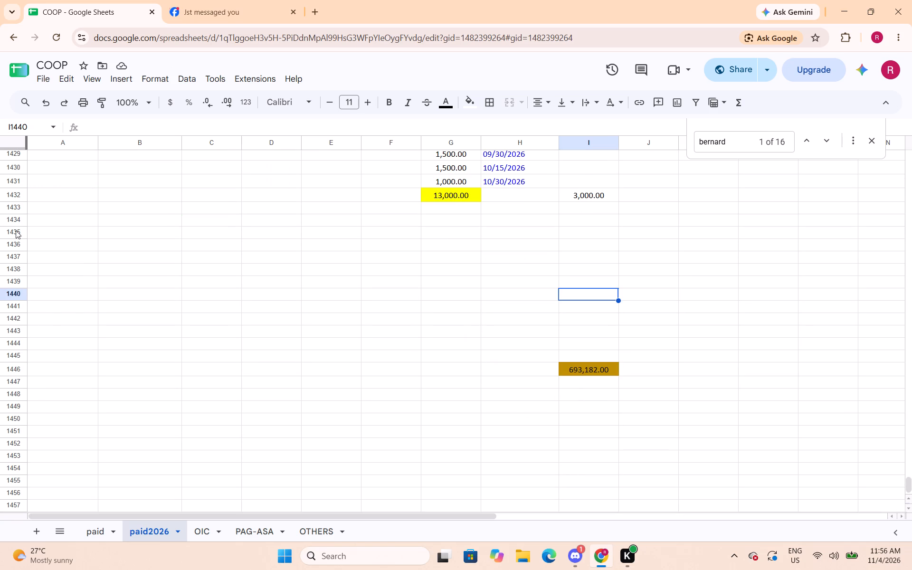
pyautogui.moveTo(17, 218); pyautogui.dragTo(28, 326)
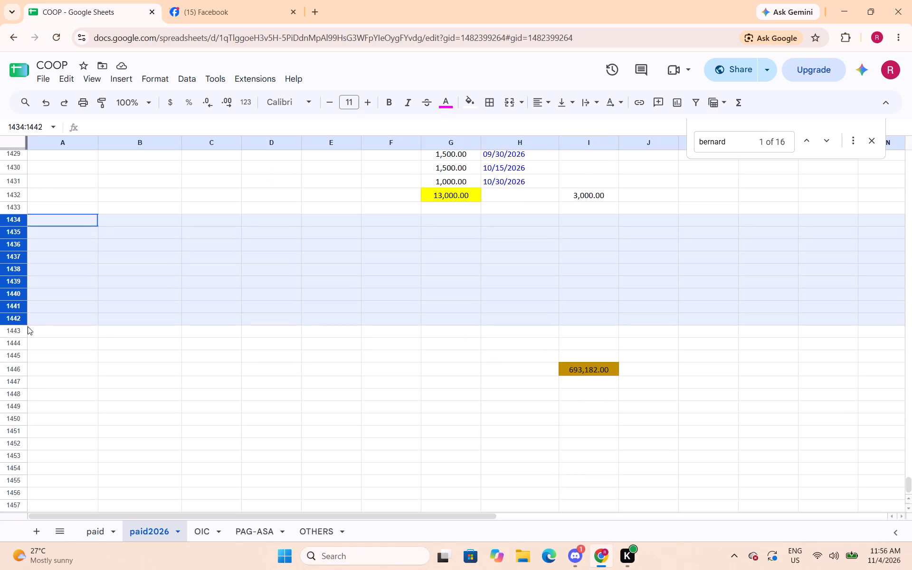
pyautogui.moveTo(28, 326); pyautogui.dragTo(28, 334)
pyautogui.rightClick(66, 293)
pyautogui.click(136, 324)
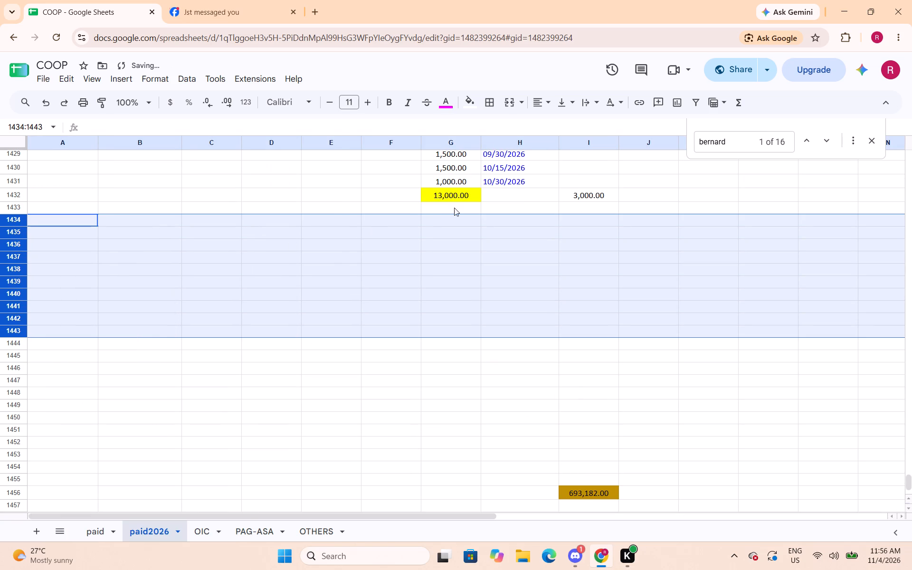
pyautogui.click(68, 215)
pyautogui.click(72, 221)
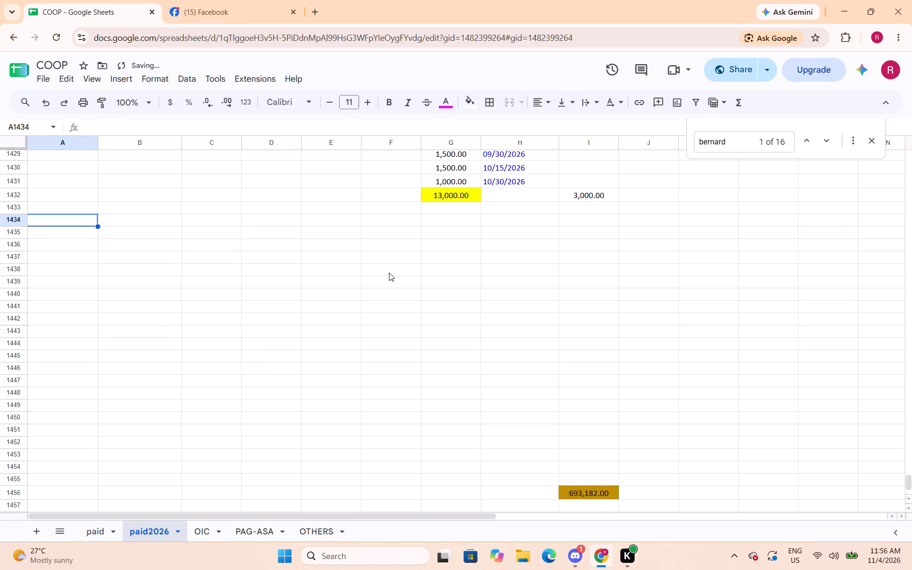
# Delete the emptied rows 385 to 394 in the PAG-ASA sheet.
pyautogui.click(266, 531)
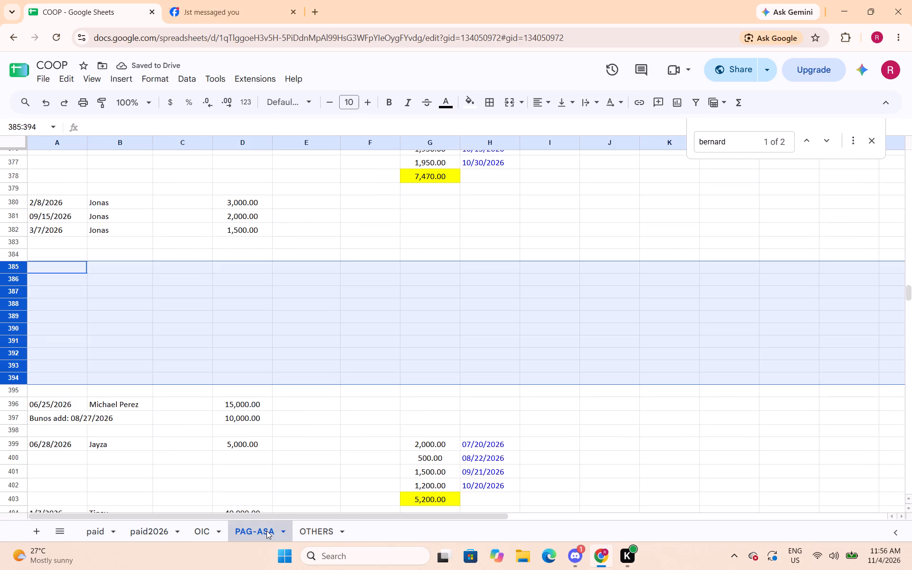
pyautogui.rightClick(147, 323)
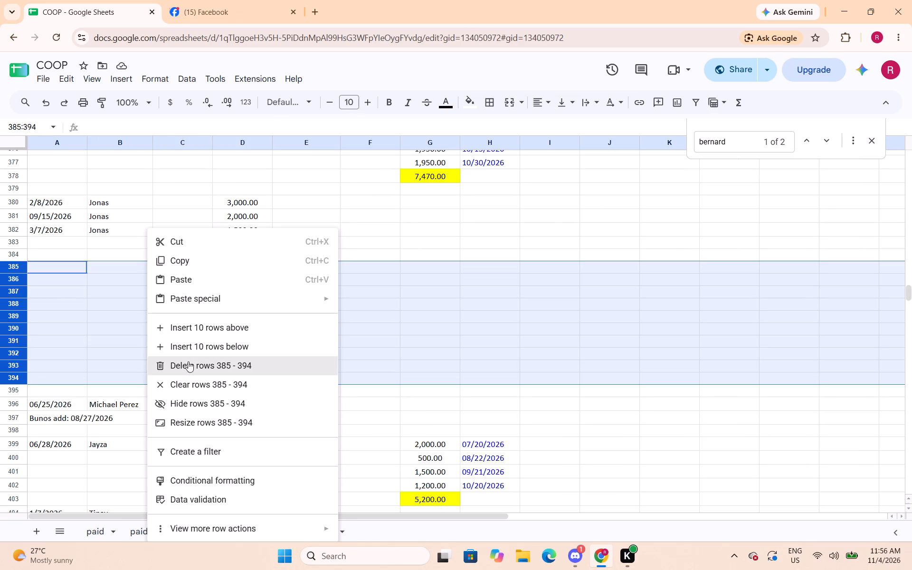
pyautogui.click(199, 367)
pyautogui.click(415, 235)
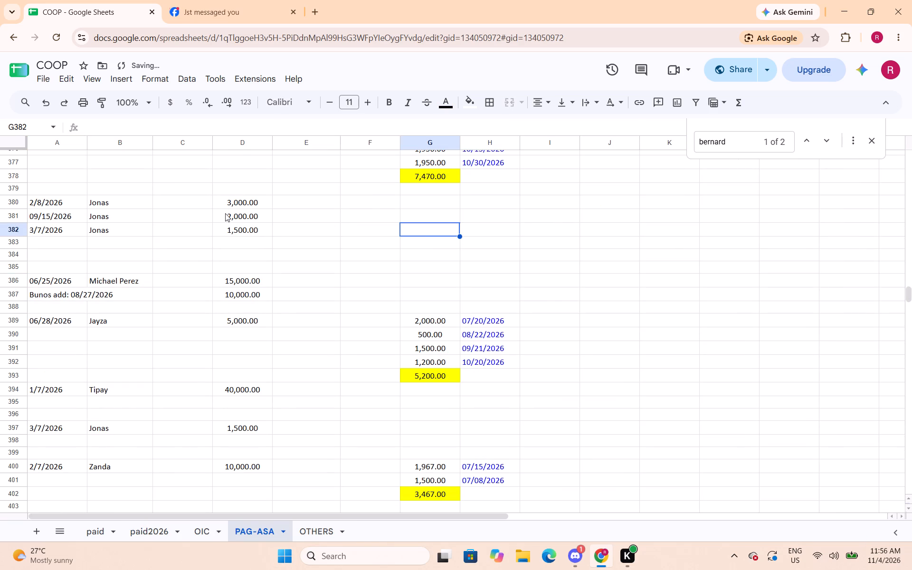
pyautogui.click(189, 266)
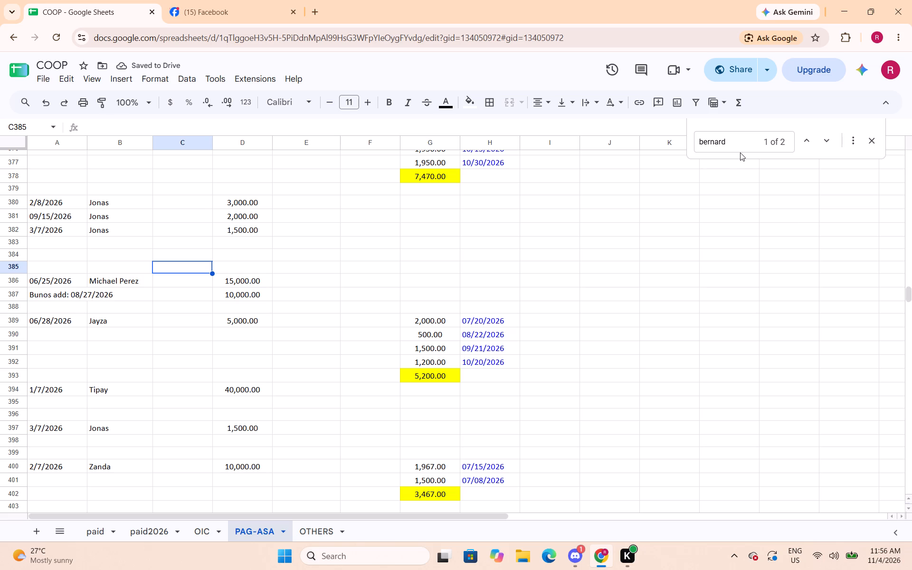
# Find Bernard's 5/8/2026 loan in PAG-ASA, record a 500 payment dated 10/30/2026 in G434:H434, and save.
pyautogui.click(749, 144)
pyautogui.press('Return')
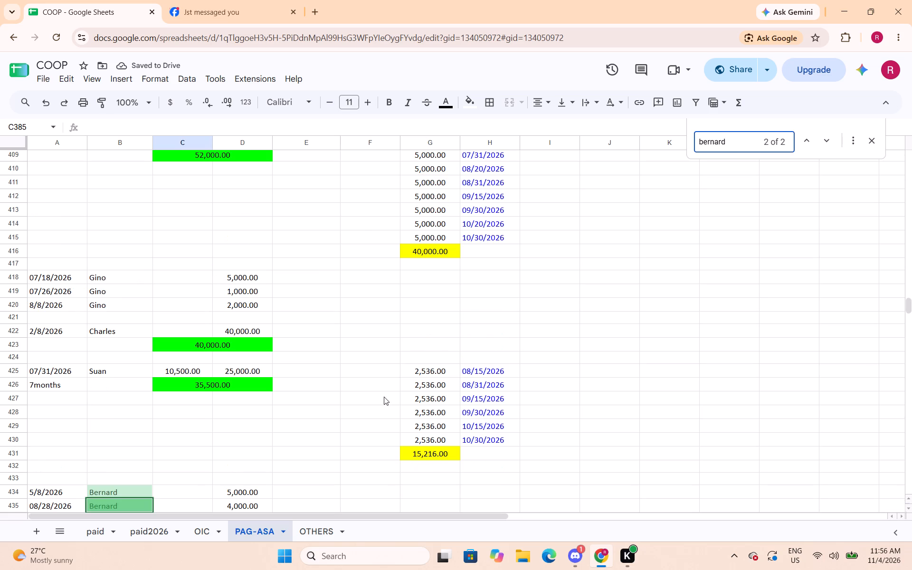
pyautogui.scroll(-2, 389, 389)
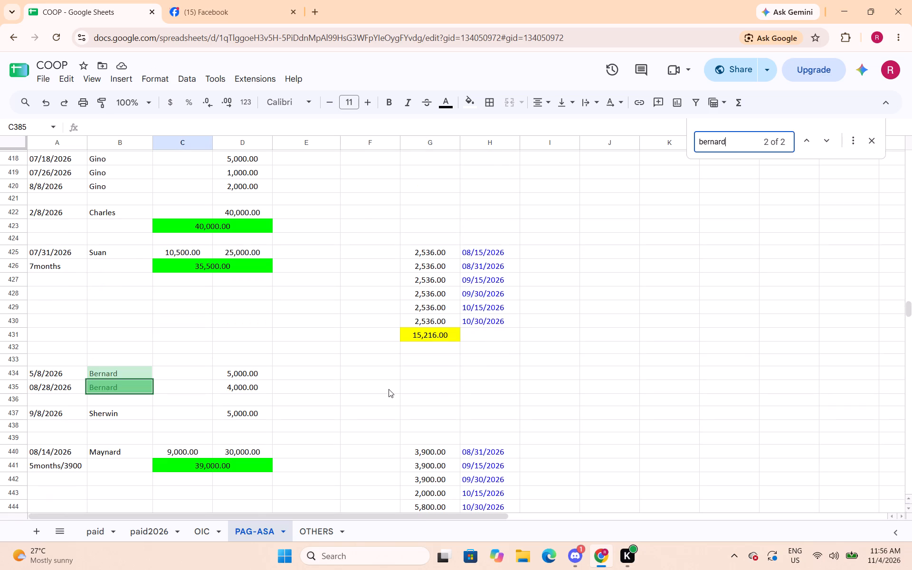
pyautogui.scroll(-1, 389, 389)
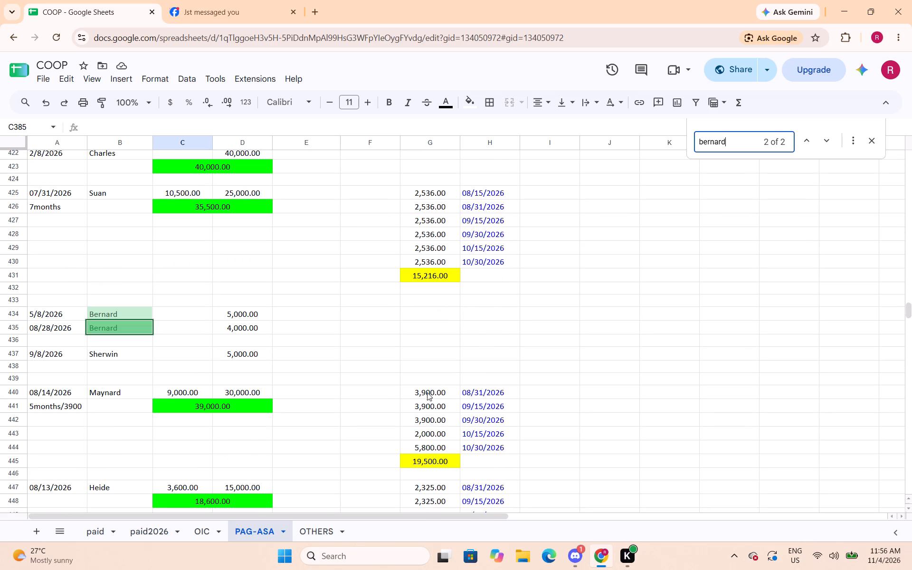
pyautogui.click(439, 313)
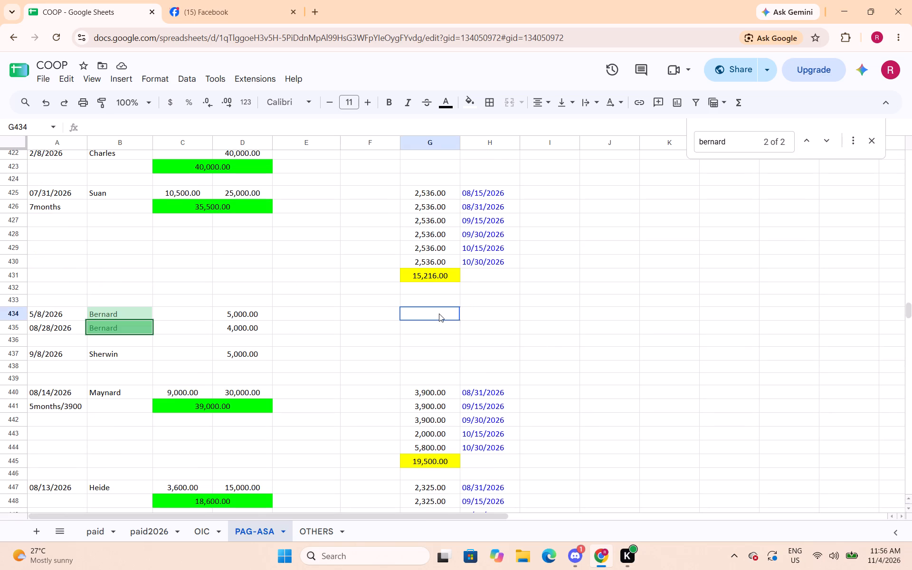
pyautogui.click(147, 533)
pyautogui.scroll(2, 183, 421)
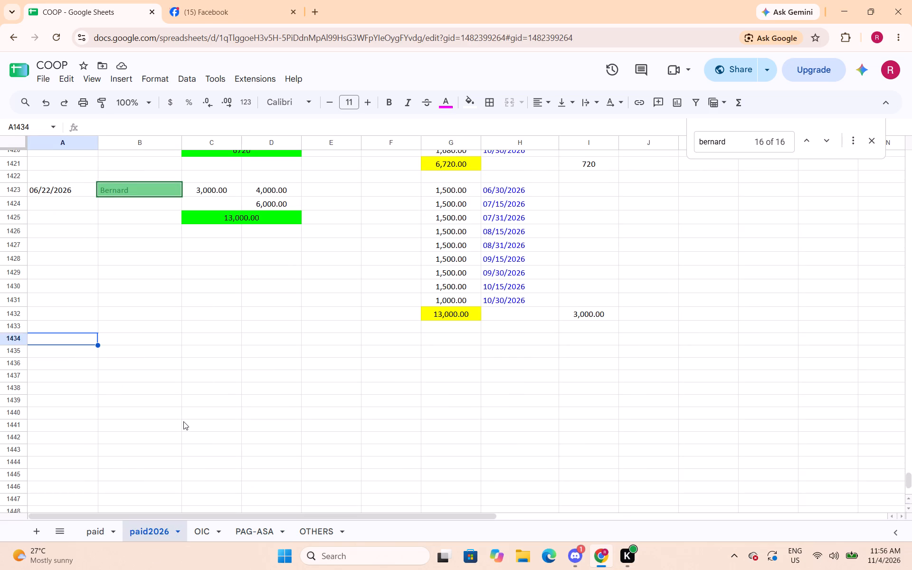
pyautogui.click(258, 534)
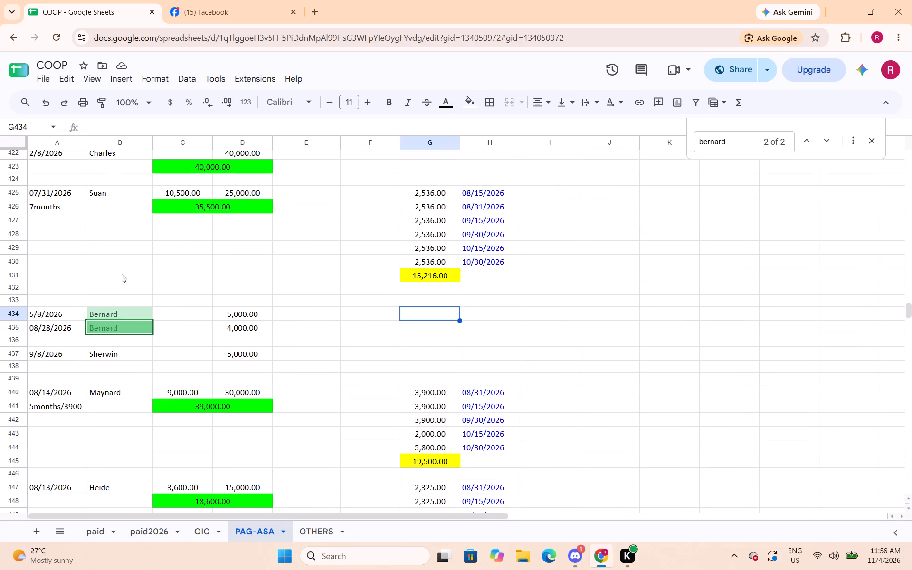
pyautogui.click(418, 311)
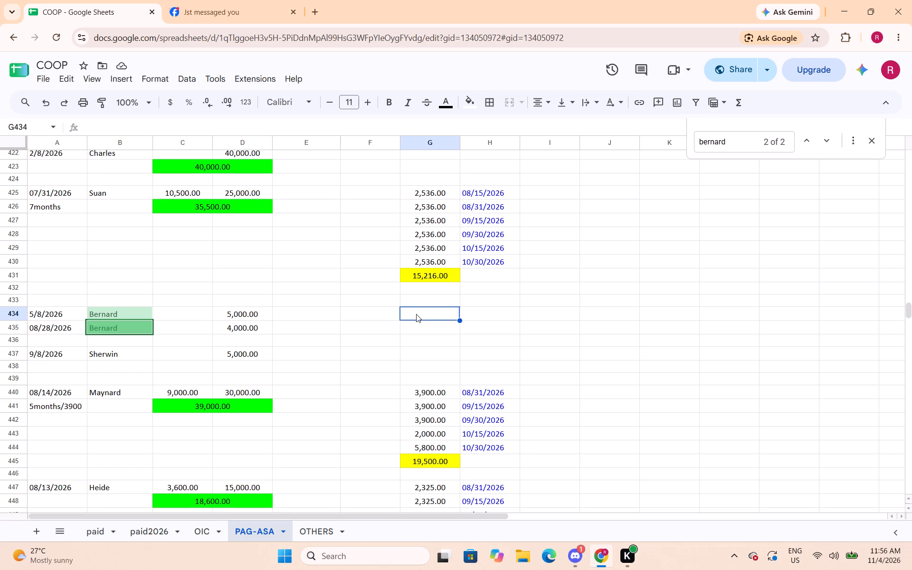
pyautogui.write('500')
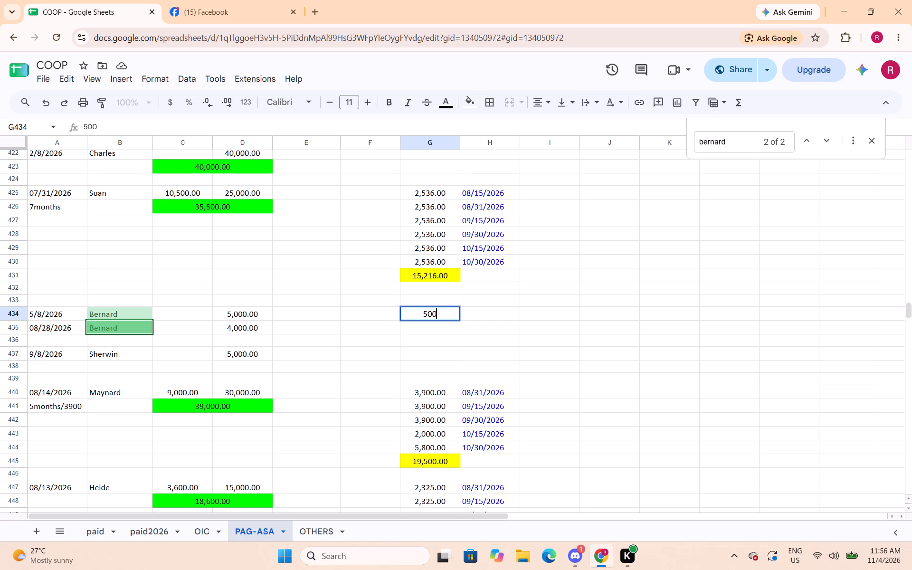
pyautogui.press('Right')
pyautogui.write('10')
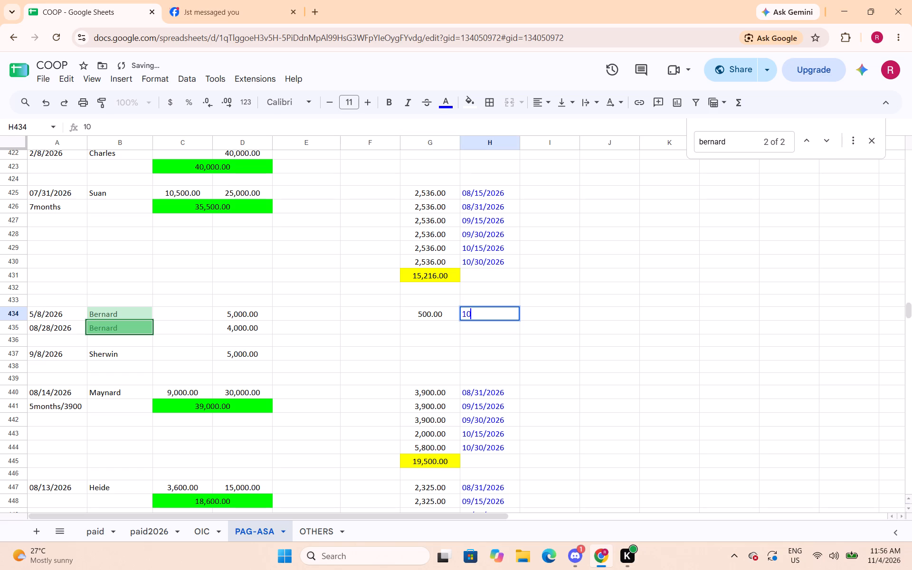
pyautogui.press('/')
pyautogui.write('30/2026')
pyautogui.press('Right')
pyautogui.press('Up')
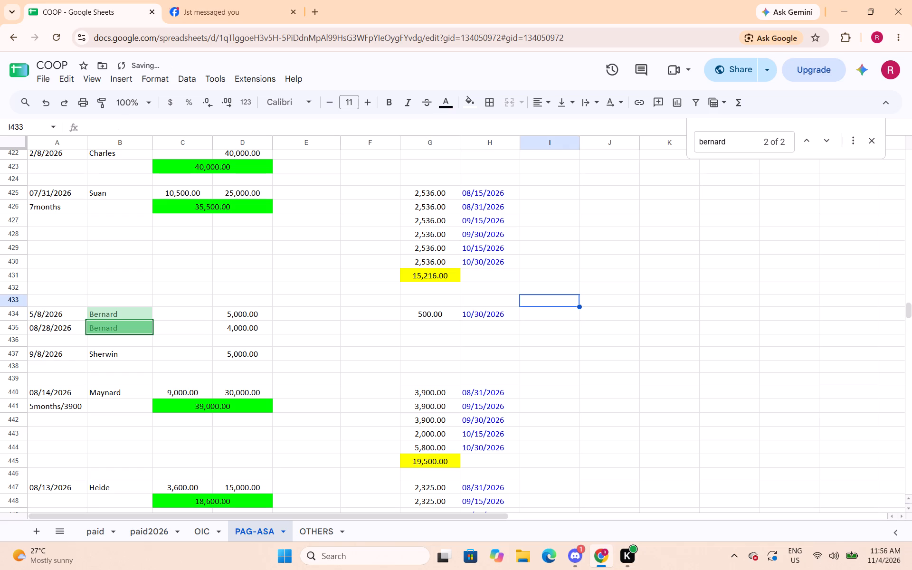
pyautogui.hotkey('ctrl', 's')
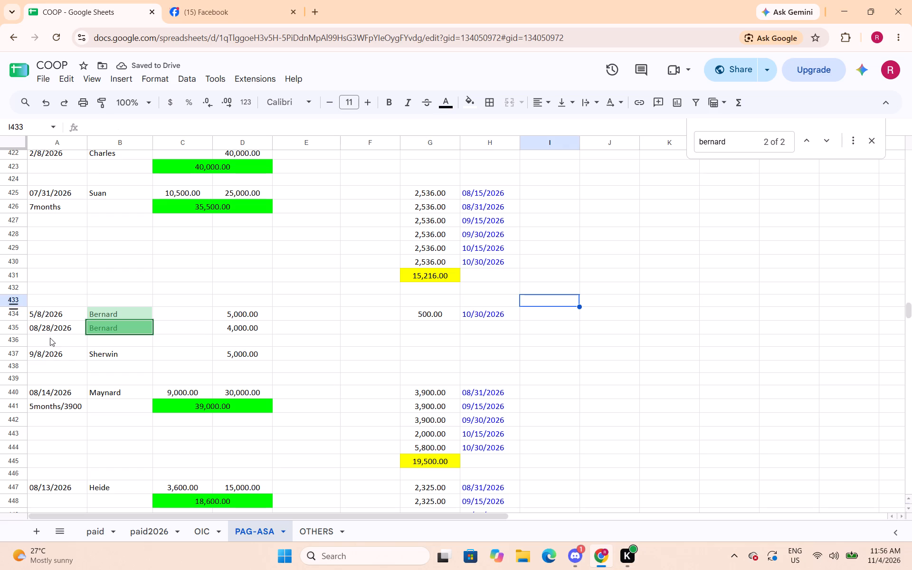
# Insert two blank rows above row 435 to separate Bernard's 5/8/2026 loan from his 08/28/2026 loan.
pyautogui.click(54, 315)
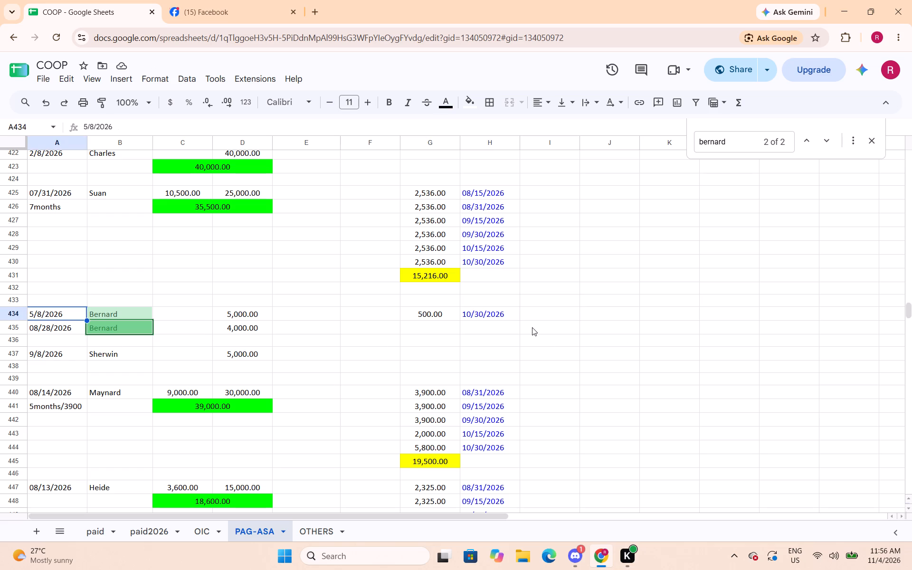
pyautogui.click(414, 351)
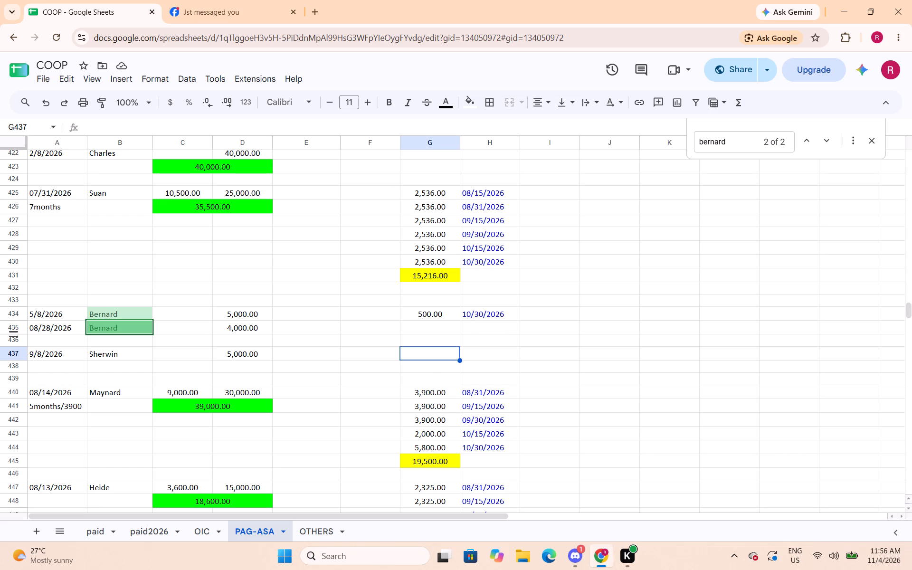
pyautogui.click(16, 330)
pyautogui.rightClick(14, 330)
pyautogui.click(36, 331)
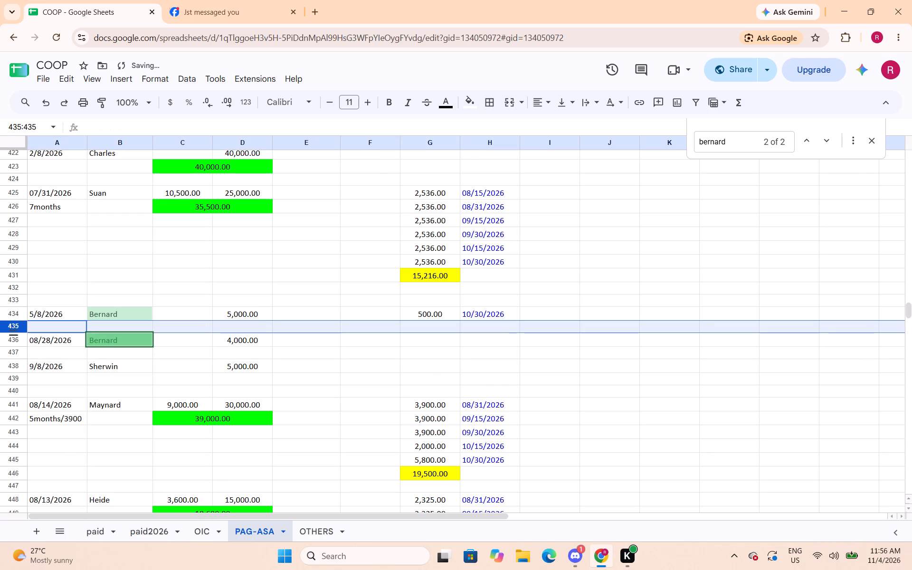
pyautogui.click(19, 327)
pyautogui.rightClick(17, 331)
pyautogui.click(49, 331)
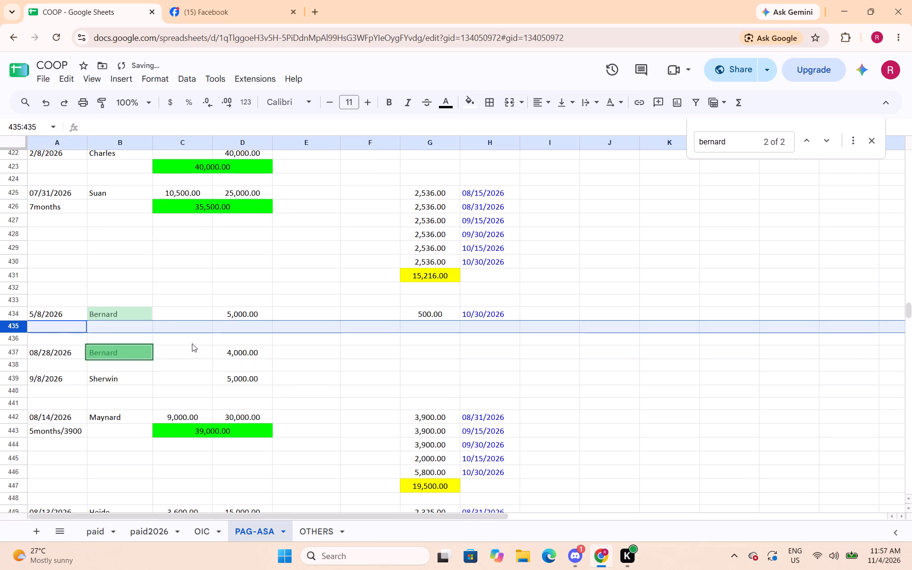
# Merge C435:D435 under Bernard's 5/8/2026 loan and total the loan there with =sum(C434:D434).
pyautogui.moveTo(186, 330); pyautogui.dragTo(222, 330)
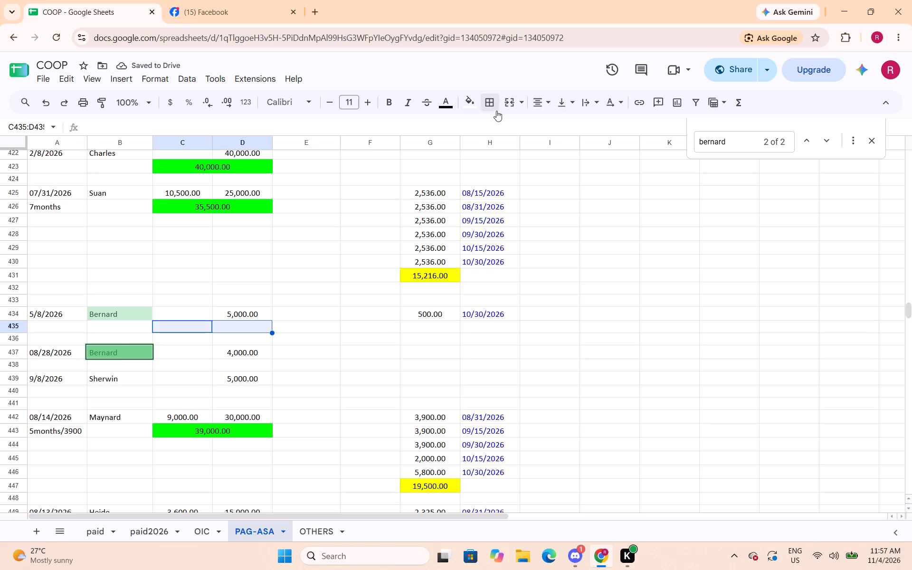
pyautogui.click(510, 106)
pyautogui.write('=s')
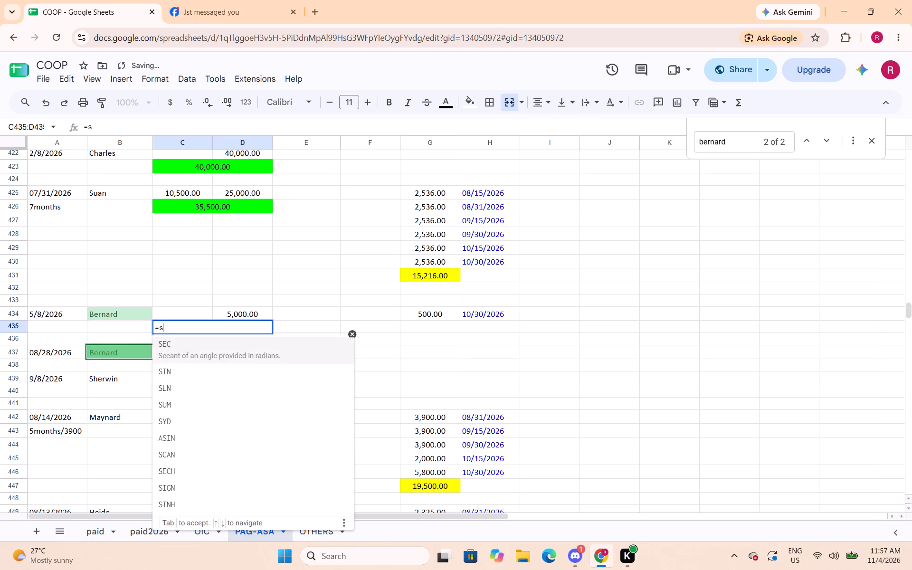
pyautogui.write('um(')
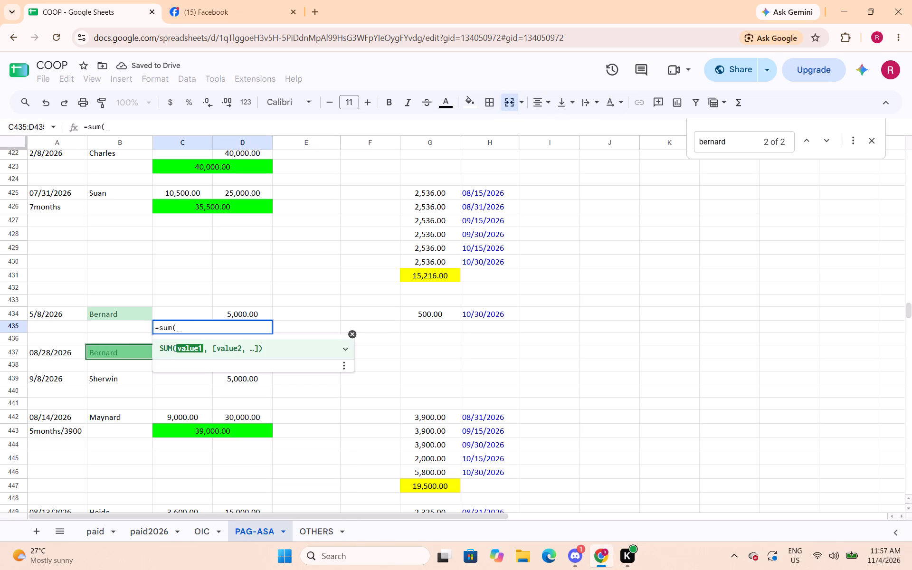
pyautogui.moveTo(193, 311); pyautogui.dragTo(227, 312)
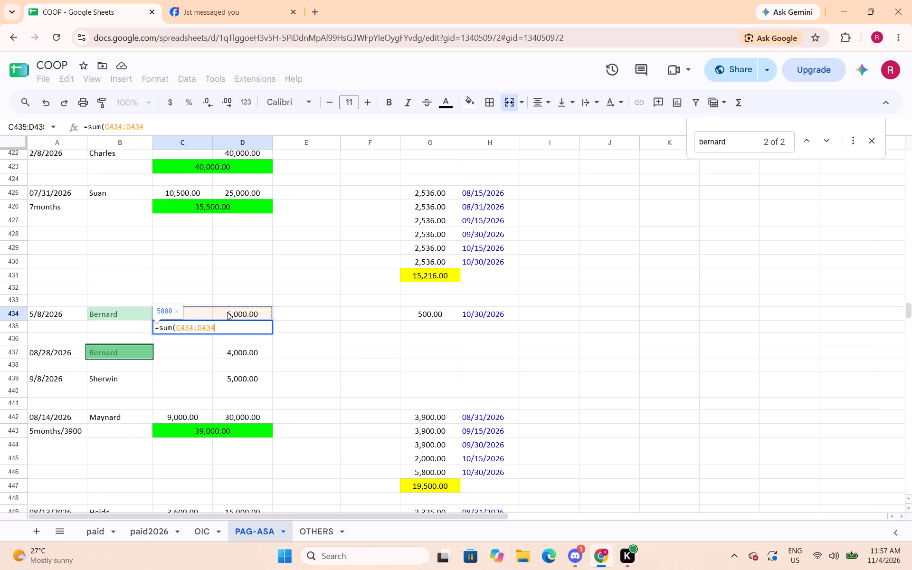
pyautogui.hotkey('shift', ')')
pyautogui.press('Return')
pyautogui.press('Up')
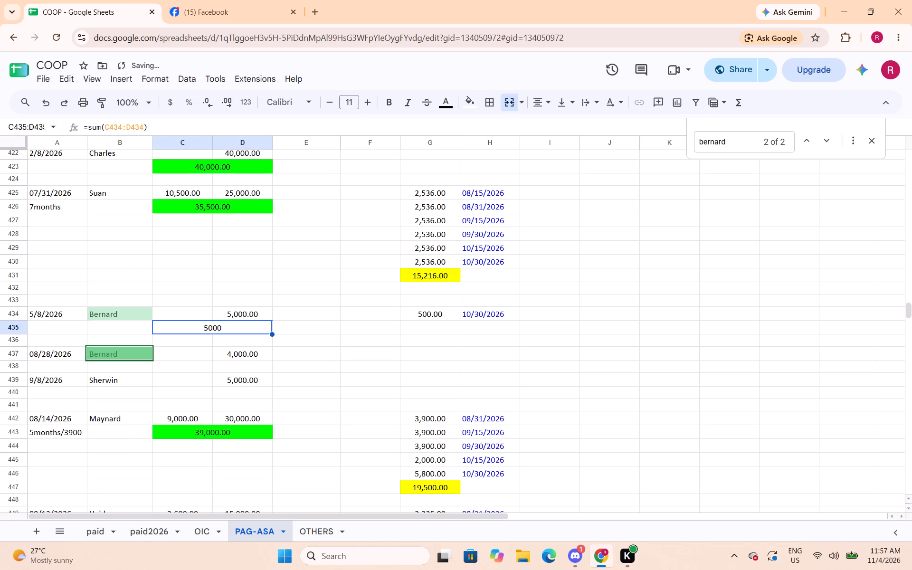
# Format Bernard's loan total in C435:D435 as a number with a bright green fill, and save.
pyautogui.click(161, 85)
pyautogui.click(166, 127)
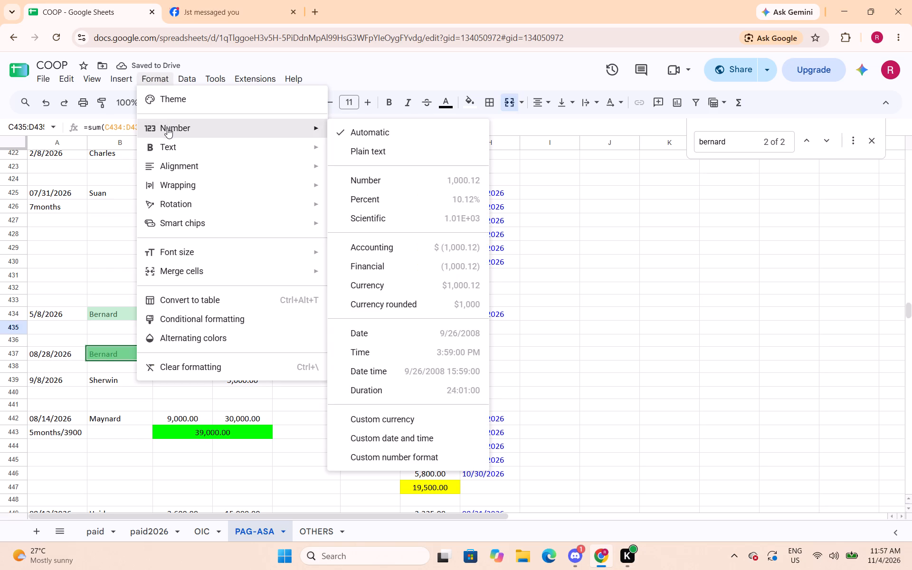
pyautogui.click(377, 182)
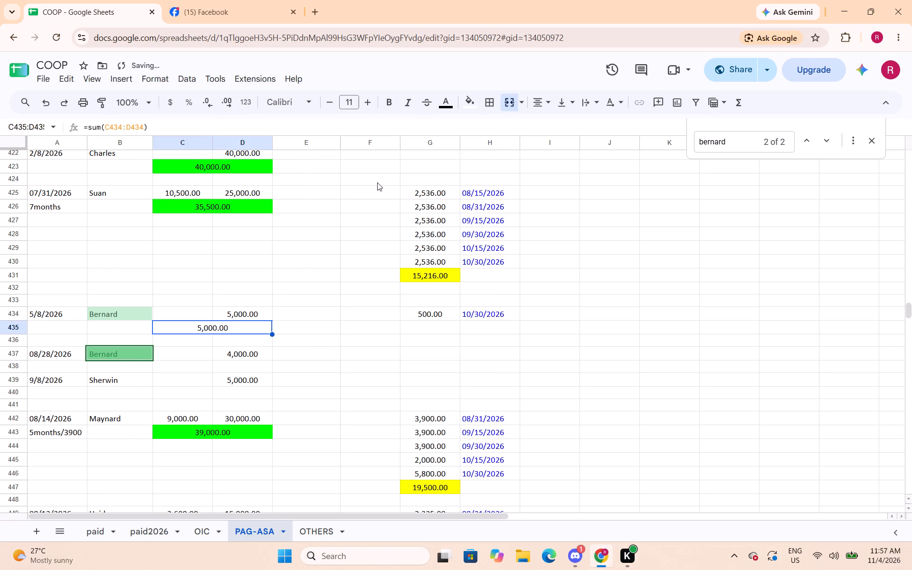
pyautogui.click(444, 104)
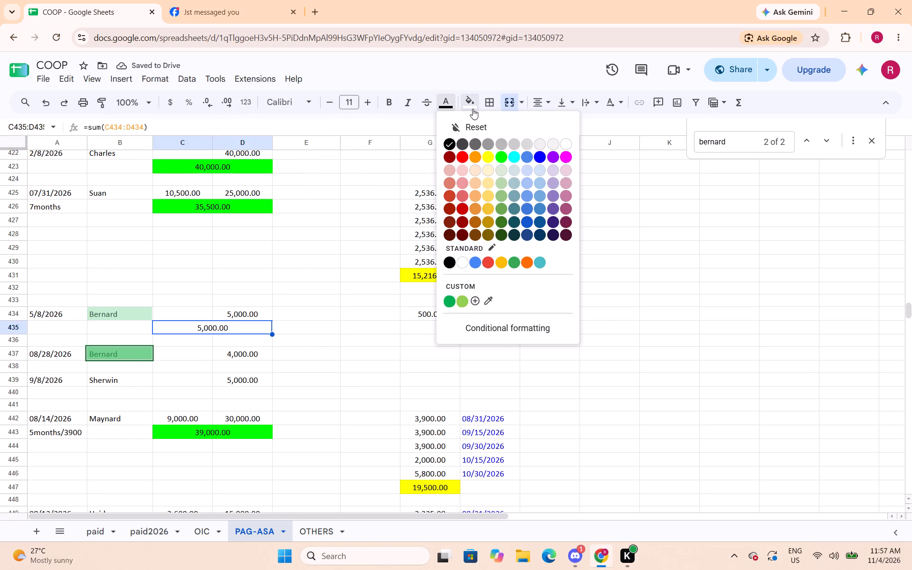
pyautogui.click(473, 106)
pyautogui.click(523, 157)
pyautogui.click(329, 328)
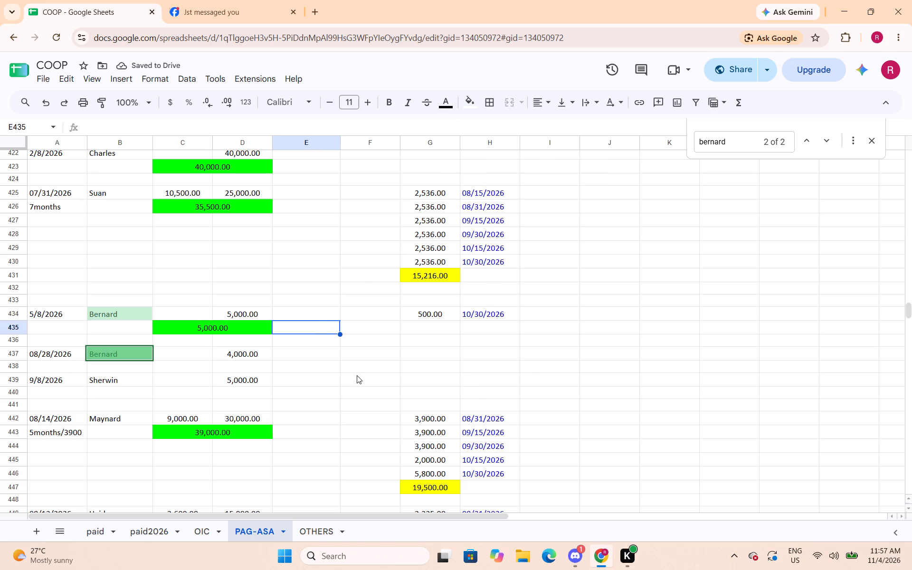
pyautogui.hotkey('ctrl', 's')
pyautogui.click(338, 380)
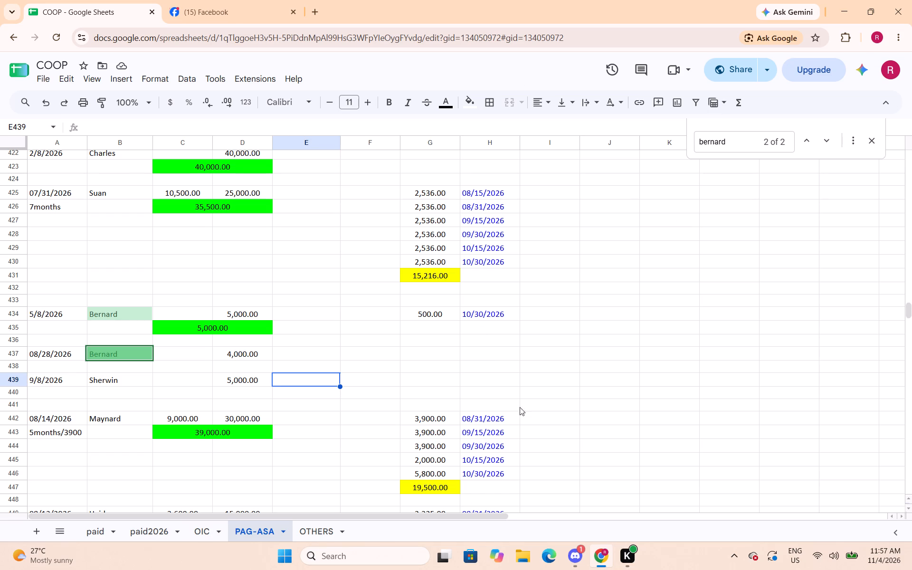
# Examine the latest loans and payments in the OTHERS sheet, including Robert's 11/1/2026 payment in row 290.
pyautogui.click(322, 533)
pyautogui.moveTo(743, 141); pyautogui.dragTo(651, 141)
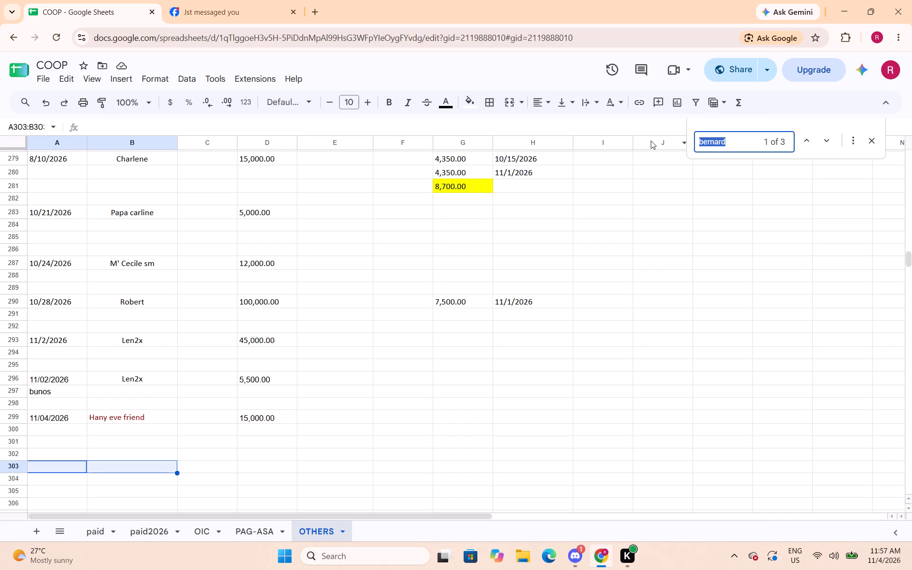
pyautogui.click(481, 303)
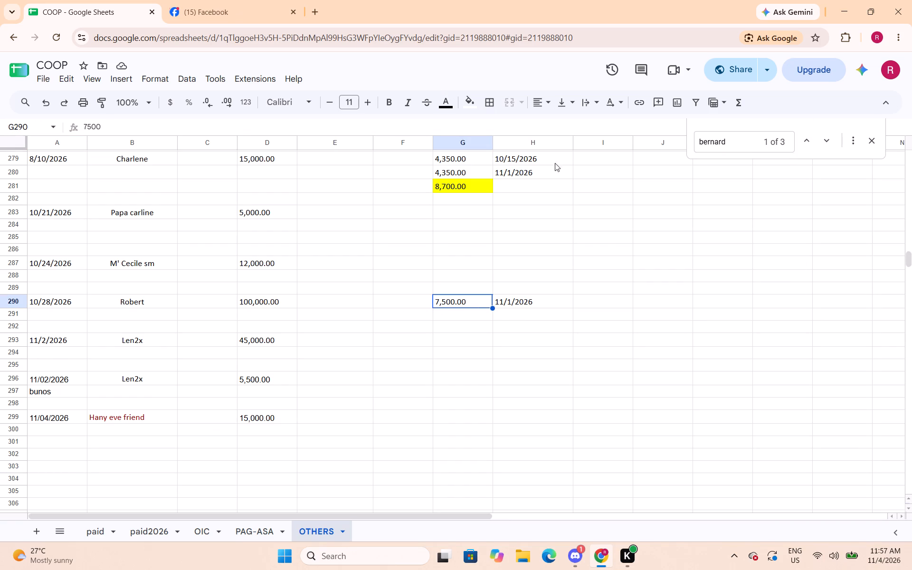
pyautogui.scroll(3, 593, 266)
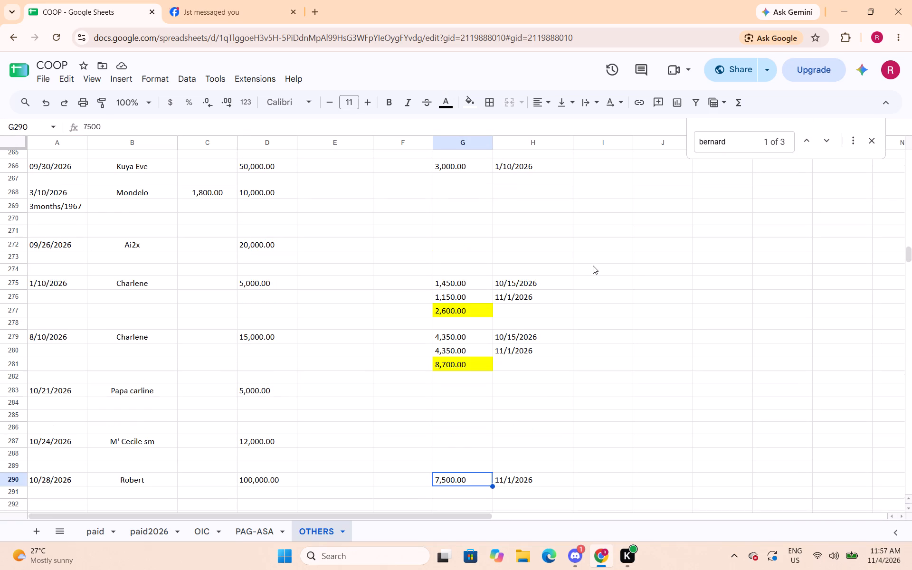
pyautogui.scroll(-4, 559, 243)
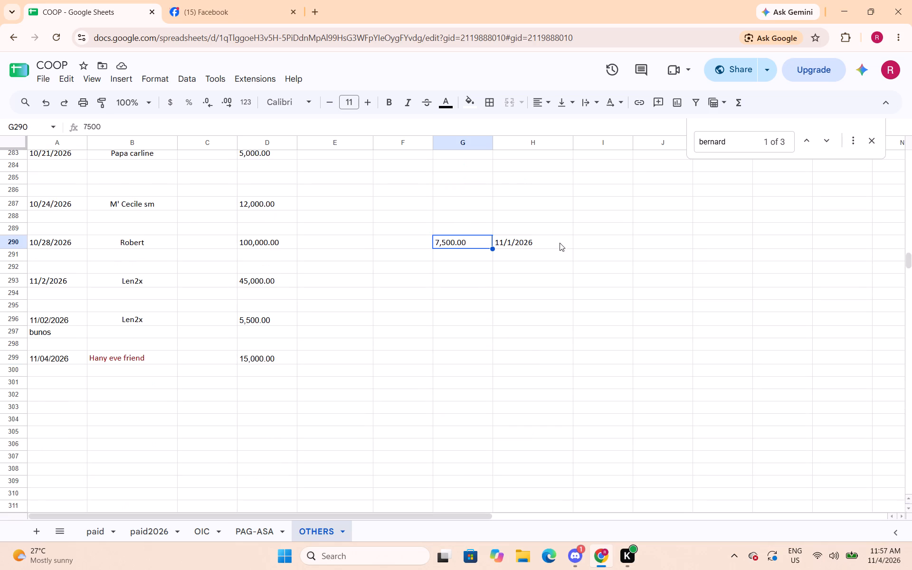
pyautogui.rightClick(469, 244)
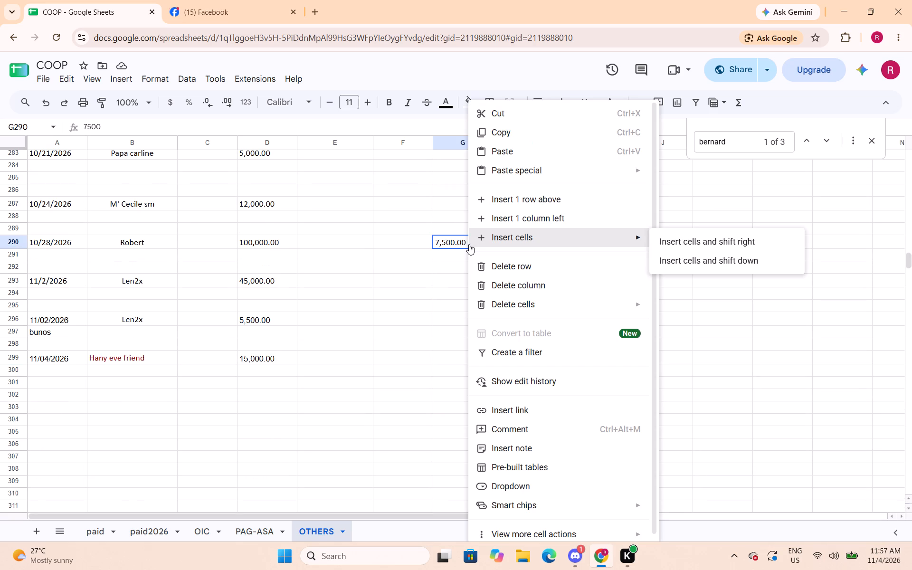
pyautogui.click(357, 270)
pyautogui.click(452, 243)
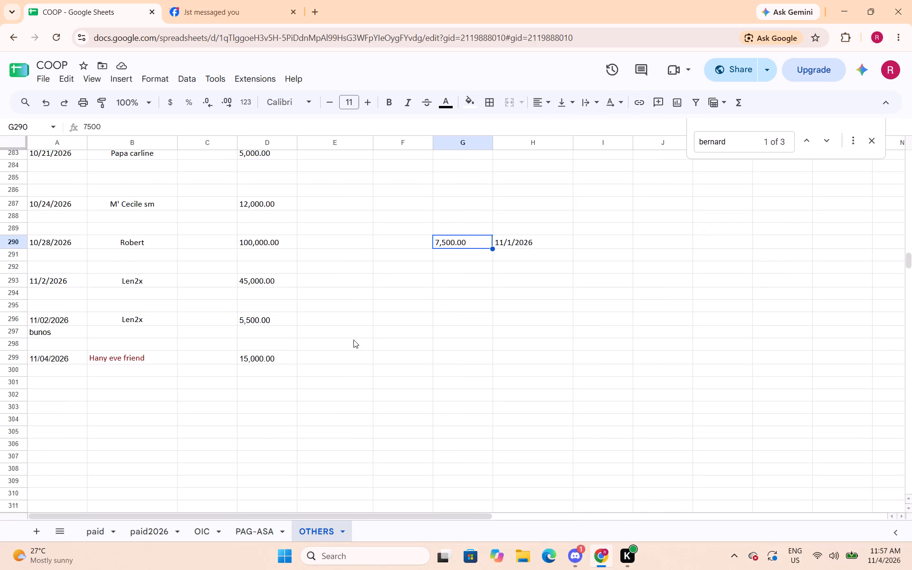
# Review the members' loan and payment records in the PAG-ASA sheet, from row 439 up to about row 180.
pyautogui.click(243, 533)
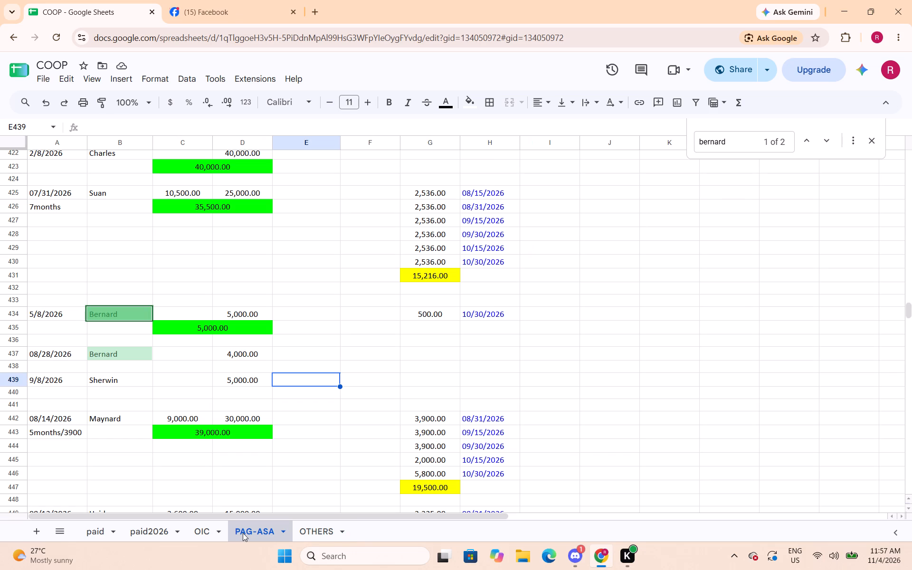
pyautogui.scroll(18, 523, 442)
pyautogui.scroll(15, 523, 442)
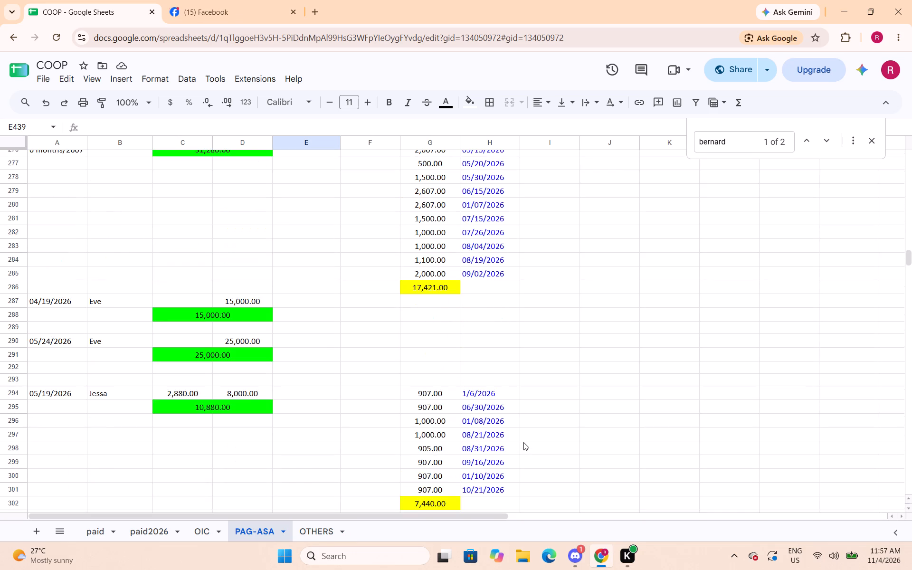
pyautogui.scroll(8, 524, 442)
pyautogui.scroll(14, 524, 442)
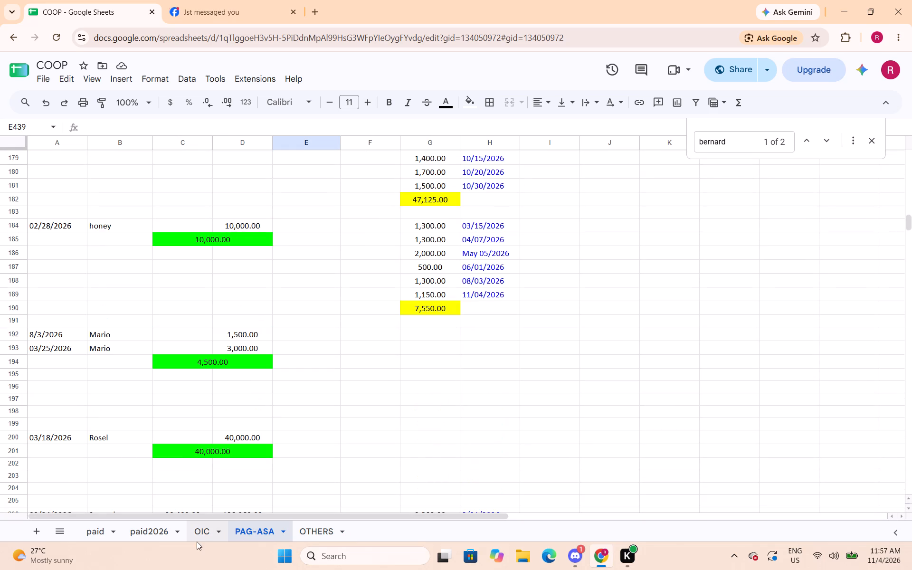
# In paid2026, center-align Hany eve friend's payment amounts in G1394:G1399.
pyautogui.click(149, 533)
pyautogui.scroll(9, 570, 356)
pyautogui.scroll(-4, 572, 356)
pyautogui.scroll(5, 571, 358)
pyautogui.scroll(-2, 550, 367)
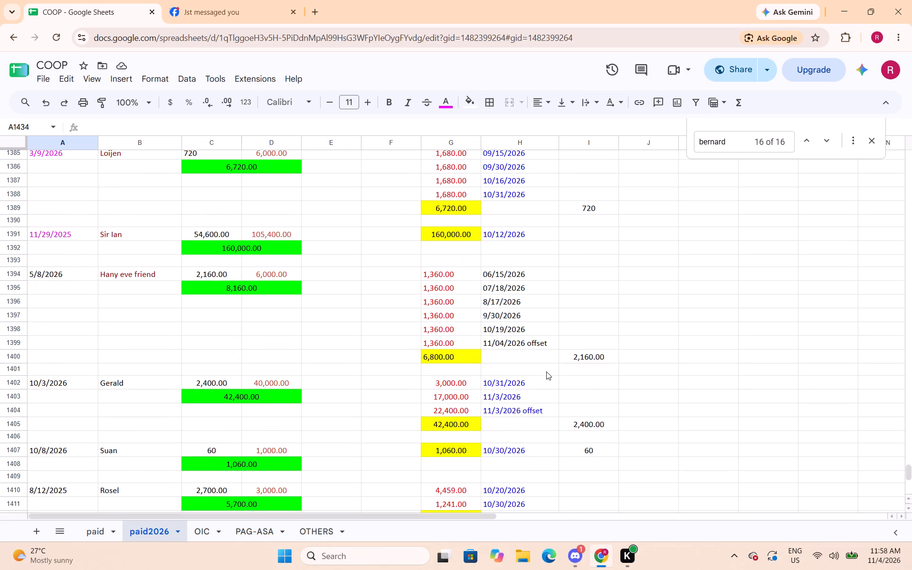
pyautogui.moveTo(463, 277); pyautogui.dragTo(465, 345)
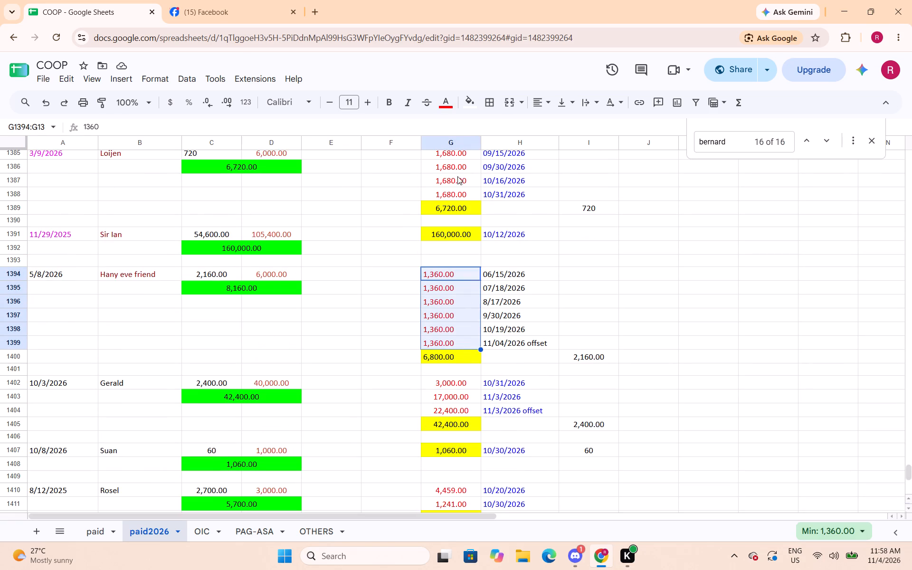
pyautogui.click(551, 104)
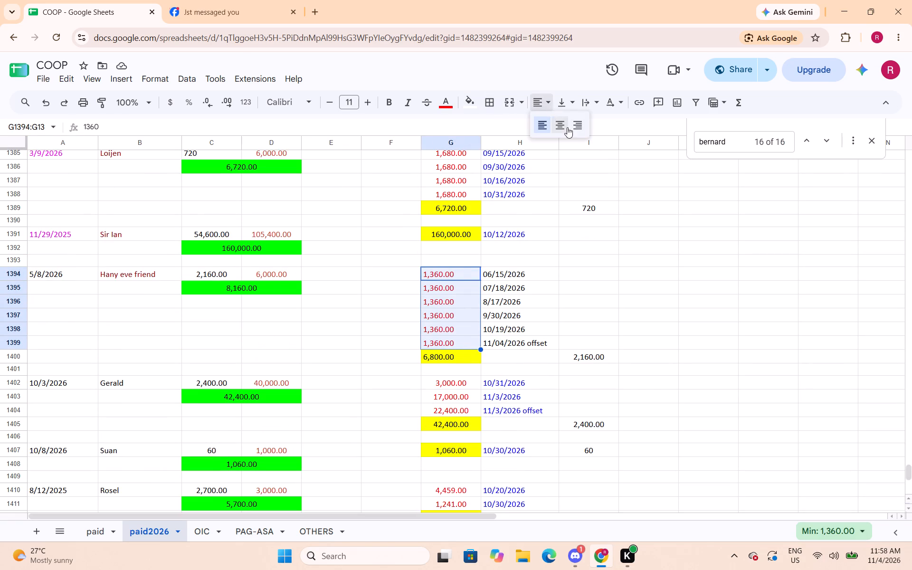
pyautogui.click(567, 127)
# Review the formatting of the payment entries in paid2026 between about row 1232 and Bernard's record at row 1423.
pyautogui.scroll(5, 526, 334)
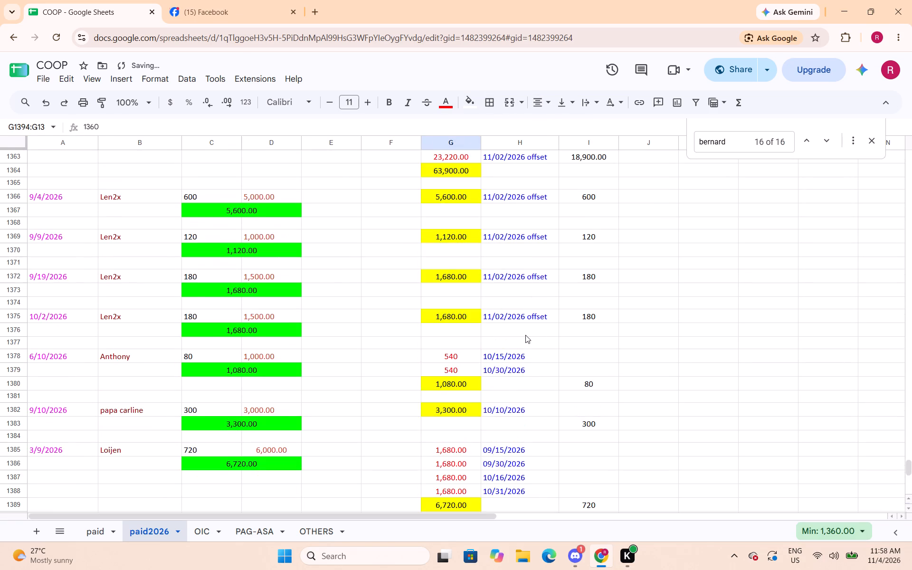
pyautogui.scroll(15, 525, 335)
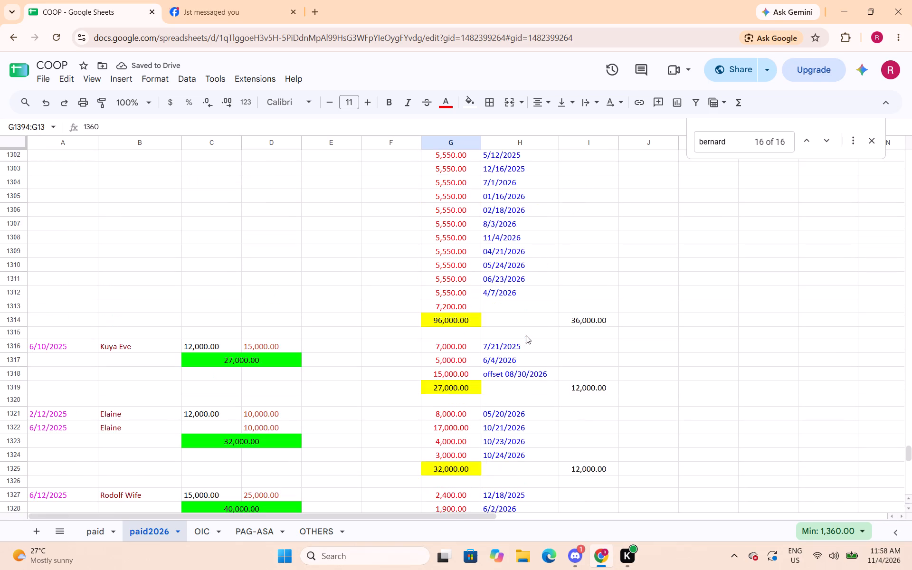
pyautogui.scroll(15, 526, 335)
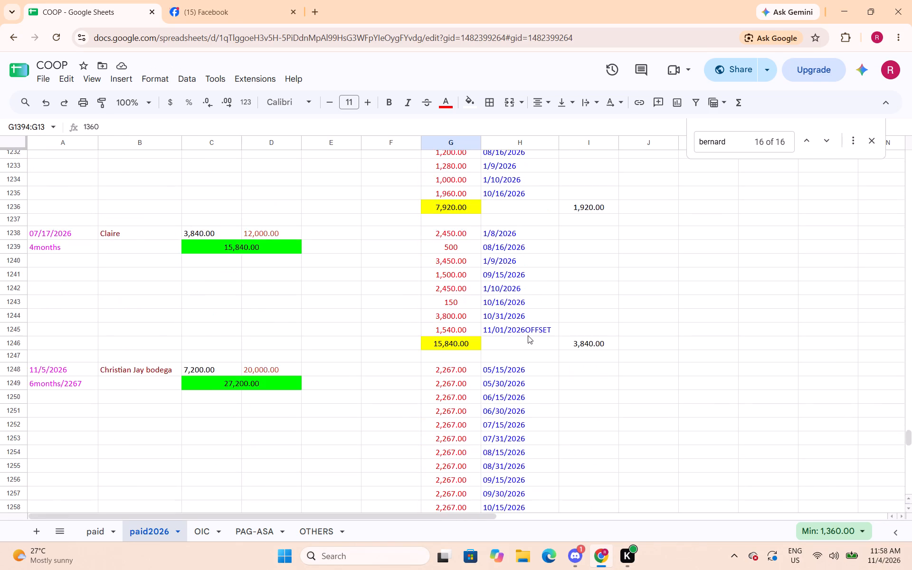
pyautogui.scroll(-20, 528, 335)
pyautogui.scroll(-10, 528, 335)
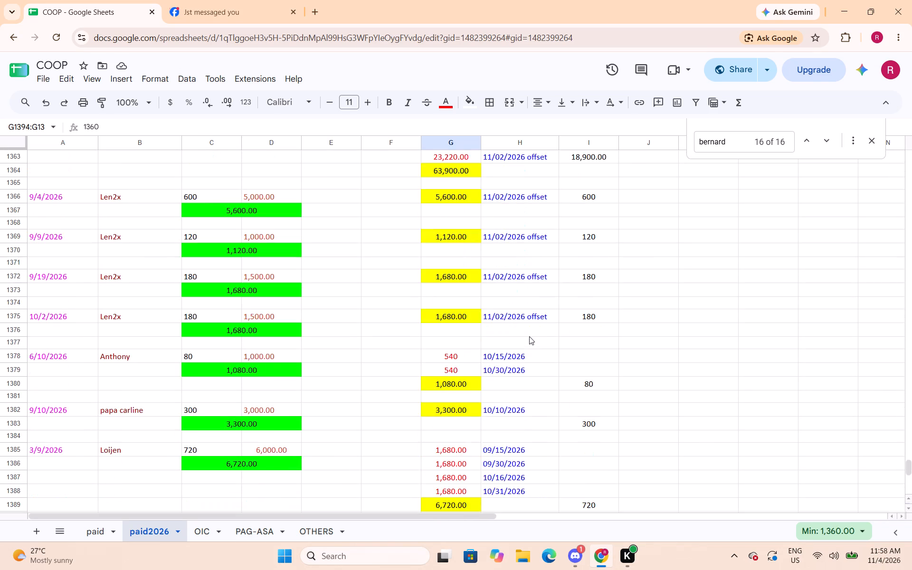
pyautogui.scroll(-11, 529, 336)
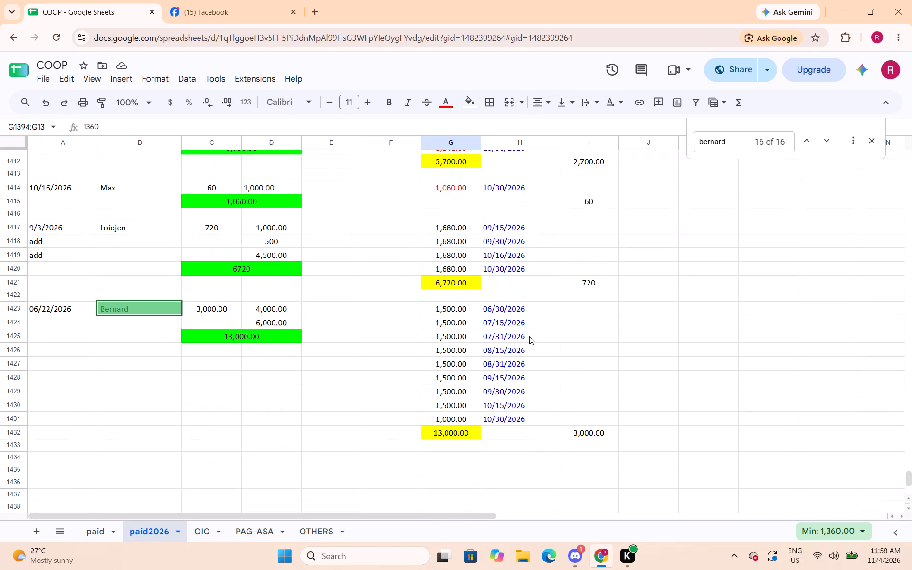
# Color the payment amounts of Loidjen (G1417:G1420) and Bernard (G1423:G1431) red in paid2026, and save.
pyautogui.moveTo(448, 230); pyautogui.dragTo(457, 264)
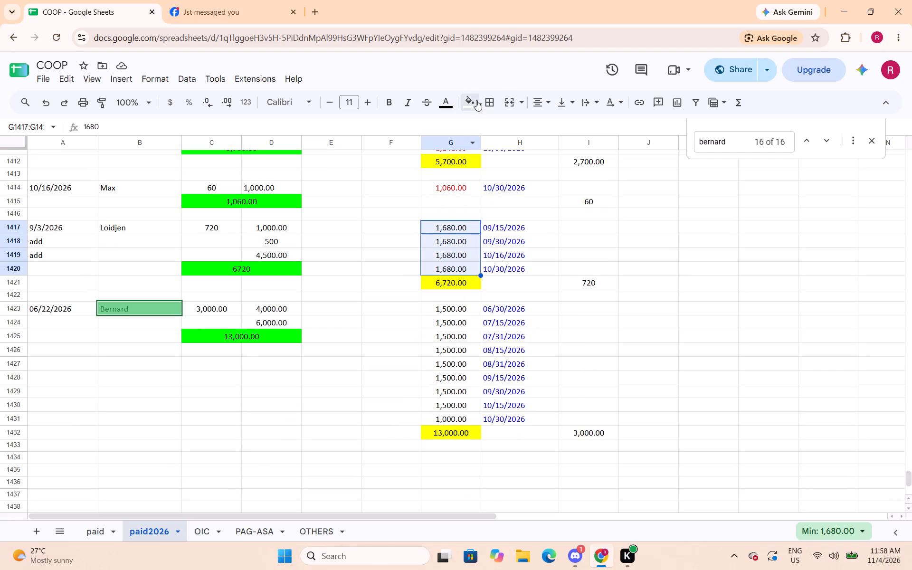
pyautogui.click(452, 105)
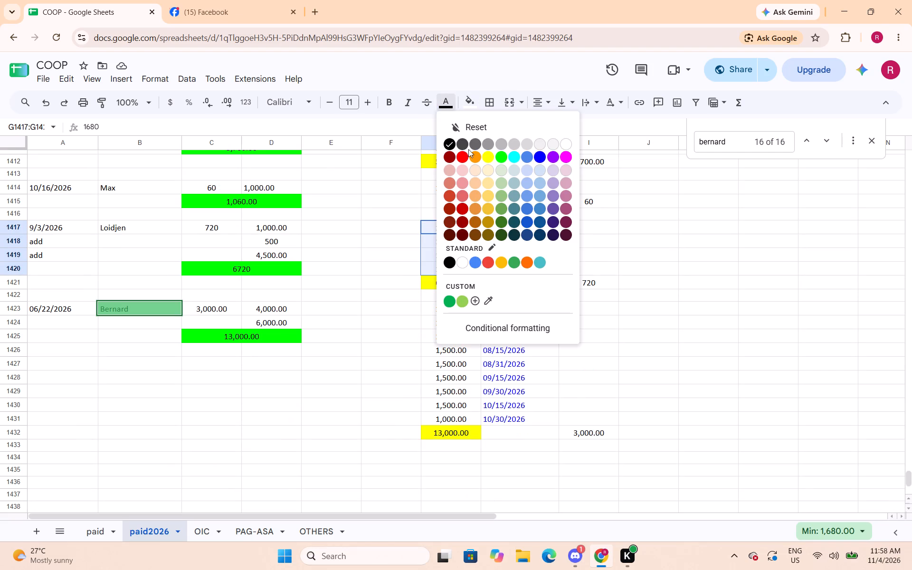
pyautogui.click(462, 158)
pyautogui.moveTo(452, 314); pyautogui.dragTo(452, 354)
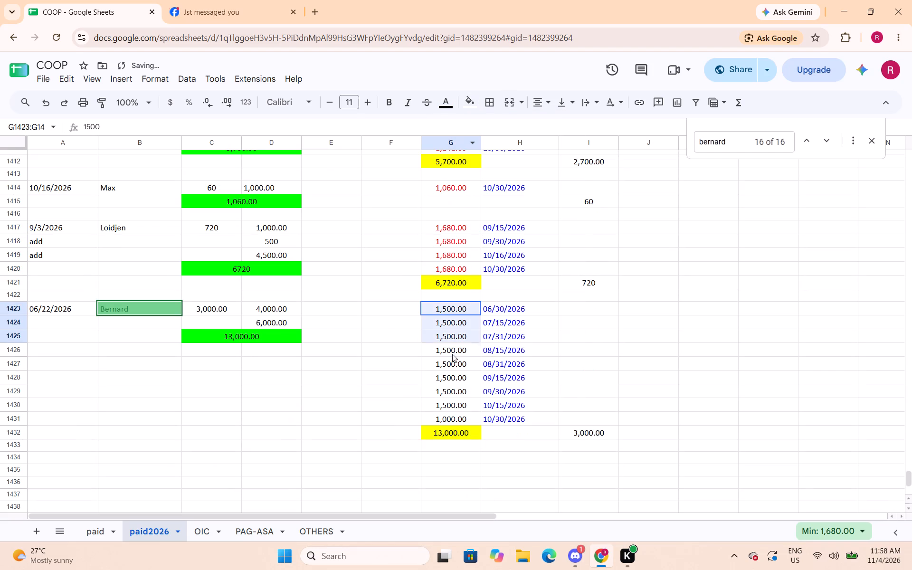
pyautogui.moveTo(452, 354); pyautogui.dragTo(443, 415)
pyautogui.click(452, 102)
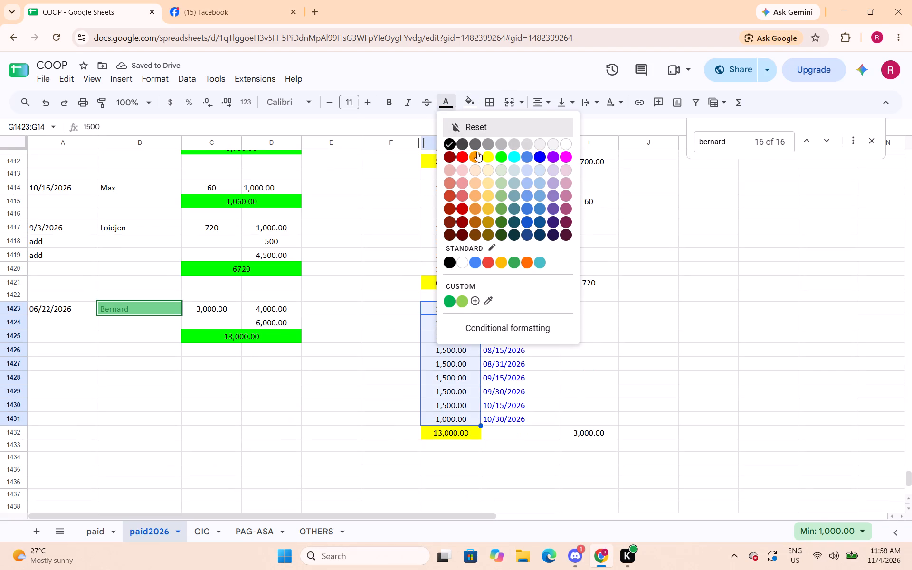
pyautogui.click(465, 157)
pyautogui.click(559, 279)
pyautogui.click(646, 326)
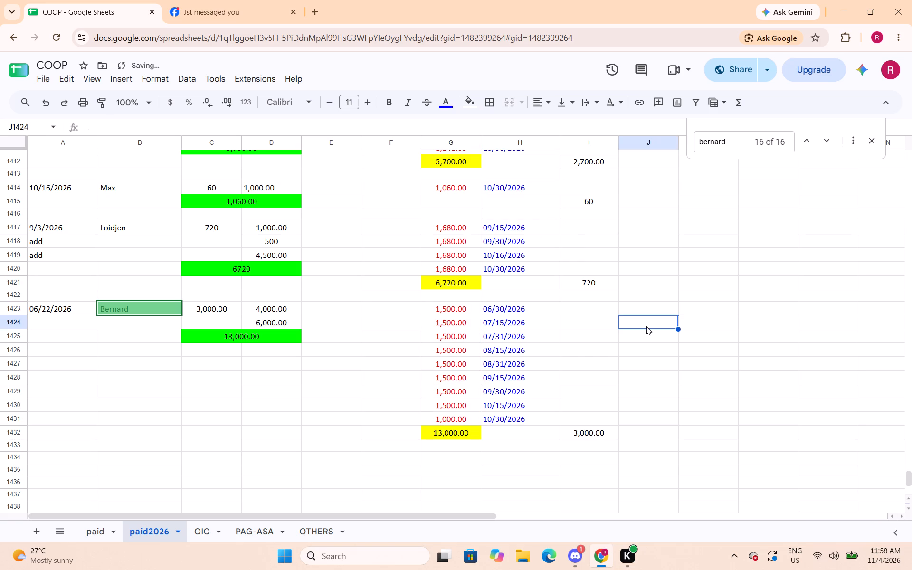
pyautogui.hotkey('ctrl', 's')
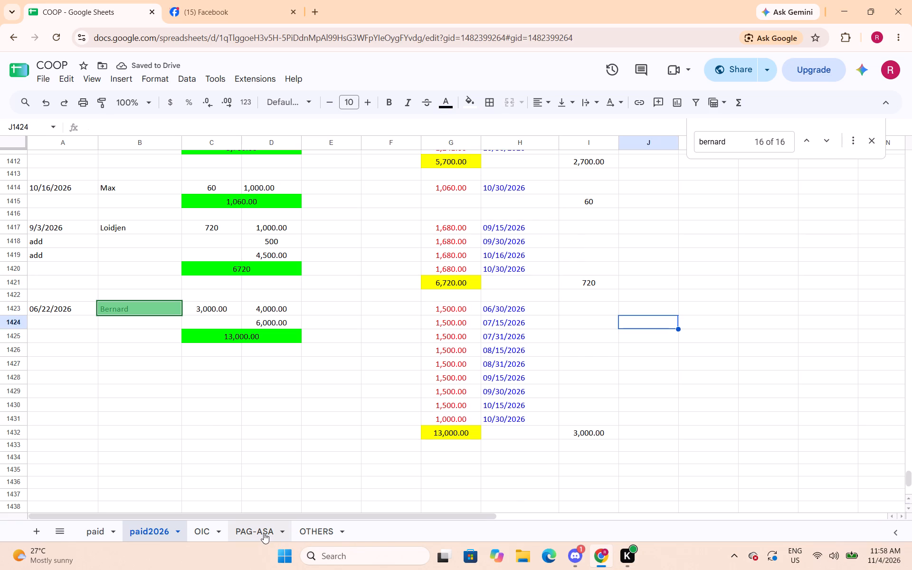
# Look through the PAG-ASA records from about row 170 to row 223, and search that sheet for desie.
pyautogui.click(263, 533)
pyautogui.scroll(2, 448, 356)
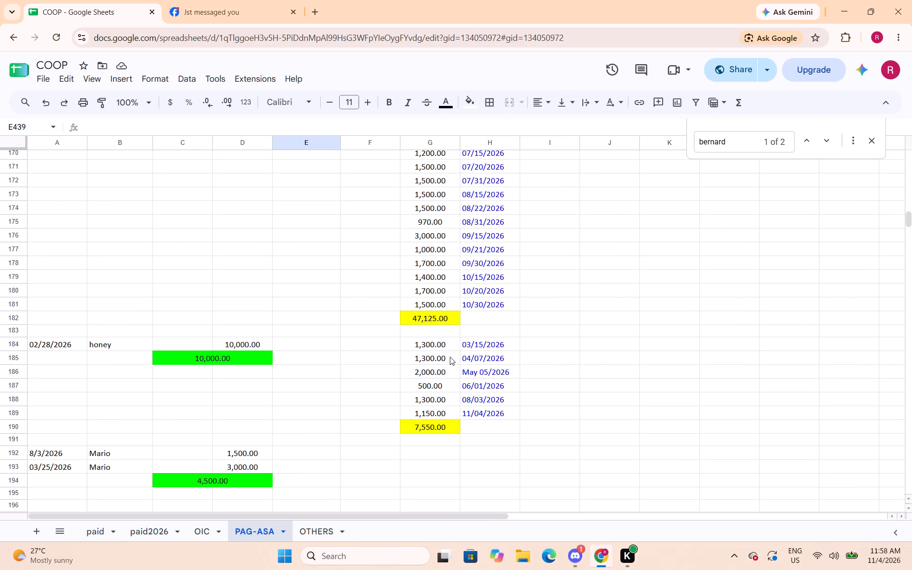
pyautogui.scroll(-5, 451, 357)
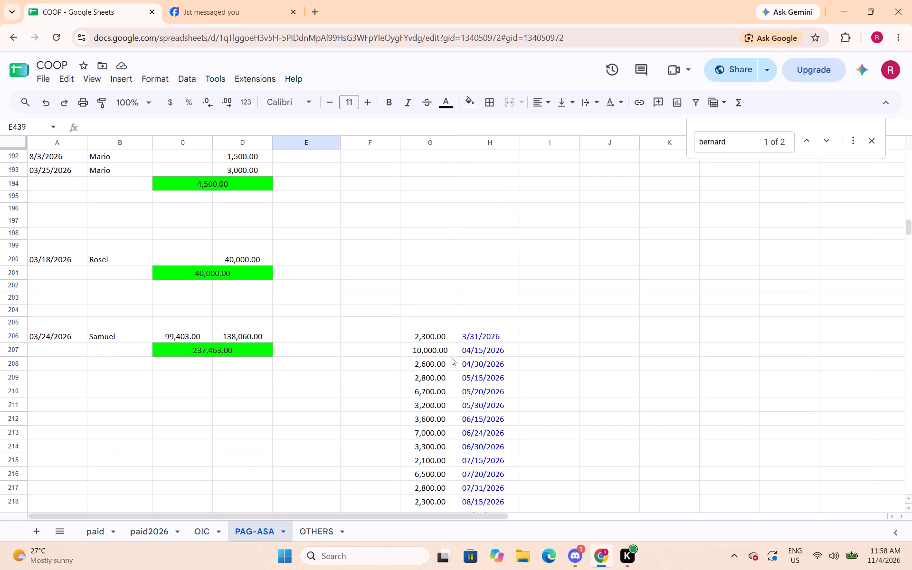
pyautogui.scroll(-2, 451, 357)
pyautogui.scroll(1, 451, 357)
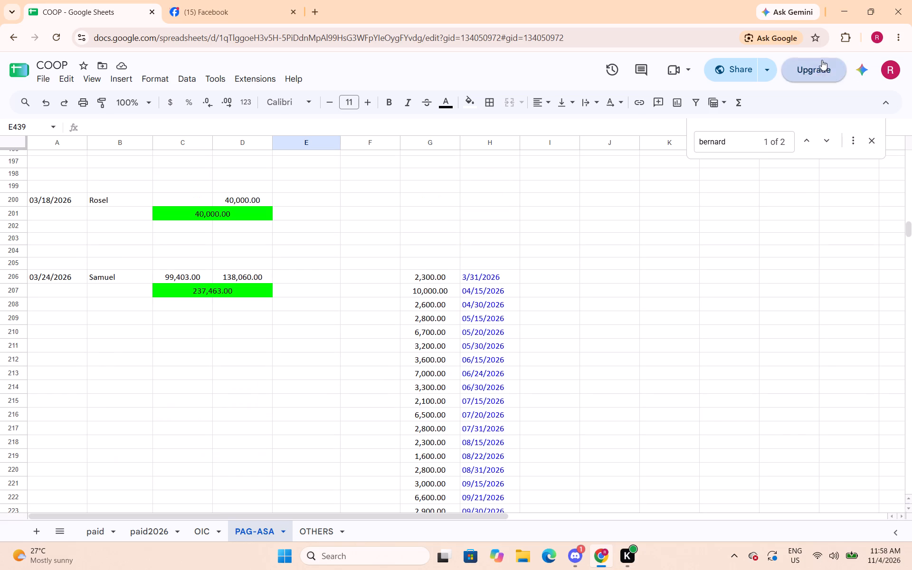
pyautogui.moveTo(745, 136); pyautogui.dragTo(640, 144)
pyautogui.write('desi')
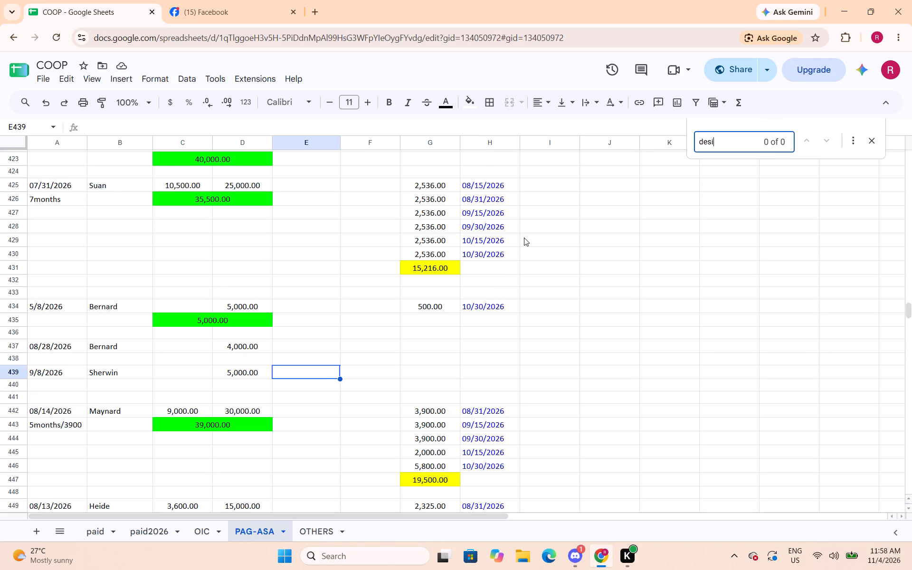
pyautogui.press('e')
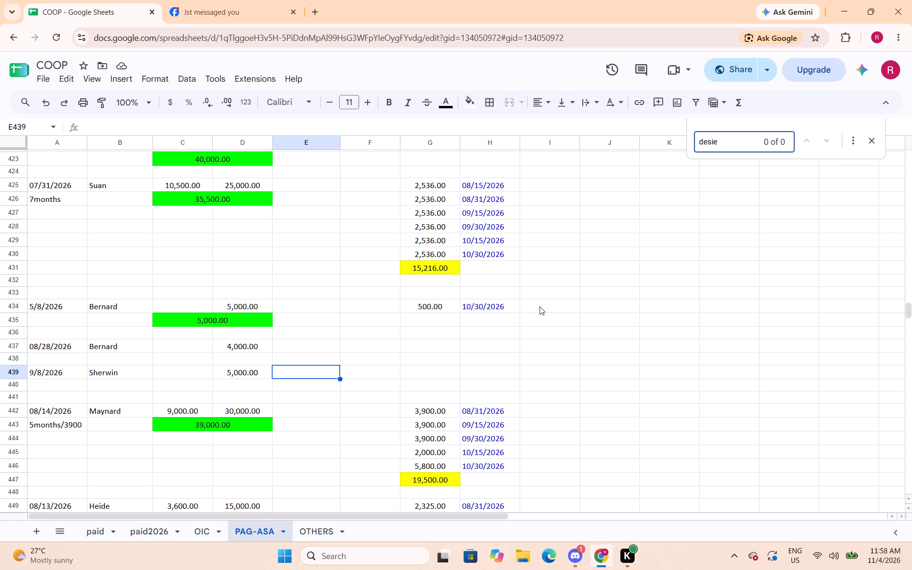
# Search the OTHERS sheet for desie and review the payments under Desie's loans dated 08/16/2026 and 4/5/2026.
pyautogui.click(327, 527)
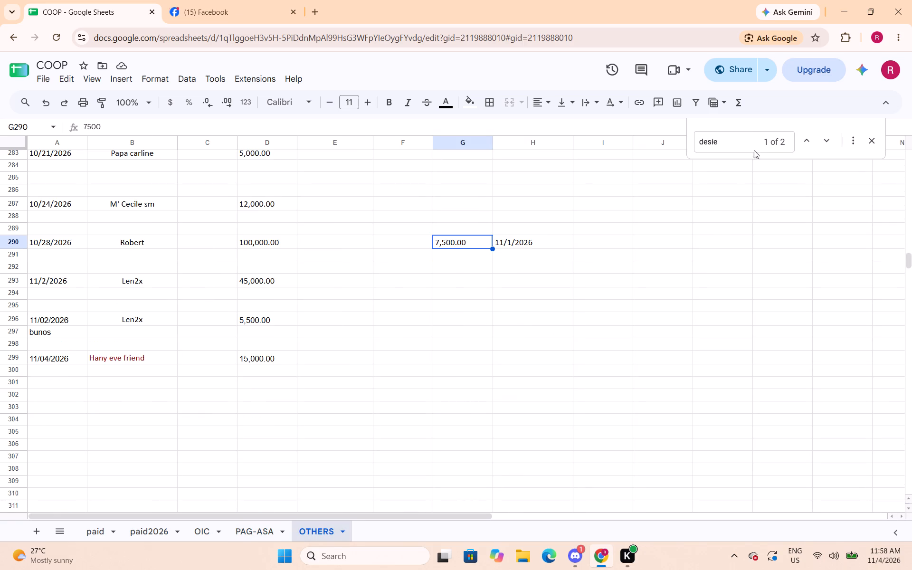
pyautogui.click(750, 144)
pyautogui.press('Return')
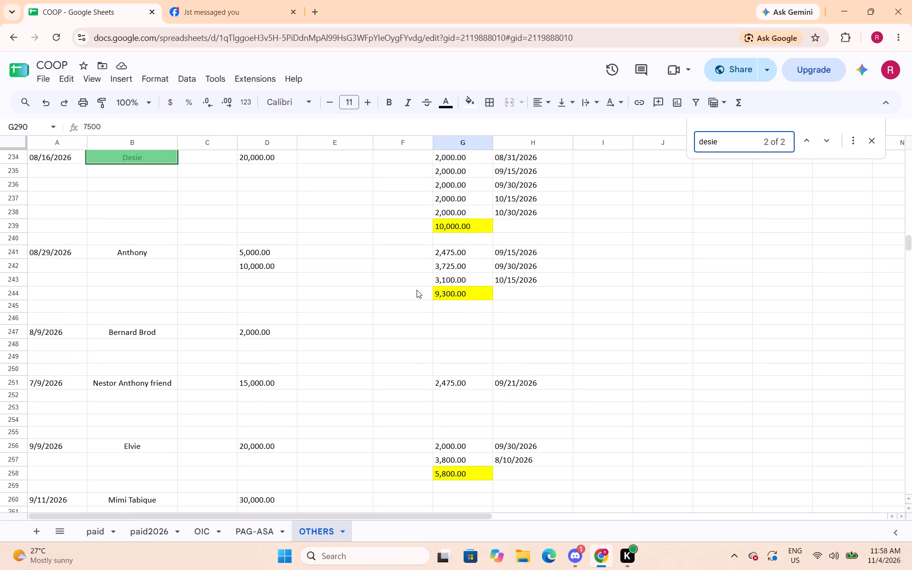
pyautogui.scroll(3, 417, 289)
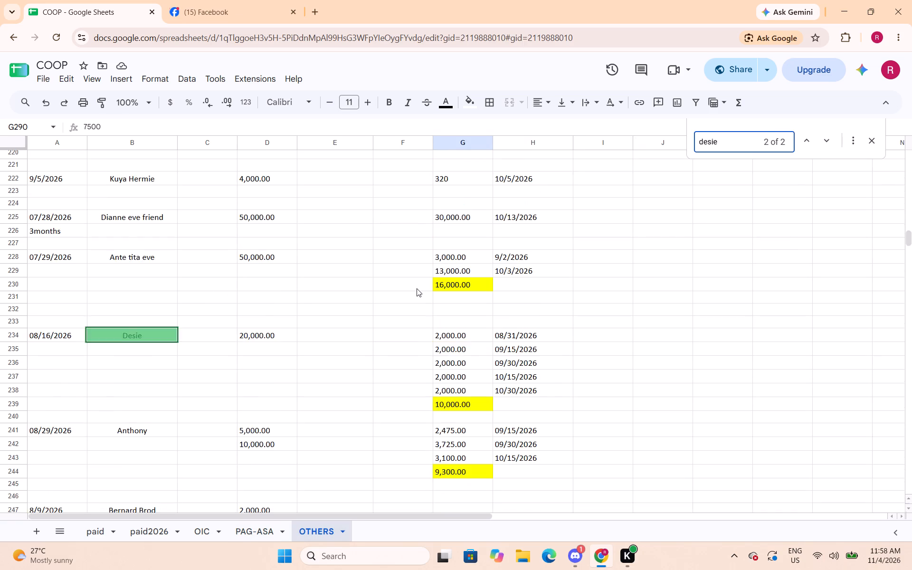
pyautogui.scroll(1, 417, 288)
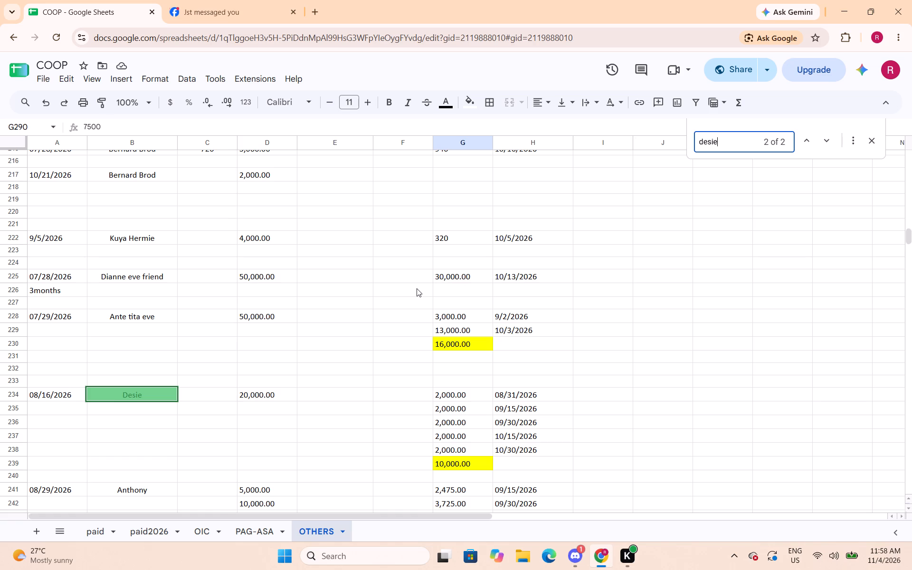
pyautogui.scroll(-1, 417, 289)
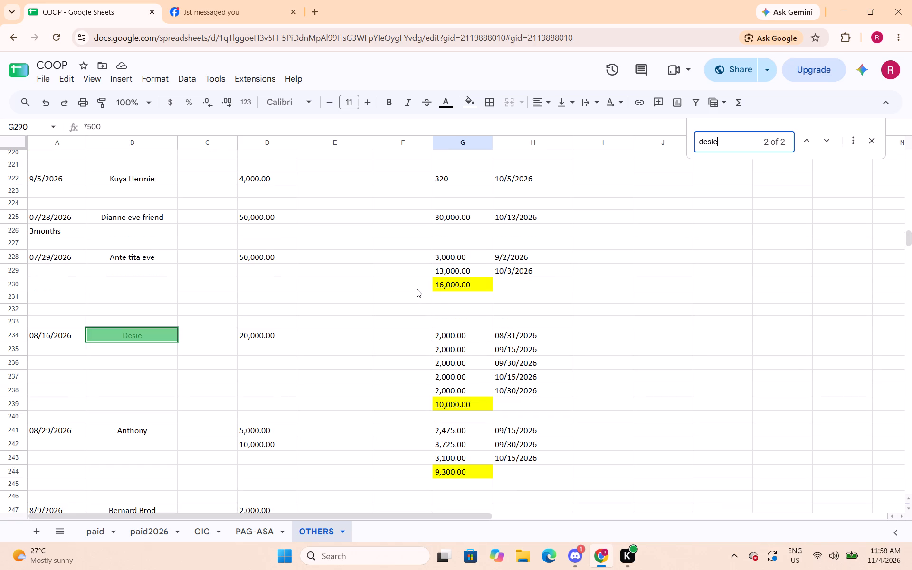
pyautogui.press('Return')
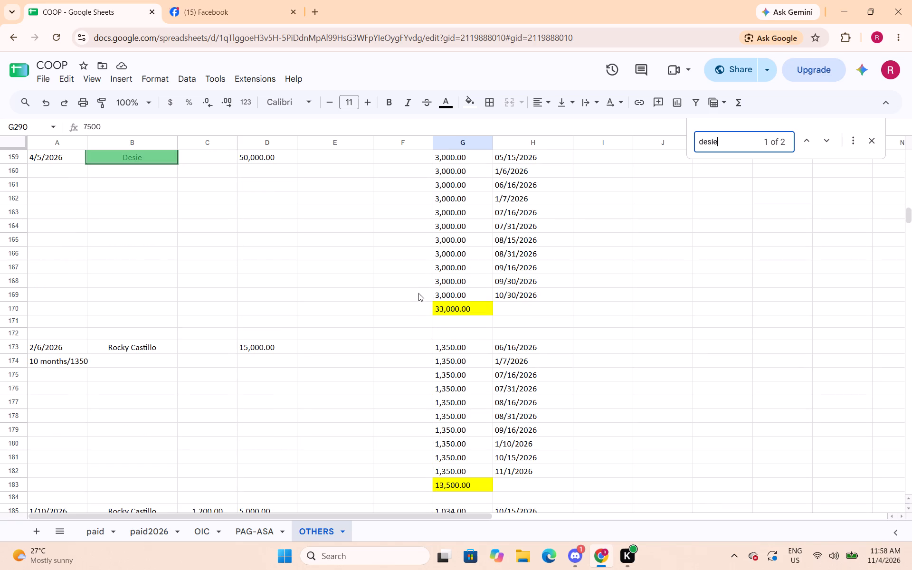
pyautogui.scroll(1, 393, 335)
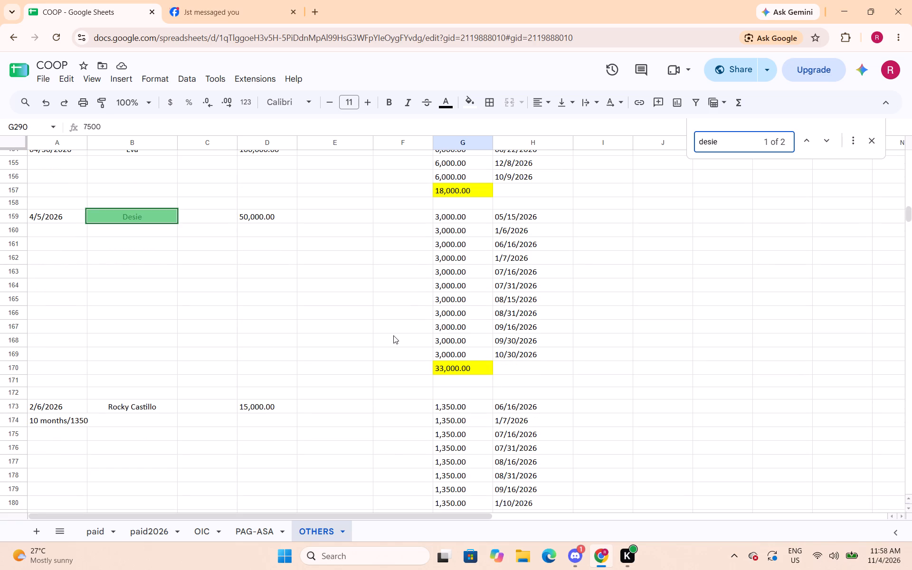
pyautogui.scroll(-1, 393, 335)
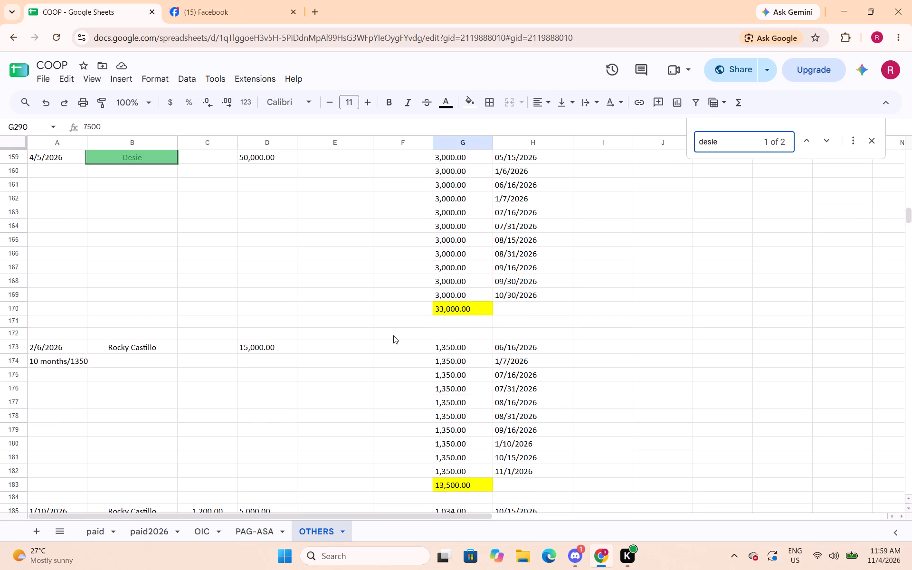
pyautogui.scroll(2, 393, 335)
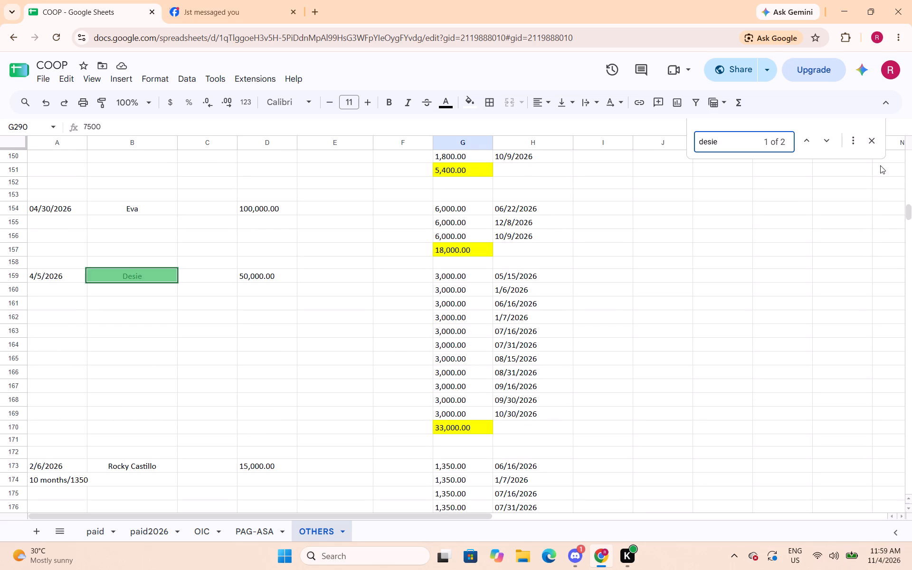
# Search OTHERS for rock and review Rocky's loan and payment entries in rows 173 to 190.
pyautogui.moveTo(741, 142); pyautogui.dragTo(619, 142)
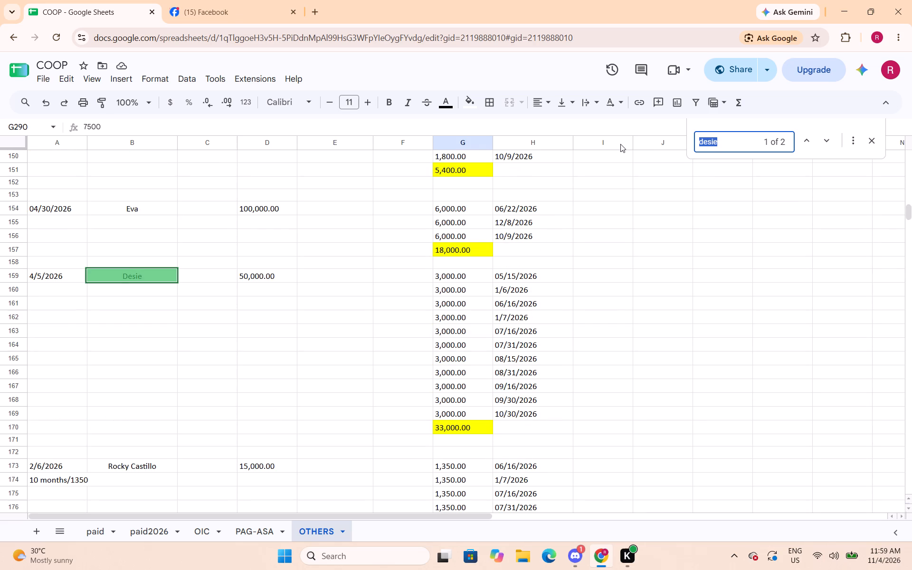
pyautogui.press('BackSpace')
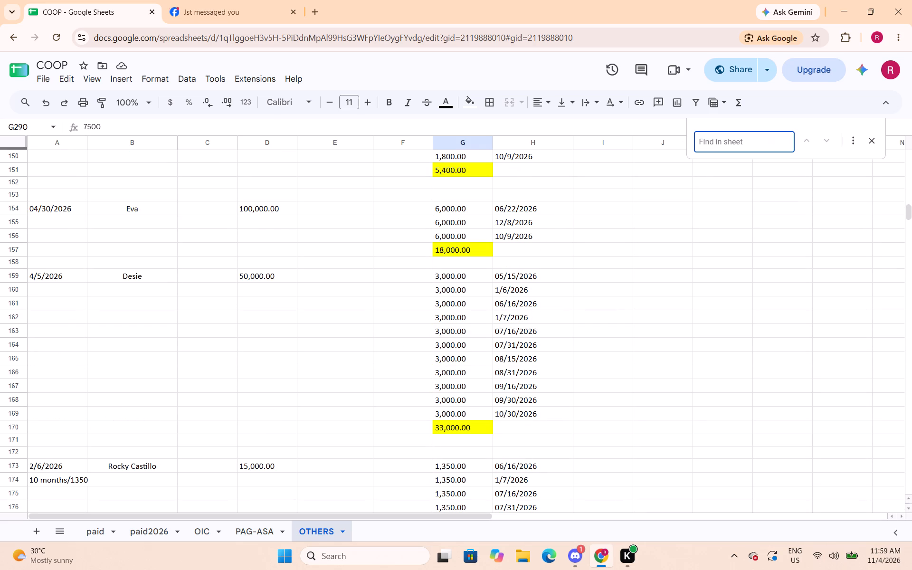
pyautogui.write('rock')
pyautogui.scroll(-2, 559, 285)
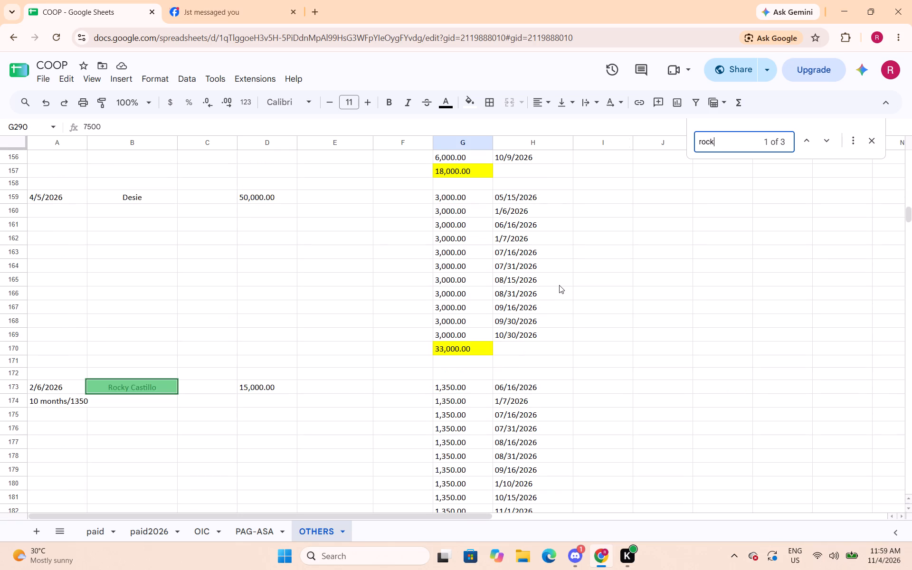
pyautogui.scroll(-2, 561, 285)
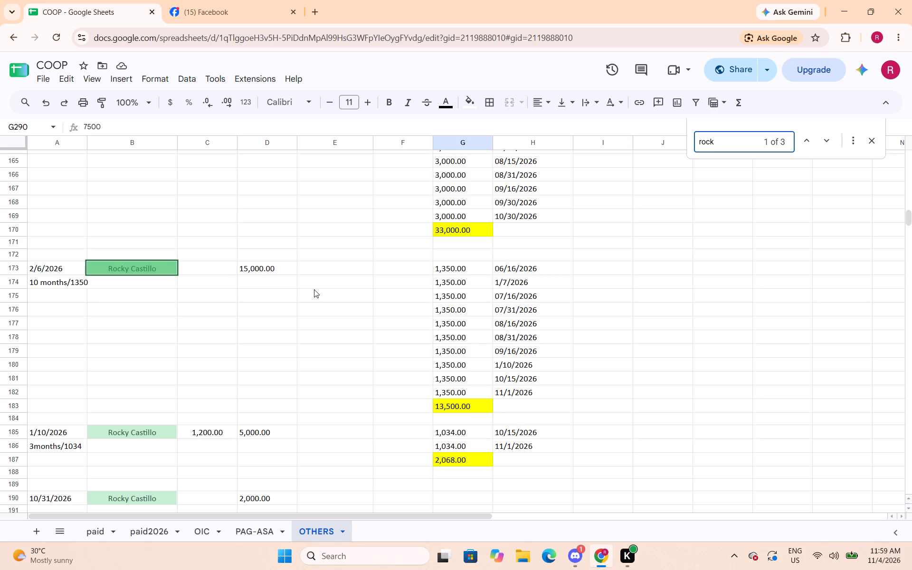
pyautogui.click(502, 395)
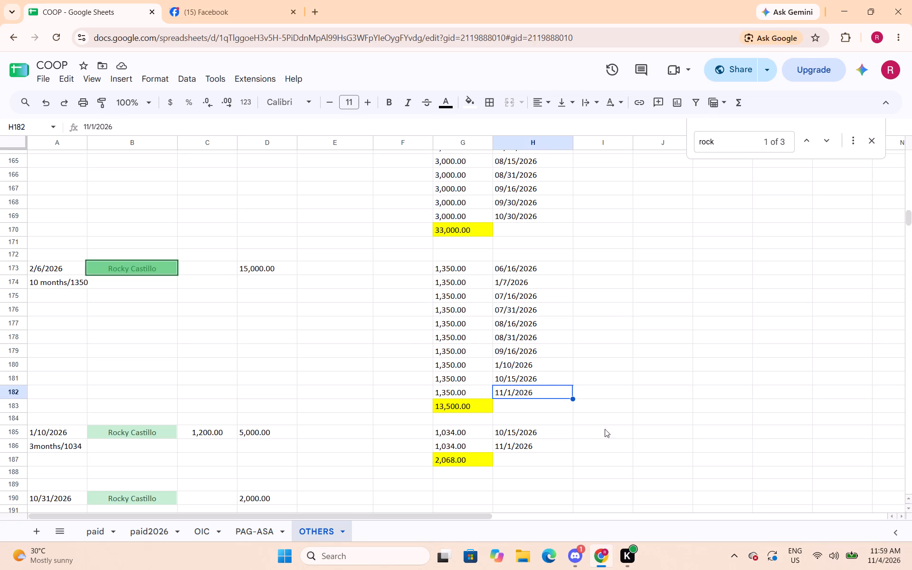
pyautogui.scroll(-2, 633, 418)
pyautogui.scroll(2, 633, 418)
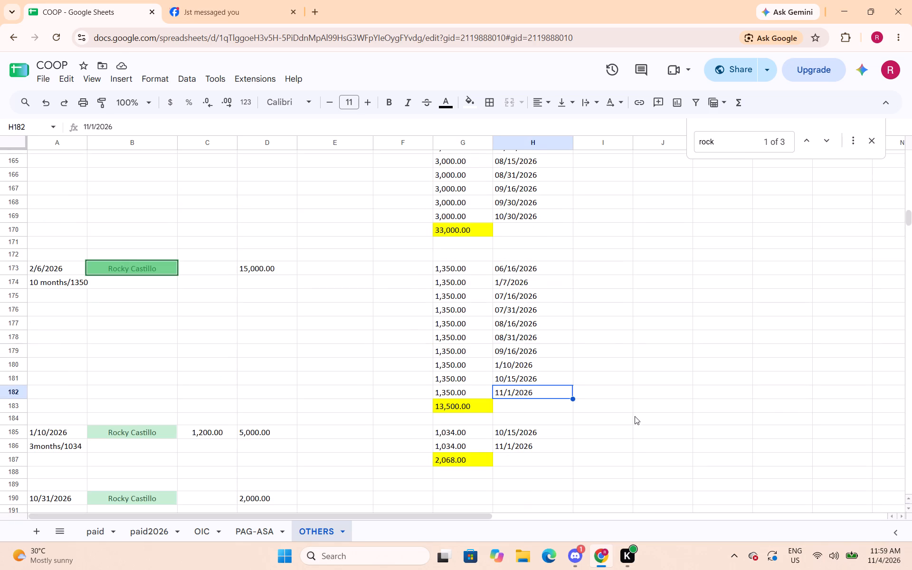
pyautogui.scroll(-1, 632, 418)
pyautogui.scroll(1, 631, 418)
pyautogui.scroll(-1, 631, 418)
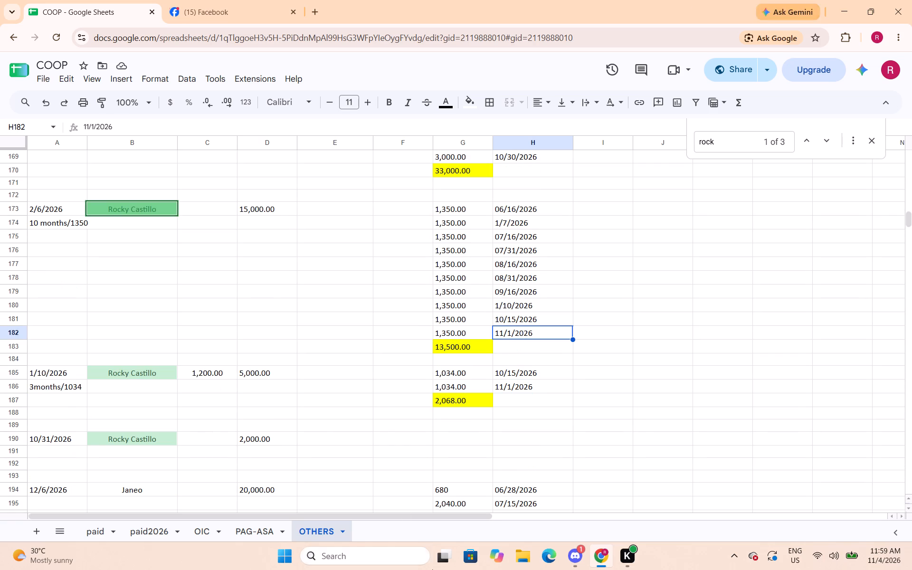
pyautogui.scroll(-1, 322, 441)
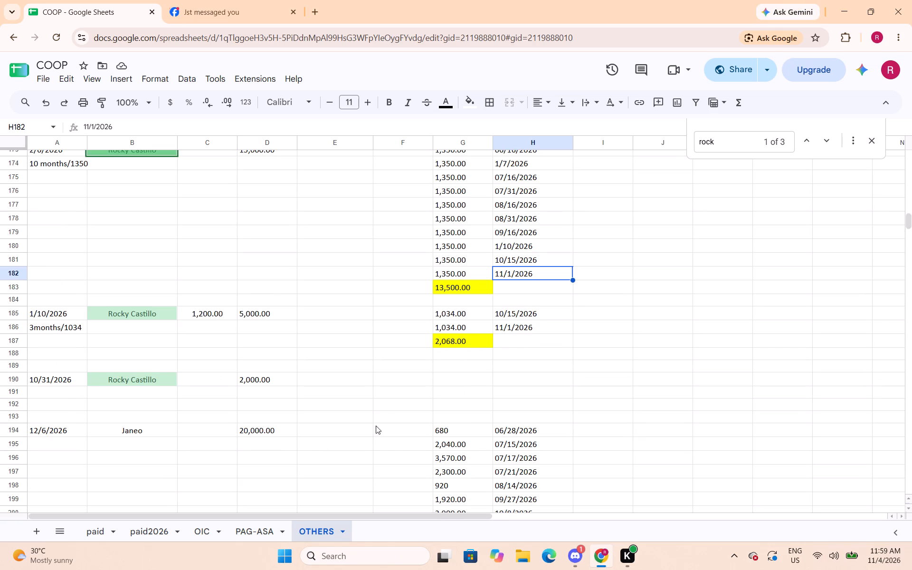
pyautogui.click(328, 382)
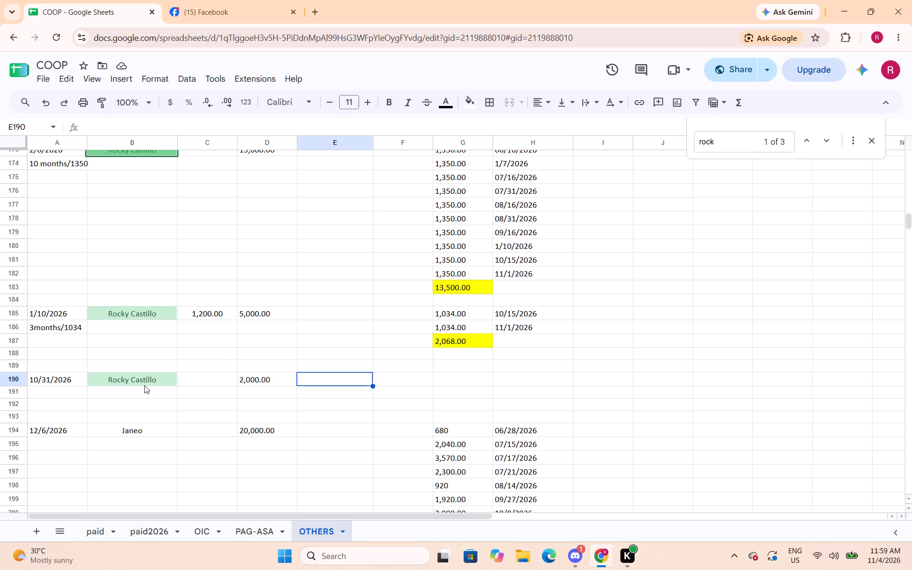
pyautogui.click(143, 380)
pyautogui.click(238, 380)
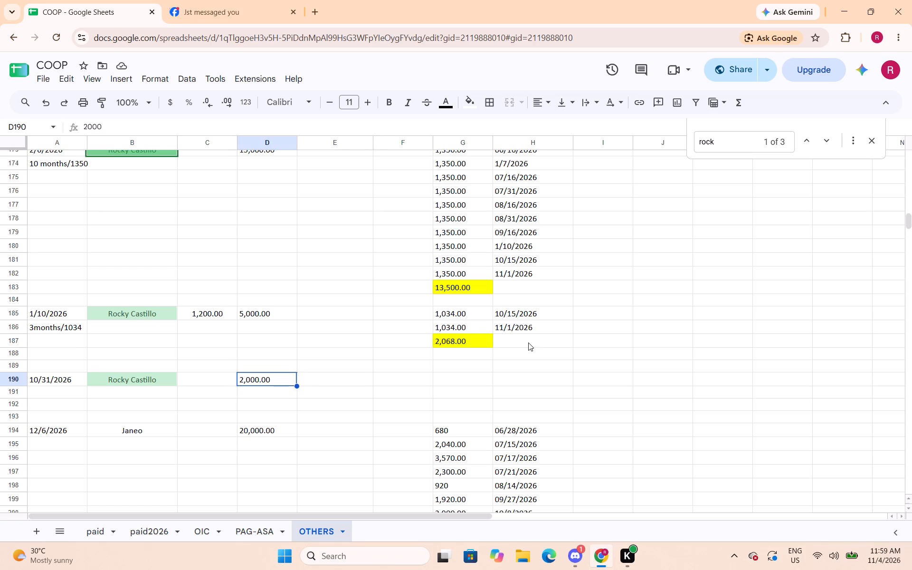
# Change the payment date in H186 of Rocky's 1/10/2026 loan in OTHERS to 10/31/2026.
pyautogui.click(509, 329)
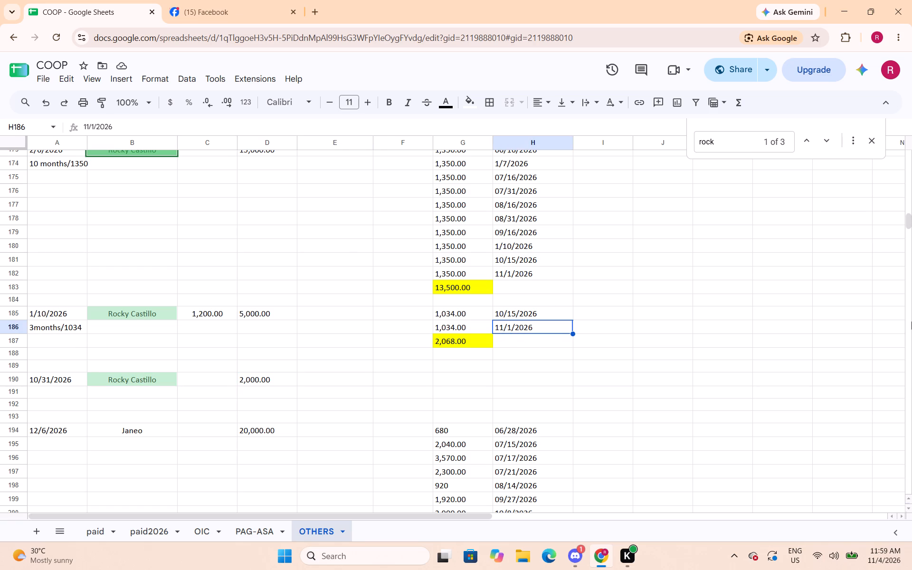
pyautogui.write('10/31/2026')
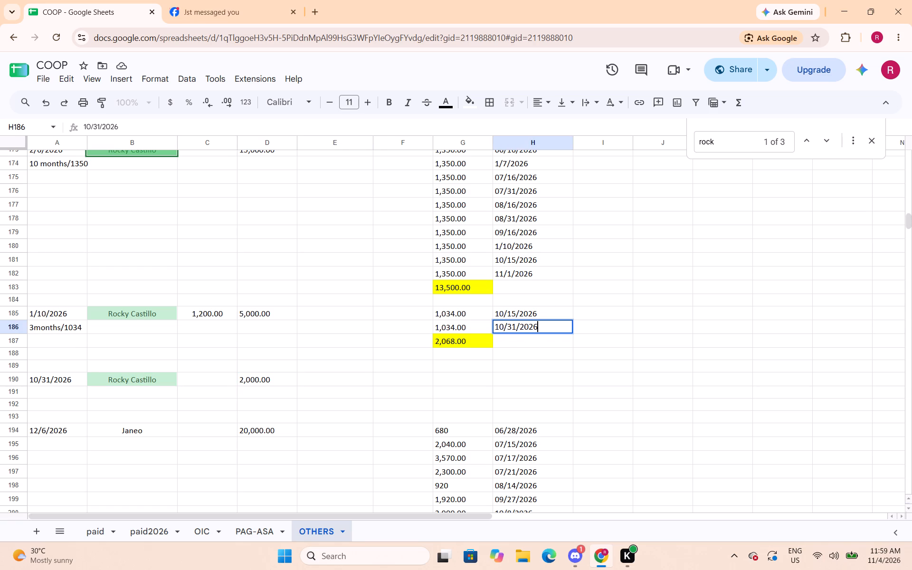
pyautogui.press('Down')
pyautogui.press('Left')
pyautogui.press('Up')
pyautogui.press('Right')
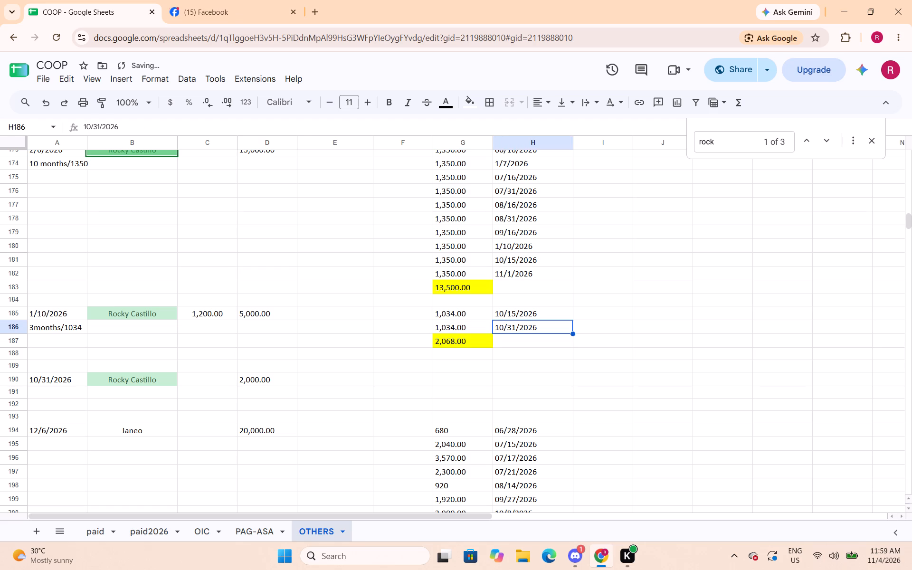
# Set the date of Rocky's second 1,034.00 payment in H186 of OTHERS to 10/30/2026, and save.
pyautogui.doubleClick(513, 326)
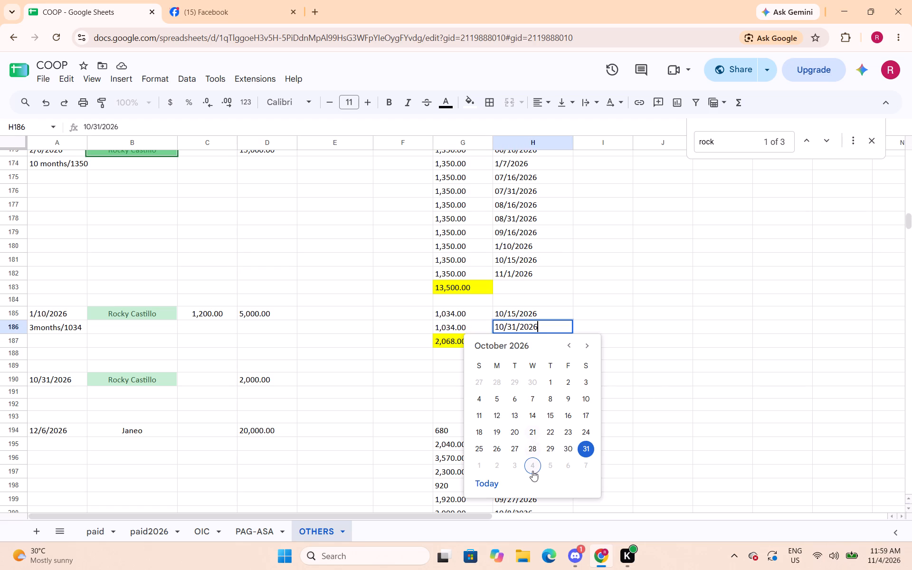
pyautogui.click(568, 447)
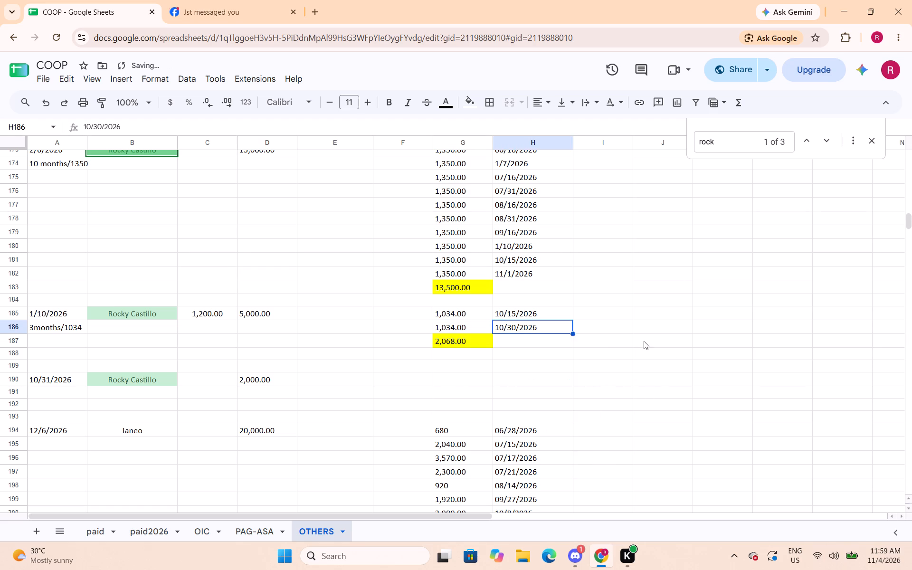
pyautogui.click(645, 341)
pyautogui.hotkey('ctrl', 's')
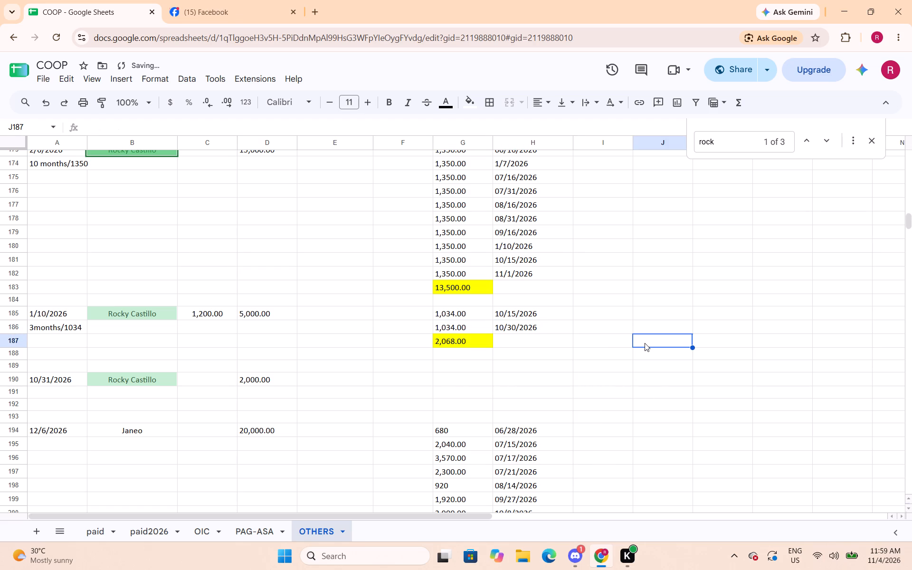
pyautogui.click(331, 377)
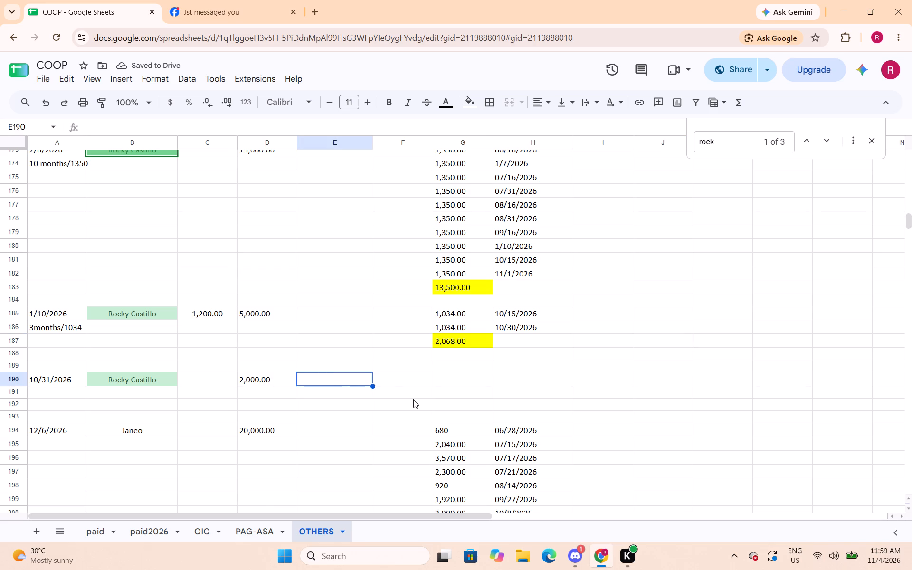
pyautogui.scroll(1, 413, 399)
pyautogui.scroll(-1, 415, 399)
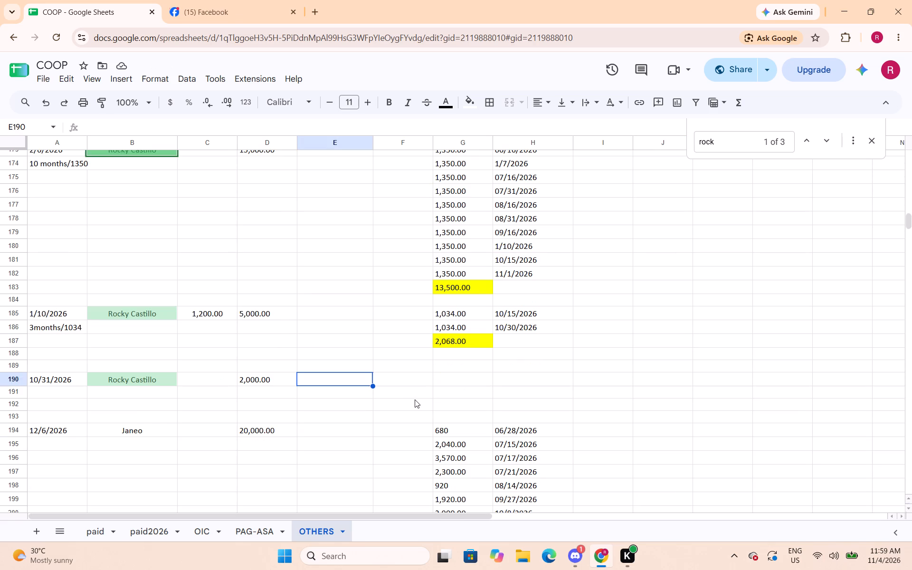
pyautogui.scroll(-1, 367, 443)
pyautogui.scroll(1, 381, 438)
# Search OTHERS for charl and review the payments under Charlene's loans dated 1/10/2026 and 8/10/2026.
pyautogui.moveTo(737, 145); pyautogui.dragTo(680, 144)
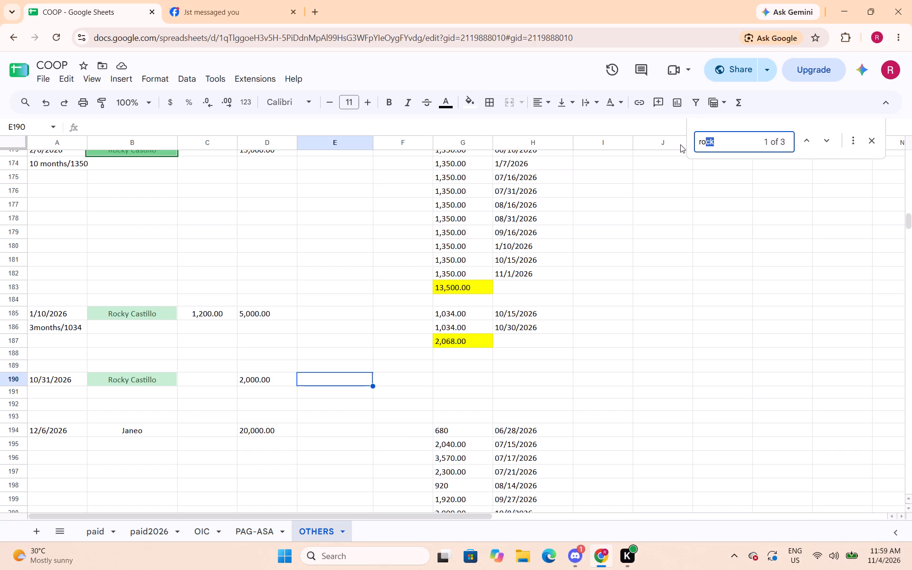
pyautogui.moveTo(680, 144); pyautogui.dragTo(625, 142)
pyautogui.write('charl')
pyautogui.scroll(-3, 506, 292)
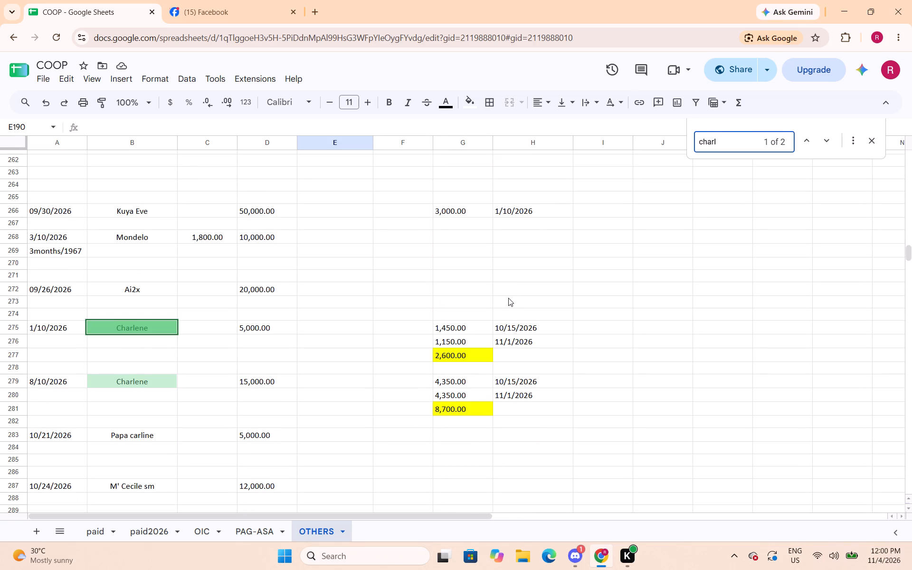
pyautogui.scroll(-1, 505, 305)
pyautogui.scroll(1, 505, 305)
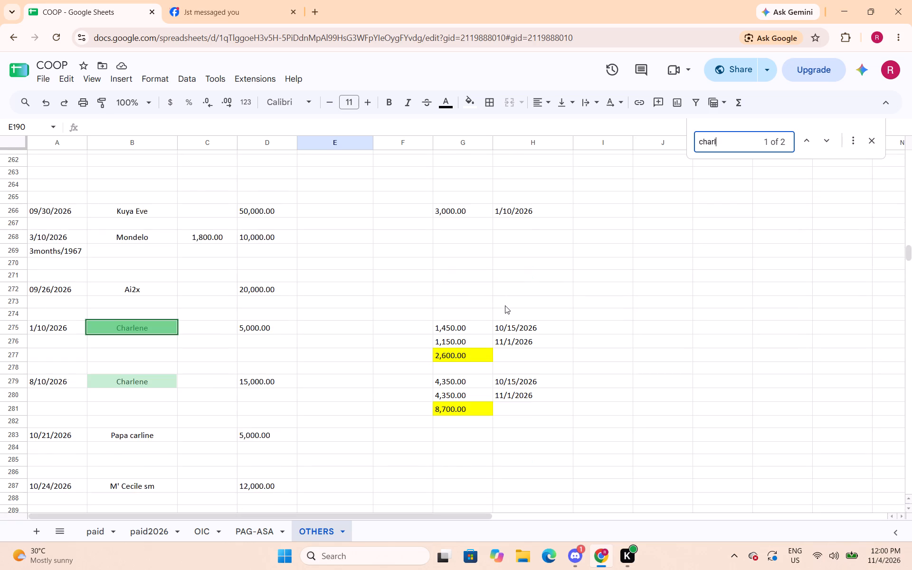
pyautogui.scroll(-1, 505, 307)
pyautogui.scroll(1, 495, 320)
# Search OTHERS for rizza and look through the sheet's loan entries for that member.
pyautogui.moveTo(757, 143); pyautogui.dragTo(658, 139)
pyautogui.write('rizza')
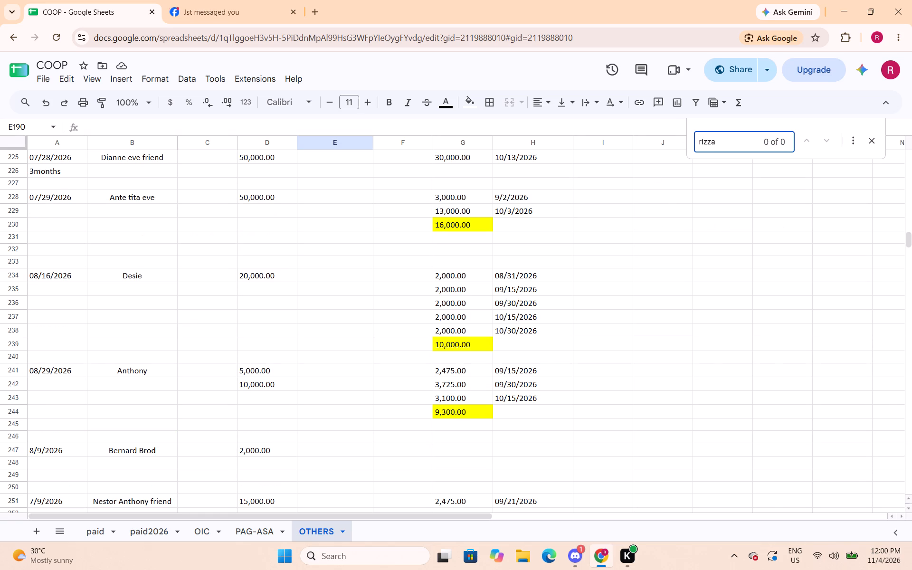
pyautogui.press('Return')
pyautogui.scroll(14, 652, 230)
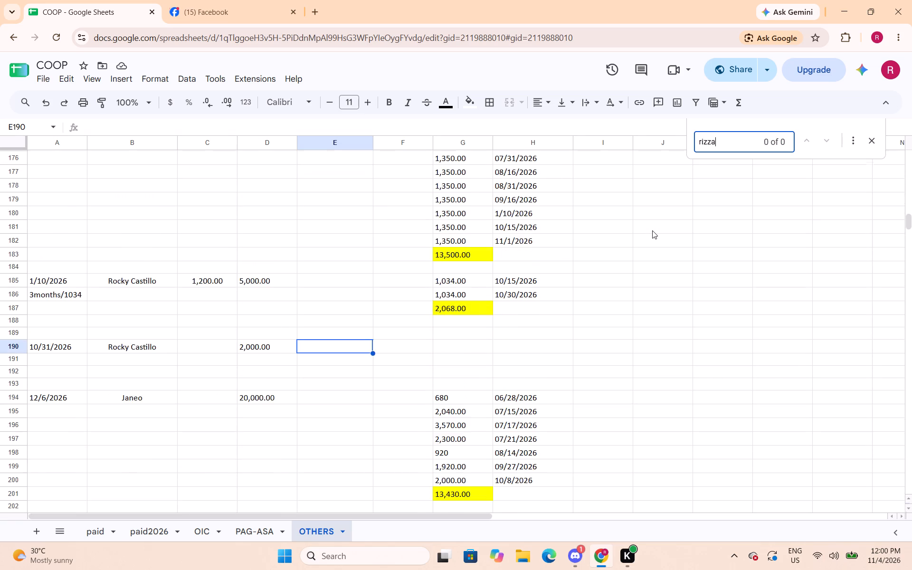
pyautogui.scroll(7, 652, 230)
pyautogui.scroll(-17, 652, 230)
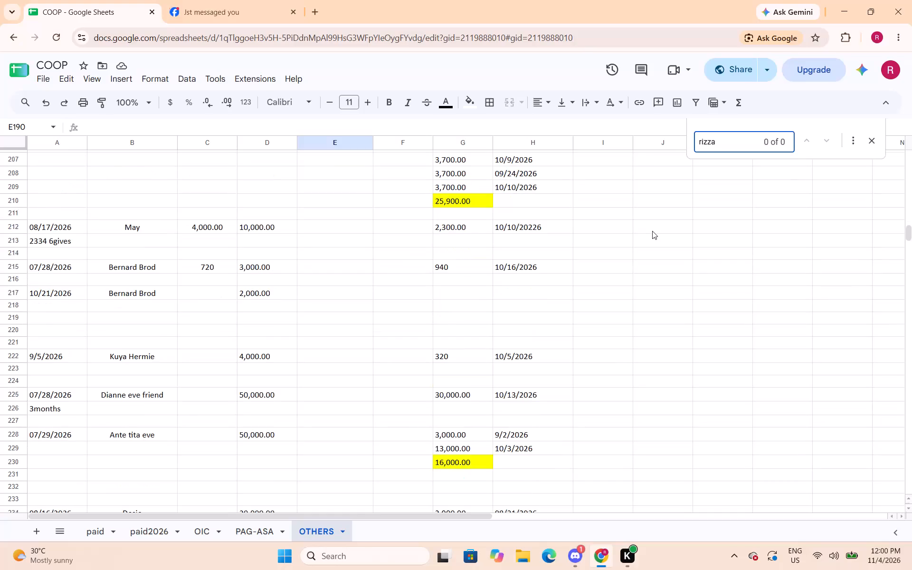
pyautogui.scroll(-14, 652, 231)
pyautogui.scroll(-13, 653, 232)
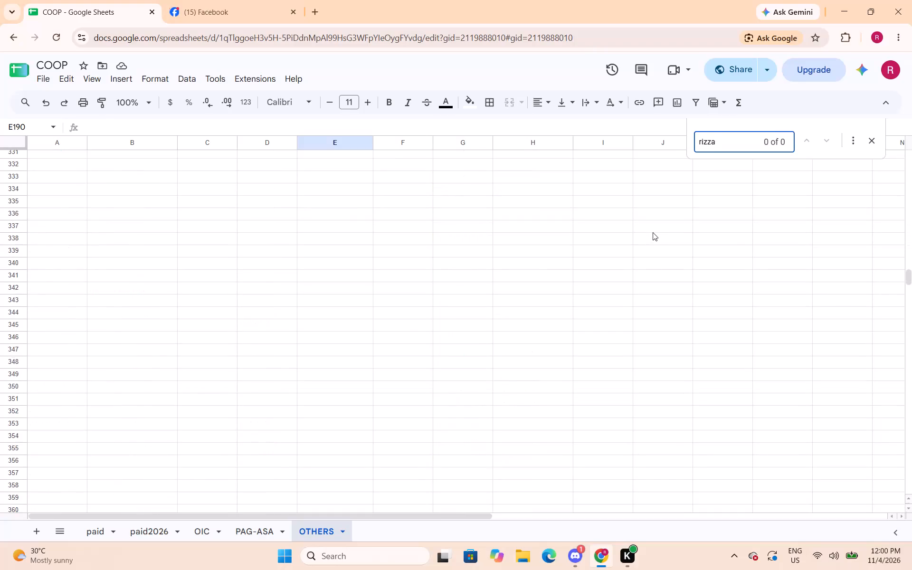
pyautogui.scroll(-6, 653, 232)
pyautogui.scroll(-16, 654, 232)
pyautogui.scroll(3, 580, 261)
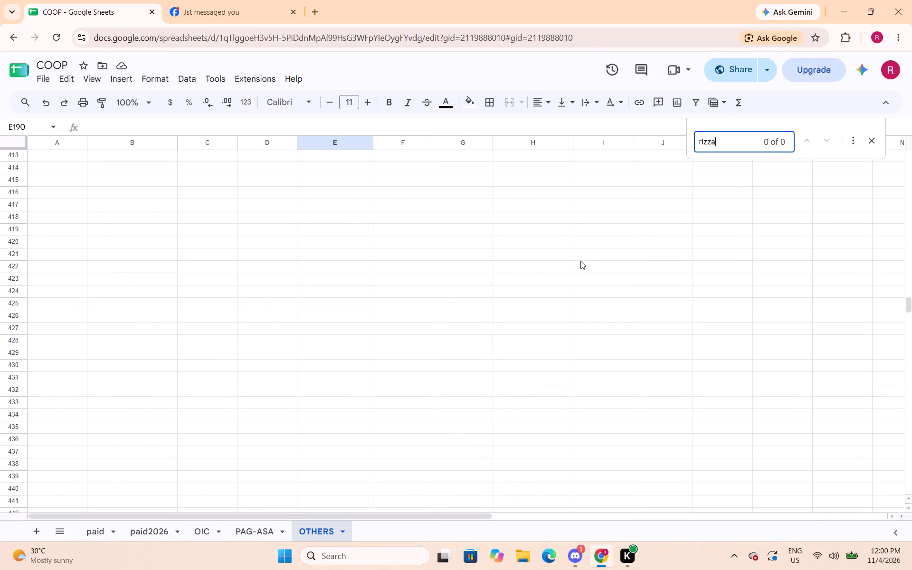
pyautogui.scroll(11, 580, 261)
pyautogui.scroll(3, 623, 293)
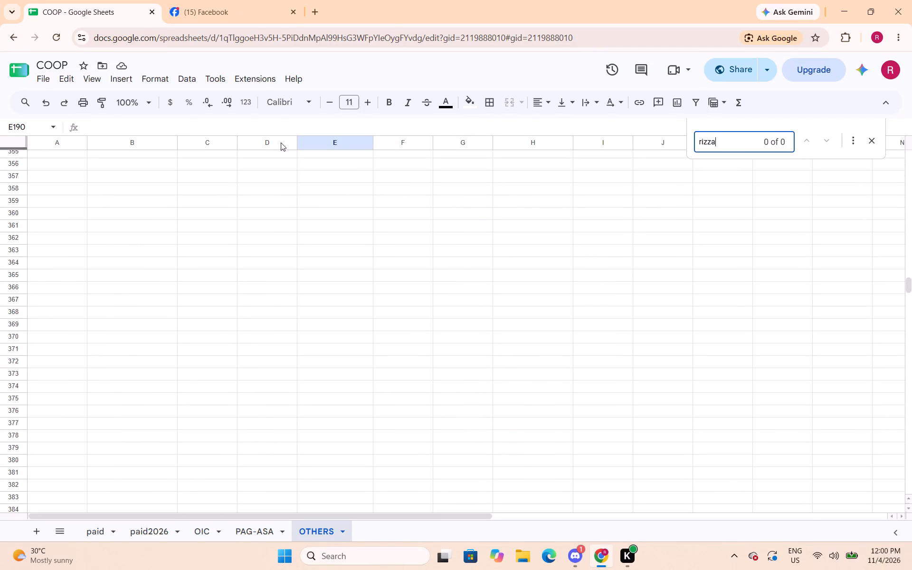
pyautogui.scroll(10, 867, 161)
# Search PAG-ASA for aime and insert a row without fill above the payment total of Aimee's 1/6/2026 loan.
pyautogui.moveTo(721, 135); pyautogui.dragTo(662, 137)
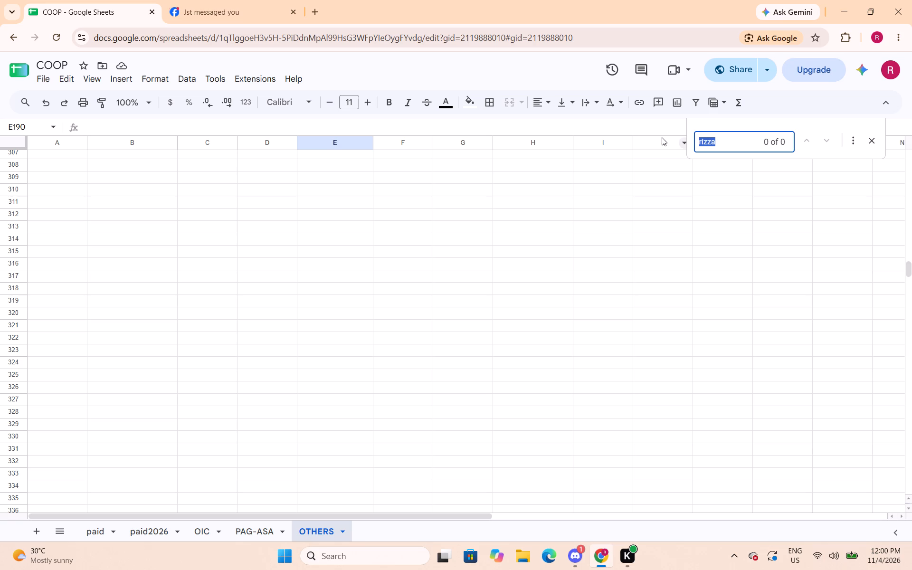
pyautogui.moveTo(662, 137); pyautogui.dragTo(654, 137)
pyautogui.write('aim')
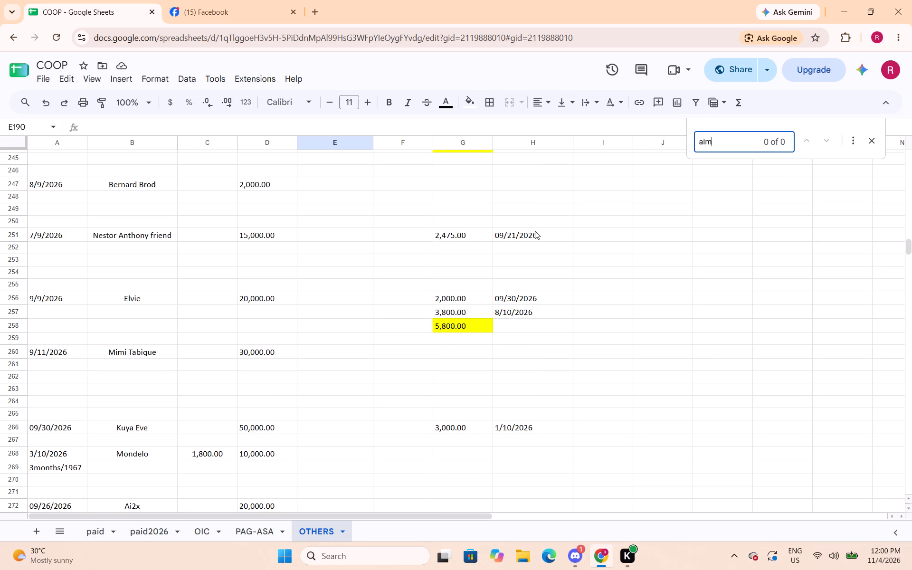
pyautogui.press('e')
pyautogui.click(267, 528)
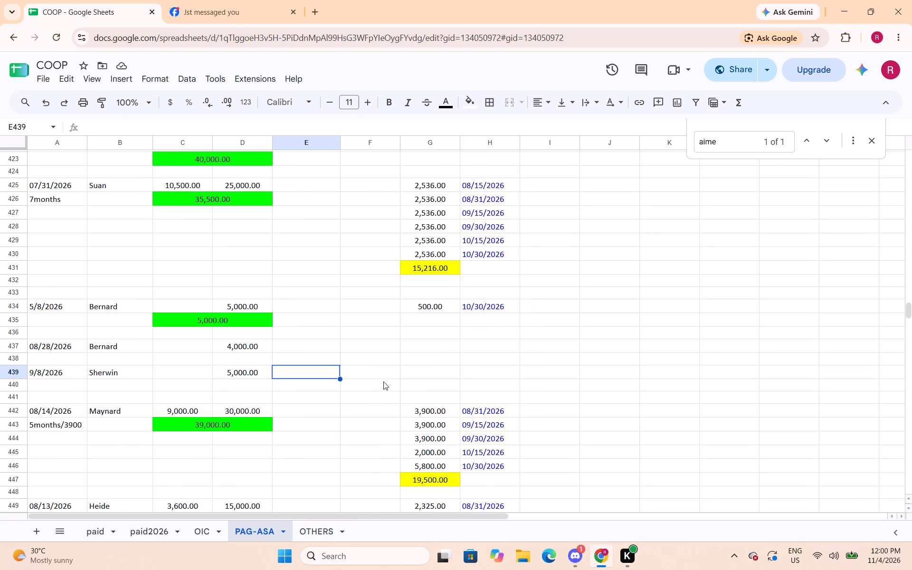
pyautogui.click(730, 142)
pyautogui.press('Return')
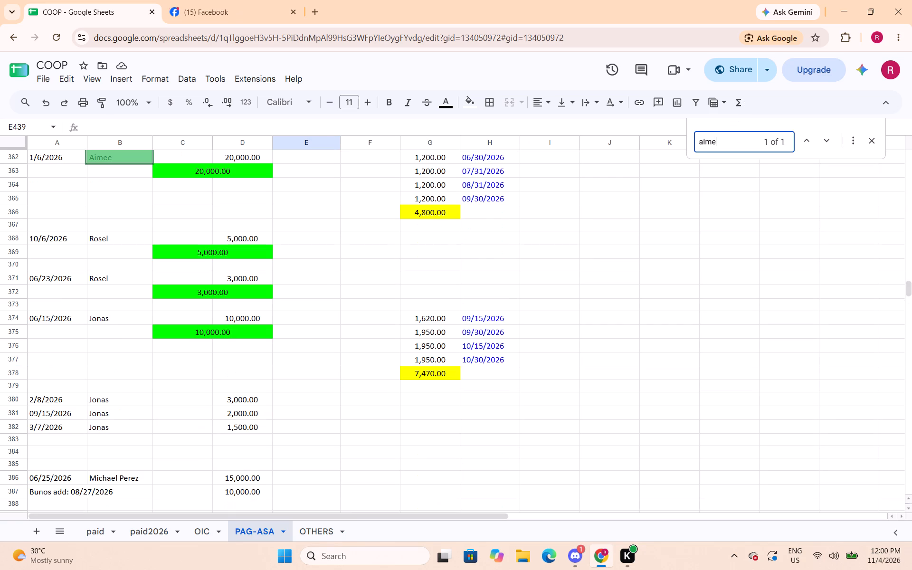
pyautogui.scroll(1, 434, 196)
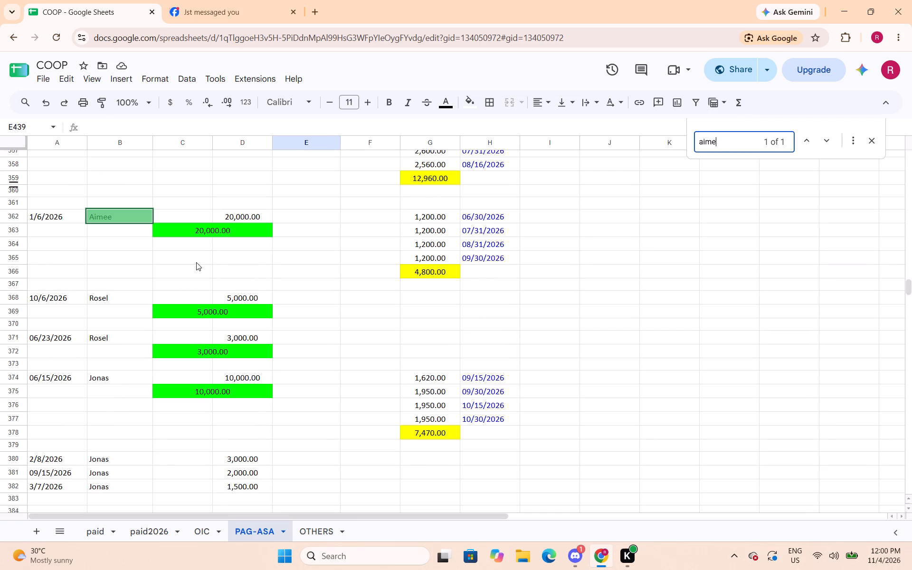
pyautogui.click(22, 271)
pyautogui.rightClick(22, 271)
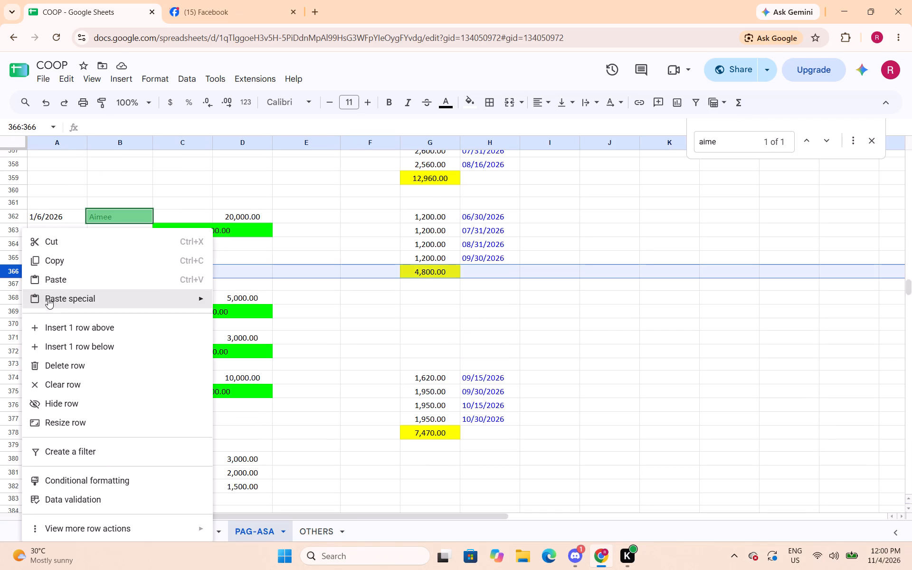
pyautogui.click(60, 328)
pyautogui.click(445, 270)
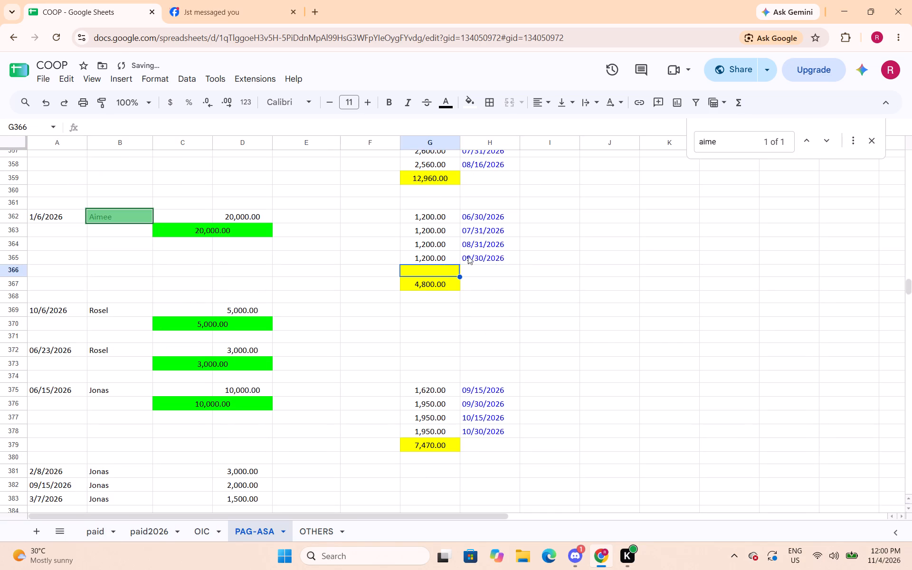
pyautogui.click(469, 106)
pyautogui.click(484, 258)
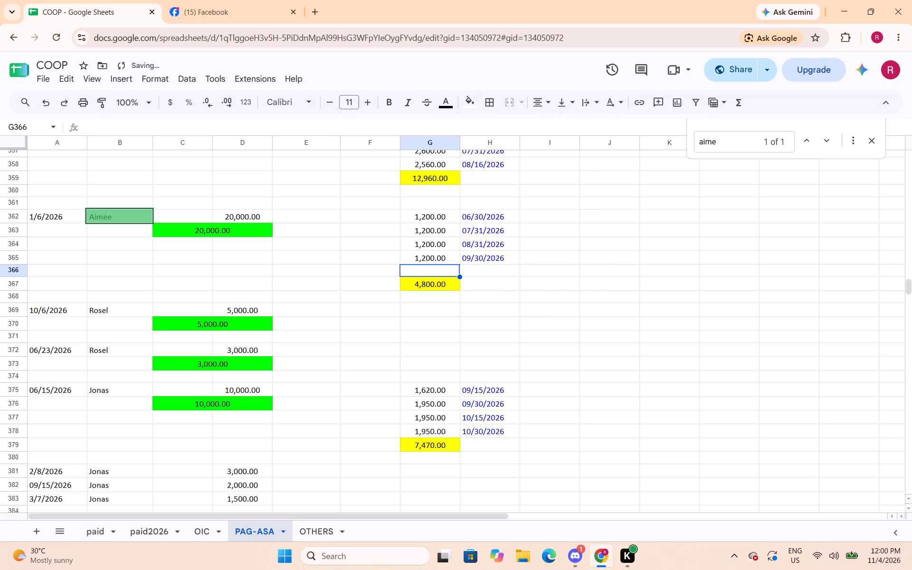
pyautogui.click(425, 268)
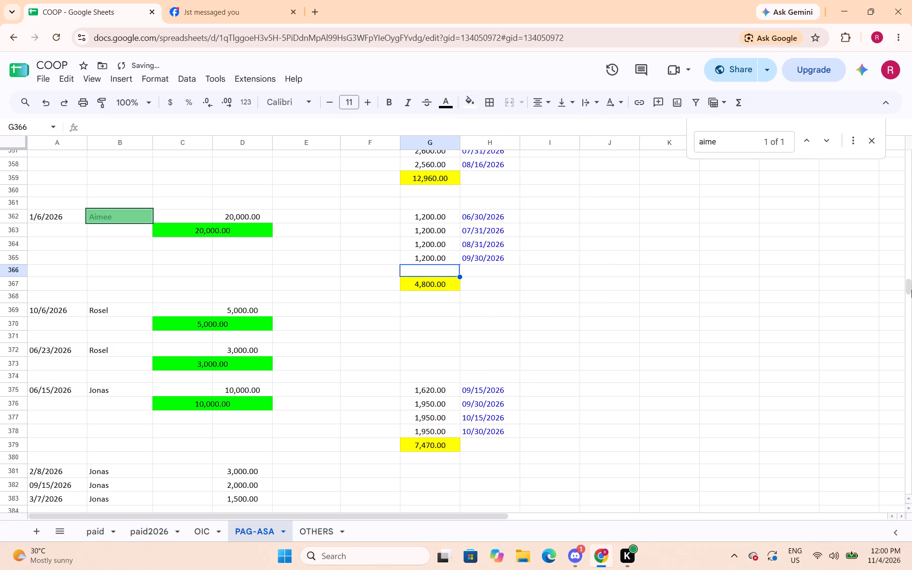
# Record a 1,200.00 payment dated 11/3/2026 in row 366 of Aimee's PAG-ASA loan, and save.
pyautogui.write('1200')
pyautogui.press('Right')
pyautogui.write('10')
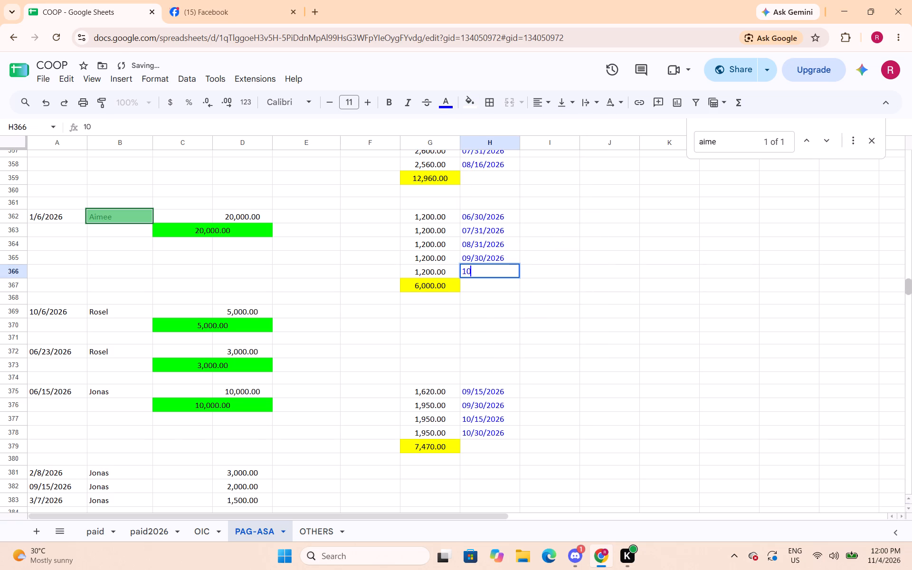
pyautogui.press('BackSpace')
pyautogui.press('BackSpace')
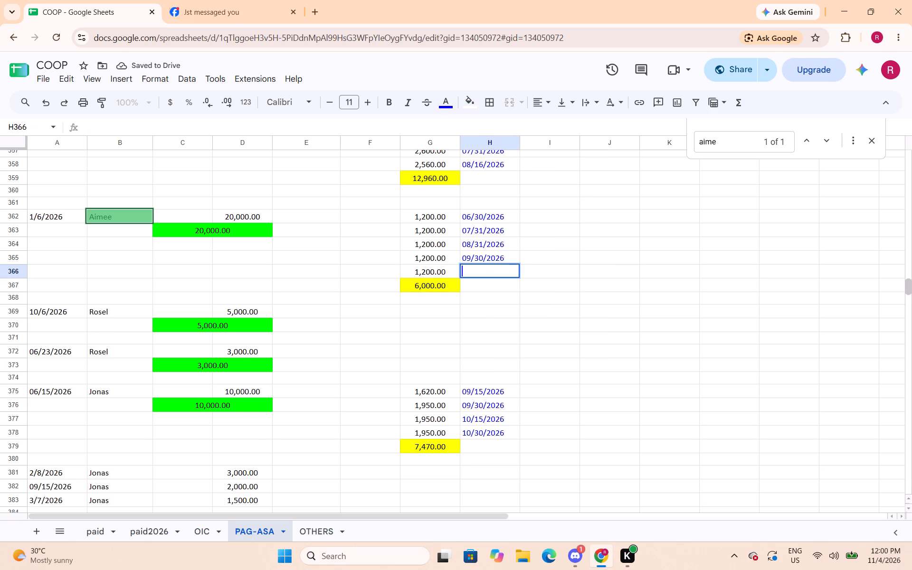
pyautogui.write('11/3/2026')
pyautogui.press('Down')
pyautogui.press('Left')
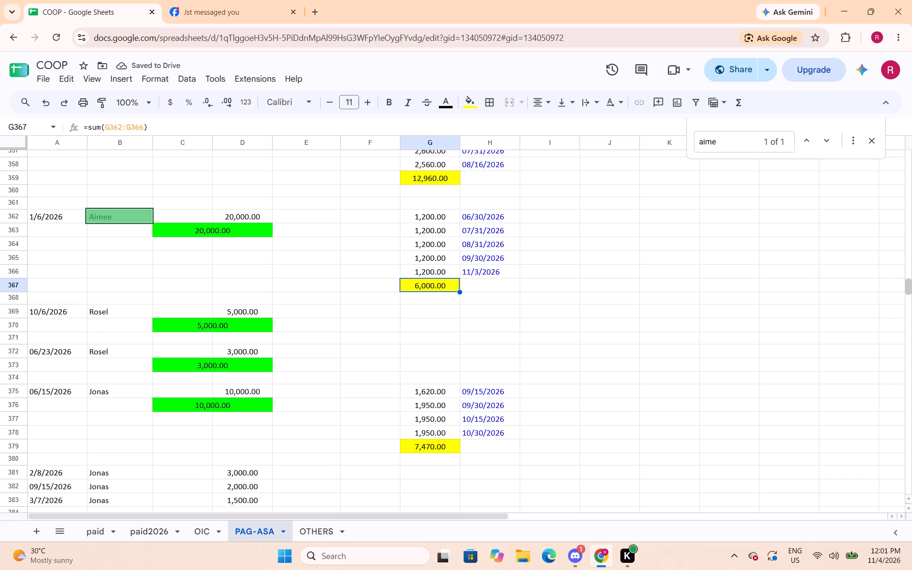
pyautogui.click(228, 262)
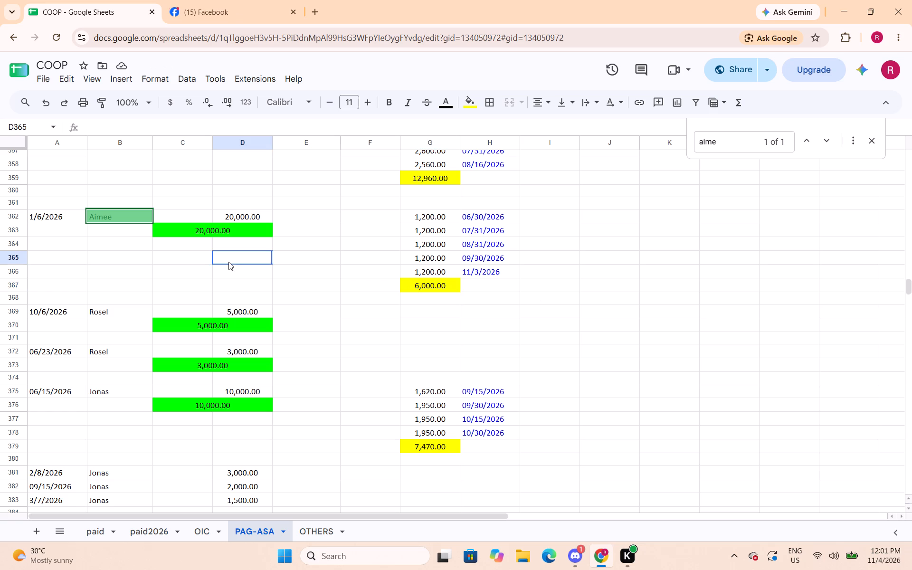
pyautogui.hotkey('ctrl', 's')
# Review the fully paid loan records in the paid2026 sheet, back to about row 1211.
pyautogui.scroll(-1, 128, 257)
pyautogui.scroll(3, 128, 257)
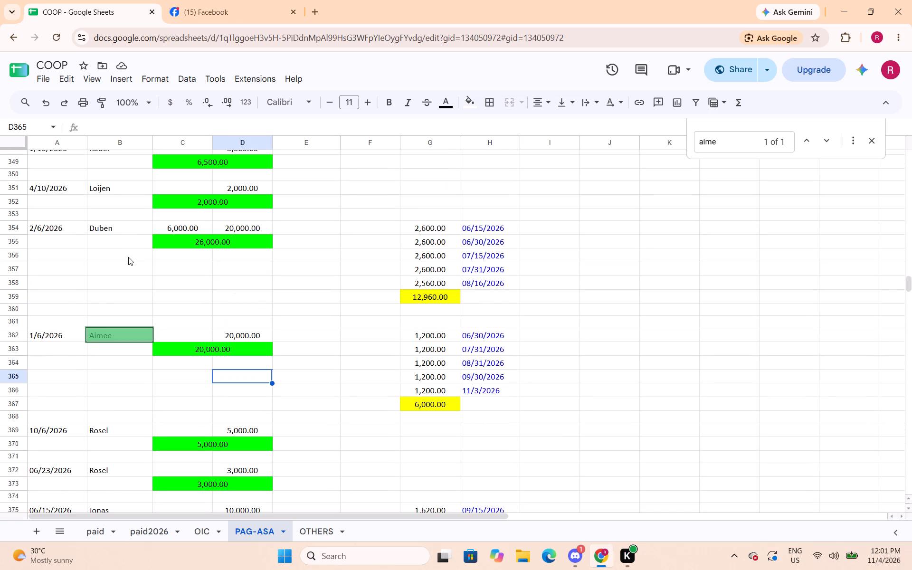
pyautogui.scroll(-2, 128, 257)
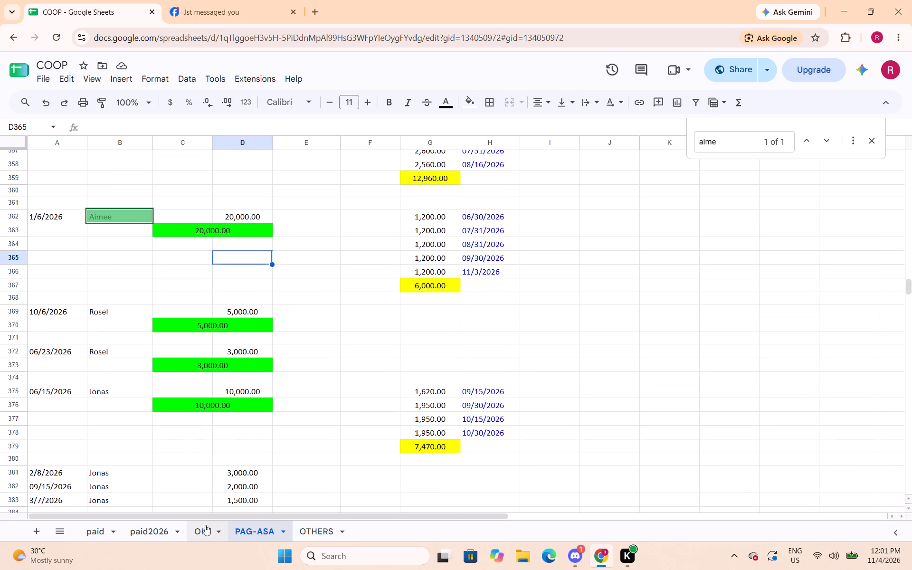
pyautogui.click(154, 533)
pyautogui.scroll(4, 149, 428)
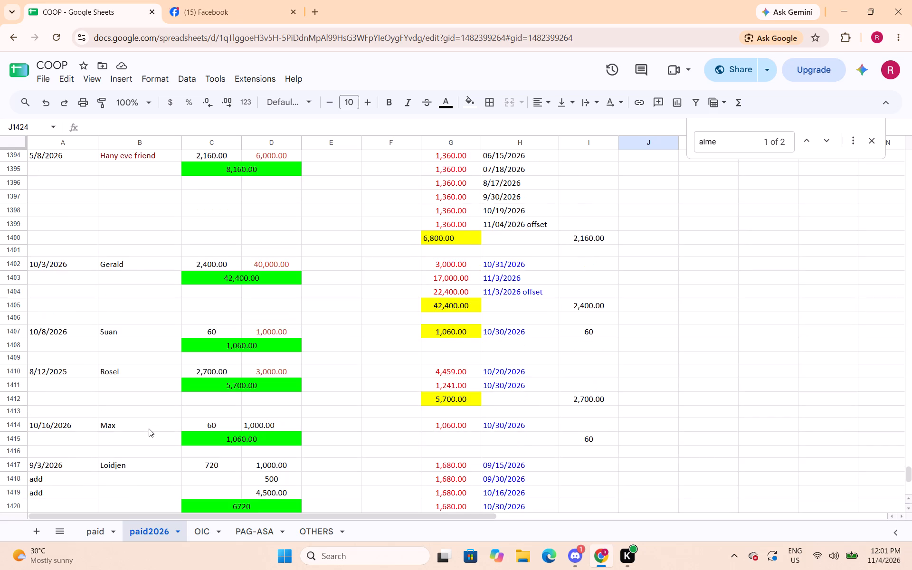
pyautogui.scroll(10, 149, 428)
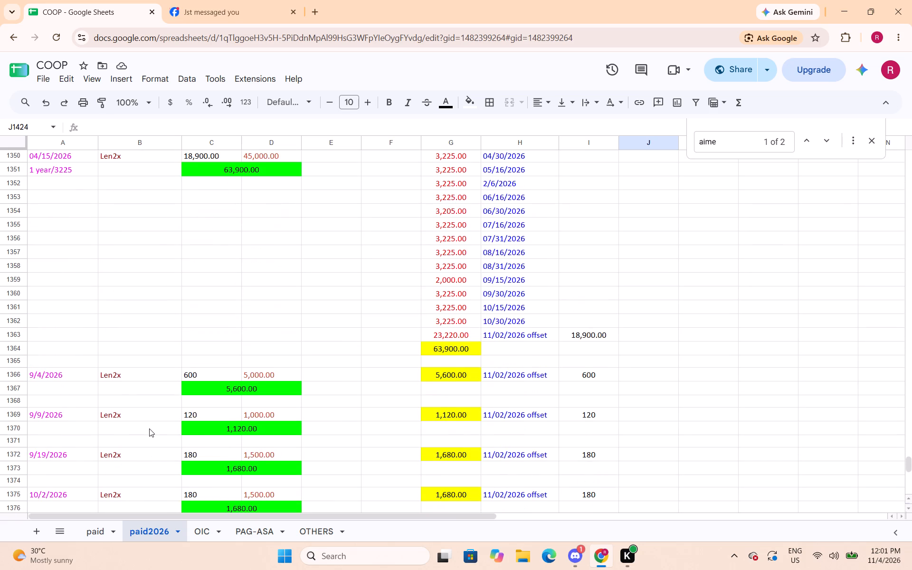
pyautogui.scroll(9, 149, 428)
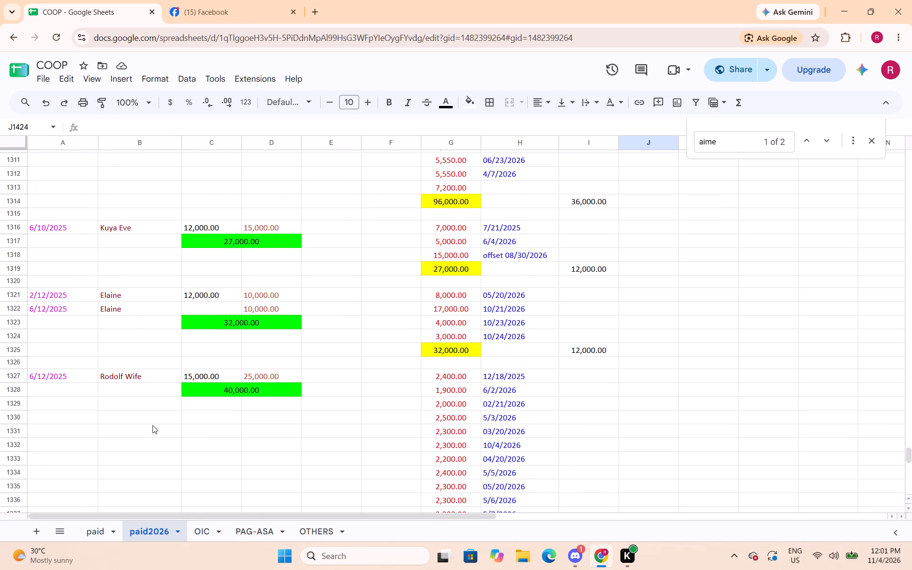
pyautogui.scroll(13, 152, 425)
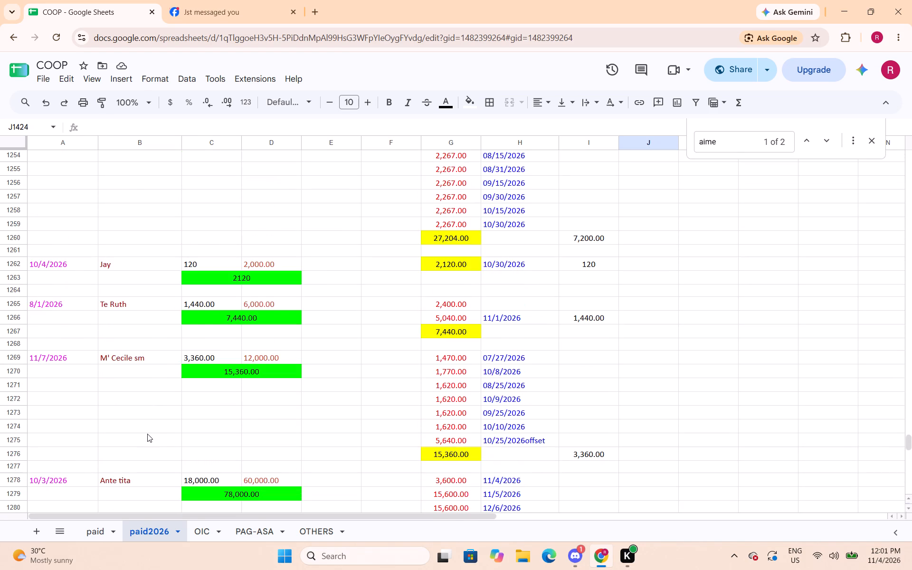
pyautogui.scroll(10, 147, 434)
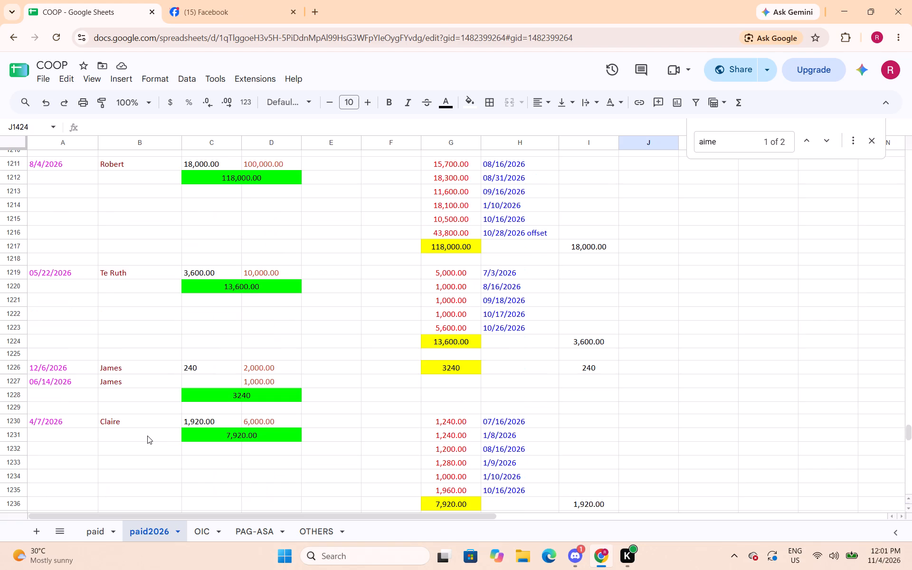
pyautogui.scroll(-20, 147, 436)
pyautogui.scroll(-14, 147, 436)
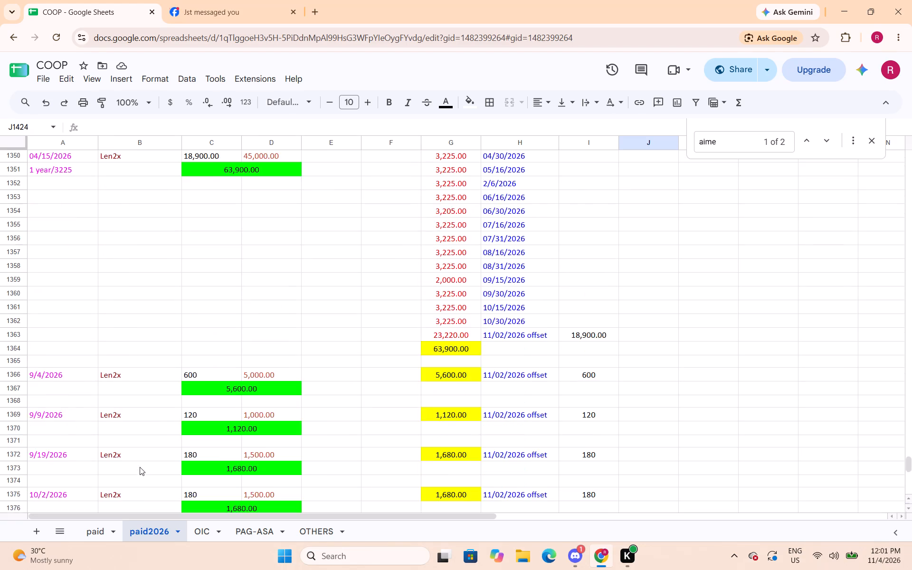
pyautogui.scroll(-6, 140, 467)
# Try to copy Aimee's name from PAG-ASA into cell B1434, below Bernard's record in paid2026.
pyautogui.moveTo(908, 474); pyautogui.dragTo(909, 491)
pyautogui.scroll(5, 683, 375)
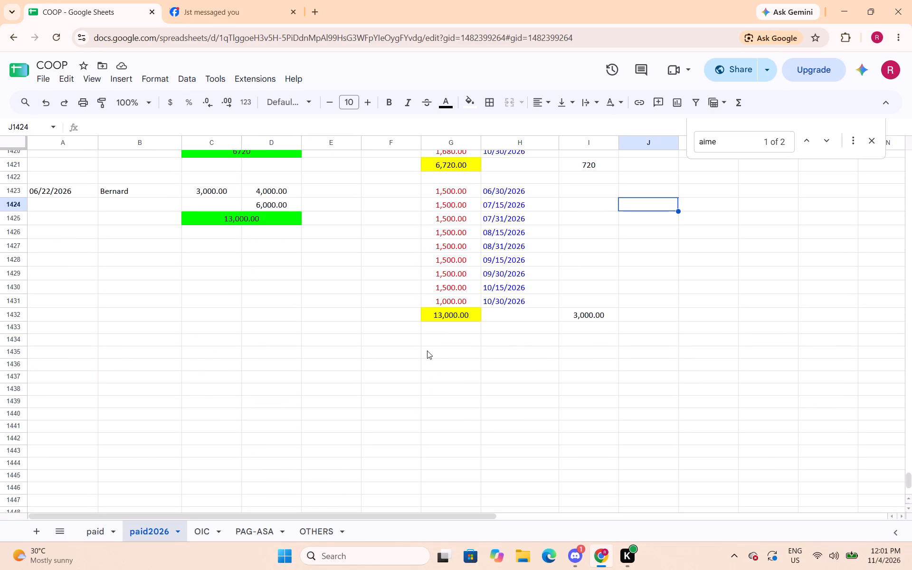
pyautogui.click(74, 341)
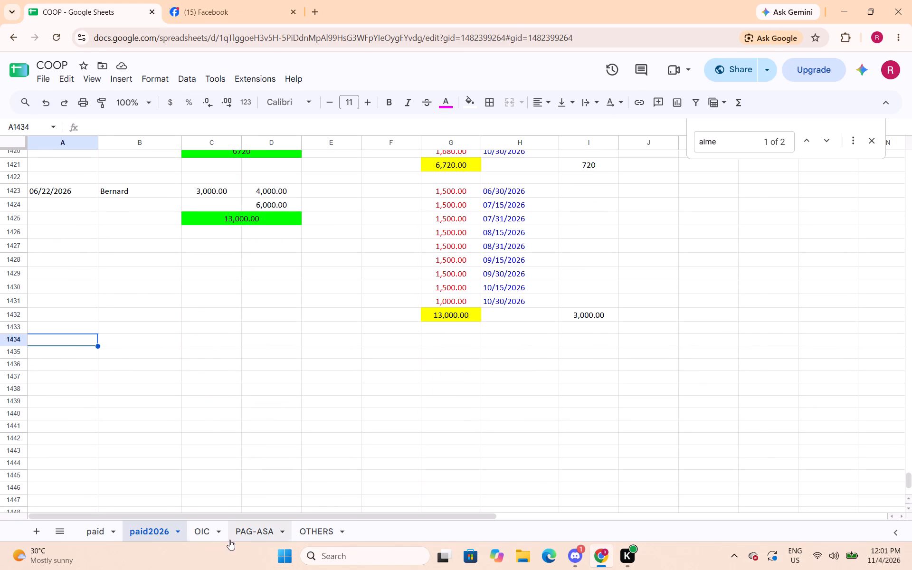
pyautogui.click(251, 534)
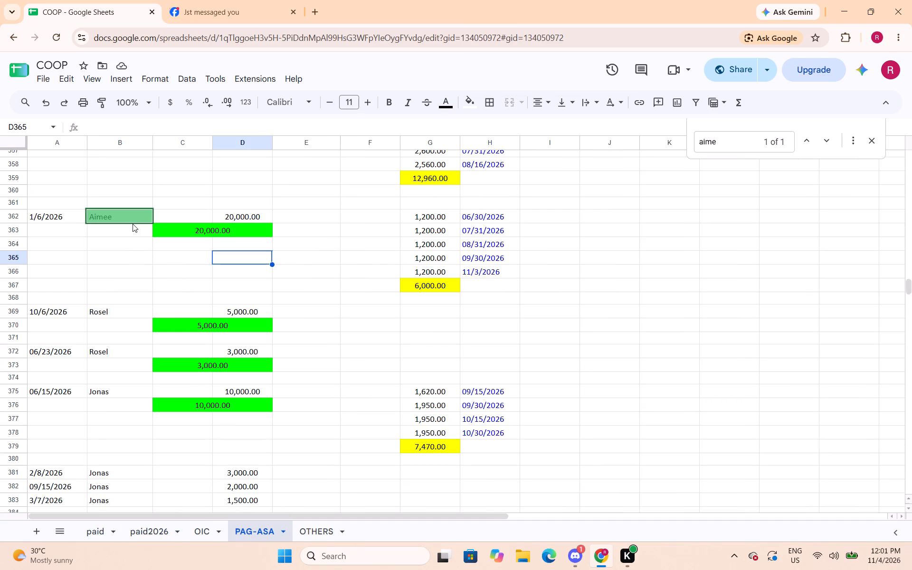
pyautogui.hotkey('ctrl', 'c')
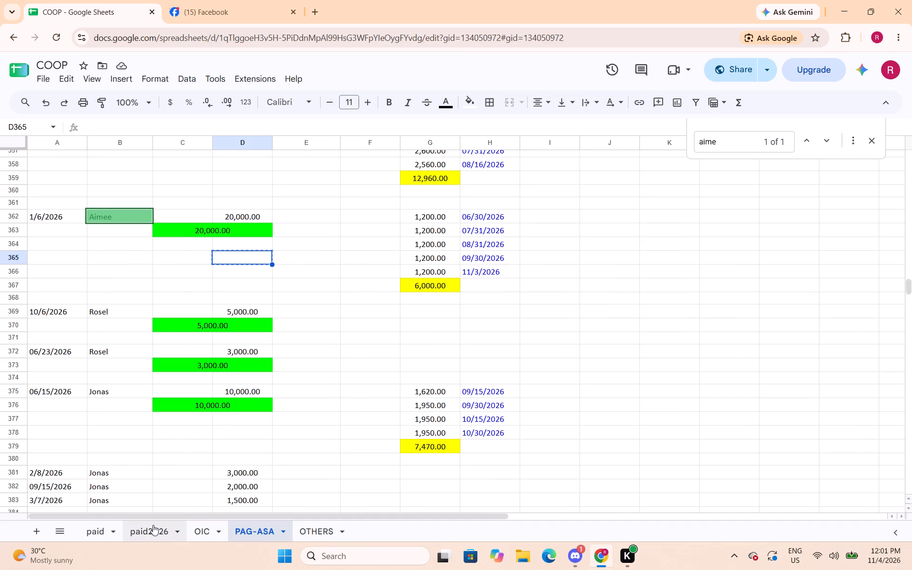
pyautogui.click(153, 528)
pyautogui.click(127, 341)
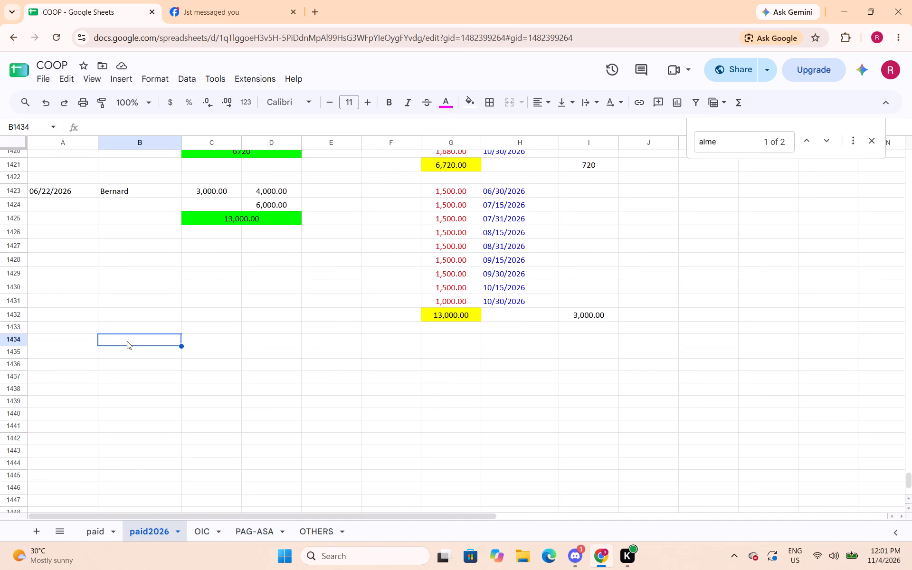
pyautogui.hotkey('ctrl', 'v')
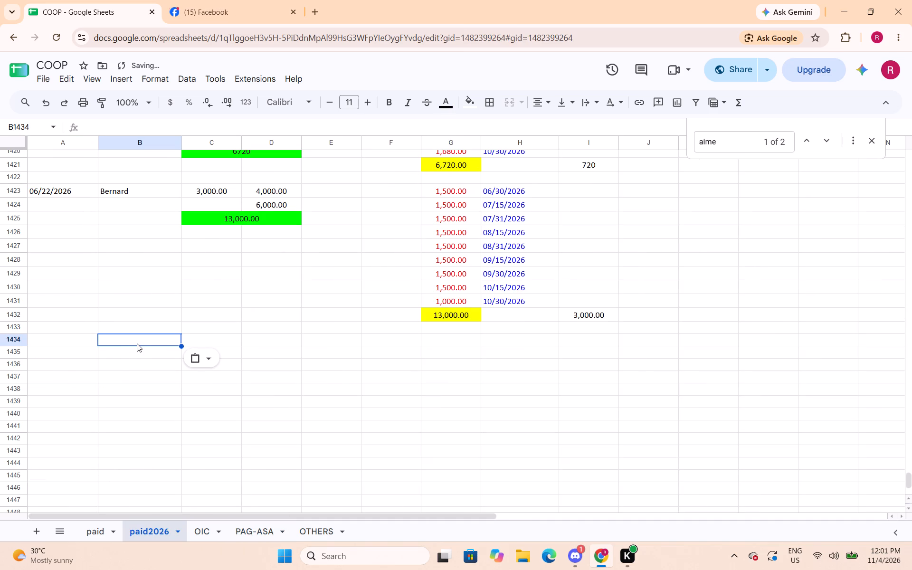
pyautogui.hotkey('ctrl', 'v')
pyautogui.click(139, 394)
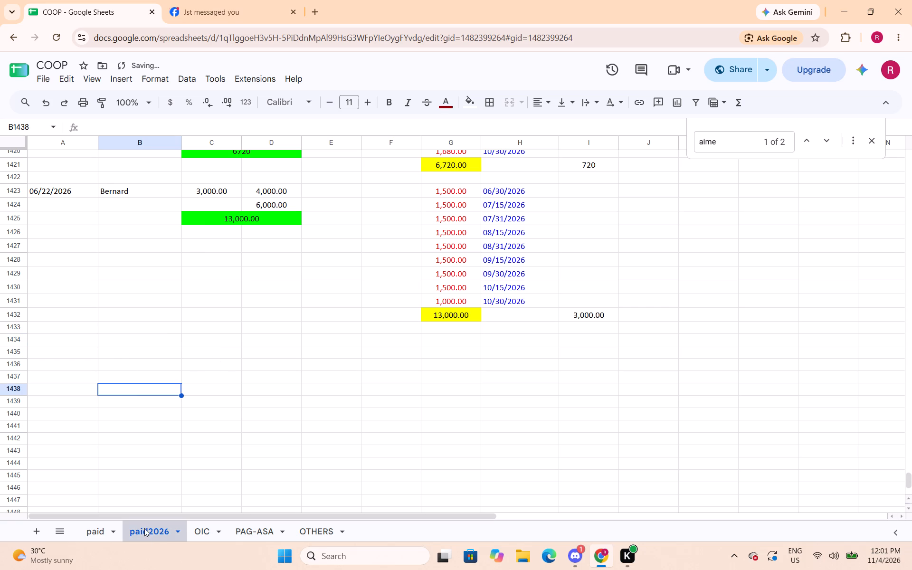
# Return to Aimee's 1/6/2026 loan in PAG-ASA and clear the search term aime.
pyautogui.click(252, 532)
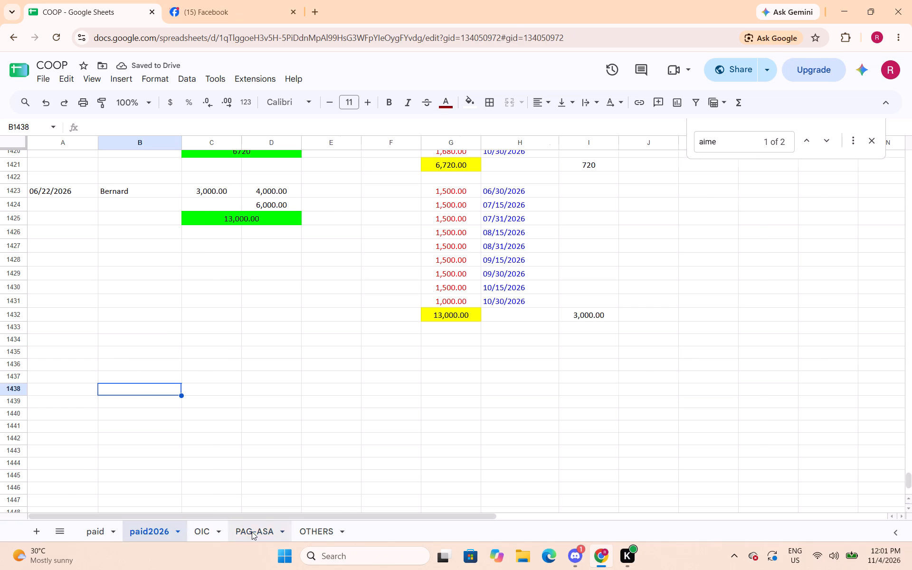
pyautogui.click(121, 278)
pyautogui.click(126, 218)
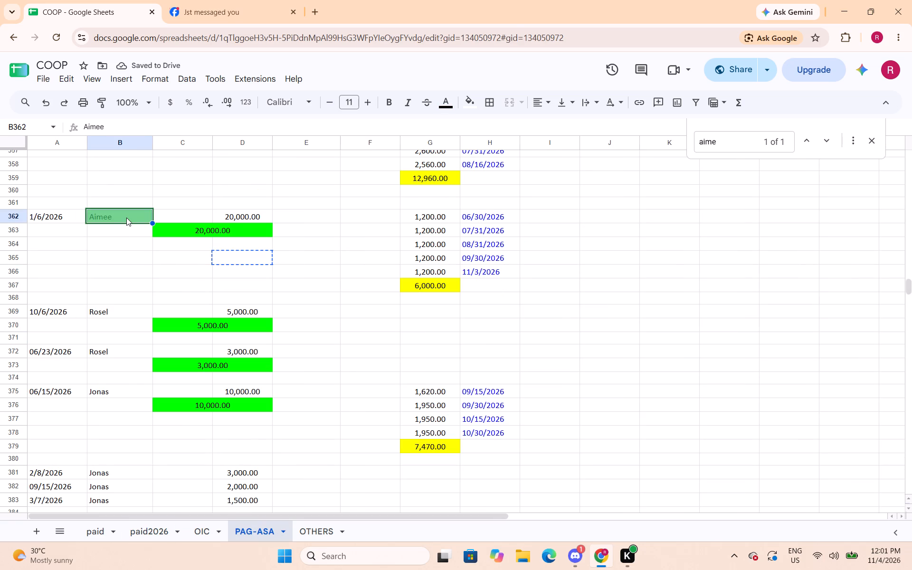
pyautogui.click(126, 218)
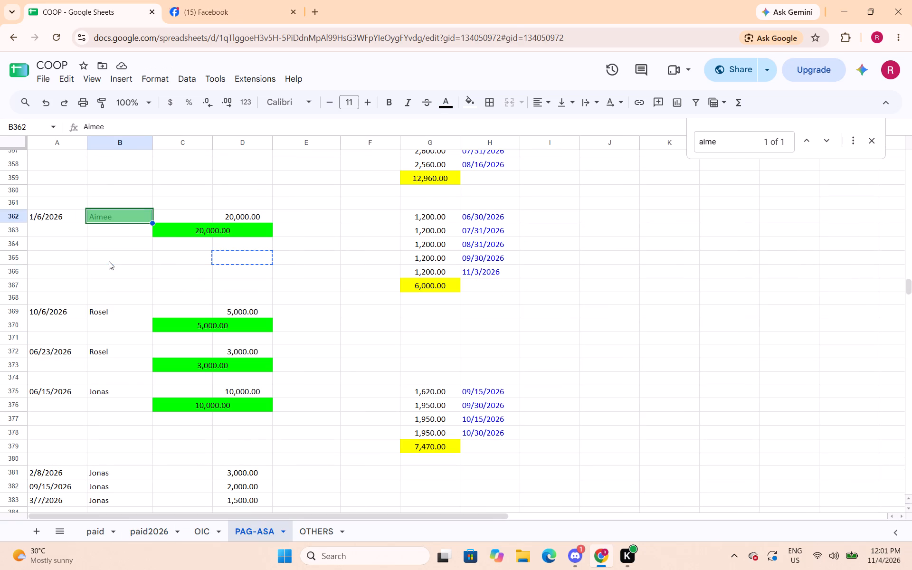
pyautogui.doubleClick(109, 261)
pyautogui.click(252, 294)
pyautogui.doubleClick(278, 274)
pyautogui.click(307, 254)
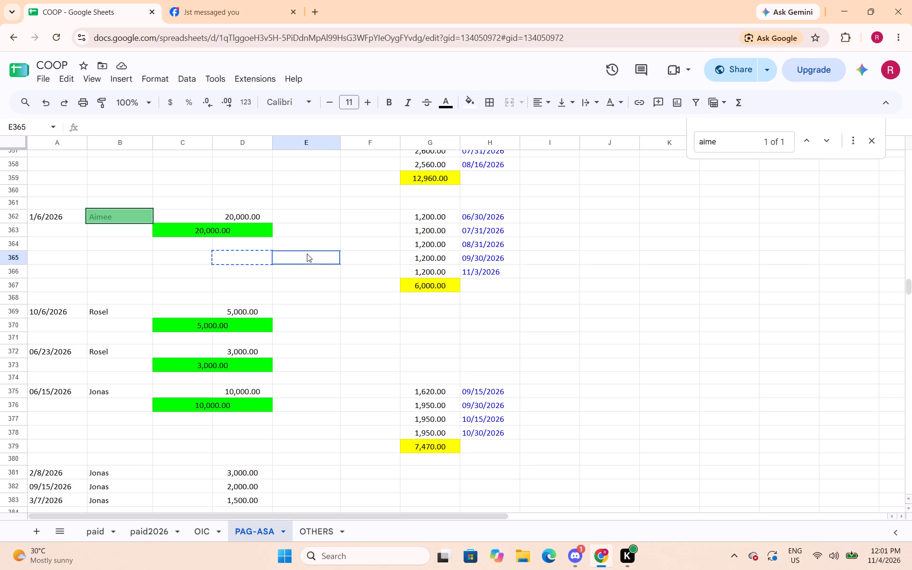
pyautogui.click(181, 270)
pyautogui.click(142, 259)
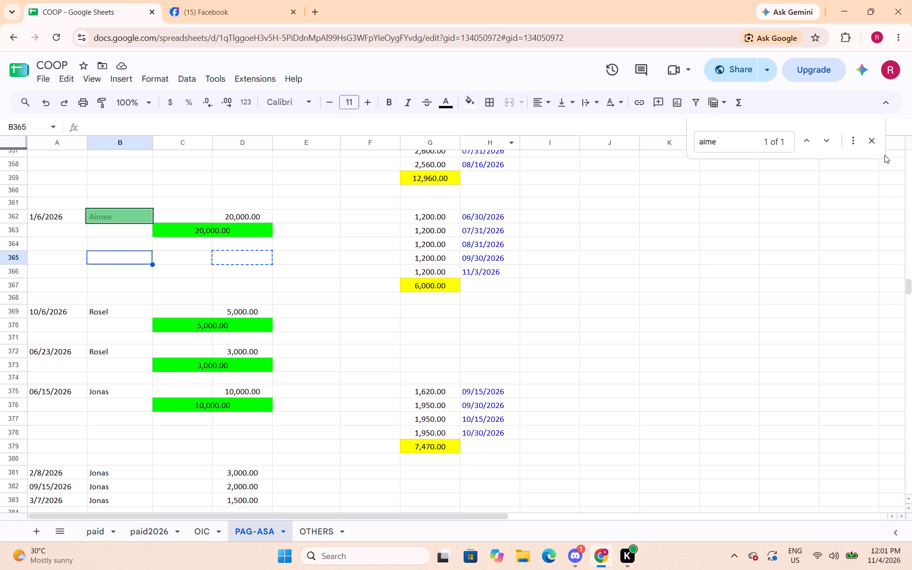
pyautogui.moveTo(742, 147); pyautogui.dragTo(635, 147)
pyautogui.press('BackSpace')
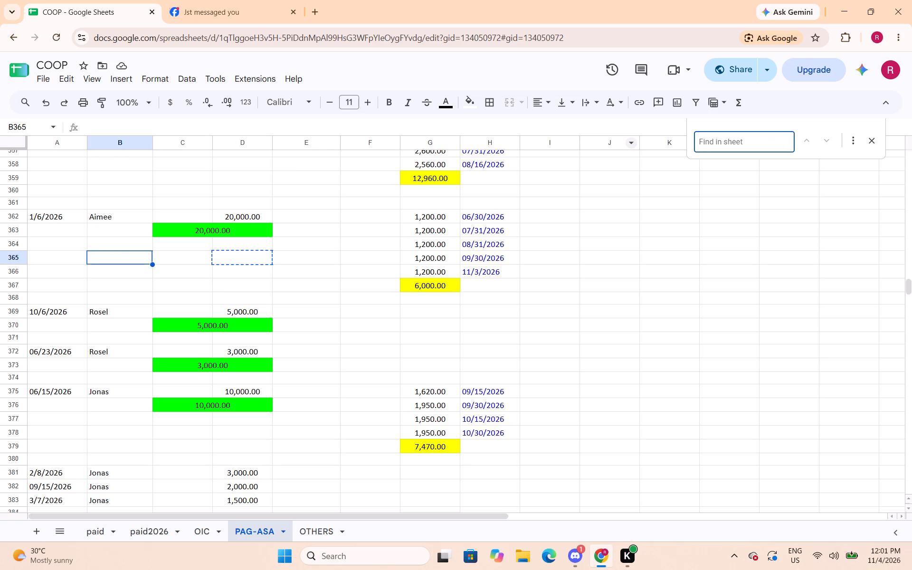
# Copy the name Aimee from cell B362 of PAG-ASA into cell B1434 of paid2026.
pyautogui.click(657, 319)
pyautogui.doubleClick(268, 258)
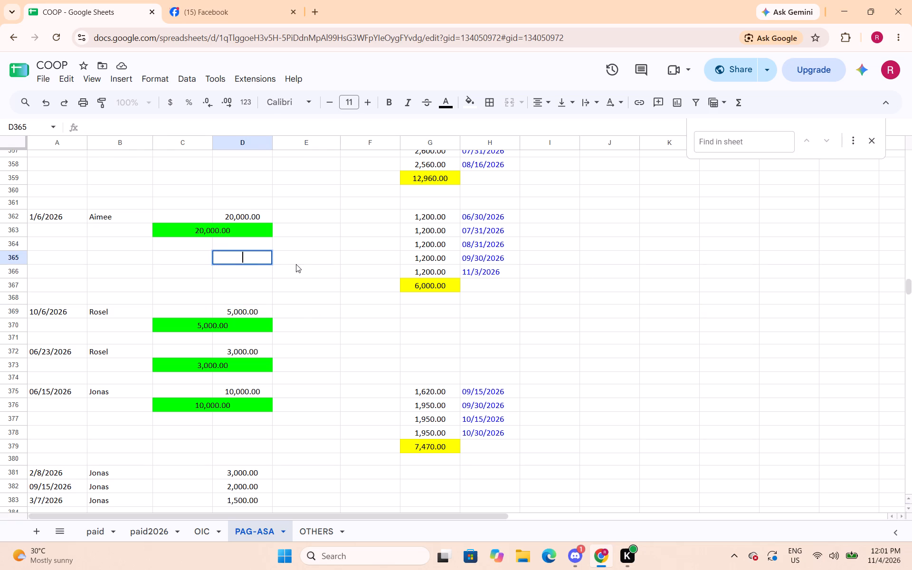
pyautogui.click(299, 265)
pyautogui.click(257, 260)
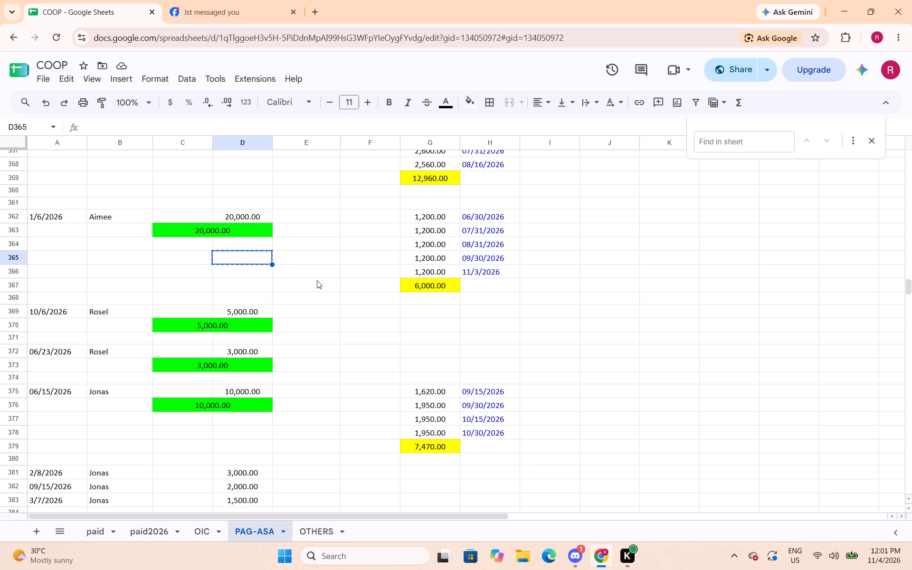
pyautogui.click(315, 278)
pyautogui.click(266, 262)
pyautogui.click(117, 212)
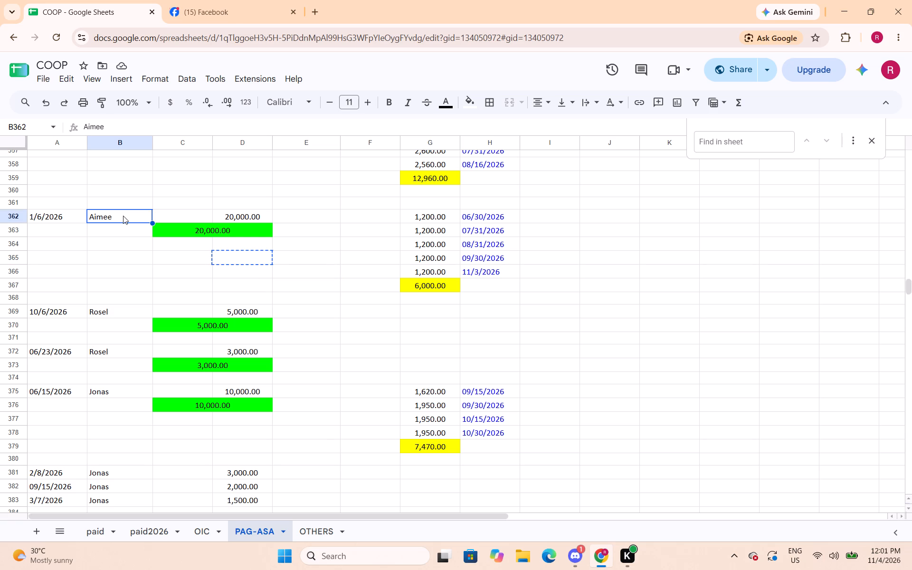
pyautogui.hotkey('ctrl', 'c')
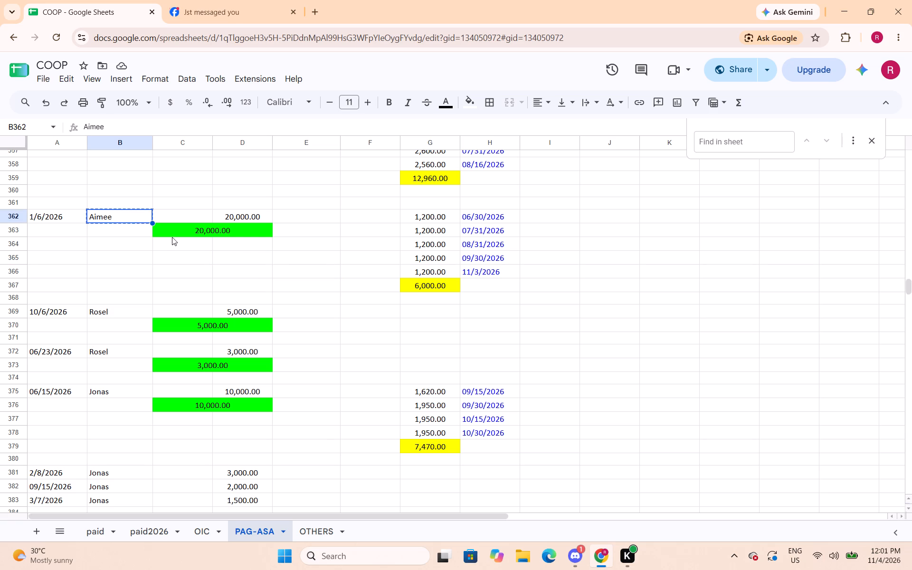
pyautogui.click(148, 535)
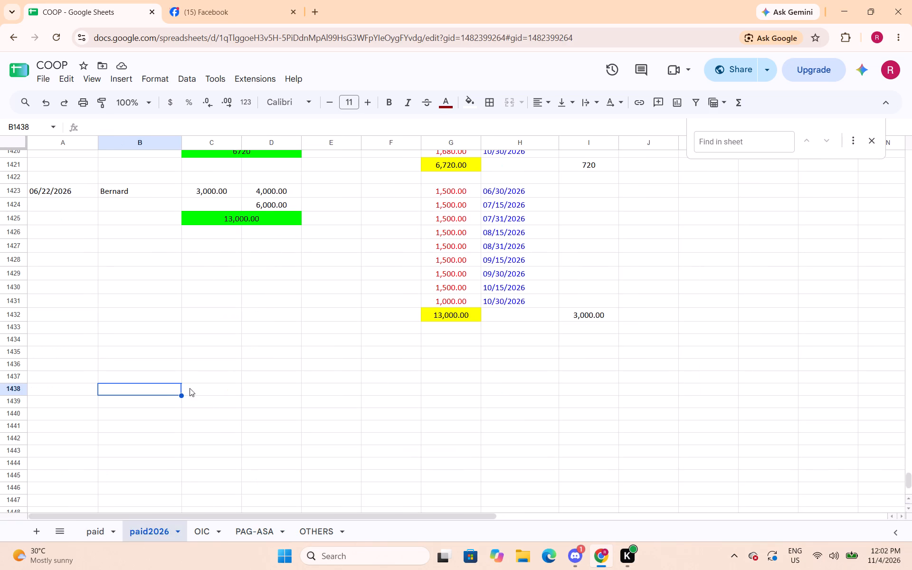
pyautogui.click(150, 343)
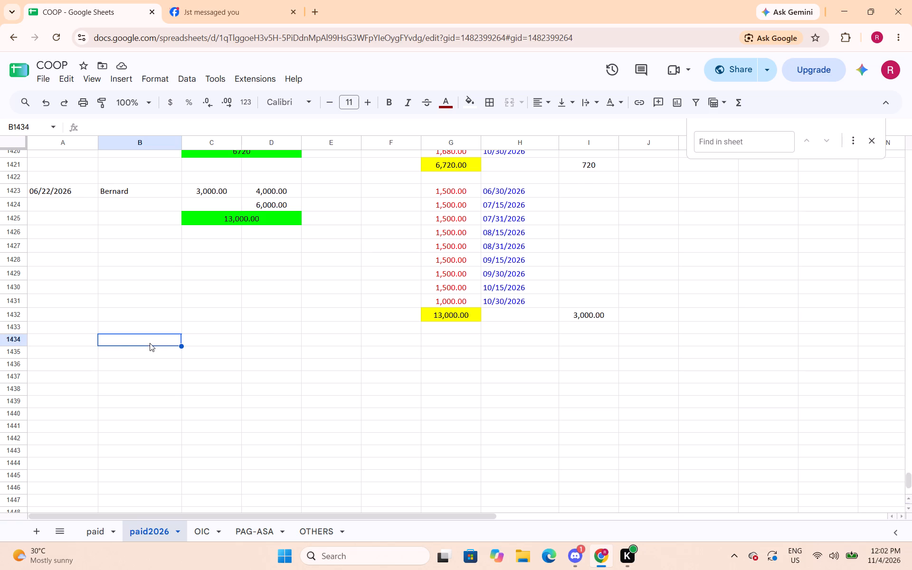
pyautogui.hotkey('ctrl', 'v')
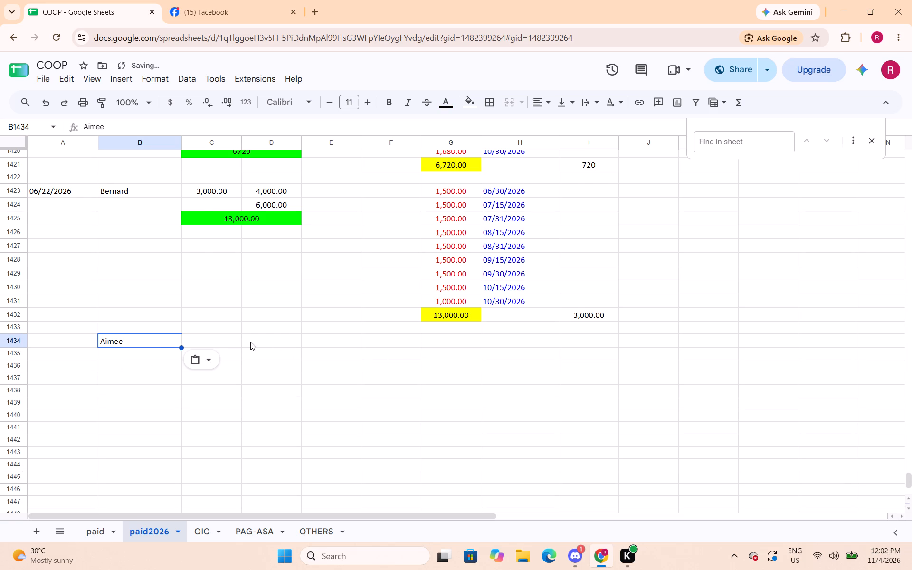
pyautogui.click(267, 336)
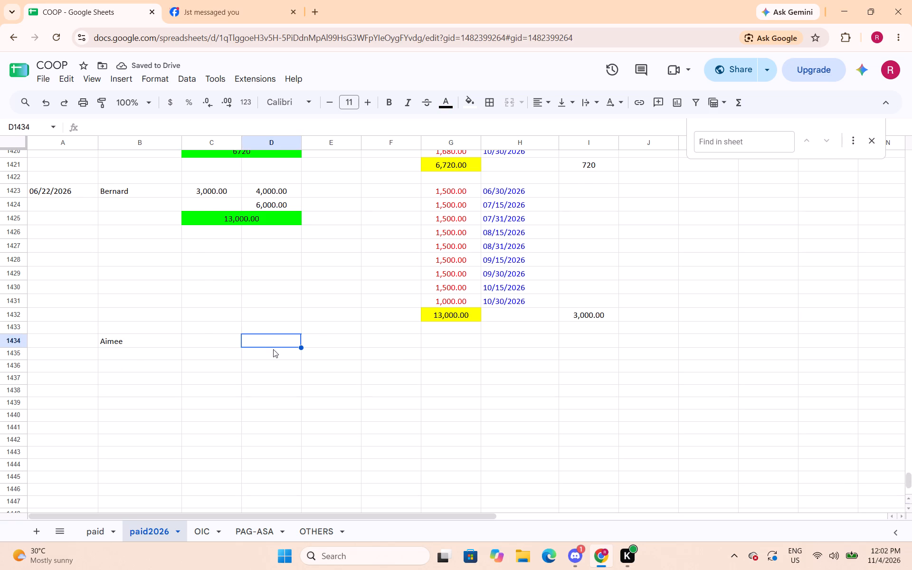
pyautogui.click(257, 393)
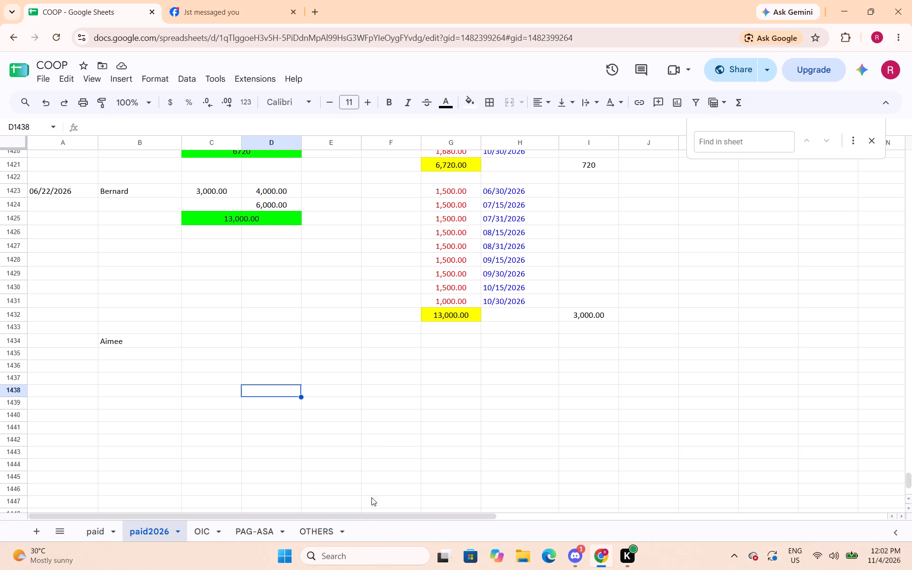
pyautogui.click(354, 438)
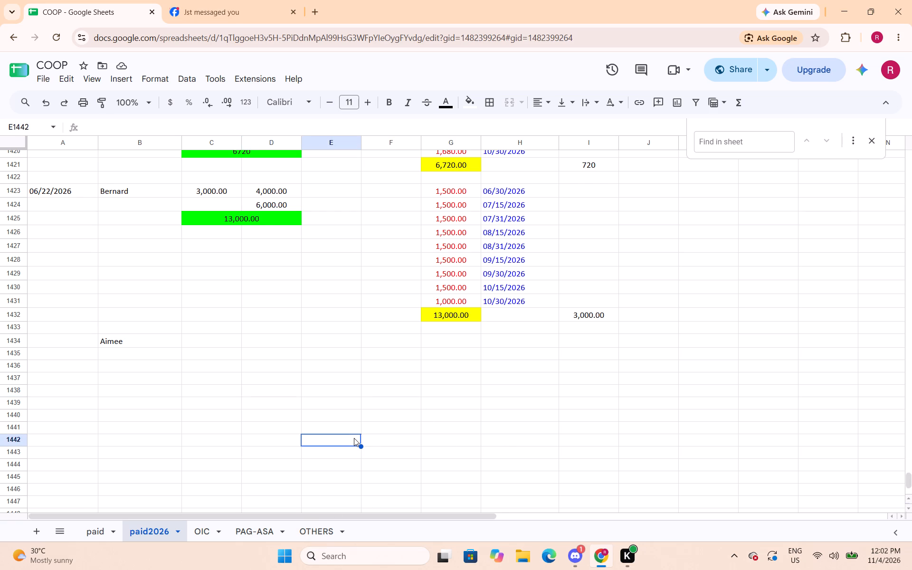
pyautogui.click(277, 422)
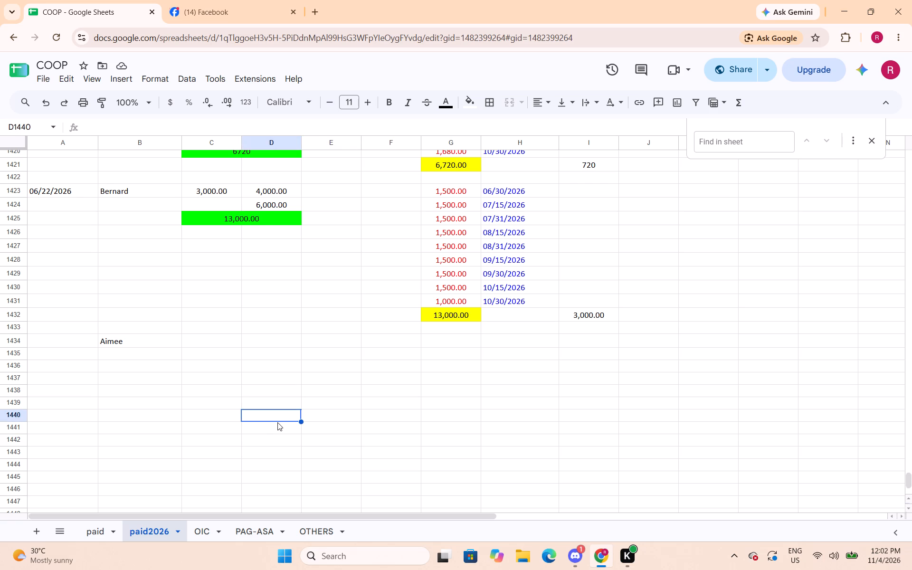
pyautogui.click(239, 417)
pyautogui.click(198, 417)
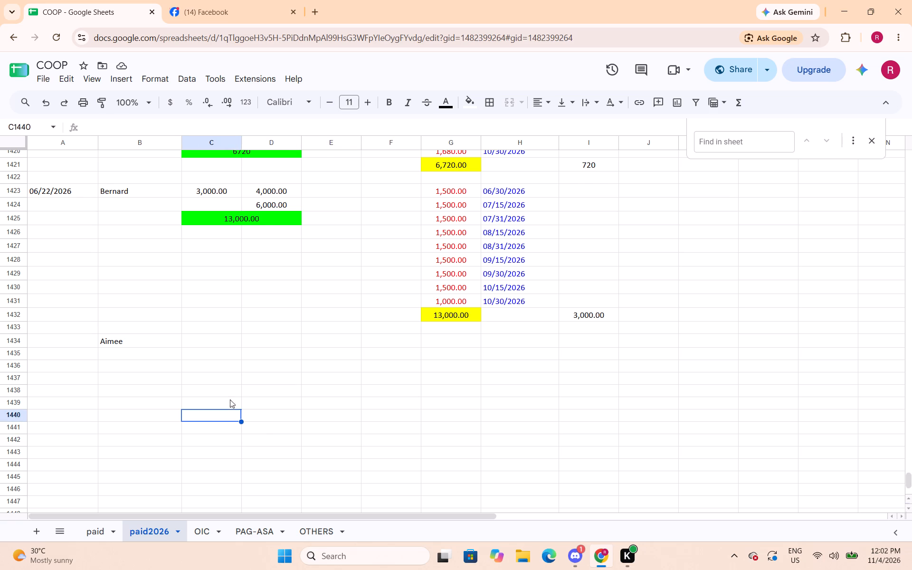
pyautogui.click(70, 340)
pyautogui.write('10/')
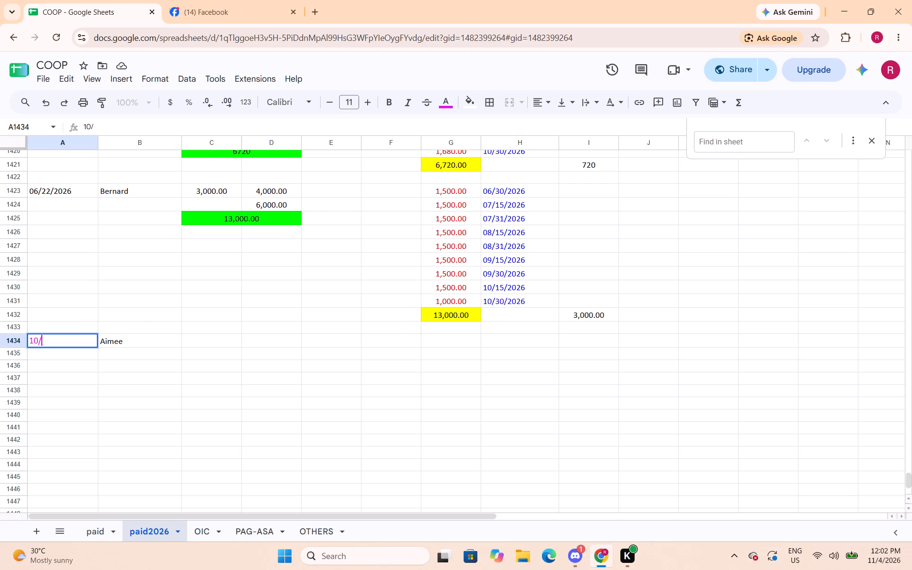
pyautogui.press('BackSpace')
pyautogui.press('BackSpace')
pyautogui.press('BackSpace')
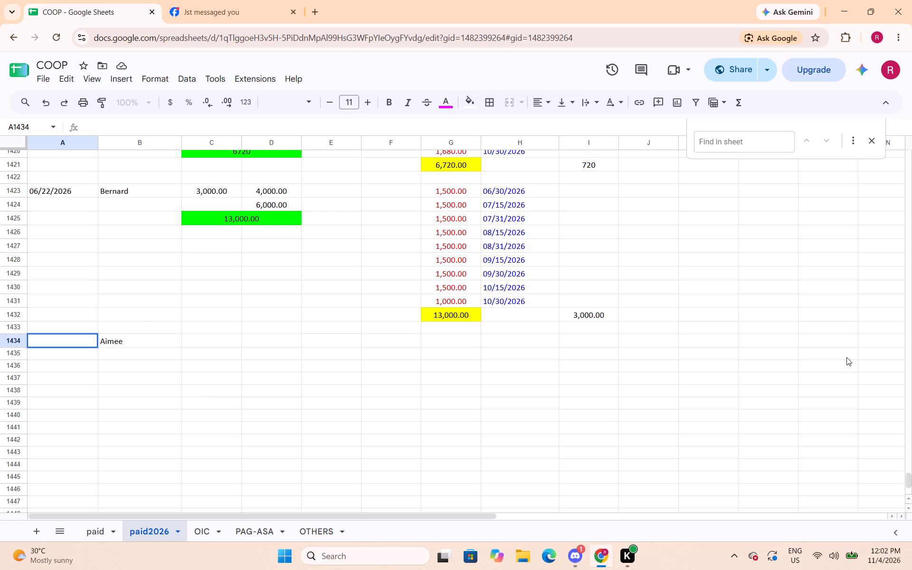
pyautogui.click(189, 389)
# Set the text colour of cell A1434 to black and enter the loan date 10/12/2026.
pyautogui.click(73, 342)
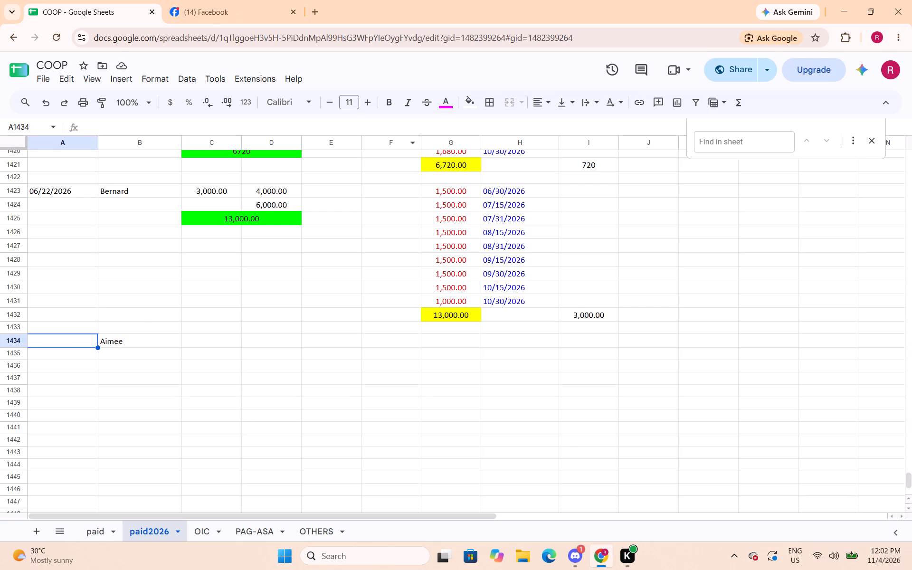
pyautogui.click(439, 106)
pyautogui.click(450, 145)
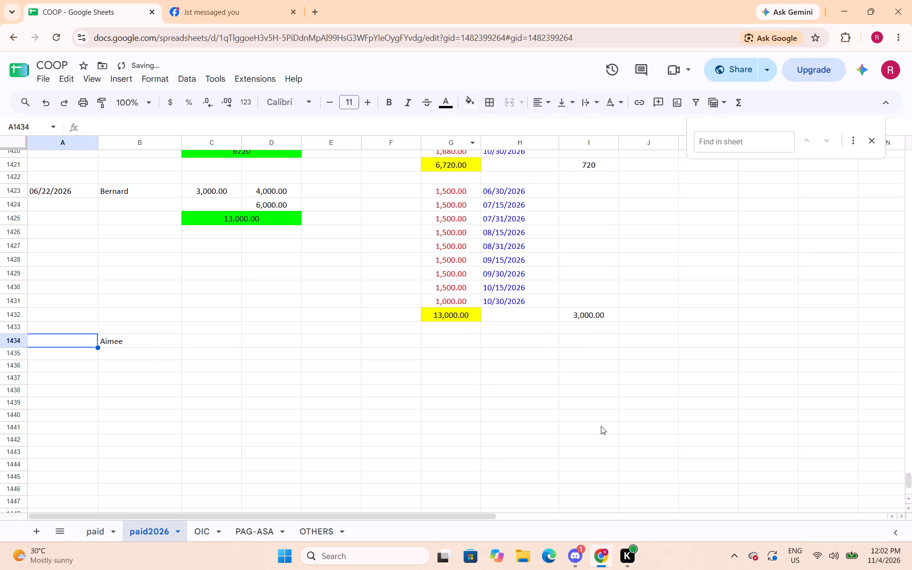
pyautogui.write('10/12/2026')
# Enter Aimee's loan amount of 1000 in D1434 and the interest of 60 in C1434.
pyautogui.press('Right')
pyautogui.press('Right')
pyautogui.press('Right')
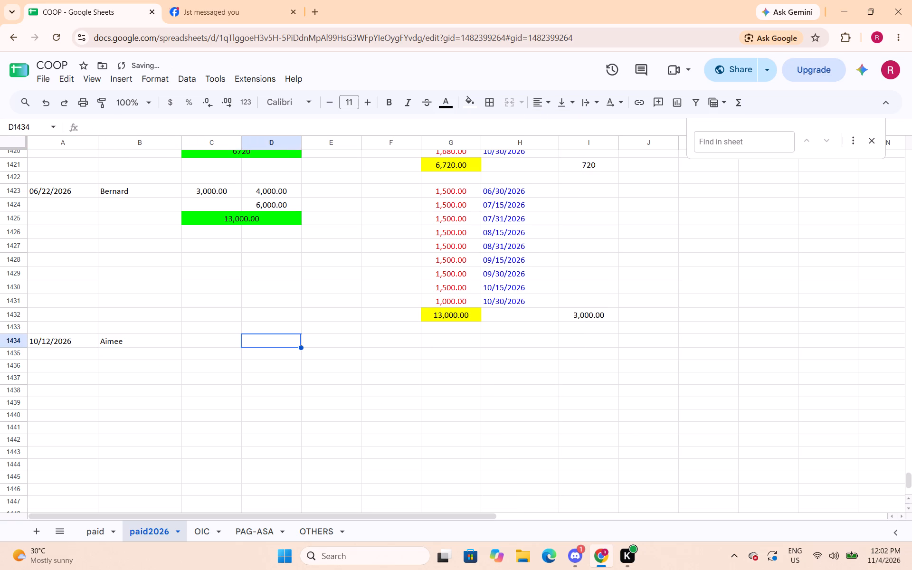
pyautogui.write('1000')
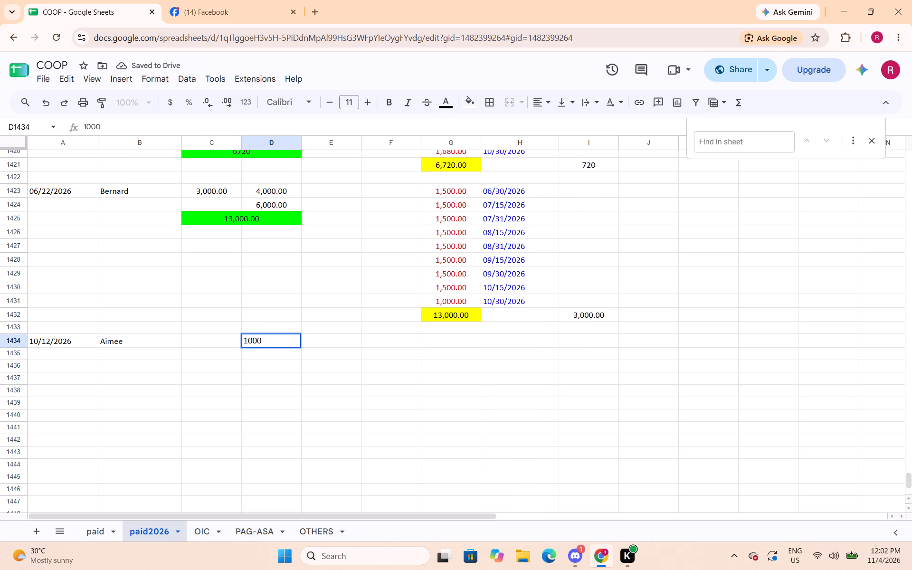
pyautogui.press('Down')
pyautogui.press('Left')
pyautogui.press('Up')
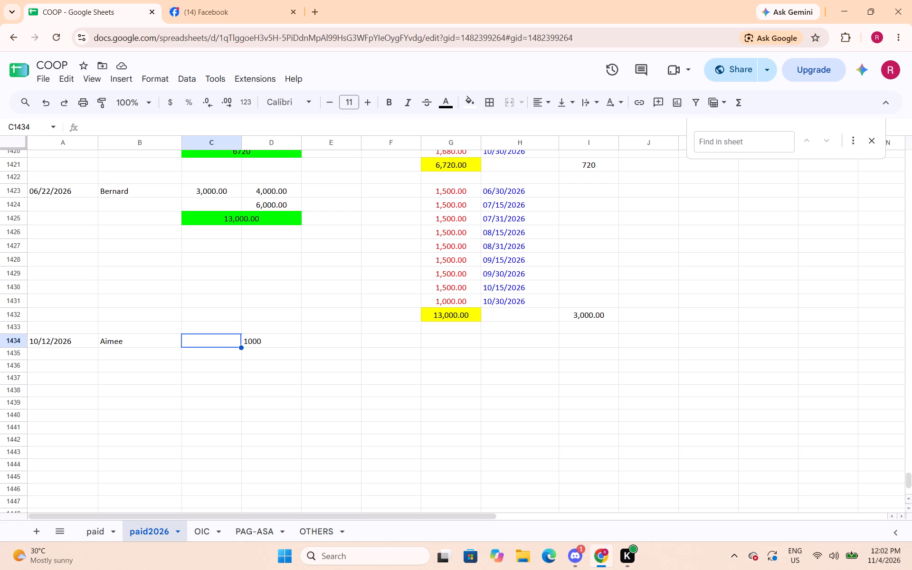
pyautogui.write('60')
# Record Aimee's payment of 1060 in G1434 with the payment date 10/21/2026 in H1434.
pyautogui.press('Right')
pyautogui.press('Right')
pyautogui.press('Right')
pyautogui.press('Right')
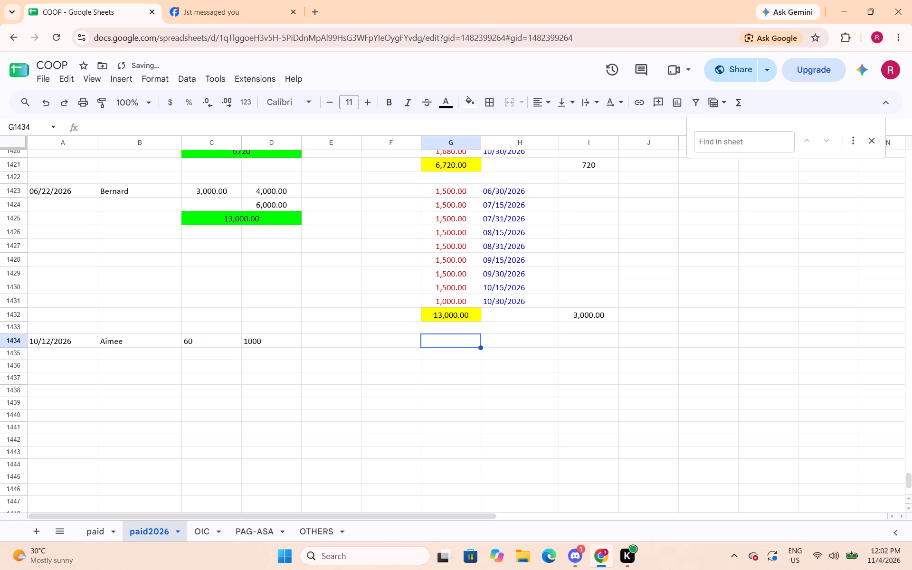
pyautogui.write('1060')
pyautogui.press('Down')
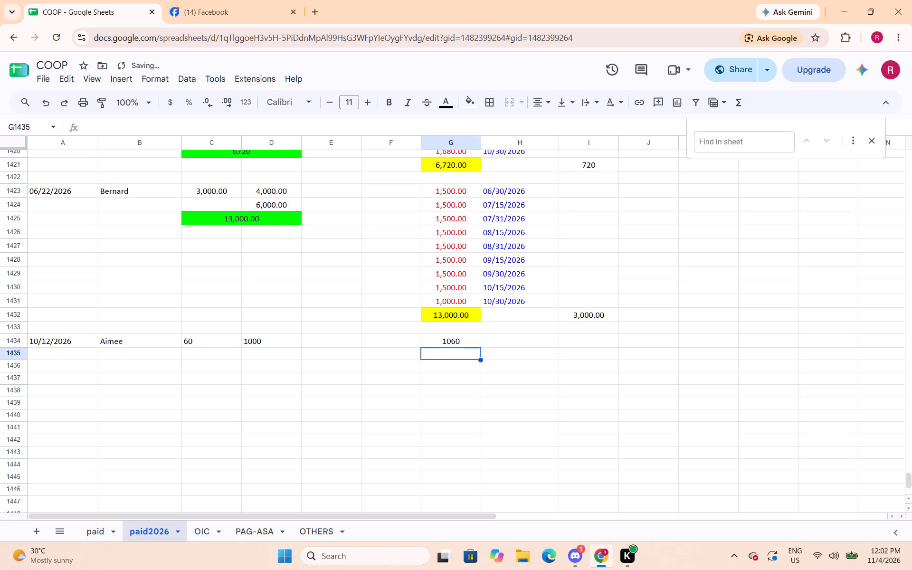
pyautogui.press('Right')
pyautogui.press('Up')
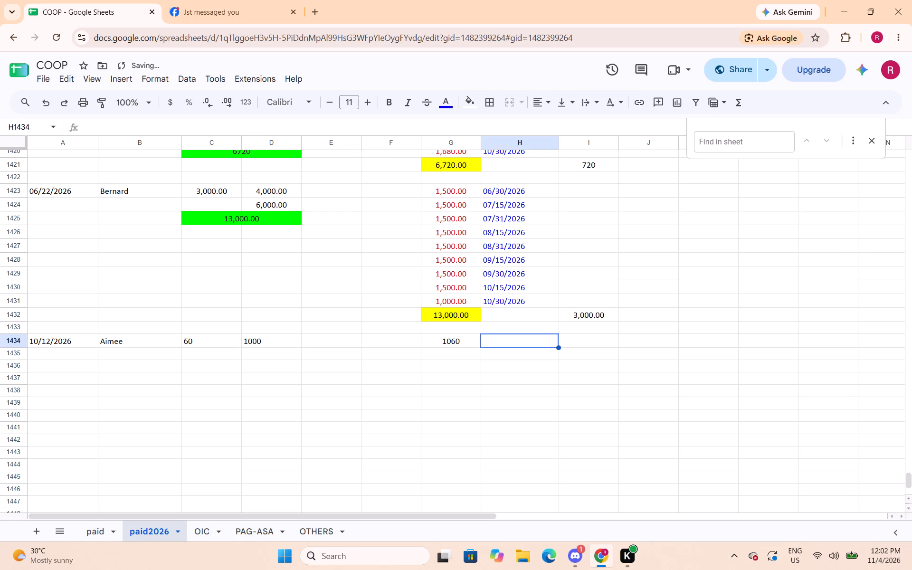
pyautogui.write('10/21/2026')
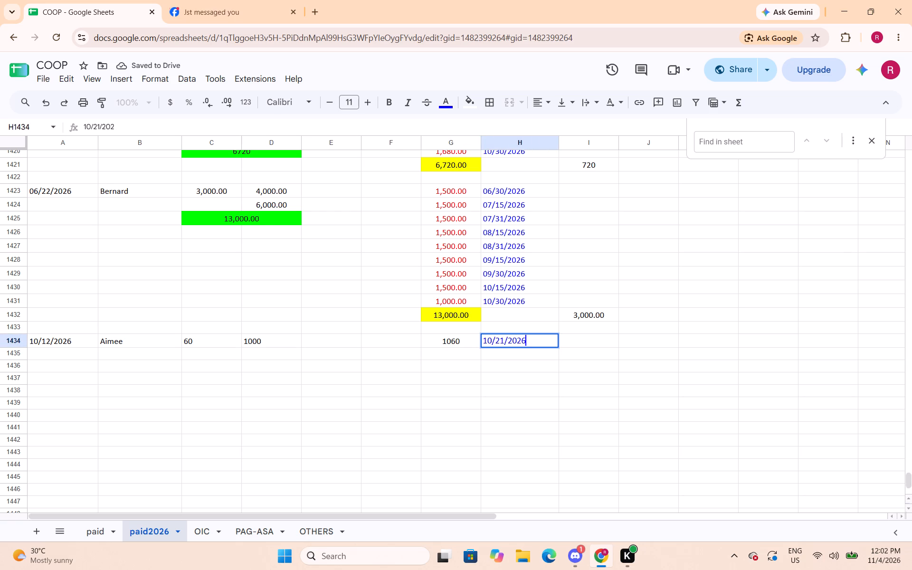
pyautogui.press('Left')
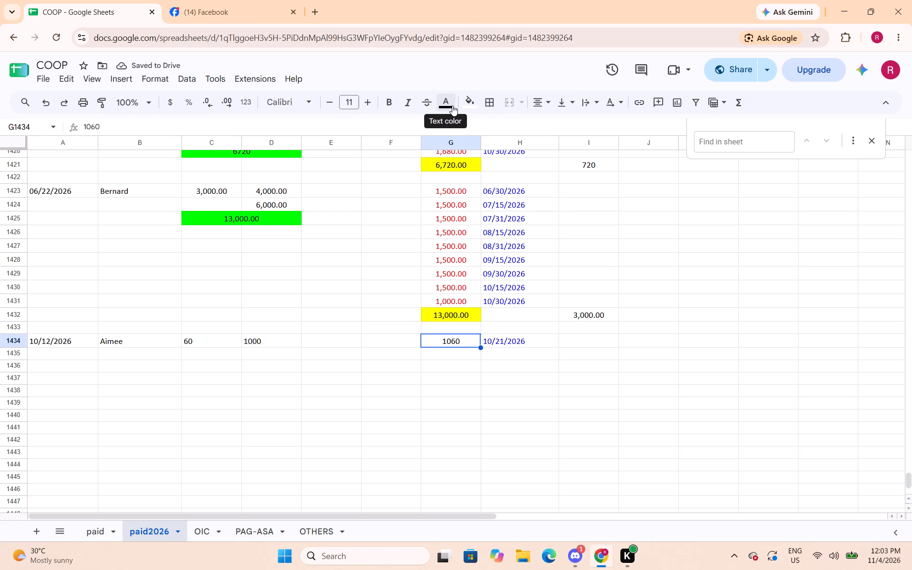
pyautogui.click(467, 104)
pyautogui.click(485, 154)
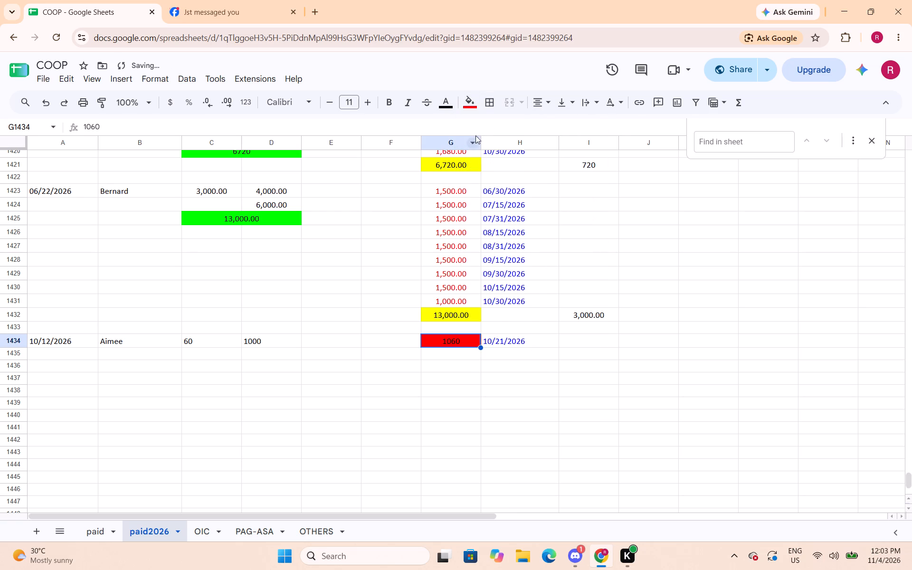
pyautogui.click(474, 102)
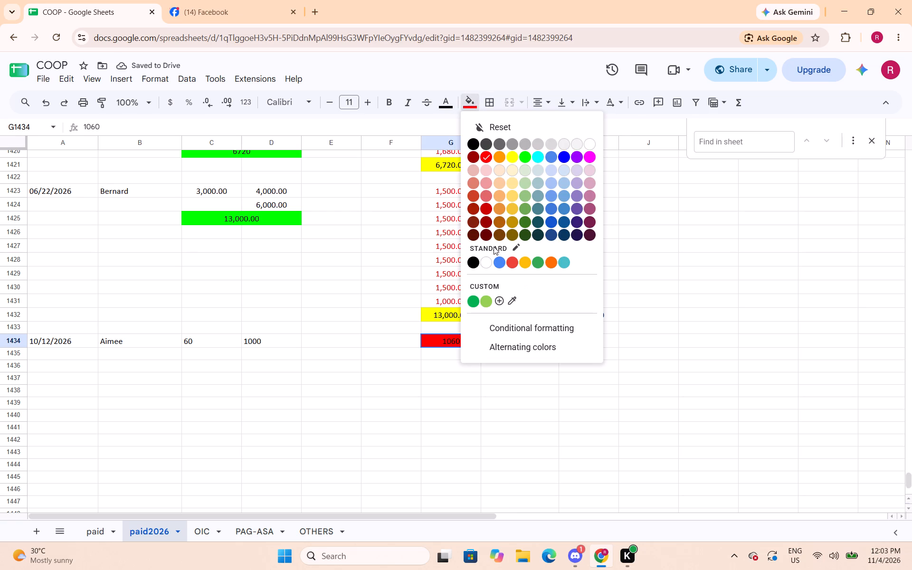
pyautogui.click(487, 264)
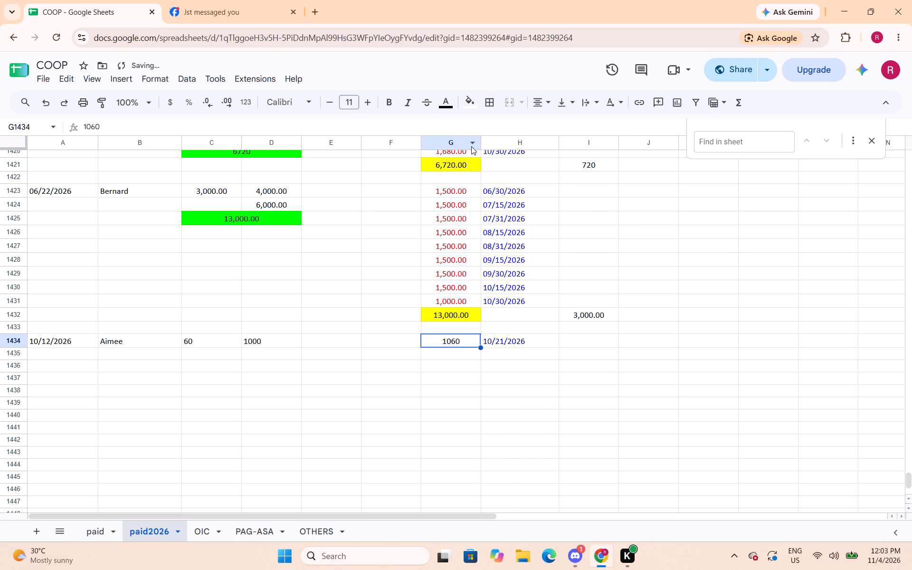
# Fill the payment cell G1434 with yellow and apply the Number format with two decimals.
pyautogui.click(471, 105)
pyautogui.click(513, 160)
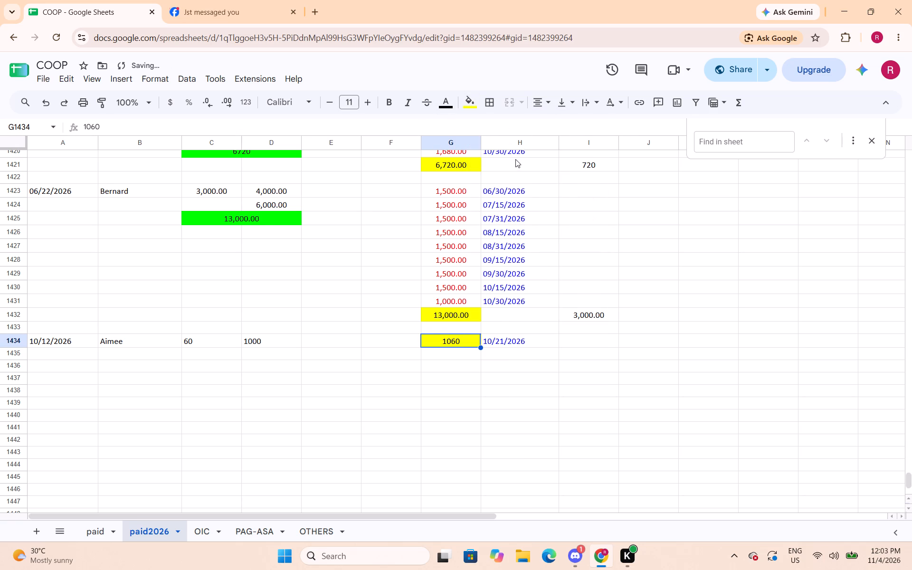
pyautogui.click(168, 83)
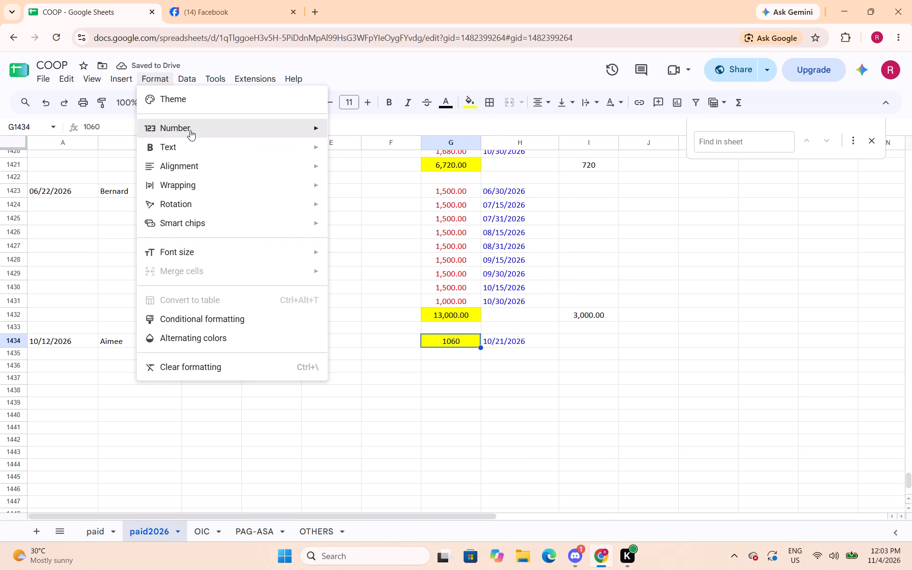
pyautogui.click(368, 179)
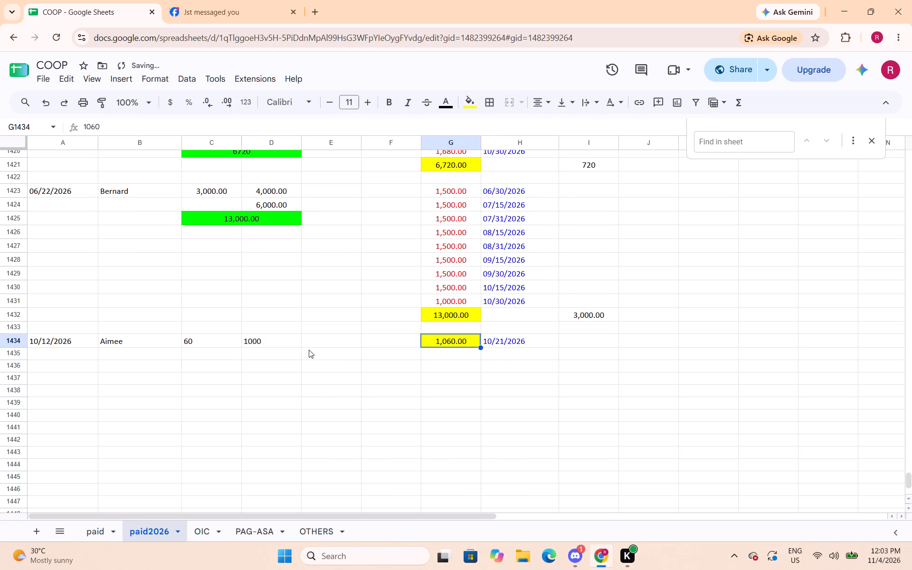
# Enter the formula =sum(C1434:D1434) in C1435 to total Aimee's interest and loan amount.
pyautogui.moveTo(221, 350); pyautogui.dragTo(263, 357)
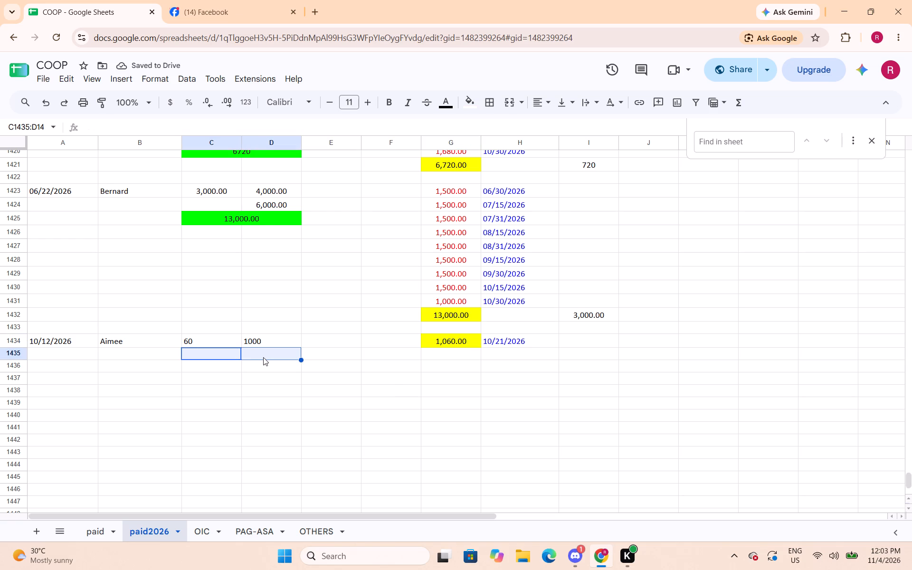
pyautogui.write('=suma9')
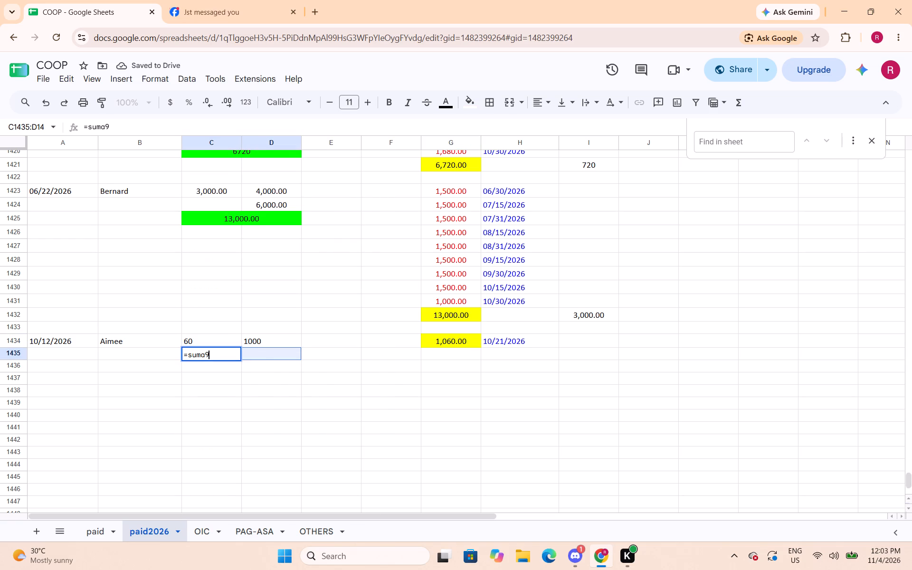
pyautogui.press('BackSpace')
pyautogui.hotkey('shift', '(')
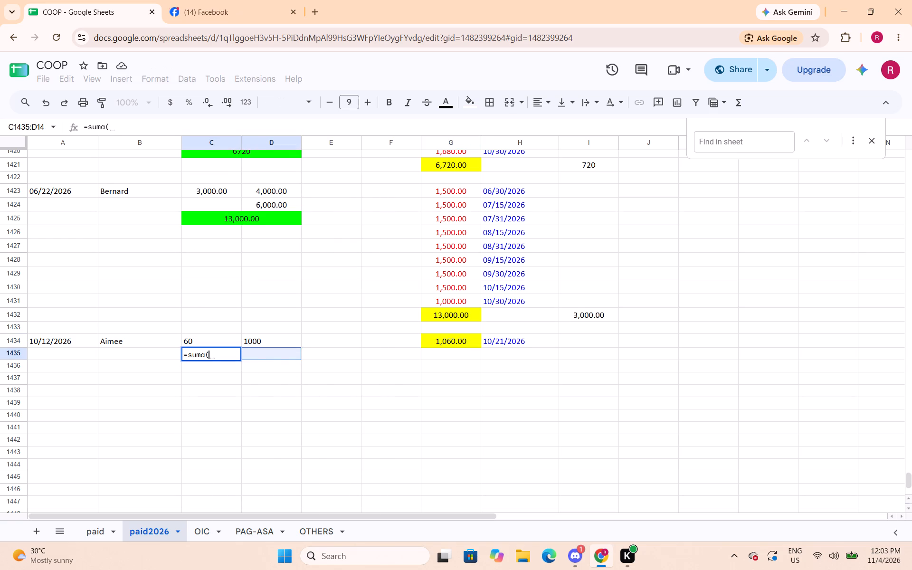
pyautogui.press('BackSpace')
pyautogui.press('BackSpace')
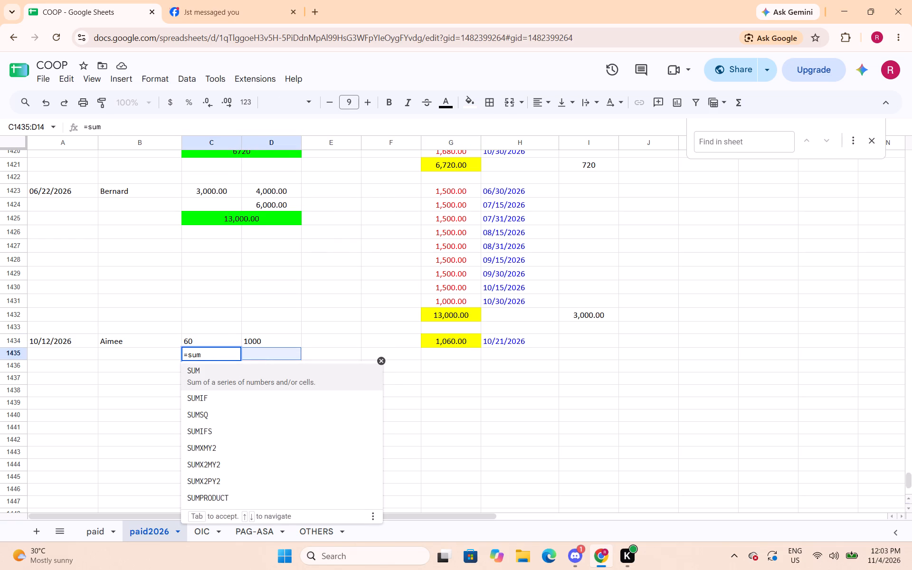
pyautogui.hotkey('shift', '(')
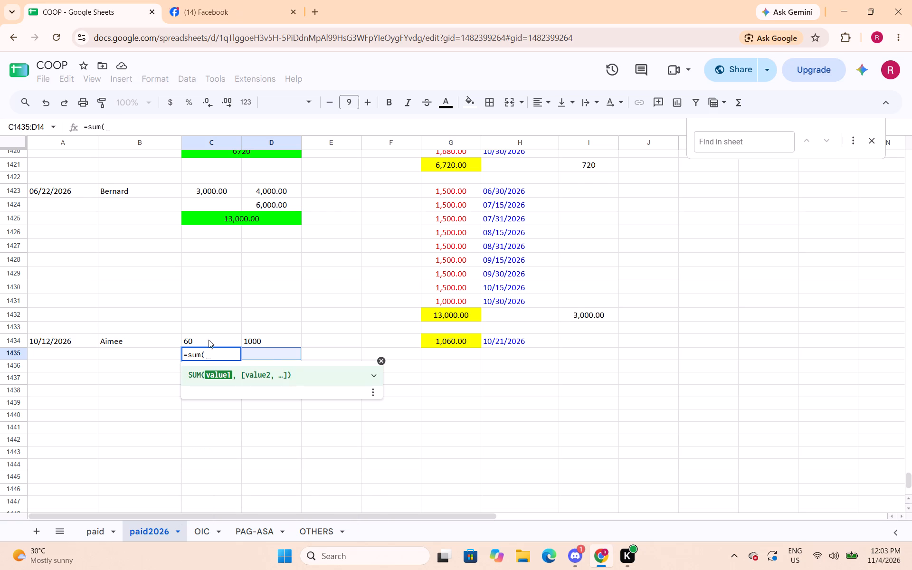
pyautogui.moveTo(212, 341); pyautogui.dragTo(260, 344)
pyautogui.hotkey('shift', ')')
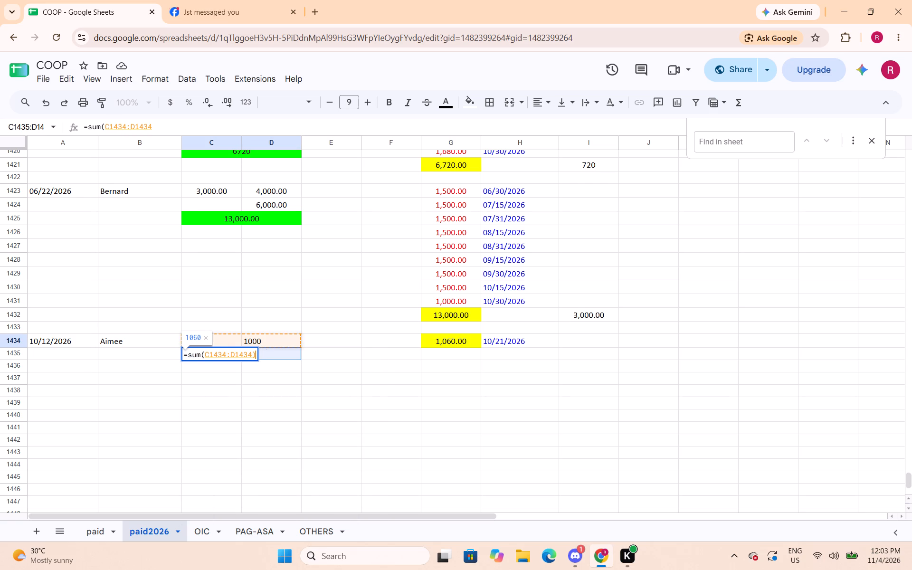
pyautogui.press('Return')
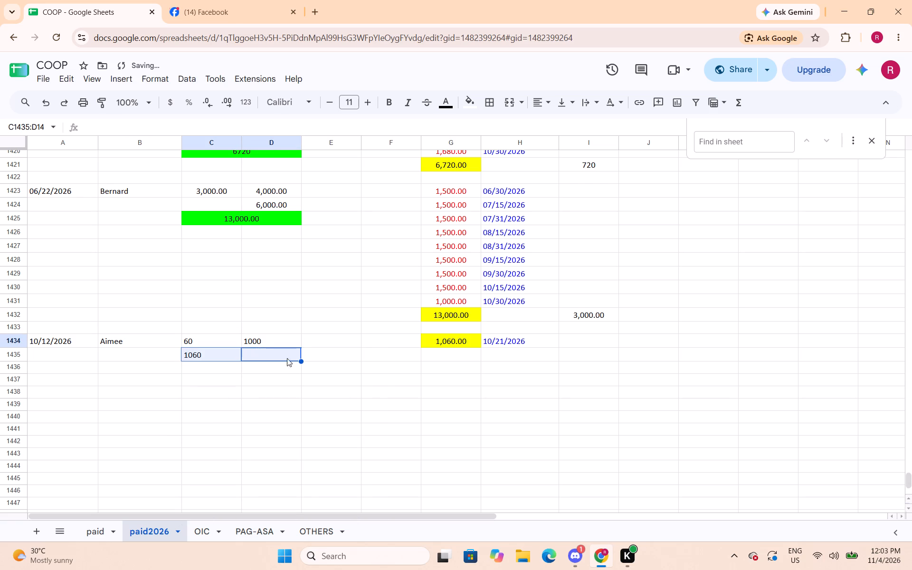
# Merge cells C1435 and D1435 and centre the total in the merged cell.
pyautogui.click(257, 388)
pyautogui.moveTo(234, 356); pyautogui.dragTo(246, 355)
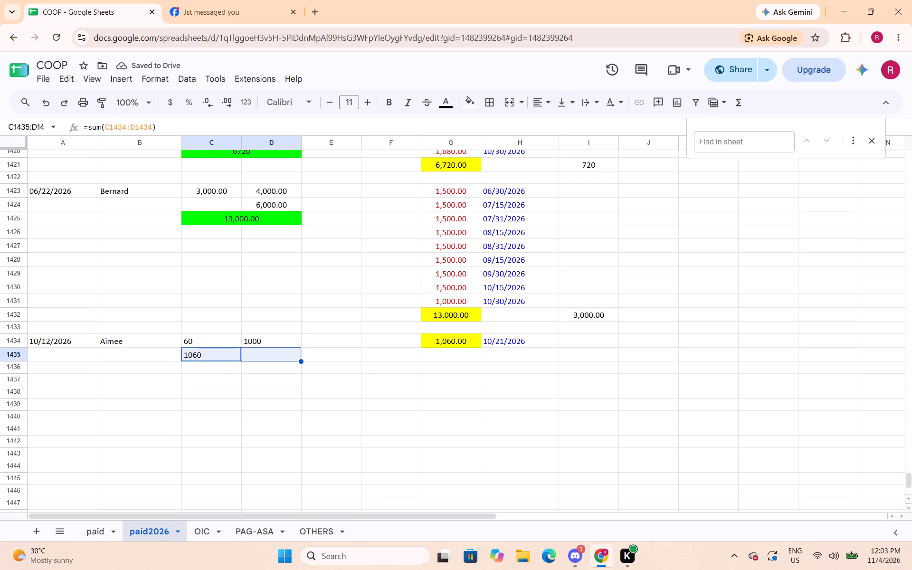
pyautogui.click(510, 103)
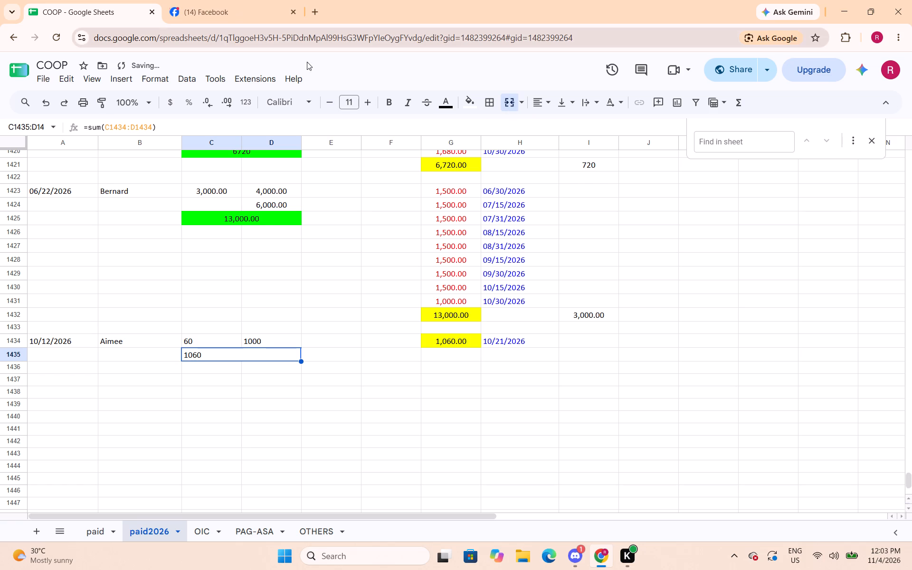
pyautogui.click(534, 104)
pyautogui.click(559, 127)
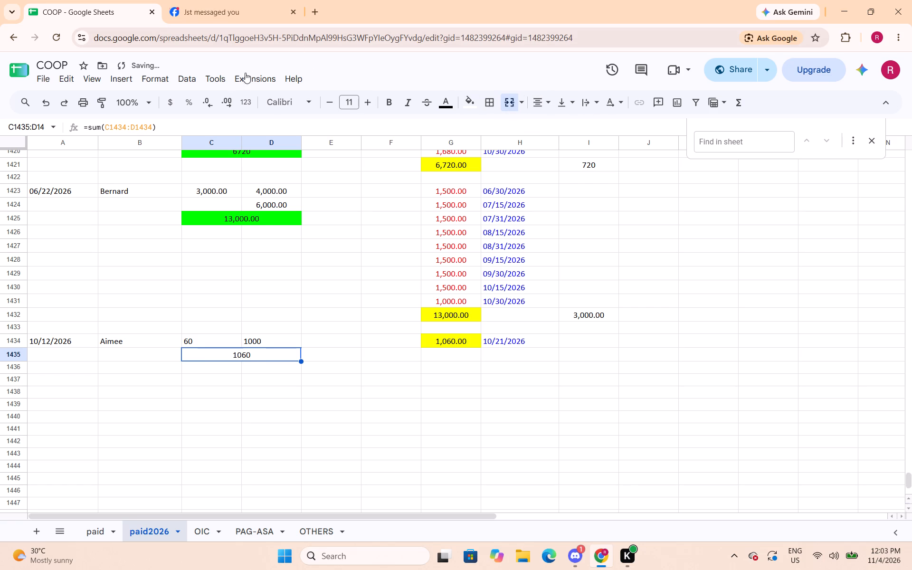
# Apply the Number format to Aimee's merged total in C1435 and fill it with bright green.
pyautogui.click(145, 77)
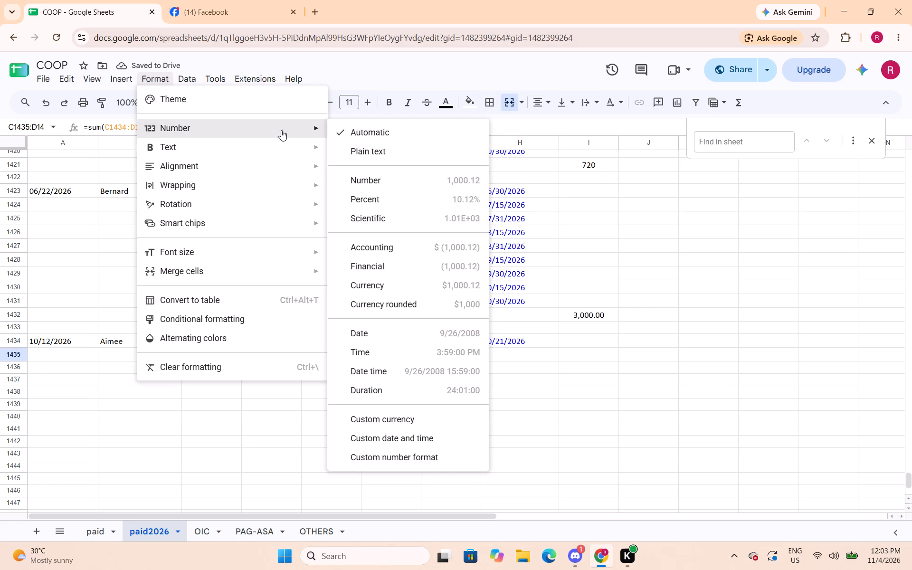
pyautogui.click(365, 179)
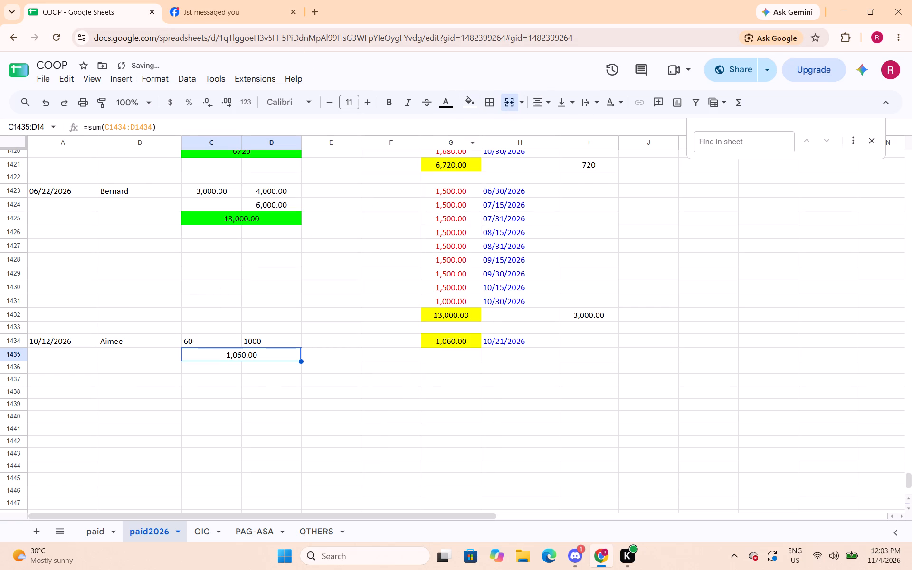
pyautogui.click(472, 109)
pyautogui.click(527, 160)
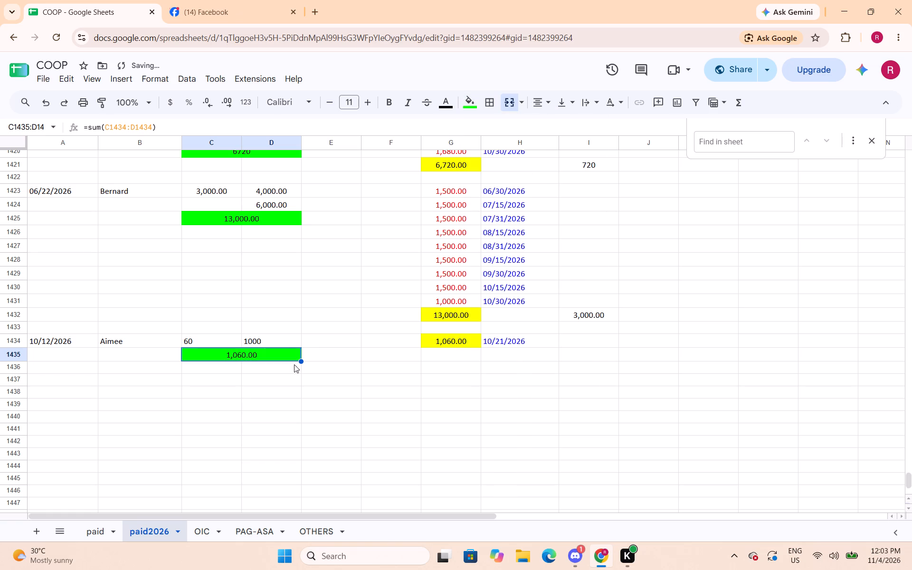
pyautogui.click(296, 388)
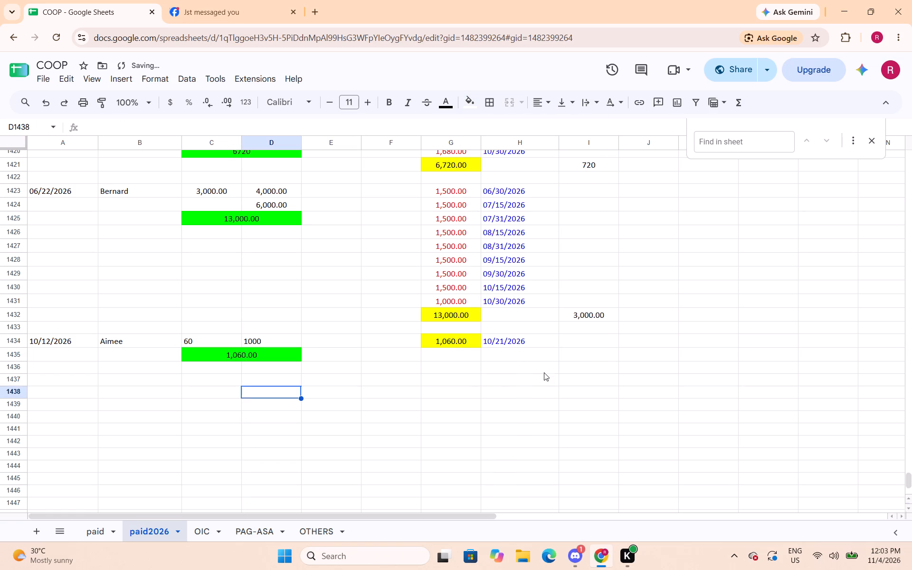
# Enter Aimee's interest of 60 in cell I1434.
pyautogui.click(579, 340)
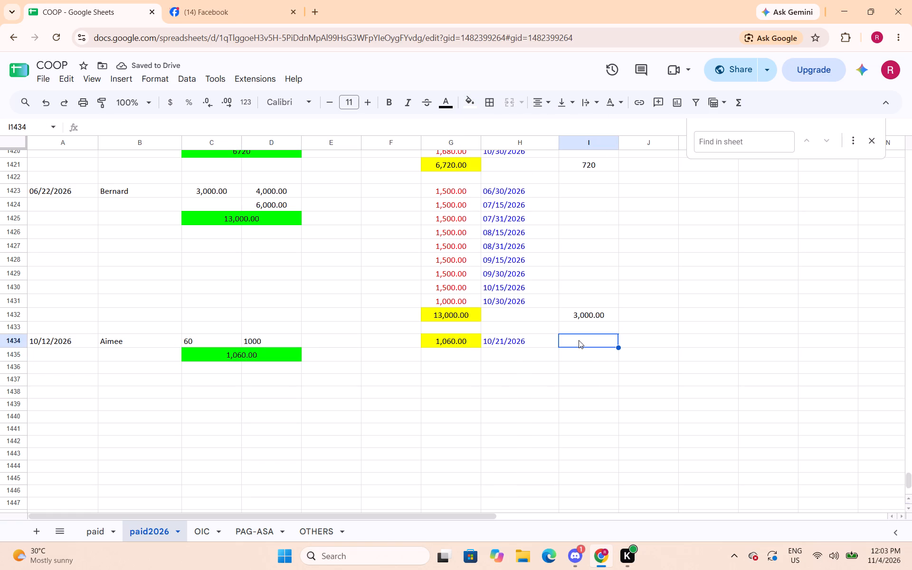
pyautogui.write('60')
pyautogui.press('Down')
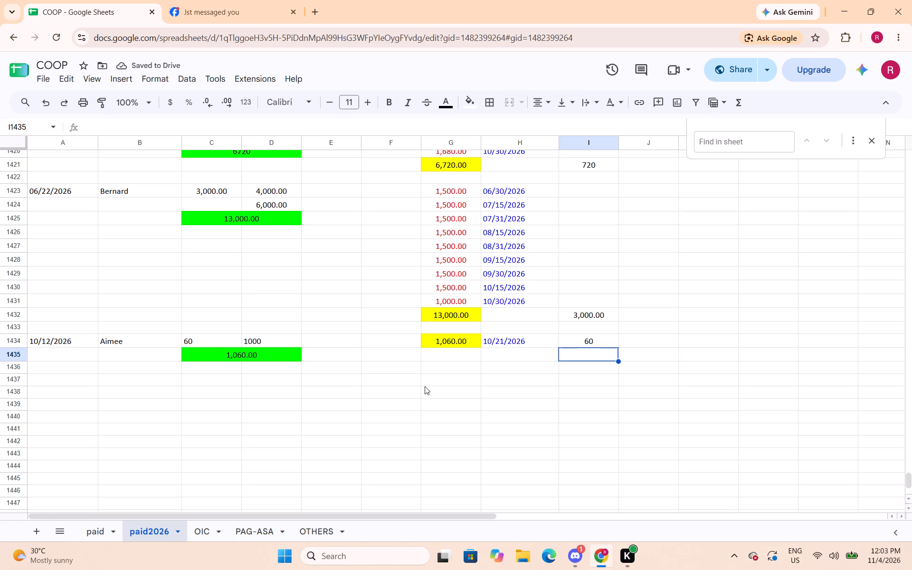
# Centre Aimee's loan amount in D1434 and save the spreadsheet.
pyautogui.scroll(-1, 425, 386)
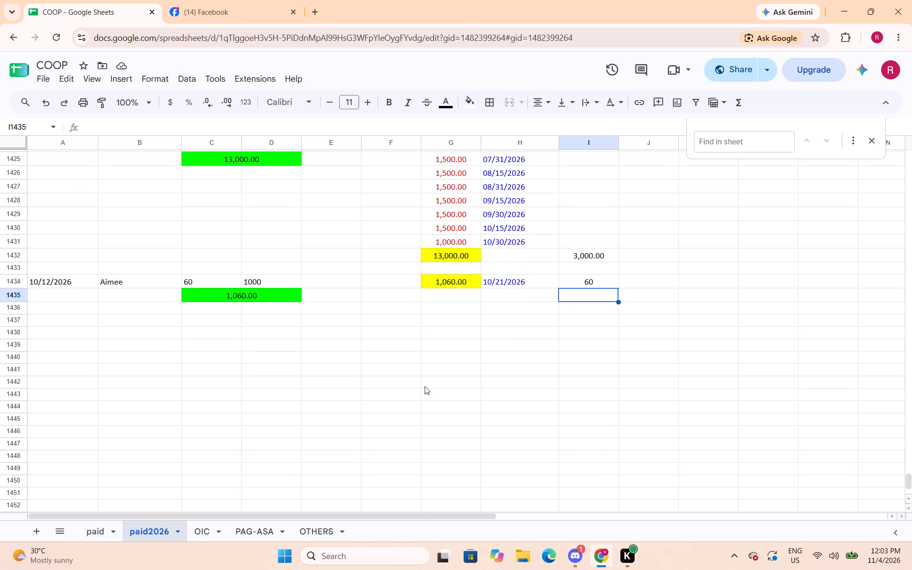
pyautogui.click(250, 283)
pyautogui.click(539, 100)
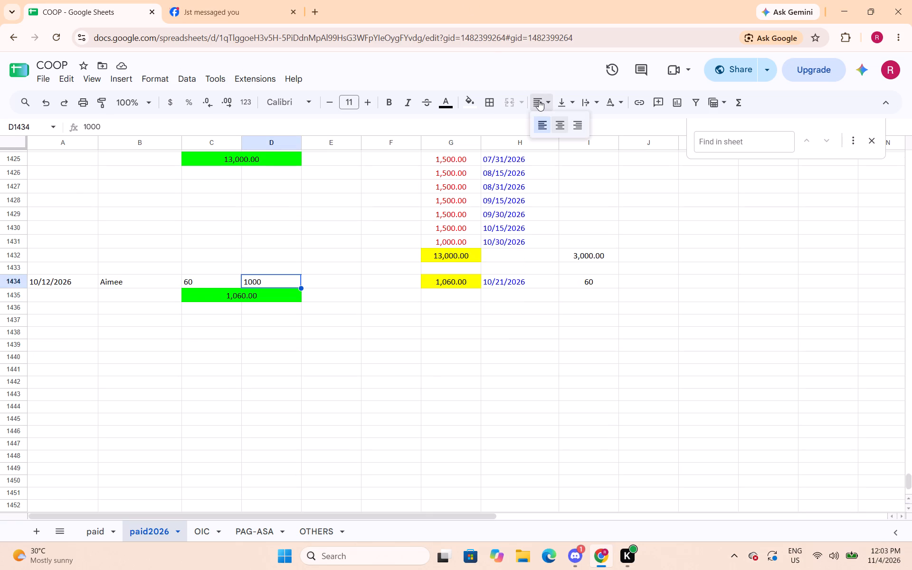
pyautogui.click(561, 126)
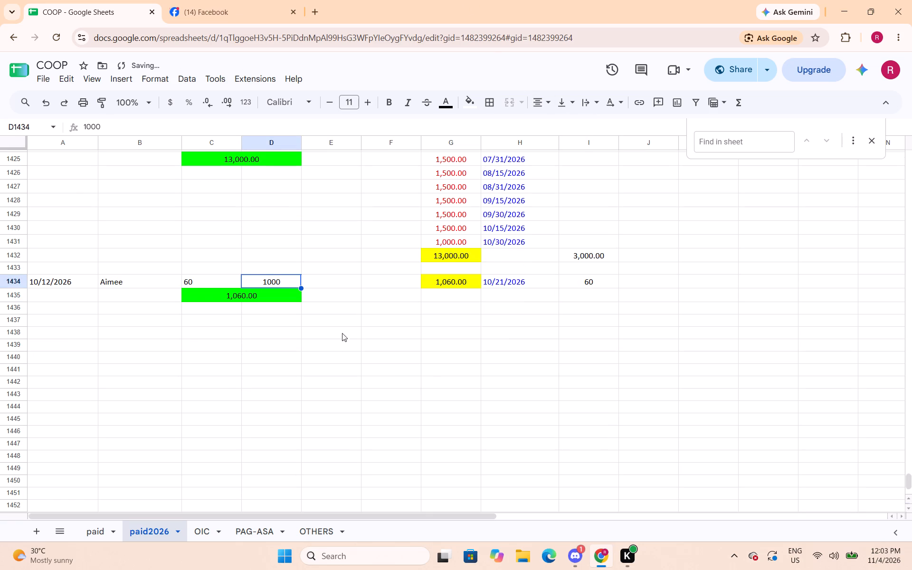
pyautogui.scroll(2, 338, 317)
pyautogui.scroll(-2, 338, 317)
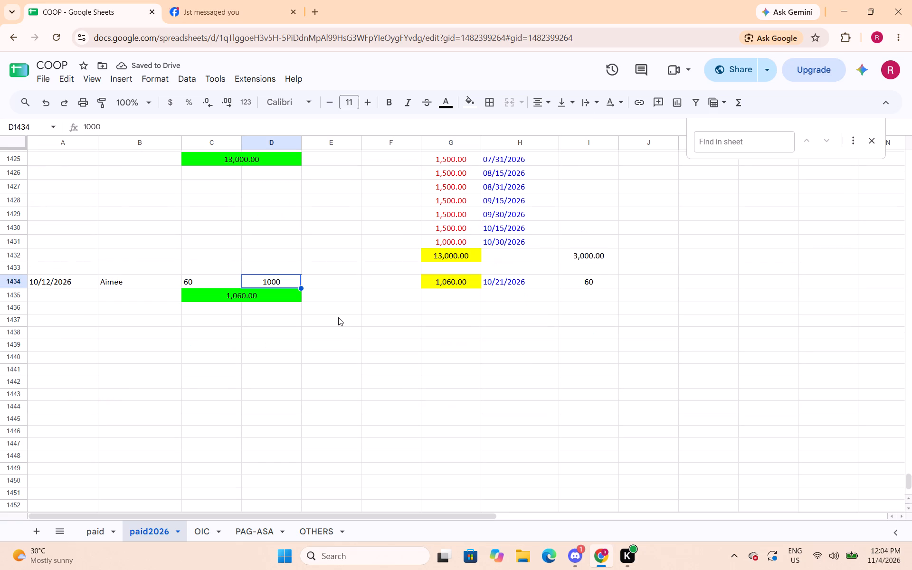
pyautogui.hotkey('ctrl', 's')
# Return to the PAG-ASA sheet and look through the loan records below Aimee's 1/6/2026 loan.
pyautogui.scroll(-2, 344, 368)
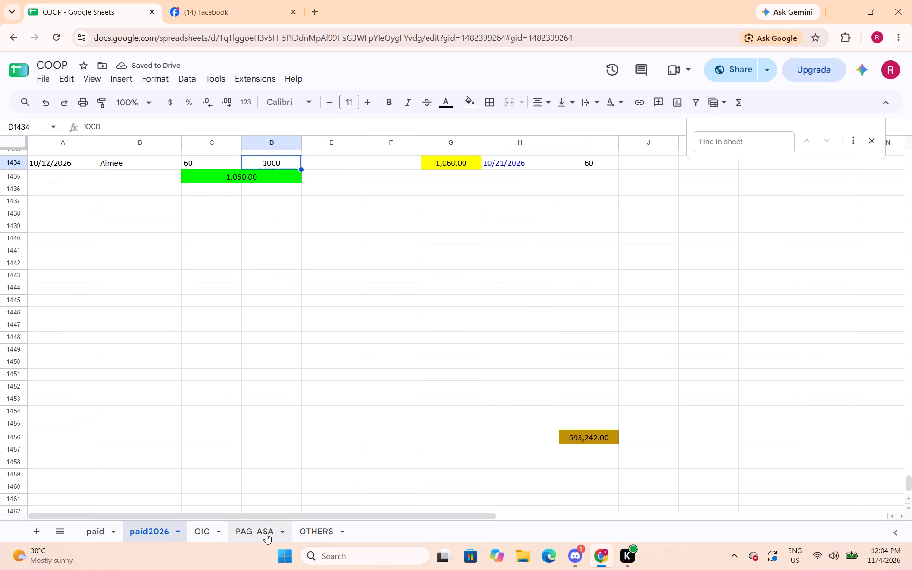
pyautogui.click(266, 533)
pyautogui.doubleClick(358, 337)
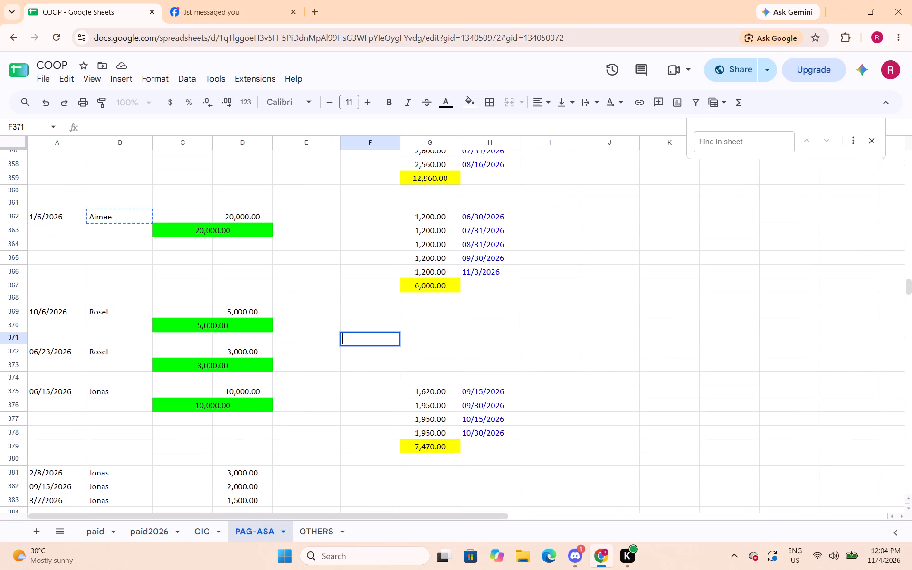
pyautogui.click(497, 350)
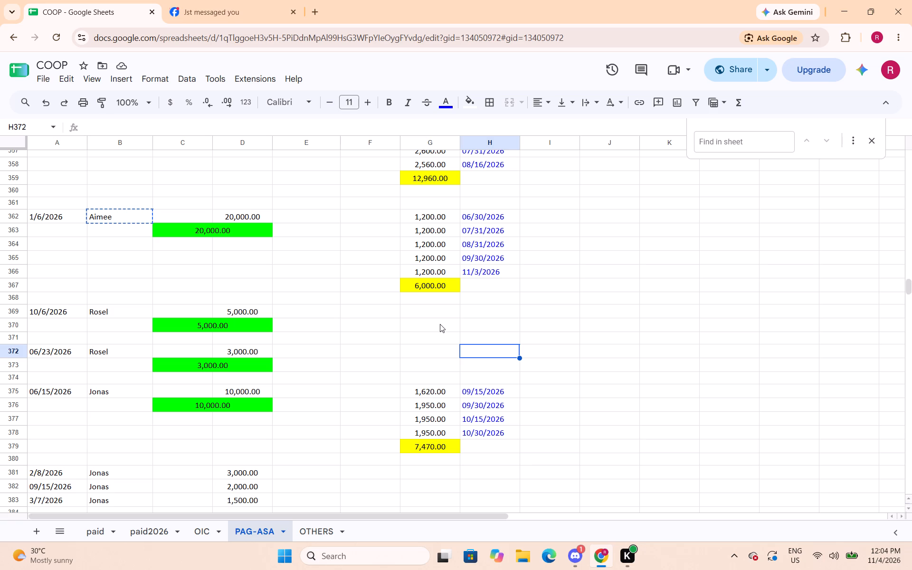
pyautogui.click(354, 327)
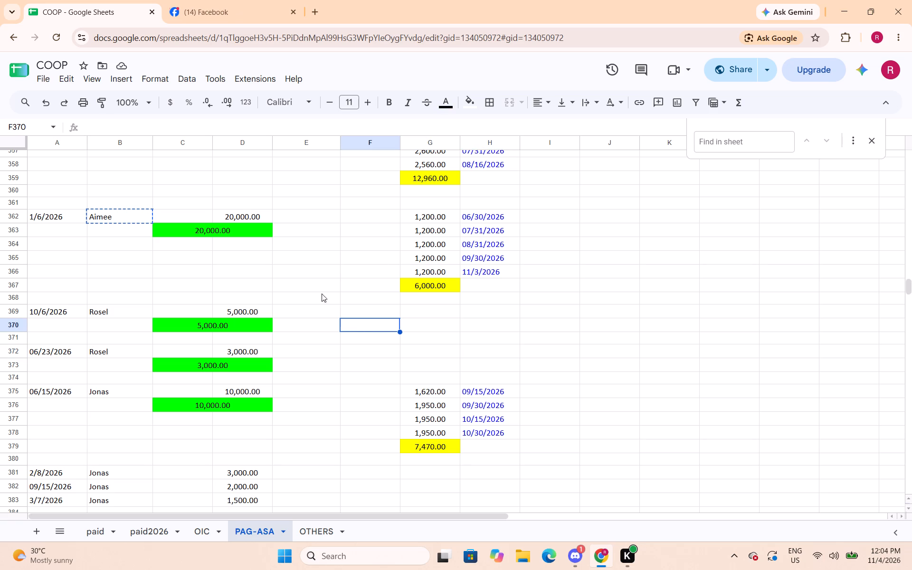
pyautogui.scroll(-2, 343, 374)
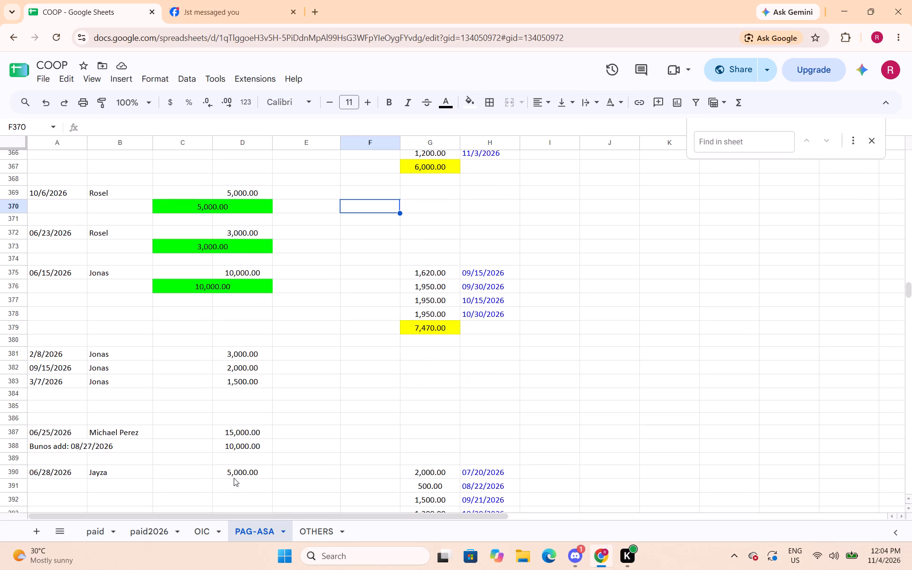
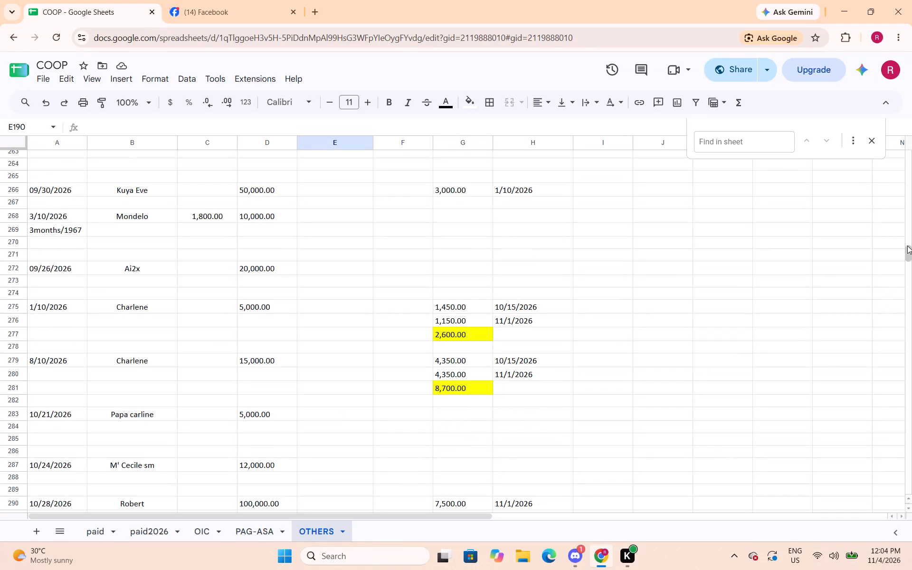
# Add a new entry in row 301 of the OTHERS sheet: date 11/04/2026, name Sir Janeo, column D amount 1000.
pyautogui.moveTo(909, 253); pyautogui.dragTo(911, 286)
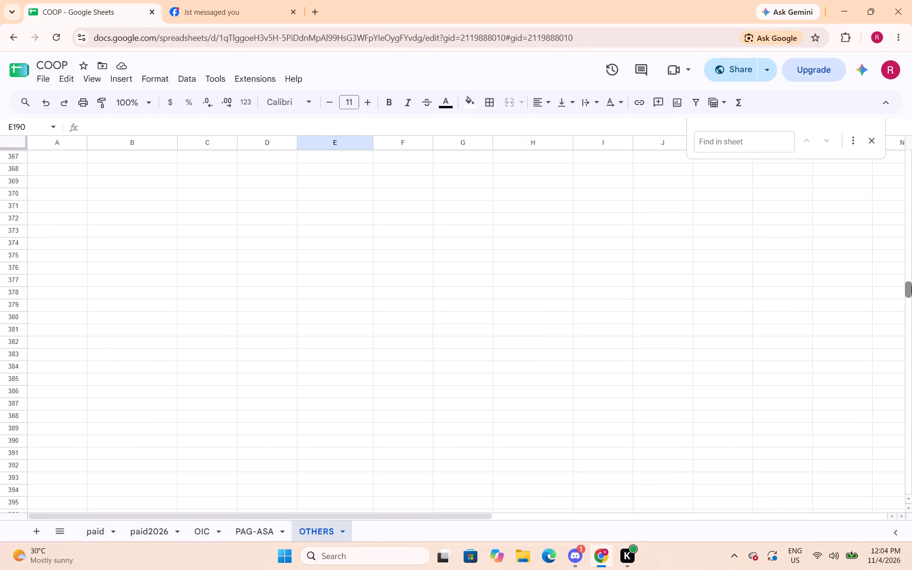
pyautogui.moveTo(911, 286); pyautogui.dragTo(911, 266)
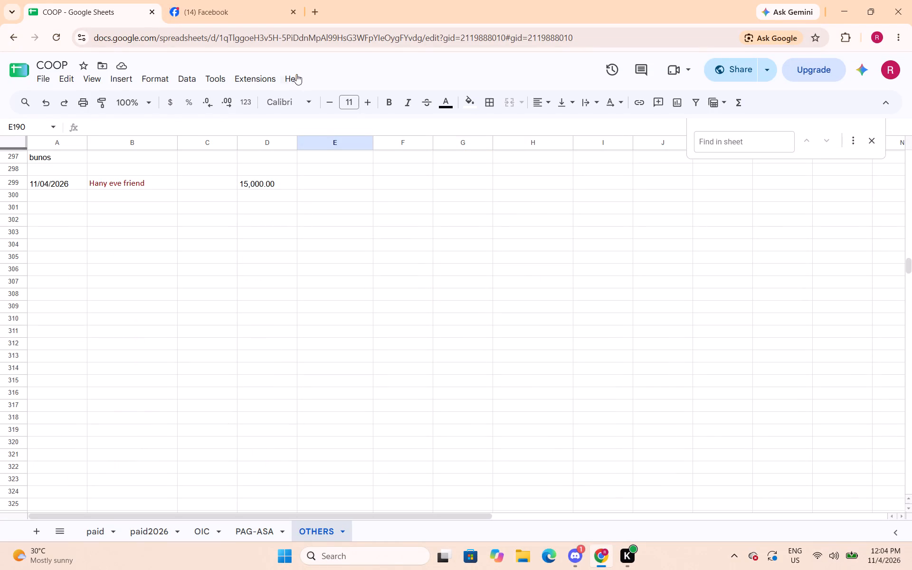
pyautogui.scroll(3, 207, 245)
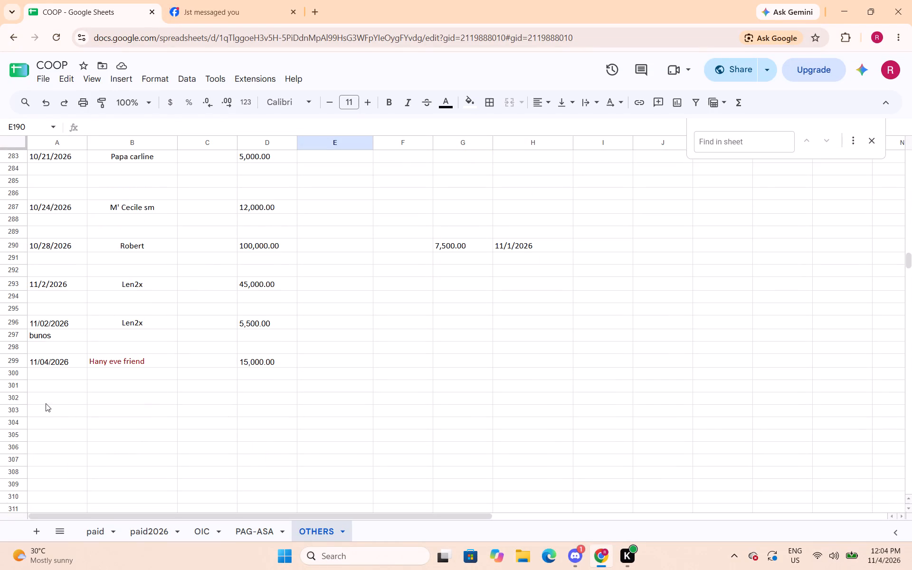
pyautogui.click(56, 390)
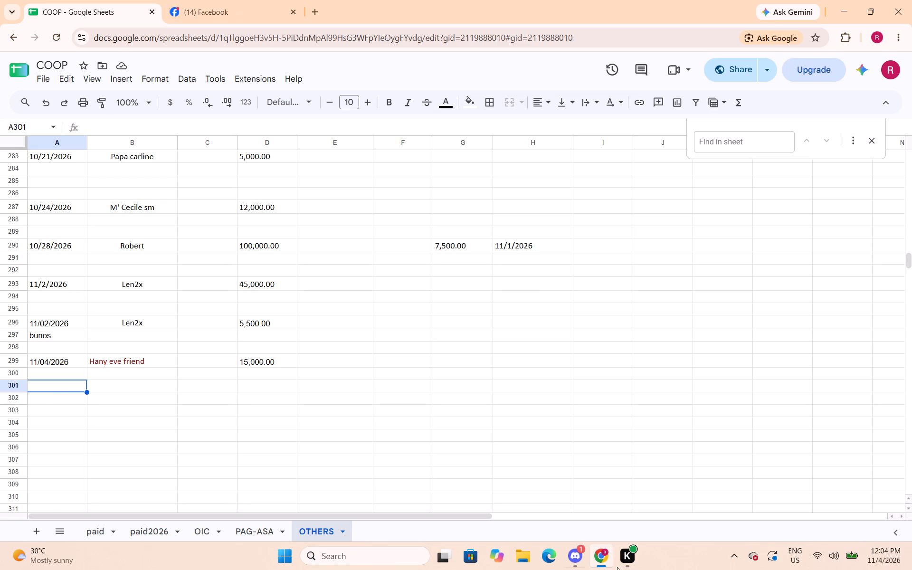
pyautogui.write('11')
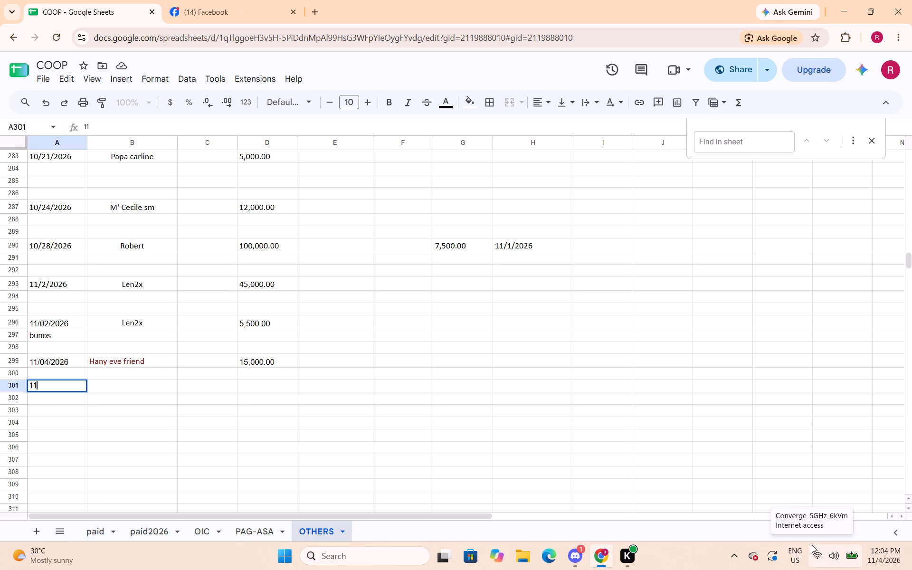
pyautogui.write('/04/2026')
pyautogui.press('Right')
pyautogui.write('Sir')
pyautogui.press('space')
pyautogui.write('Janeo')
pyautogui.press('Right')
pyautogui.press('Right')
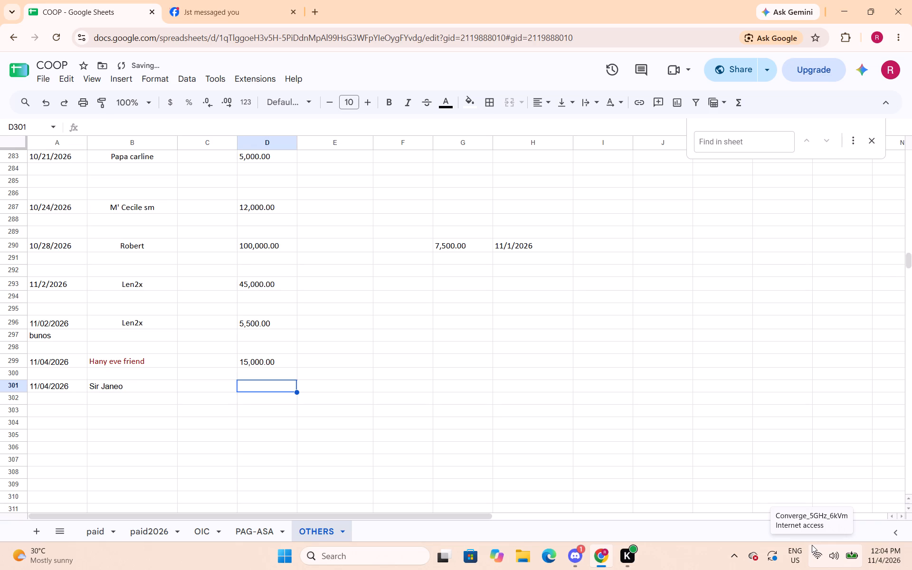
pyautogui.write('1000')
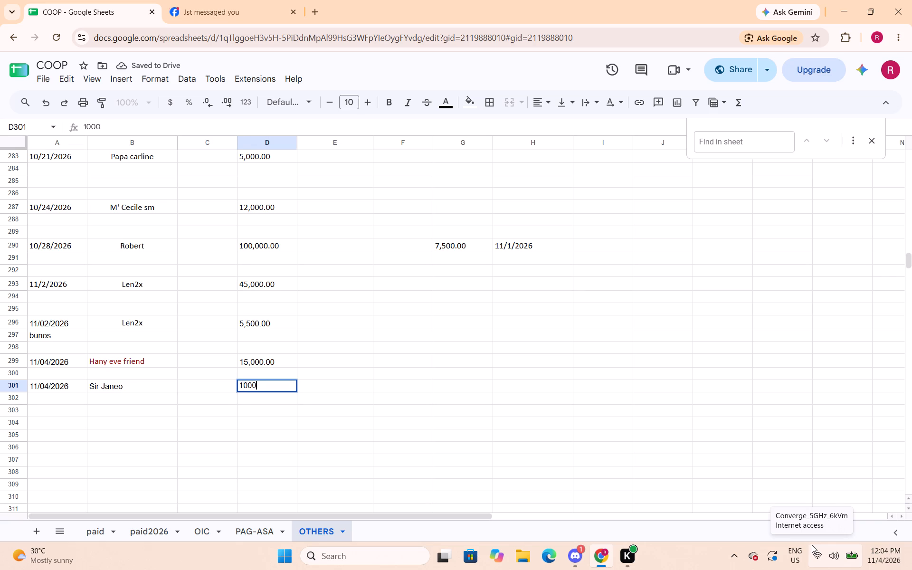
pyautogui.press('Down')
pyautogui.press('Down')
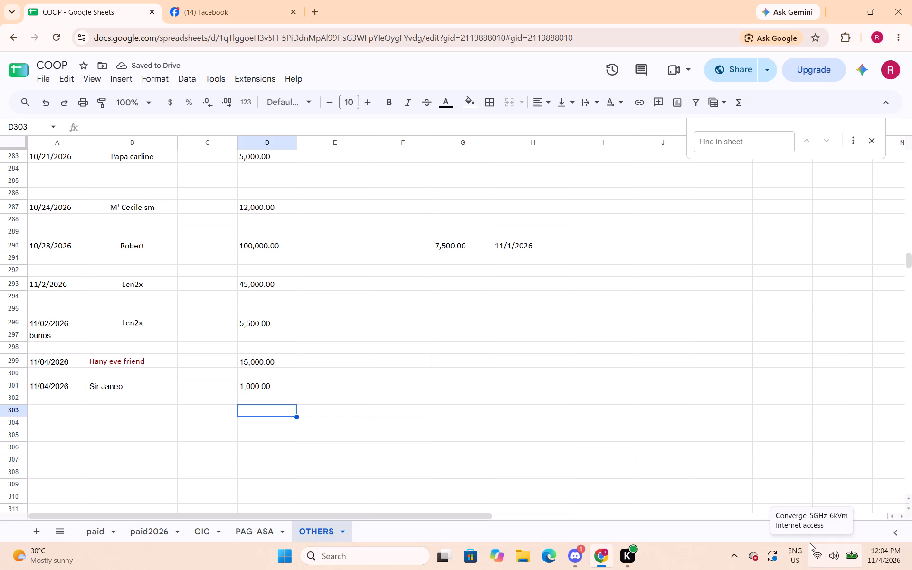
# Switch to the PAG-ASA sheet and go to its last filled entries.
pyautogui.click(254, 532)
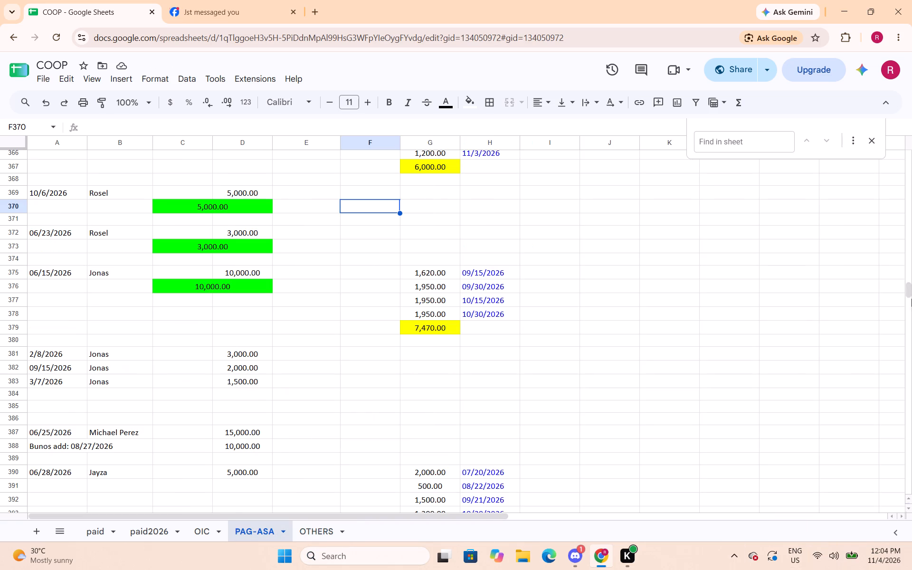
pyautogui.moveTo(906, 288); pyautogui.dragTo(908, 459)
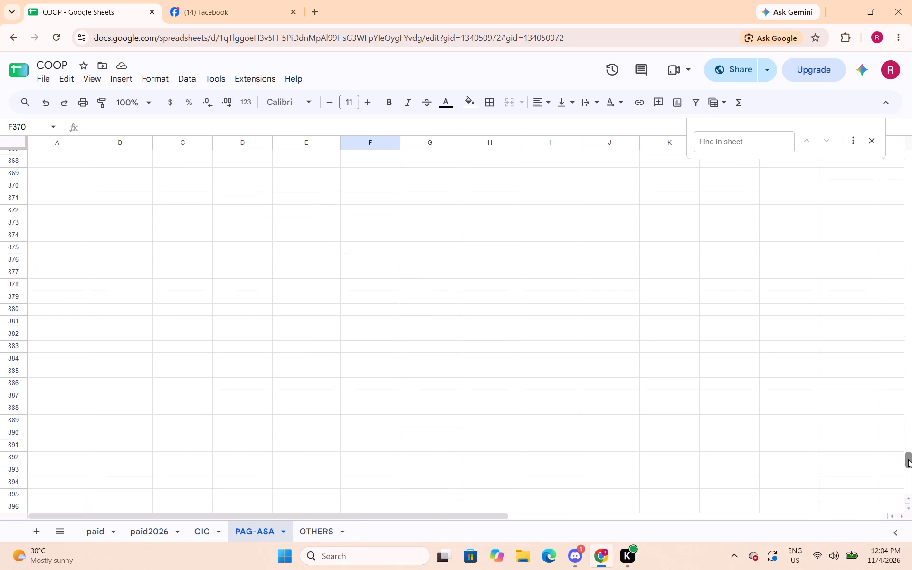
pyautogui.moveTo(908, 459); pyautogui.dragTo(911, 341)
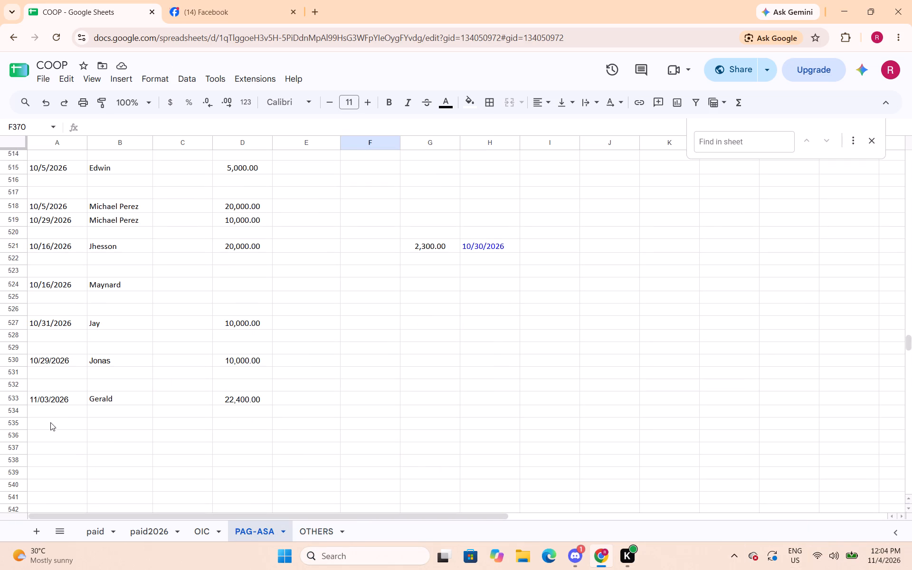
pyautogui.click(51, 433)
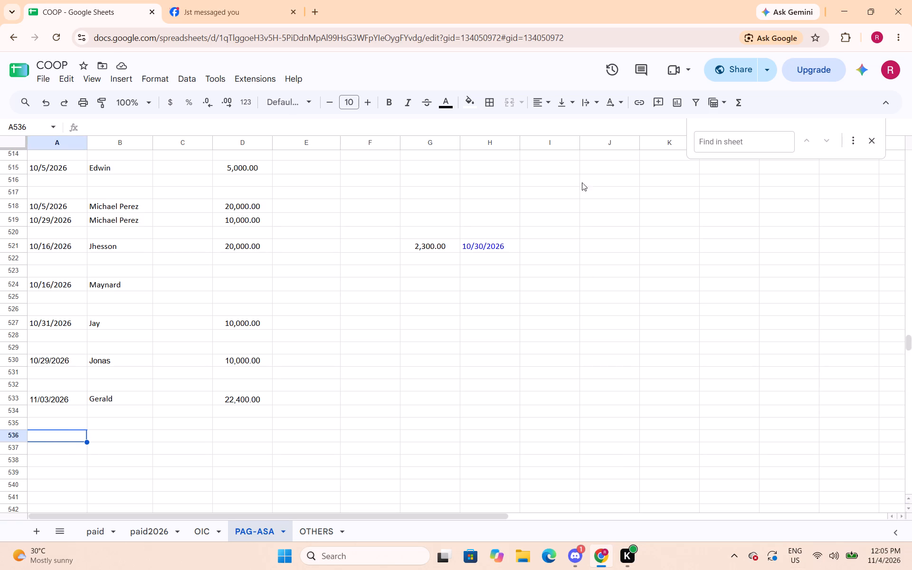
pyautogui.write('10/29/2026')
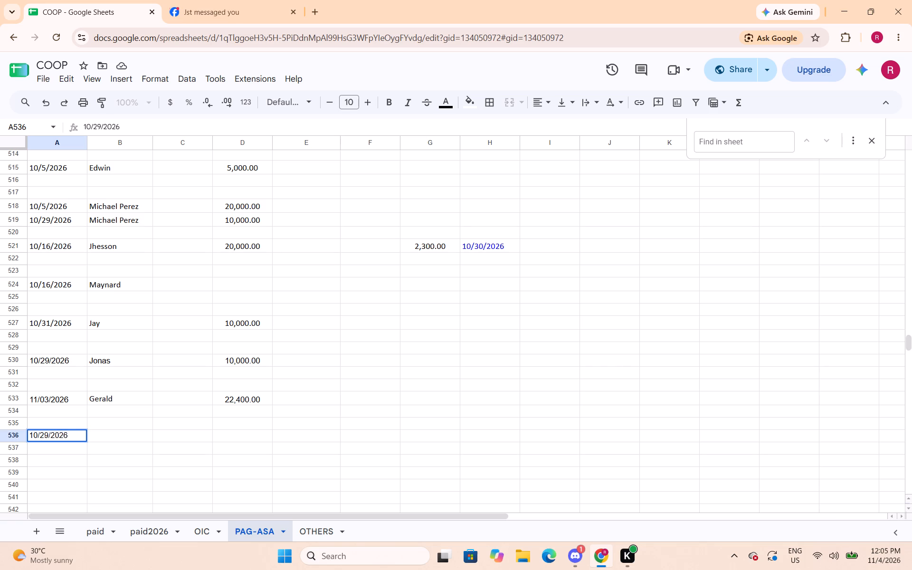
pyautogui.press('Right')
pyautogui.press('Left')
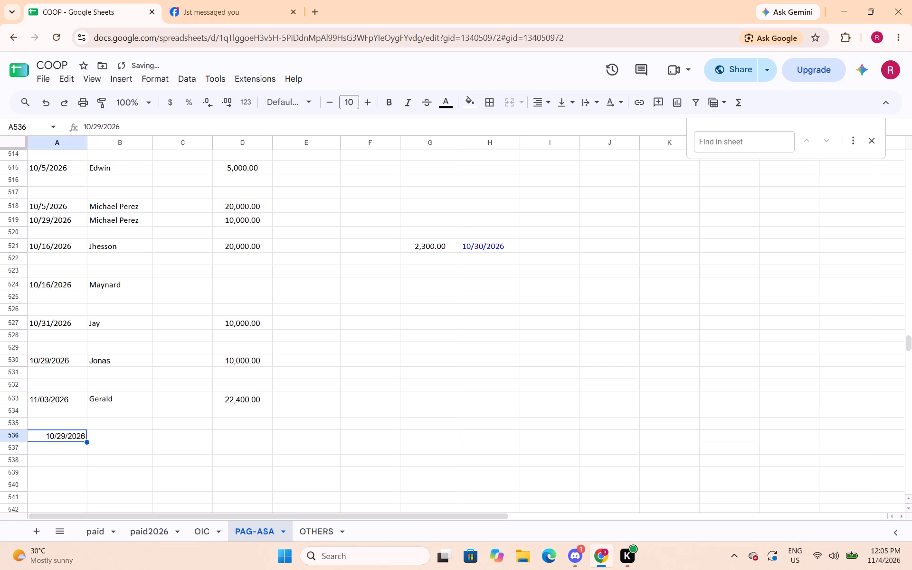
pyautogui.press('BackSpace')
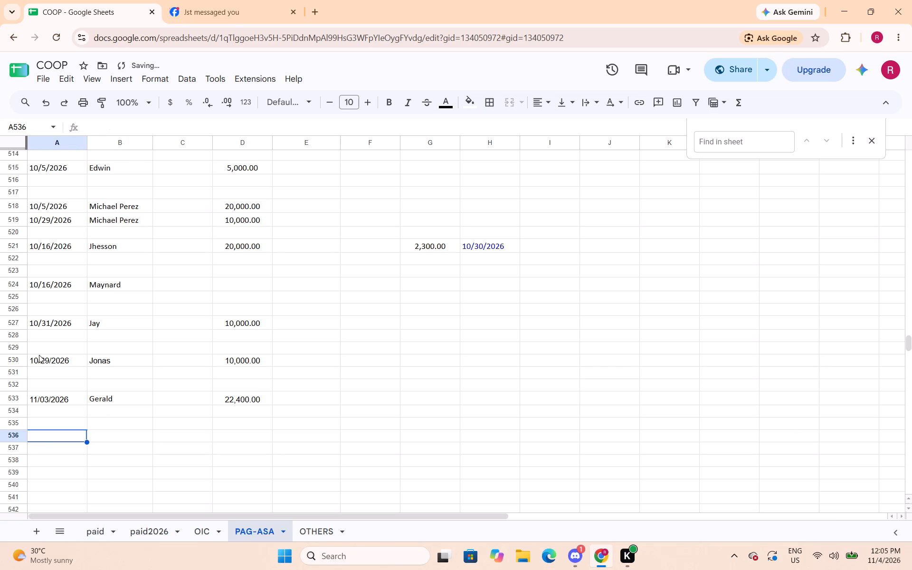
# Insert two blank rows between the Maynard and Jay entries, at rows 525 and 526.
pyautogui.moveTo(20, 301); pyautogui.dragTo(20, 302)
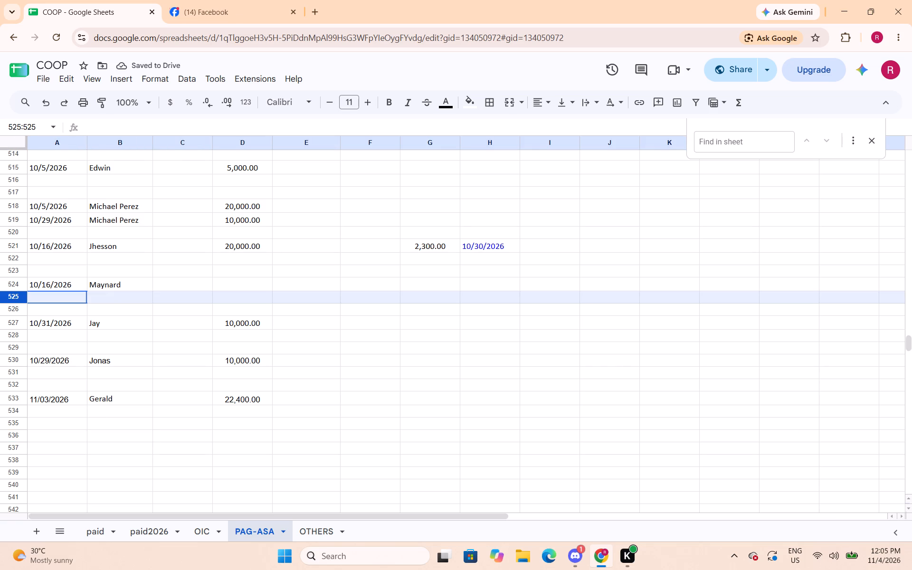
pyautogui.moveTo(20, 302); pyautogui.dragTo(21, 307)
pyautogui.rightClick(64, 309)
pyautogui.click(117, 333)
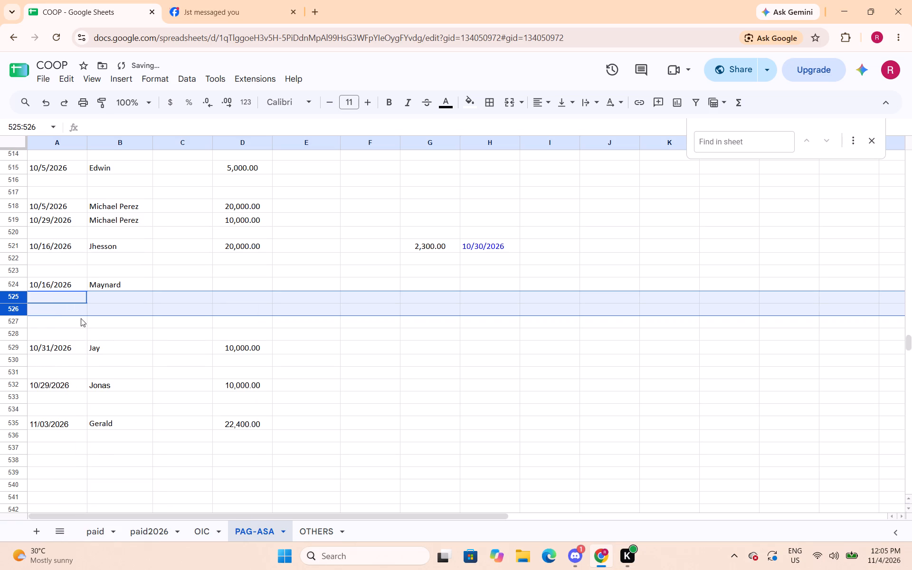
# Fill row 527 with the date 10/29/2026, the name Aimee and a column D amount of 2000, and save.
pyautogui.click(62, 322)
pyautogui.write('10/29/2026')
pyautogui.press('Right')
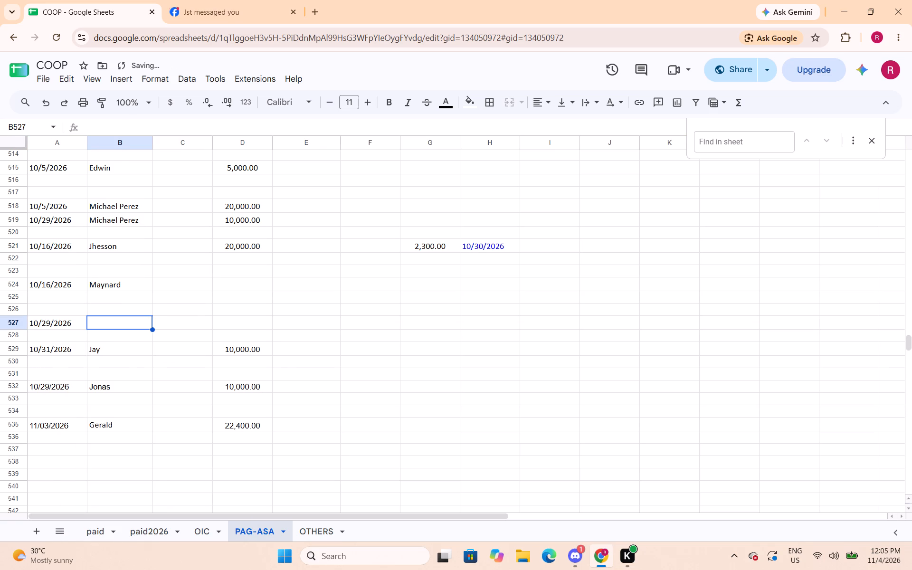
pyautogui.write('Aimee')
pyautogui.press('Right')
pyautogui.press('Right')
pyautogui.write('2000')
pyautogui.press('Right')
pyautogui.press('Left')
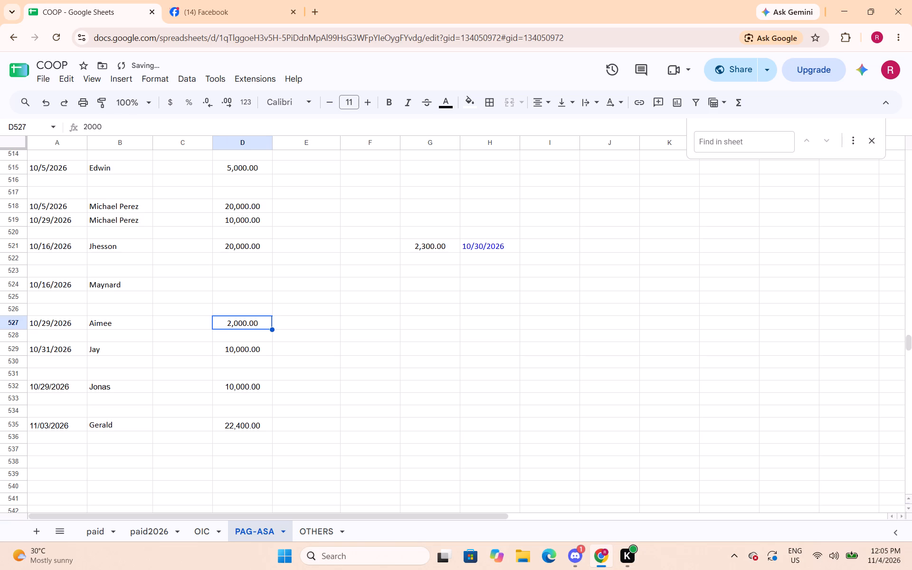
pyautogui.hotkey('ctrl', 's')
# Insert three more blank rows between the Aimee and Jay entries.
pyautogui.scroll(1, 170, 293)
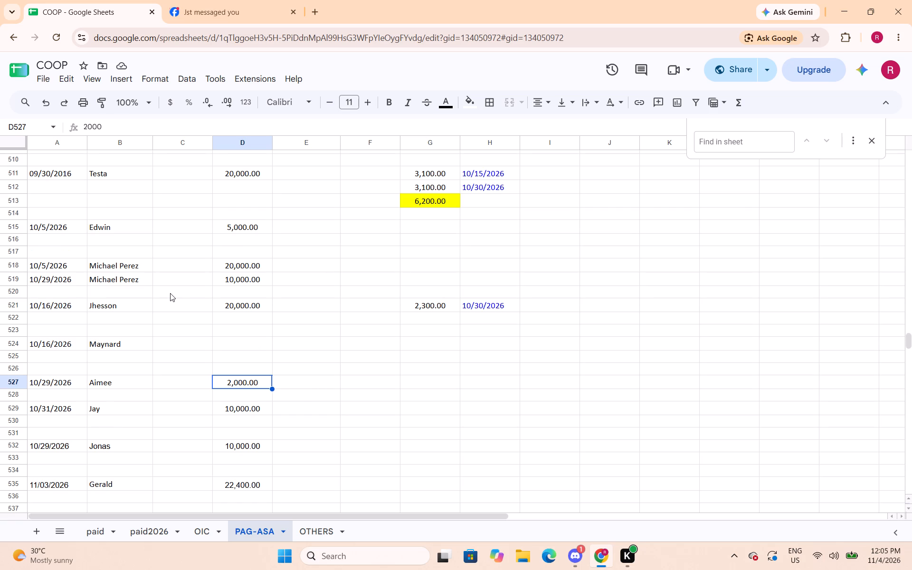
pyautogui.scroll(-1, 170, 293)
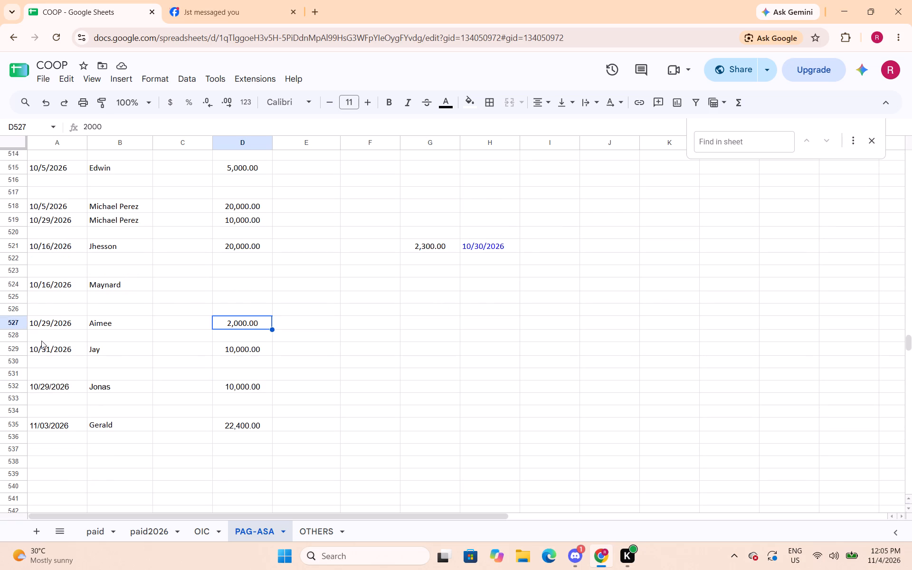
pyautogui.click(22, 339)
pyautogui.rightClick(22, 339)
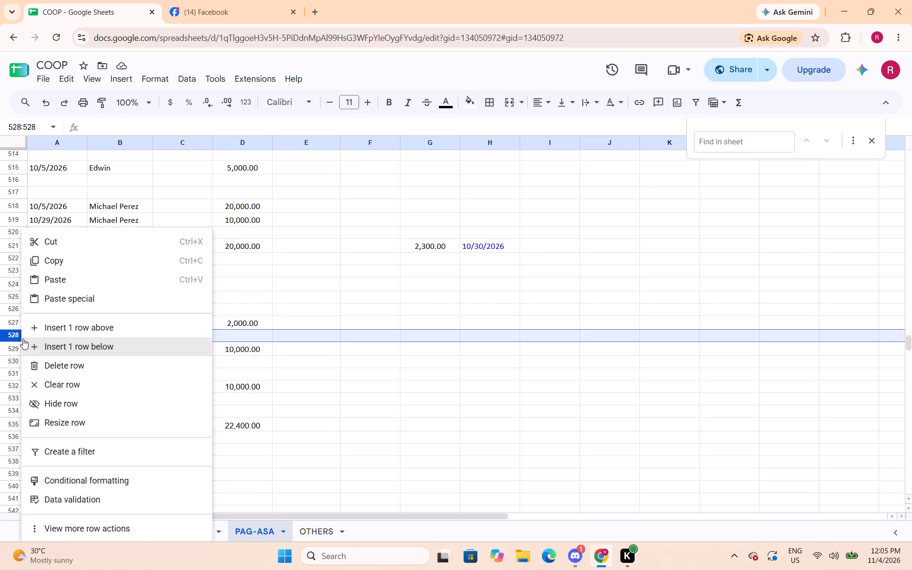
pyautogui.click(62, 324)
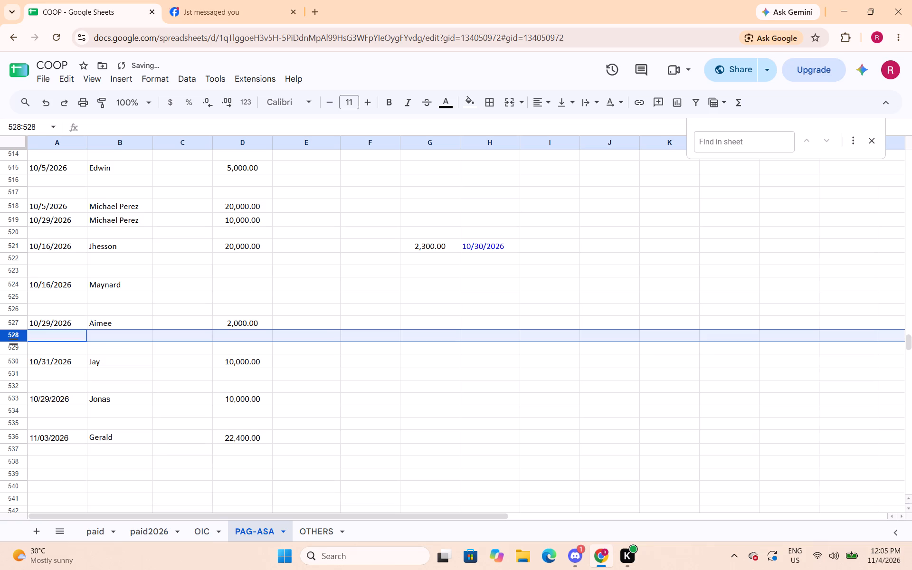
pyautogui.rightClick(19, 340)
pyautogui.click(40, 333)
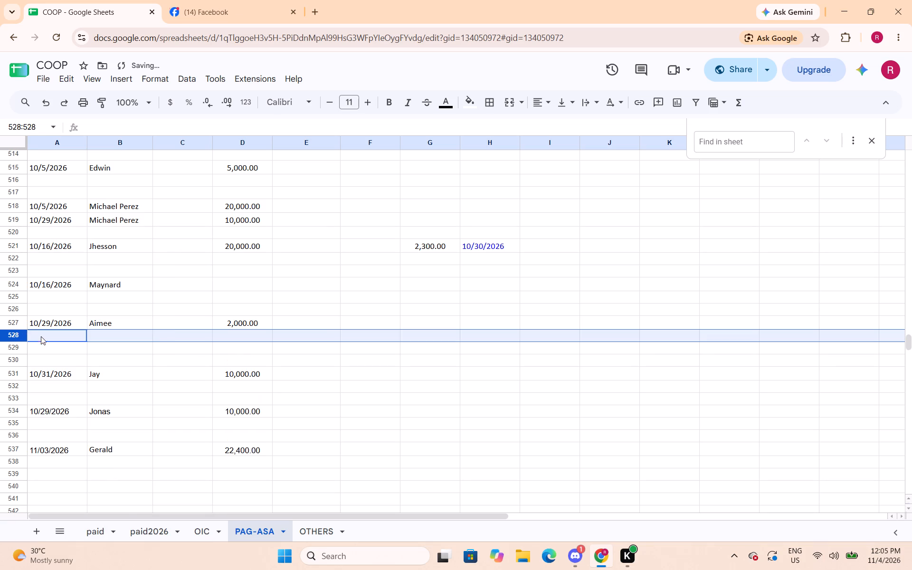
pyautogui.rightClick(19, 349)
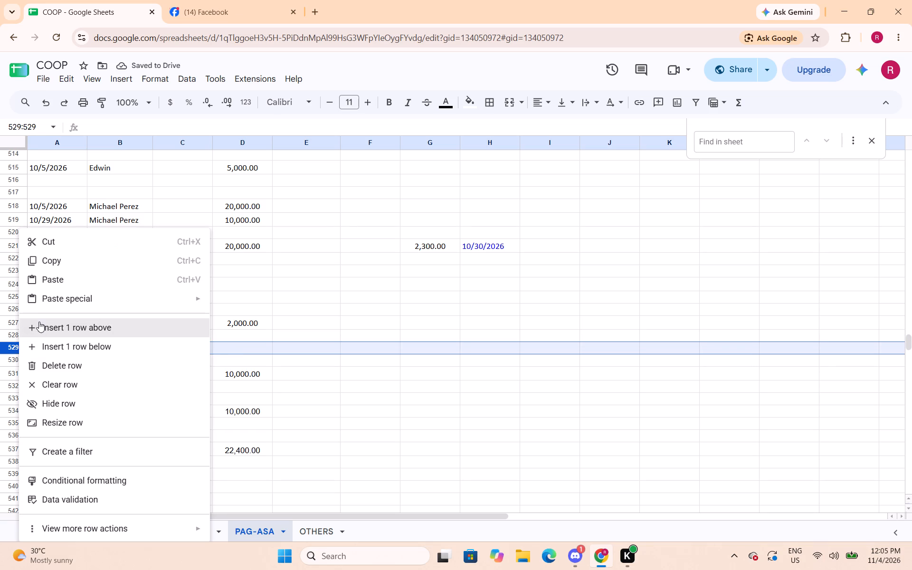
pyautogui.click(40, 322)
# Fill row 530 with the date 10/31/2026, the name Max and a column D amount of 1000.
pyautogui.click(55, 361)
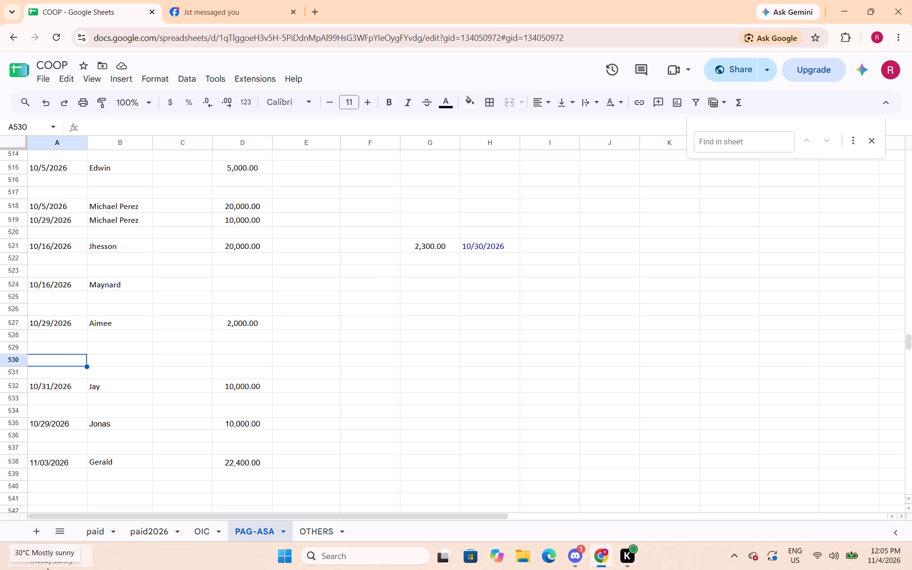
pyautogui.write('10')
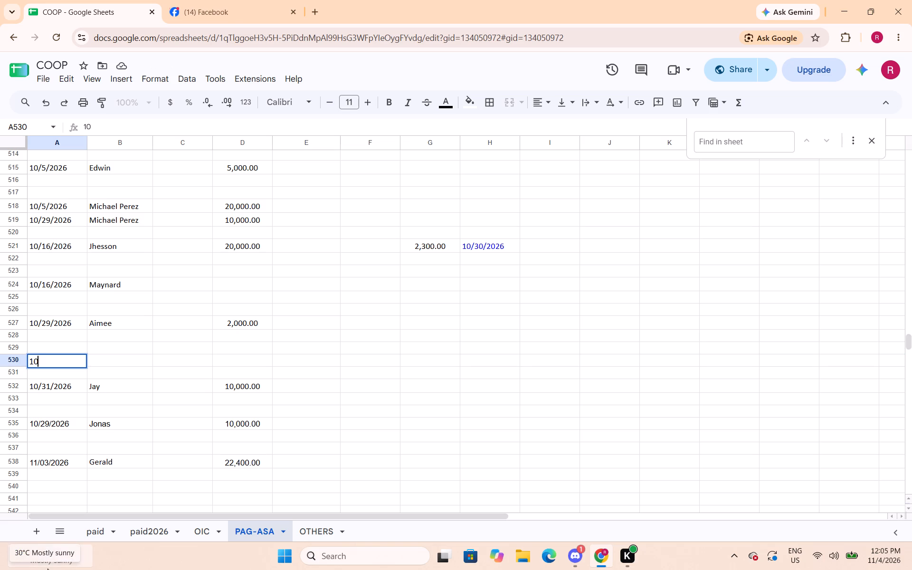
pyautogui.write('/31/2026')
pyautogui.press('Right')
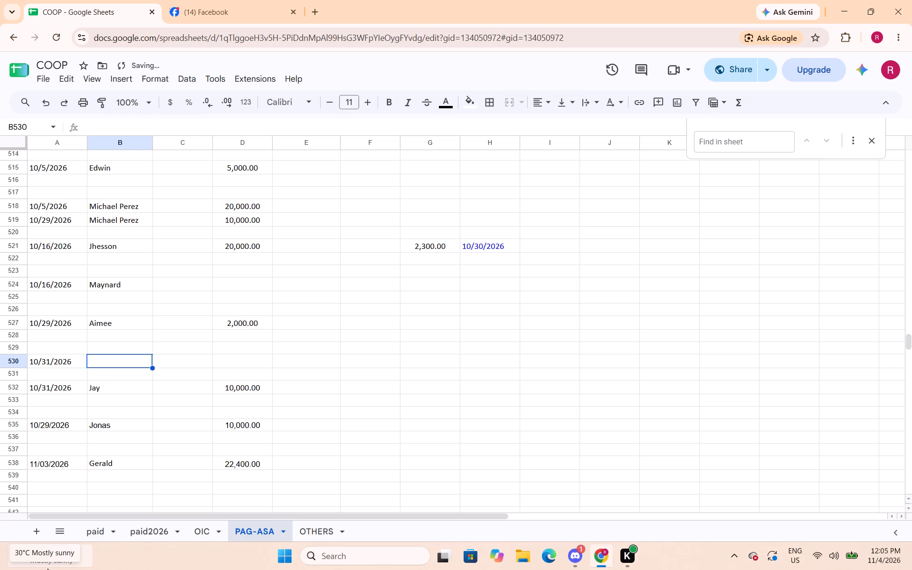
pyautogui.hotkey('shift', 'm')
pyautogui.write('ax')
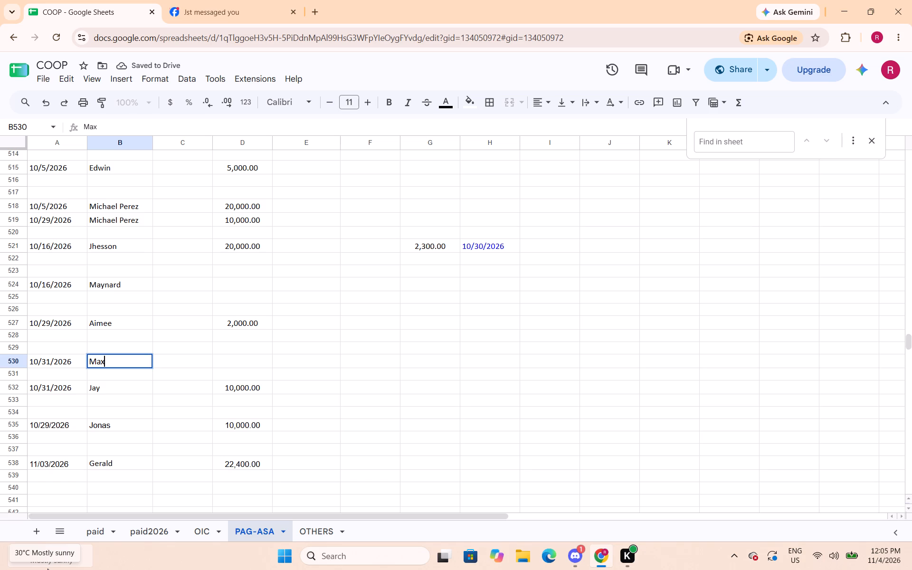
pyautogui.press('Right')
pyautogui.press('Right')
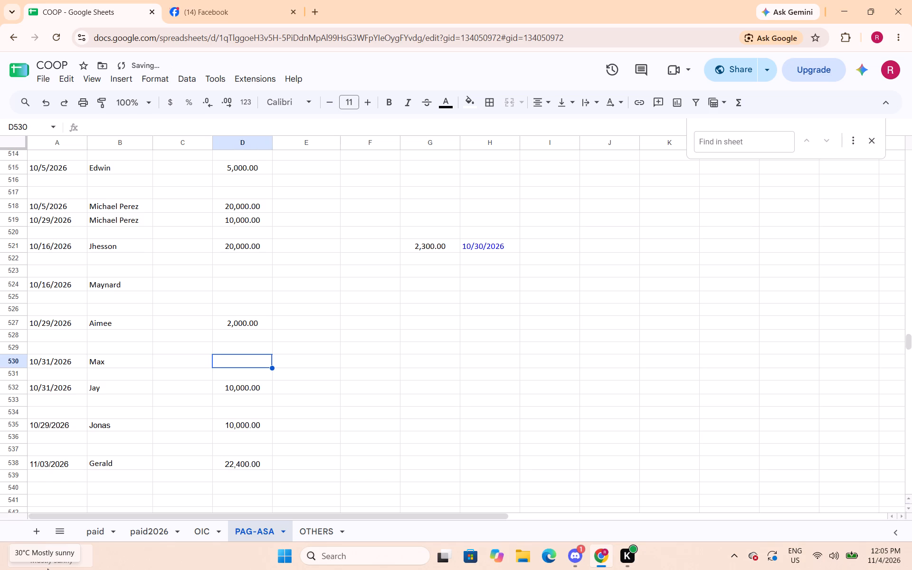
pyautogui.write('1000')
pyautogui.press('Down')
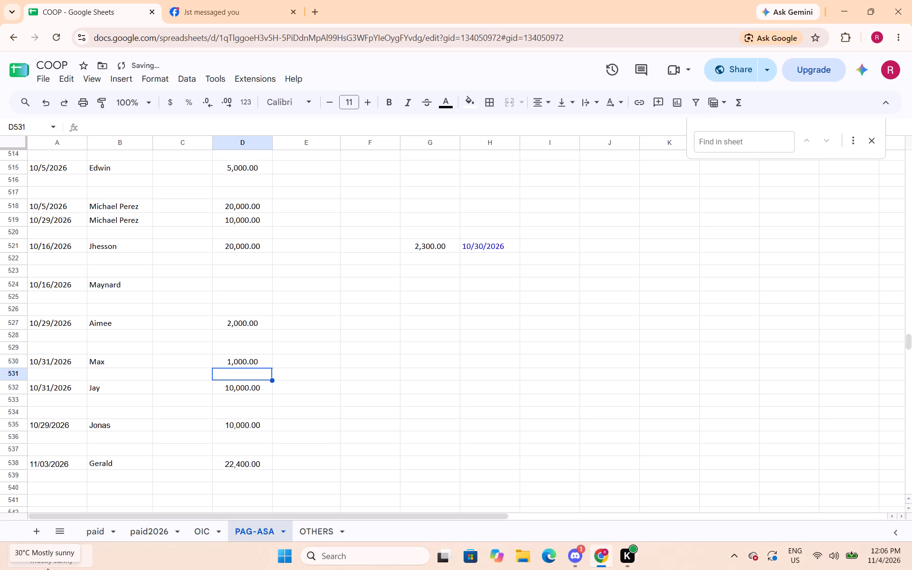
# Fill row 531 with the date 11/04/2026, the name Max and a column D amount of 500.
pyautogui.write('500')
pyautogui.press('Left')
pyautogui.press('Left')
pyautogui.press('Left')
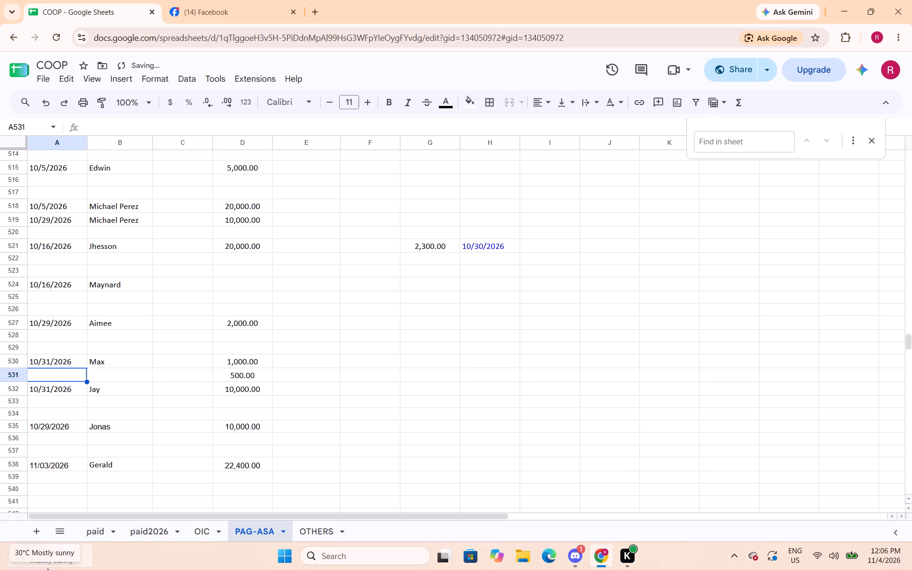
pyautogui.write('11/04/2026')
pyautogui.press('Right')
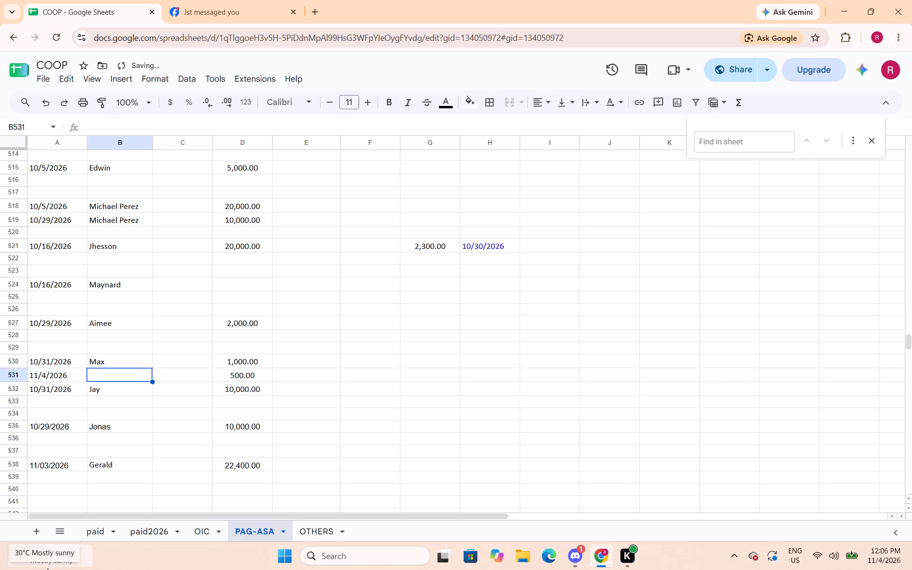
pyautogui.write('mkax')
pyautogui.press('BackSpace')
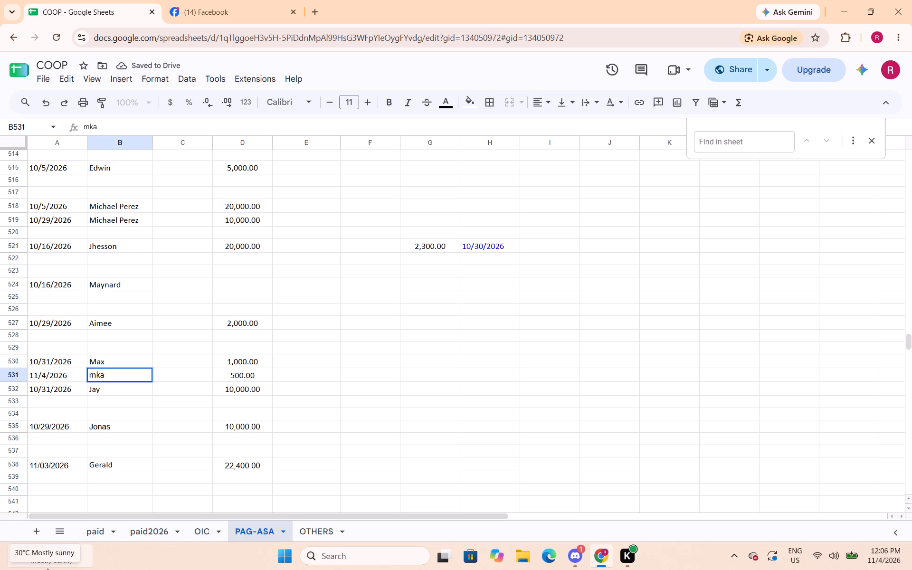
pyautogui.press('BackSpace')
pyautogui.press('BackSpace')
pyautogui.press('BackSpace')
pyautogui.write('Max')
pyautogui.press('Up')
pyautogui.press('Right')
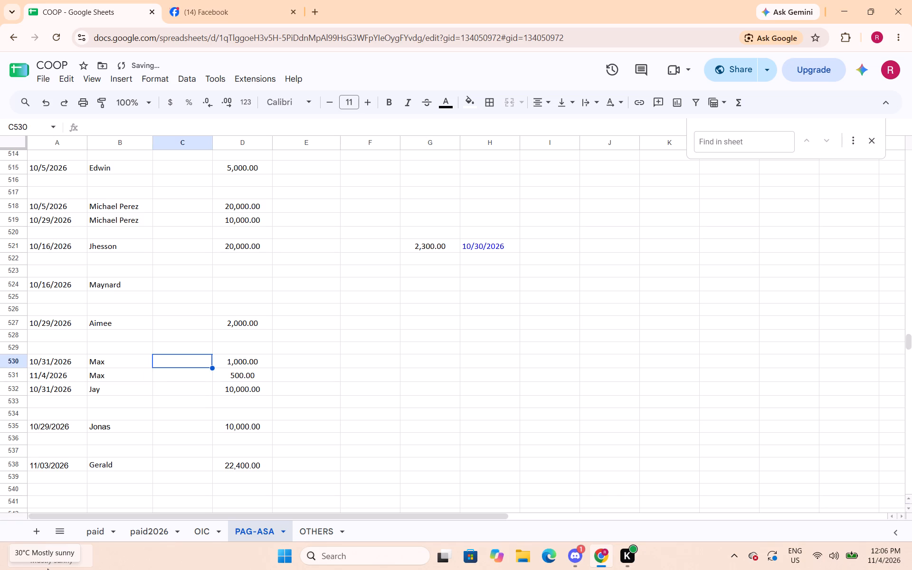
pyautogui.press('Left')
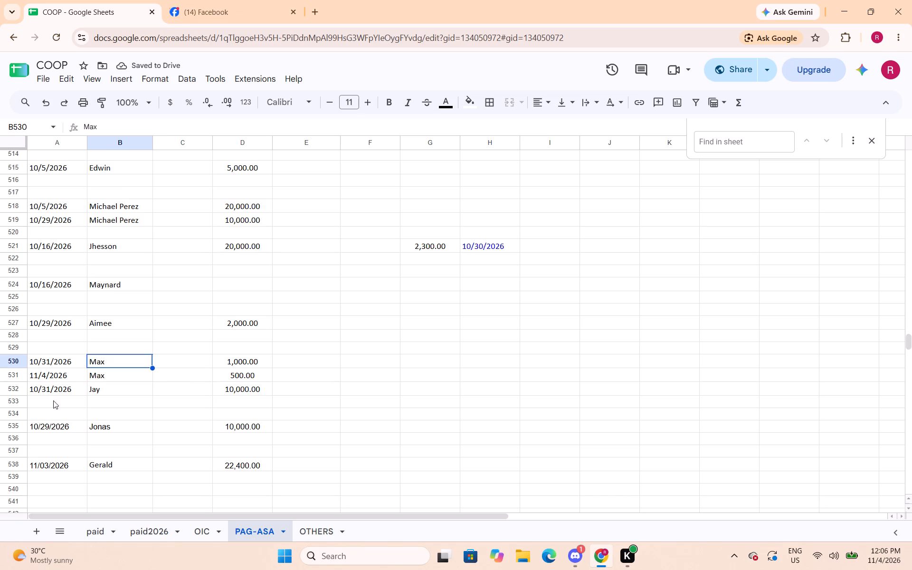
# Insert two blank rows between the second Max entry and the Jay entry, at rows 532 and 533.
pyautogui.click(19, 388)
pyautogui.rightClick(19, 388)
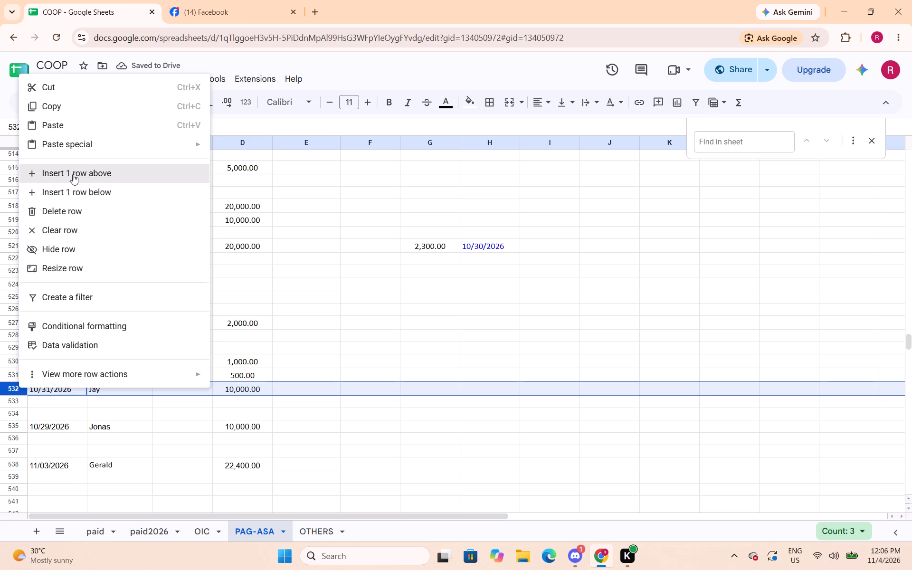
pyautogui.click(73, 174)
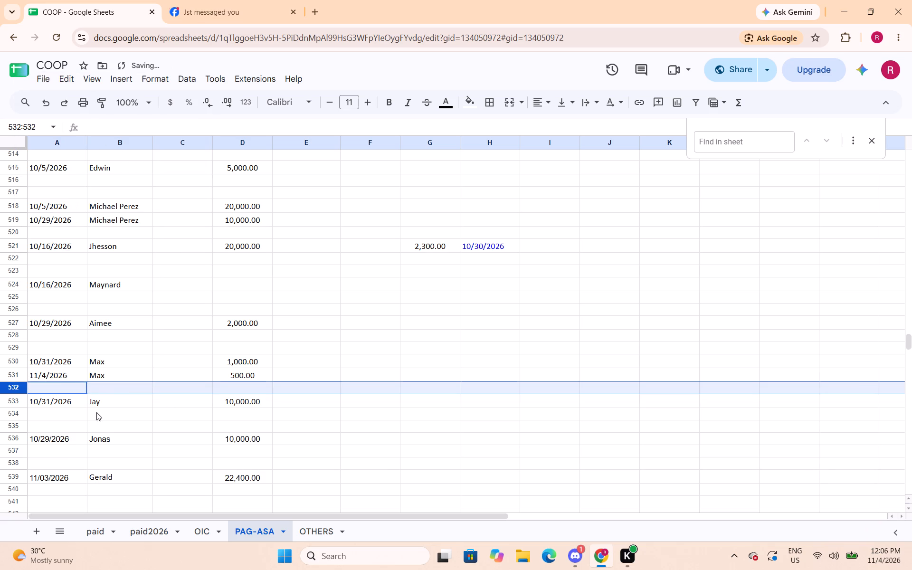
pyautogui.click(119, 425)
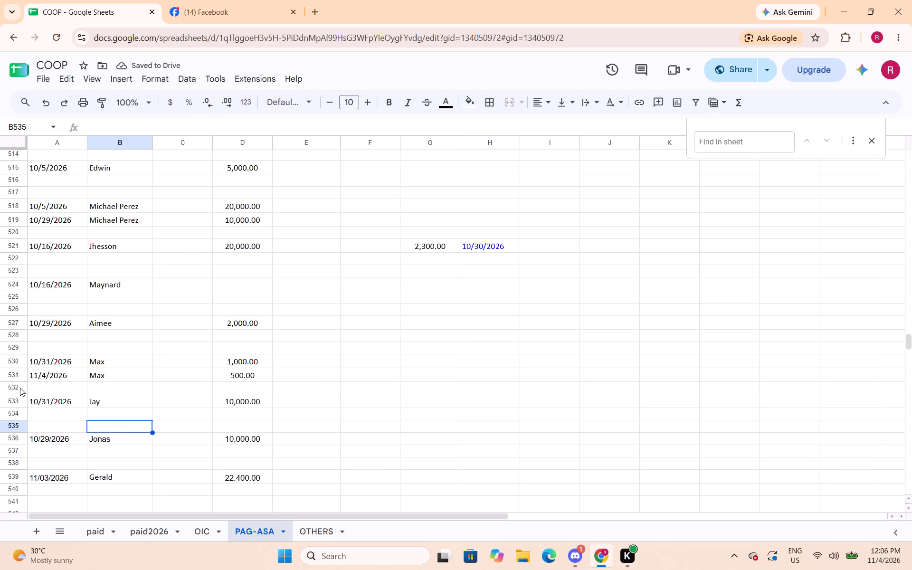
pyautogui.click(13, 386)
pyautogui.rightClick(13, 386)
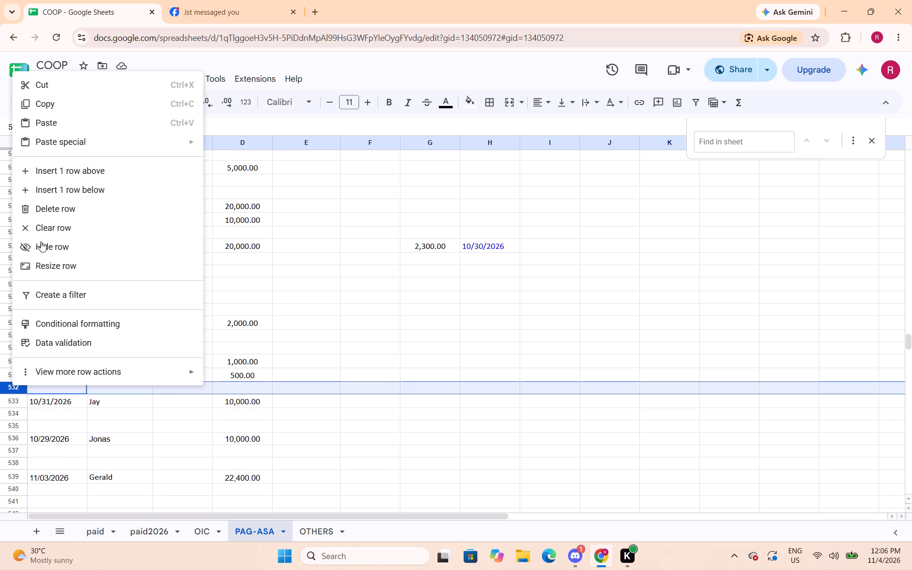
pyautogui.click(57, 174)
# Merge cells C532:D532 and enter a SUM formula totalling C530:D531 in the merged cell.
pyautogui.moveTo(199, 392); pyautogui.dragTo(222, 389)
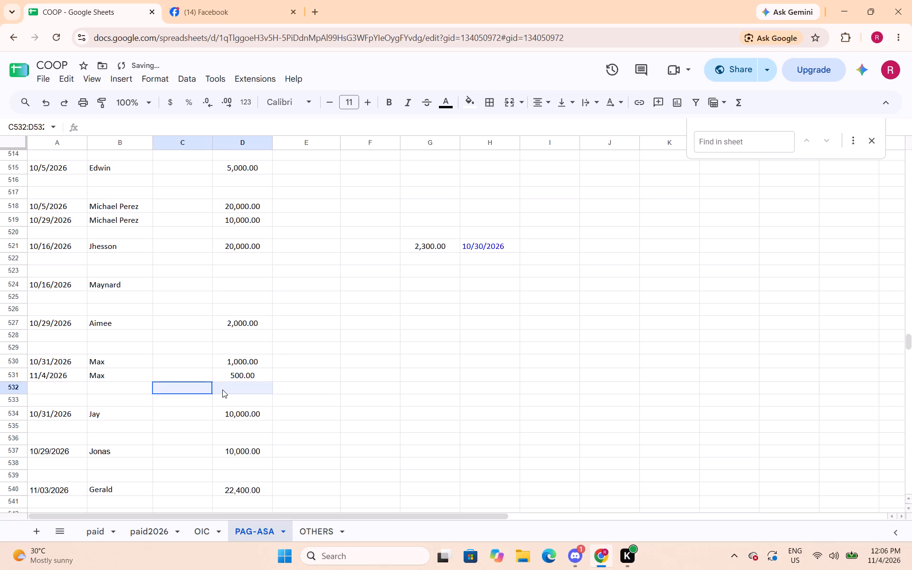
pyautogui.moveTo(222, 389); pyautogui.dragTo(227, 389)
pyautogui.click(510, 104)
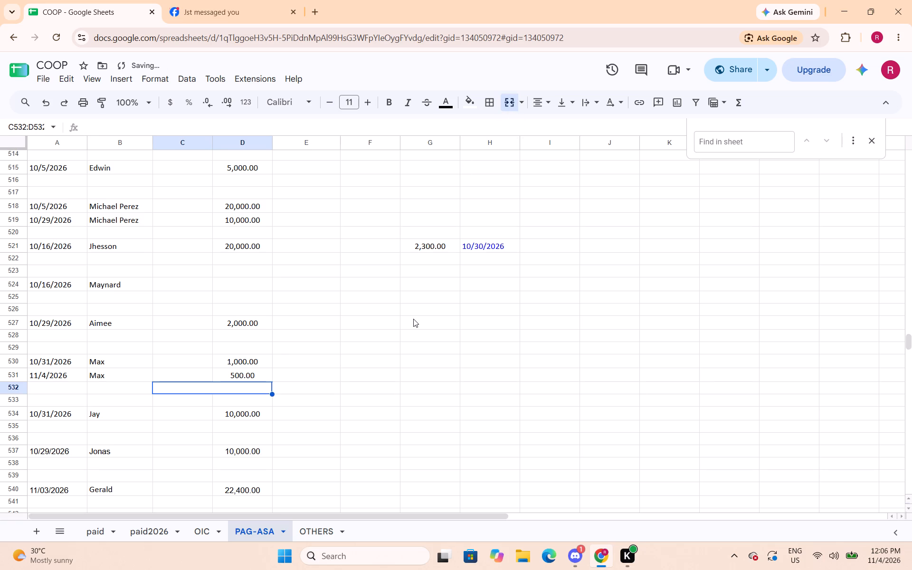
pyautogui.write('=sum(')
pyautogui.moveTo(190, 359); pyautogui.dragTo(219, 376)
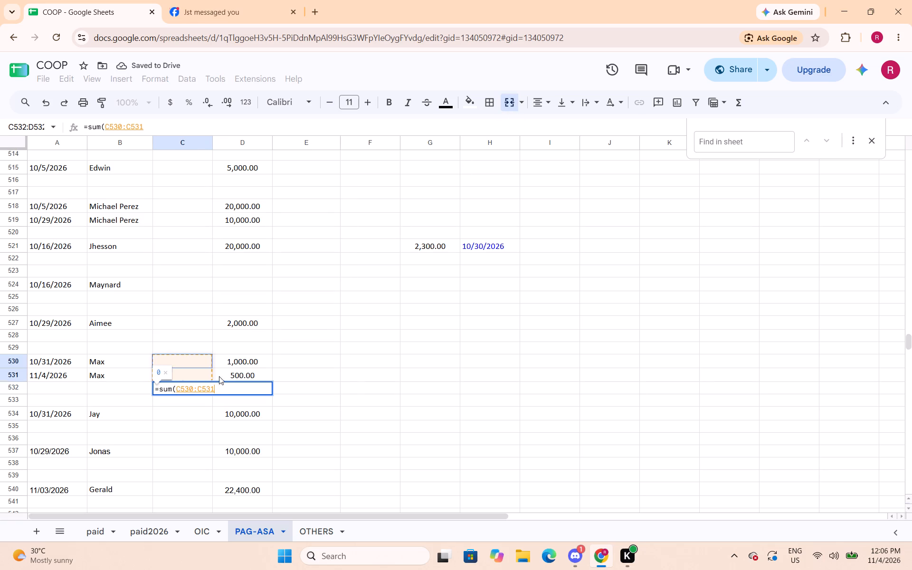
pyautogui.moveTo(219, 376); pyautogui.dragTo(227, 377)
pyautogui.hotkey('shift', ')')
pyautogui.press('Return')
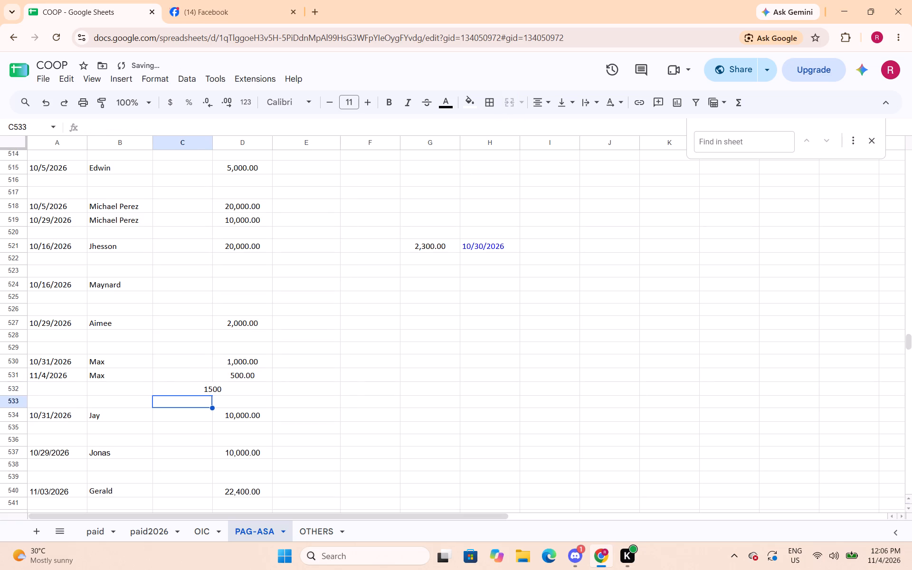
# Format the Max total in row 532 as a two-decimal number with thousands separator, fill it bright green, and save.
pyautogui.press('Up')
pyautogui.click(156, 83)
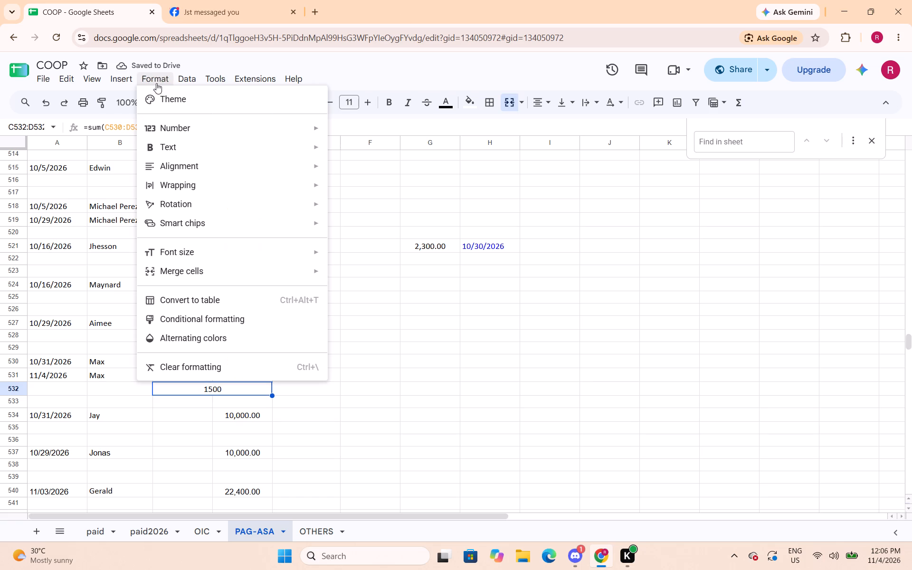
pyautogui.click(351, 180)
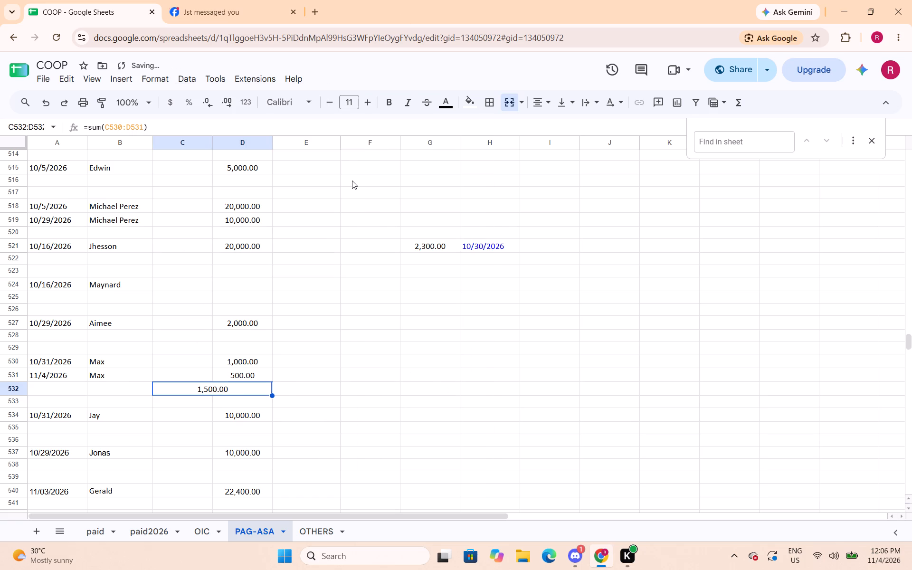
pyautogui.click(468, 107)
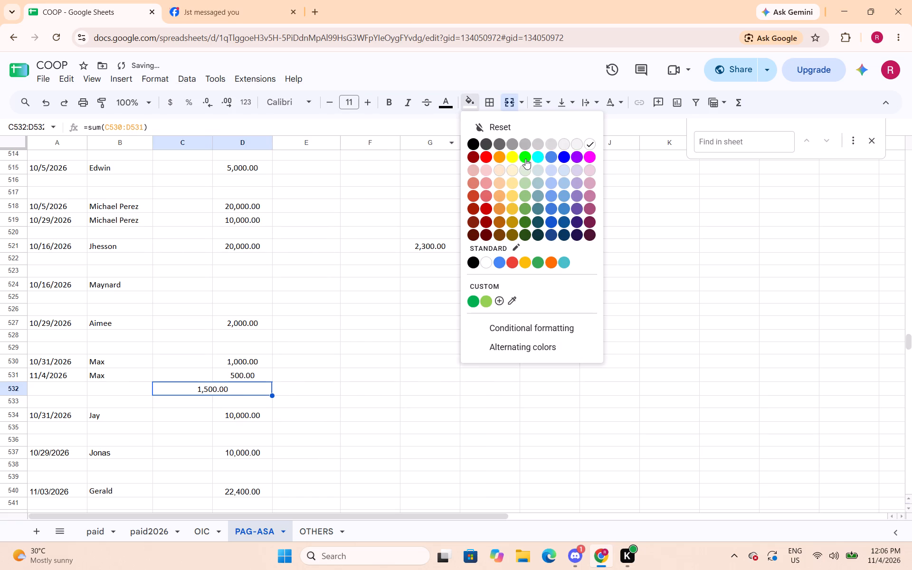
pyautogui.click(525, 159)
pyautogui.click(321, 425)
pyautogui.click(176, 359)
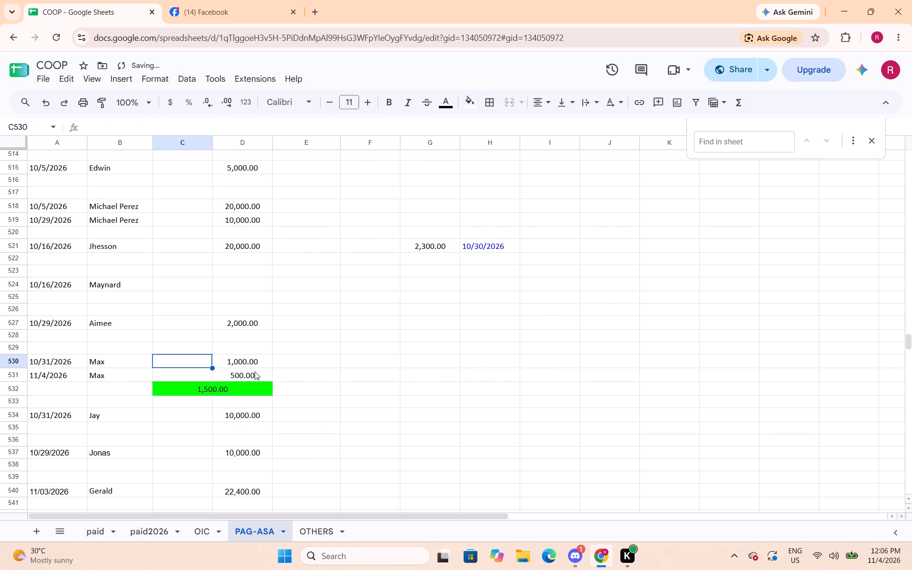
pyautogui.hotkey('ctrl', 's')
# Enter the date 11/04/2026 in cell A543, below the Gerald entry on the PAG-ASA sheet.
pyautogui.click(245, 530)
pyautogui.scroll(-4, 698, 312)
pyautogui.scroll(5, 693, 321)
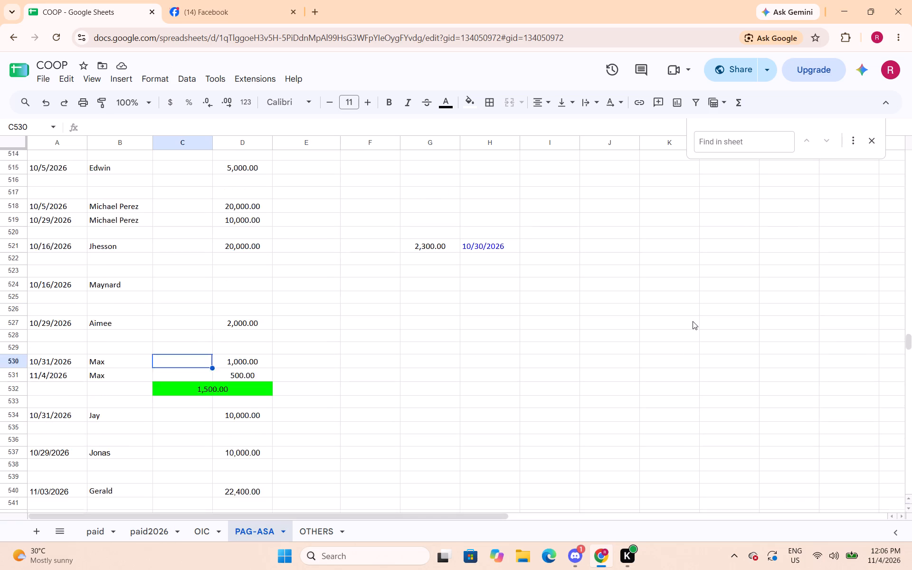
pyautogui.scroll(1, 693, 321)
pyautogui.scroll(-4, 693, 321)
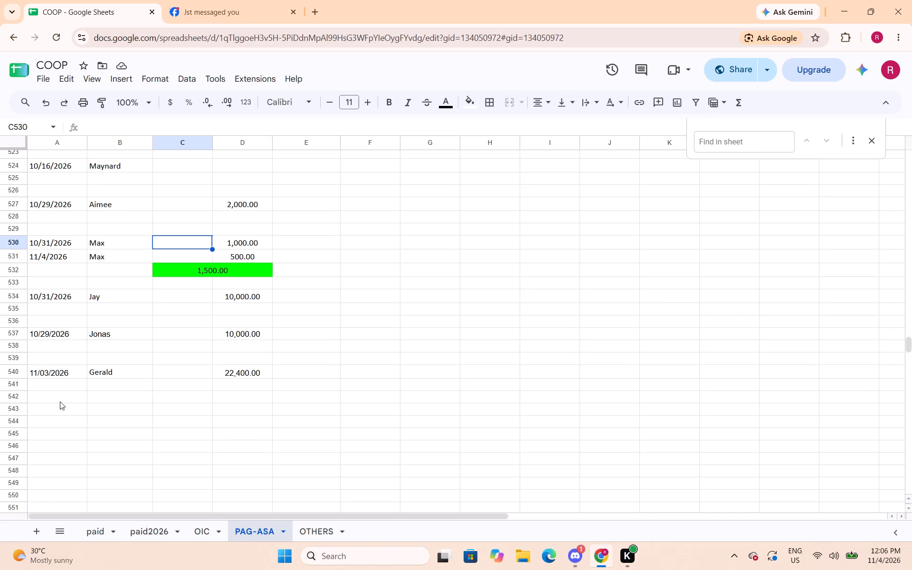
pyautogui.click(58, 411)
pyautogui.write('10')
pyautogui.press('BackSpace')
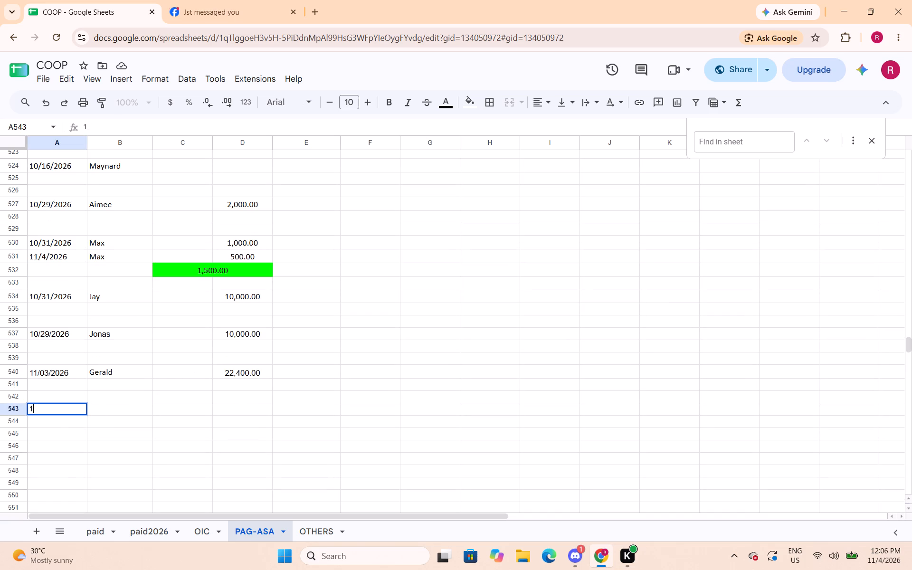
pyautogui.press('1')
pyautogui.press('/')
pyautogui.press('4')
pyautogui.press('BackSpace')
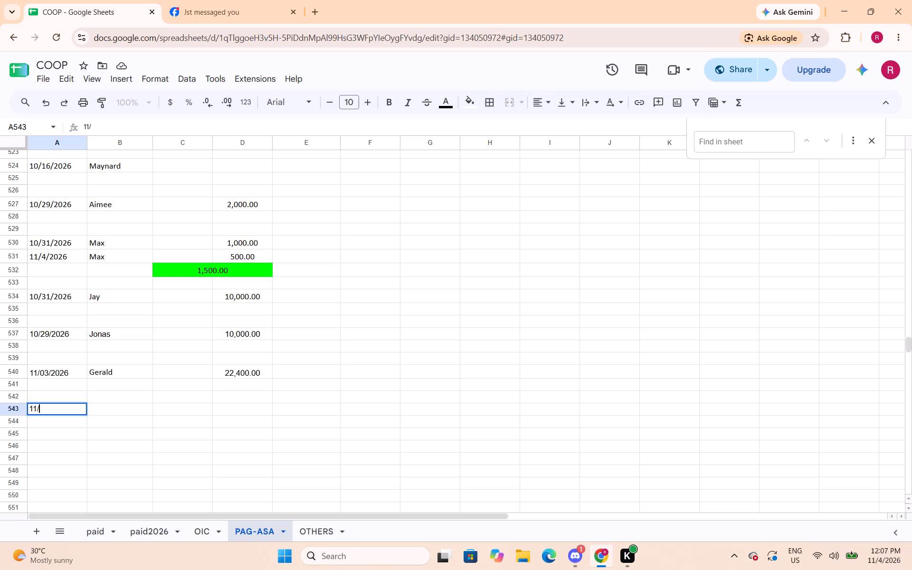
pyautogui.write('04/2026')
pyautogui.press('Right')
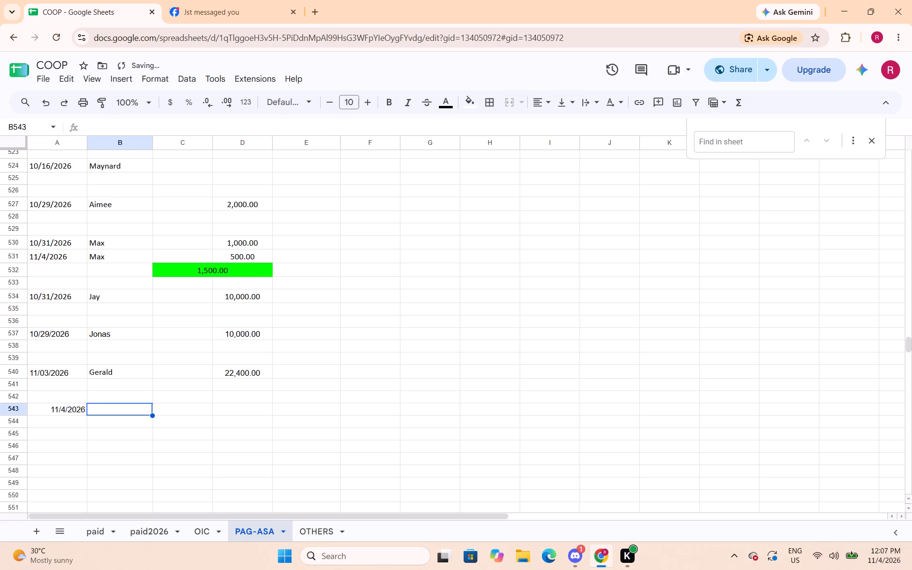
# Complete row 543 with the name Sherwin in column B and an amount of 10000 in column D.
pyautogui.hotkey('shift', 's')
pyautogui.write('her')
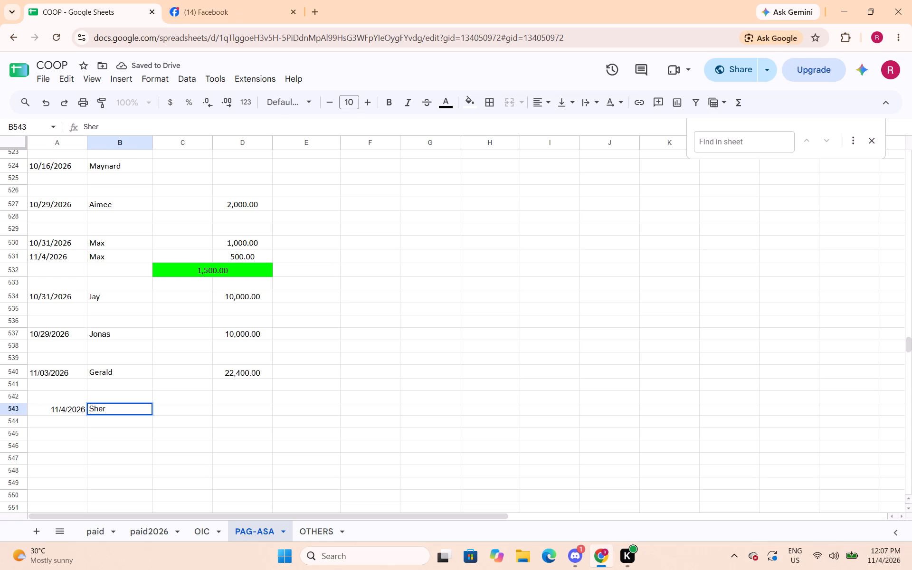
pyautogui.press('BackSpace')
pyautogui.press('BackSpace')
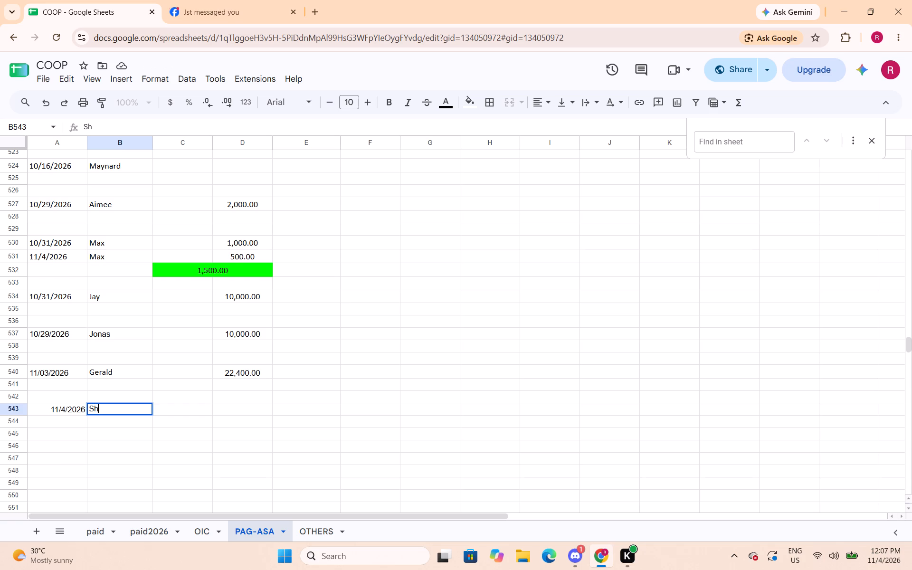
pyautogui.write('erwin')
pyautogui.press('Right')
pyautogui.press('Right')
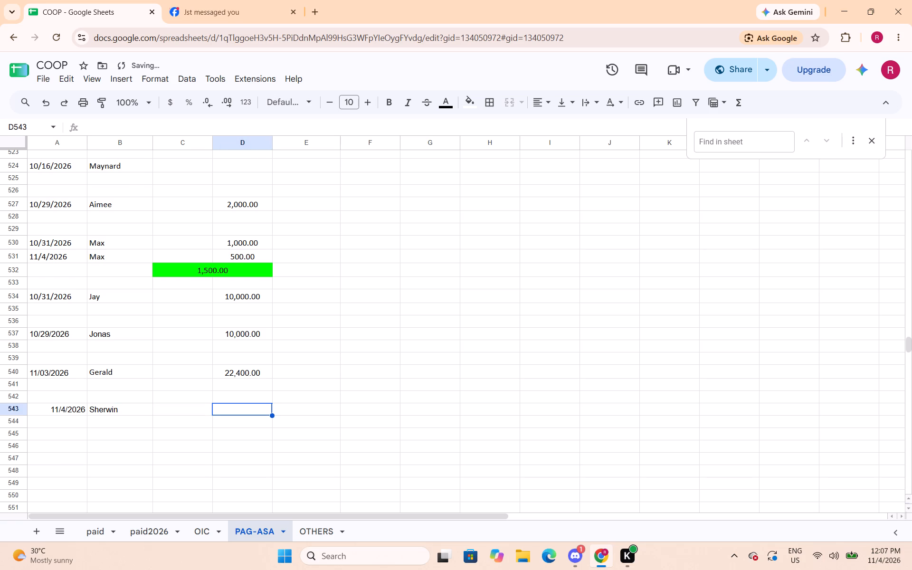
pyautogui.write('1000')
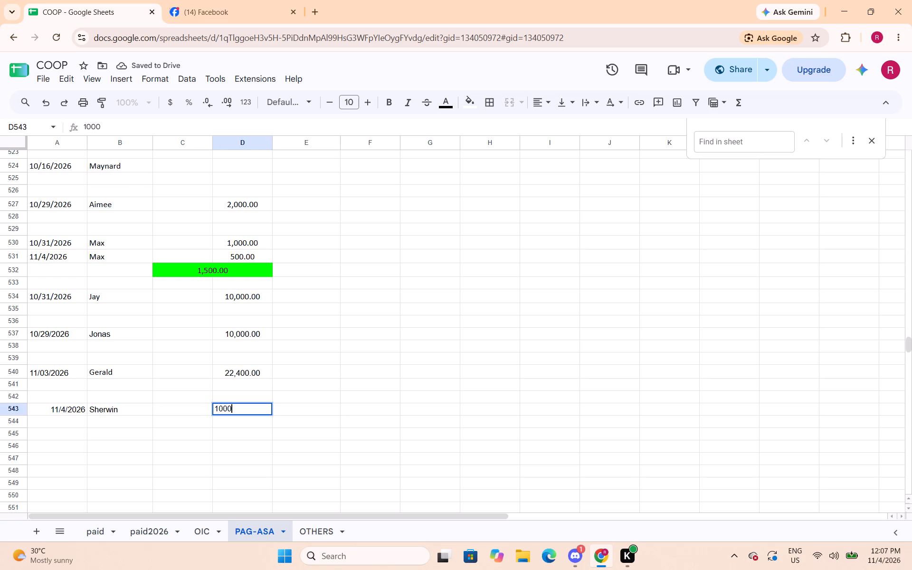
pyautogui.press('Right')
pyautogui.press('Left')
pyautogui.write('10000')
pyautogui.press('Down')
pyautogui.press('Left')
pyautogui.press('Up')
pyautogui.press('Right')
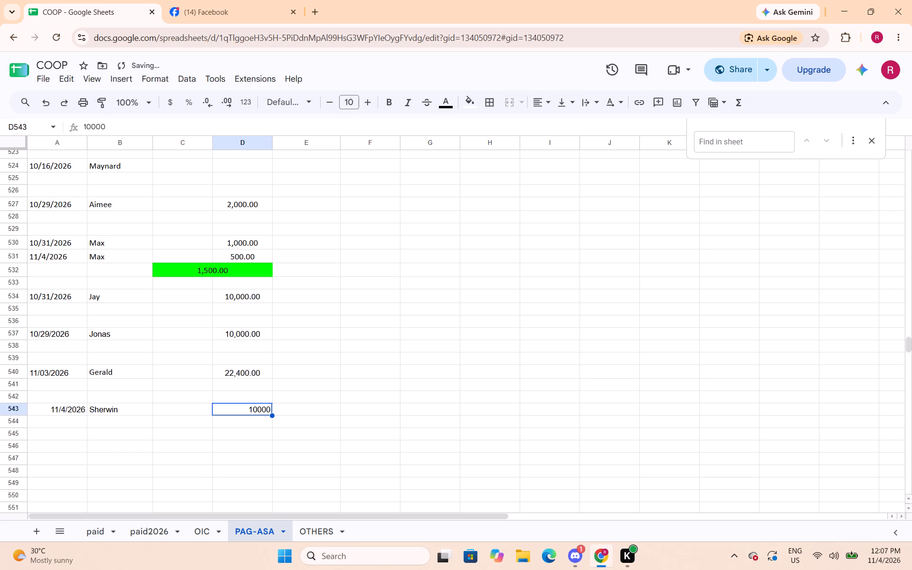
# Format the Sherwin amount in D543 as a two-decimal number with thousands separator and centre it.
pyautogui.click(144, 80)
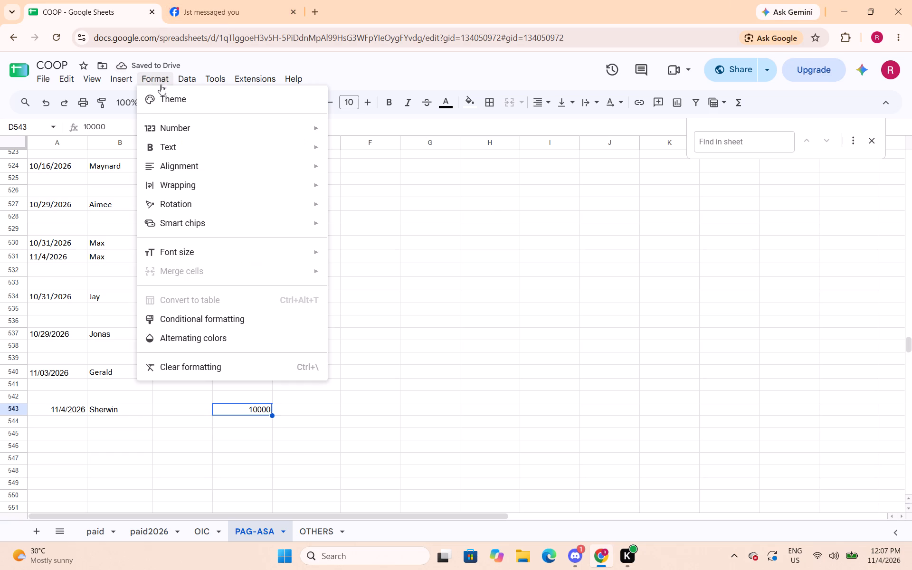
pyautogui.click(382, 185)
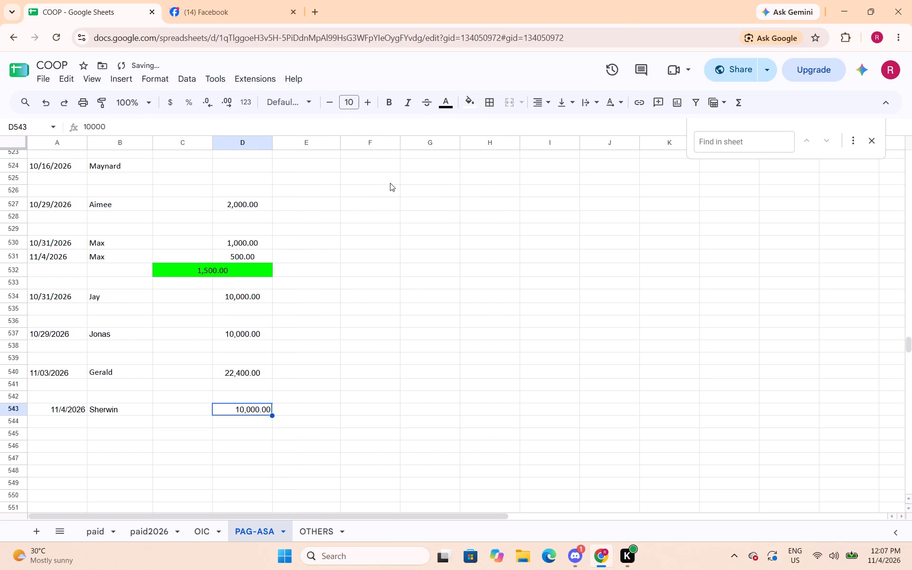
pyautogui.click(544, 102)
pyautogui.click(565, 127)
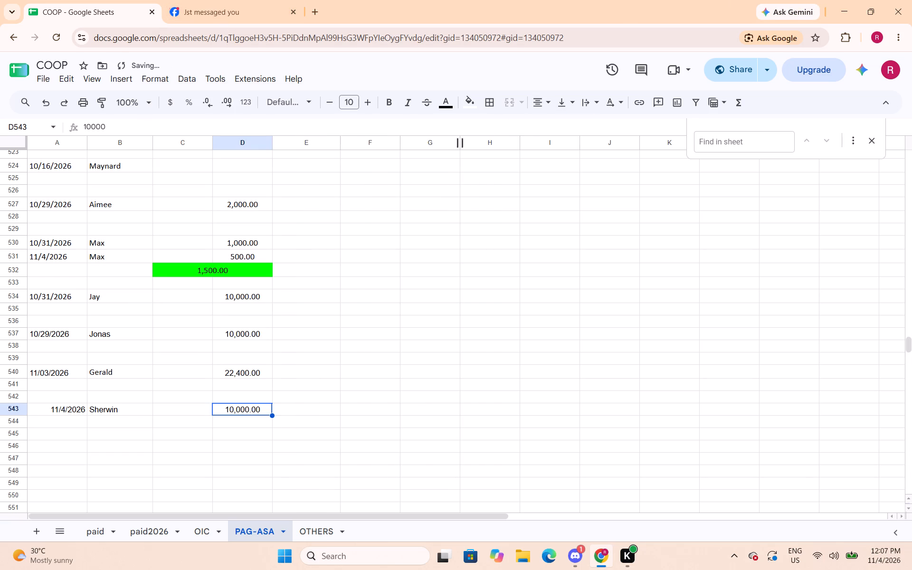
# Left-align the date of the Sherwin entry in A543.
pyautogui.click(65, 409)
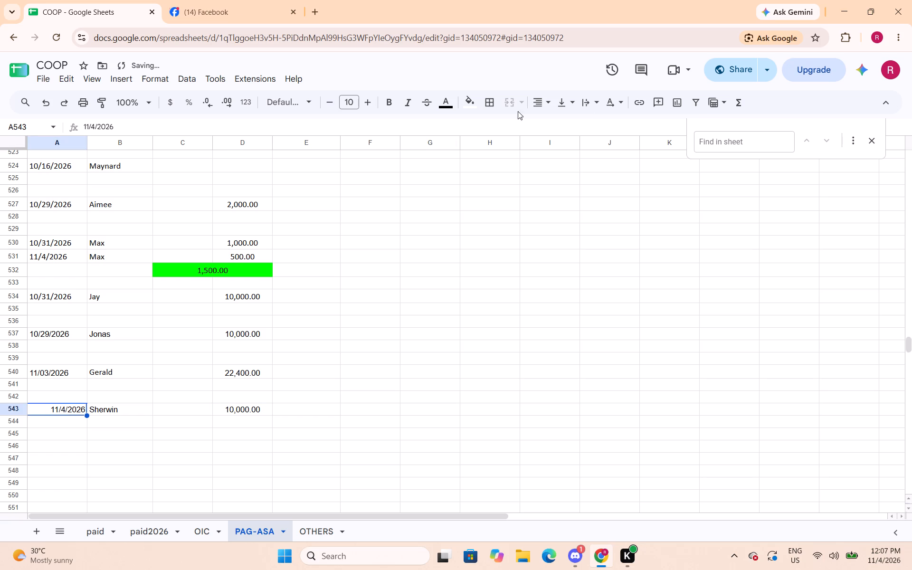
pyautogui.click(536, 104)
pyautogui.click(539, 128)
pyautogui.click(117, 429)
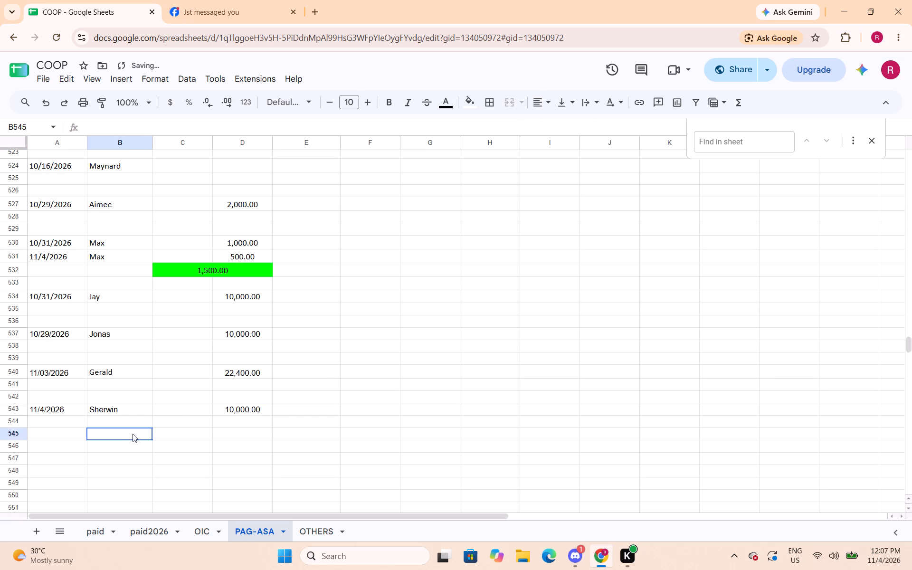
# Save the spreadsheet with the Sherwin entry on the PAG-ASA sheet.
pyautogui.click(176, 410)
pyautogui.hotkey('ctrl', 's')
pyautogui.hotkey('ctrl', 's')
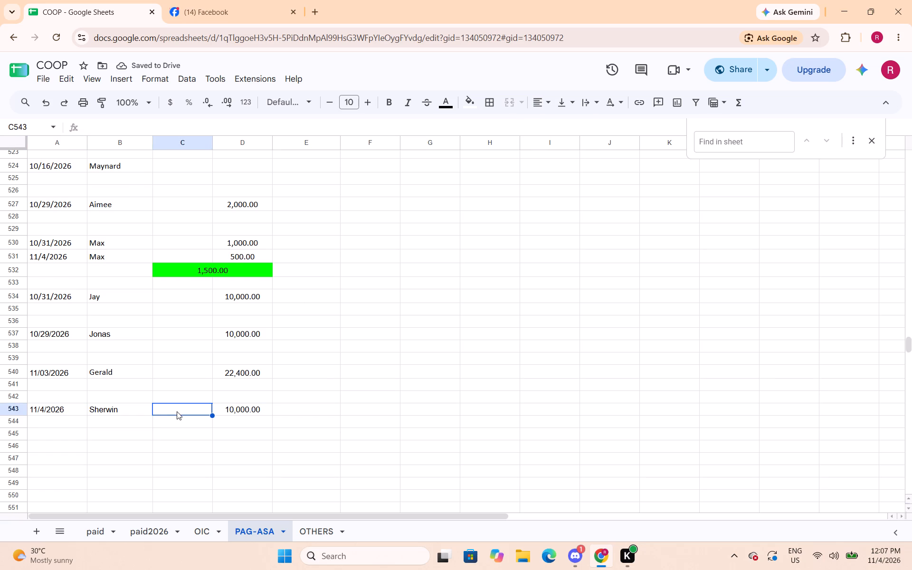
pyautogui.click(339, 392)
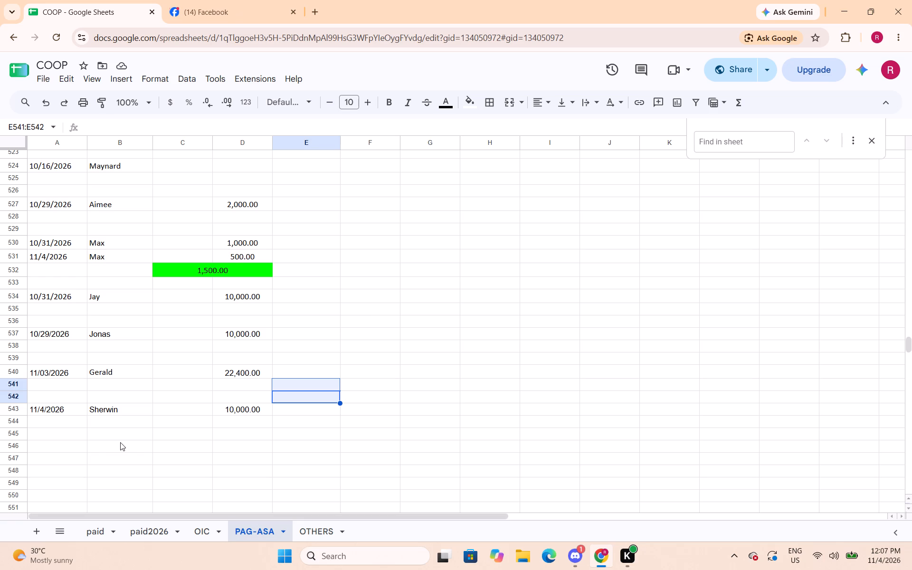
# Review the most recent entries on the paid2026 sheet and on the OTHERS sheet.
pyautogui.click(152, 530)
pyautogui.scroll(4, 262, 362)
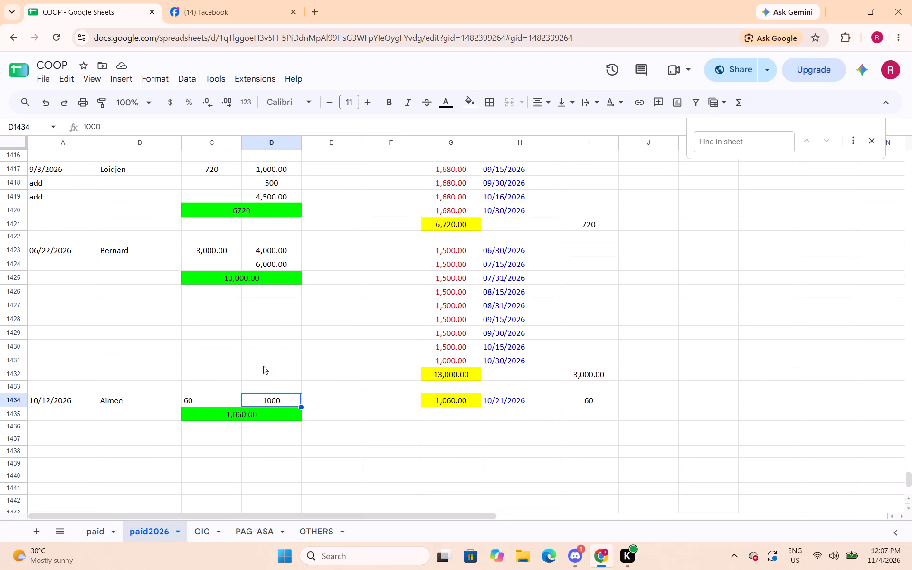
pyautogui.scroll(4, 263, 368)
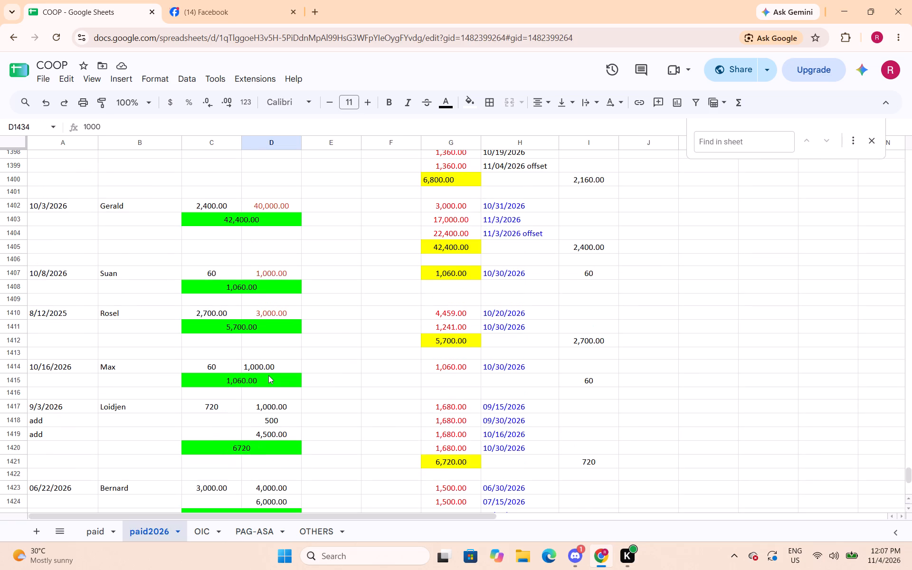
pyautogui.scroll(1, 269, 376)
pyautogui.click(310, 536)
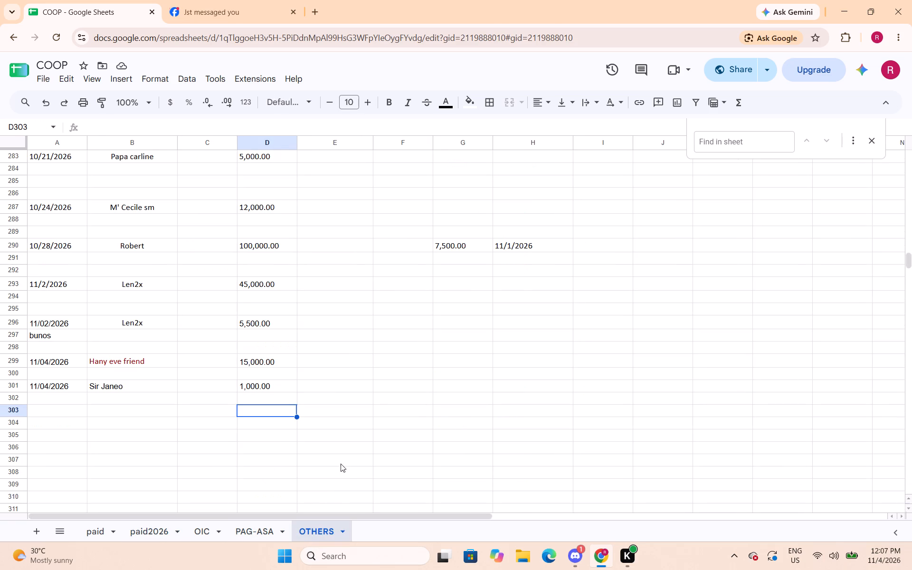
pyautogui.scroll(1, 370, 452)
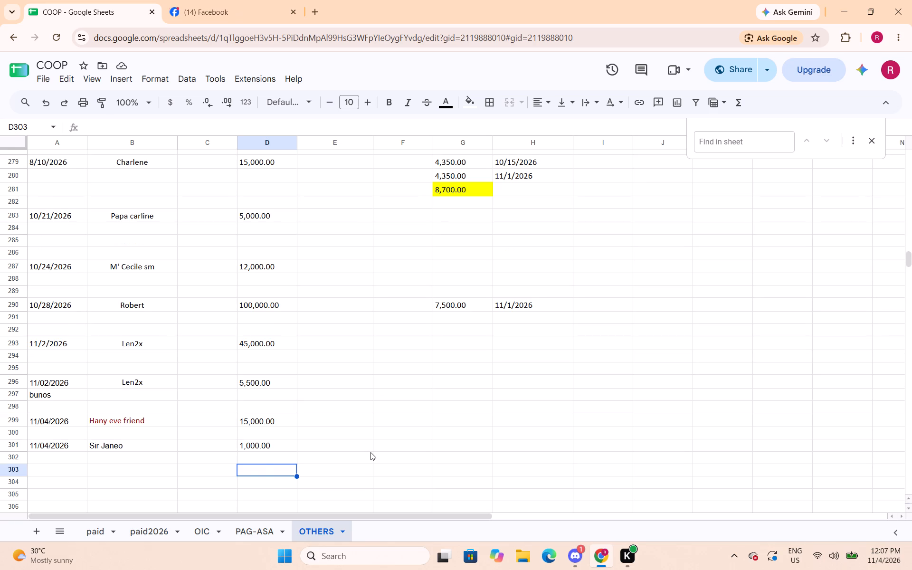
pyautogui.scroll(3, 372, 452)
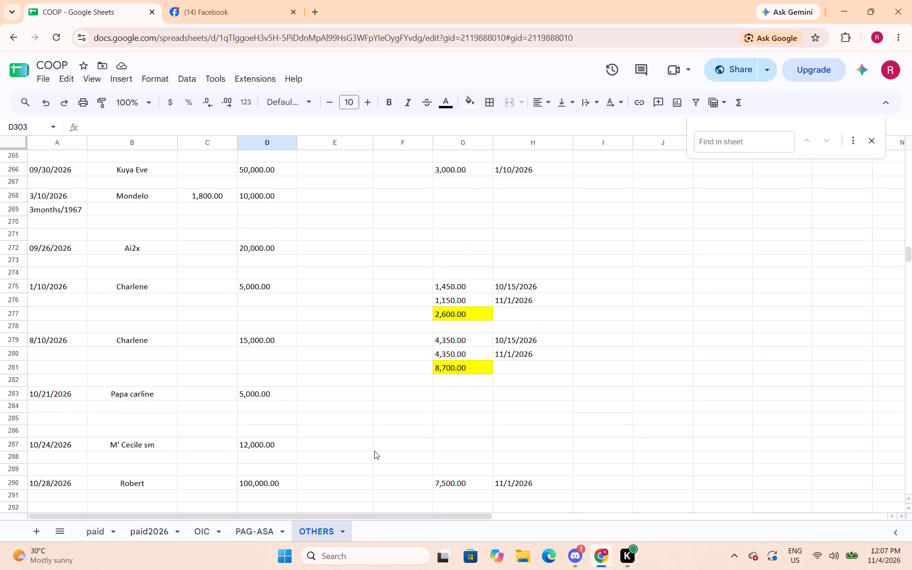
pyautogui.scroll(1, 374, 458)
pyautogui.scroll(-3, 374, 459)
pyautogui.scroll(2, 375, 460)
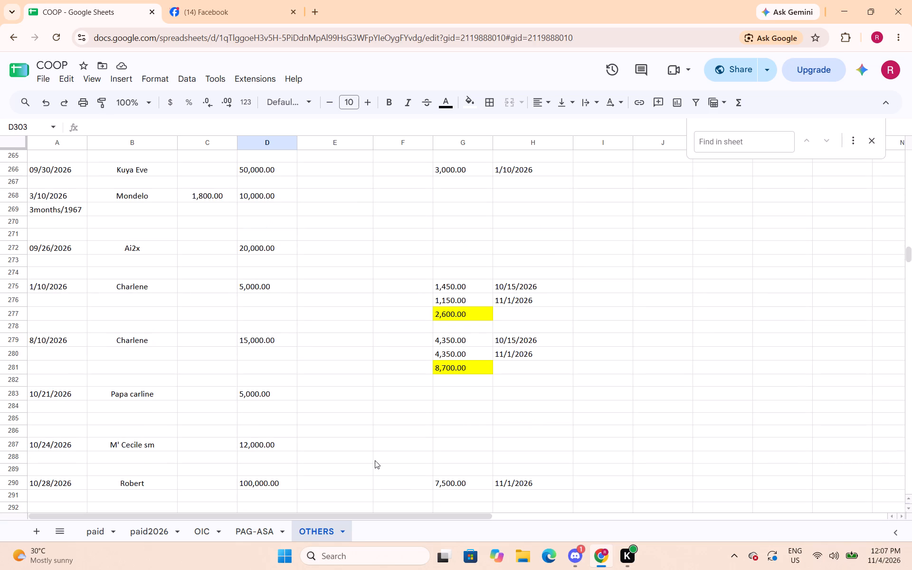
pyautogui.scroll(-4, 375, 460)
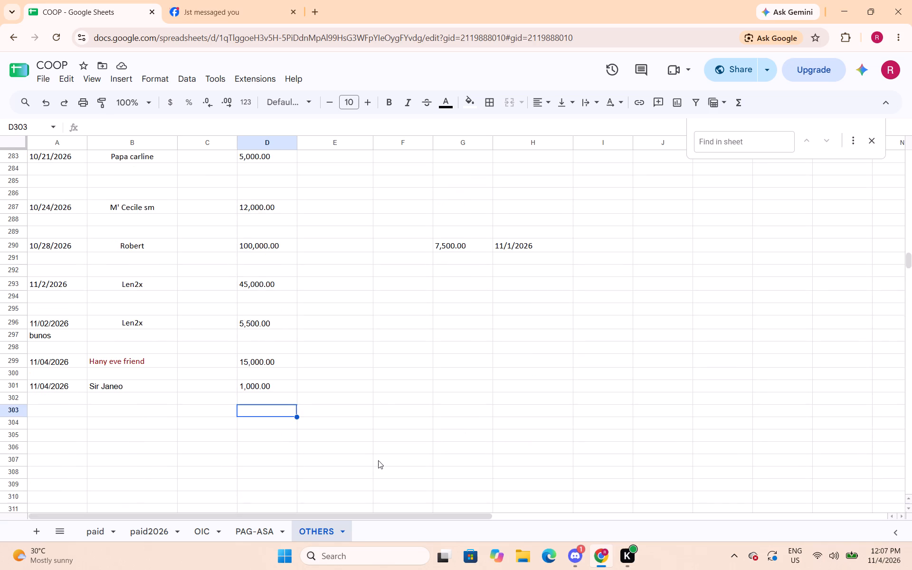
pyautogui.scroll(-1, 377, 461)
pyautogui.scroll(3, 375, 465)
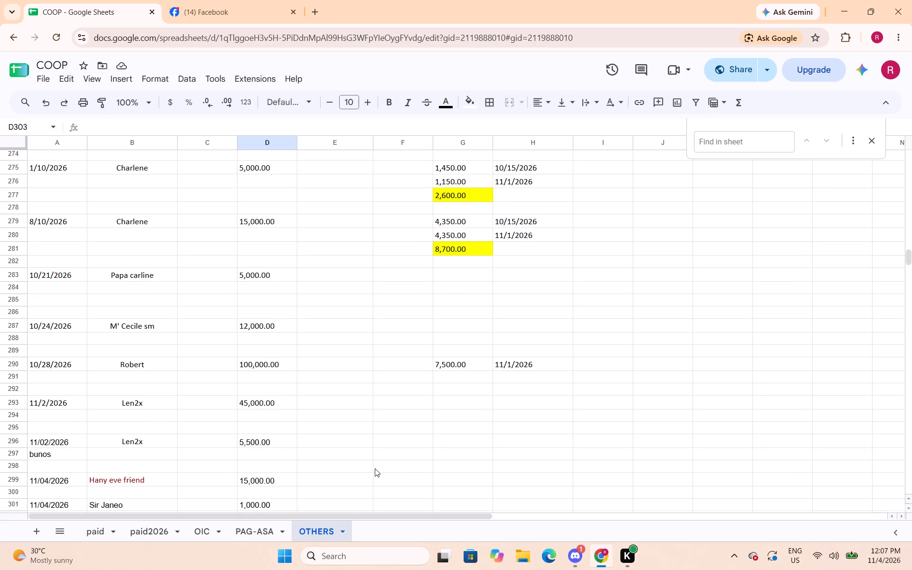
pyautogui.scroll(-1, 375, 468)
pyautogui.click(327, 535)
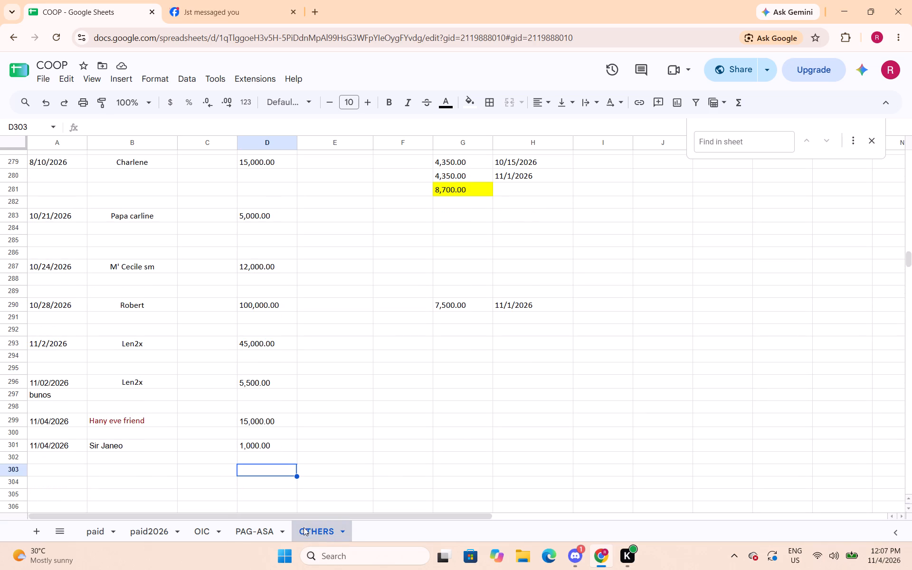
pyautogui.click(305, 531)
pyautogui.click(59, 483)
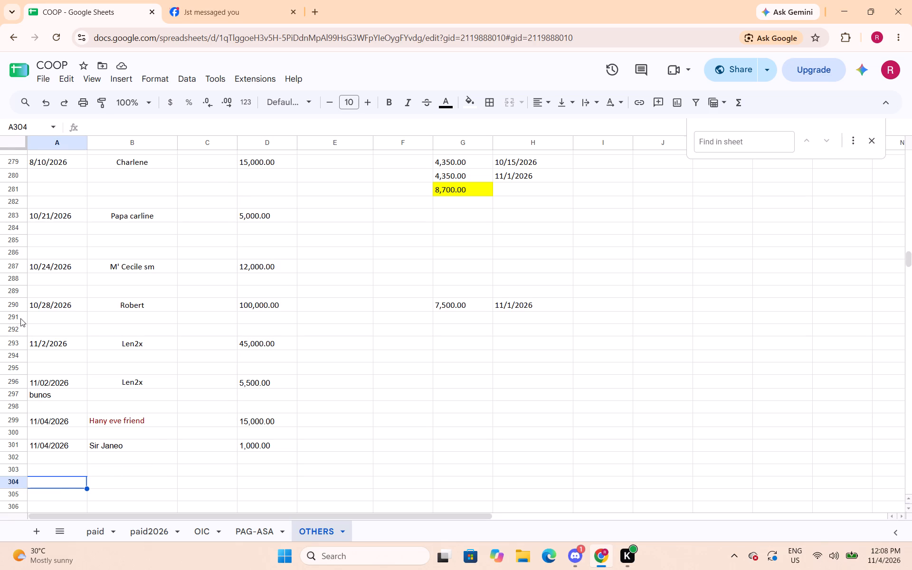
# Insert two blank rows above row 291, directly below the Robert entry on the OTHERS sheet.
pyautogui.moveTo(20, 318); pyautogui.dragTo(23, 328)
pyautogui.rightClick(85, 328)
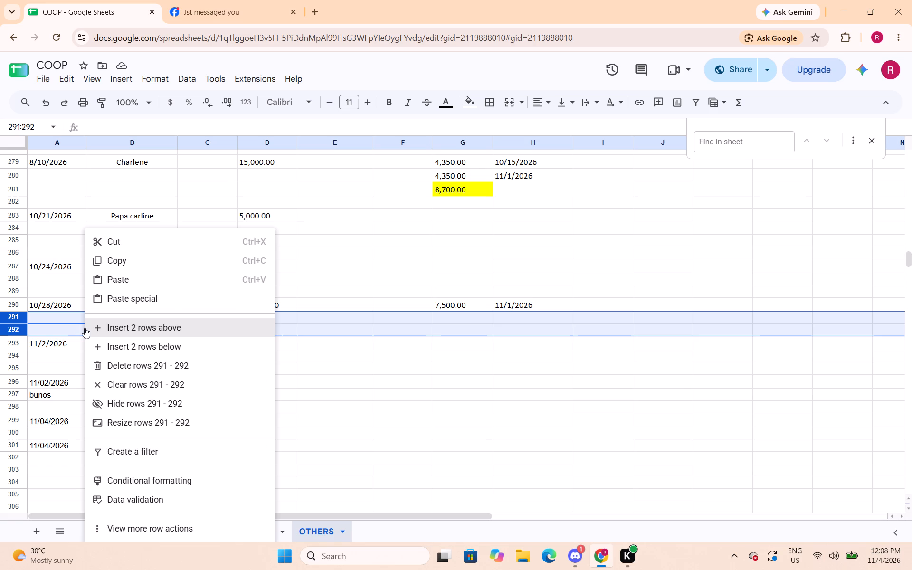
pyautogui.click(131, 328)
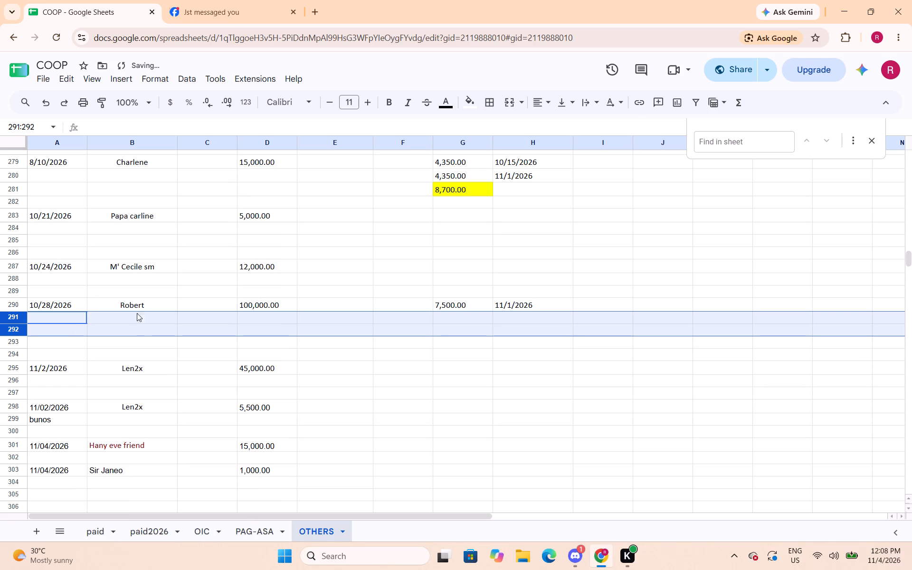
# Start a new entry in row 293 with the name Sarno in column B and the date 10/30/2026 in column A.
pyautogui.click(113, 341)
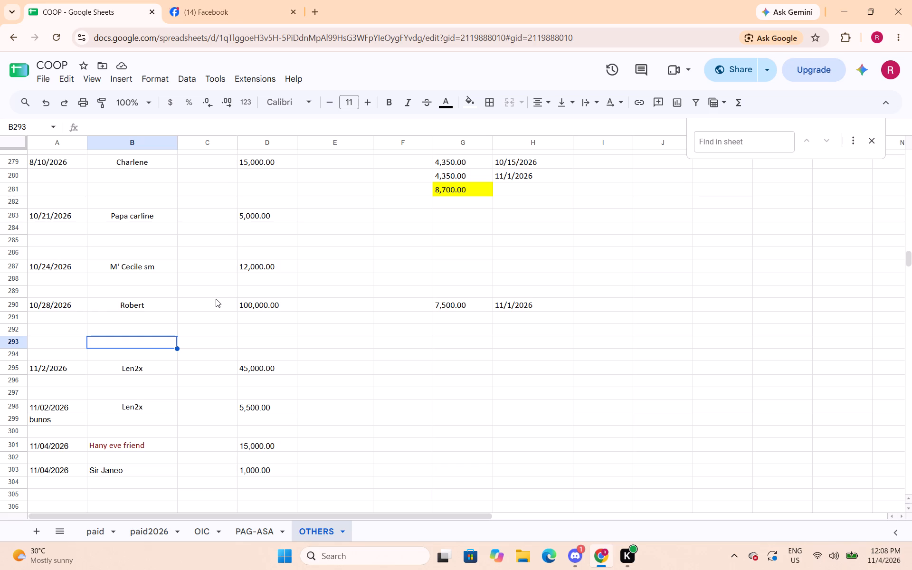
pyautogui.hotkey('shift', 's')
pyautogui.press('a')
pyautogui.press('r')
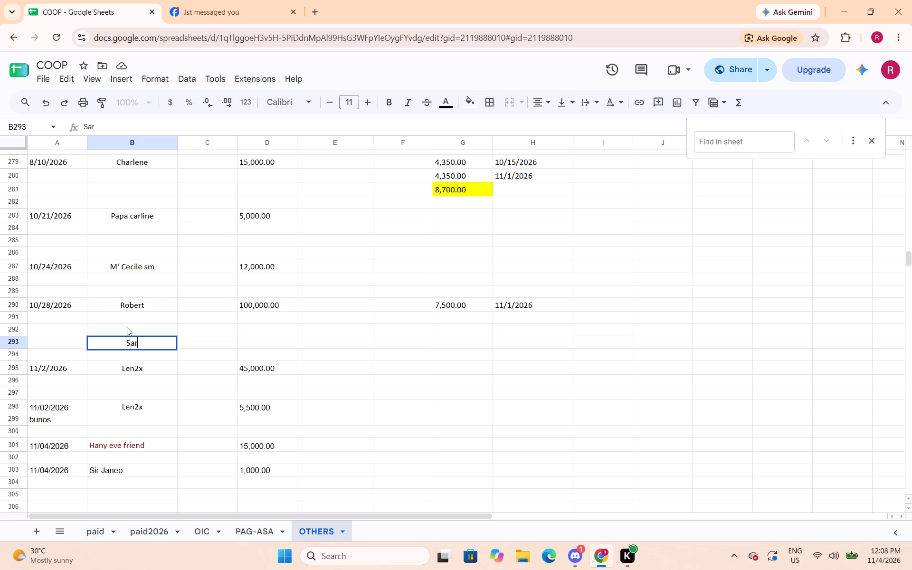
pyautogui.write('no')
pyautogui.click(52, 339)
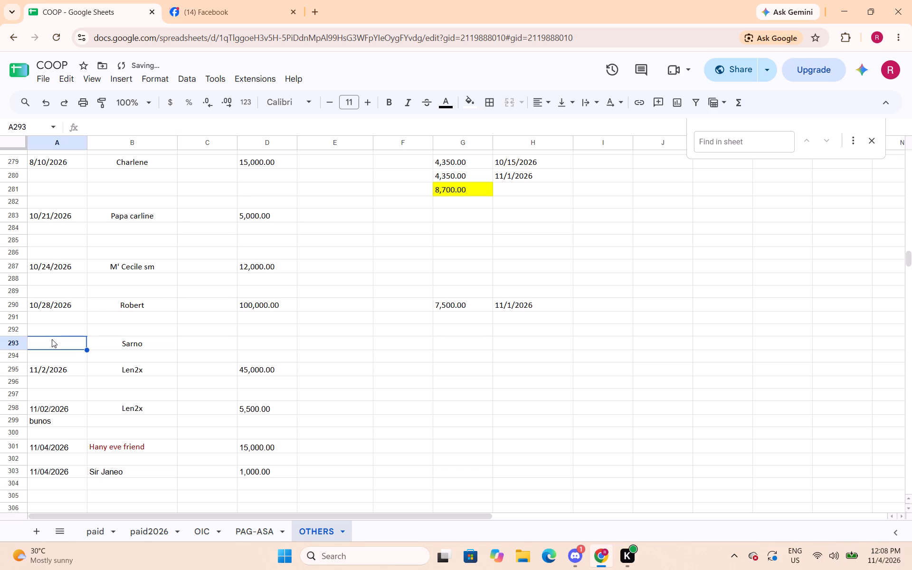
pyautogui.write('10/')
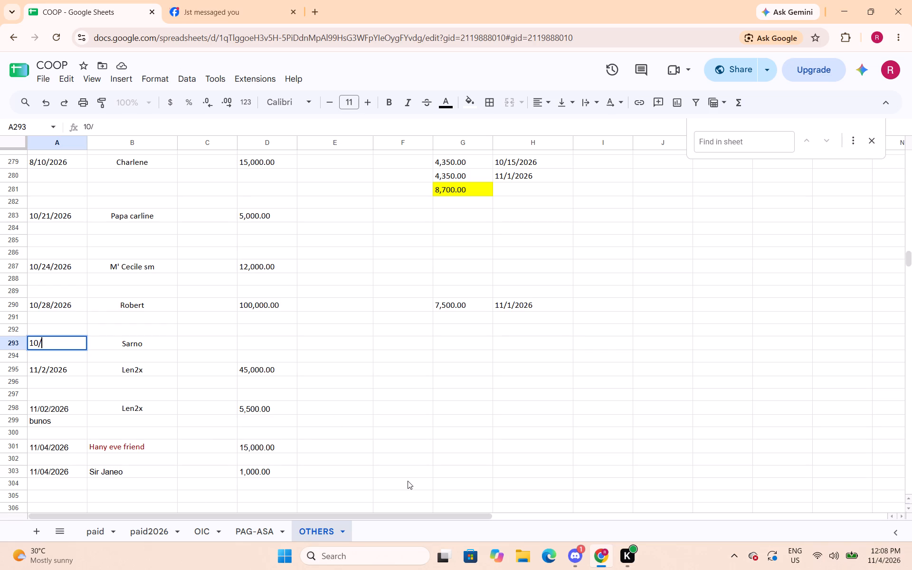
pyautogui.write('30/20/')
pyautogui.press('BackSpace')
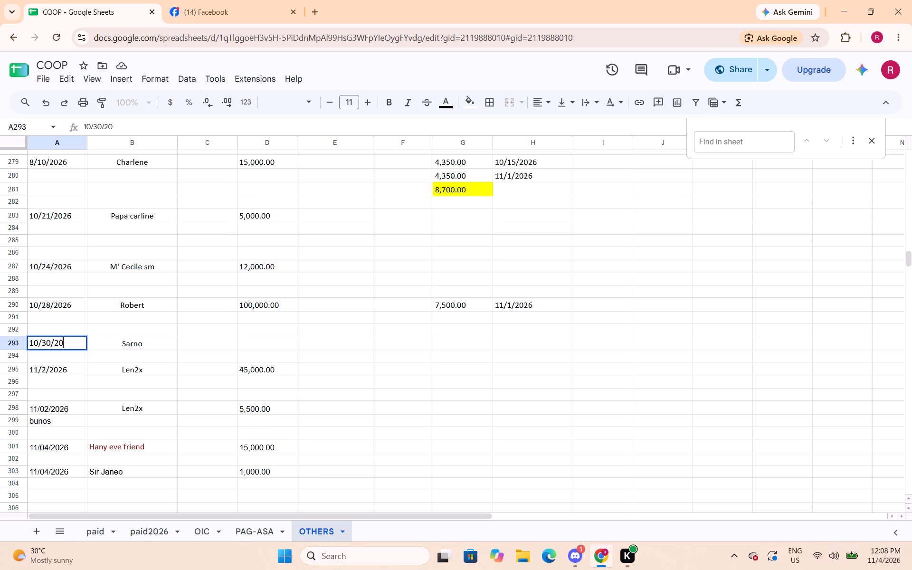
pyautogui.write('26')
# Enter the amount 5000 for Sarno in D293 and save the spreadsheet.
pyautogui.press('Right')
pyautogui.press('Right')
pyautogui.press('Right')
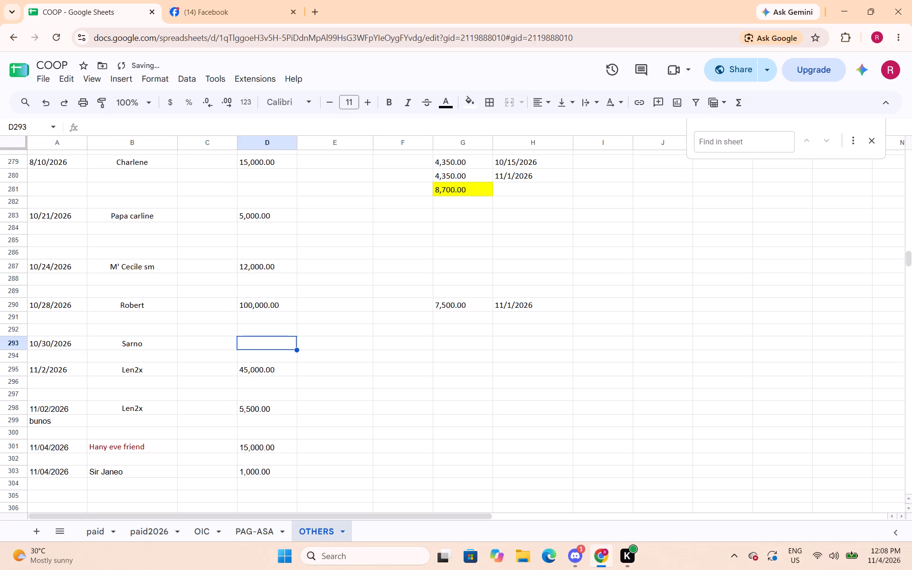
pyautogui.write('5000')
pyautogui.press('Right')
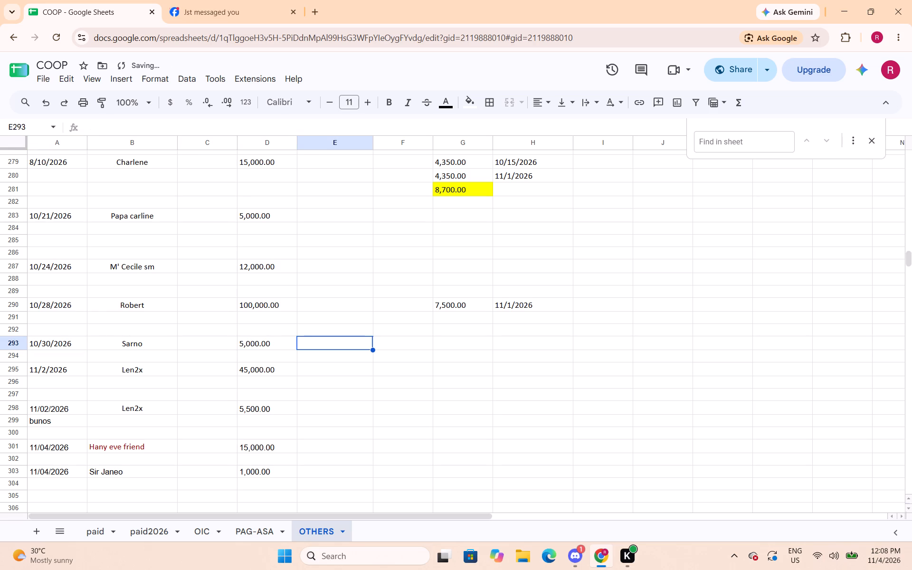
pyautogui.hotkey('ctrl', 's')
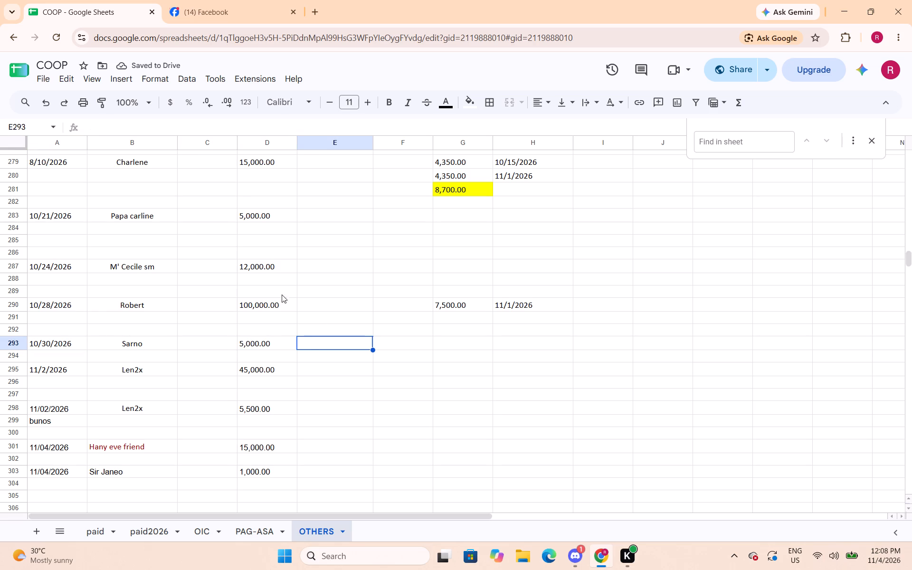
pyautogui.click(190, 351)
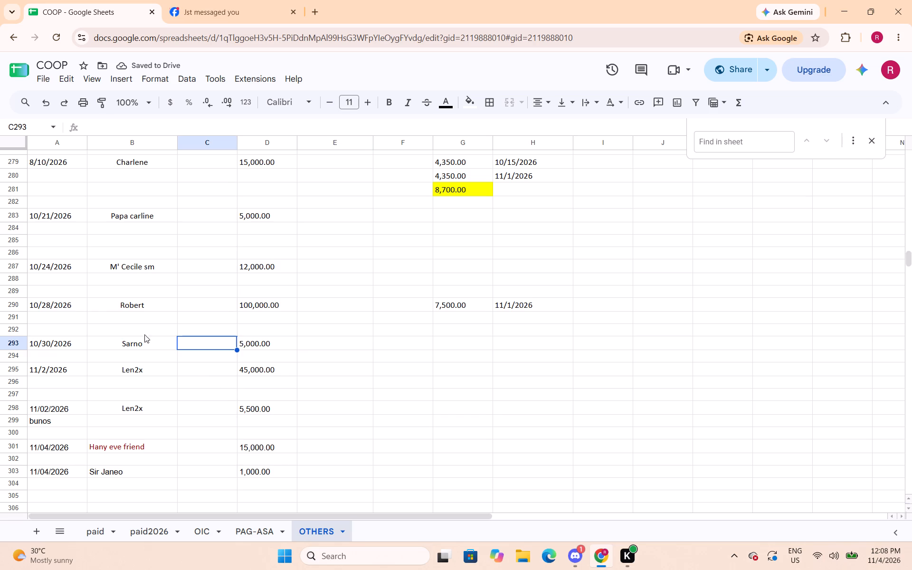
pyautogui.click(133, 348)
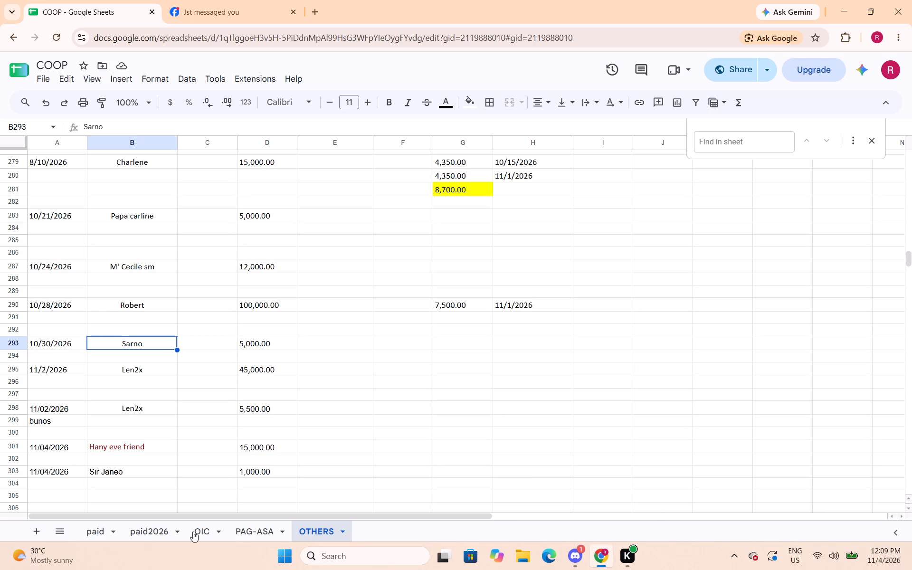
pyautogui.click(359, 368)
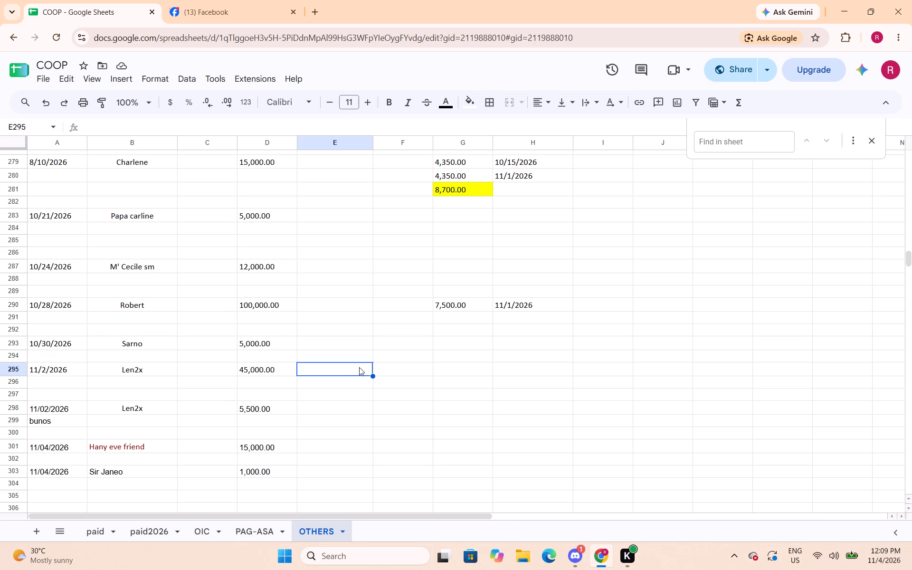